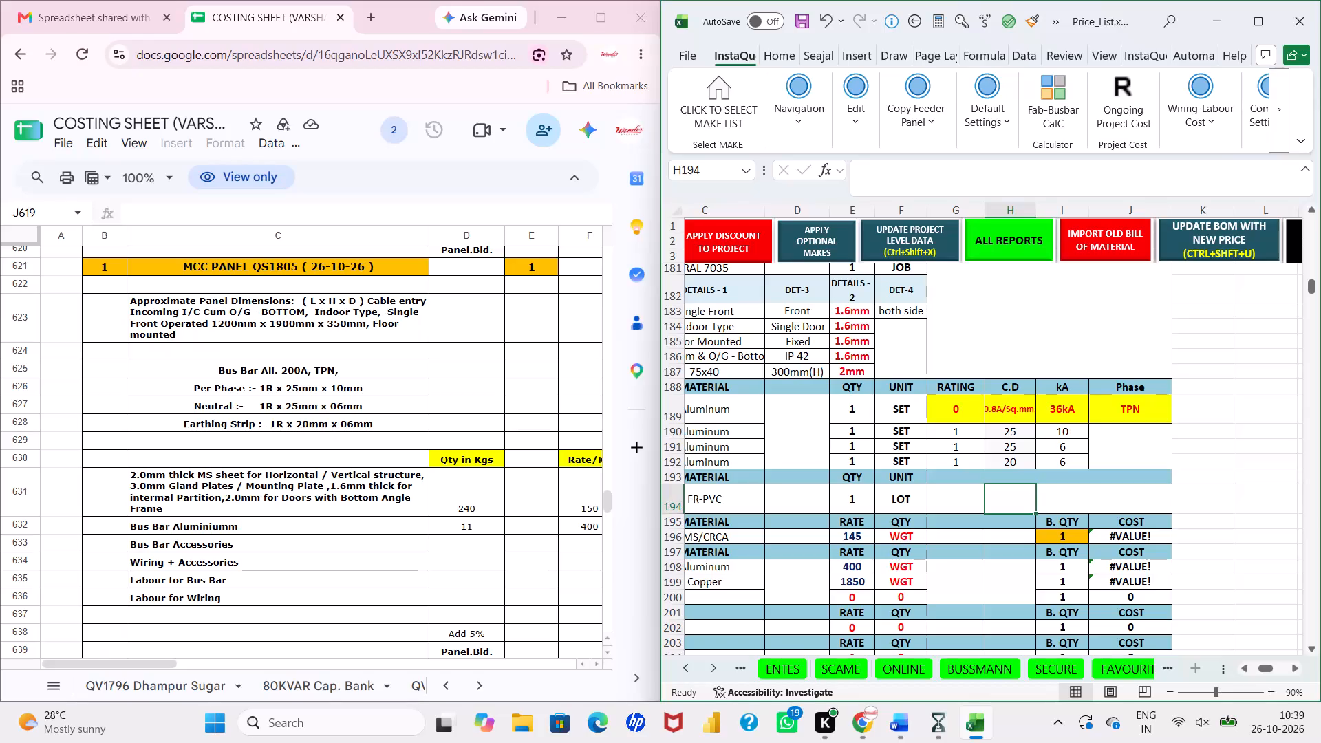
# Enter the cost quantities: 240 for Panel Fabrication Cost, 11 for Busbar AL and 0 for Busbar CU.
pyautogui.scroll(-1, 1028, 485)
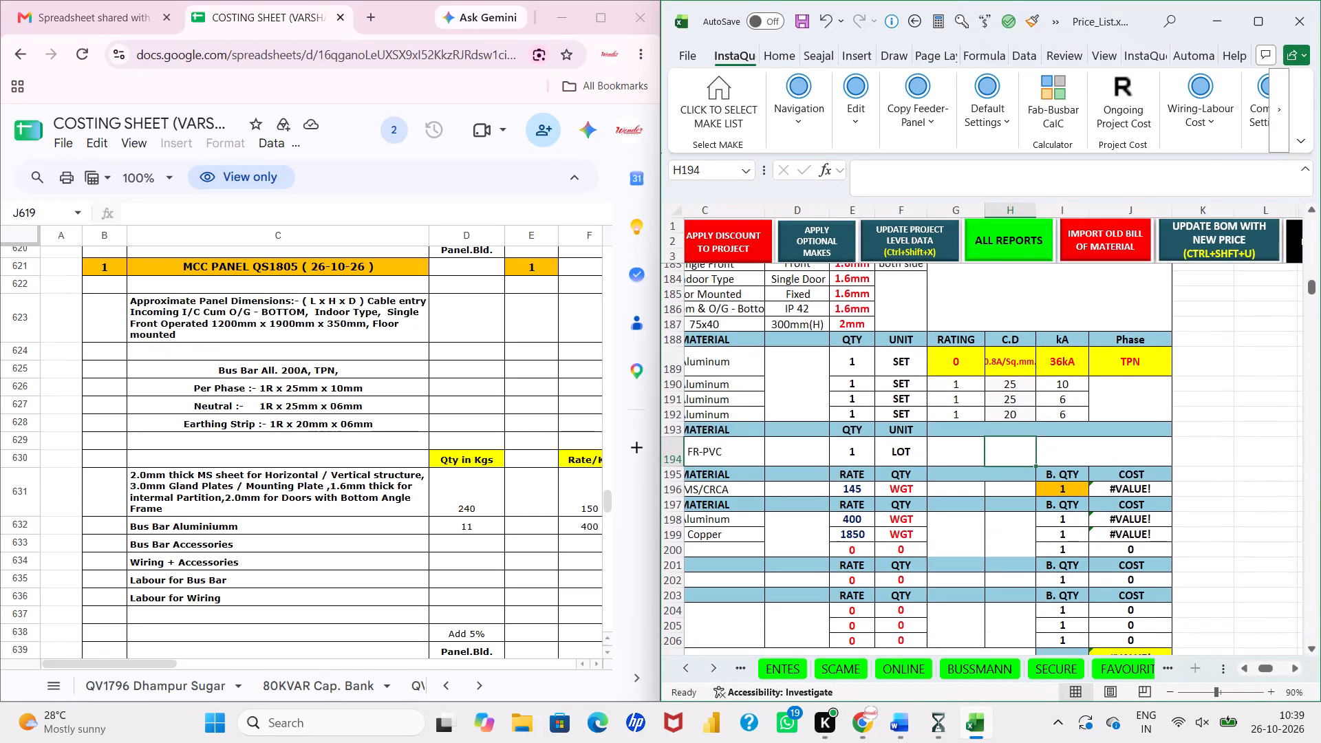
pyautogui.click(889, 487)
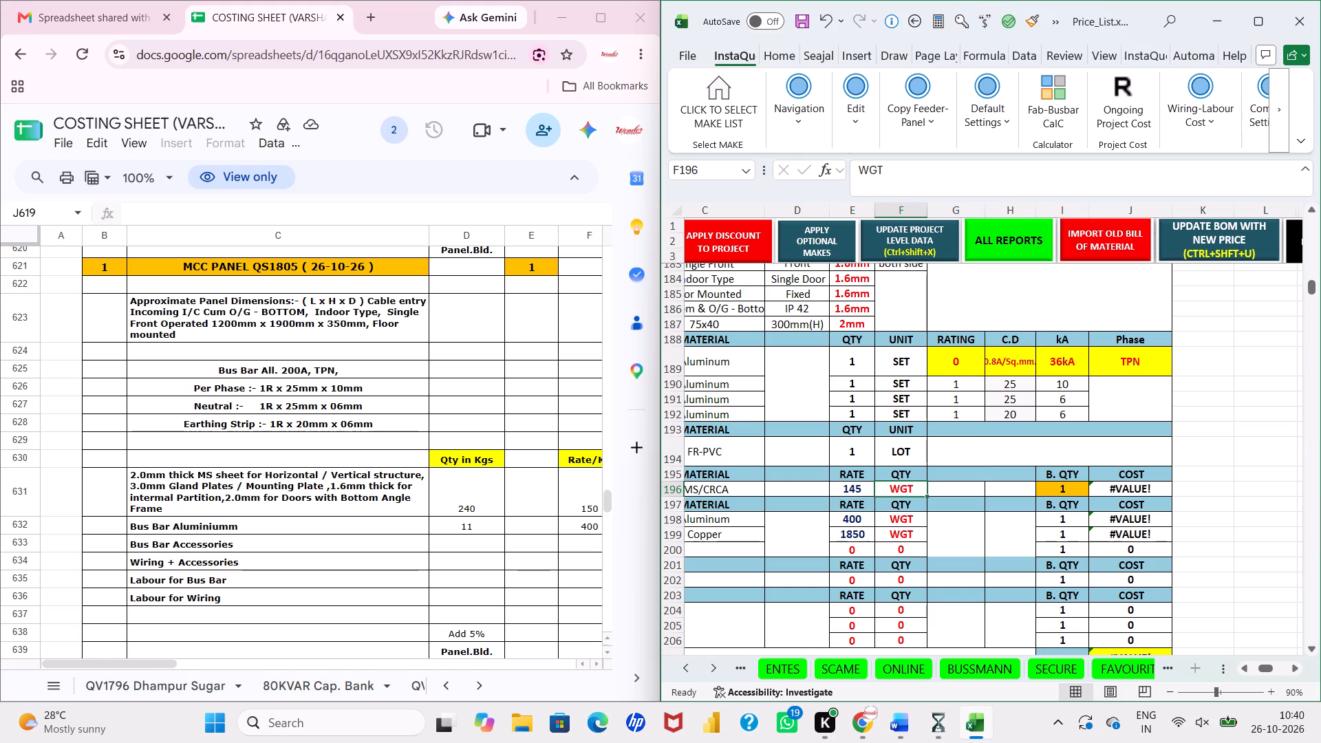
pyautogui.write('240')
pyautogui.press('Return')
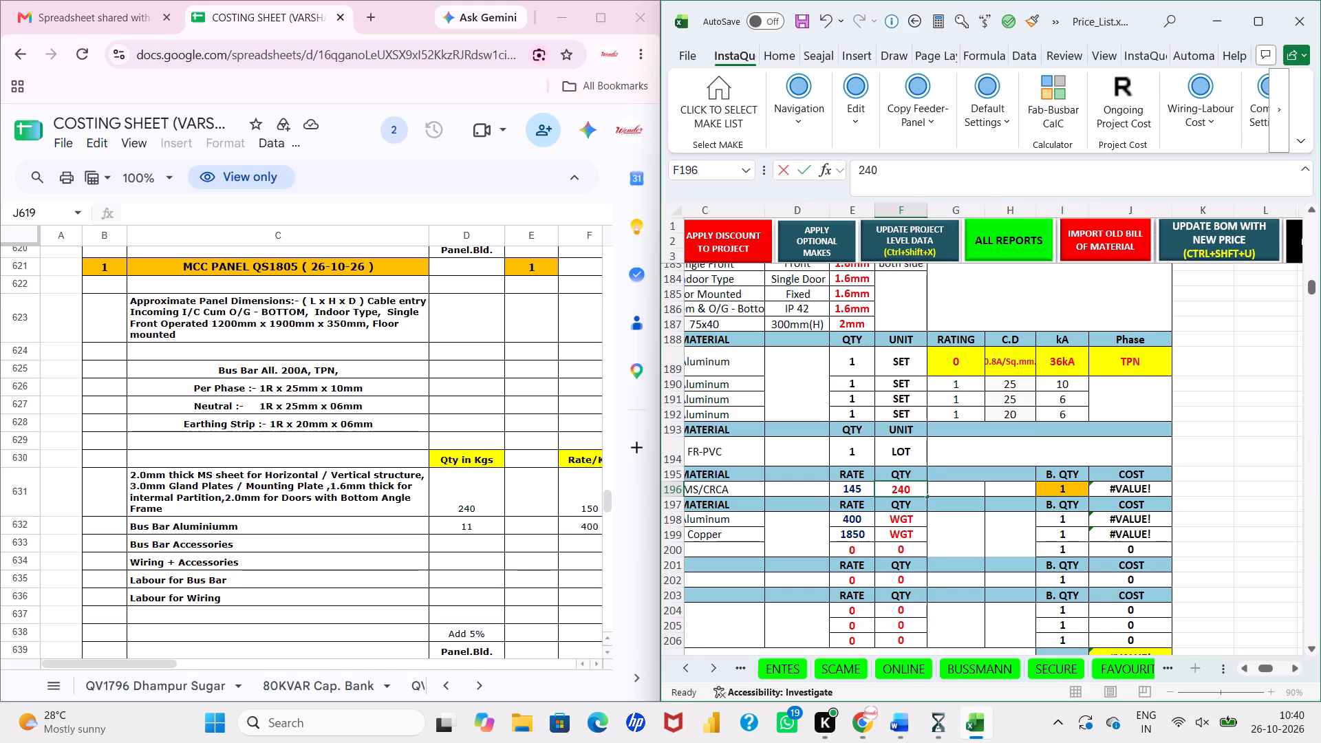
pyautogui.press('Return')
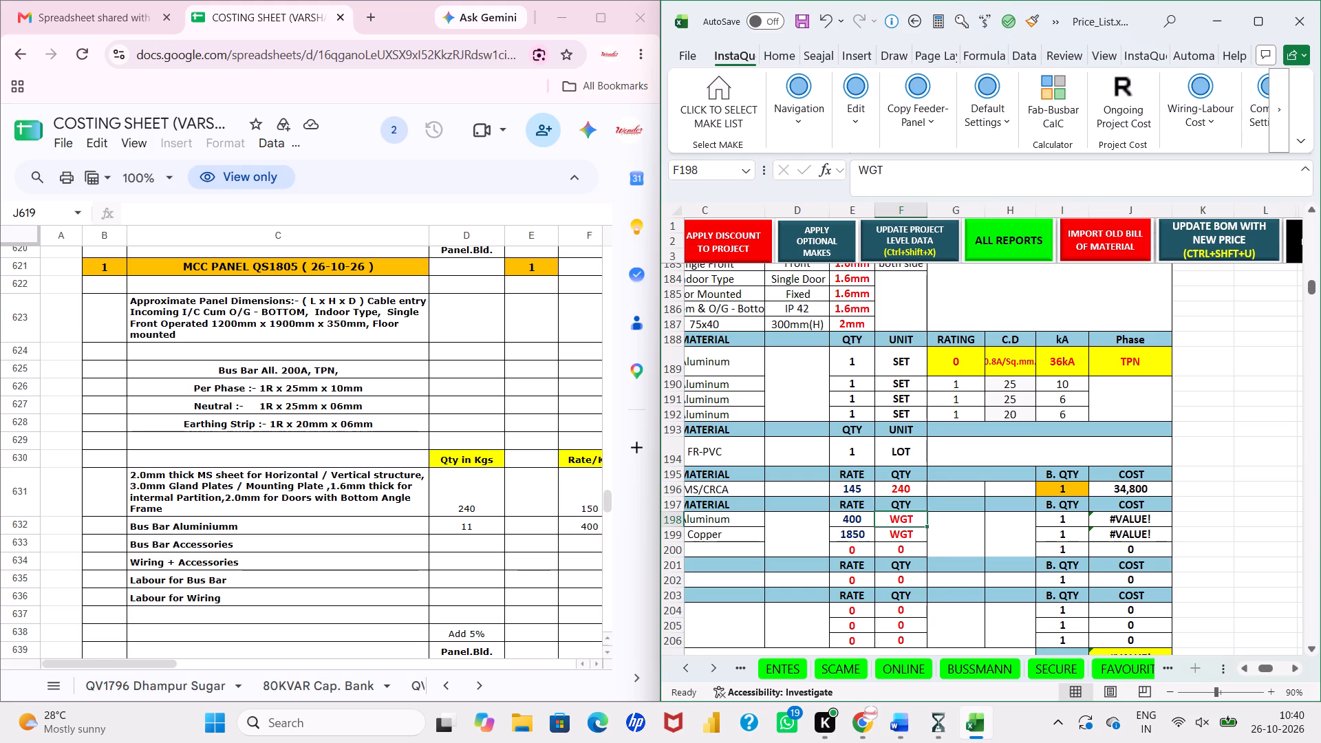
pyautogui.write('11')
pyautogui.press('Return')
pyautogui.press('0')
pyautogui.press('Return')
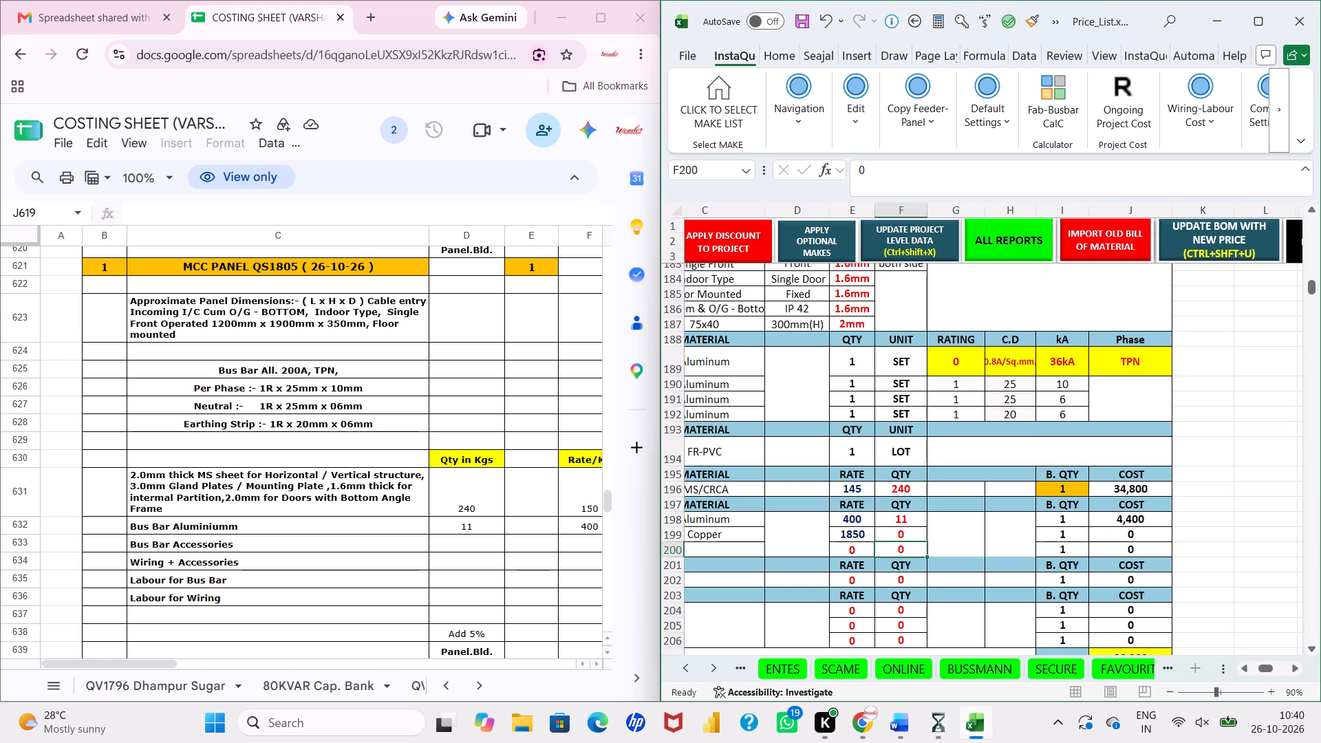
# Set the Bus Bar Accessories Cost to a rate of 780 with quantity 1, following the costing sheet.
pyautogui.hscroll(-3, 506, 502)
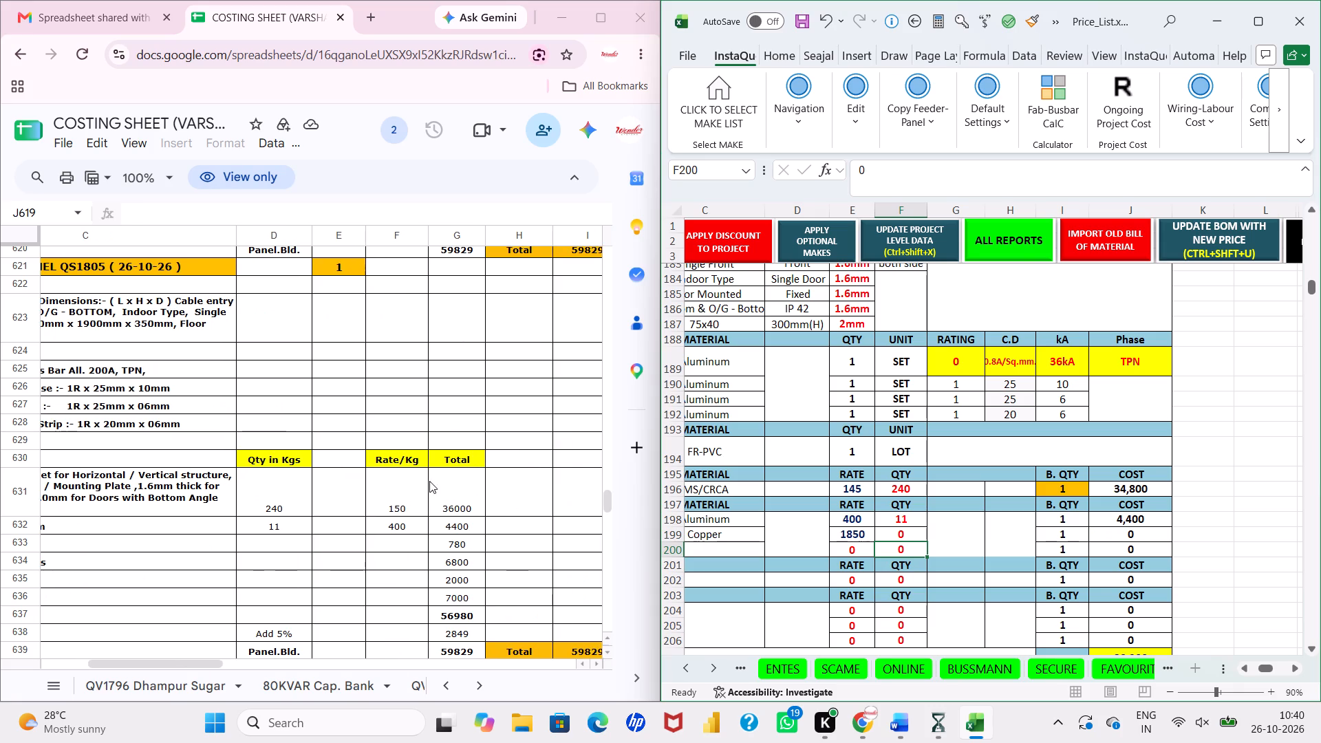
pyautogui.hscroll(-1, 429, 481)
pyautogui.click(865, 548)
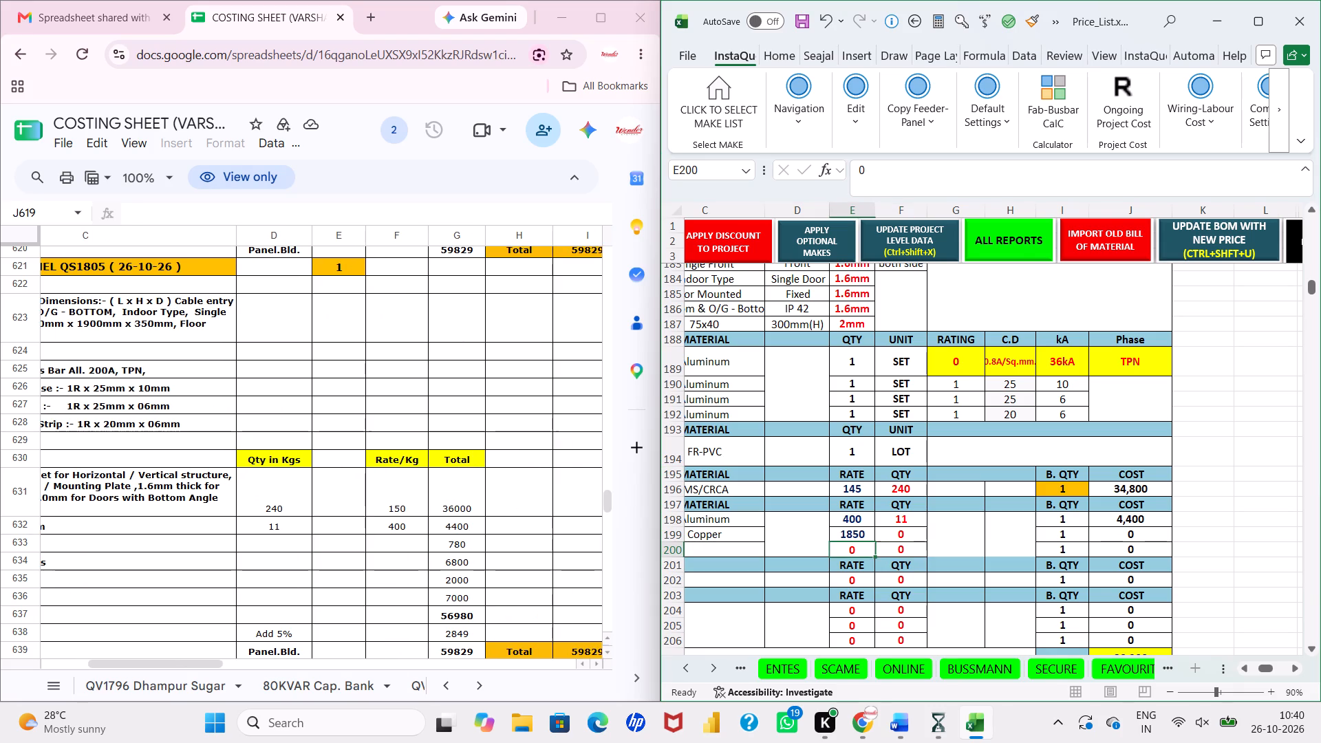
pyautogui.write('780')
pyautogui.press('Right')
pyautogui.press('1')
pyautogui.press('Return')
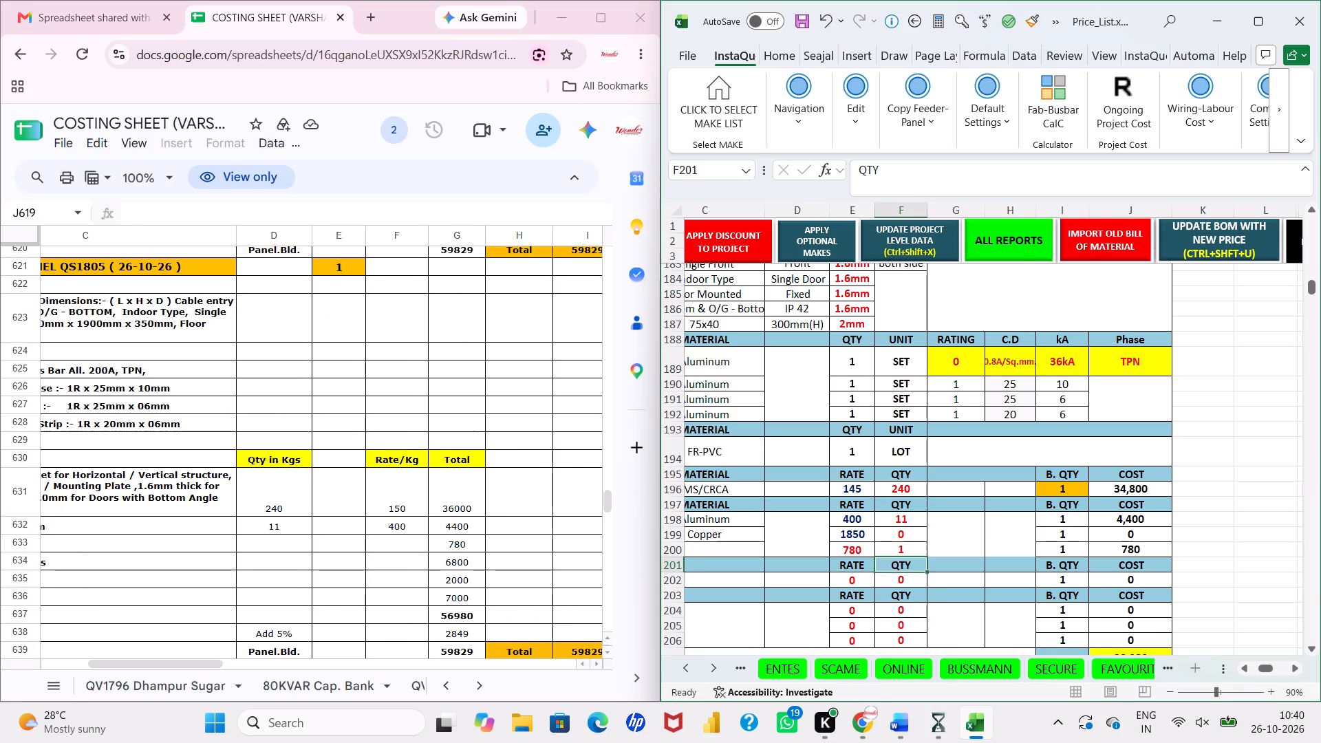
# Set the Wiring + Accessories Cost to a rate of 6800 with quantity 1.
pyautogui.click(842, 579)
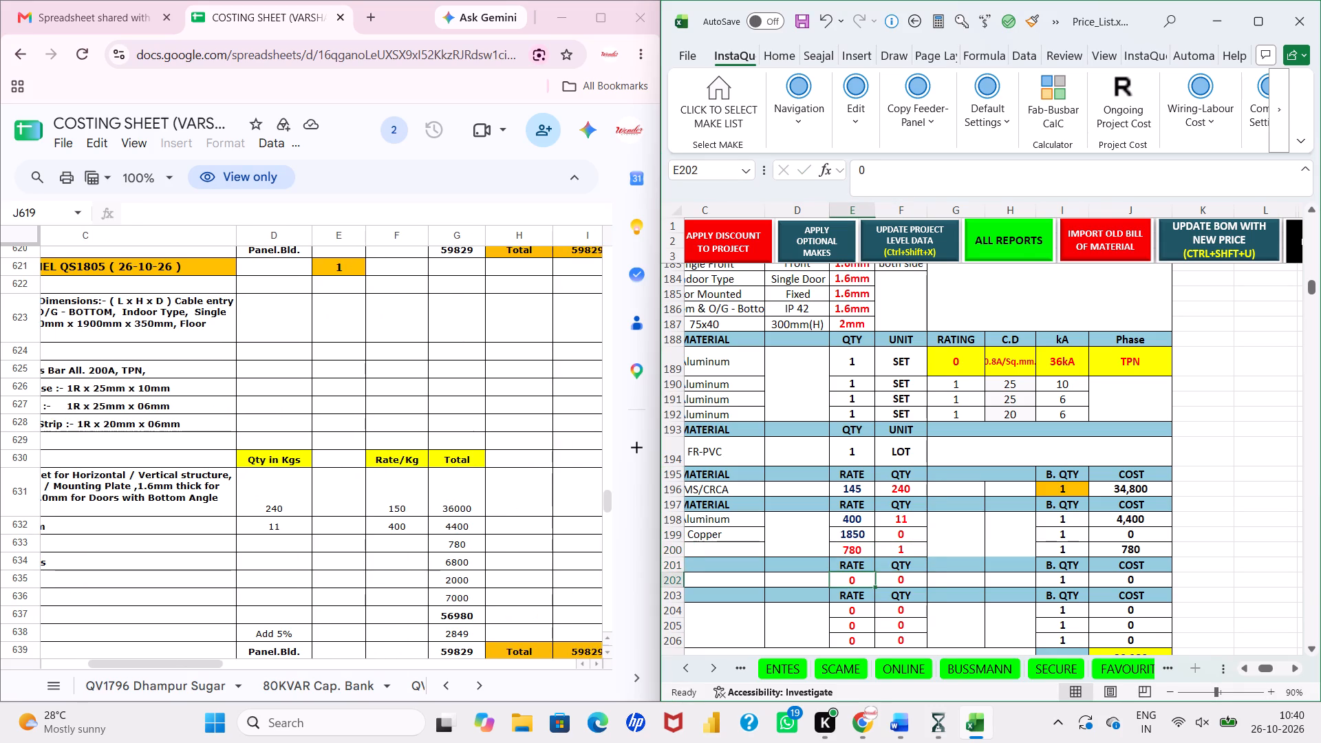
pyautogui.write('6800')
pyautogui.press('Right')
pyautogui.press('1')
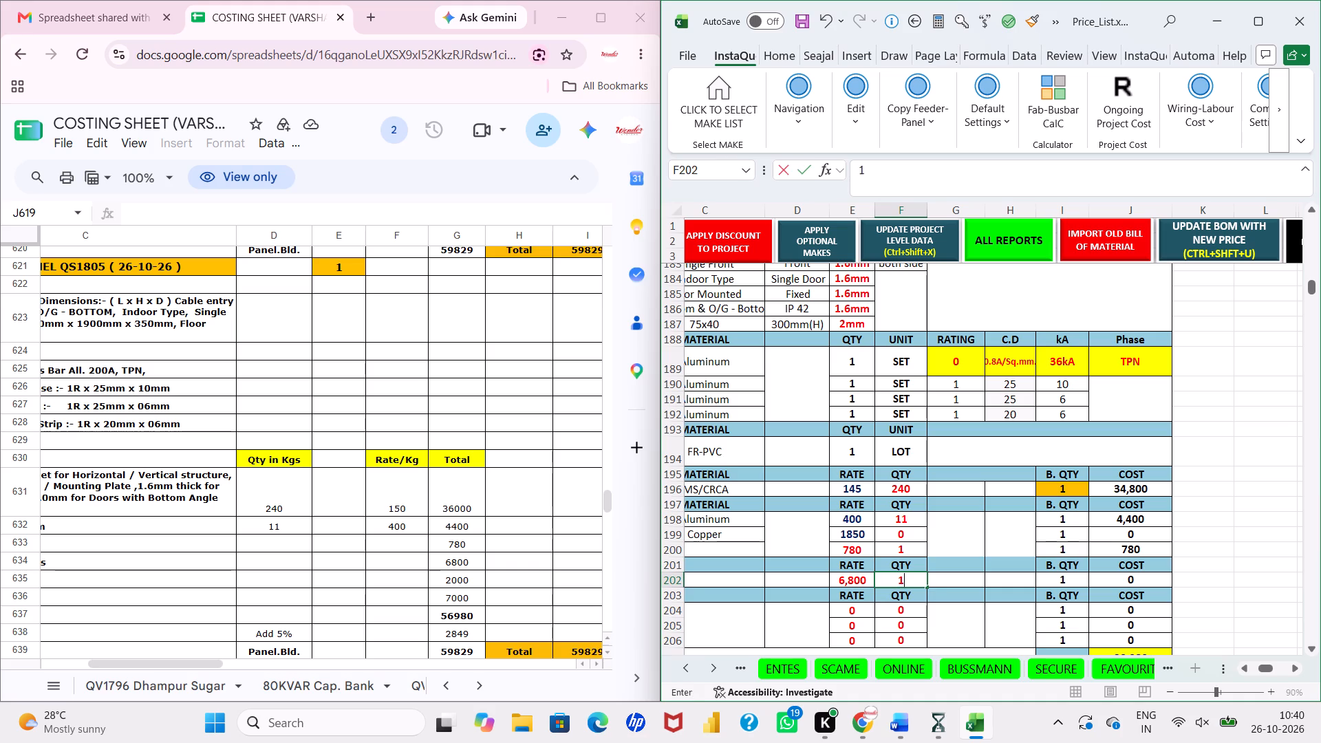
pyautogui.press('Return')
# Enter the labour costs with quantity 1 each: rate 2000 for Labour for Bus Bar and 7000 for Labour for Wiring.
pyautogui.scroll(-1, 842, 579)
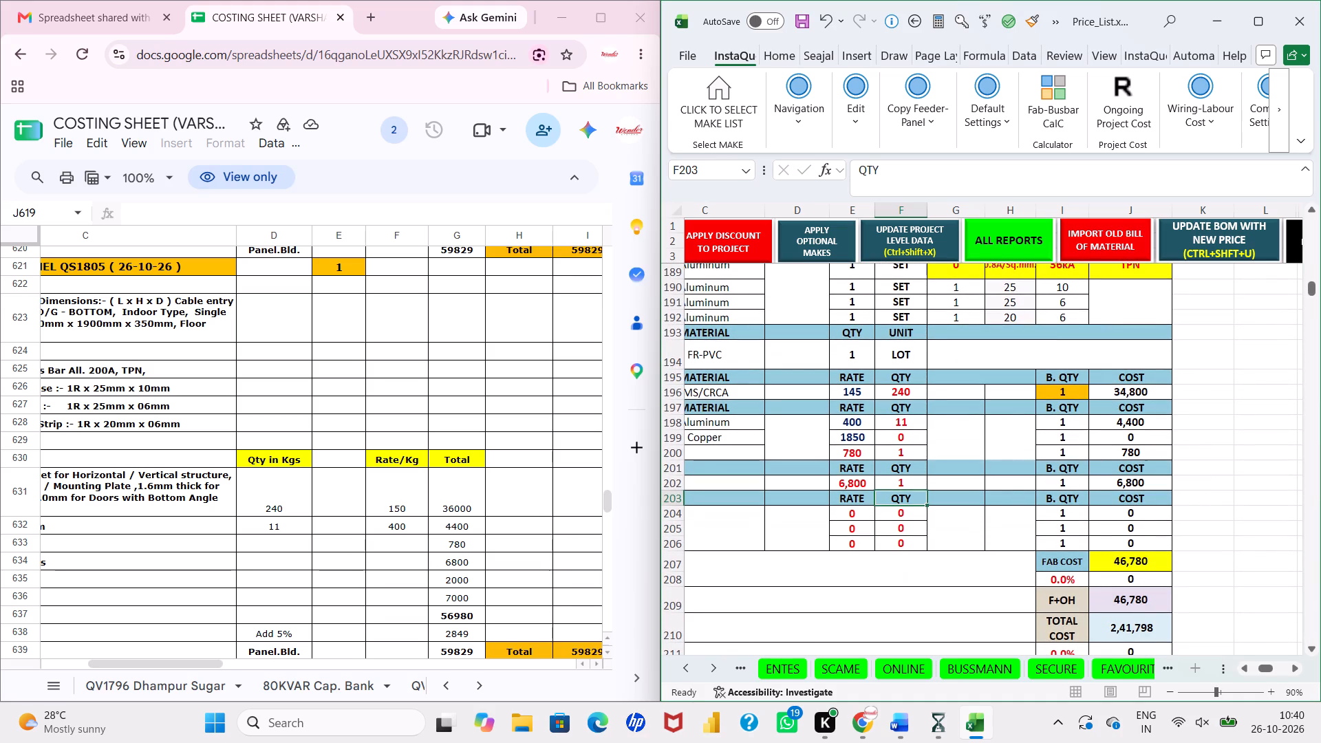
pyautogui.click(852, 517)
pyautogui.write('2000')
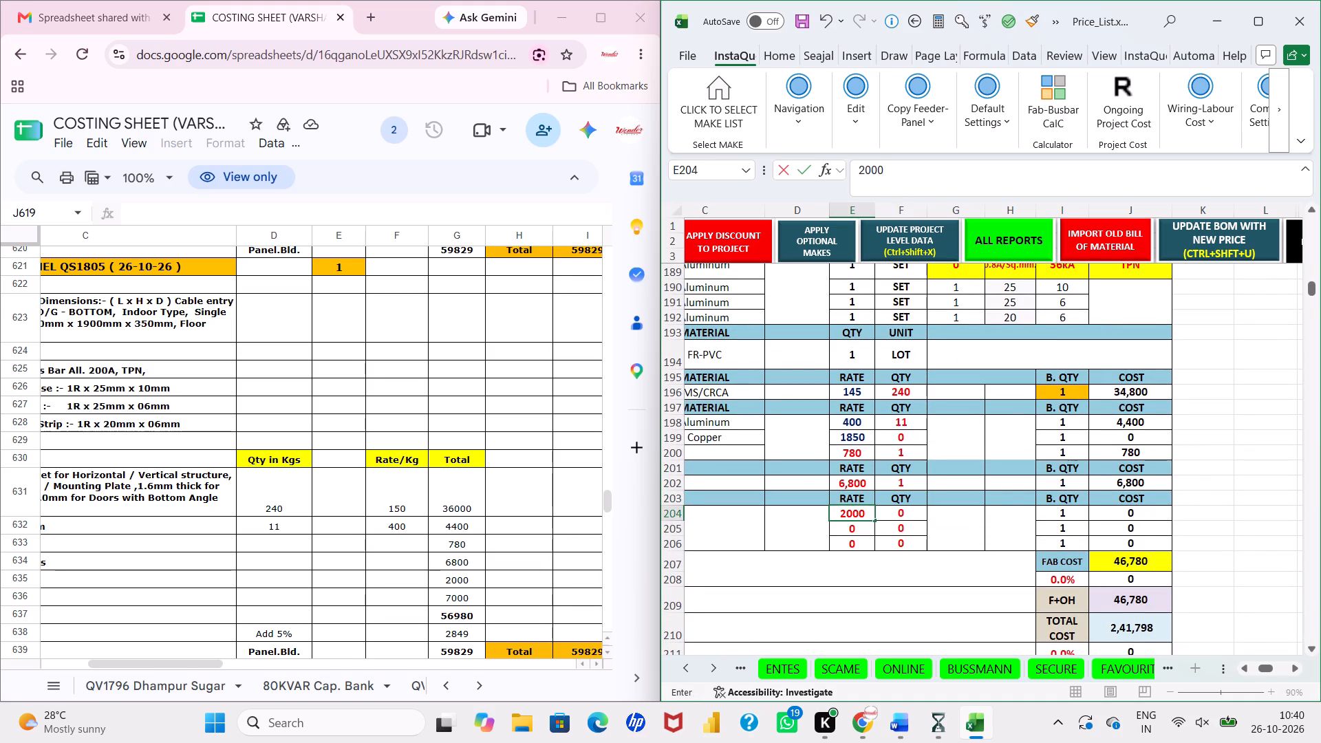
pyautogui.press('Right')
pyautogui.press('1')
pyautogui.press('Return')
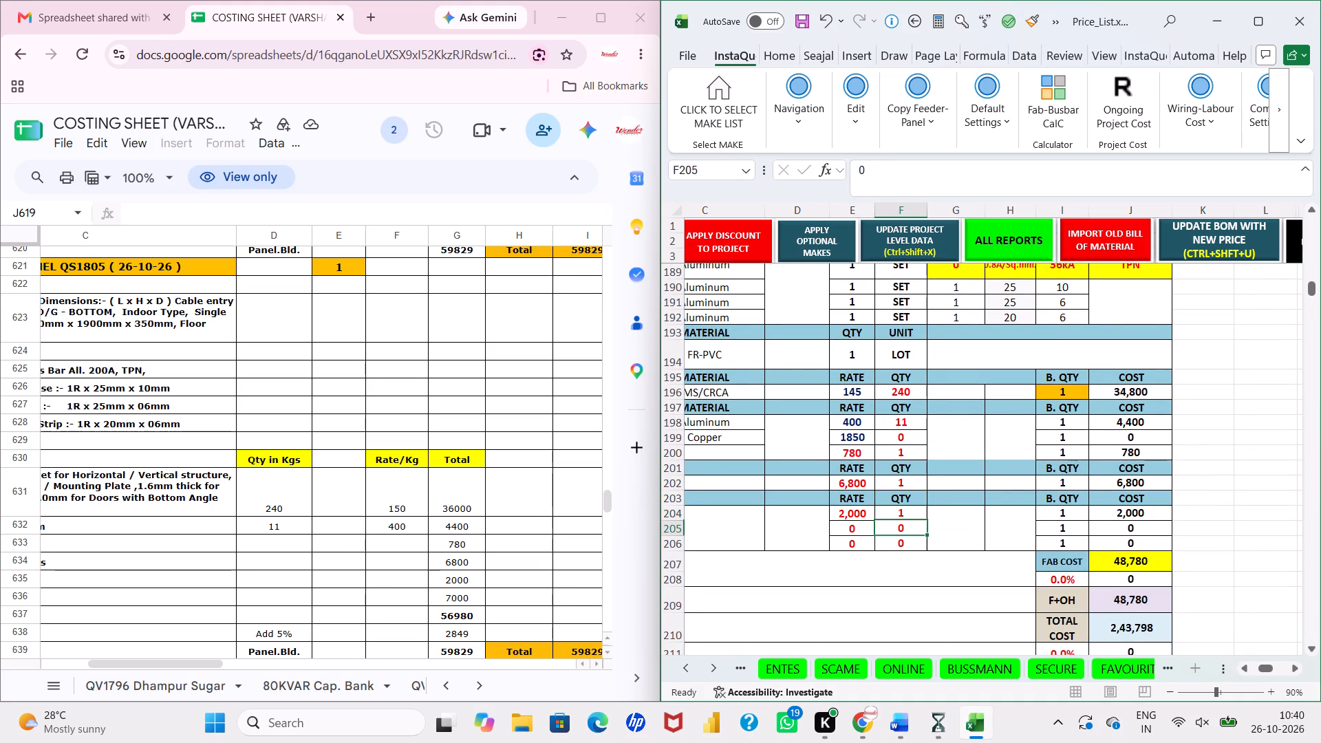
pyautogui.click(841, 529)
pyautogui.write('7000')
pyautogui.press('Right')
pyautogui.press('1')
pyautogui.press('Return')
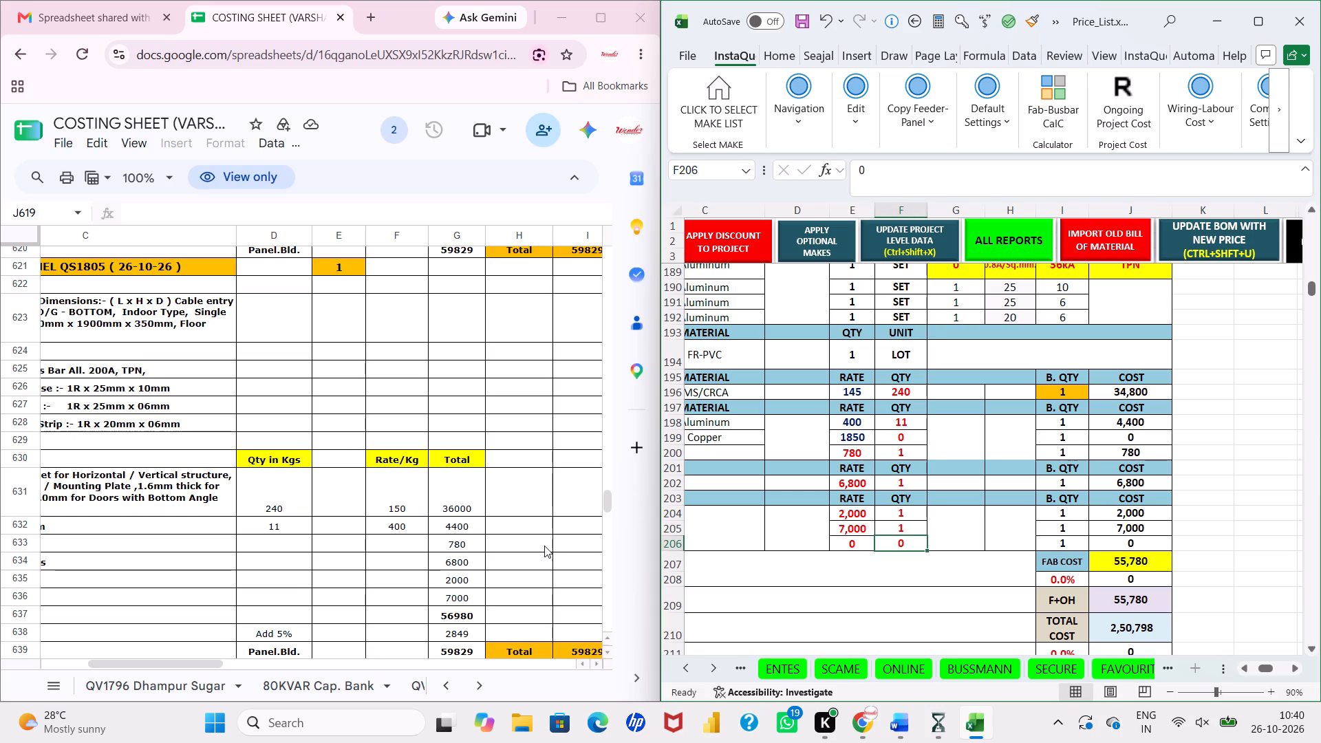
# Set the Over Head percentage below the total fabrication cost to 5%.
pyautogui.scroll(-2, 544, 546)
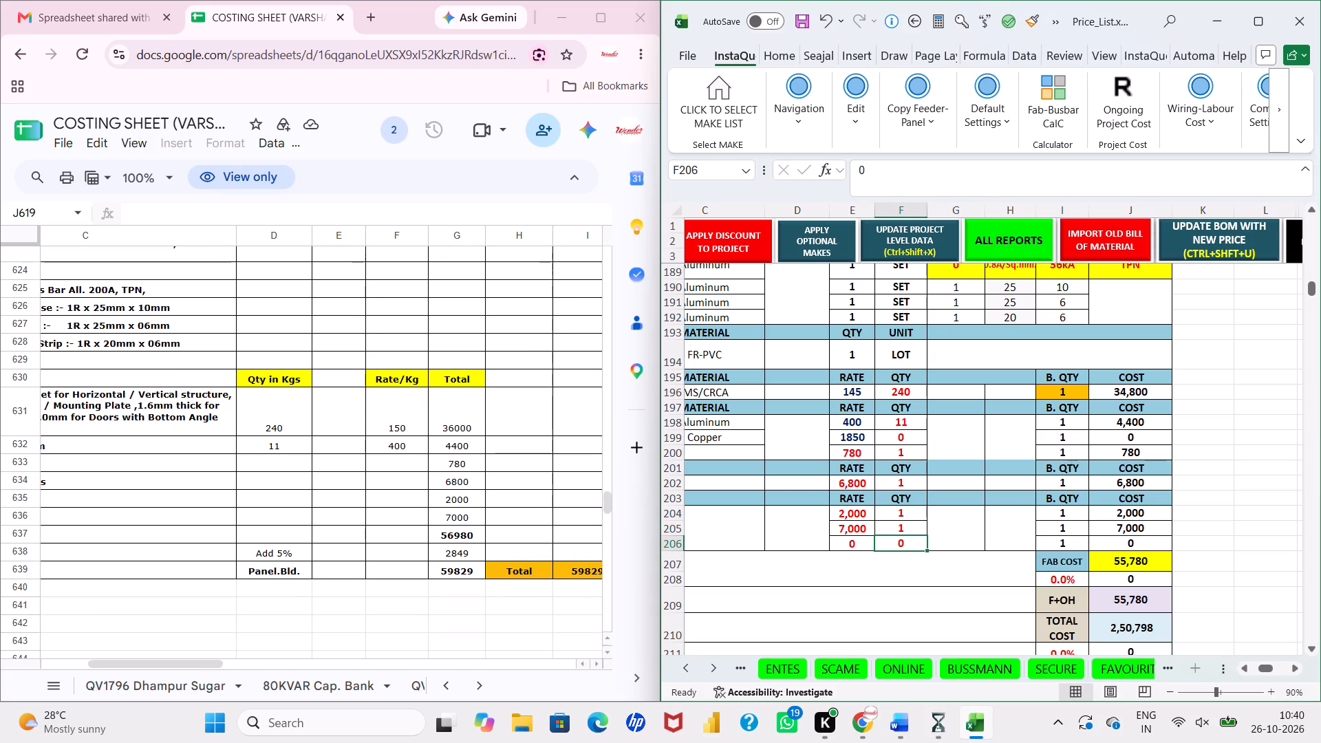
pyautogui.click(1070, 582)
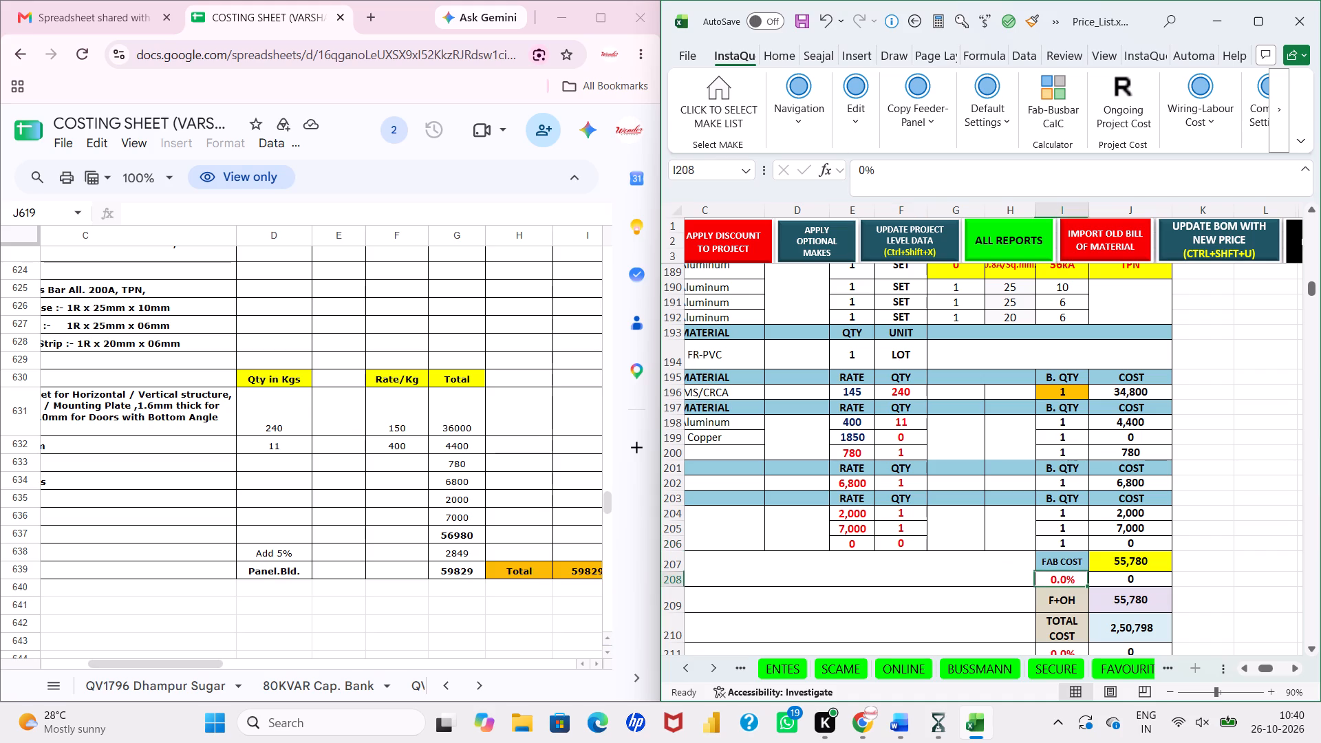
pyautogui.press('5')
pyautogui.press('Return')
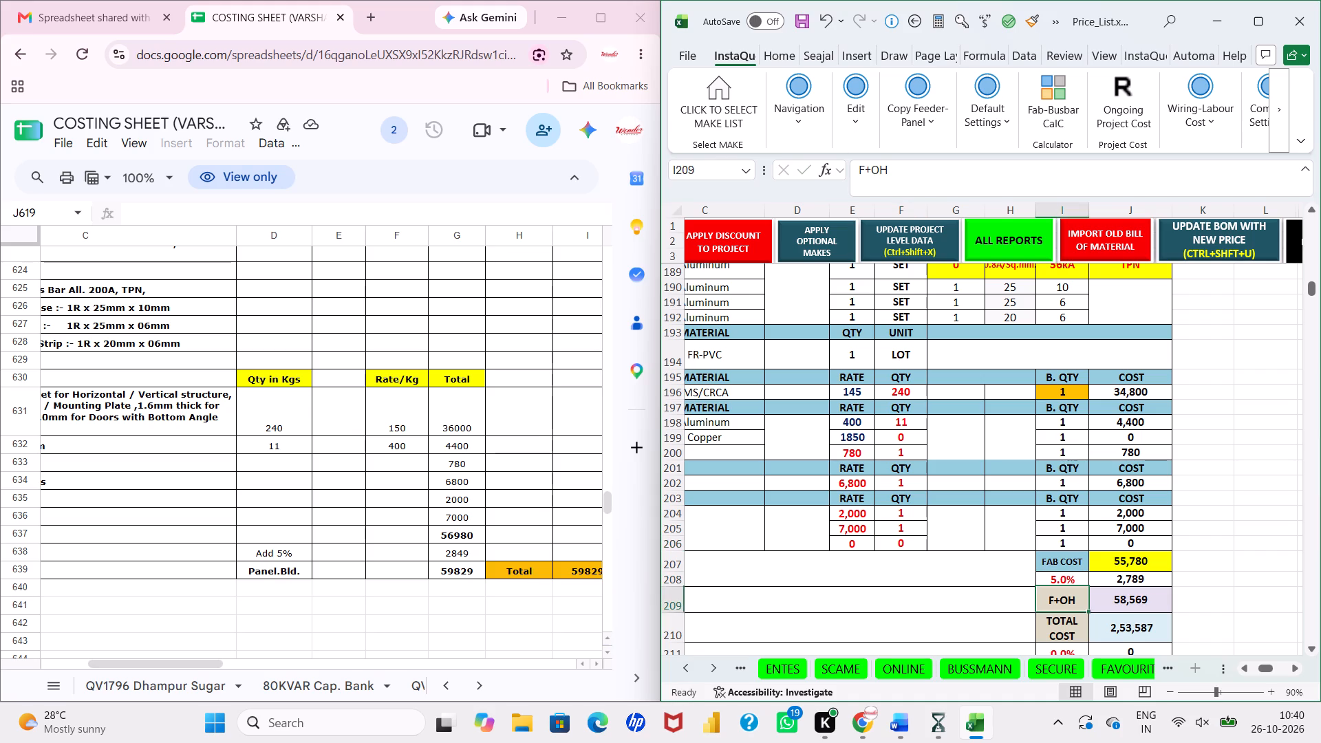
# Save the project with the entered fabrication costs.
pyautogui.hscroll(3, 932, 499)
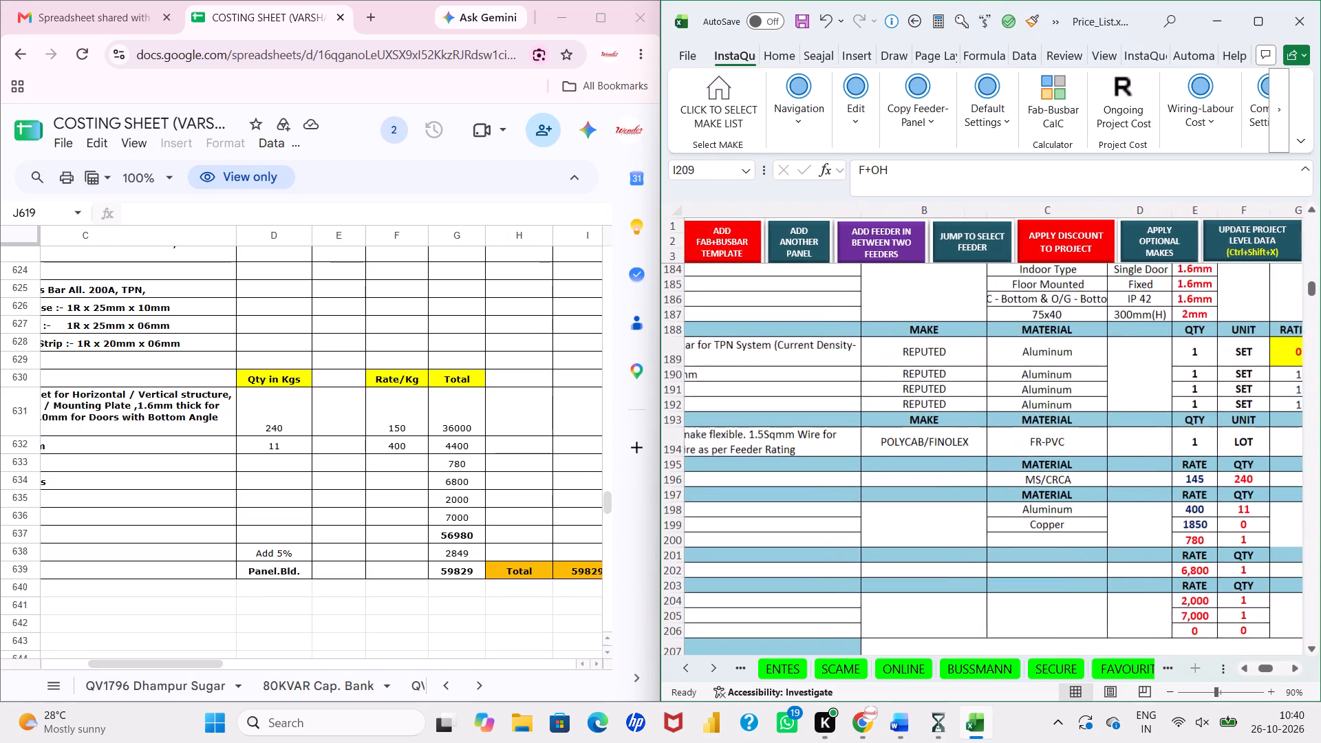
pyautogui.hscroll(1, 930, 498)
pyautogui.scroll(1, 881, 424)
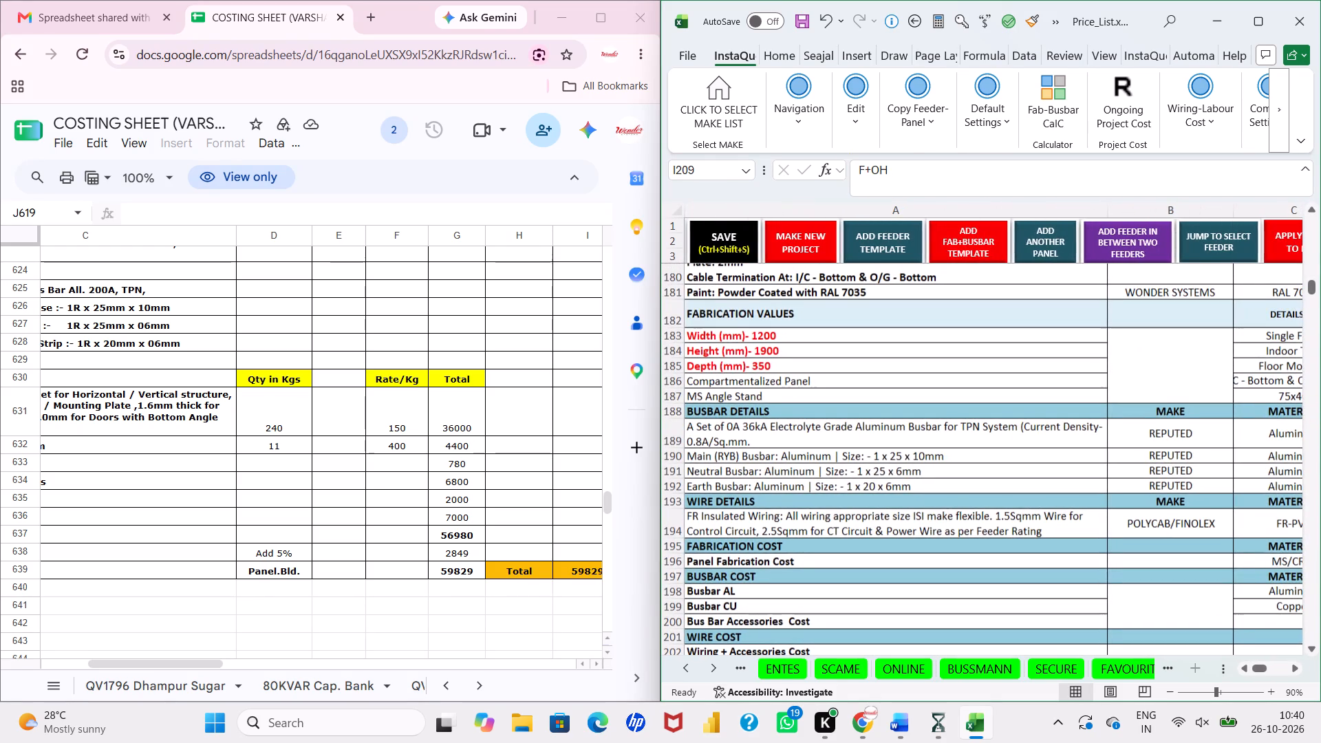
pyautogui.click(727, 233)
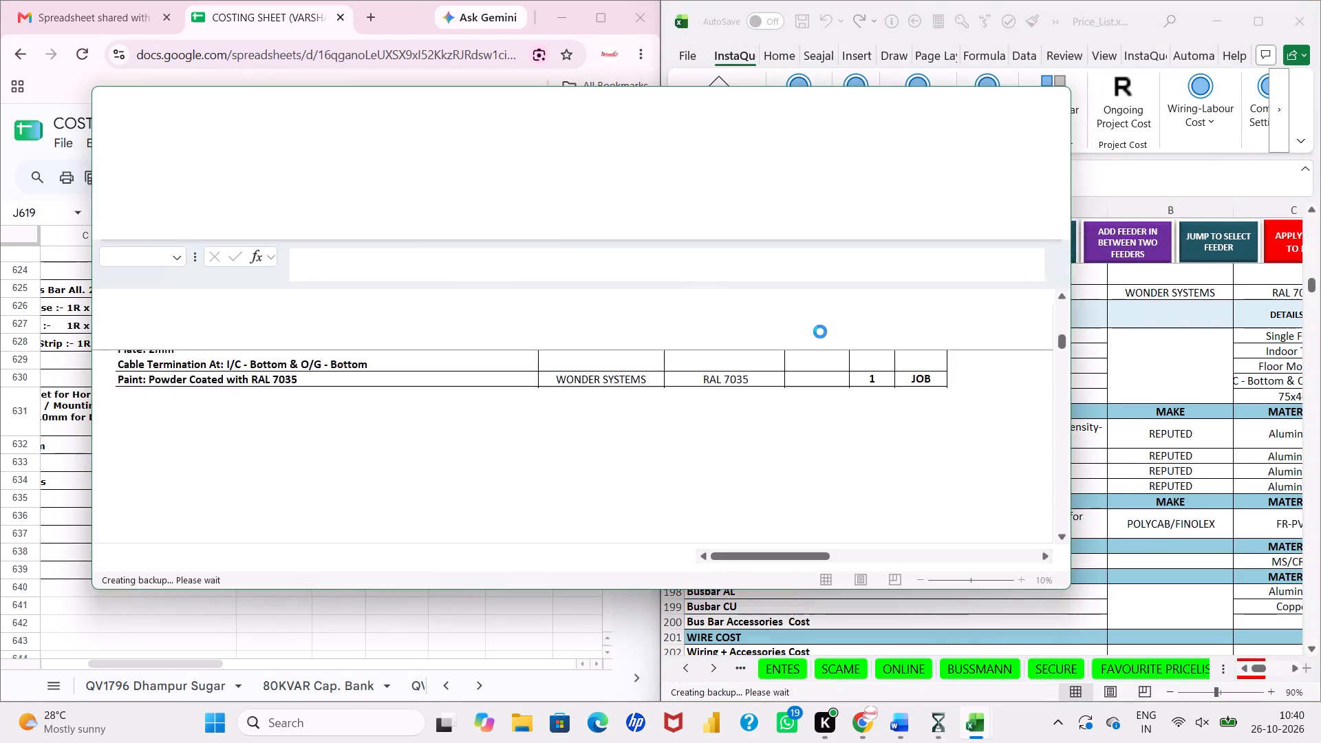
pyautogui.click(791, 456)
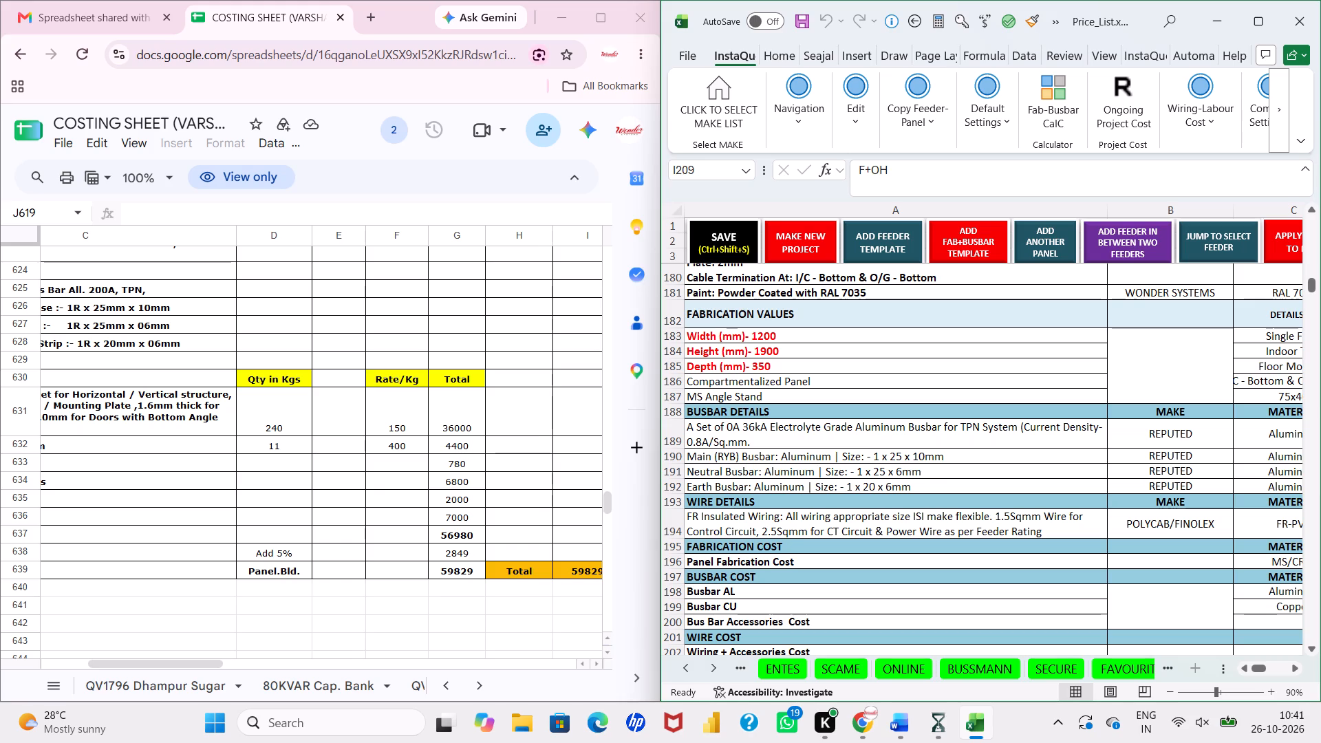
# Set the busbar rating in the Busbar Details section to 200 to match the costing sheet.
pyautogui.hscroll(2, 197, 422)
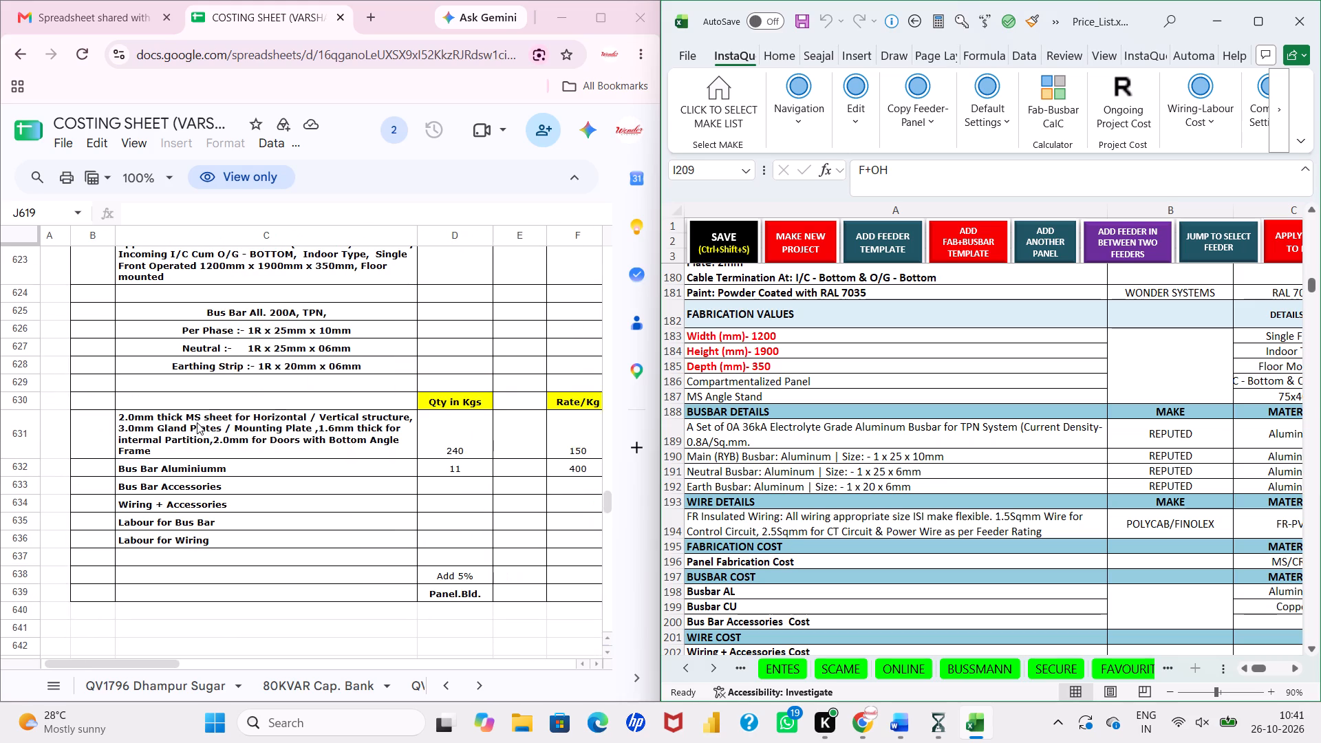
pyautogui.hscroll(-4, 857, 520)
pyautogui.click(1201, 433)
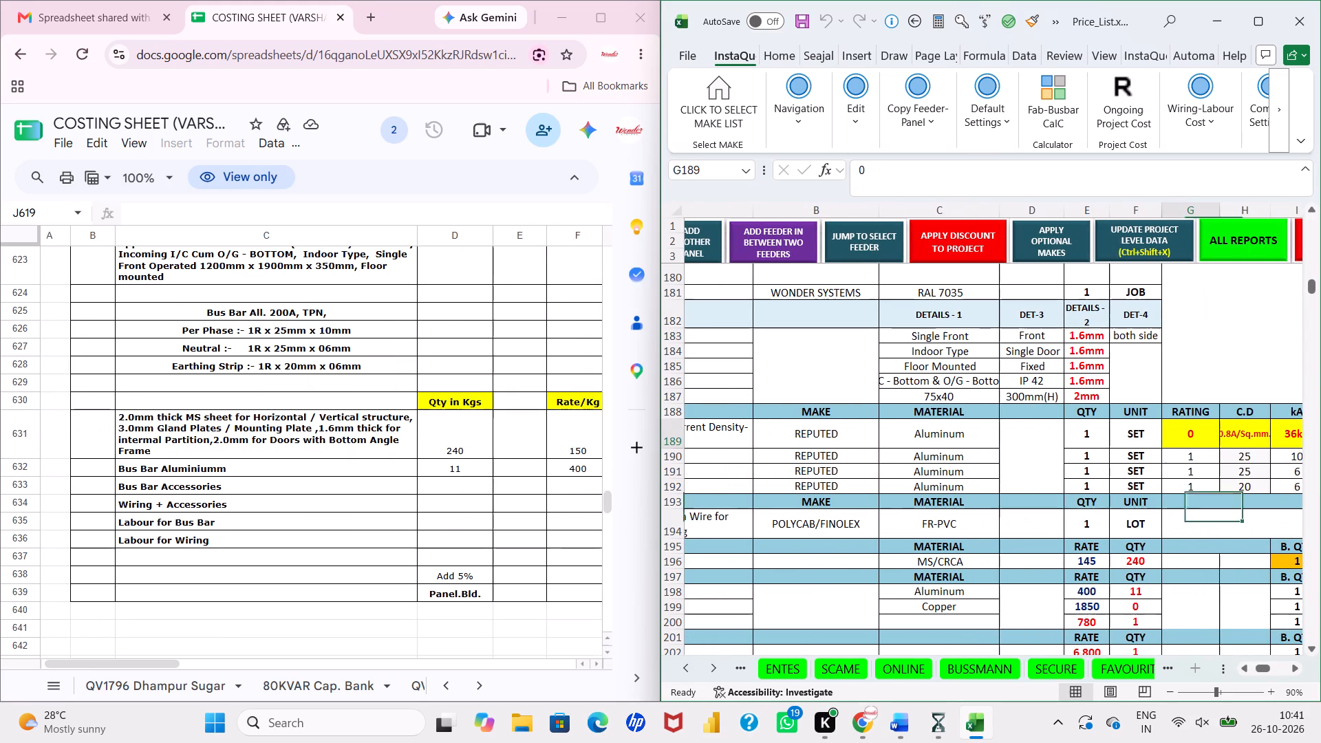
pyautogui.write('200')
pyautogui.press('Return')
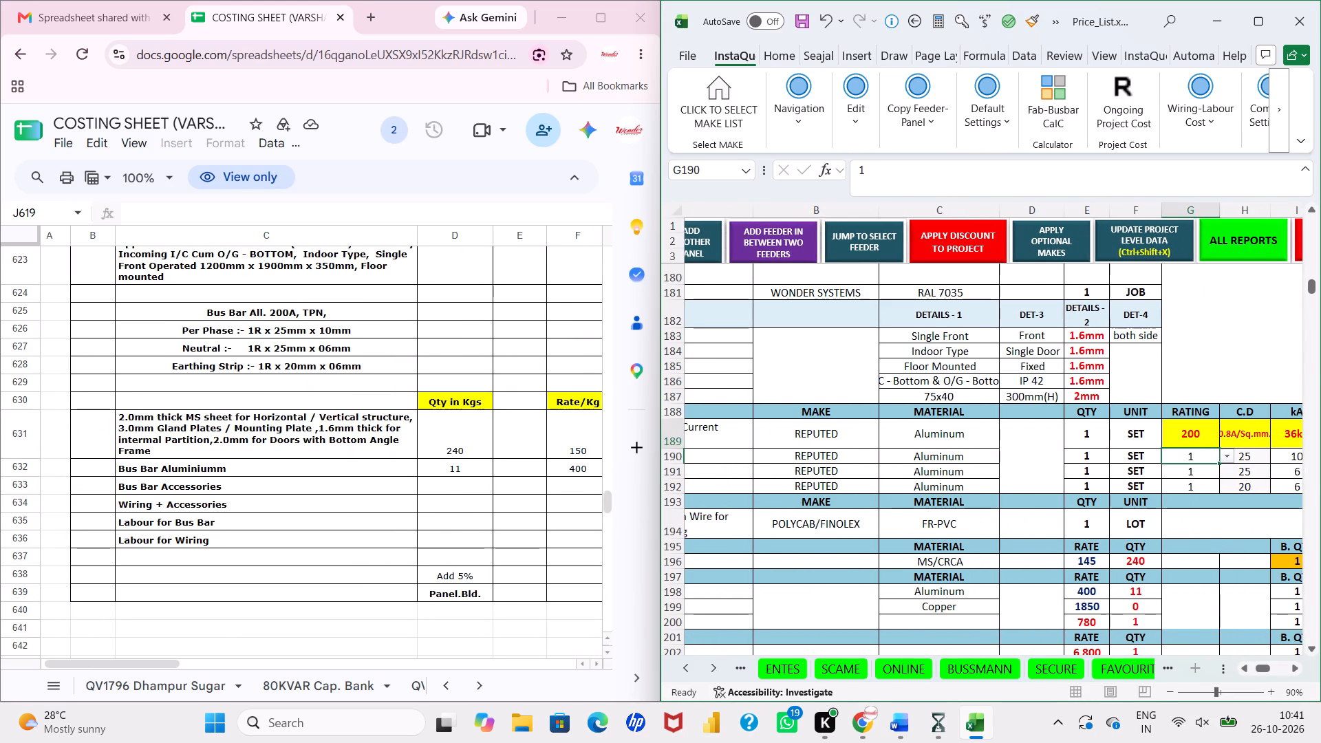
# Save the project with the updated busbar rating.
pyautogui.hscroll(1, 1201, 433)
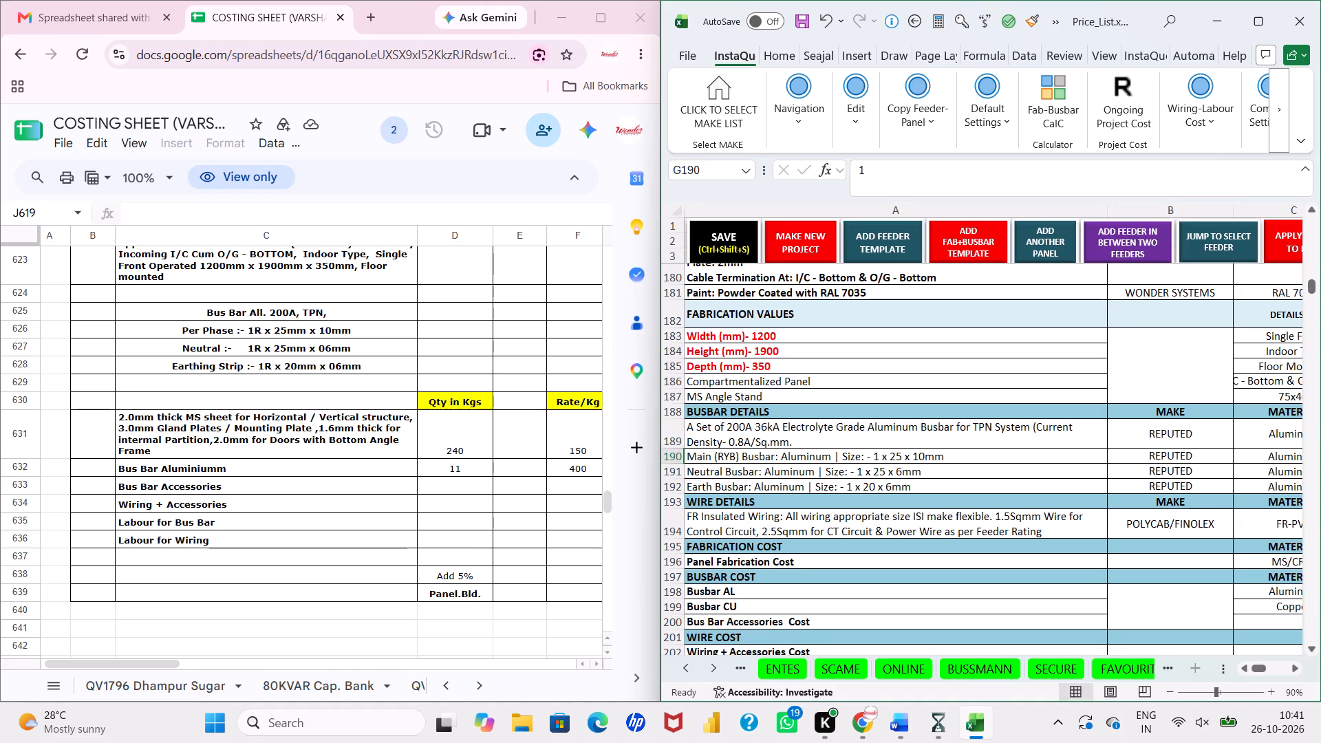
pyautogui.click(729, 254)
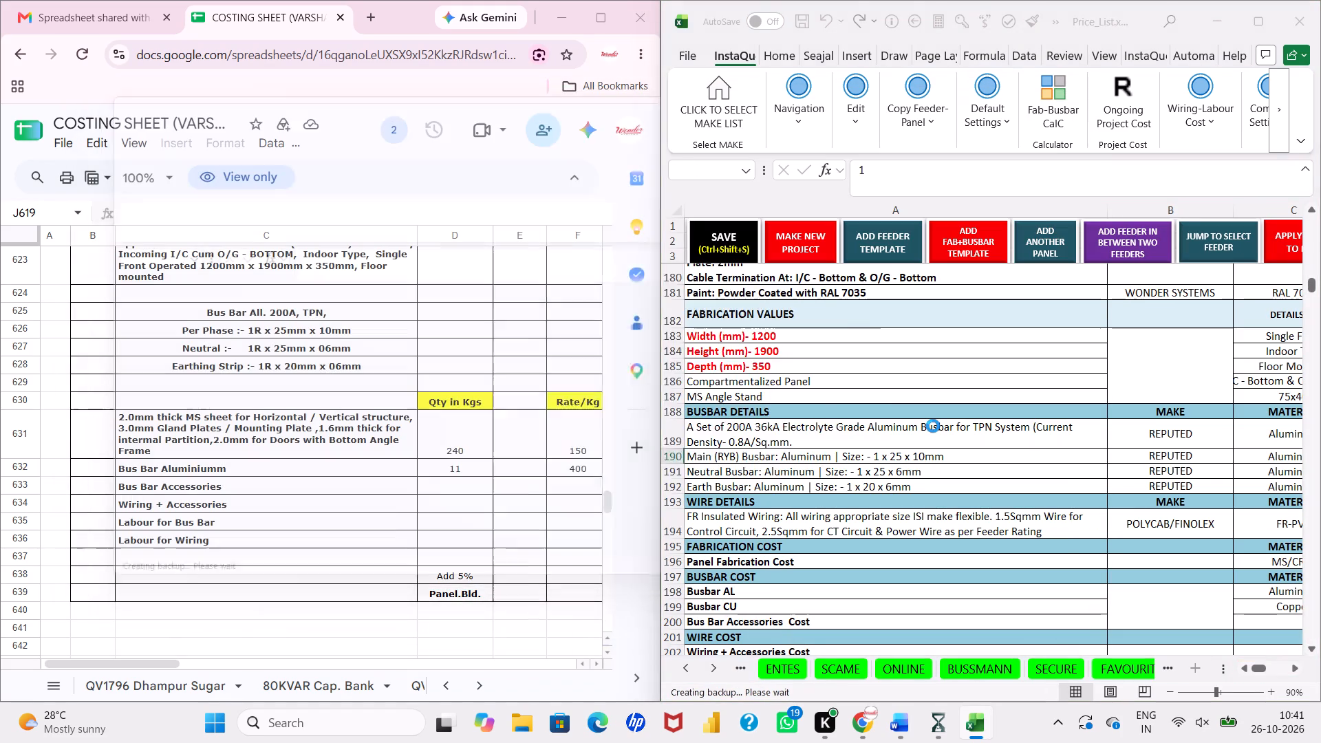
pyautogui.click(769, 460)
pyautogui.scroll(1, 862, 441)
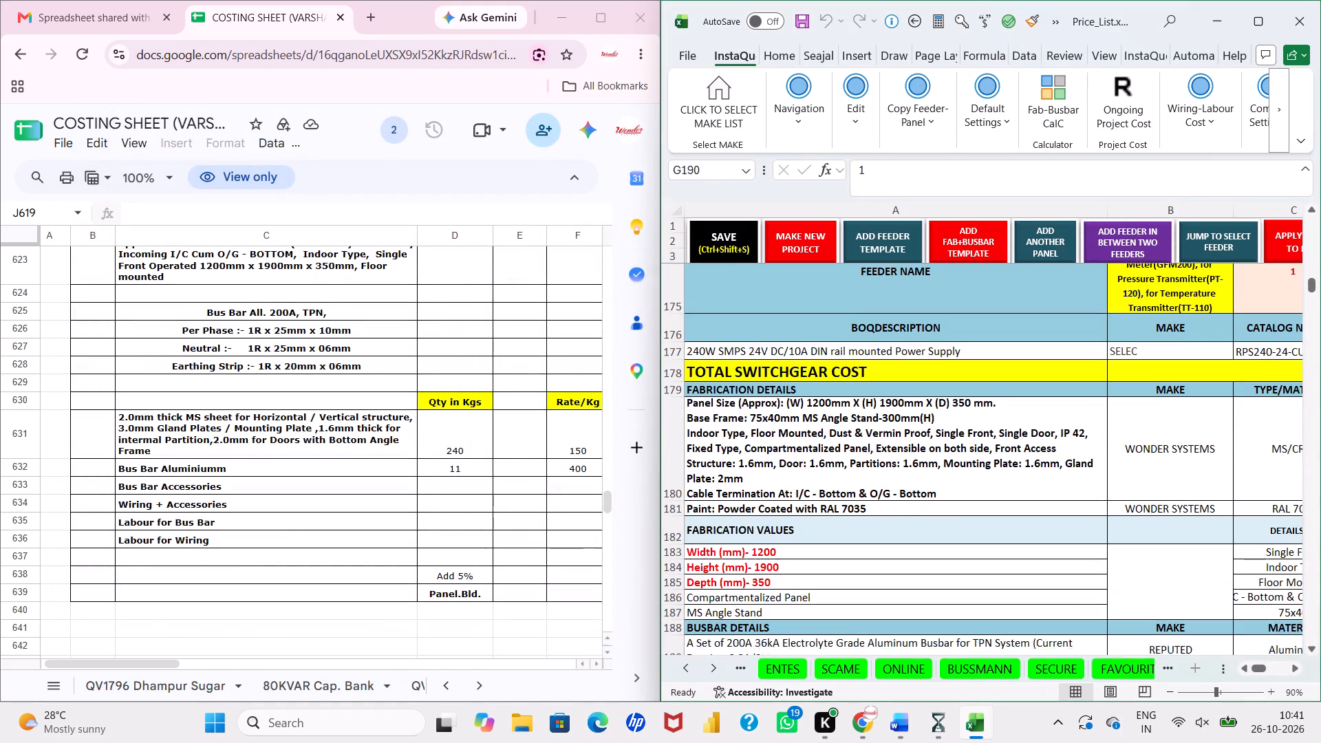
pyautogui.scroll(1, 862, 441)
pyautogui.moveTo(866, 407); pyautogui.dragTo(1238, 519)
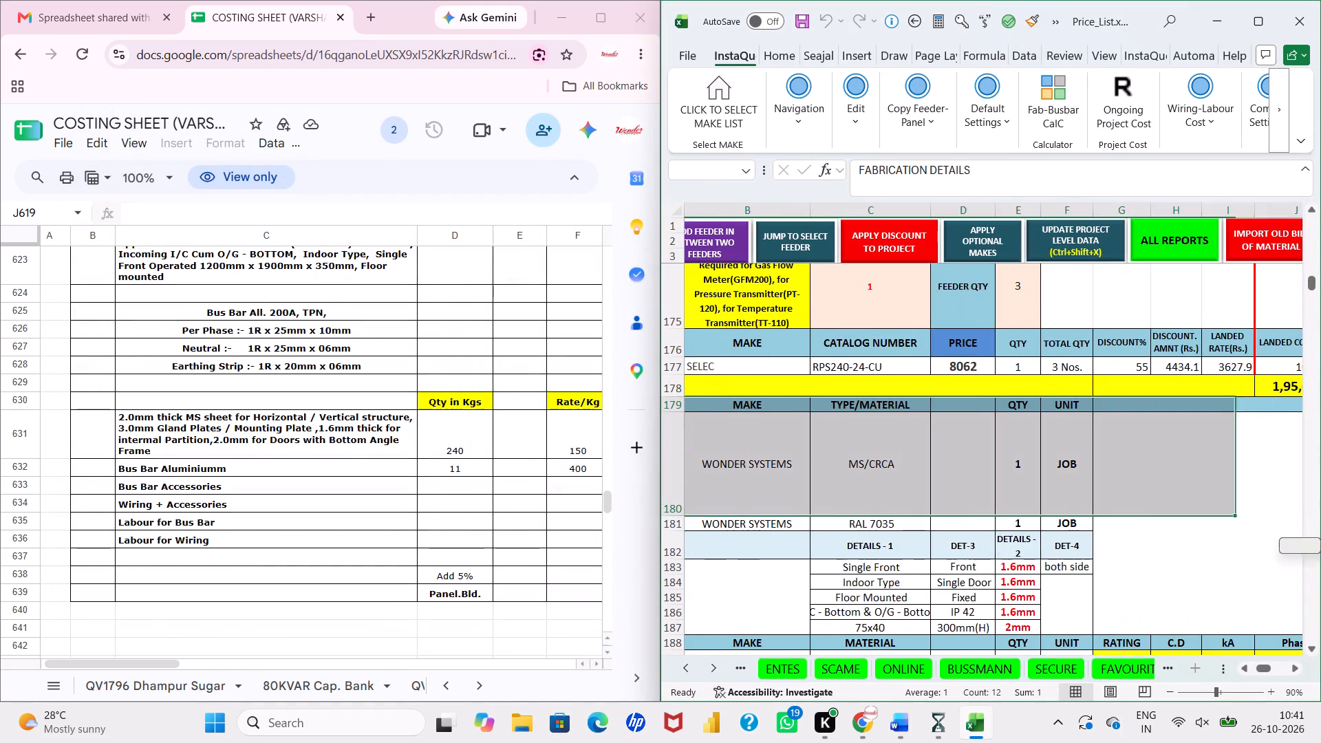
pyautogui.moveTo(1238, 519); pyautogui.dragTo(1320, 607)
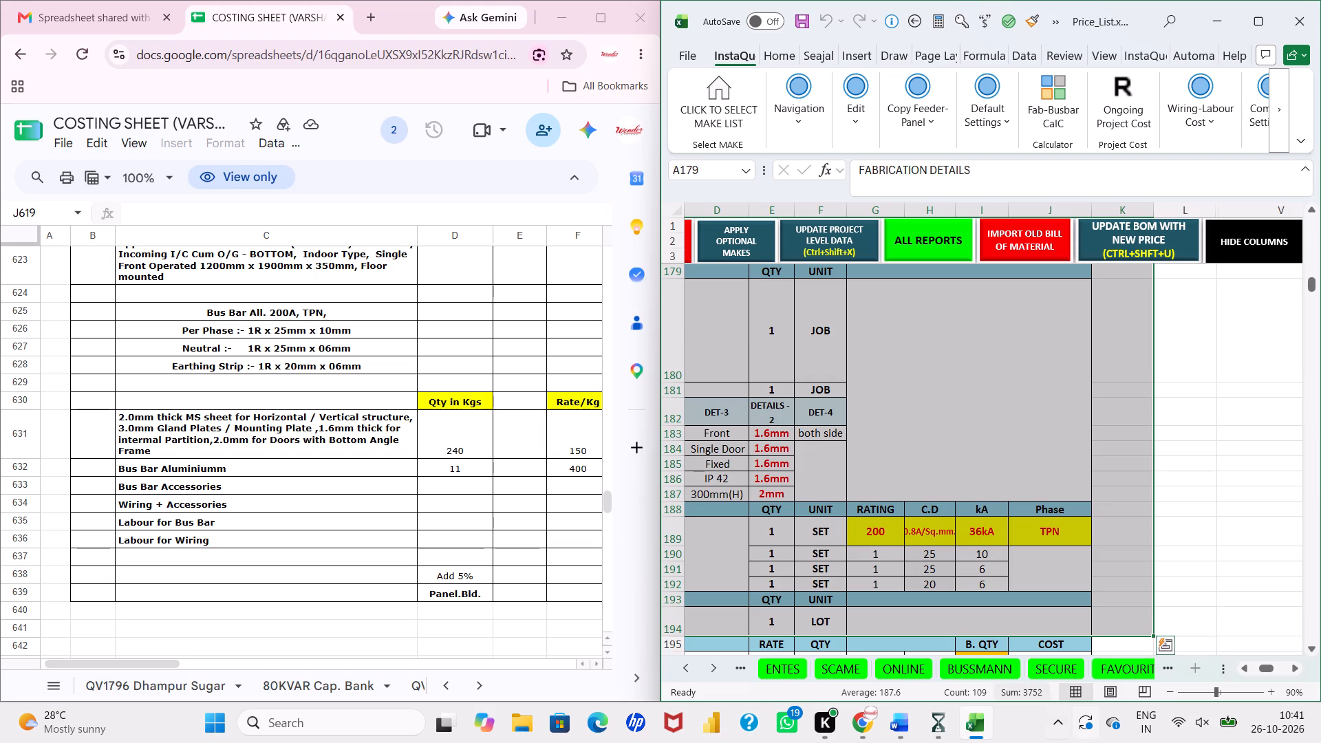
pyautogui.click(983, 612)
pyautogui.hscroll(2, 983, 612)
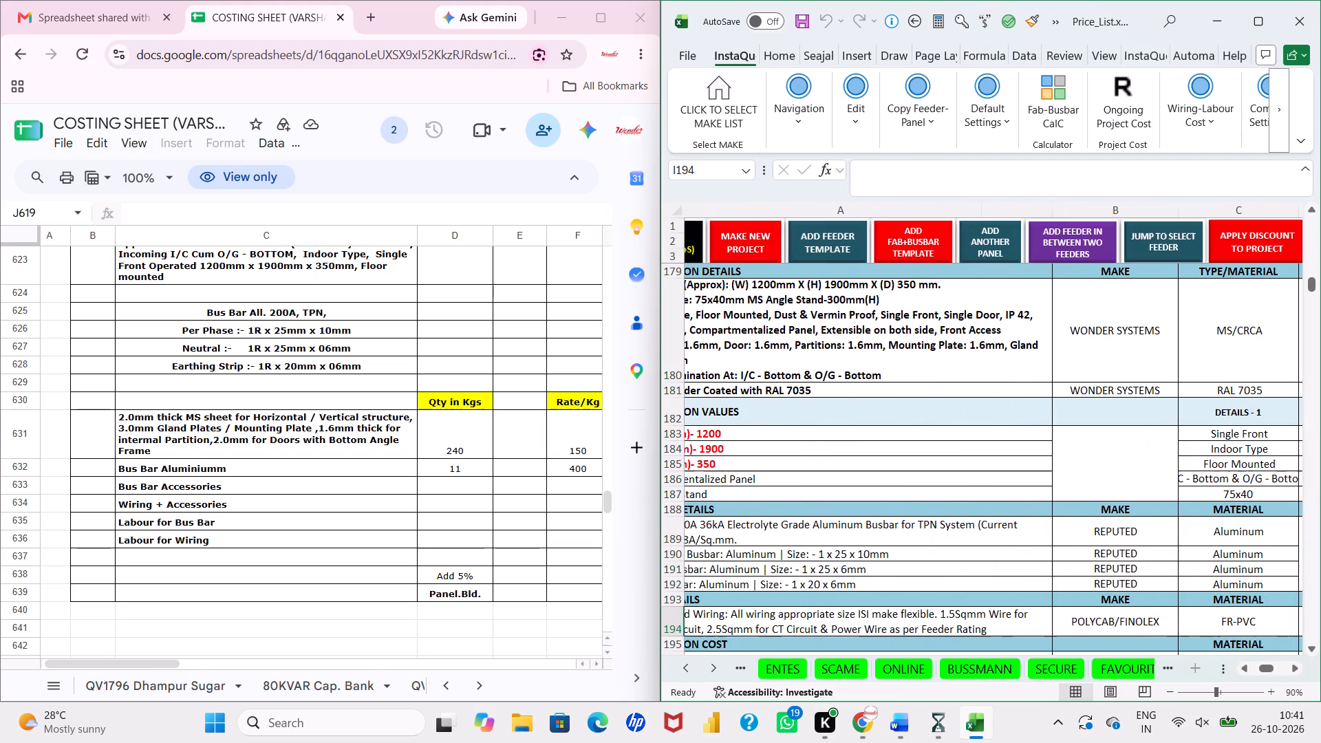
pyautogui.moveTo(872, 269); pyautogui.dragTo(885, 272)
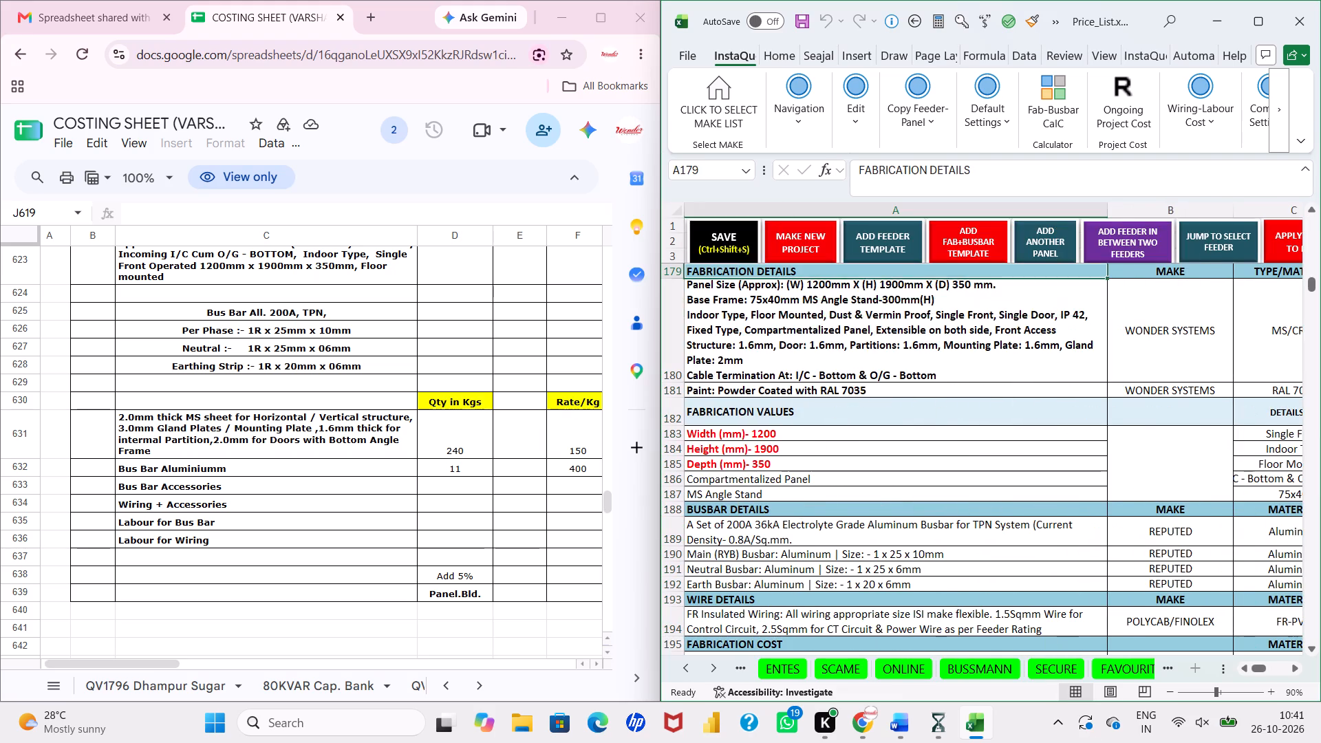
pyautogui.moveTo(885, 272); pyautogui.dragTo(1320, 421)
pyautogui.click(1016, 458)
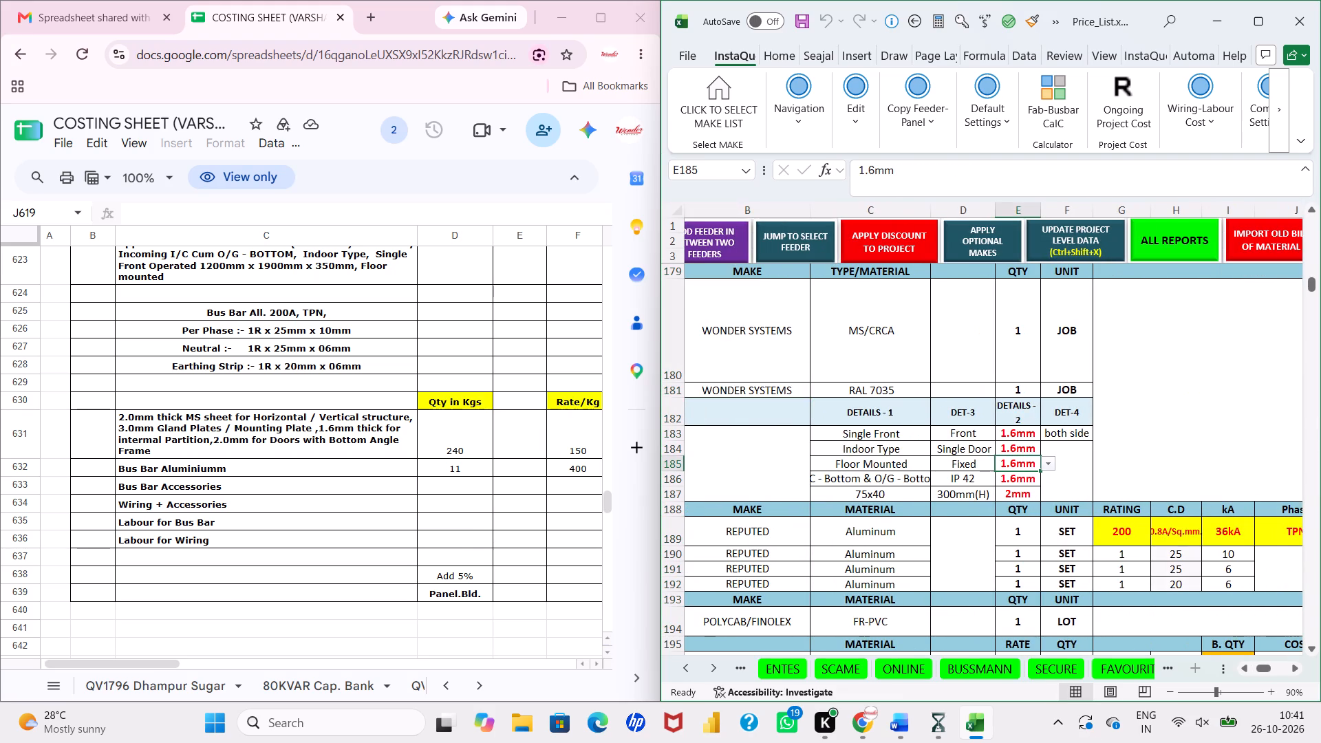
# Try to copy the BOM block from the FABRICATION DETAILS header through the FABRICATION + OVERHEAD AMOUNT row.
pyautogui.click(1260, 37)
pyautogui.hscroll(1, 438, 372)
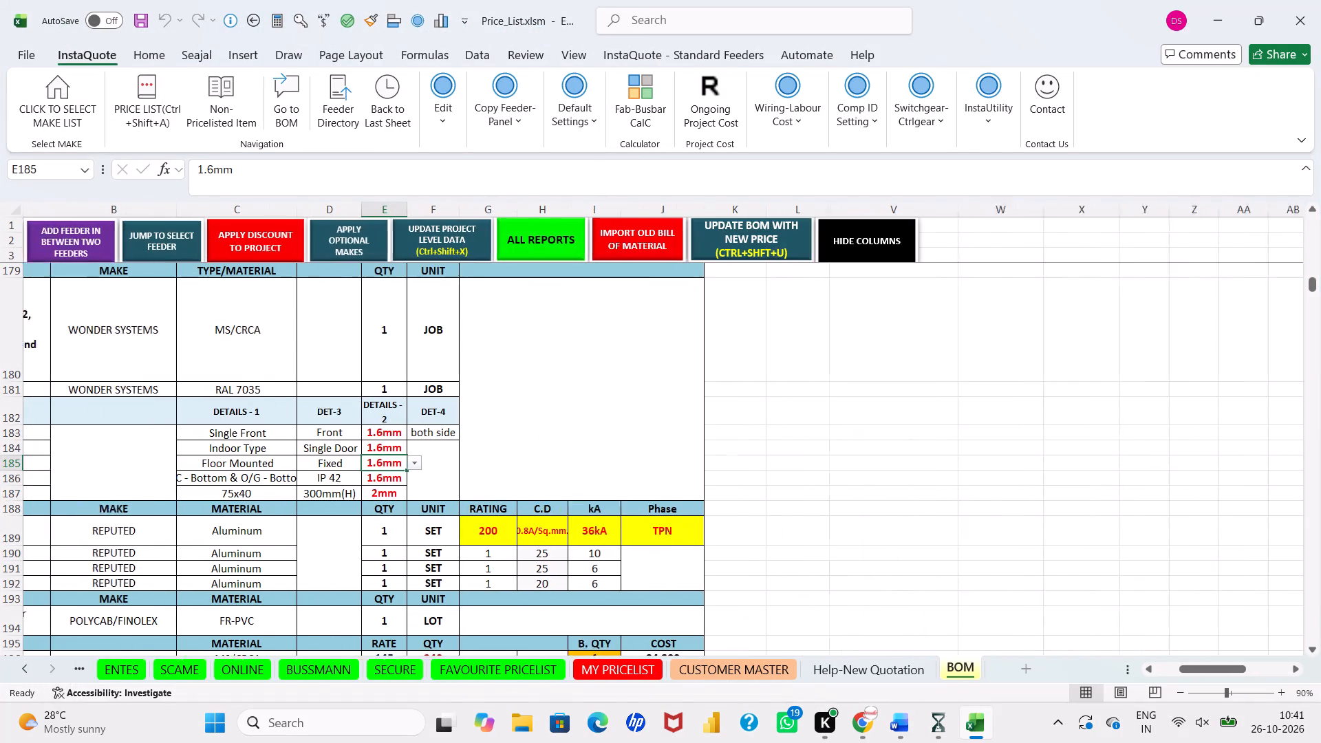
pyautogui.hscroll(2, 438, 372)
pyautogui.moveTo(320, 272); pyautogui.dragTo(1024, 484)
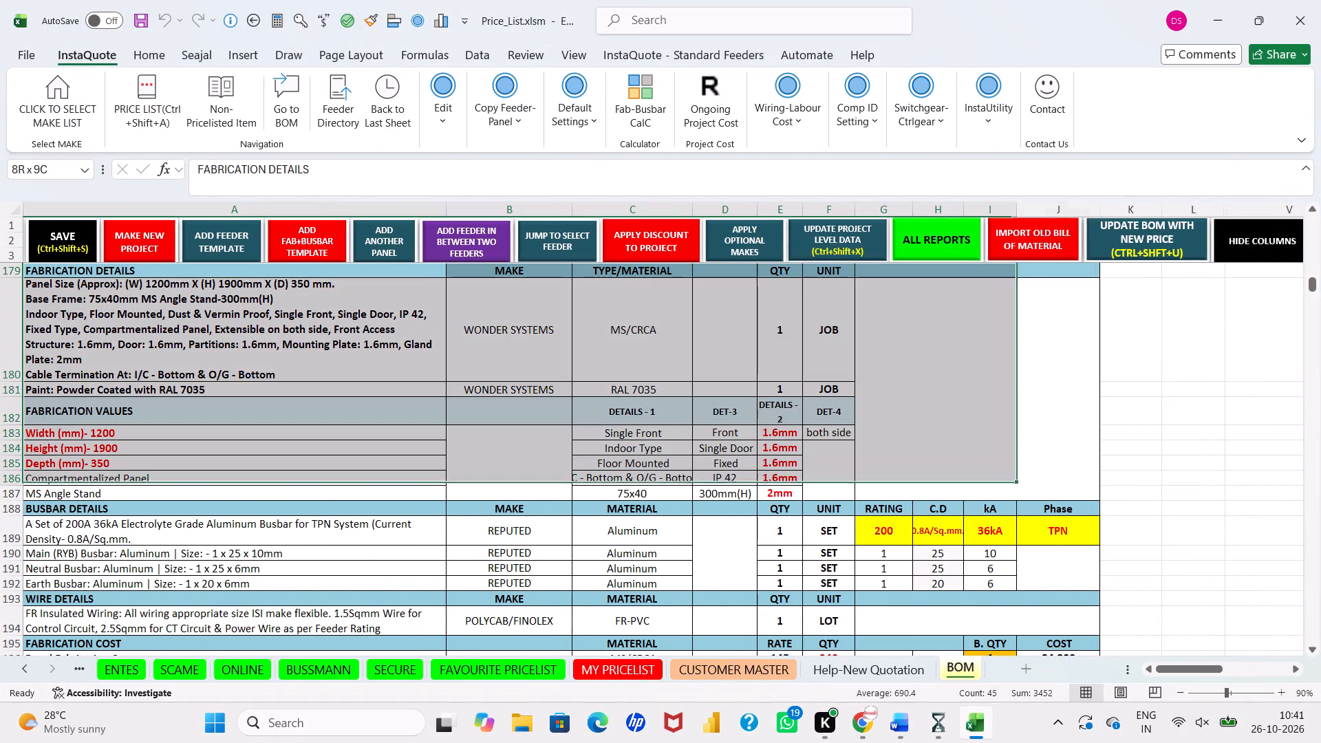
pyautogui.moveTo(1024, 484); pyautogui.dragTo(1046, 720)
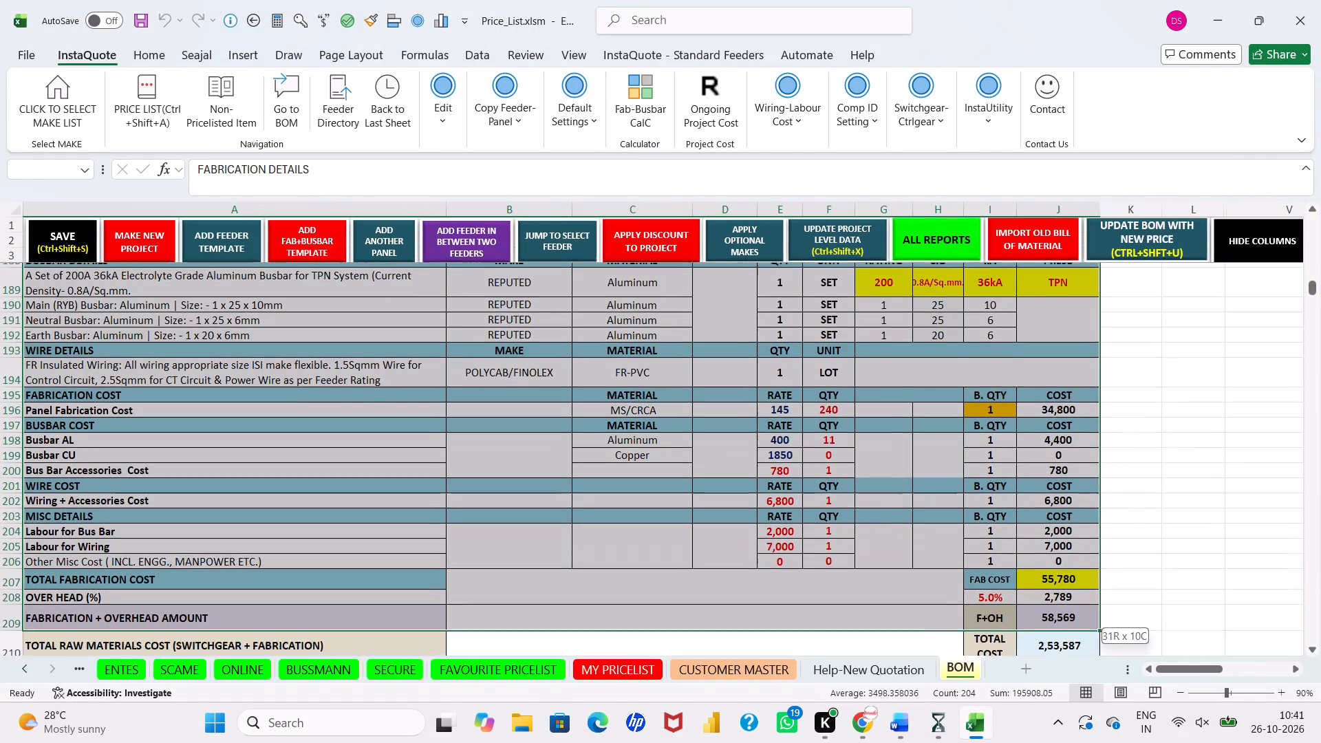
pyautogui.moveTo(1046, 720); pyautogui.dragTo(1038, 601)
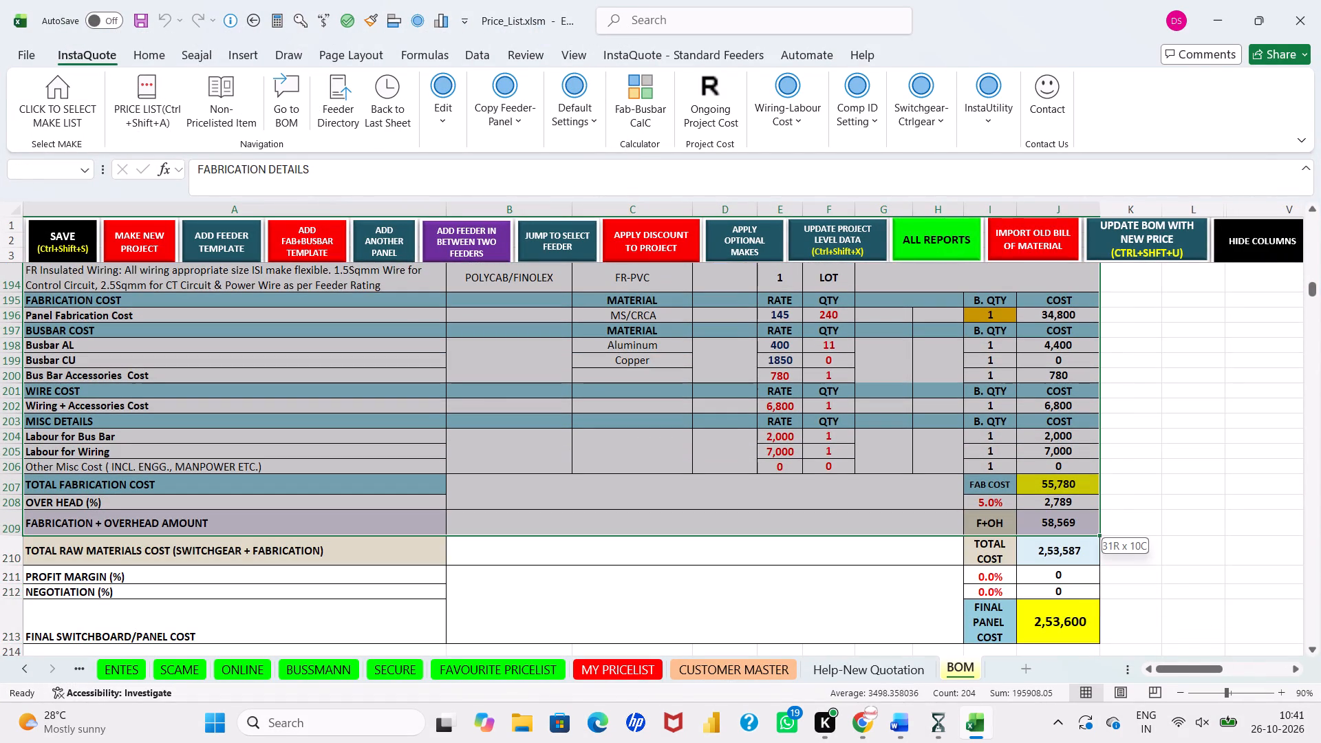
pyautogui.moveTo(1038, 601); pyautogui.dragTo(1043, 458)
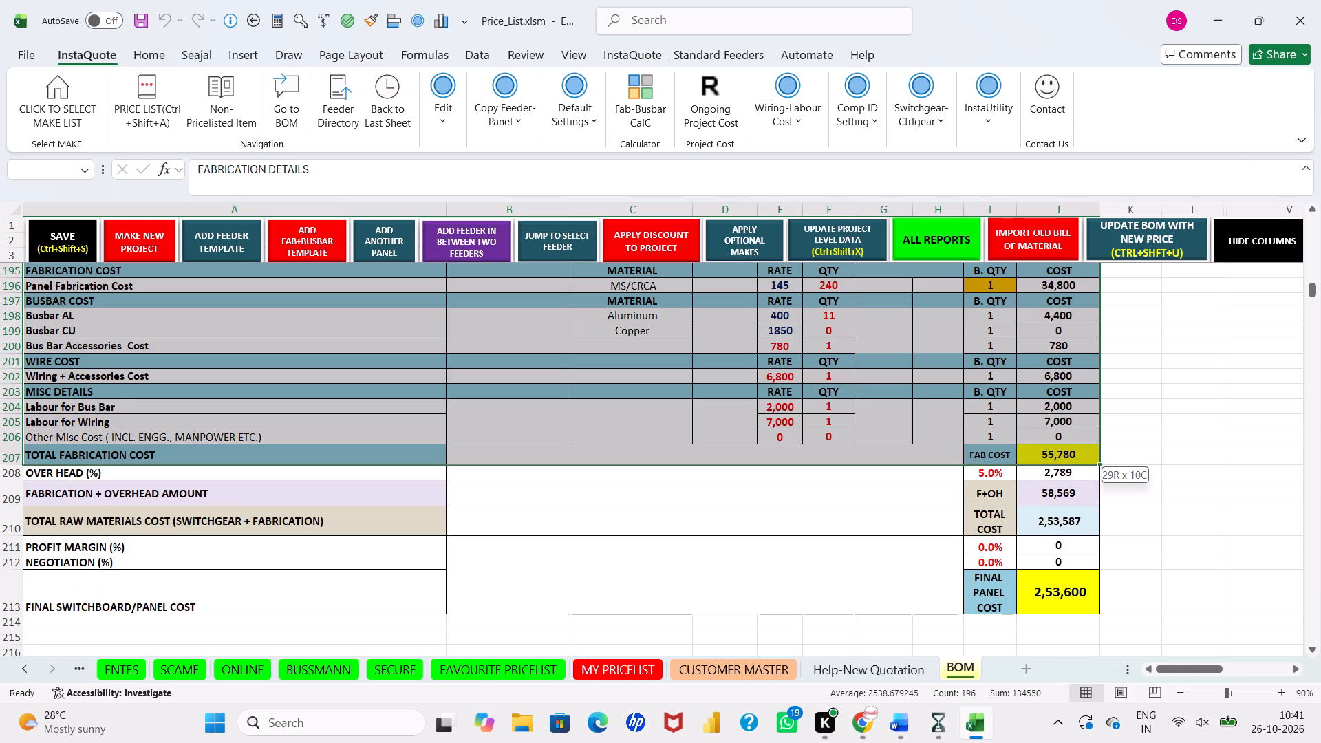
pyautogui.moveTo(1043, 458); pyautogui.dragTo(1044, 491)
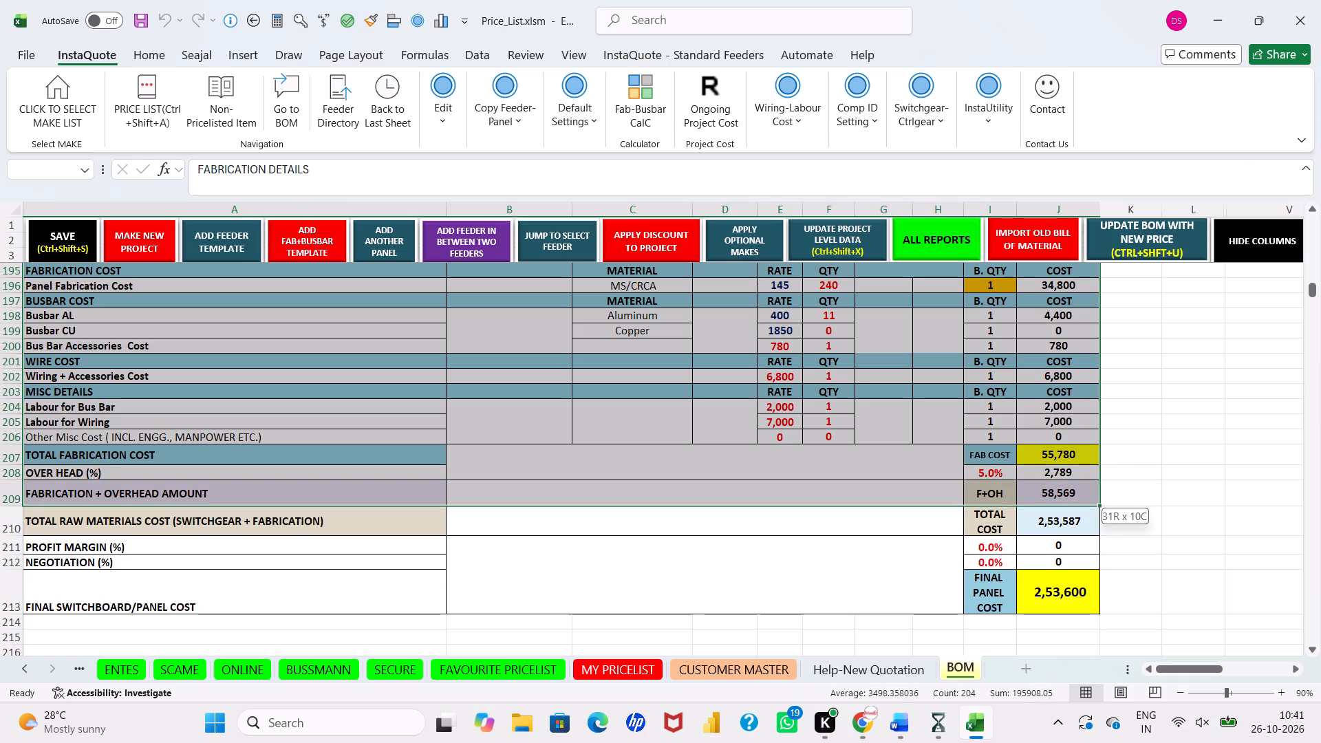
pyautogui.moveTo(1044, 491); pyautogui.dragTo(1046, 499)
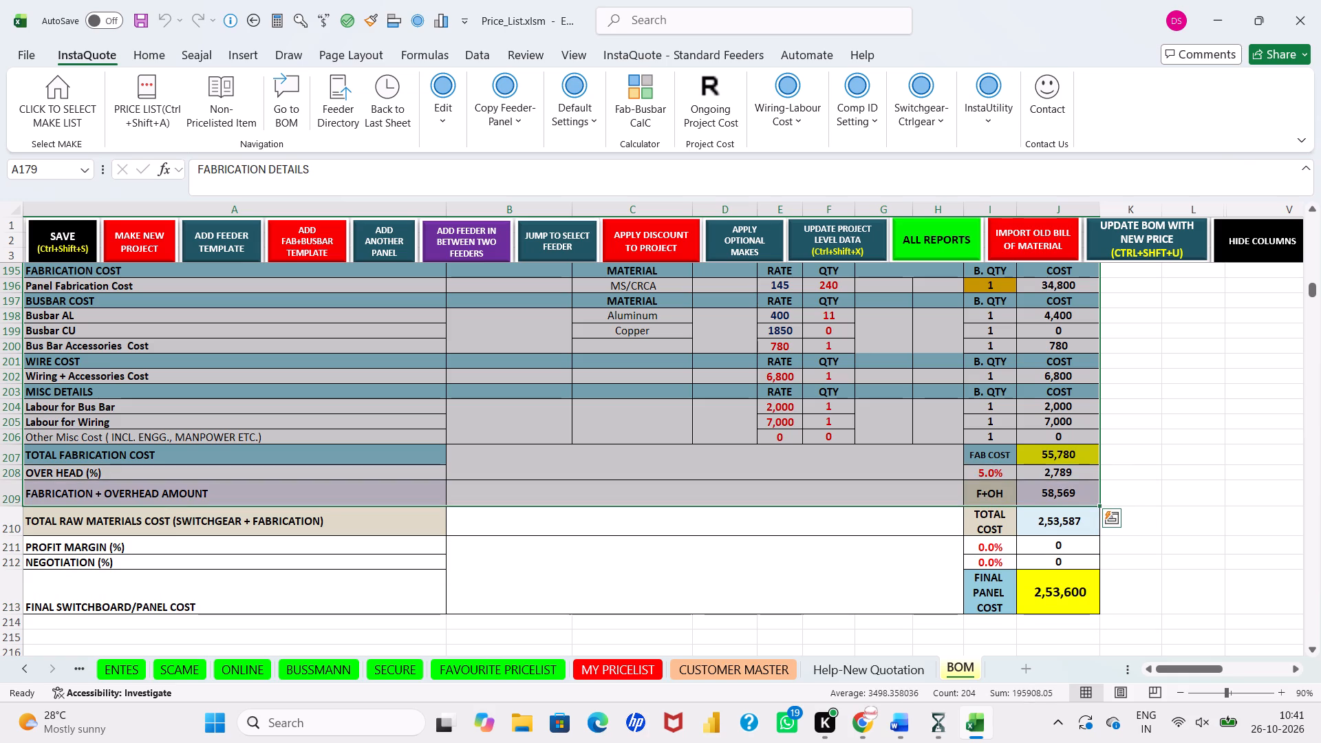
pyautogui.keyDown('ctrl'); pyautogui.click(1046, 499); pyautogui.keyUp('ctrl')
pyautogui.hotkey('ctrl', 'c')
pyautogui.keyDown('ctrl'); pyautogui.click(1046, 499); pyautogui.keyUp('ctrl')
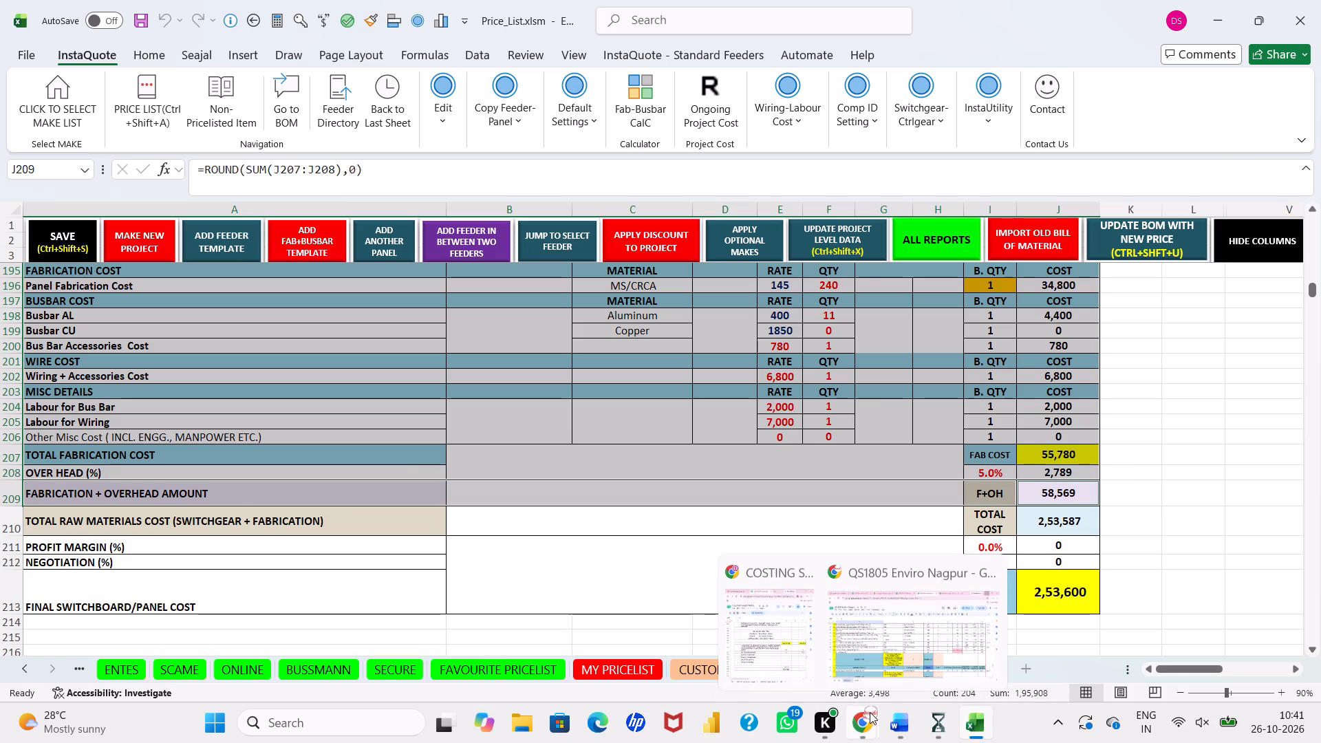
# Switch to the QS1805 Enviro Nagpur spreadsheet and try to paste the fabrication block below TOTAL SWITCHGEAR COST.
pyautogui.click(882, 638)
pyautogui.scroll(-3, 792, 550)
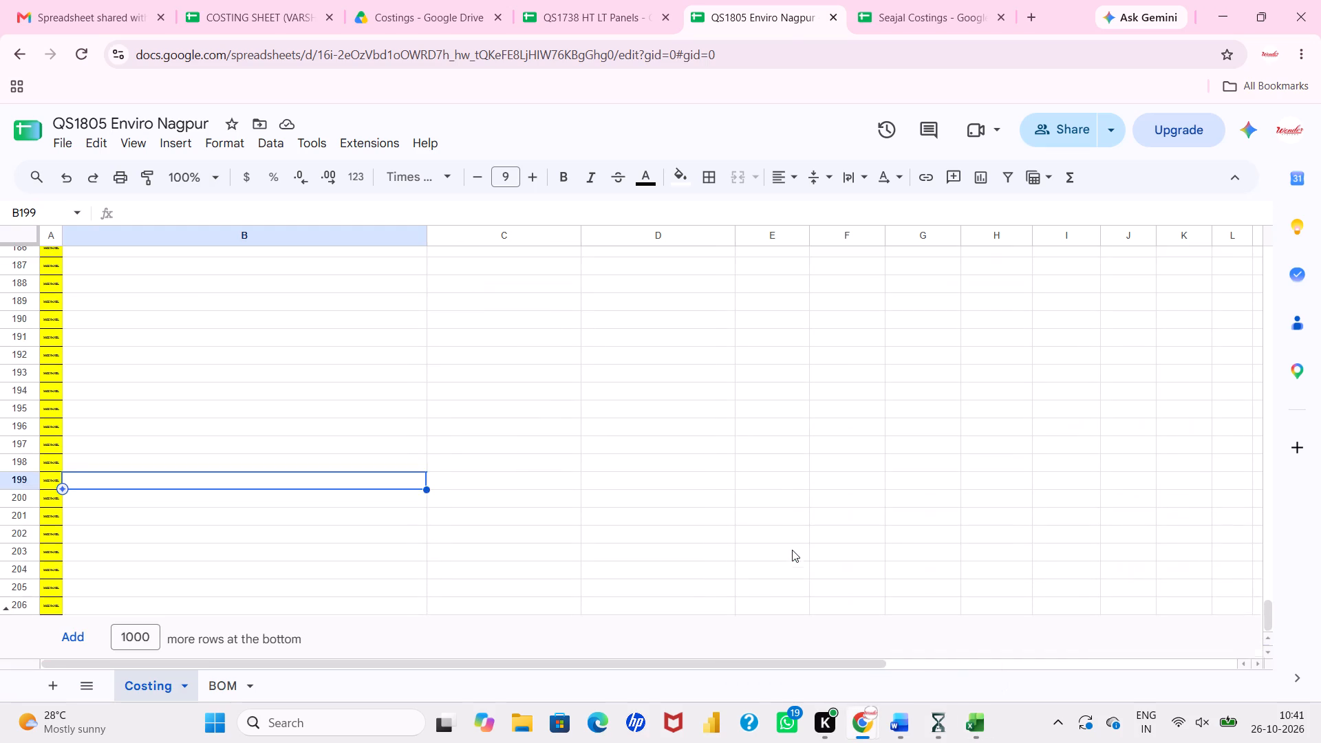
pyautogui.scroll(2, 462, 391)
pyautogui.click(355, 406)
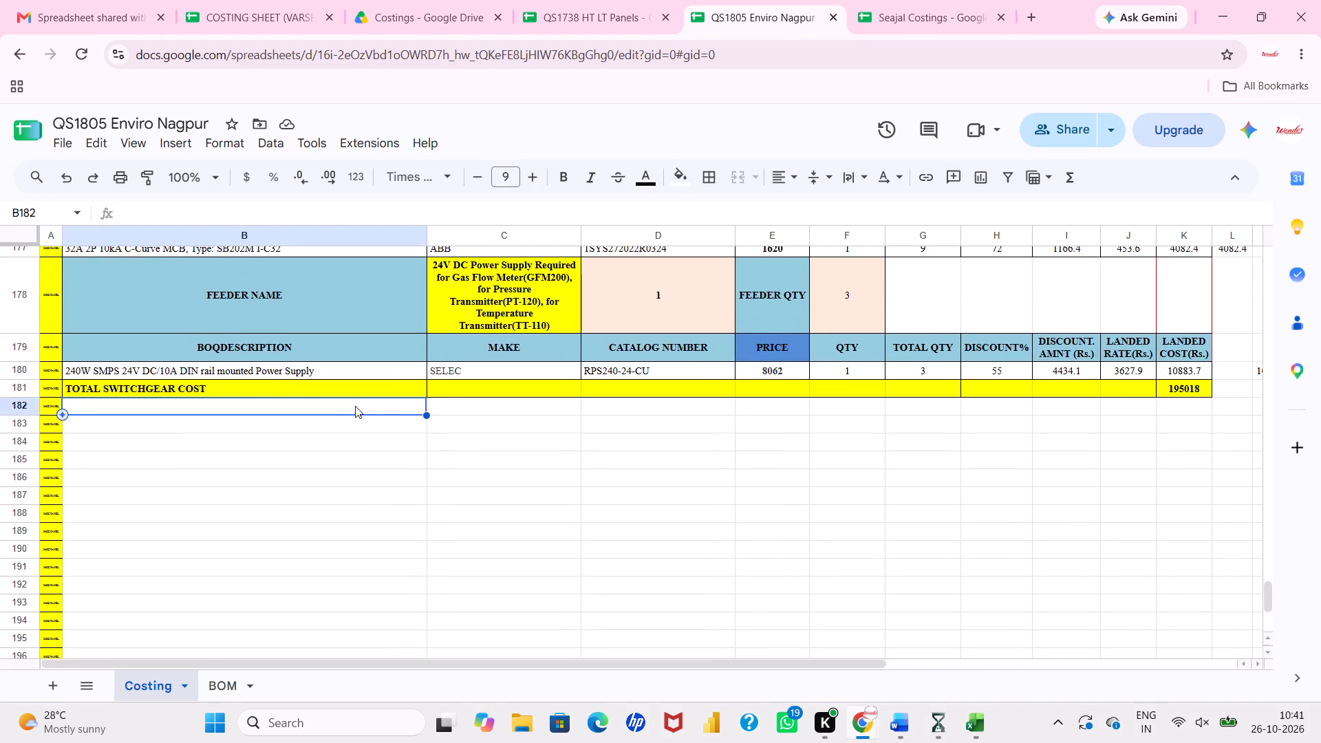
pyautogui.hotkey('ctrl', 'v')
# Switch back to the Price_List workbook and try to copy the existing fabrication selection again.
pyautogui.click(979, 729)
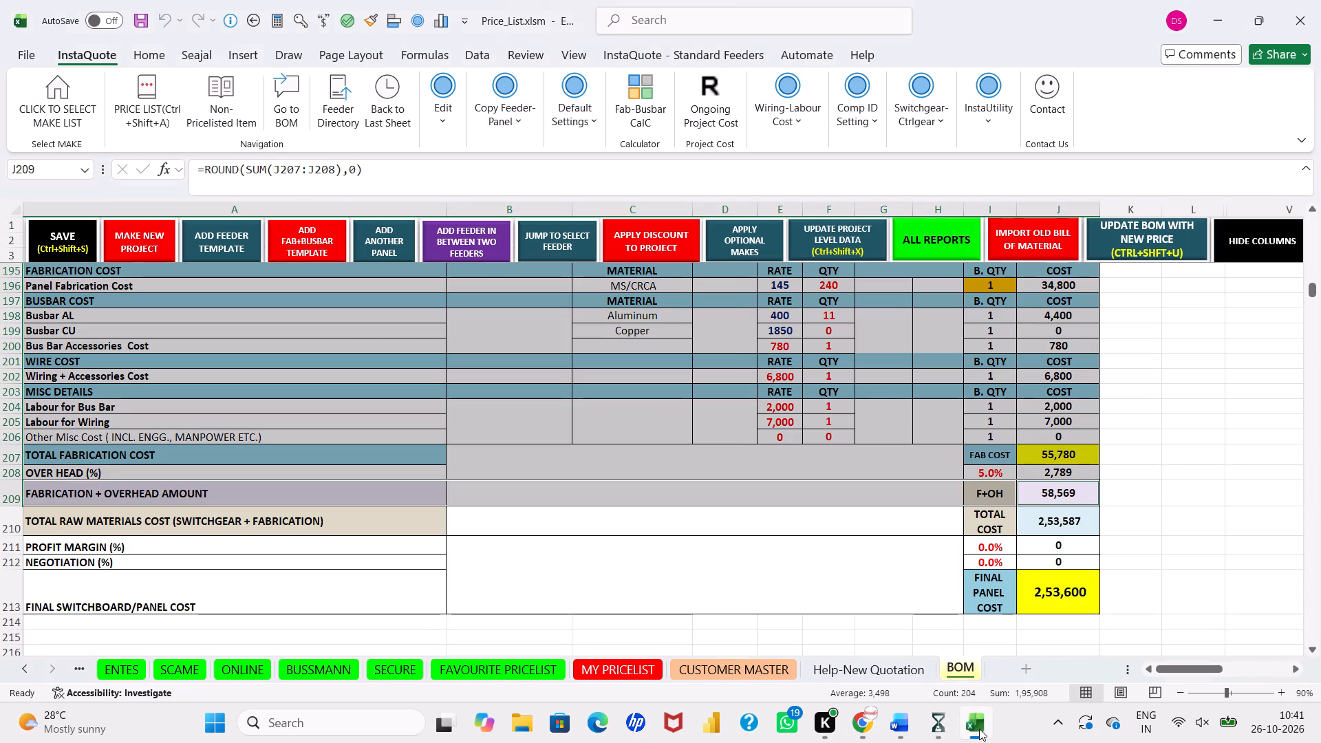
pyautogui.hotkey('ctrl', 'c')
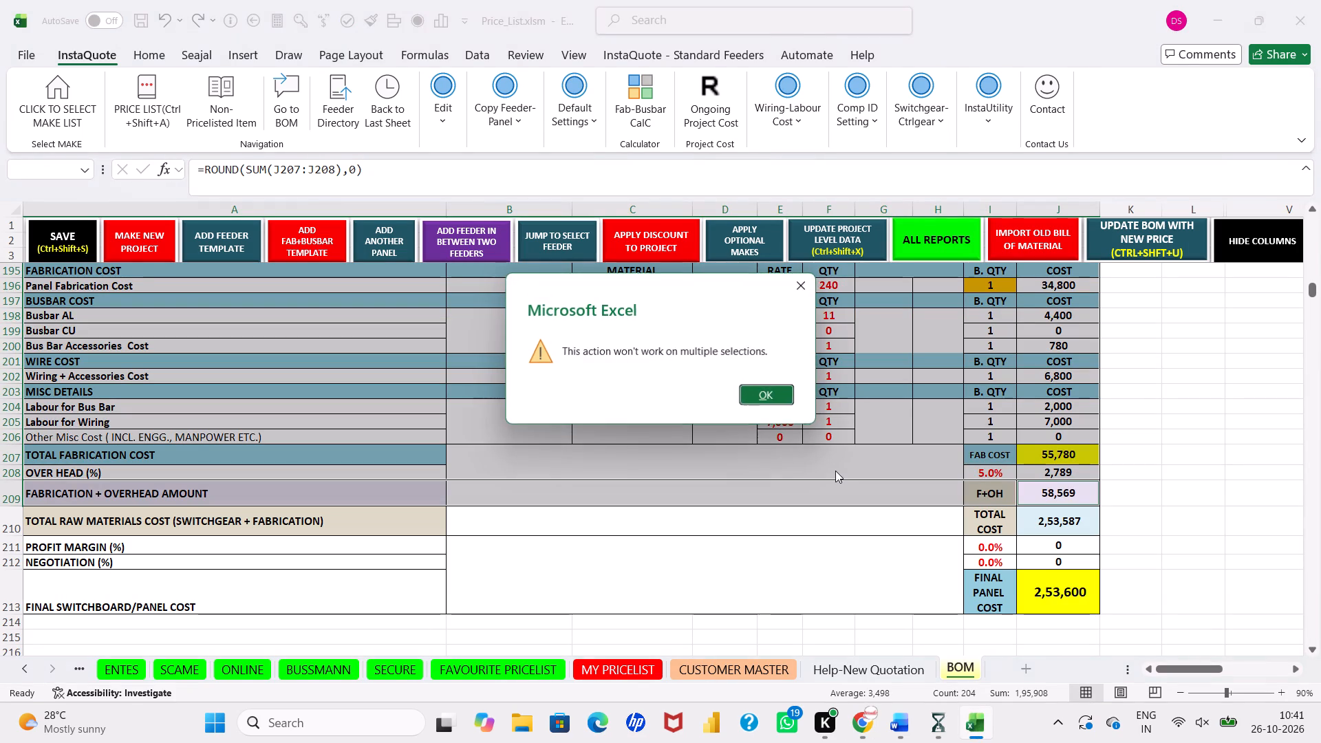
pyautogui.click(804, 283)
# Reselect and copy the BOM block from FABRICATION DETAILS through FABRICATION + OVERHEAD AMOUNT, columns A to J.
pyautogui.scroll(1, 804, 283)
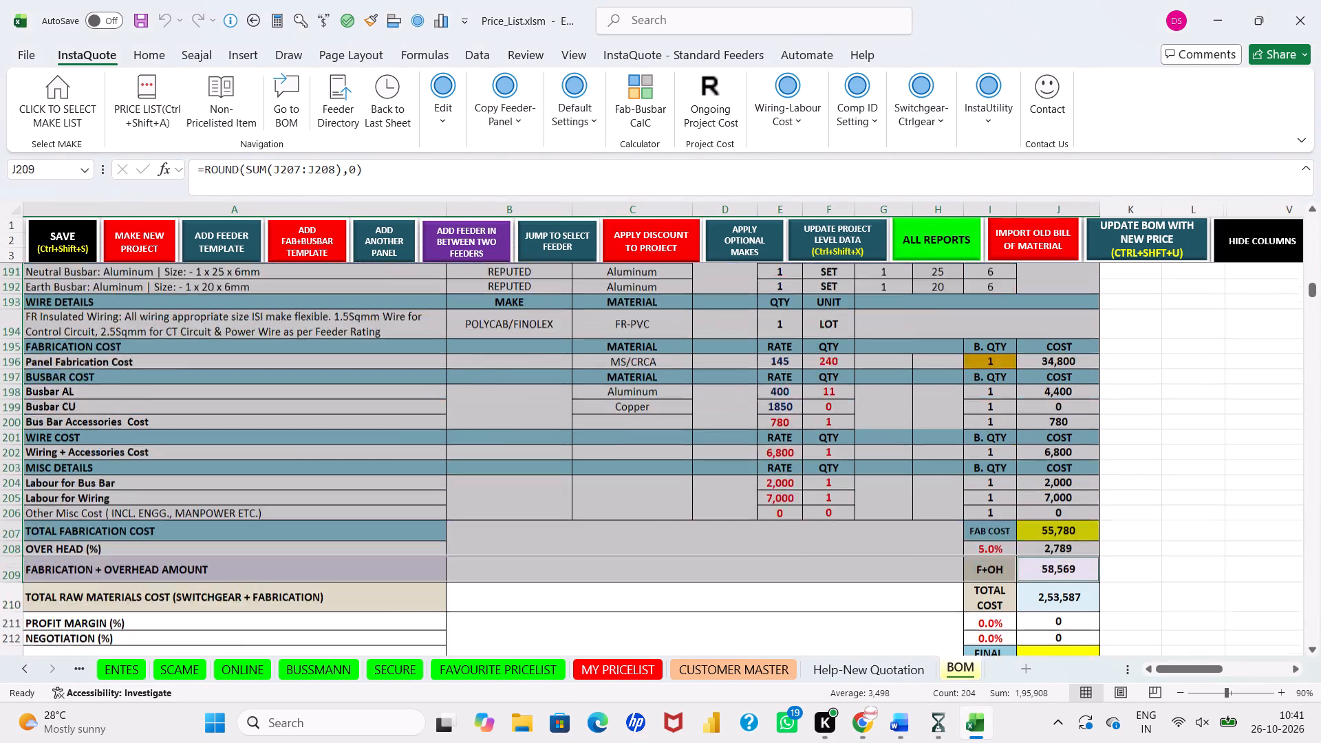
pyautogui.scroll(1, 804, 283)
pyautogui.scroll(2, 680, 365)
pyautogui.scroll(1, 532, 369)
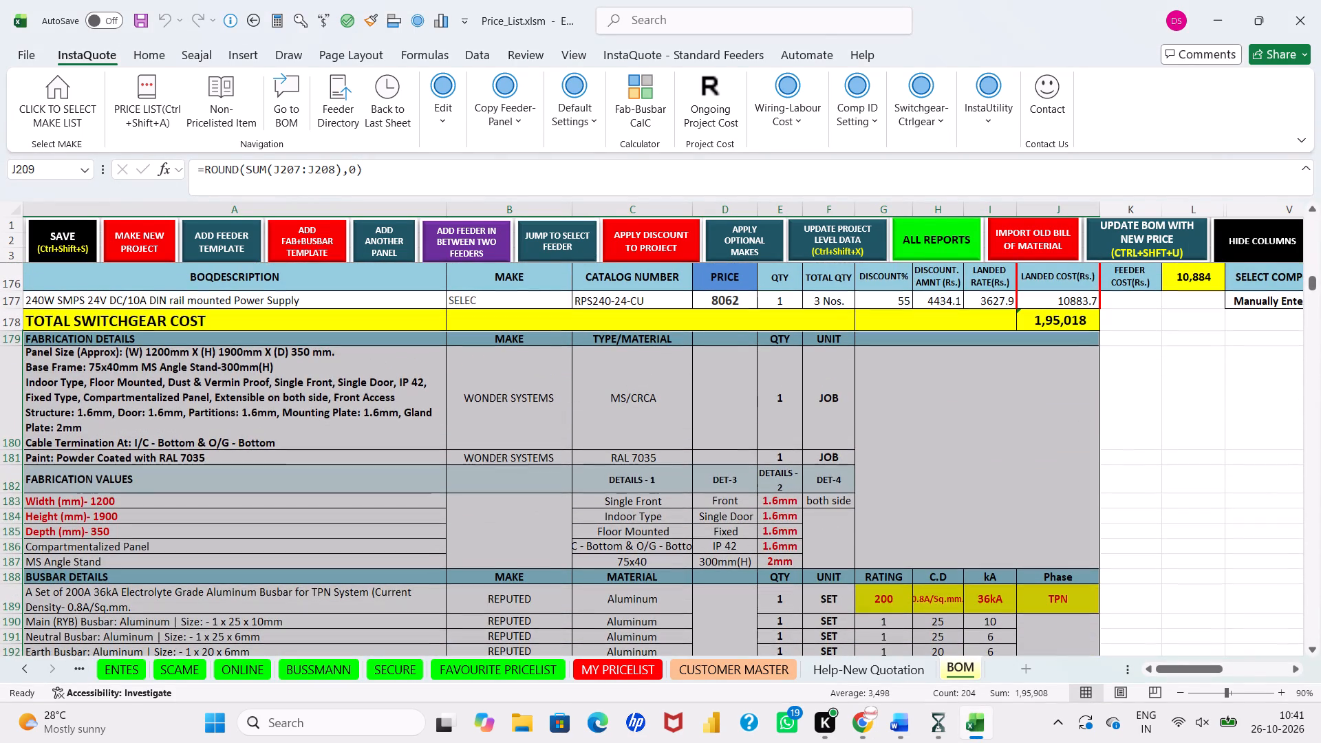
pyautogui.moveTo(441, 341); pyautogui.dragTo(1077, 723)
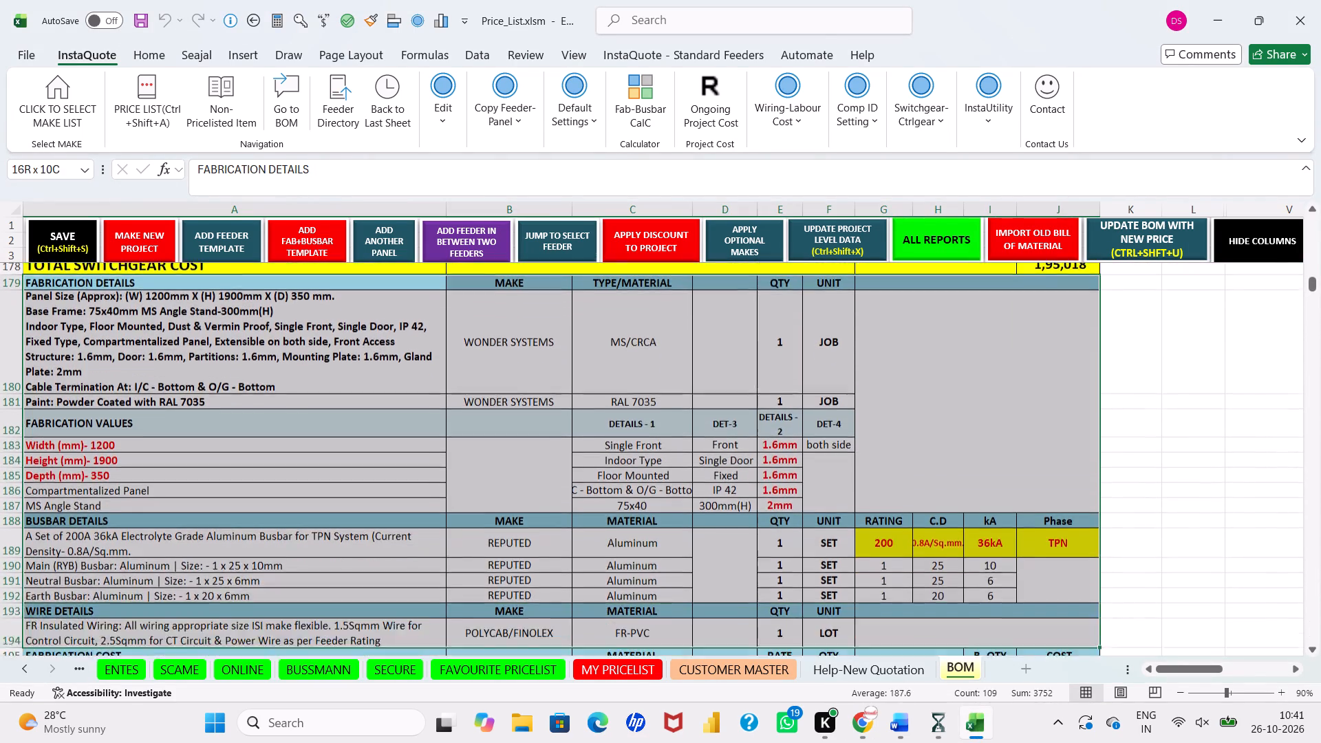
pyautogui.moveTo(1077, 723); pyautogui.dragTo(1062, 509)
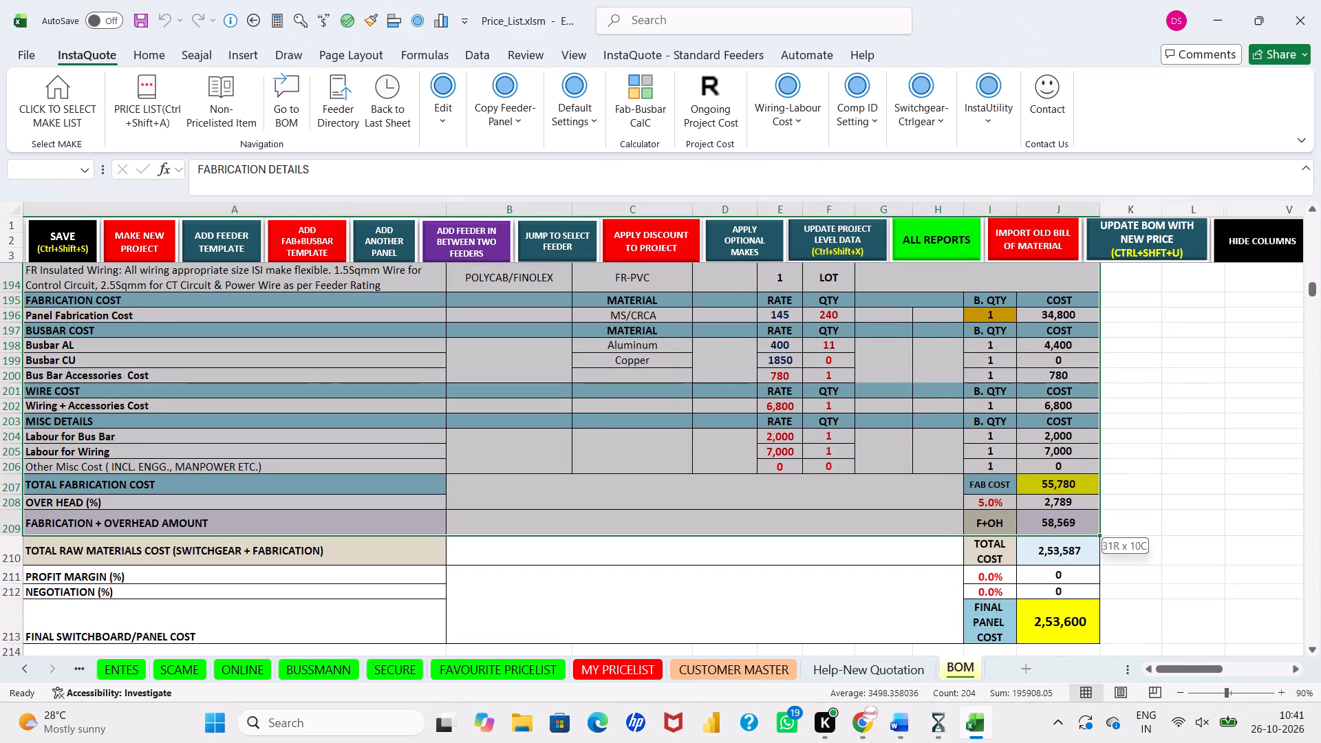
pyautogui.moveTo(1062, 509); pyautogui.dragTo(1062, 516)
pyautogui.hotkey('ctrl', 'c')
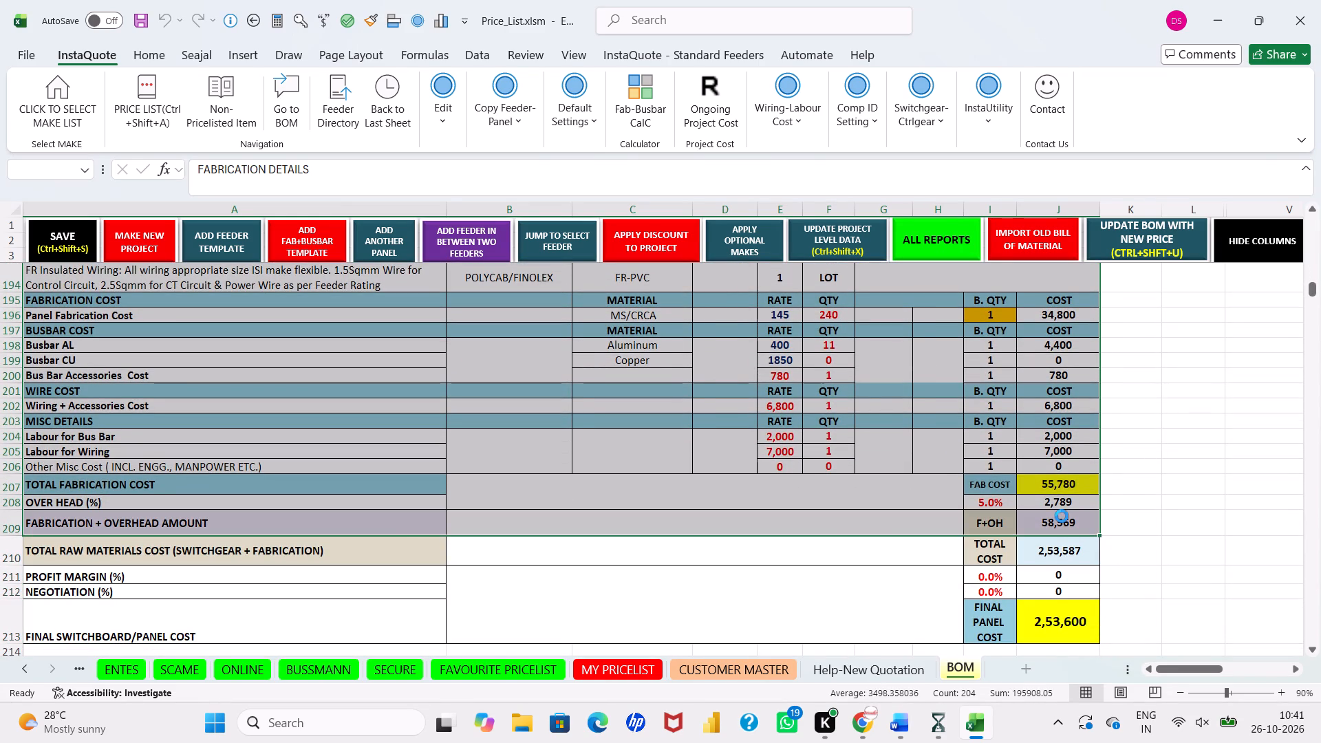
# Paste the copied fabrication block into QS1805 Enviro Nagpur's Costing sheet at B182, directly below TOTAL SWITCHGEAR COST.
pyautogui.click(857, 722)
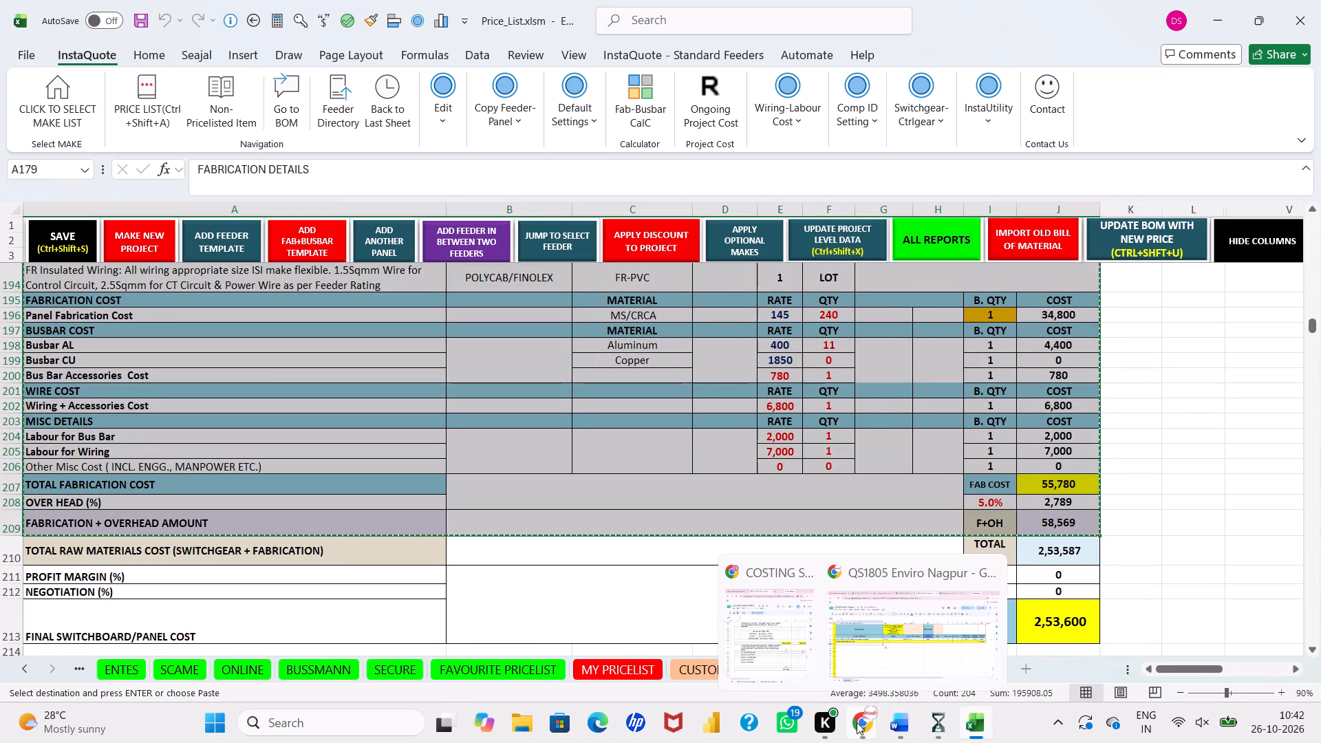
pyautogui.click(884, 635)
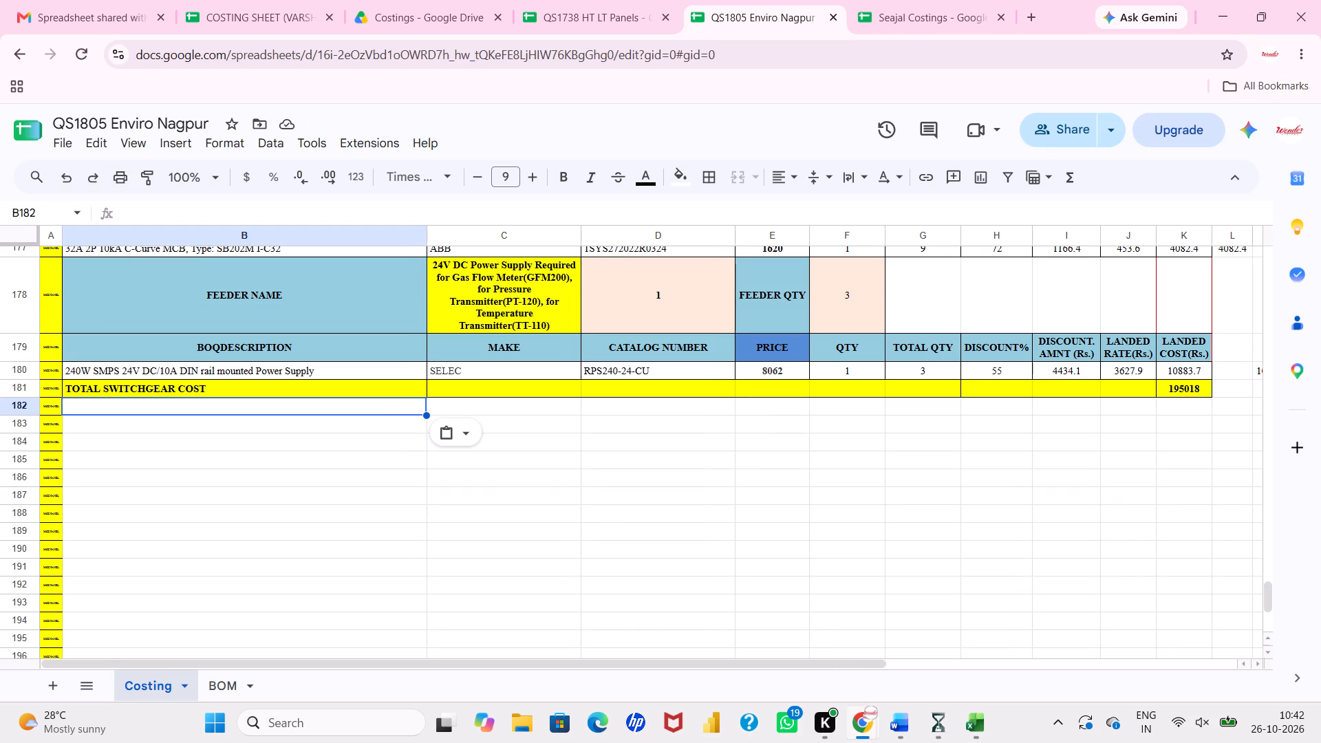
pyautogui.click(403, 410)
pyautogui.hotkey('ctrl', 'v')
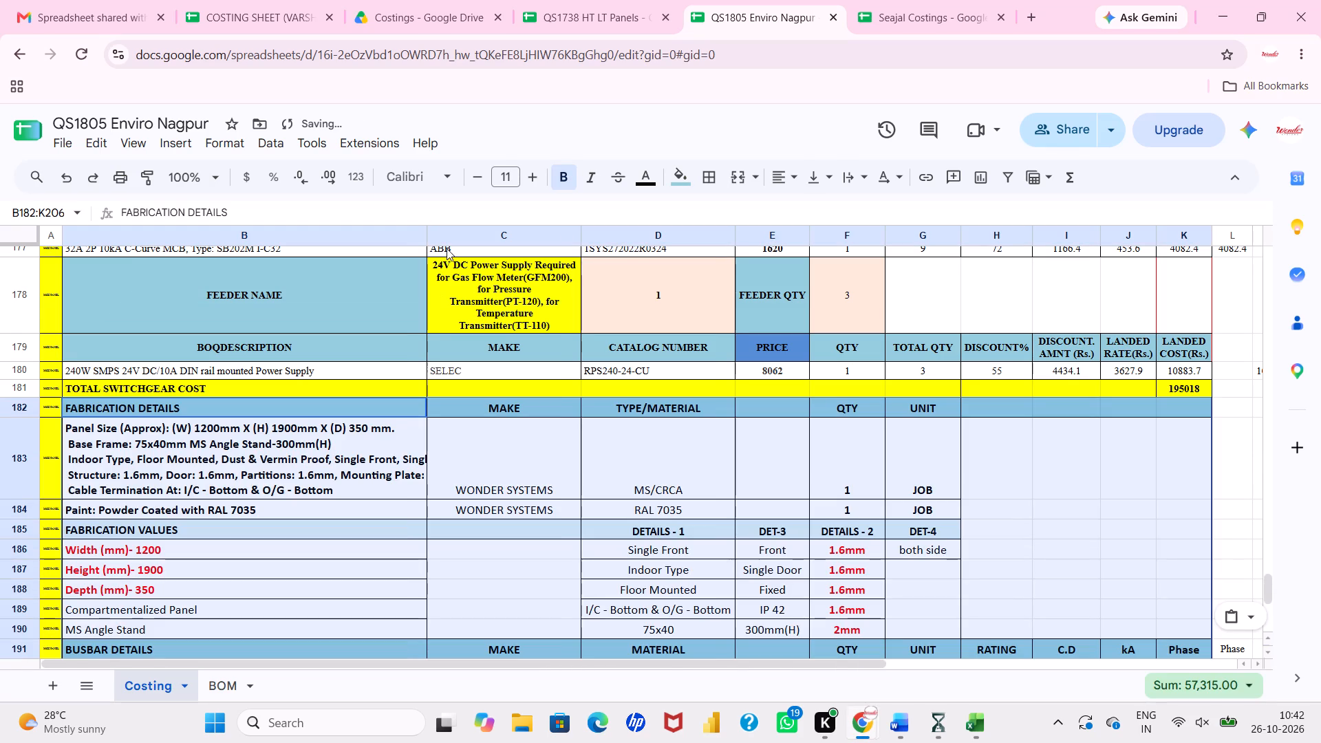
# Format the pasted fabrication block in Times New Roman, size 9, with wrapped text.
pyautogui.click(451, 169)
pyautogui.click(438, 342)
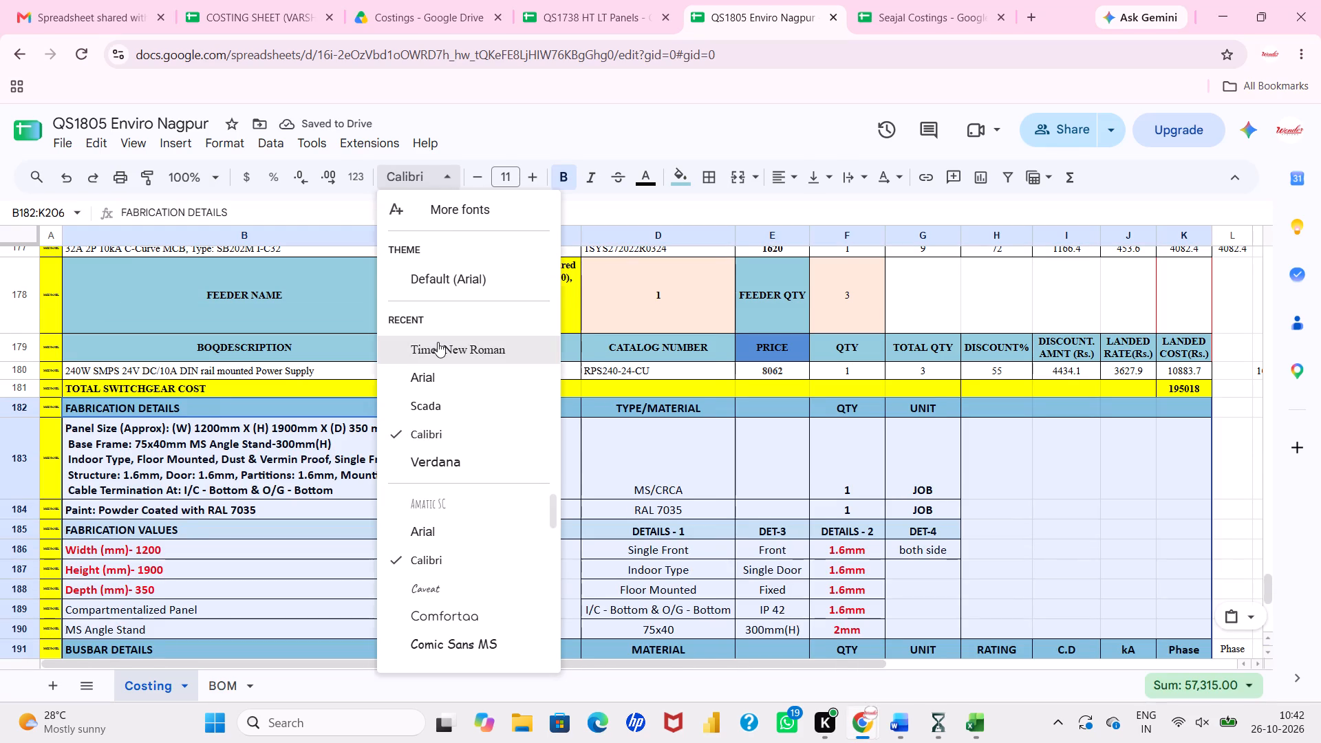
pyautogui.doubleClick(476, 175)
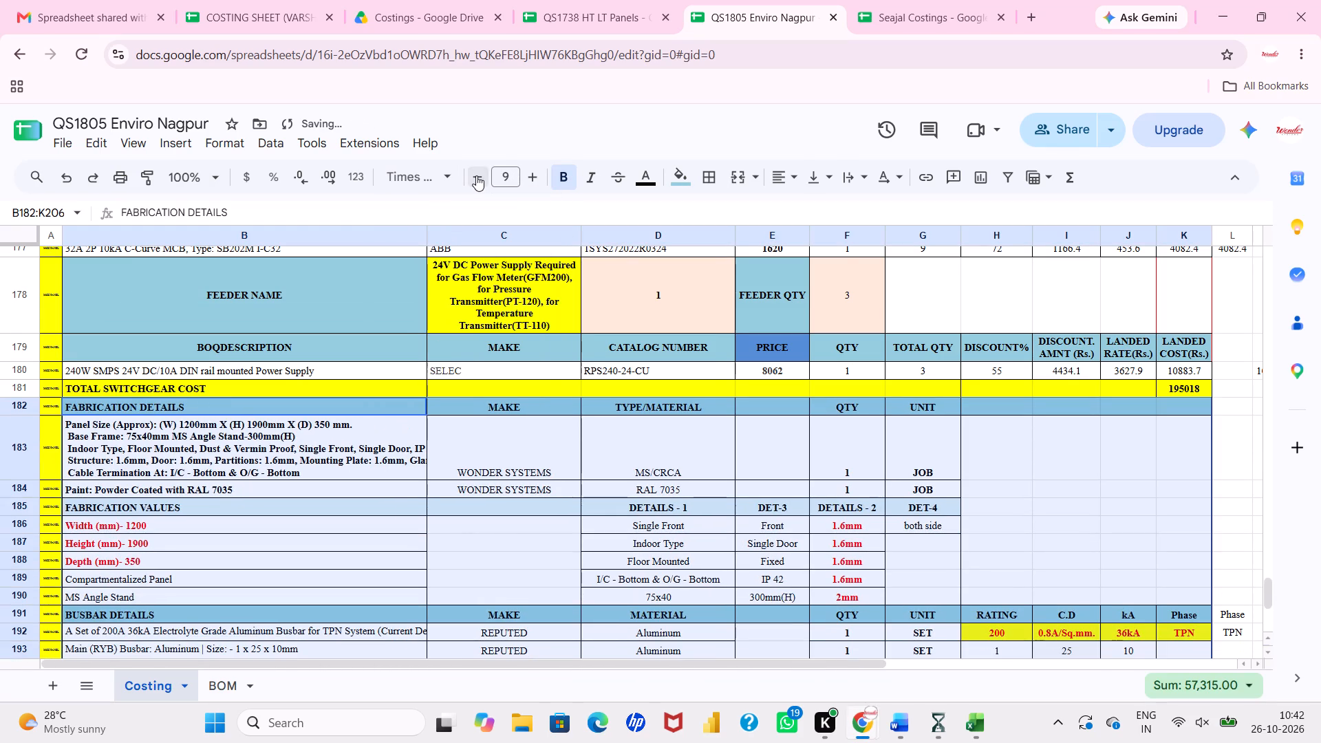
pyautogui.click(855, 174)
pyautogui.click(881, 208)
# Remove "MS Angle Stand-300mm(H)" from the panel description in B183 so its second line reads "Base Frame: 75x40mm".
pyautogui.scroll(-1, 694, 484)
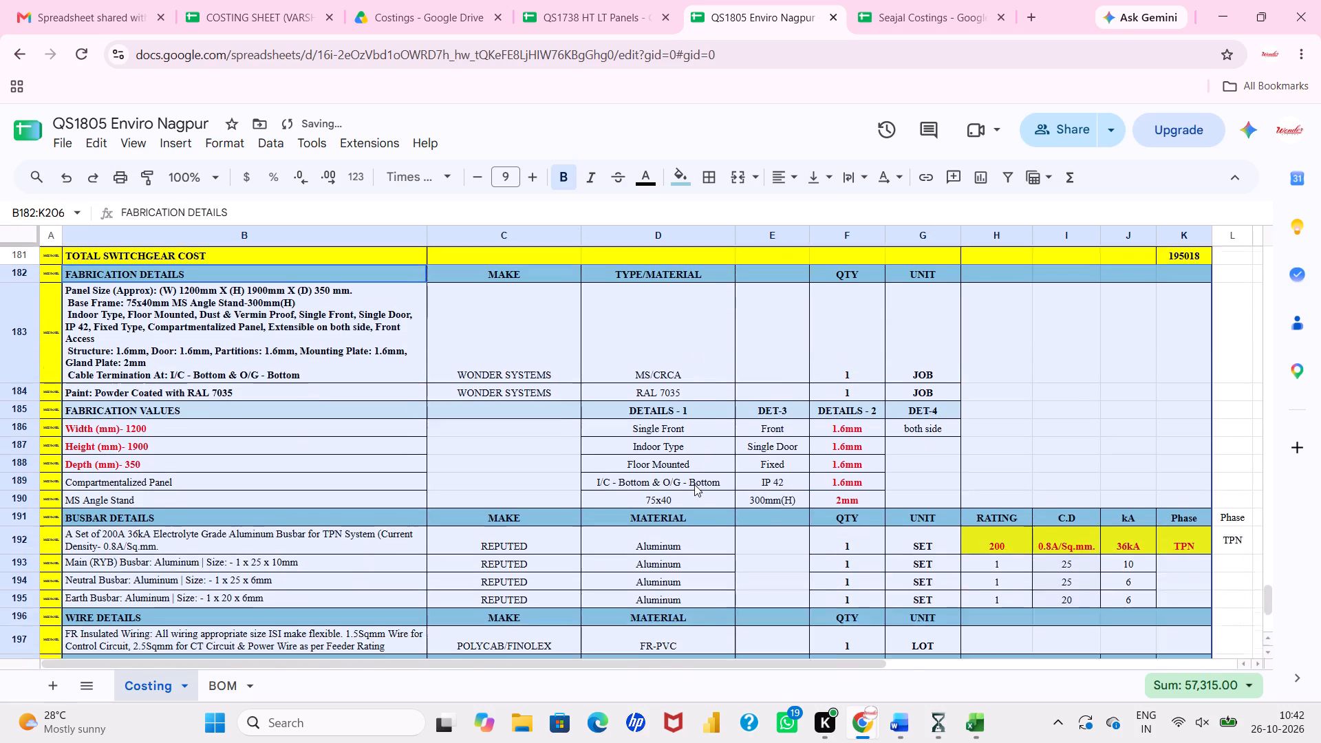
pyautogui.scroll(-2, 694, 484)
pyautogui.scroll(1, 653, 442)
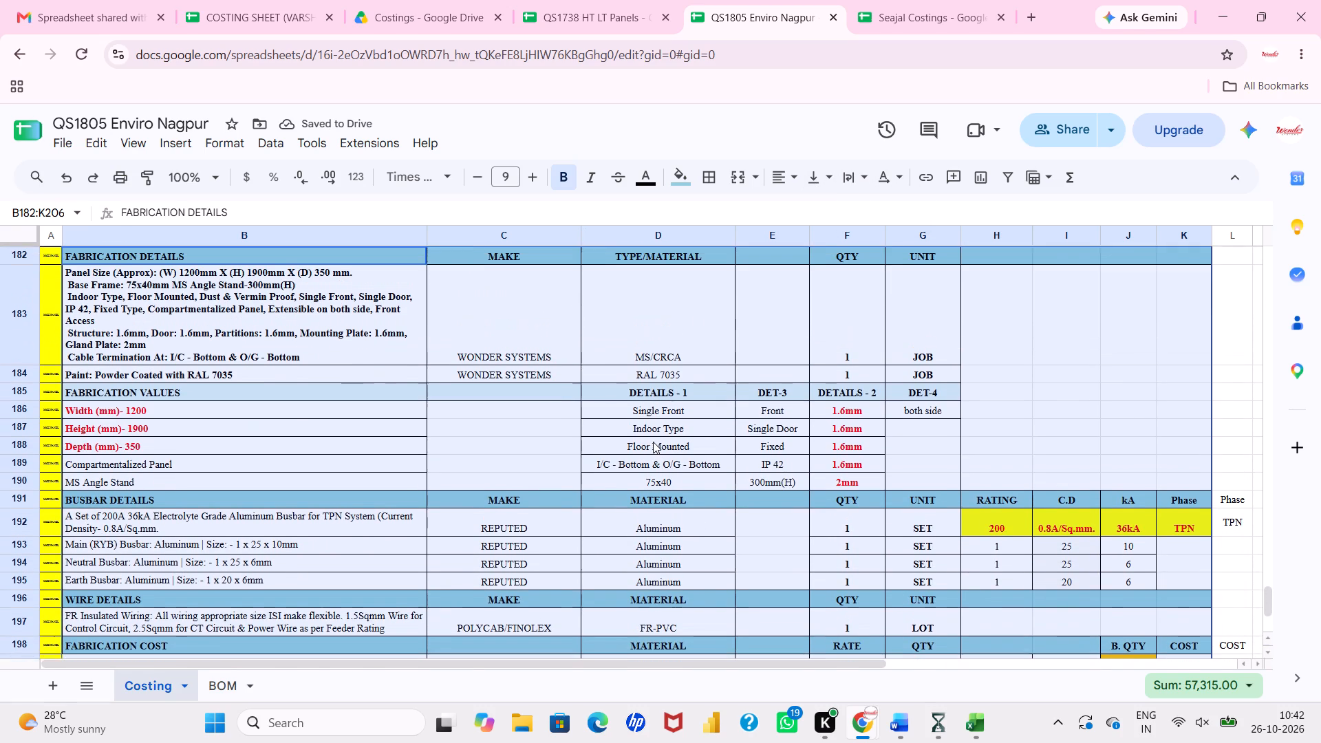
pyautogui.click(368, 360)
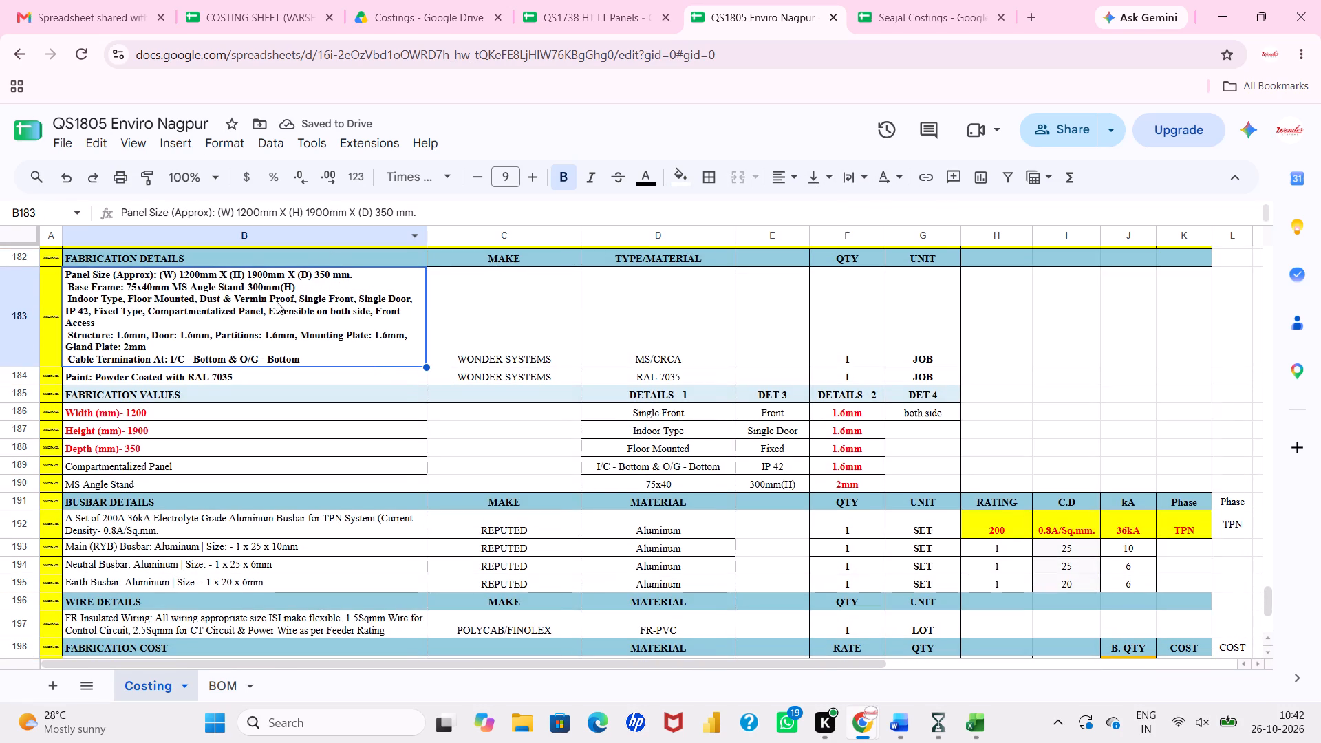
pyautogui.doubleClick(308, 285)
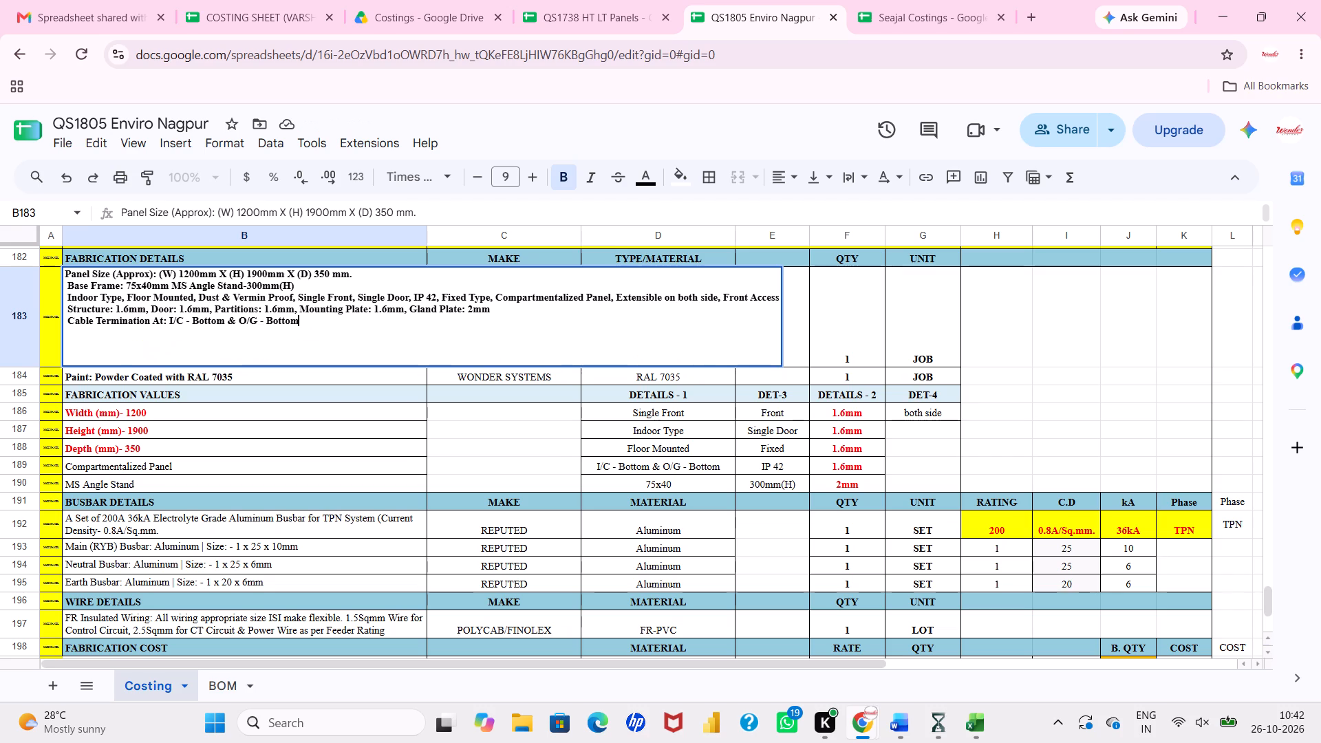
pyautogui.moveTo(300, 286); pyautogui.dragTo(161, 284)
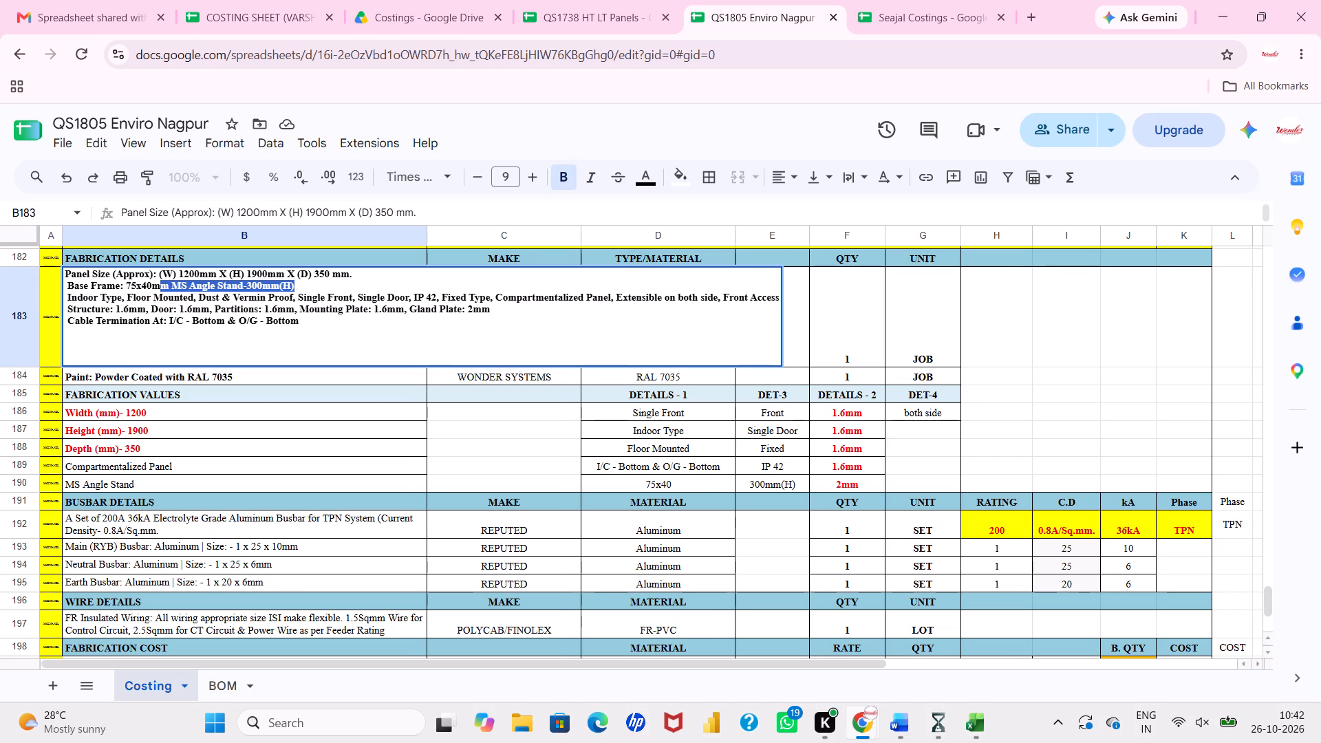
pyautogui.moveTo(161, 284); pyautogui.dragTo(173, 282)
pyautogui.press('Delete')
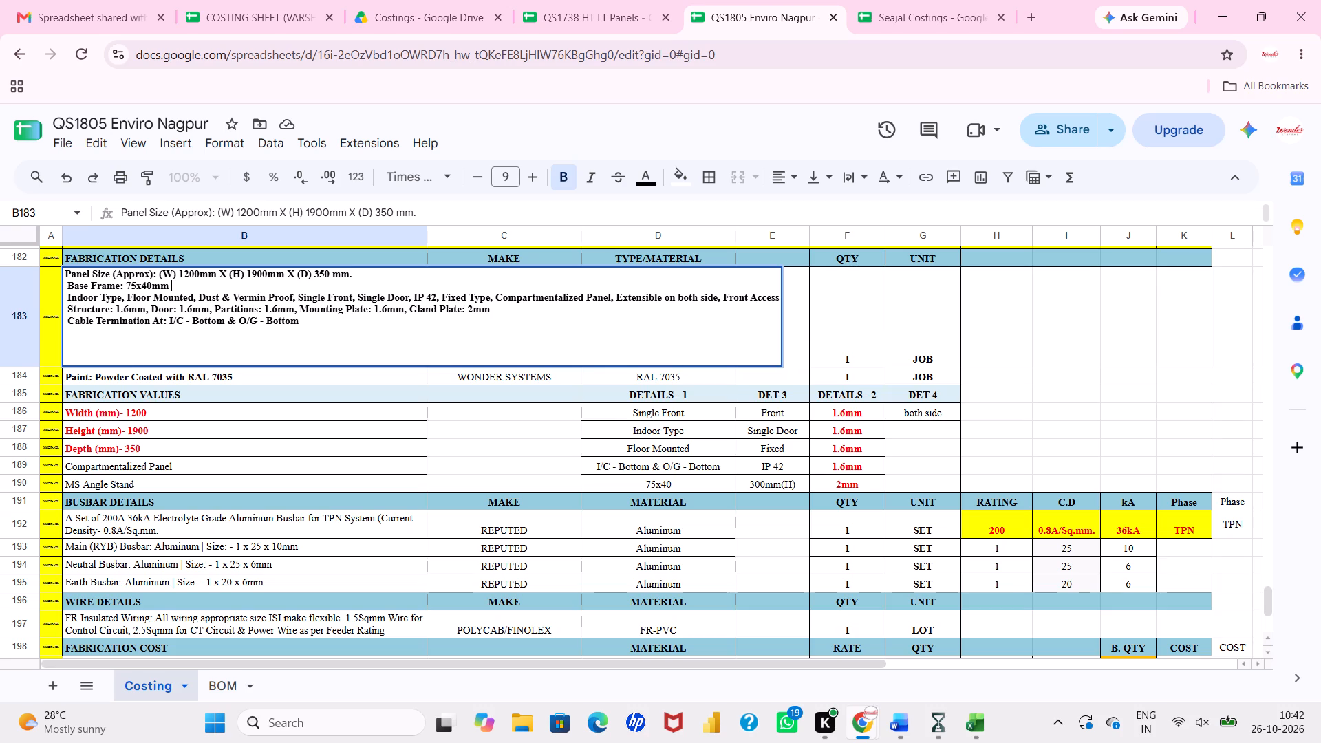
# Delete the line listing the Structure, Door, Partitions, Mounting Plate and Gland Plate thicknesses from the panel description.
pyautogui.moveTo(497, 315); pyautogui.dragTo(57, 306)
pyautogui.press('Delete')
pyautogui.press('Delete')
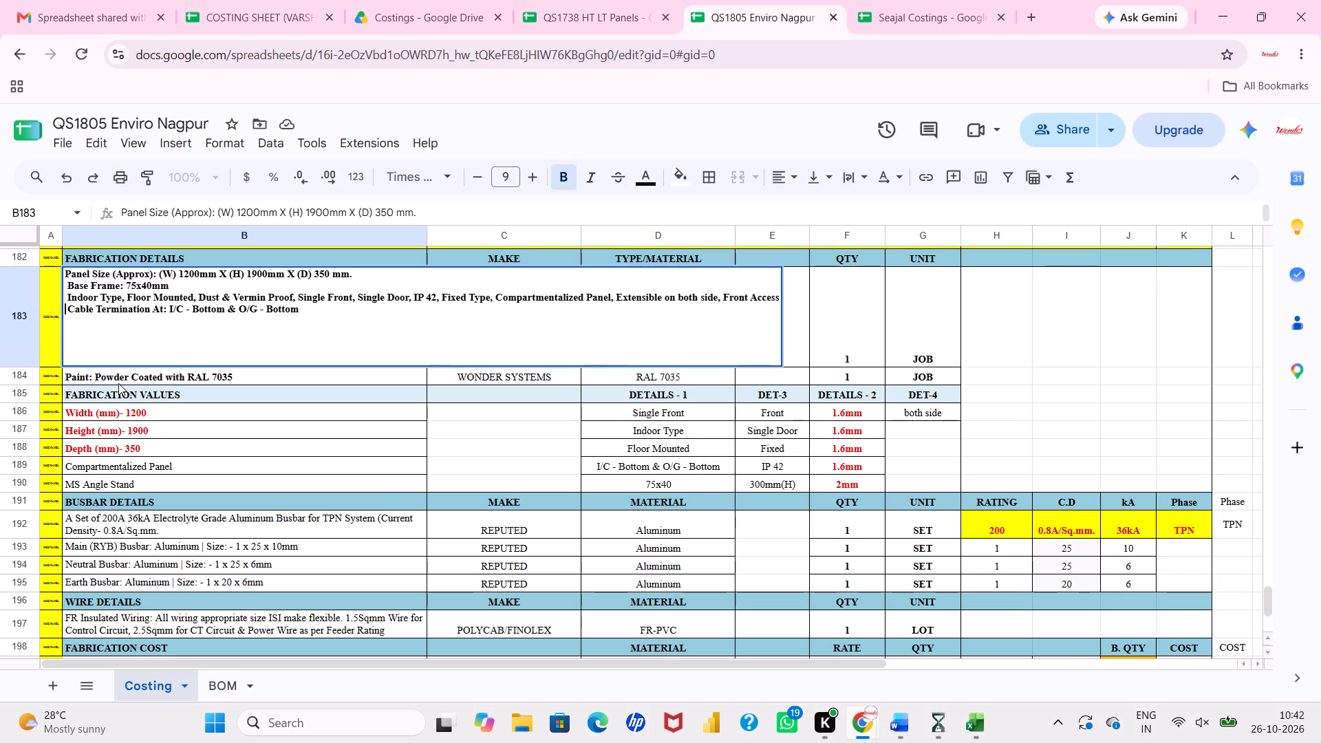
# Add a leading space before "Panel Size" in the panel description.
pyautogui.click(67, 272)
pyautogui.press('space')
pyautogui.press('Return')
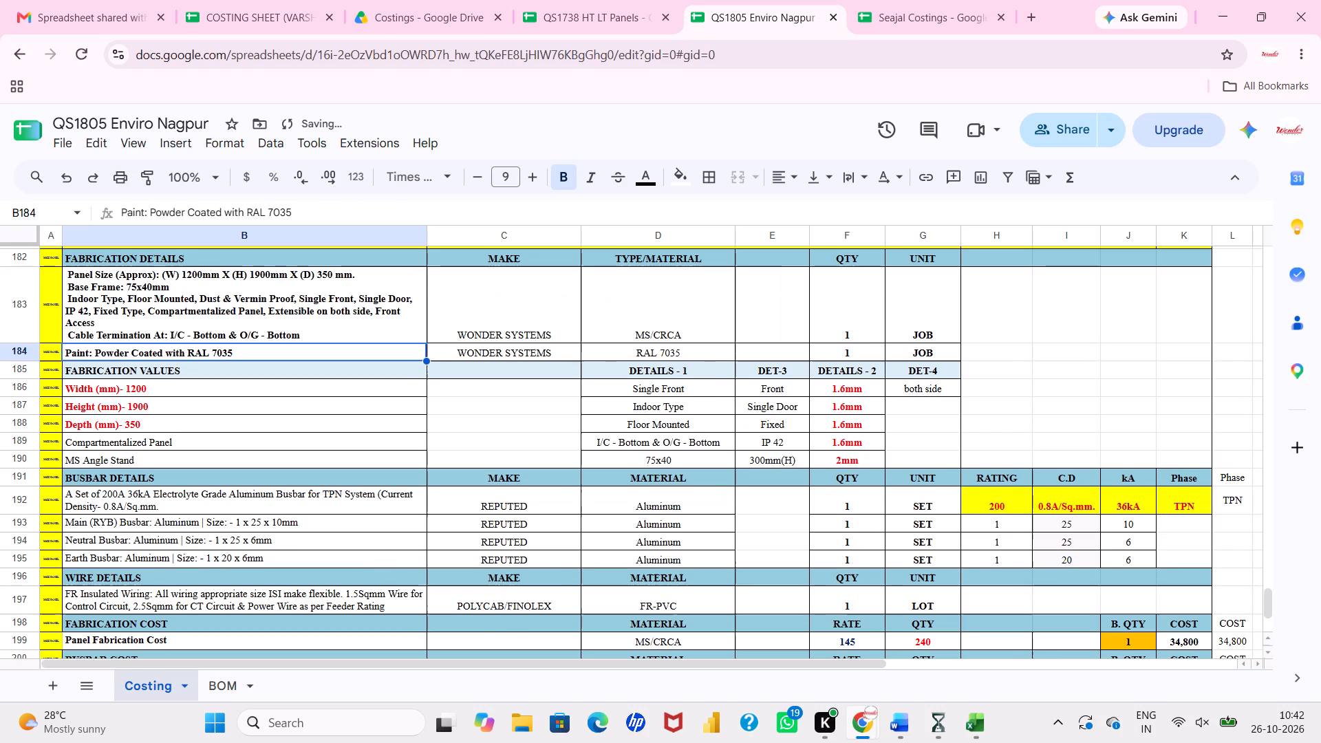
# Add an extra space after "Single Door," before "IP 42" in the panel description in B183.
pyautogui.doubleClick(72, 314)
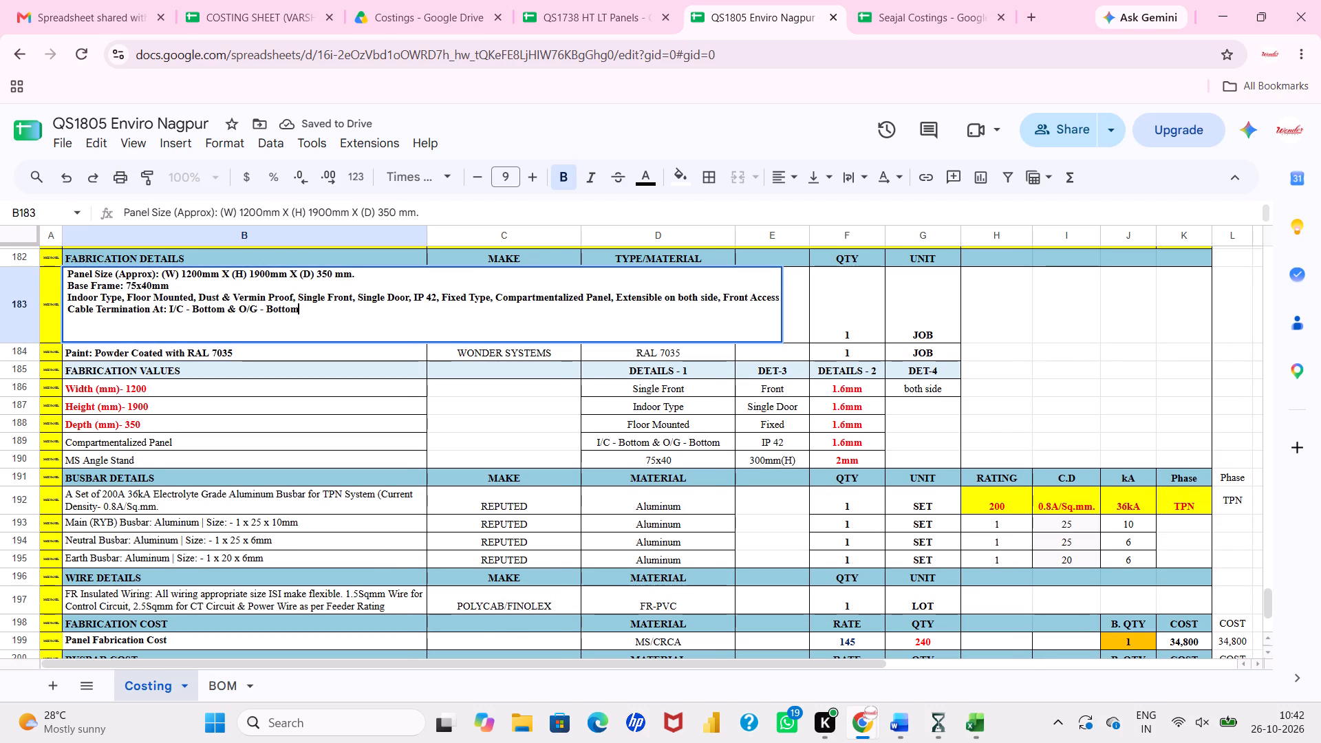
pyautogui.click(180, 367)
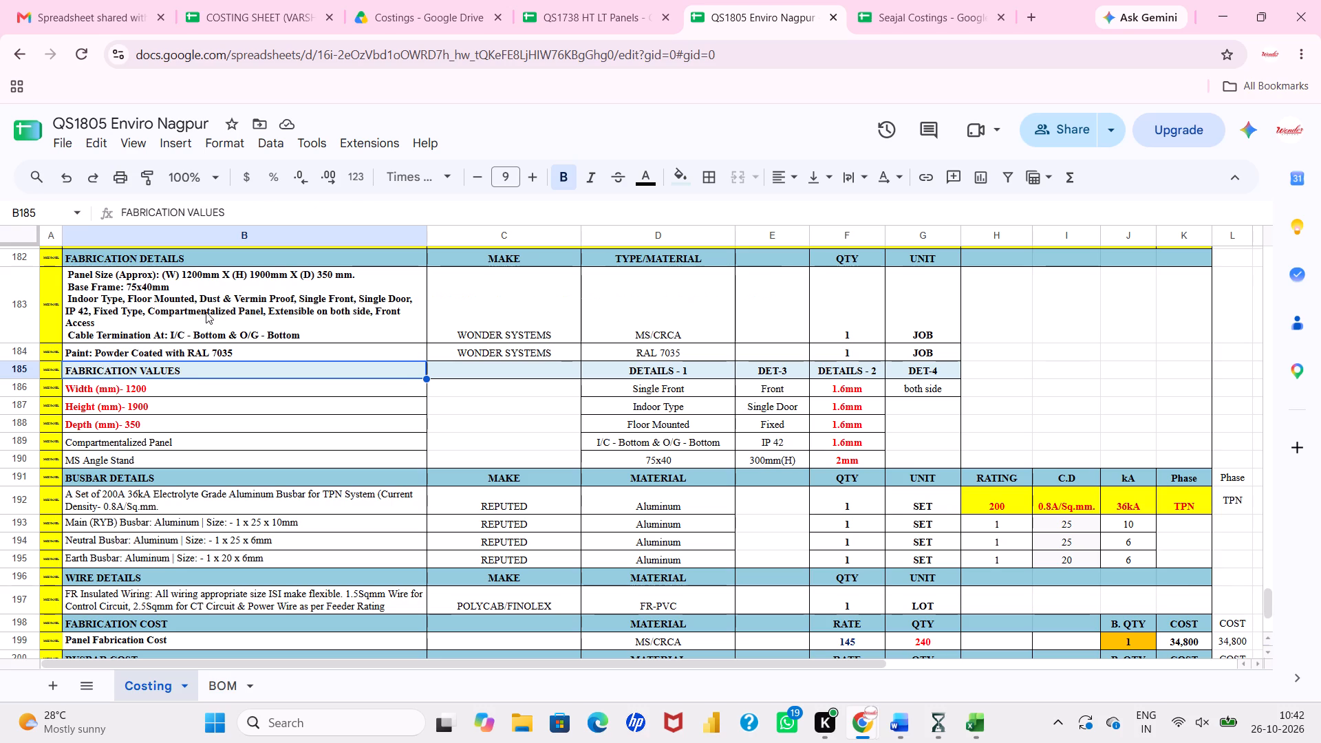
pyautogui.click(206, 310)
pyautogui.doubleClick(69, 313)
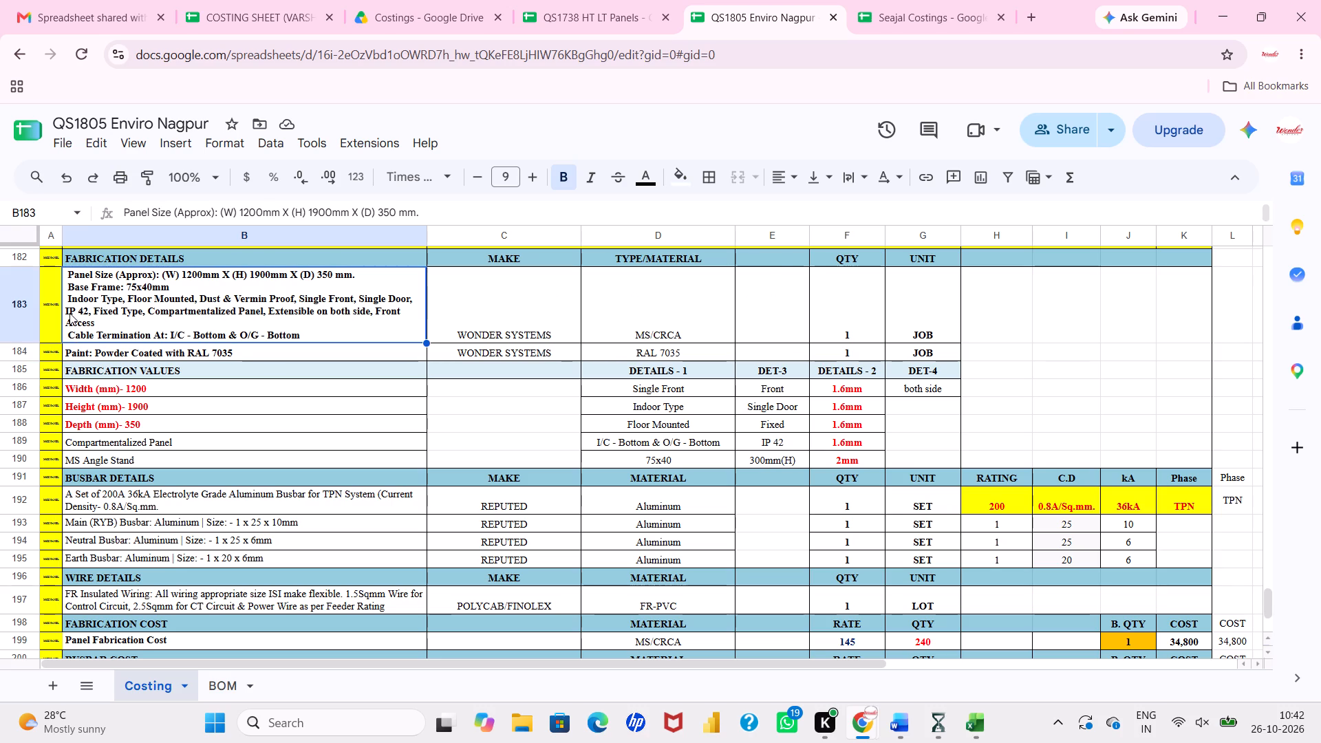
pyautogui.click(415, 298)
pyautogui.press('space')
pyautogui.press('Return')
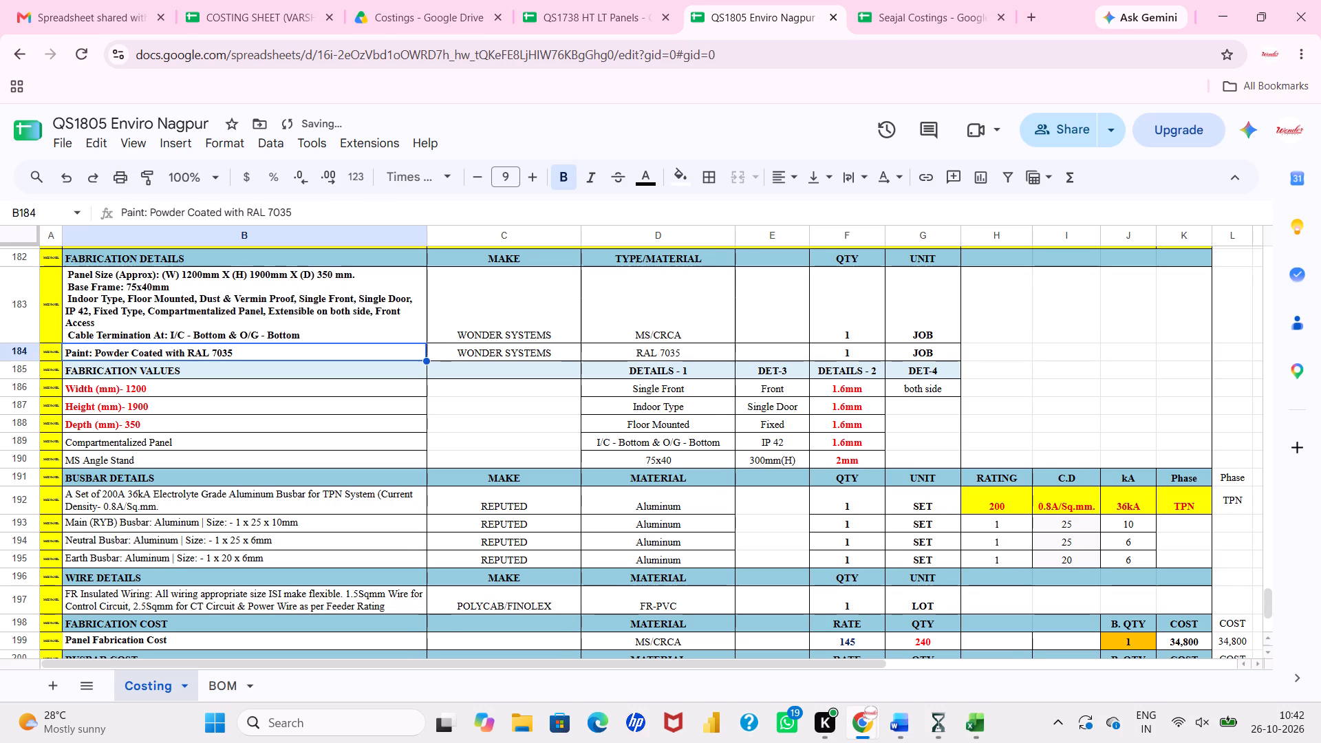
# Remove the leading space from each of the four lines of the panel description in B183.
pyautogui.doubleClick(319, 304)
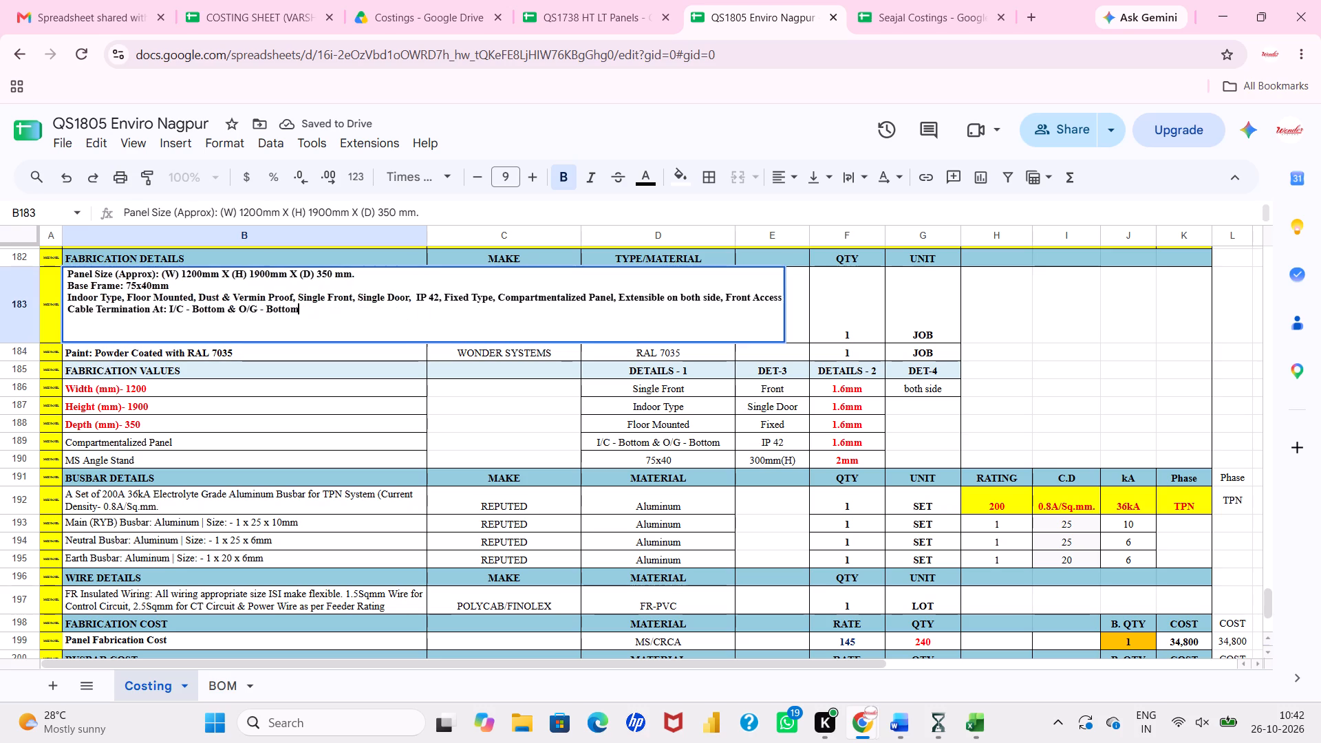
pyautogui.click(418, 301)
pyautogui.click(66, 274)
pyautogui.press('Delete')
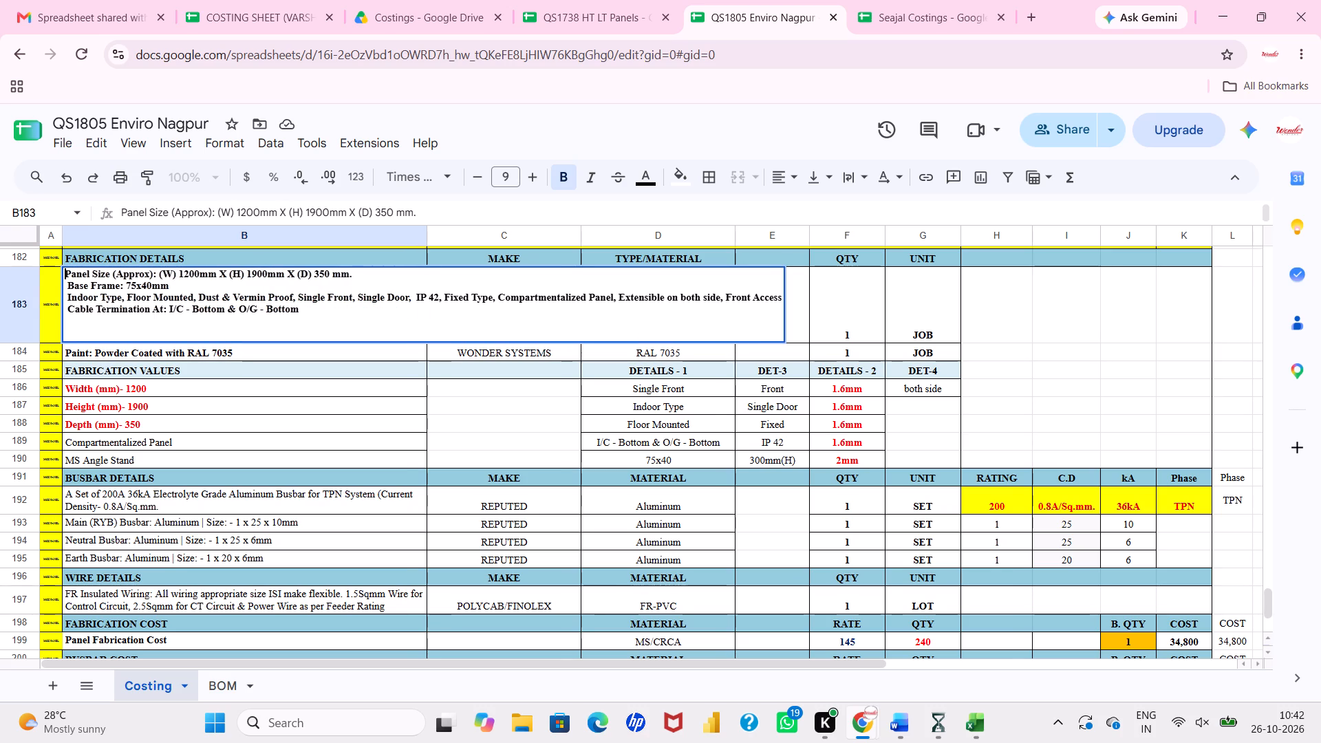
pyautogui.press('Down')
pyautogui.press('Delete')
pyautogui.press('Down')
pyautogui.press('Delete')
pyautogui.press('Down')
pyautogui.press('Delete')
pyautogui.press('Return')
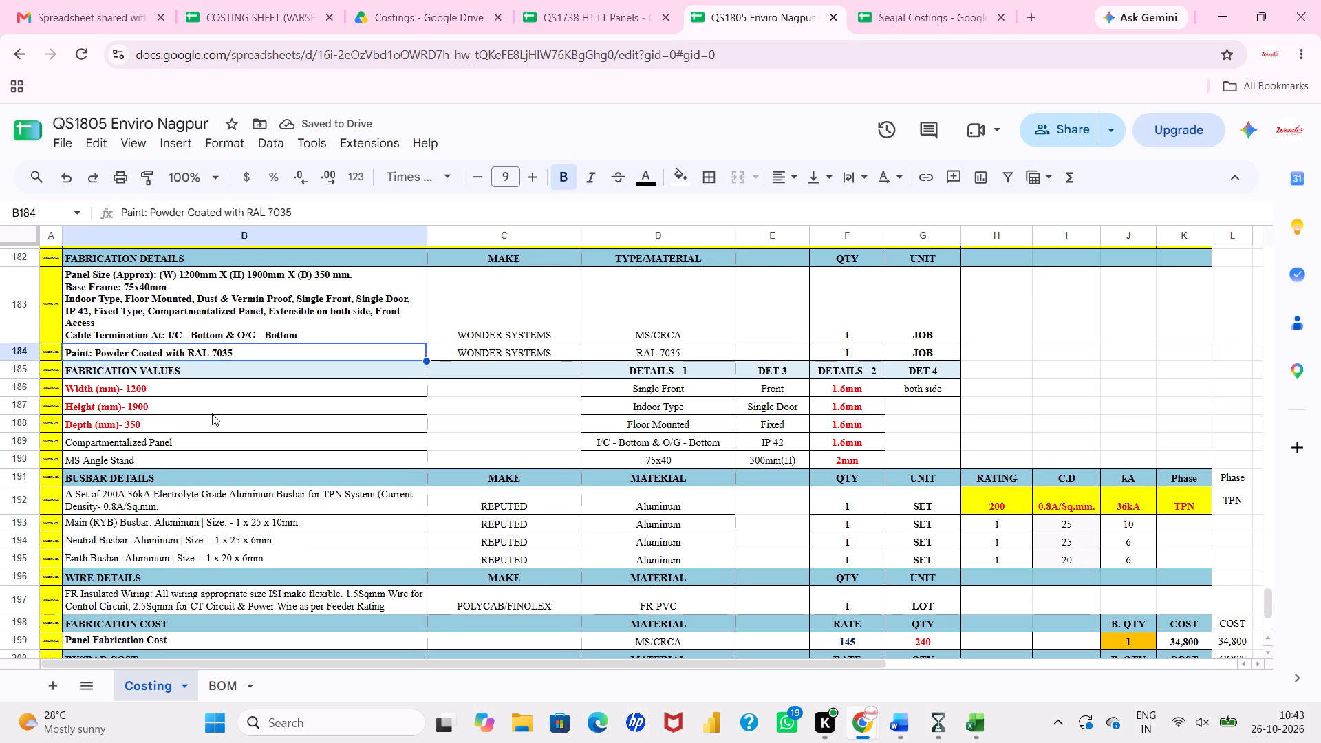
# Replace "36kA" with an extra space after "200A" in the busbar set description in B192.
pyautogui.scroll(-1, 212, 413)
pyautogui.hscroll(-2, 469, 398)
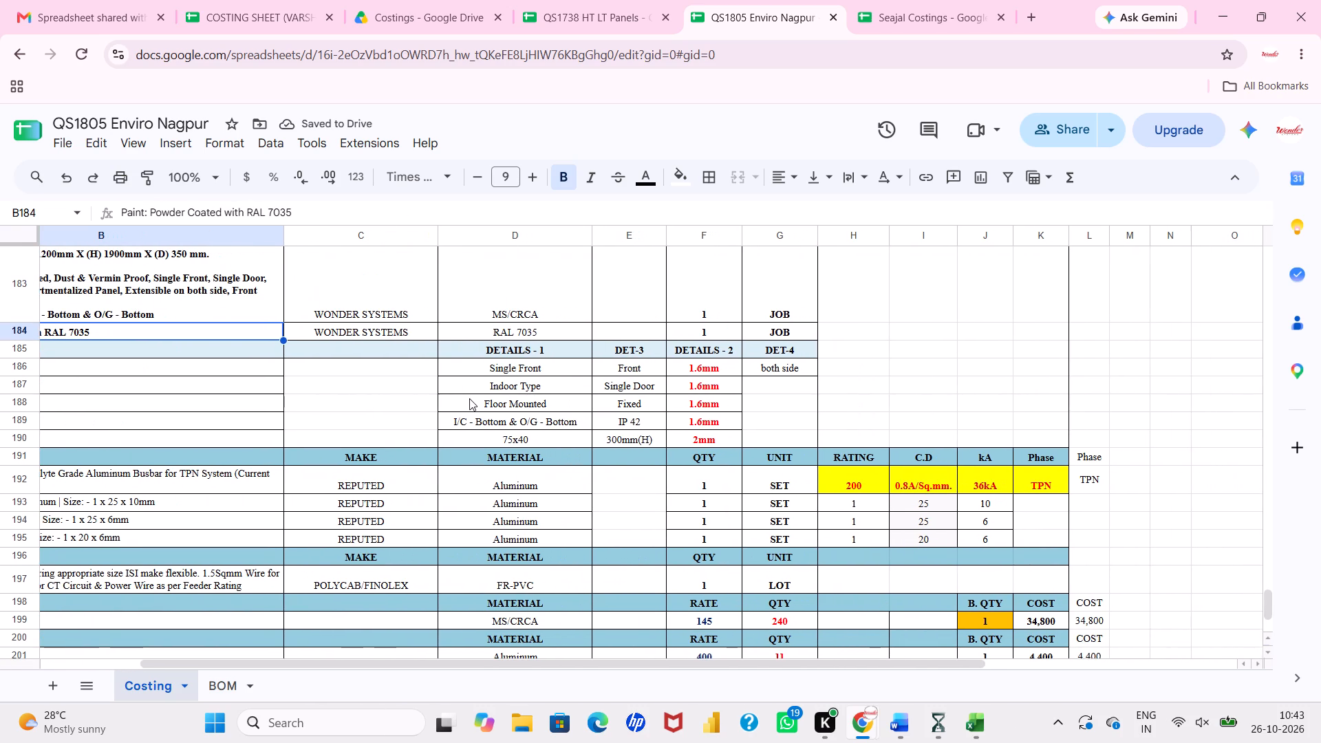
pyautogui.scroll(-1, 469, 398)
pyautogui.hscroll(2, 469, 398)
pyautogui.click(416, 456)
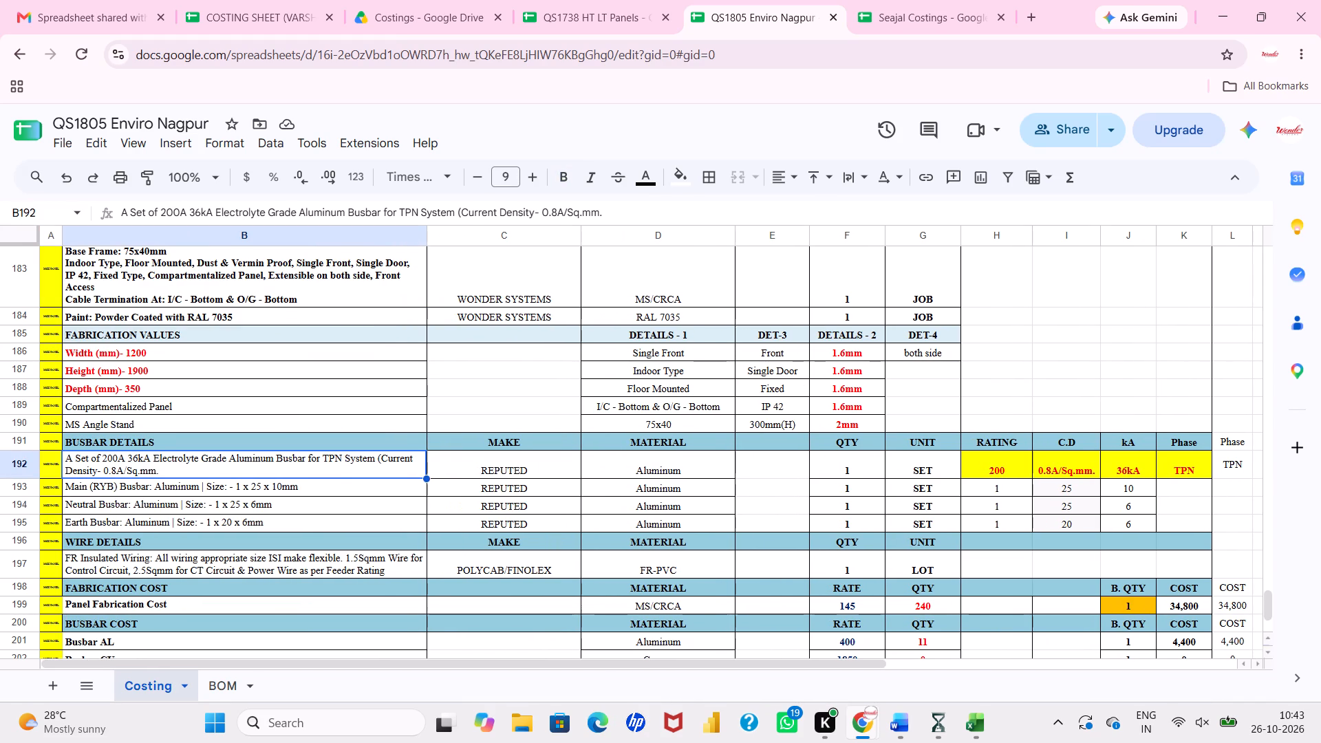
pyautogui.moveTo(214, 215); pyautogui.dragTo(191, 215)
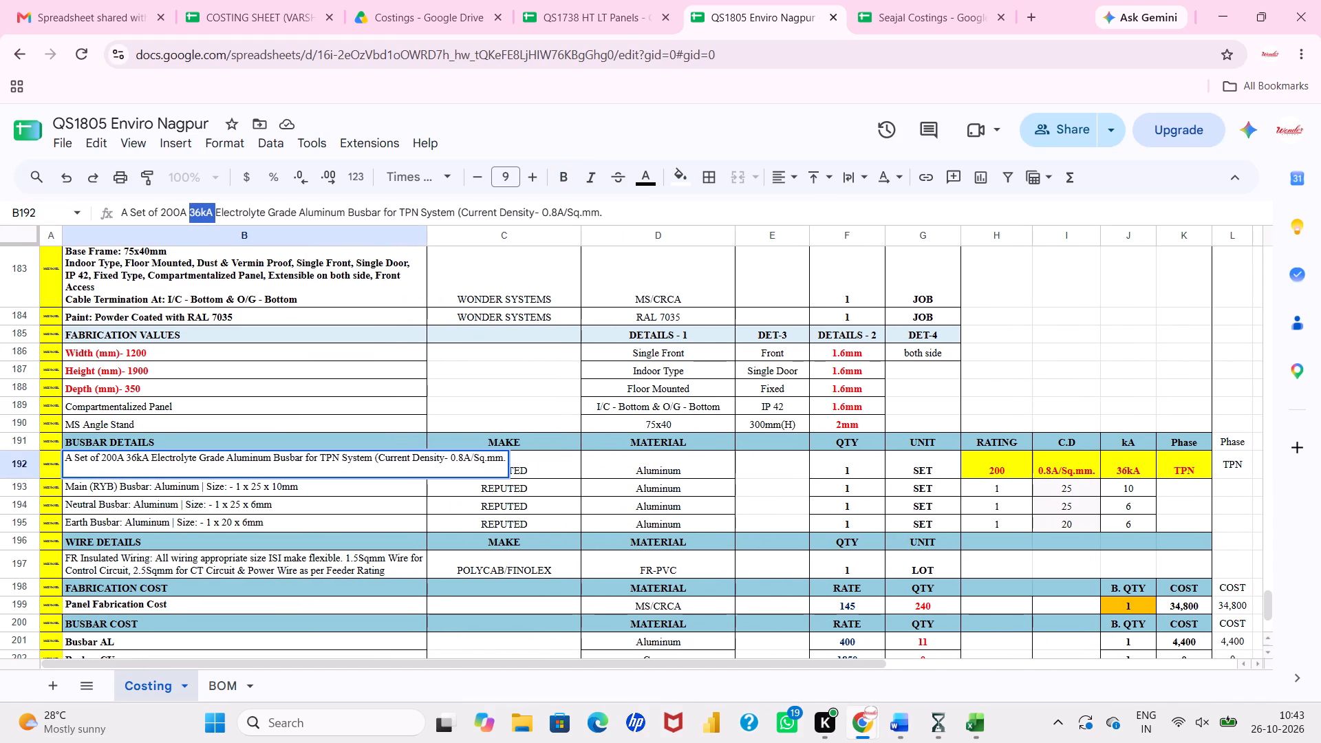
pyautogui.press('Delete')
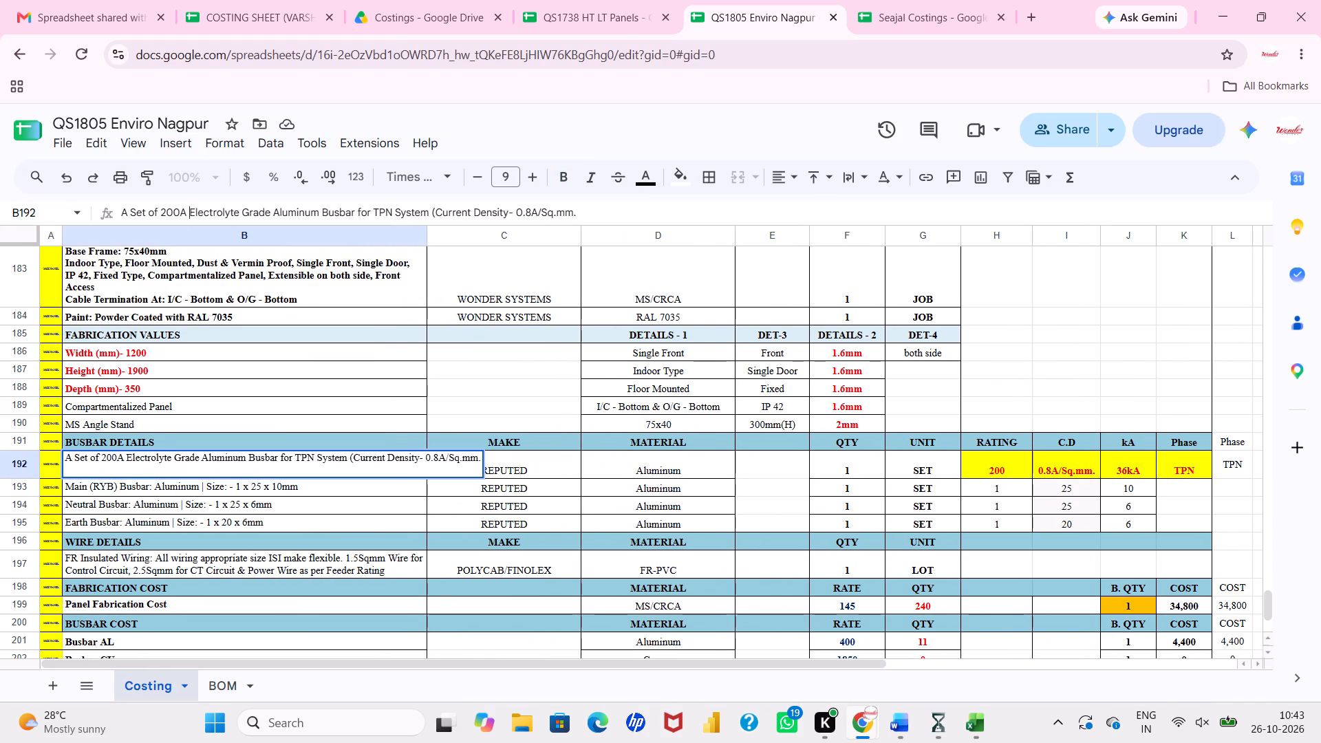
pyautogui.press('space')
pyautogui.press('Return')
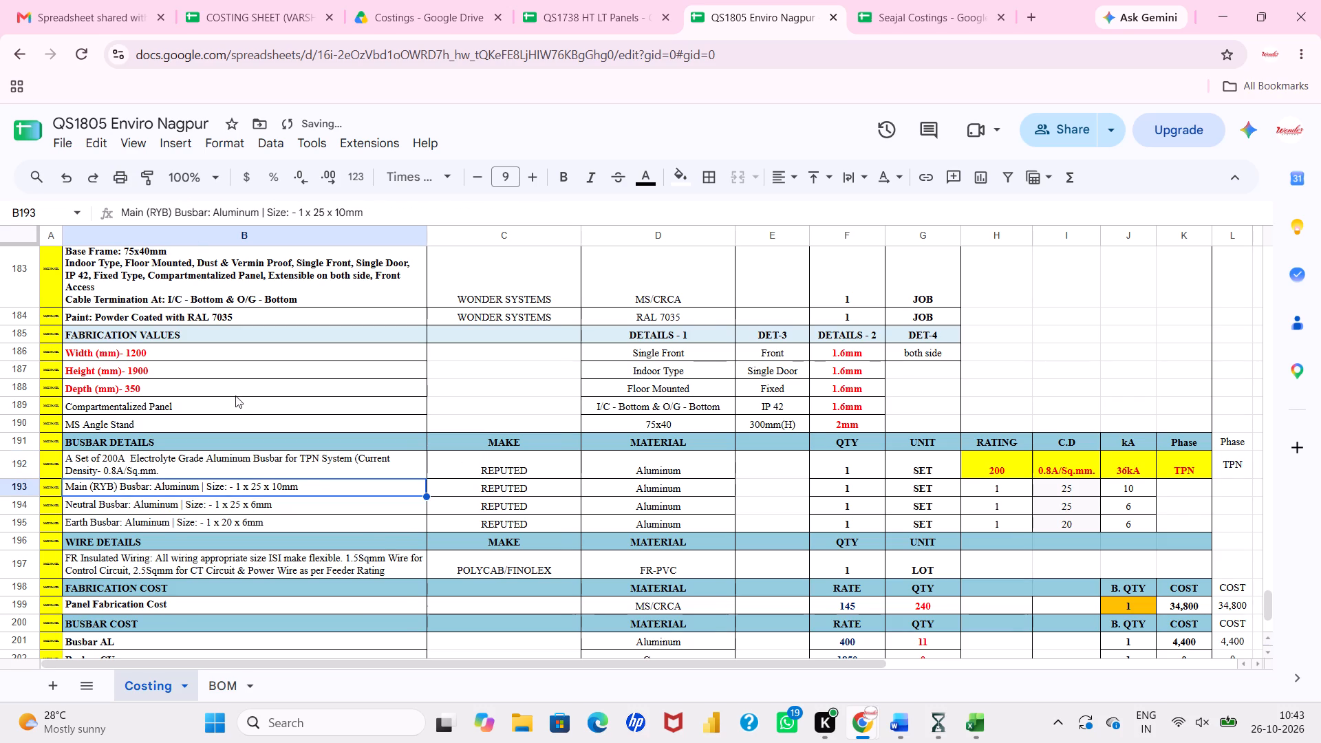
# Replace the fixed Panel Fabrication Cost in K199 with the formula =F199*G199, multiplying rate by quantity.
pyautogui.scroll(-2, 379, 543)
pyautogui.hscroll(-4, 379, 543)
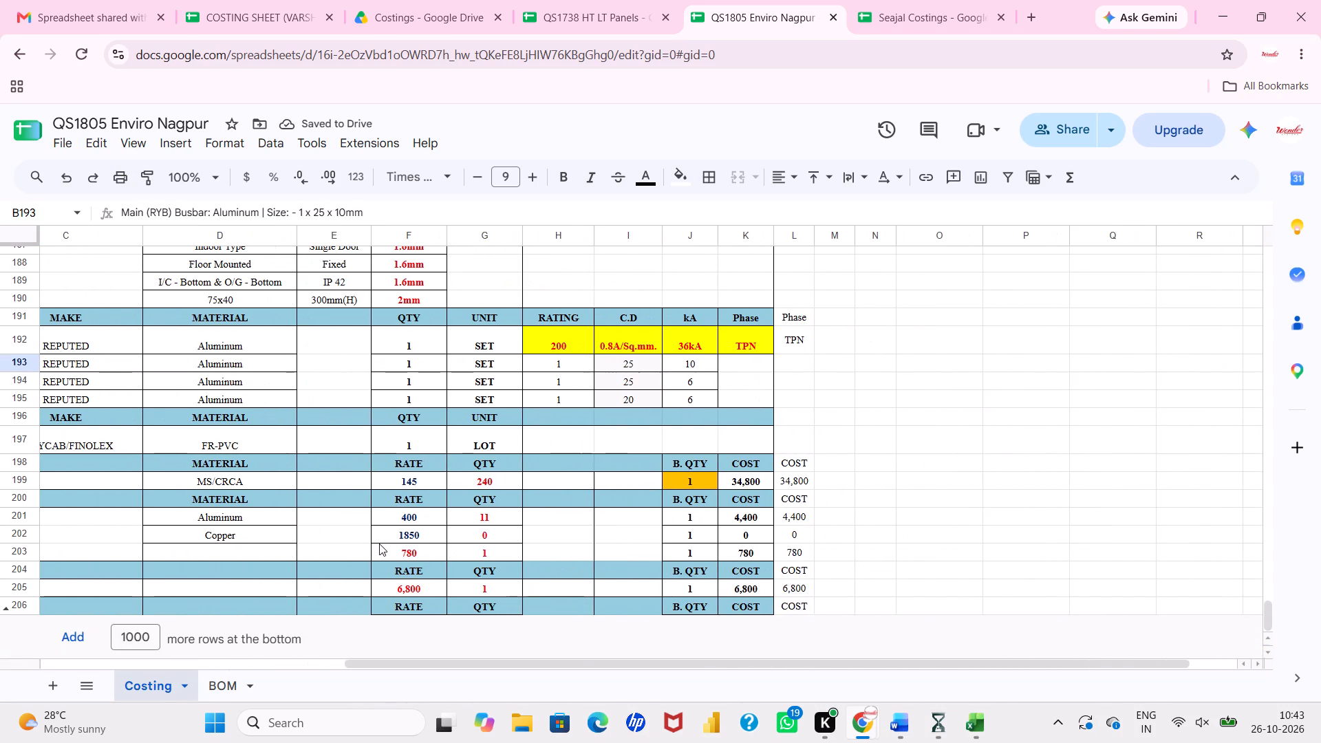
pyautogui.click(744, 482)
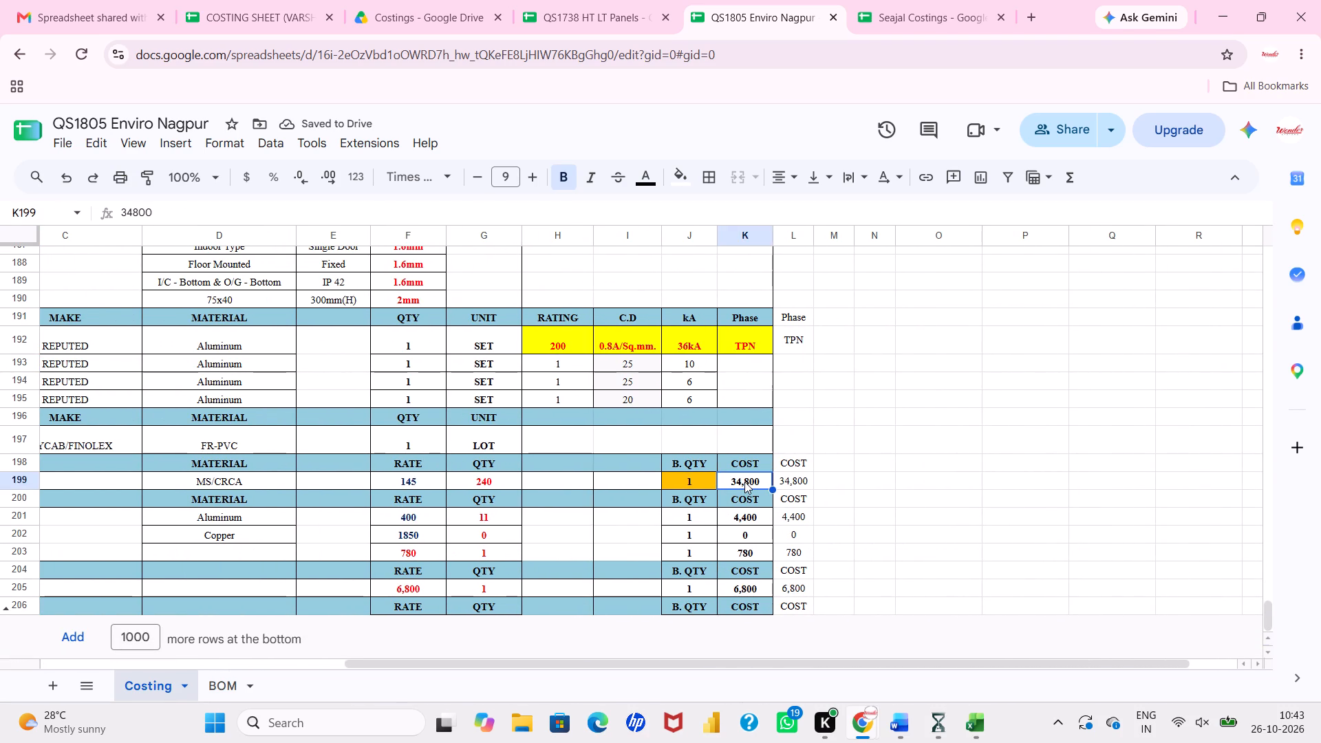
pyautogui.press('=')
pyautogui.press('Left')
pyautogui.press('Left')
pyautogui.press('Left')
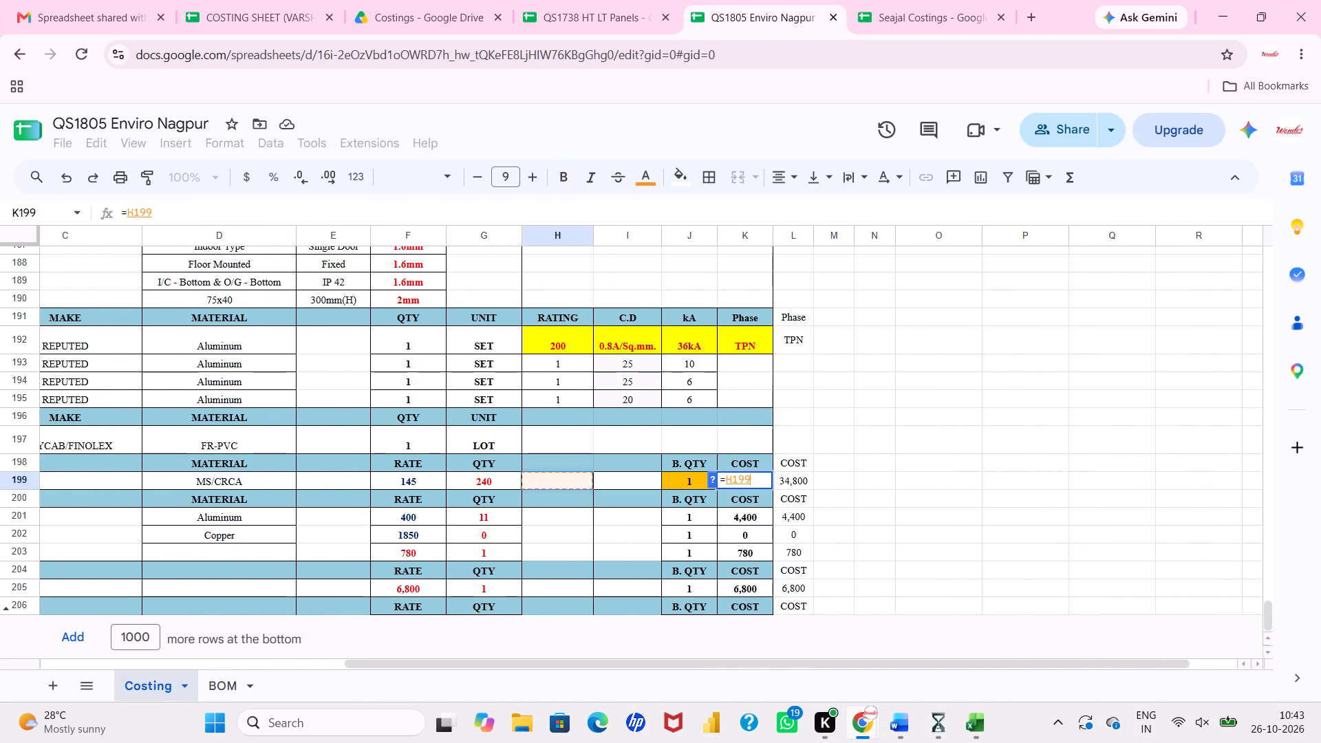
pyautogui.press('Left')
pyautogui.press('Left')
pyautogui.hotkey('shift', '*')
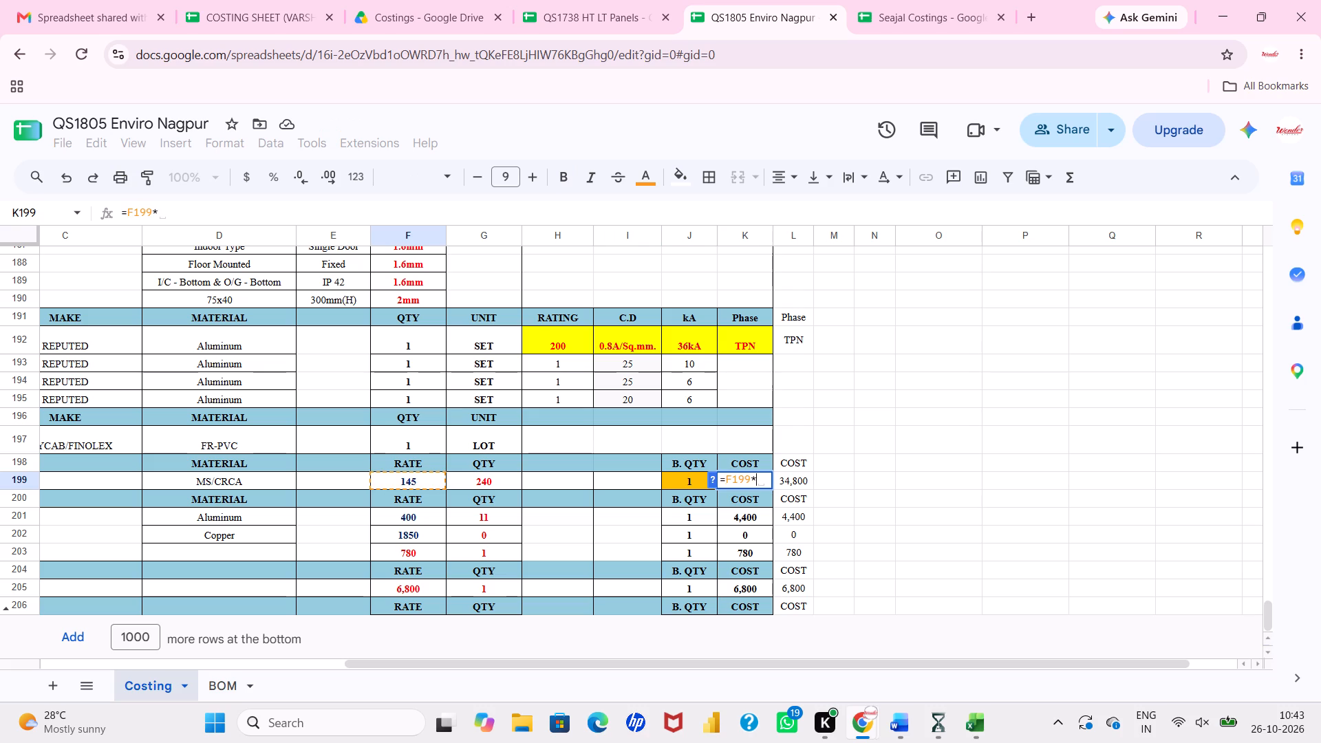
pyautogui.press('Left')
pyautogui.press('Left')
pyautogui.press('Left')
pyautogui.press('Left')
pyautogui.press('Return')
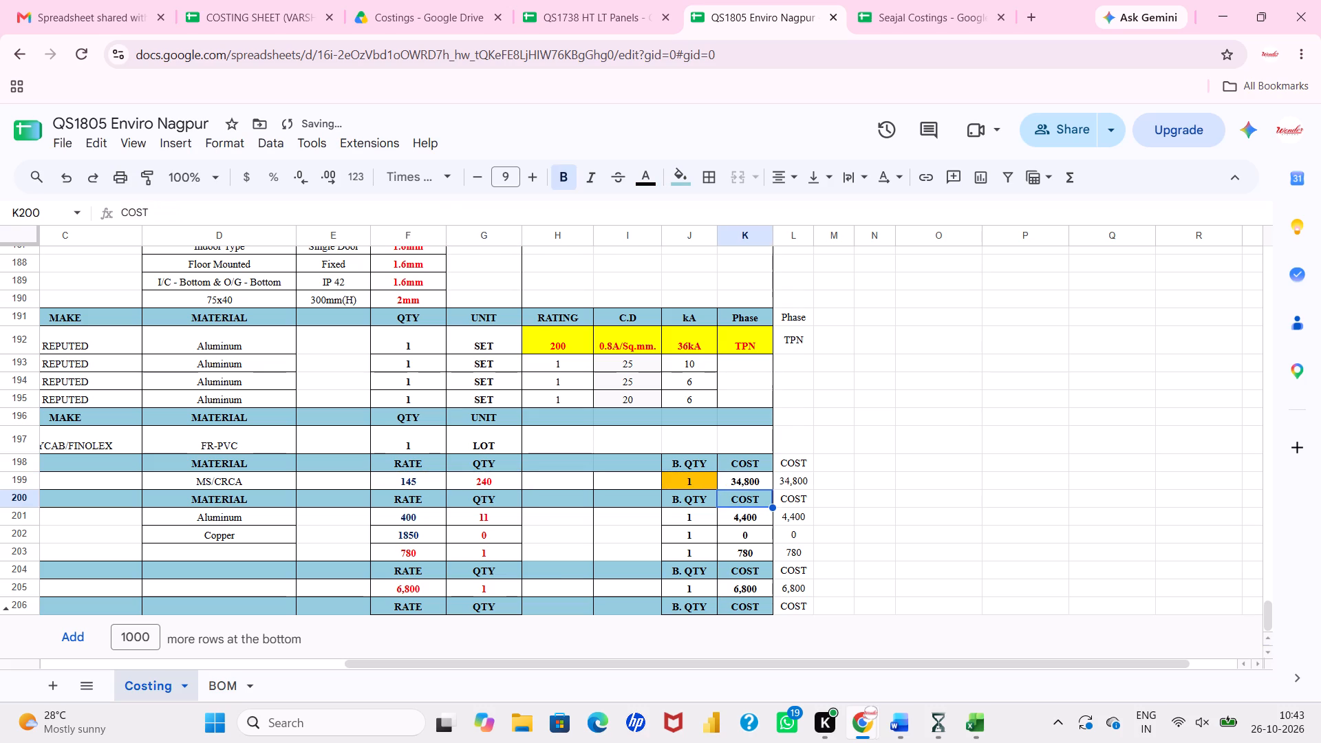
pyautogui.click(760, 488)
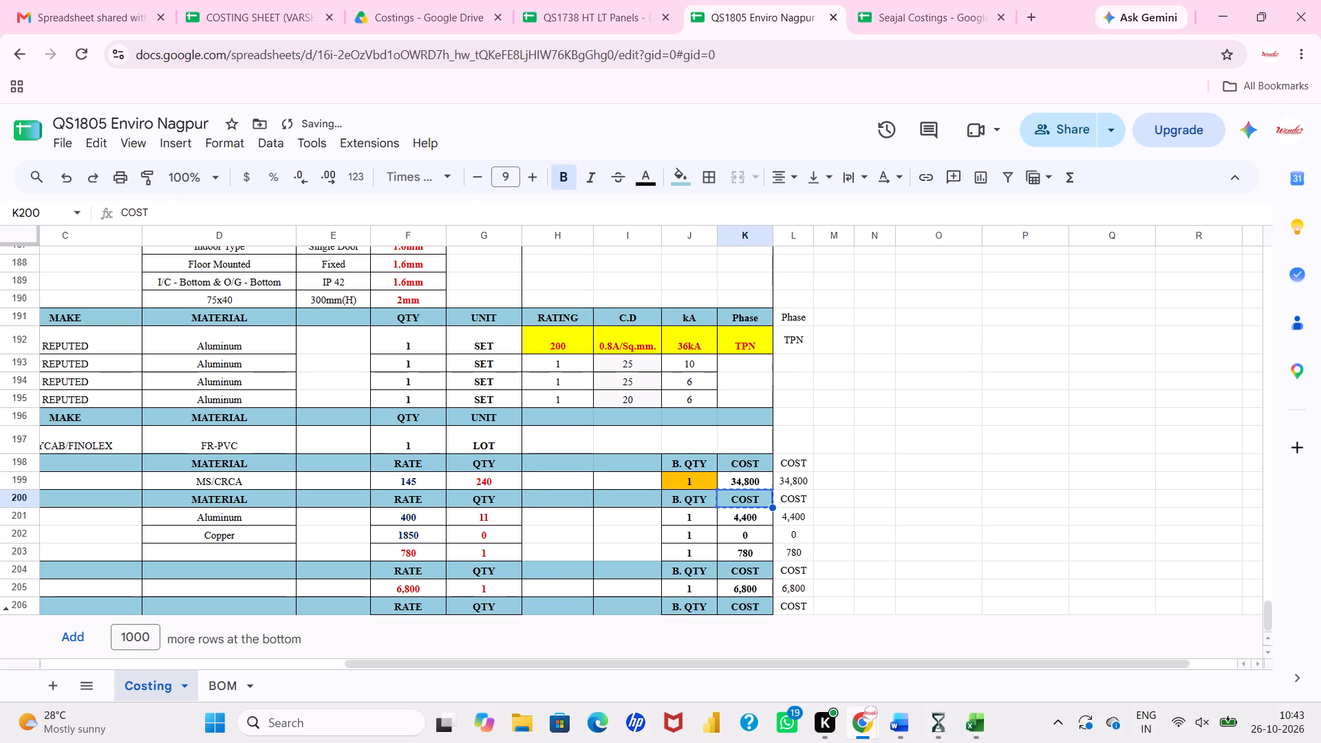
pyautogui.doubleClick(763, 484)
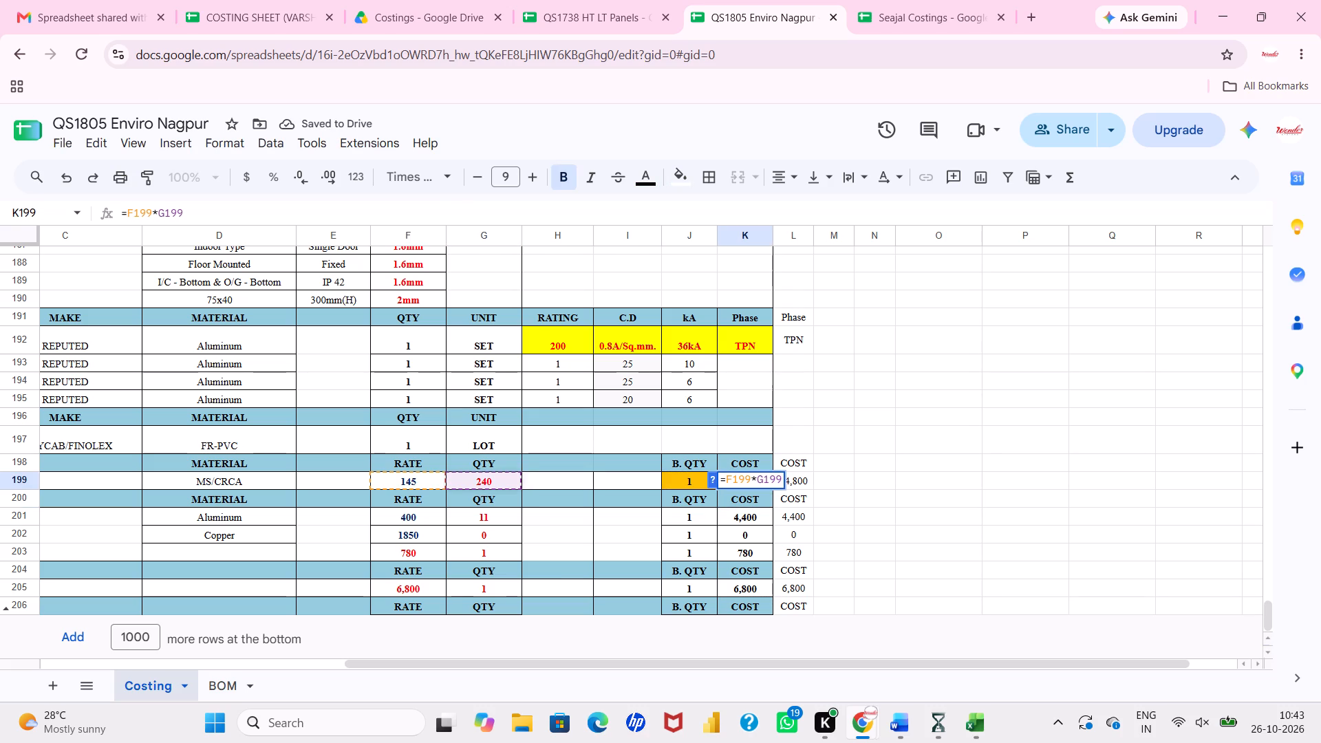
pyautogui.click(763, 484)
pyautogui.click(800, 481)
# Copy the rate-times-quantity formula from K199 into cost cells K201, K202, K203 and K205.
pyautogui.click(758, 482)
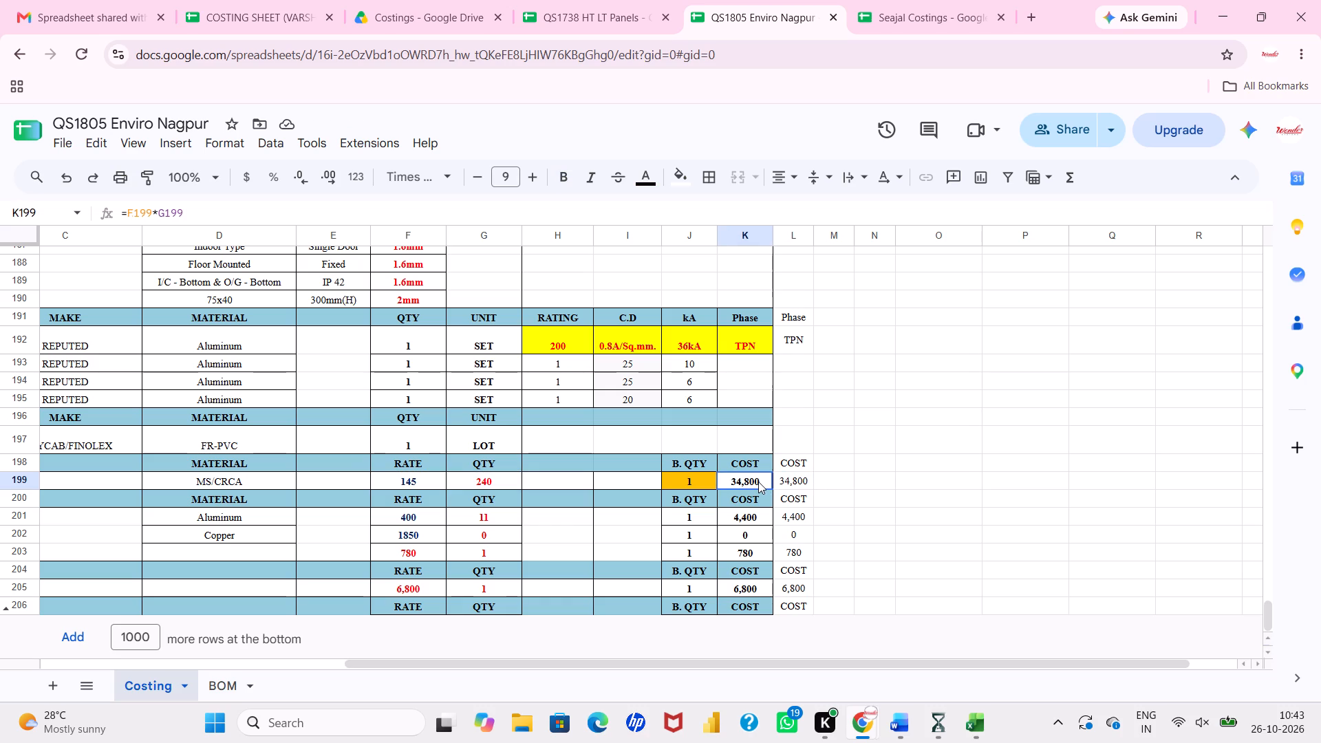
pyautogui.hotkey('ctrl', 'c')
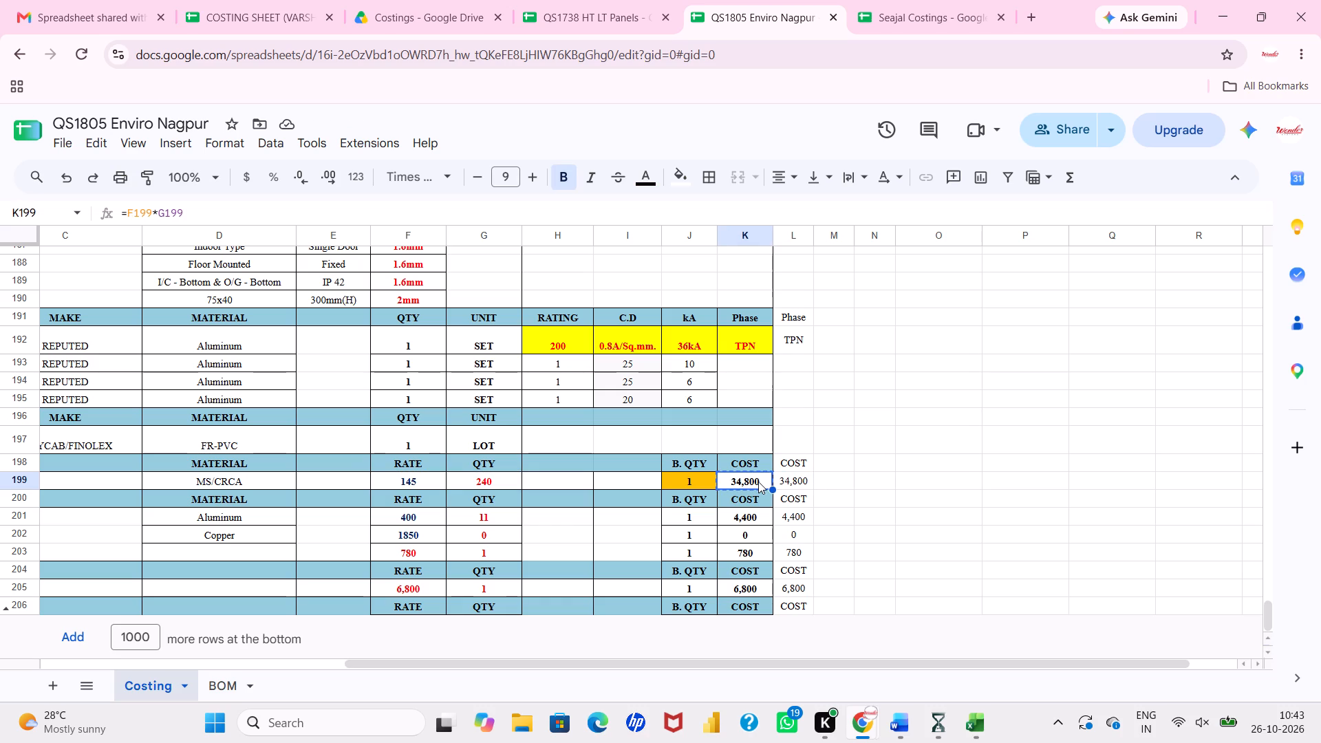
pyautogui.click(757, 516)
pyautogui.hotkey('ctrl', 'v')
pyautogui.press('Down')
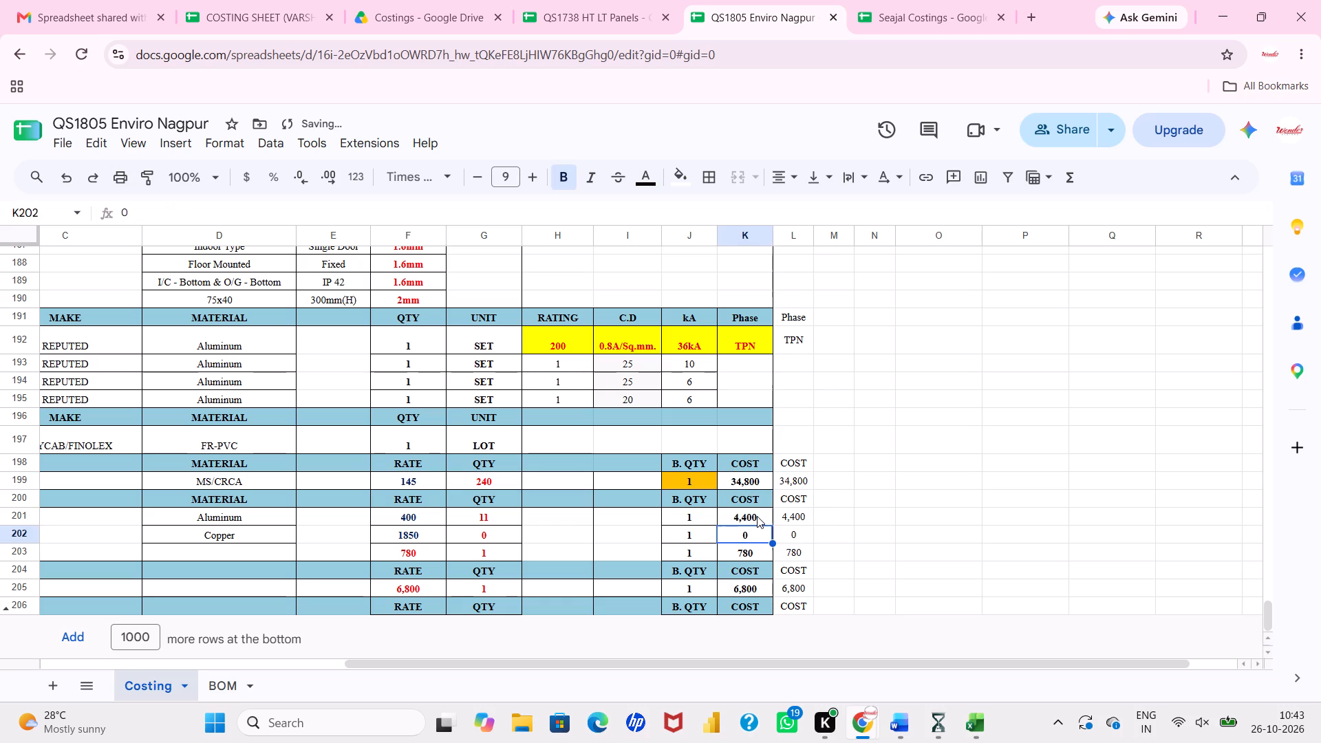
pyautogui.hotkey('ctrl', 'v')
pyautogui.hotkey('ctrl', 'Down')
pyautogui.press('Up')
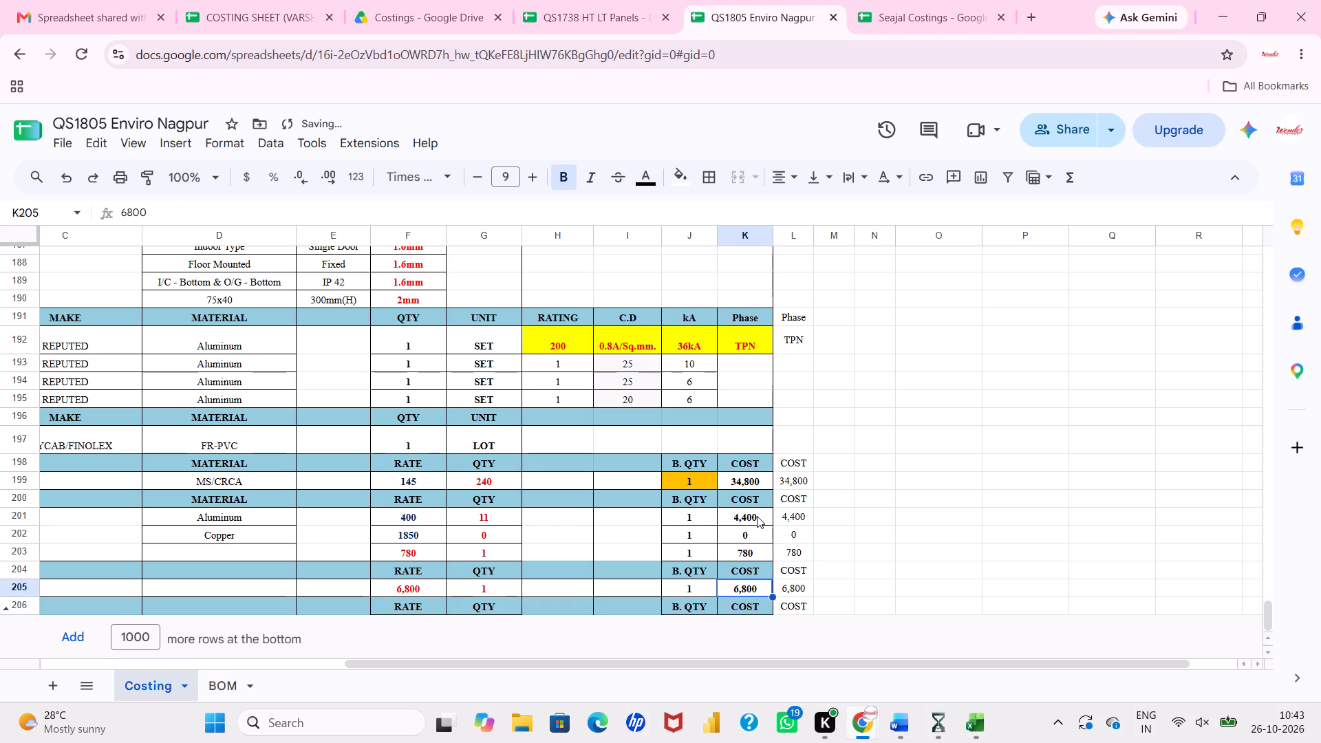
pyautogui.hotkey('ctrl', 'v')
pyautogui.press('Up')
pyautogui.press('Up')
pyautogui.hotkey('ctrl', 'v')
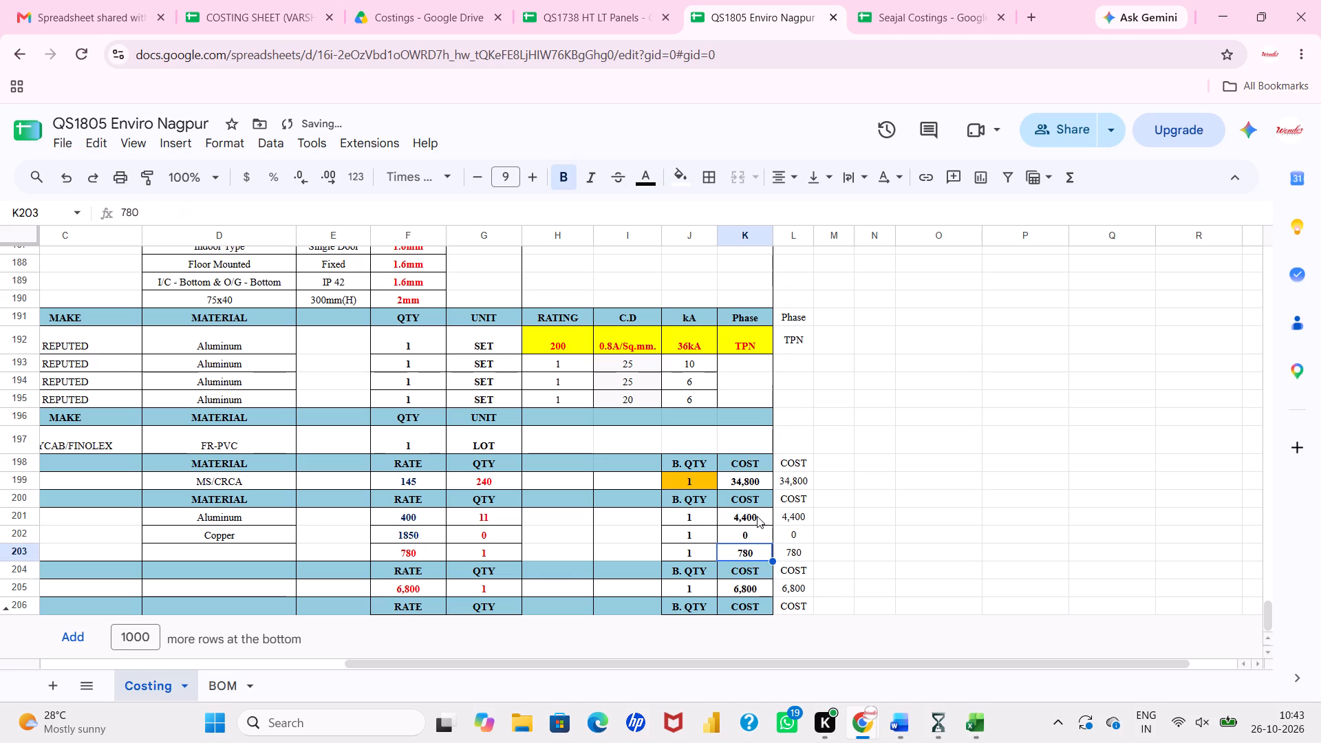
# Clear the duplicate Phase and COST entries beside the fabrication block in L190:L206.
pyautogui.scroll(2, 806, 313)
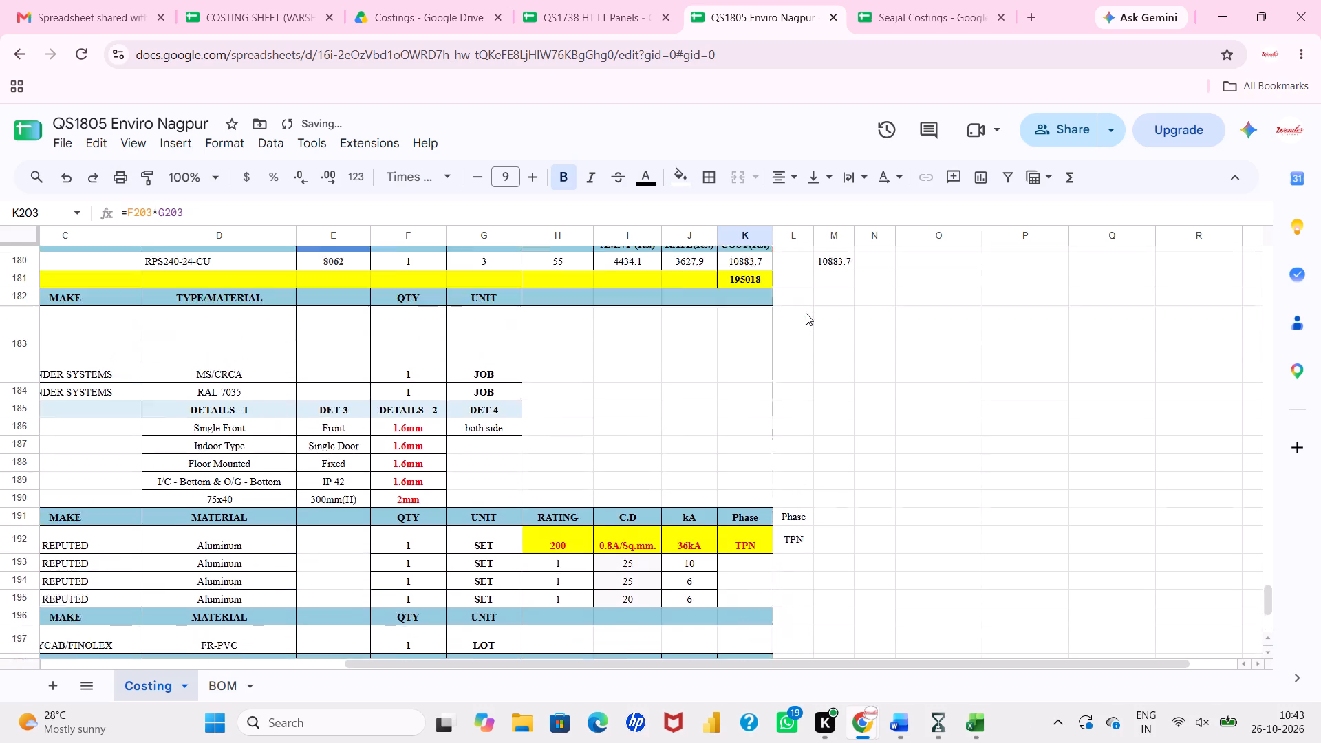
pyautogui.scroll(3, 806, 313)
pyautogui.scroll(-1, 808, 503)
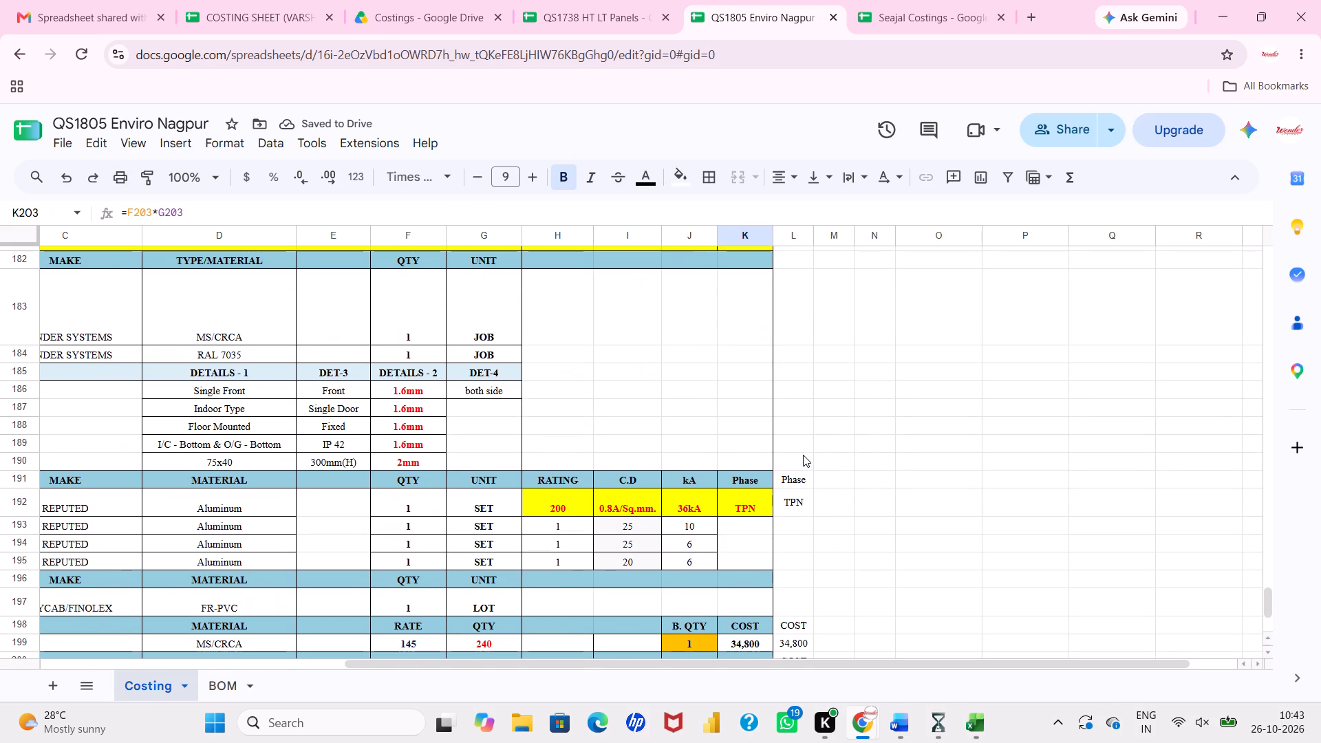
pyautogui.moveTo(803, 455); pyautogui.dragTo(802, 660)
pyautogui.press('Delete')
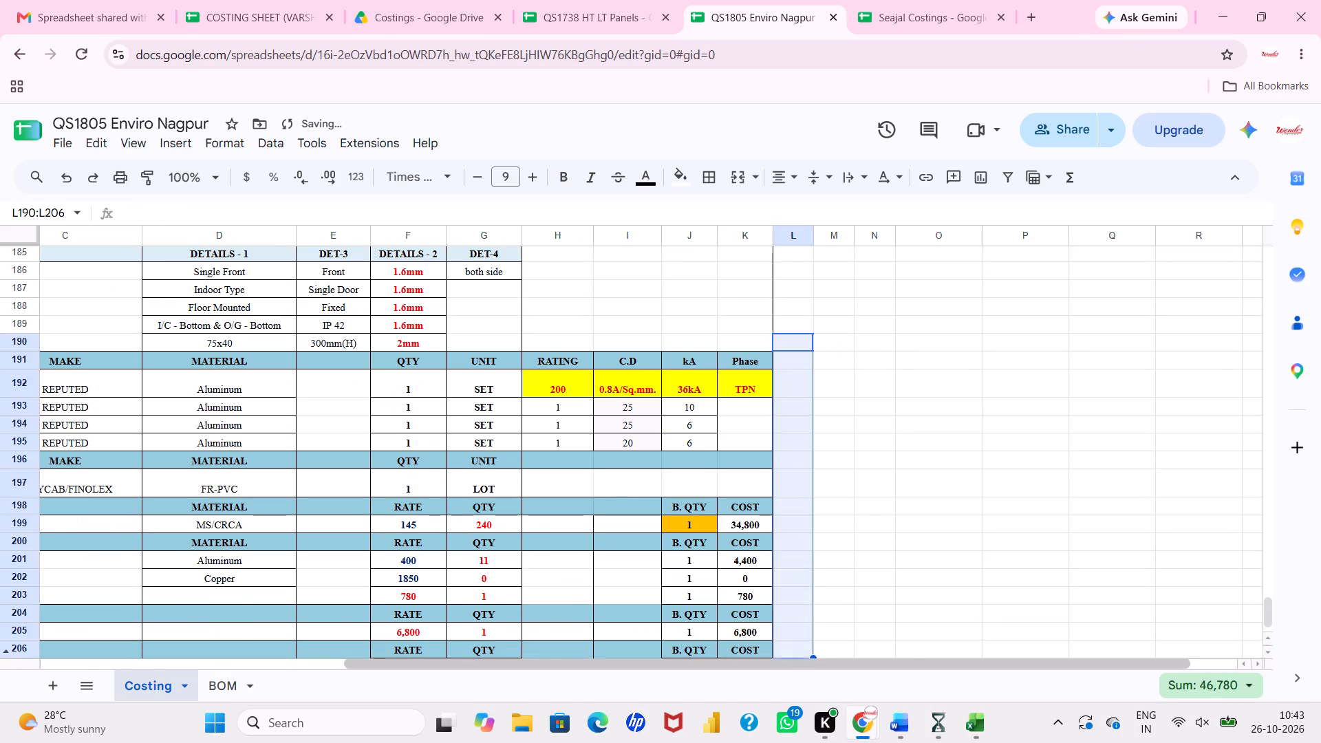
pyautogui.click(859, 481)
# Link the panel fabrication cost into the PANEL column by entering =K199 in N199.
pyautogui.scroll(-2, 859, 481)
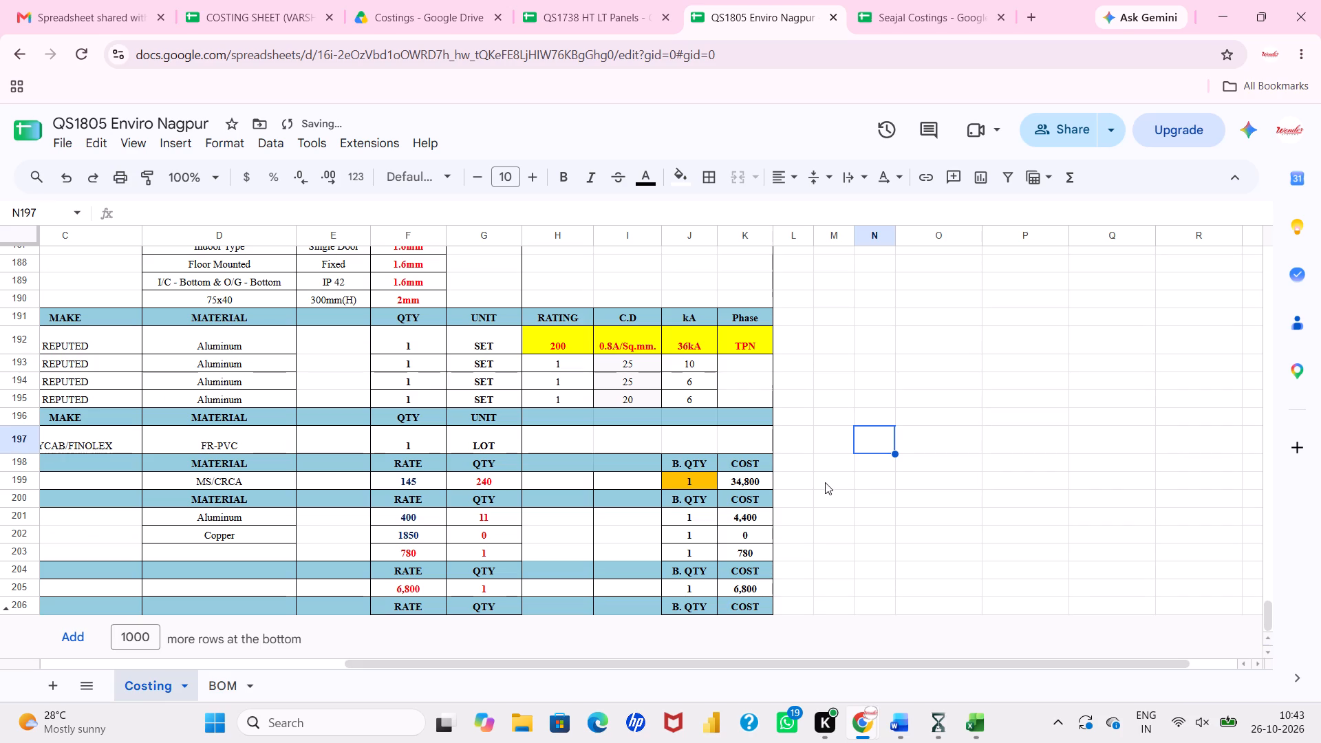
pyautogui.scroll(12, 1000, 466)
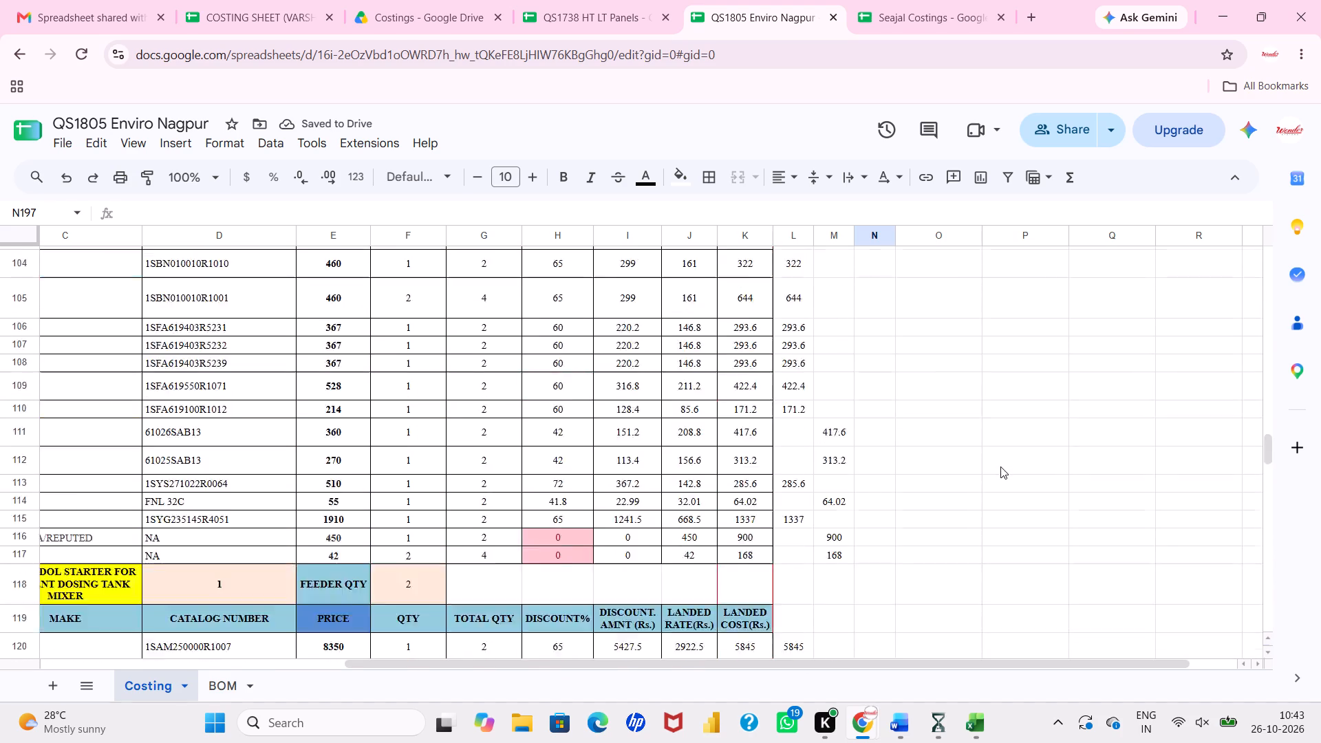
pyautogui.scroll(14, 1000, 466)
pyautogui.scroll(-1, 1000, 466)
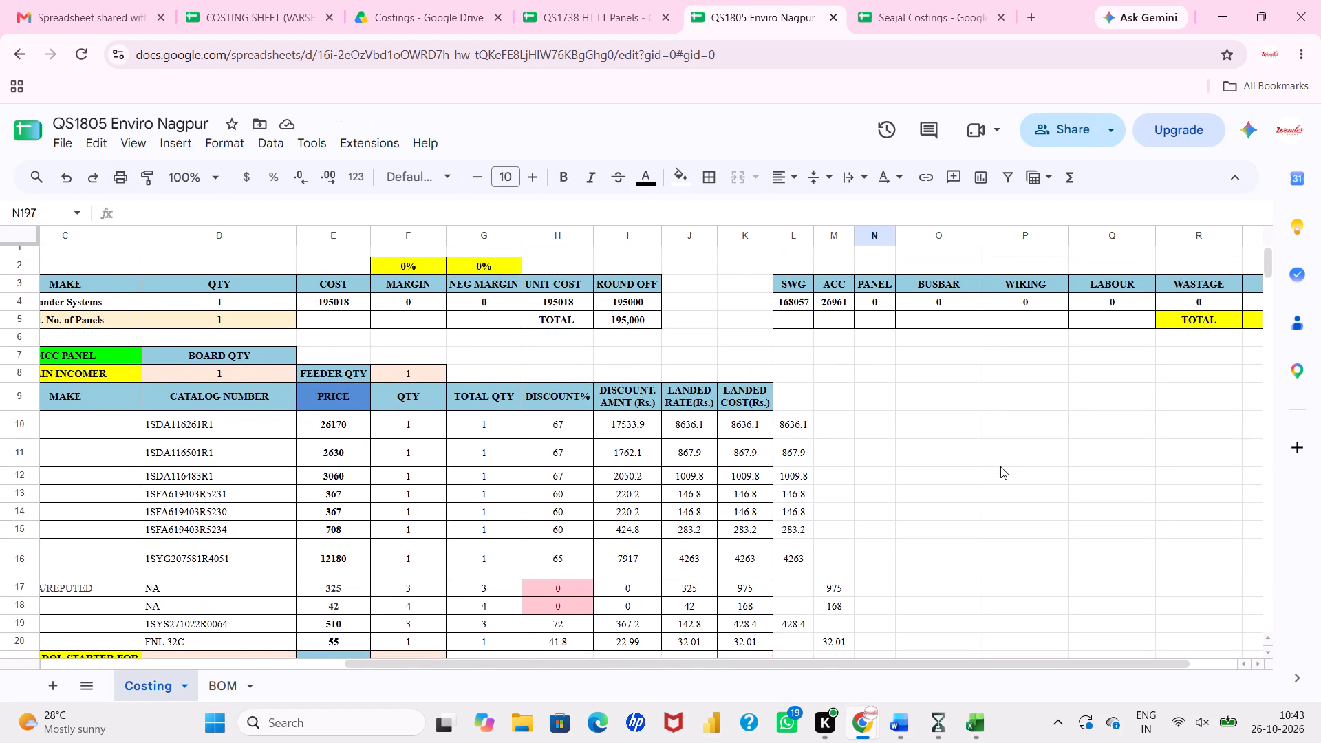
pyautogui.scroll(-20, 1000, 466)
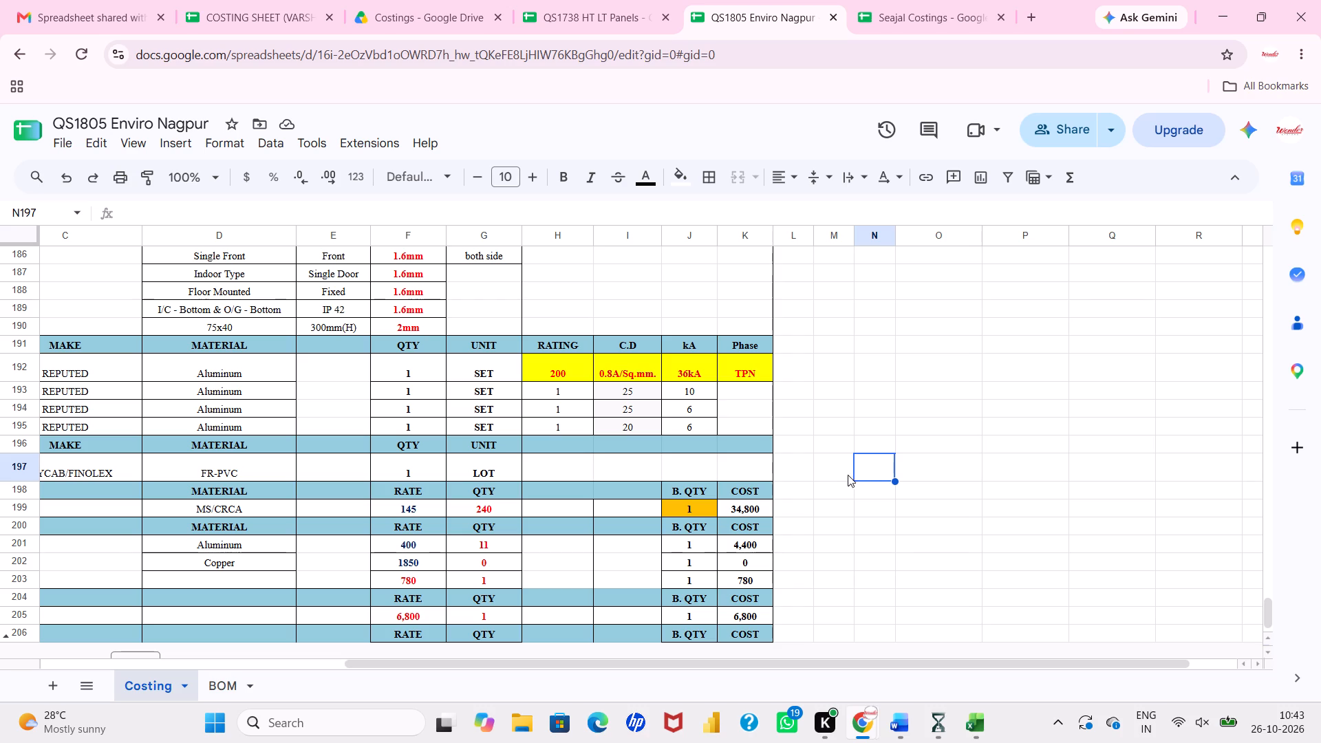
pyautogui.click(863, 482)
pyautogui.press('=')
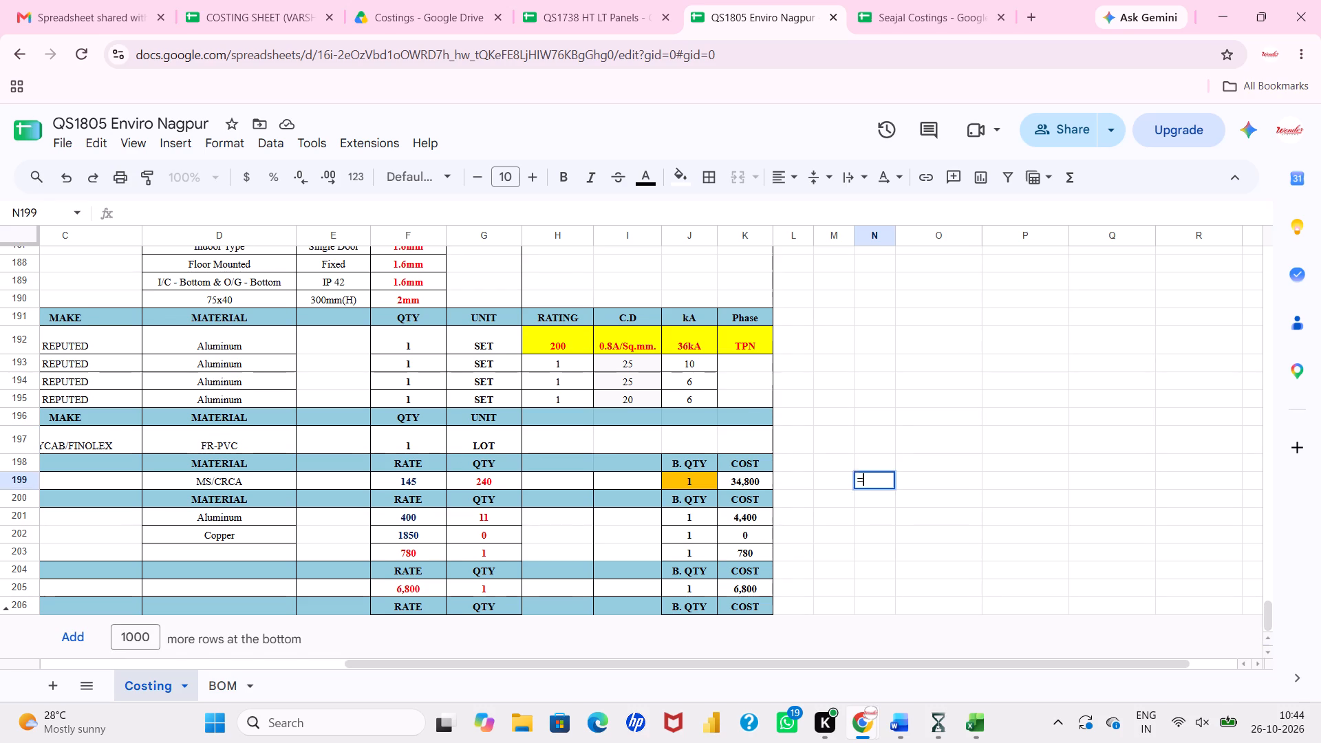
pyautogui.press('Left')
pyautogui.press('Left')
pyautogui.press('Left')
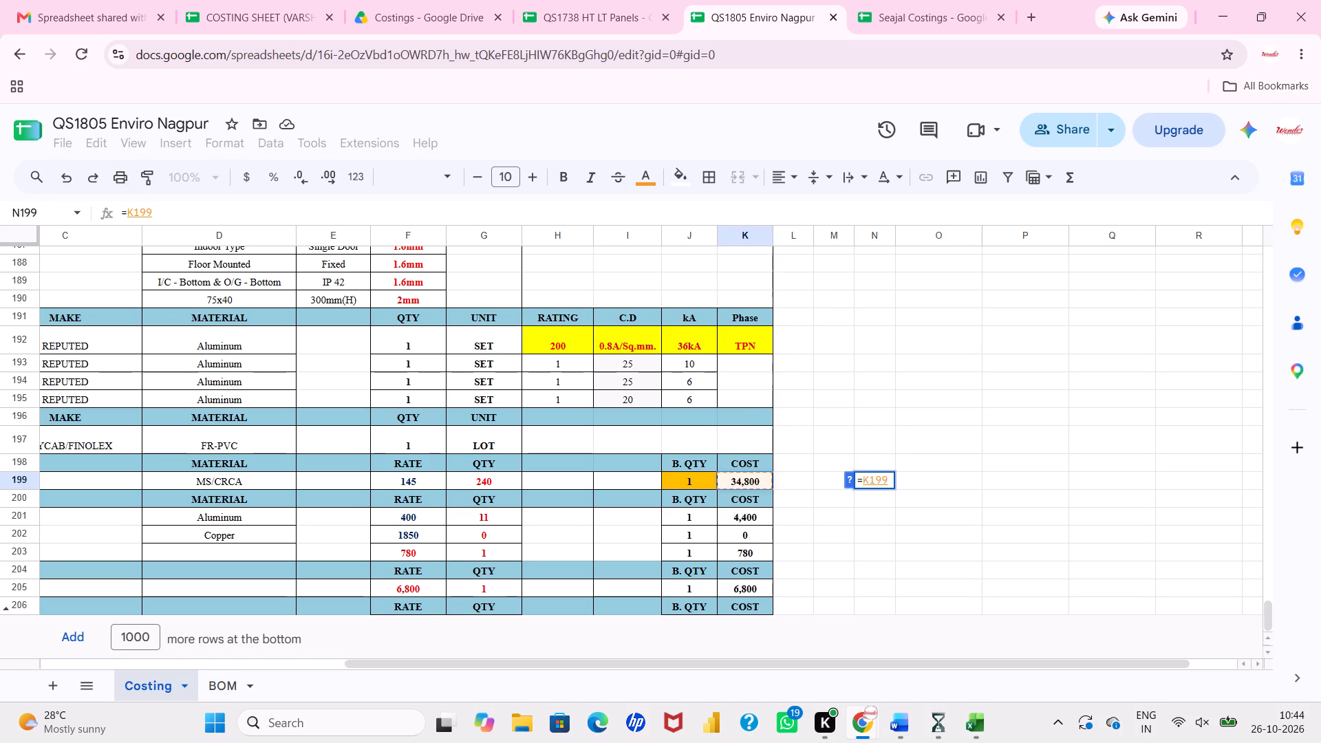
pyautogui.press('Return')
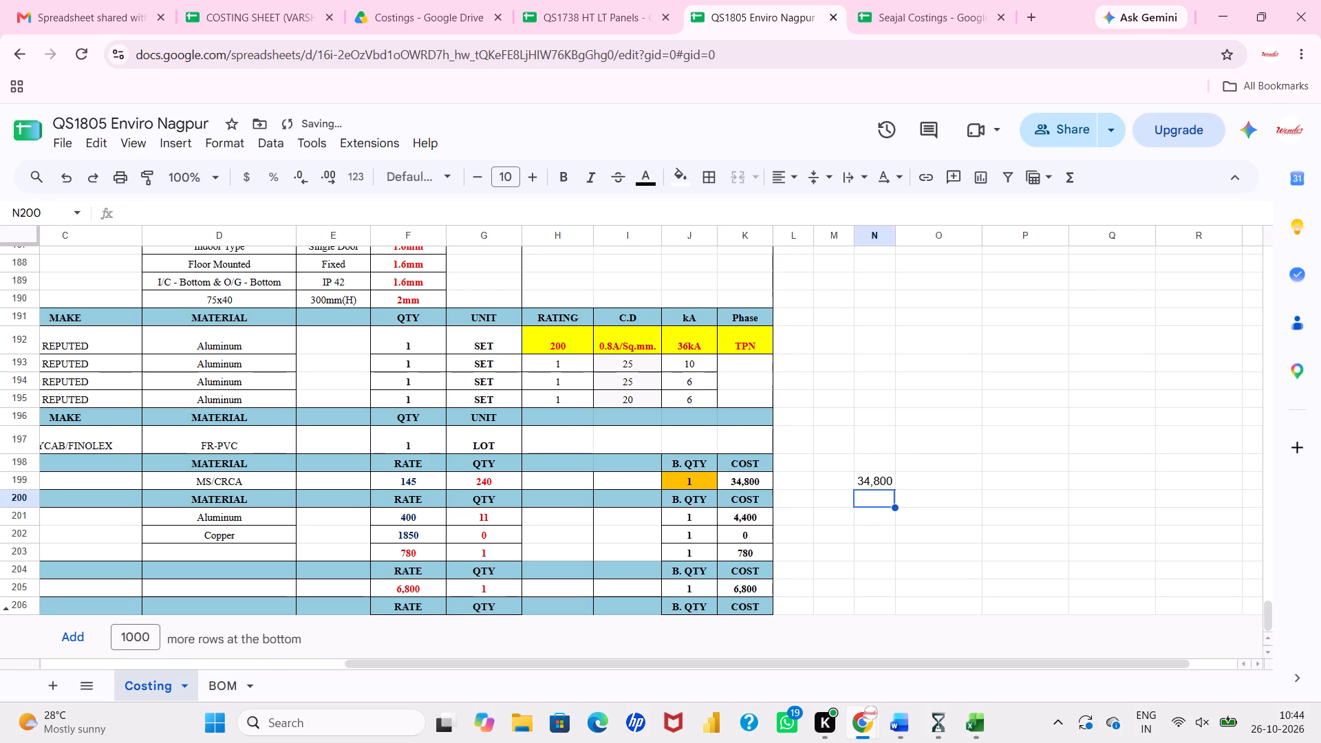
# Link the Busbar AL cost into the busbar category column by entering =K201 in O201.
pyautogui.press('Right')
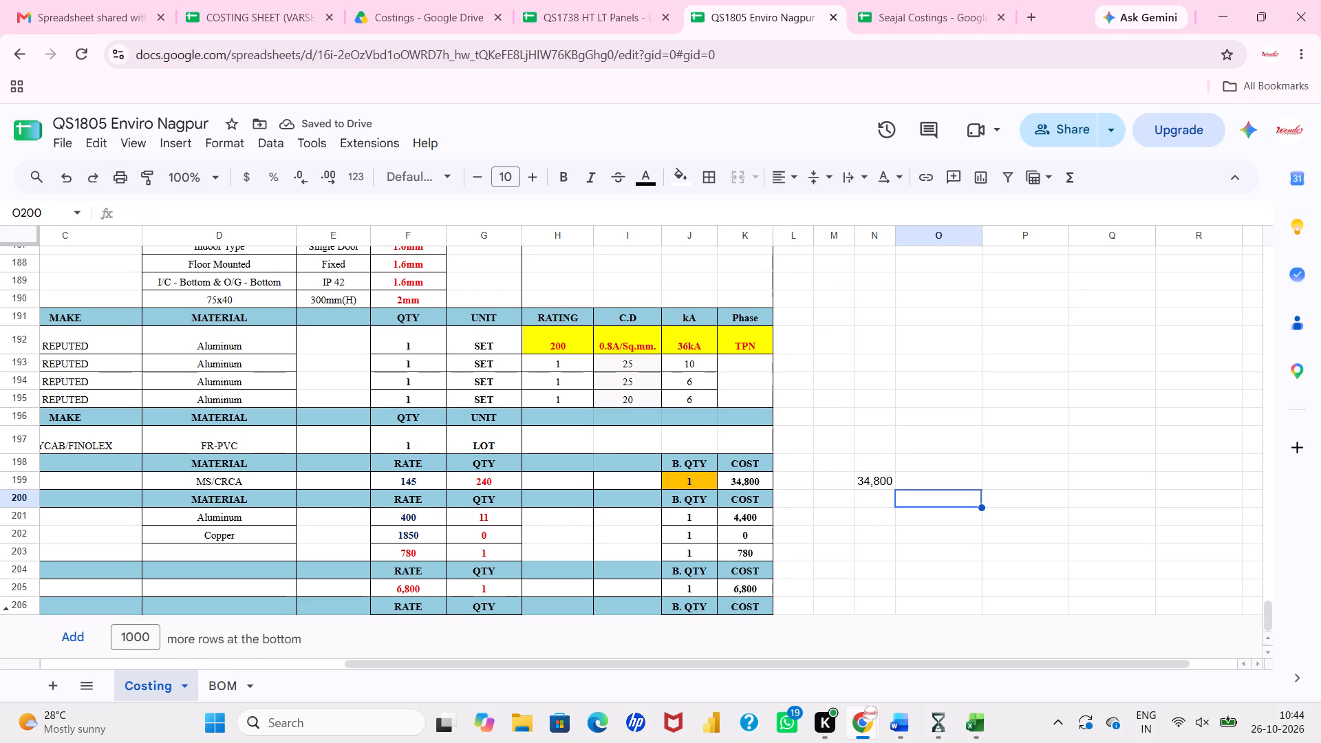
pyautogui.press('Down')
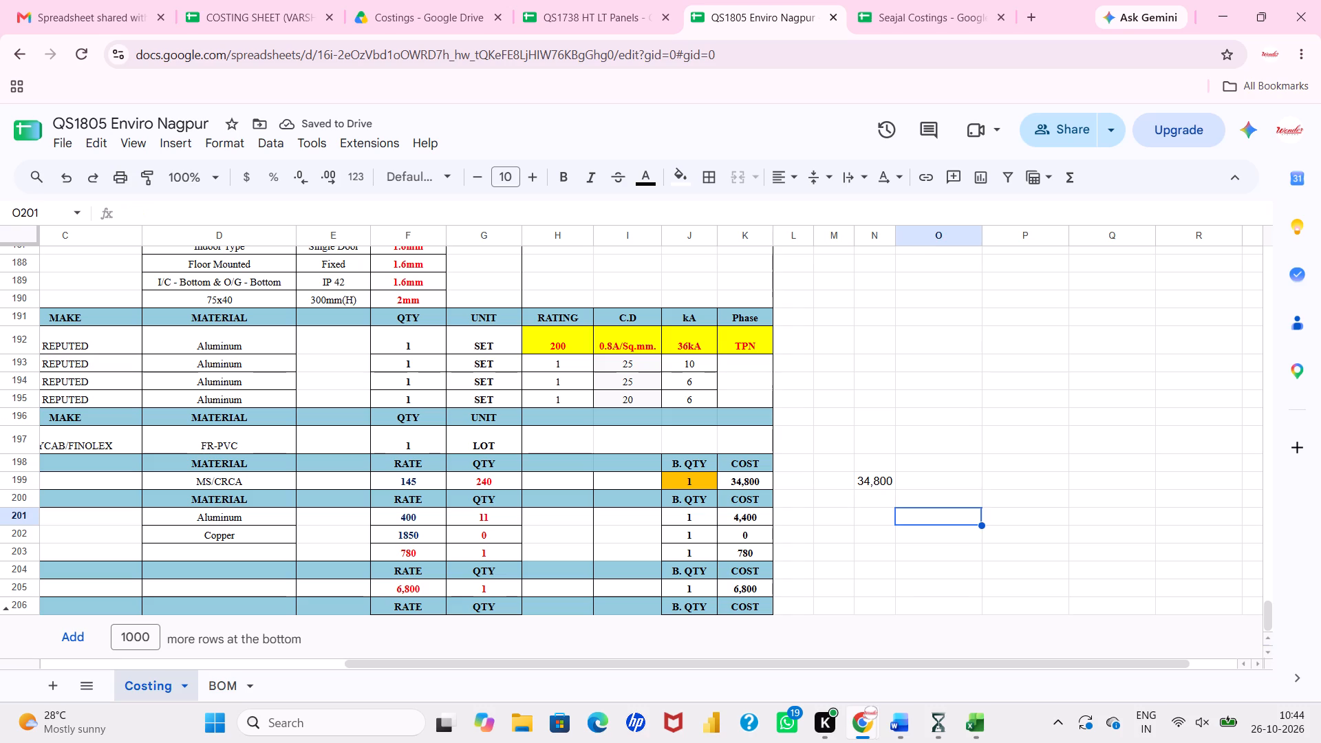
pyautogui.press('=')
pyautogui.press('Left')
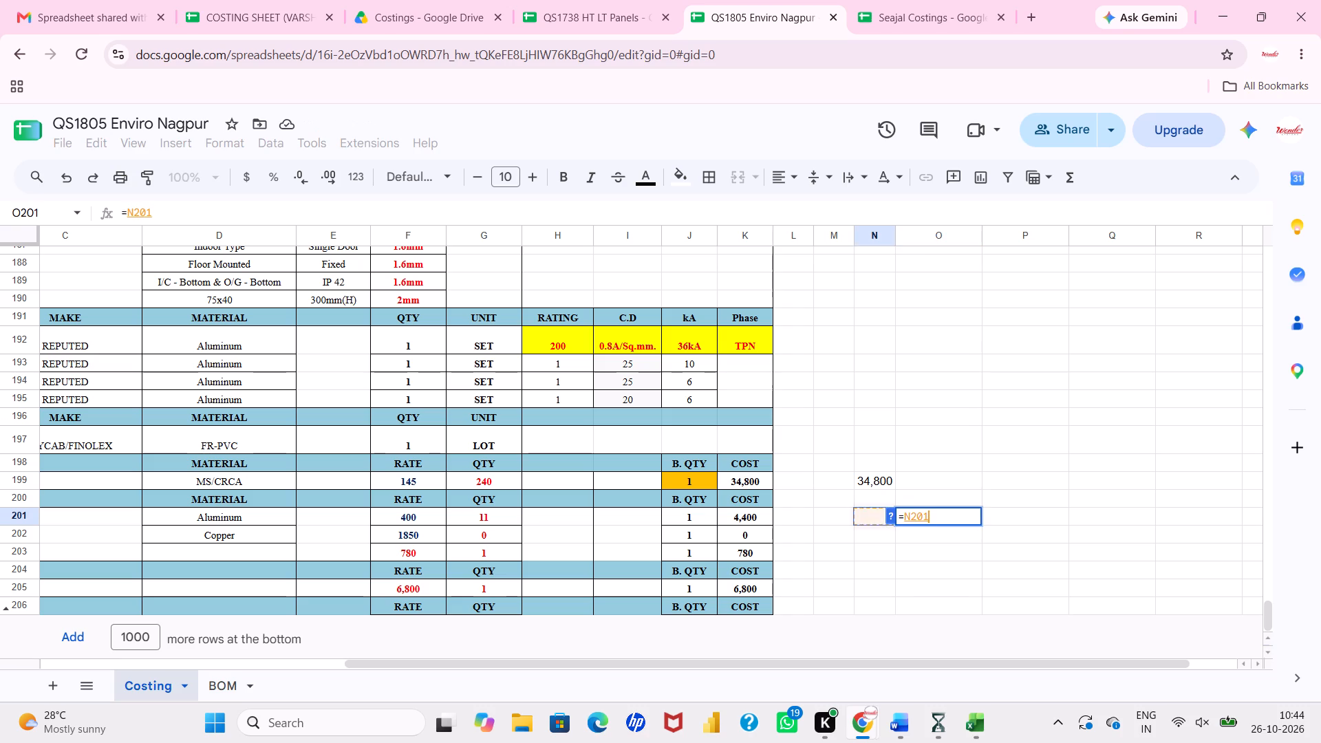
pyautogui.press('Left')
pyautogui.press('Left')
pyautogui.press('Left')
pyautogui.press('Return')
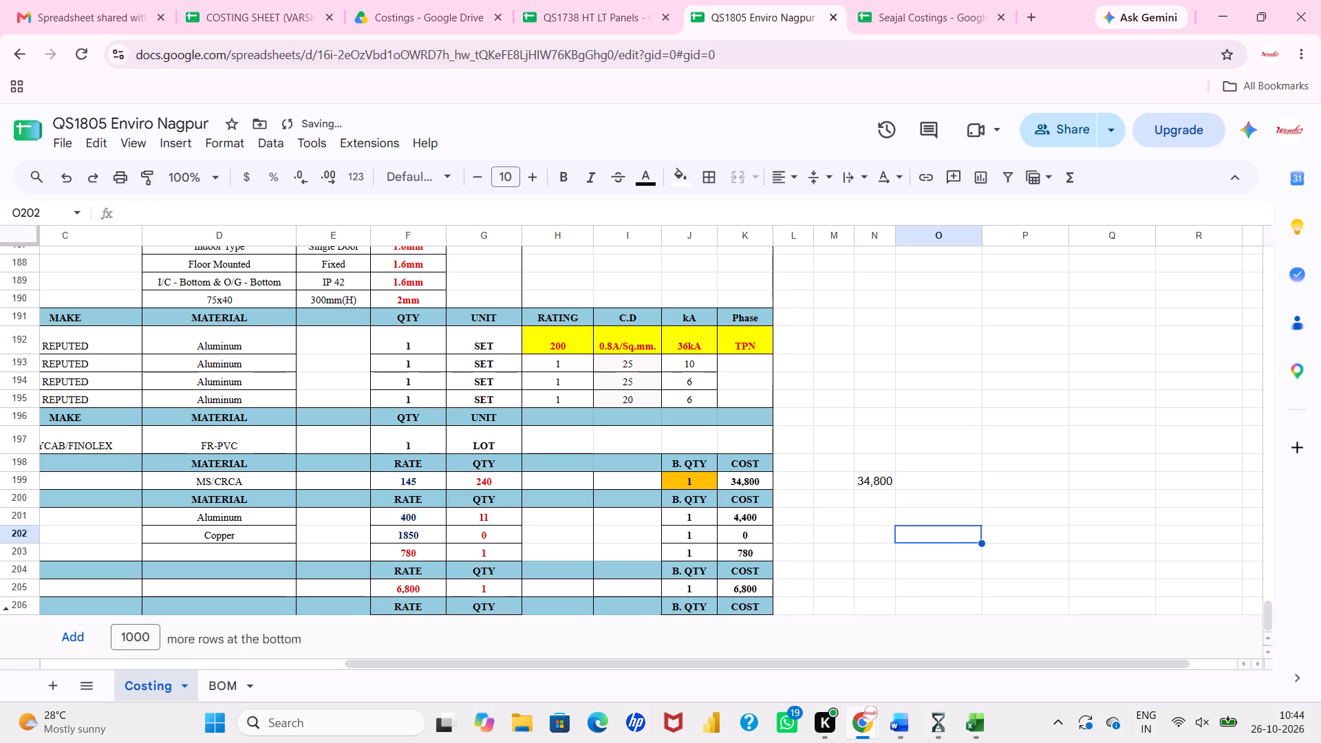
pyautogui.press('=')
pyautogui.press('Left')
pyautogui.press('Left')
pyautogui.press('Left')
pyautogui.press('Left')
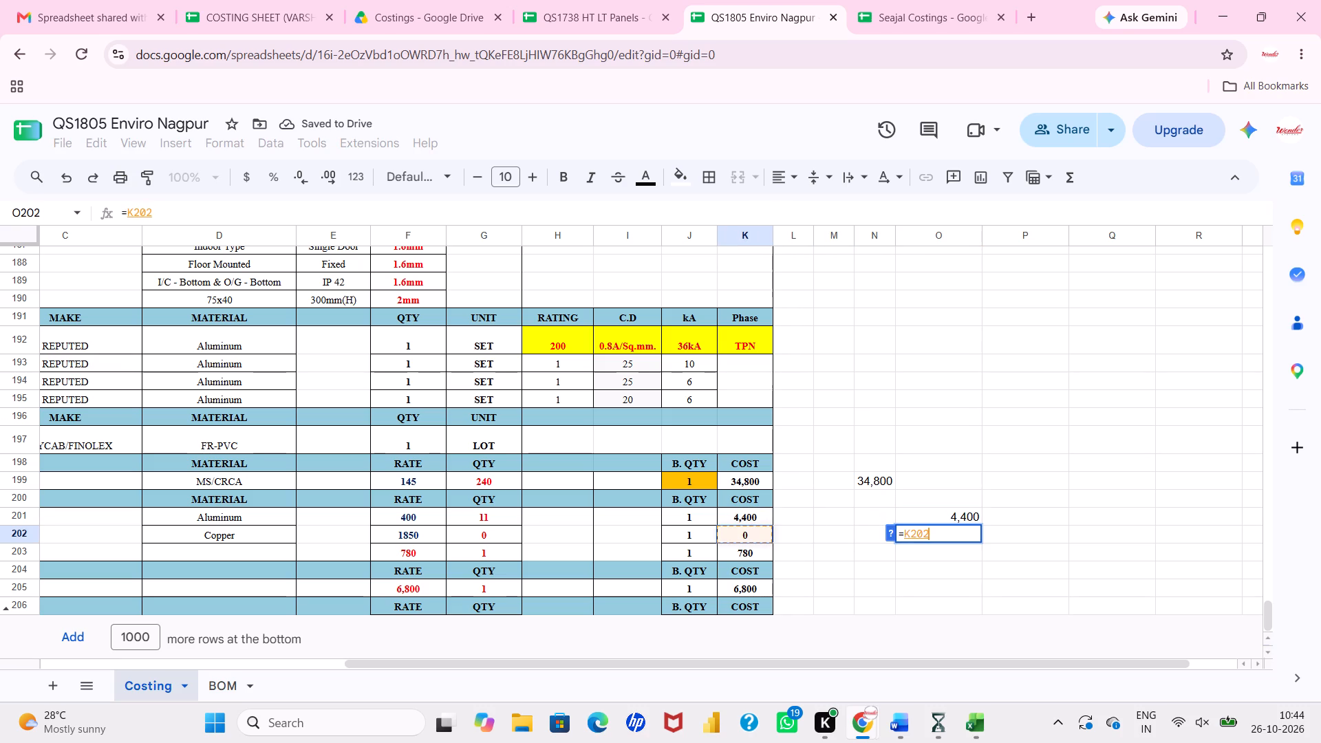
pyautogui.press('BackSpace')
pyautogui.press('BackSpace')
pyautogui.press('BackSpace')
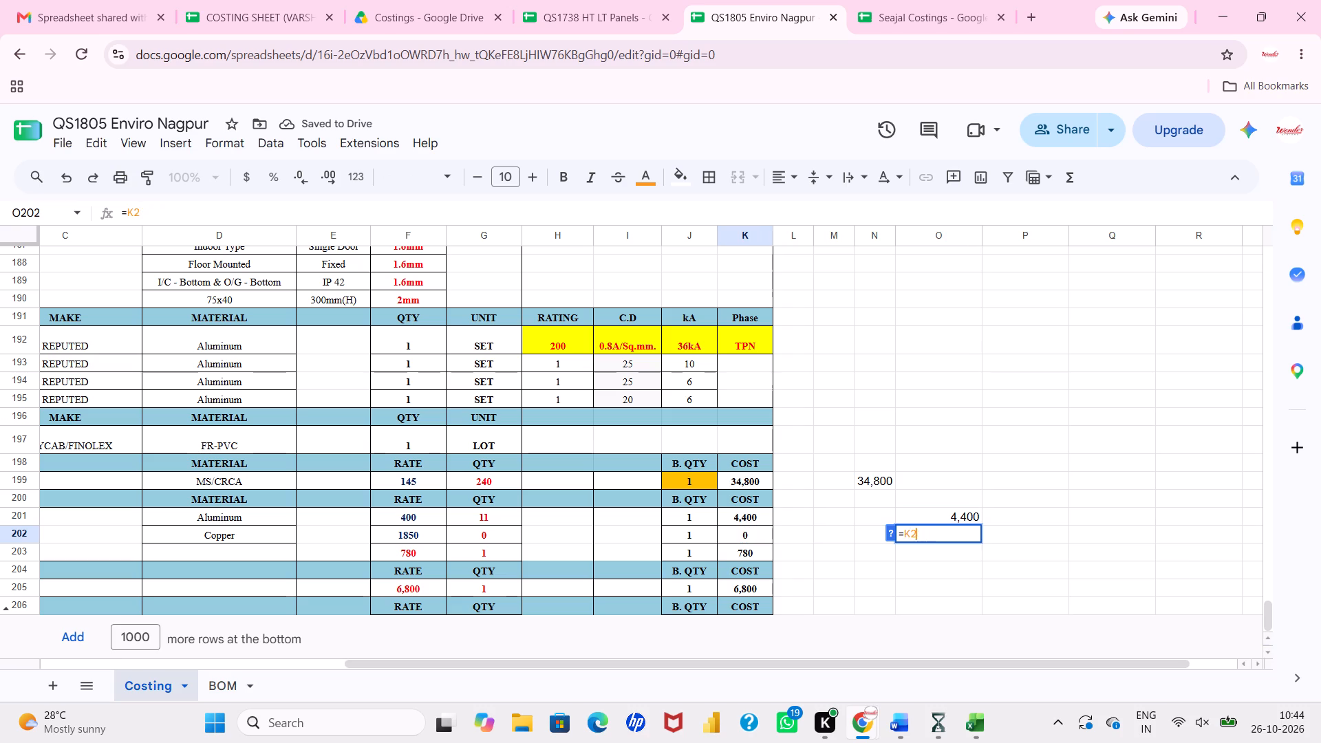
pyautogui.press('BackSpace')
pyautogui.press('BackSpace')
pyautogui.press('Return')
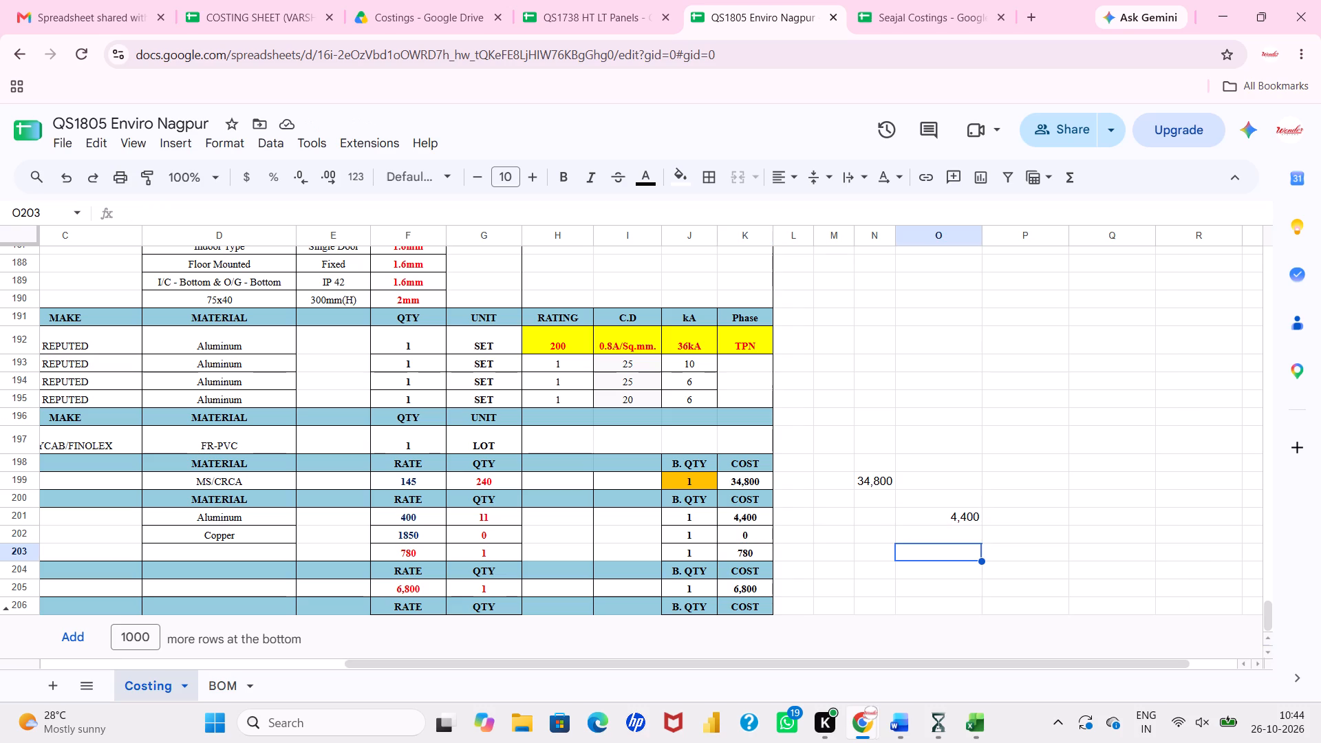
# Link the Bus Bar Accessories Cost into the same busbar column by entering =K203 in O203.
pyautogui.press('=')
pyautogui.press('Left')
pyautogui.press('Left')
pyautogui.press('Left')
pyautogui.press('Left')
pyautogui.press('Return')
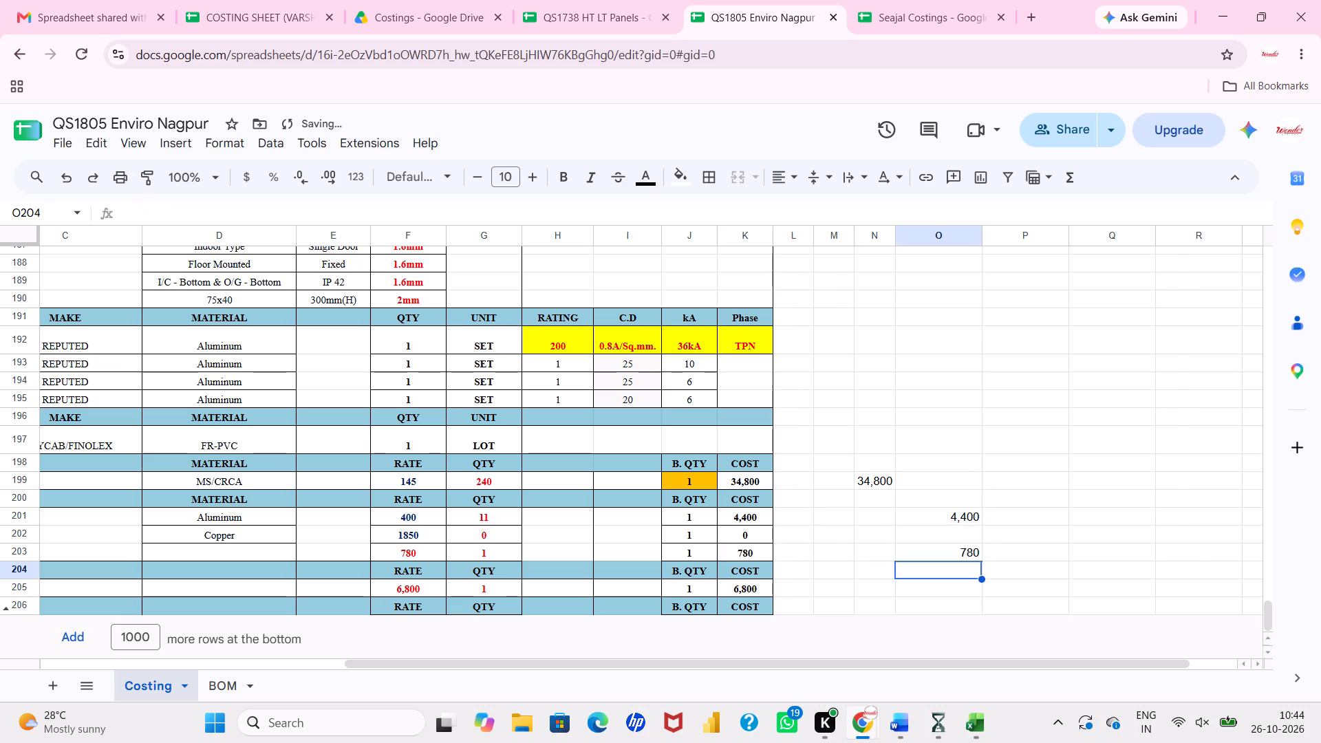
# Link the Wiring + Accessories Cost into the wiring category column by entering =K205 in P205.
pyautogui.scroll(-2, 863, 482)
pyautogui.hscroll(2, 843, 453)
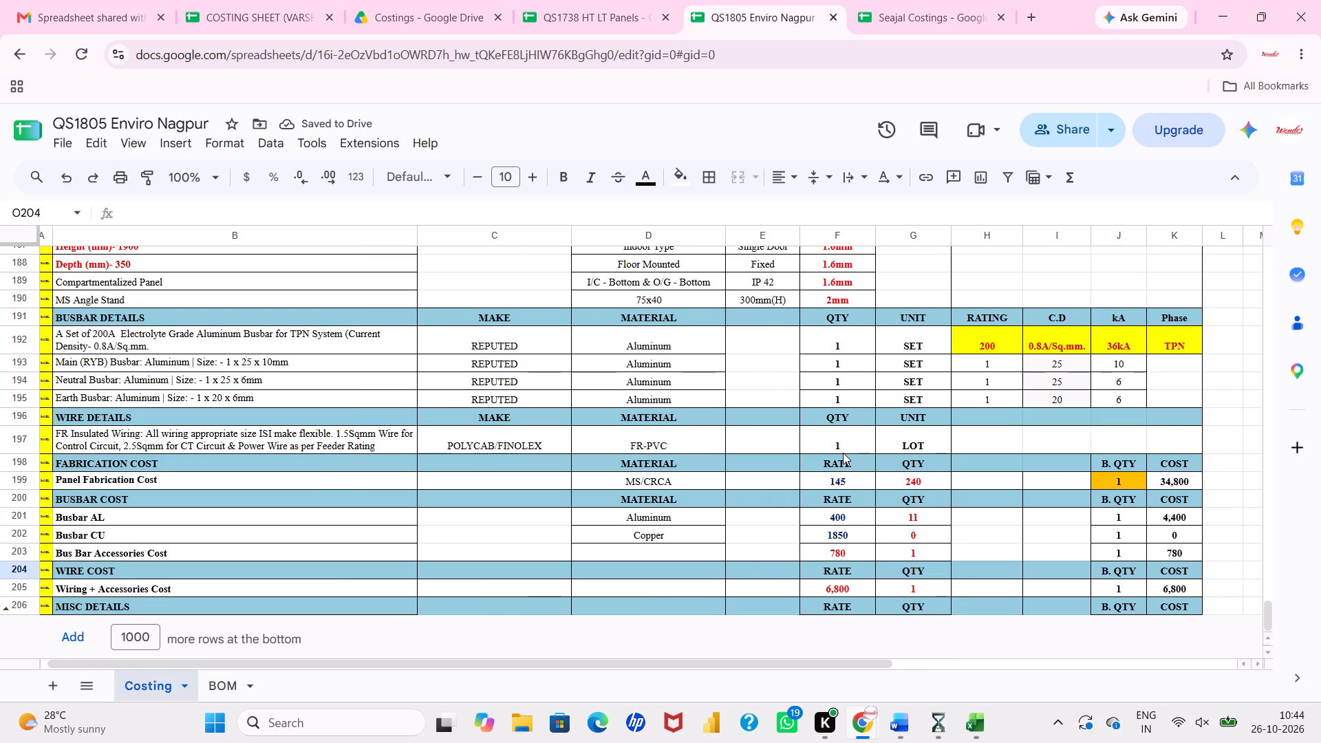
pyautogui.hscroll(-2, 843, 453)
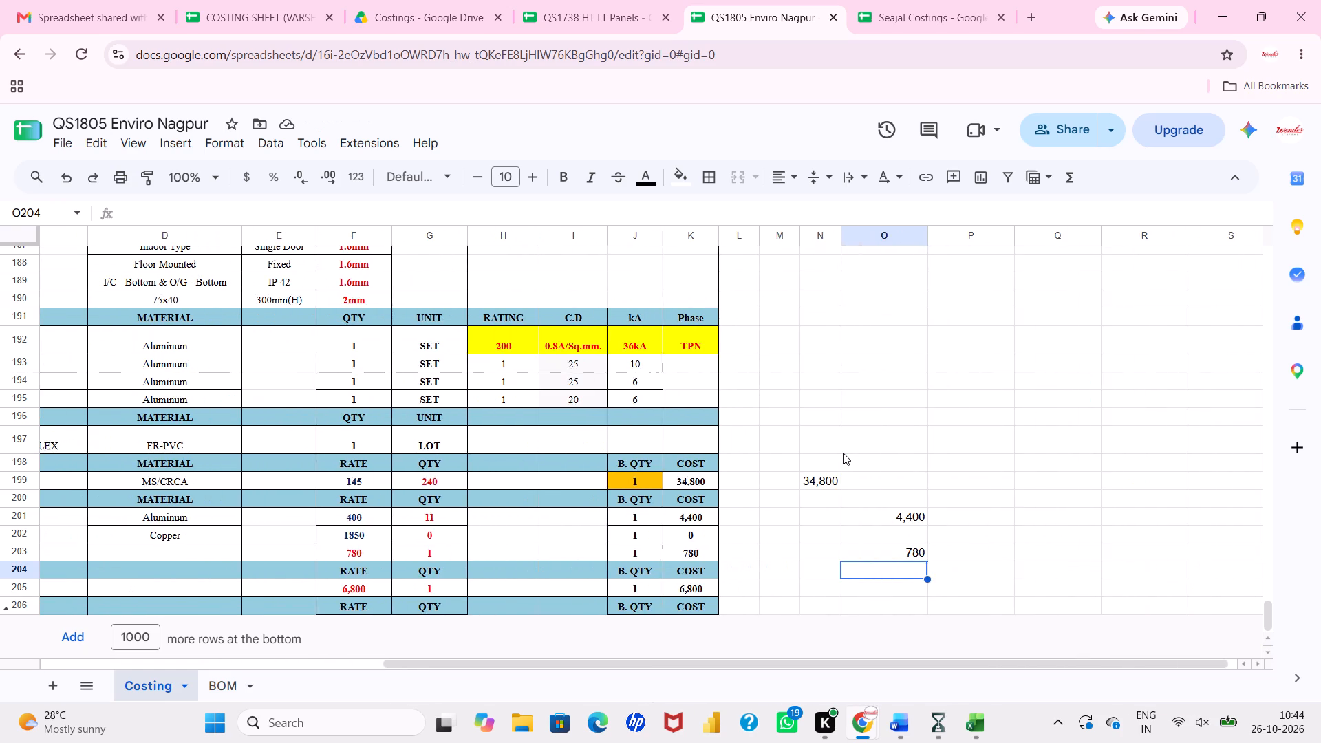
pyautogui.hscroll(2, 843, 453)
pyautogui.hscroll(-4, 843, 453)
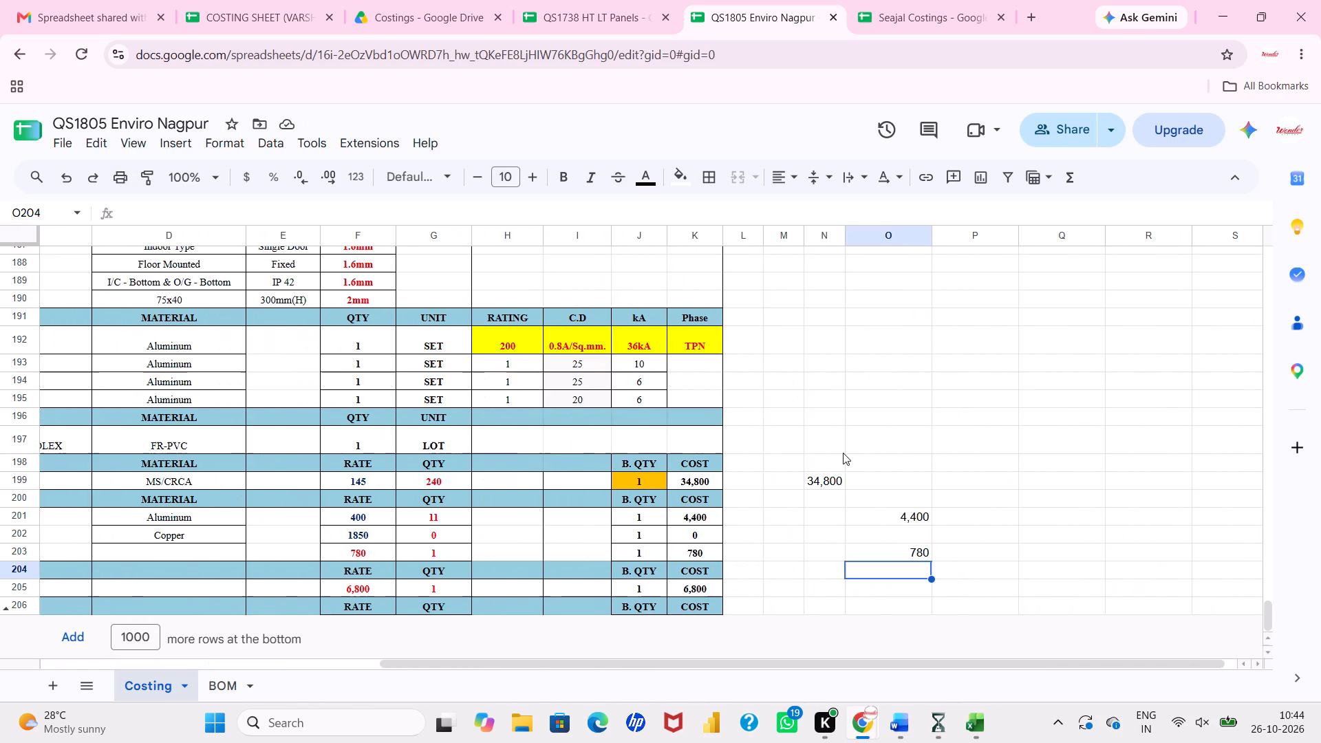
pyautogui.click(981, 595)
pyautogui.press('=')
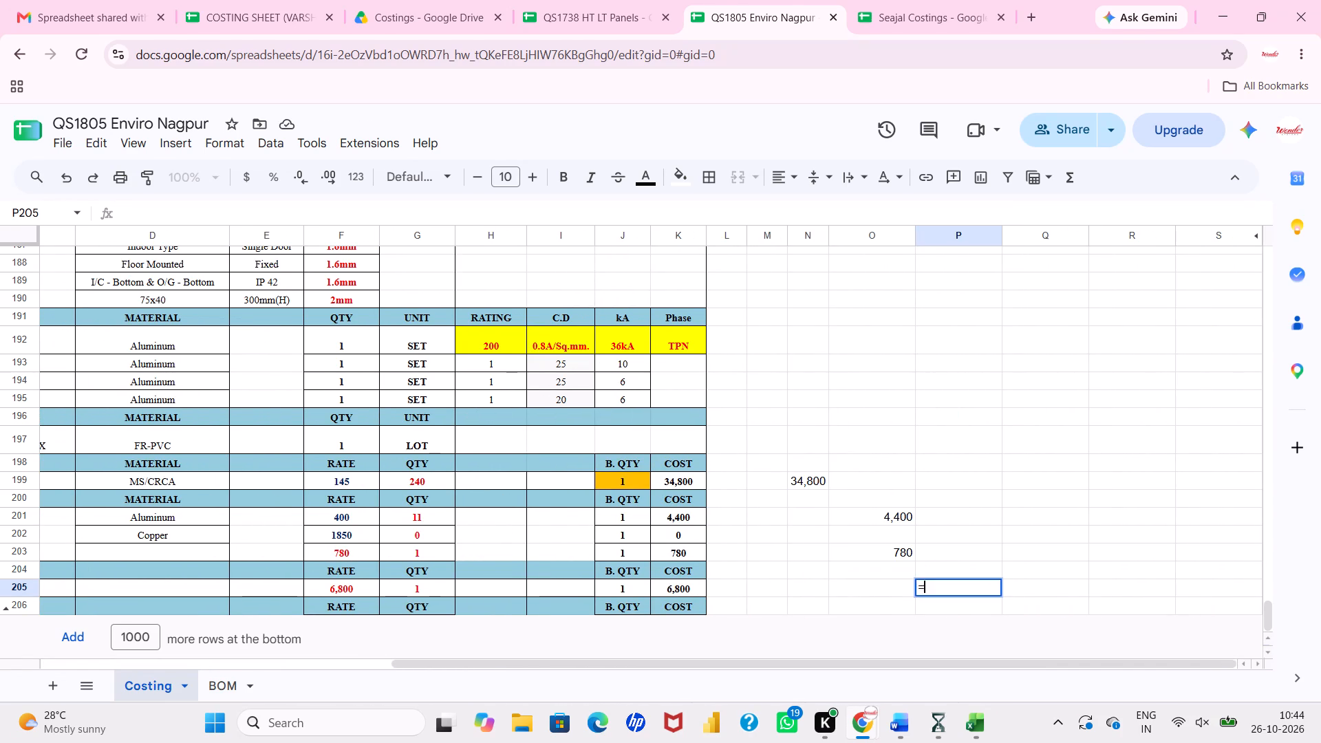
pyautogui.press('Left')
pyautogui.press('Left')
pyautogui.press('Left')
pyautogui.press('Left')
pyautogui.press('Left')
pyautogui.press('Return')
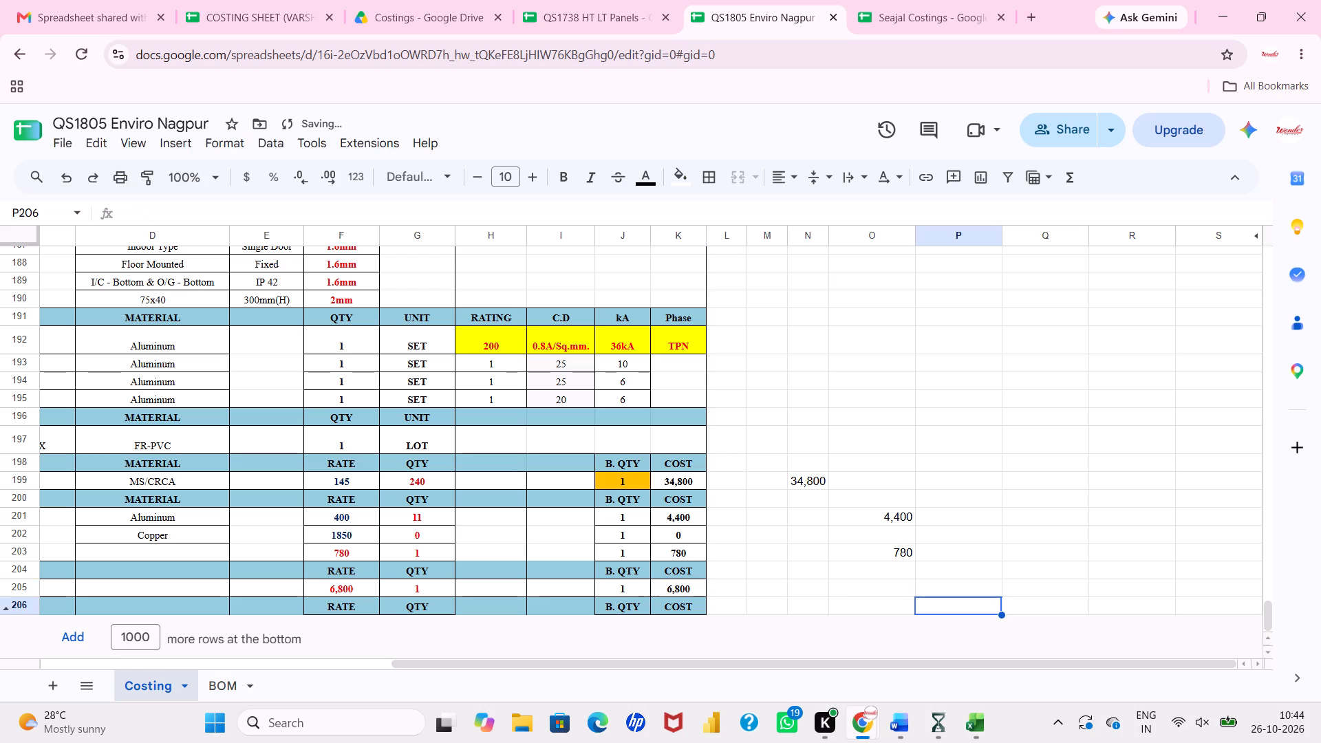
# Insert four rows below the MISC DETAILS heading in row 206.
pyautogui.scroll(-2, 981, 595)
pyautogui.scroll(-3, 952, 530)
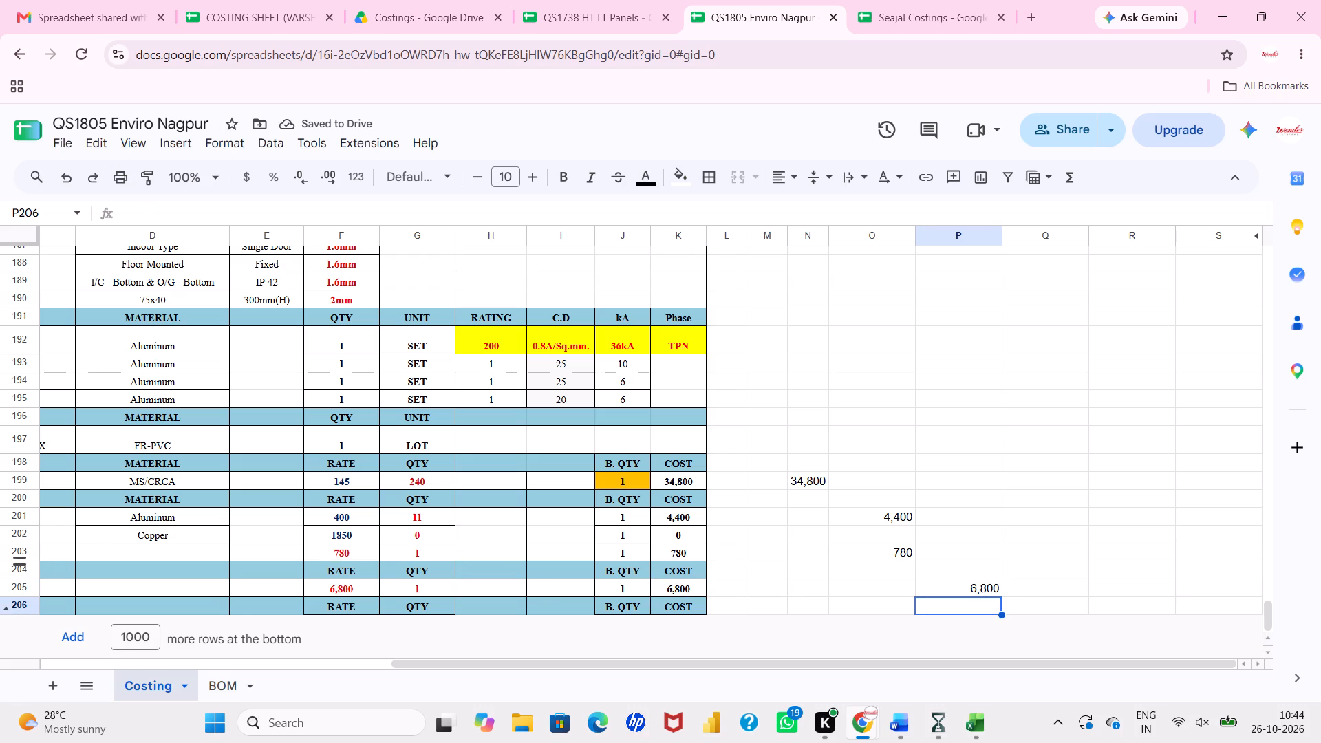
pyautogui.moveTo(24, 550); pyautogui.dragTo(21, 605)
pyautogui.rightClick(21, 605)
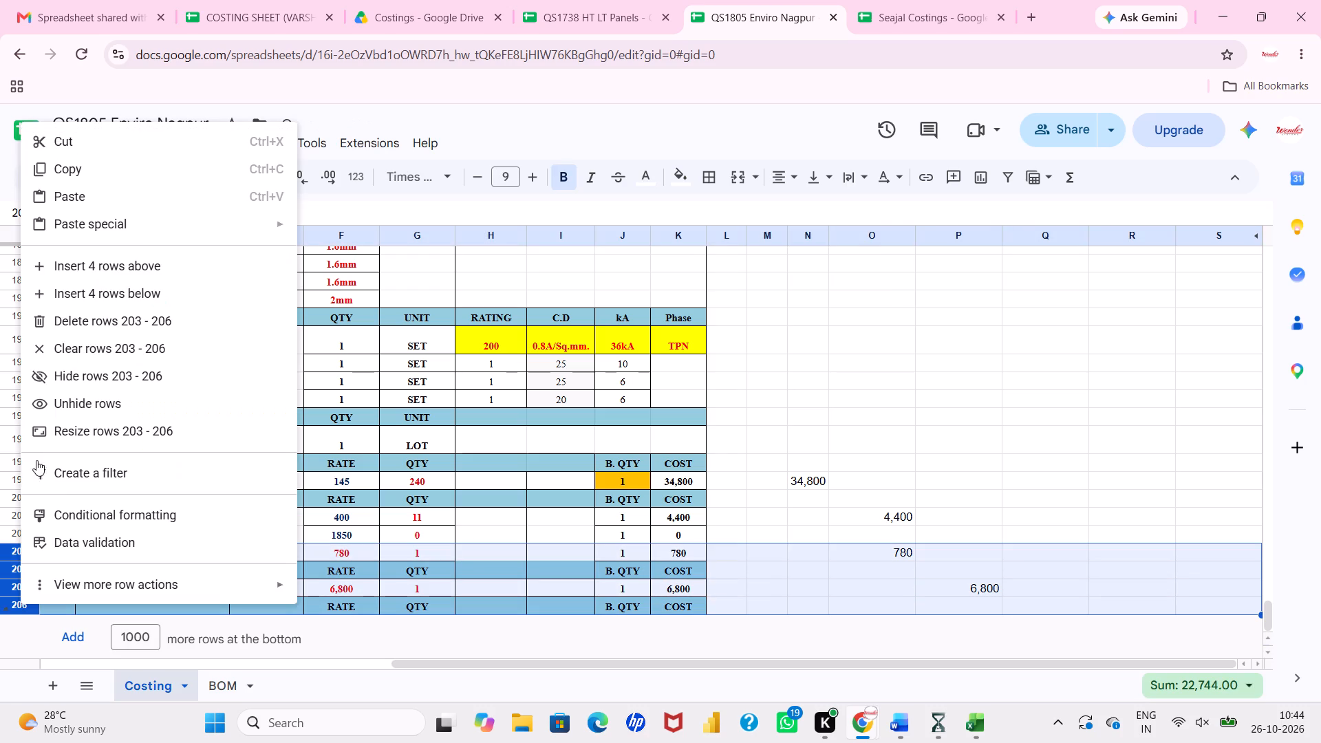
pyautogui.click(72, 305)
pyautogui.scroll(-1, 105, 506)
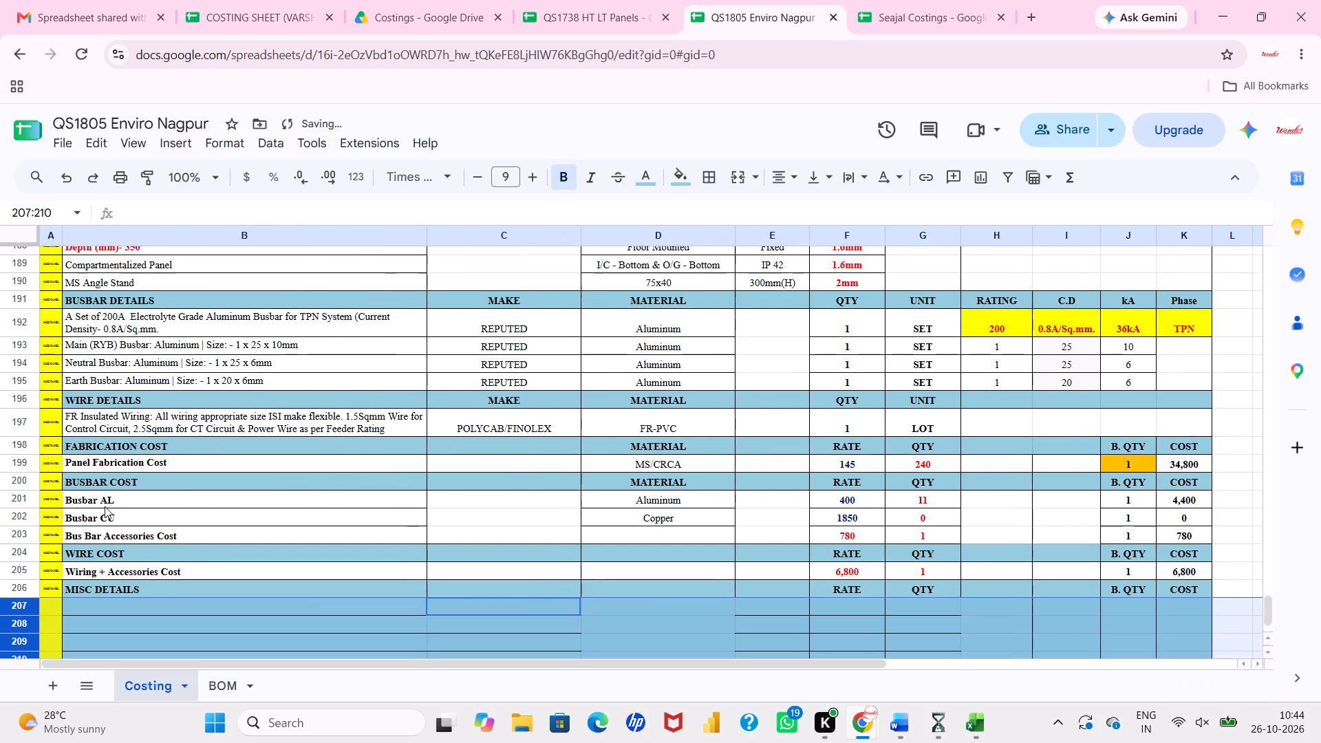
pyautogui.scroll(-2, 105, 506)
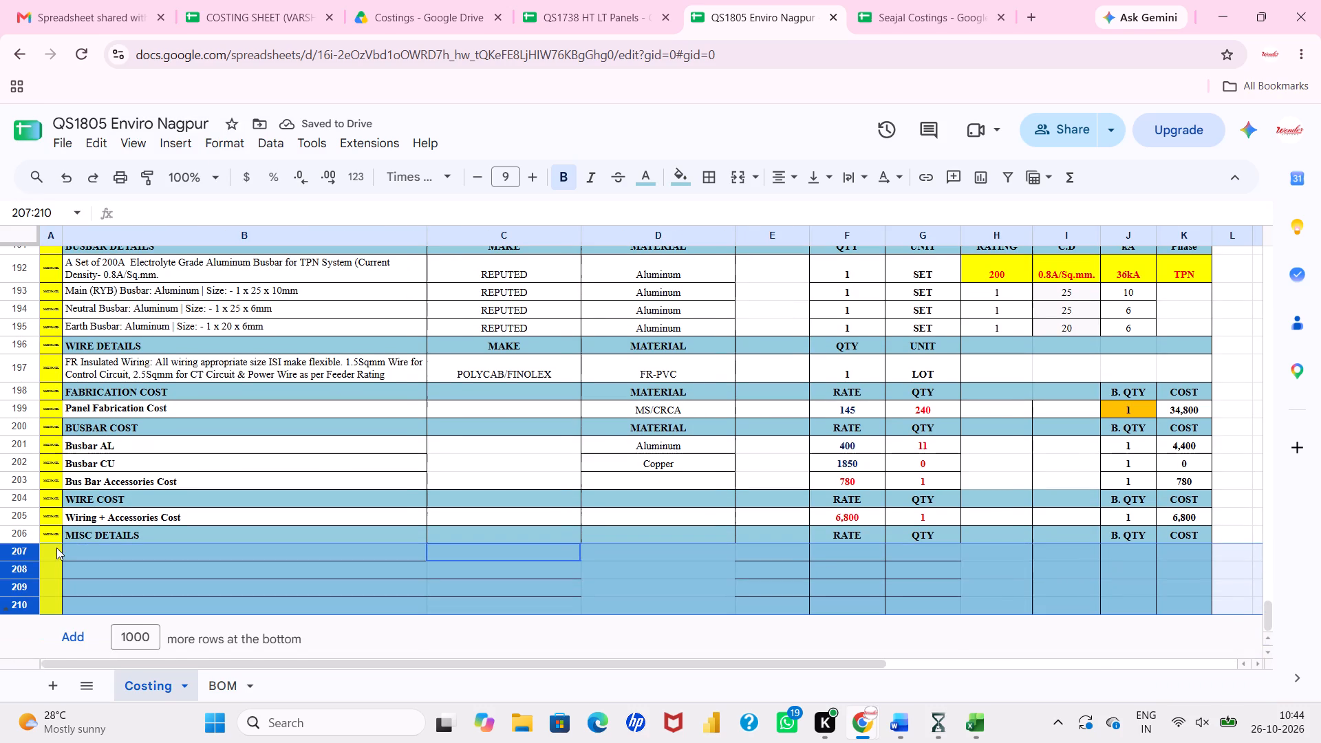
# Fill the MCC PANEL label in column A down through the newly inserted rows 207 to 210.
pyautogui.click(56, 447)
pyautogui.moveTo(61, 453); pyautogui.dragTo(57, 665)
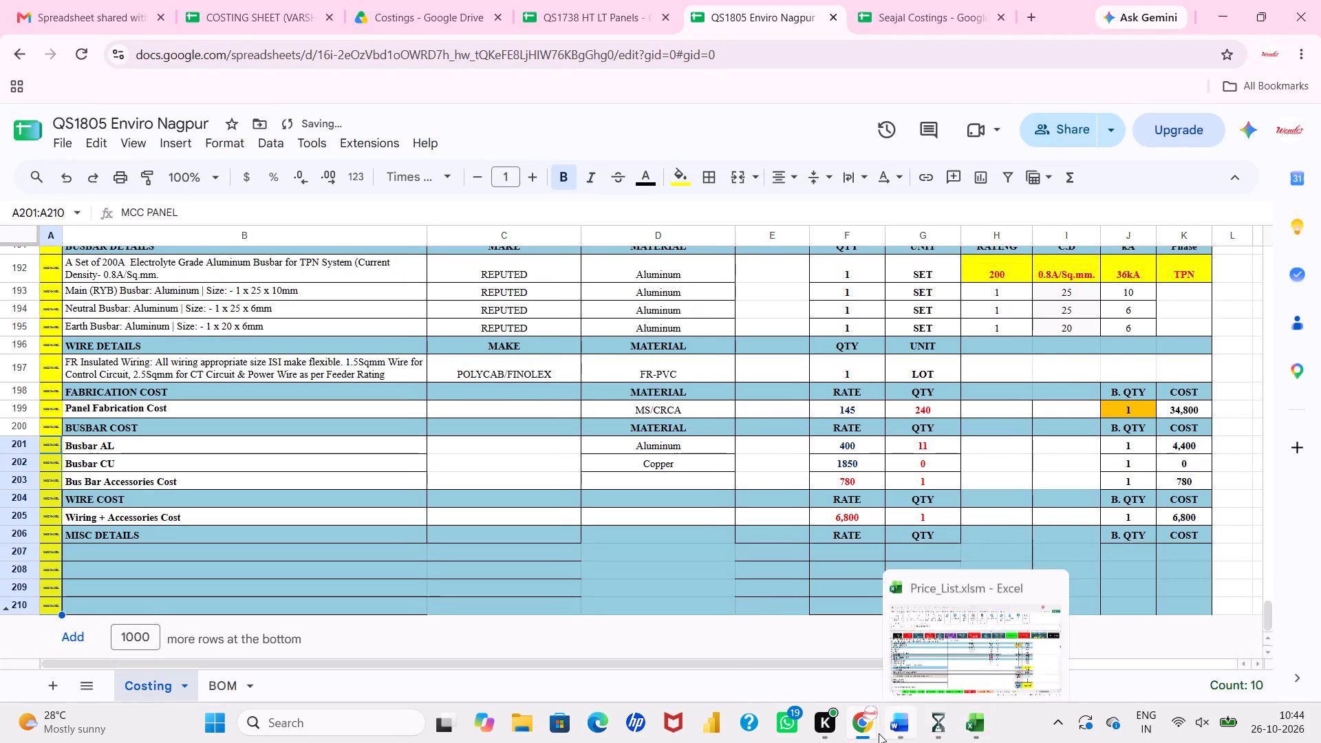
# Switch to the Price_List workbook in Excel and copy A204:J209, from Labour for Bus Bar to FABRICATION + OVERHEAD AMOUNT.
pyautogui.click(877, 618)
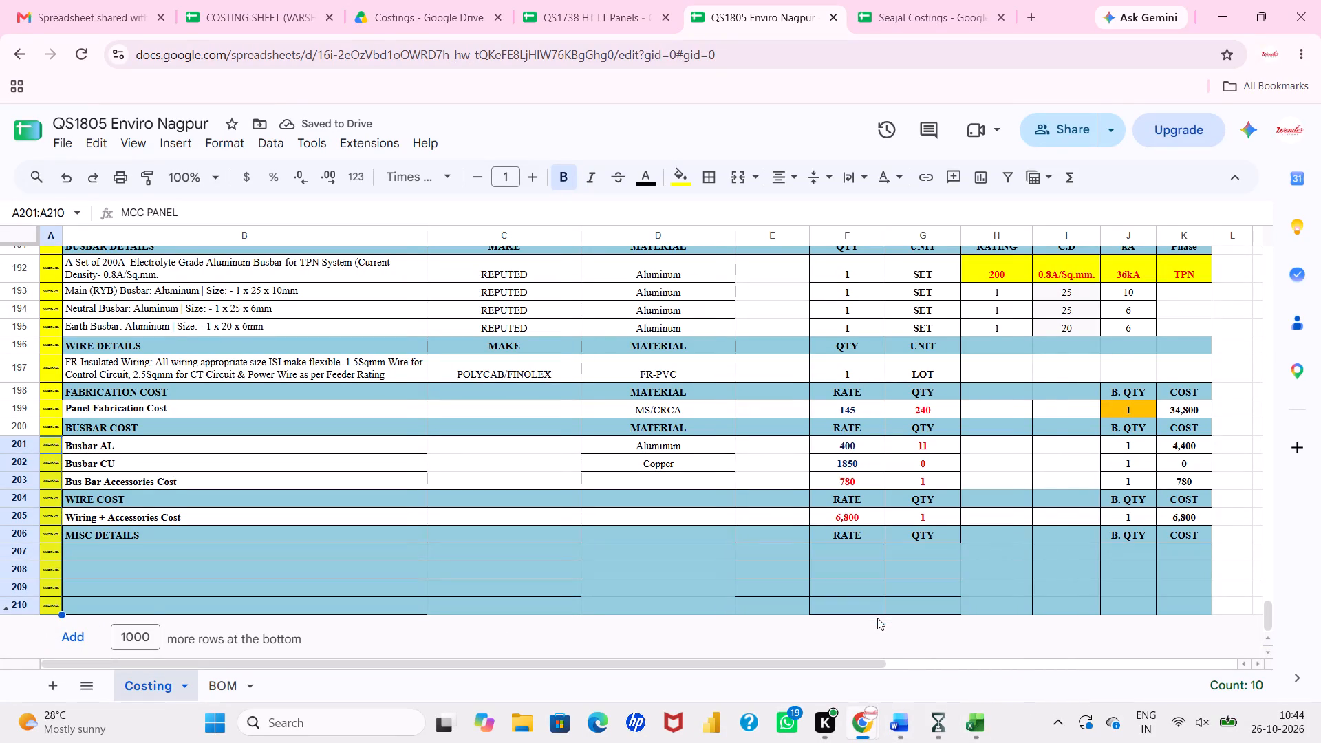
pyautogui.click(965, 625)
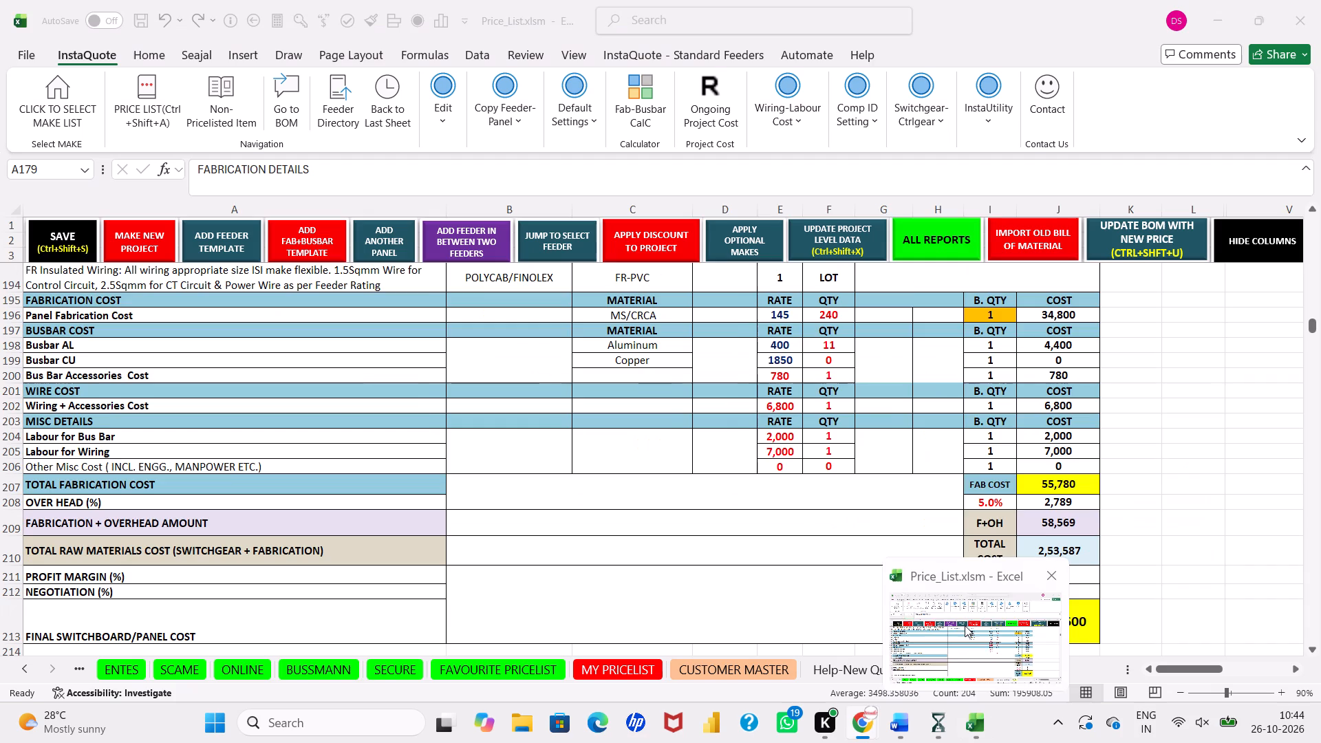
pyautogui.moveTo(366, 435); pyautogui.dragTo(1062, 550)
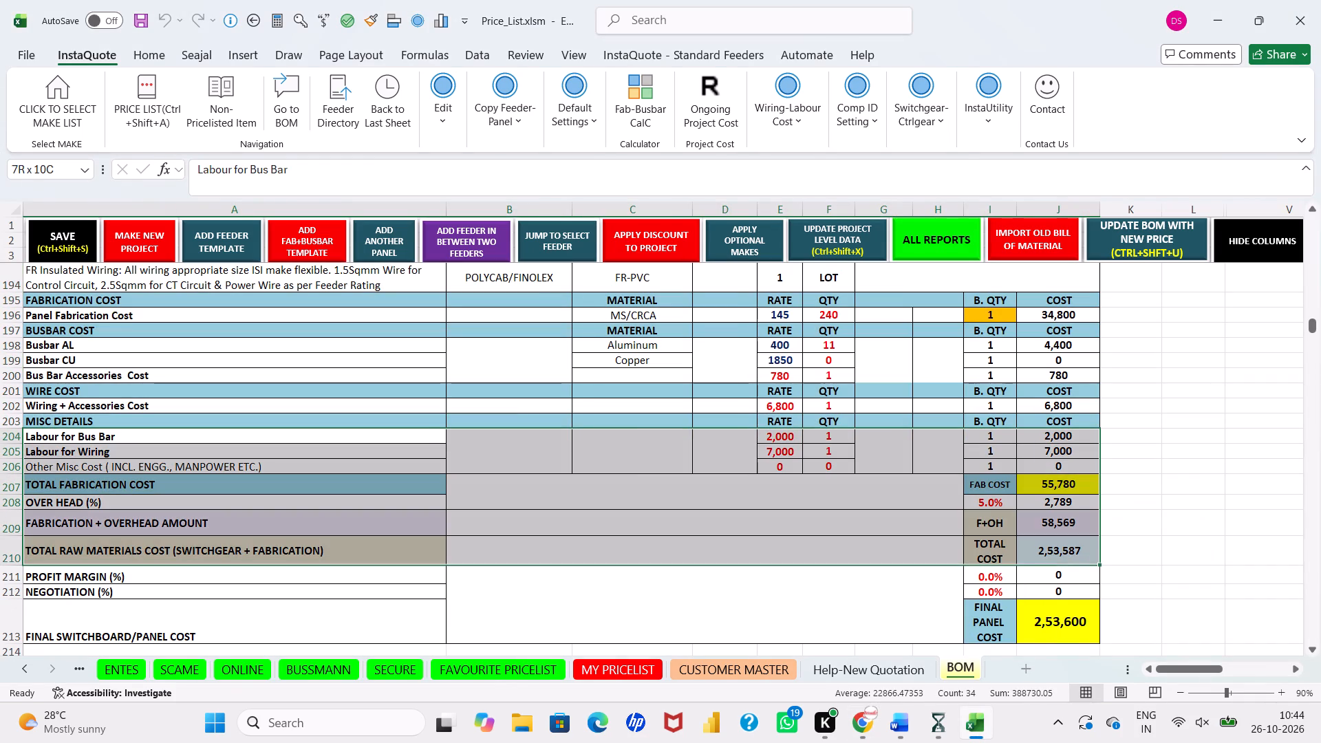
pyautogui.moveTo(1062, 550); pyautogui.dragTo(1058, 514)
pyautogui.hotkey('ctrl', 'c')
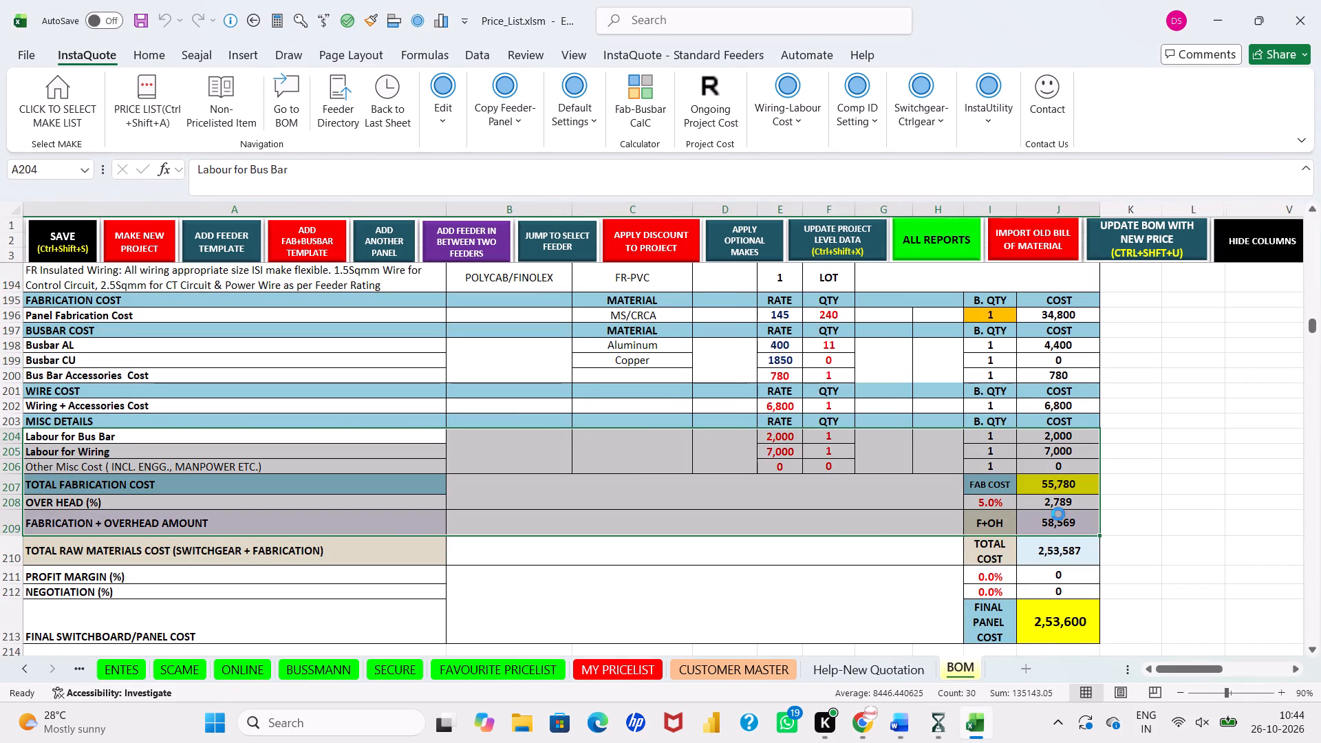
# Return to the QS1805 Enviro Nagpur sheet in Chrome and insert four more rows below row 210.
pyautogui.click(857, 726)
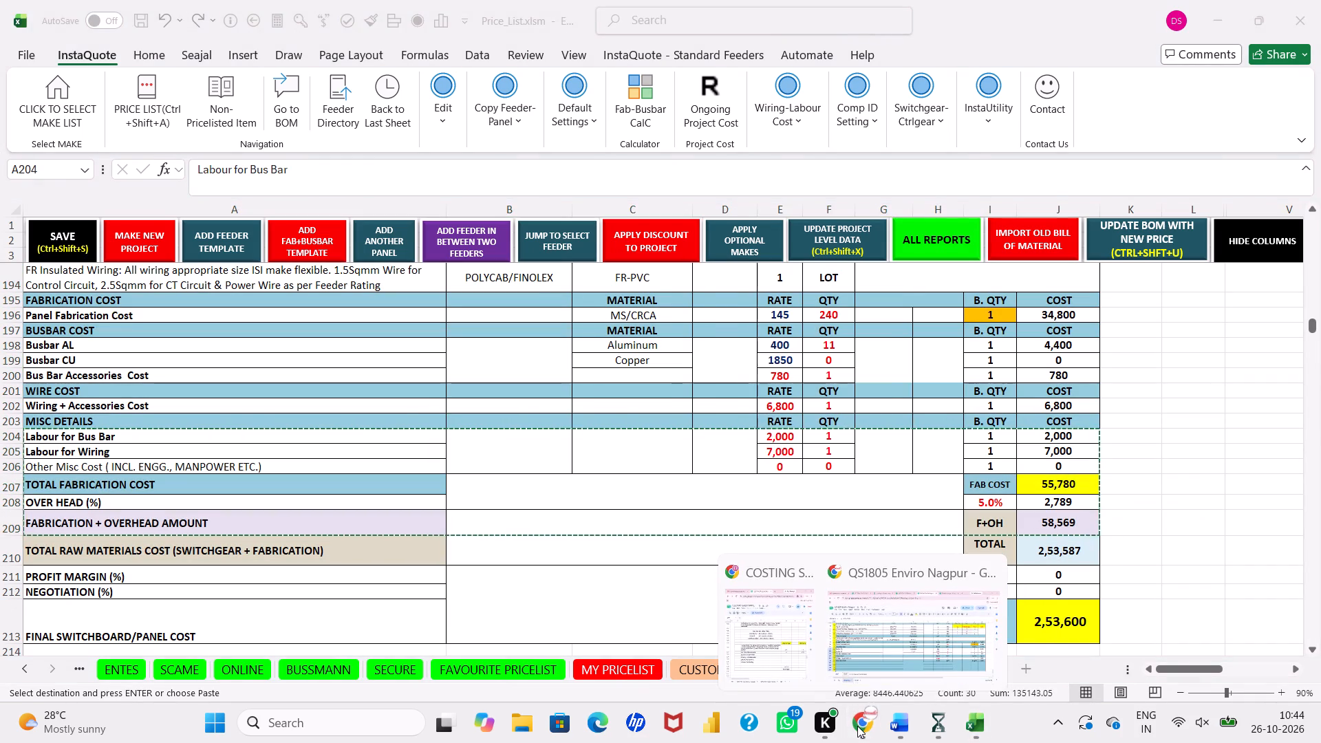
pyautogui.click(905, 636)
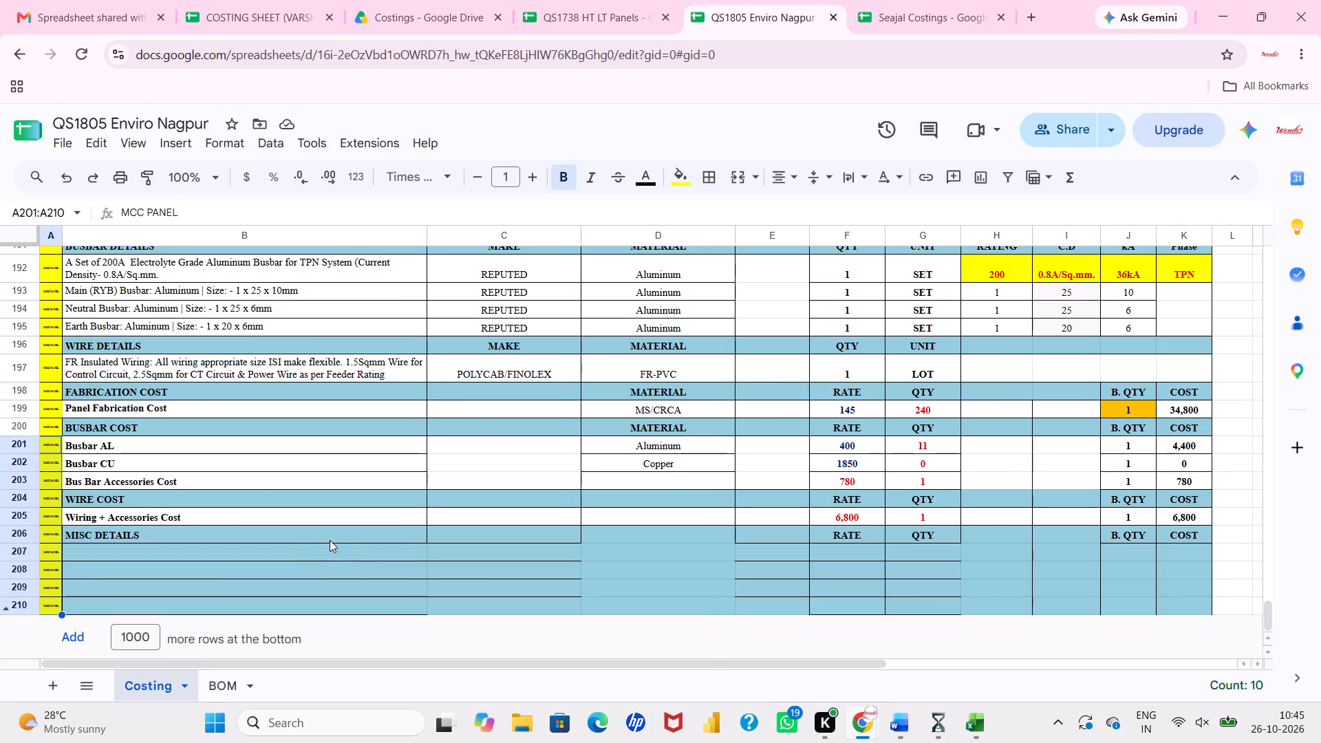
pyautogui.click(306, 550)
pyautogui.scroll(-3, 306, 550)
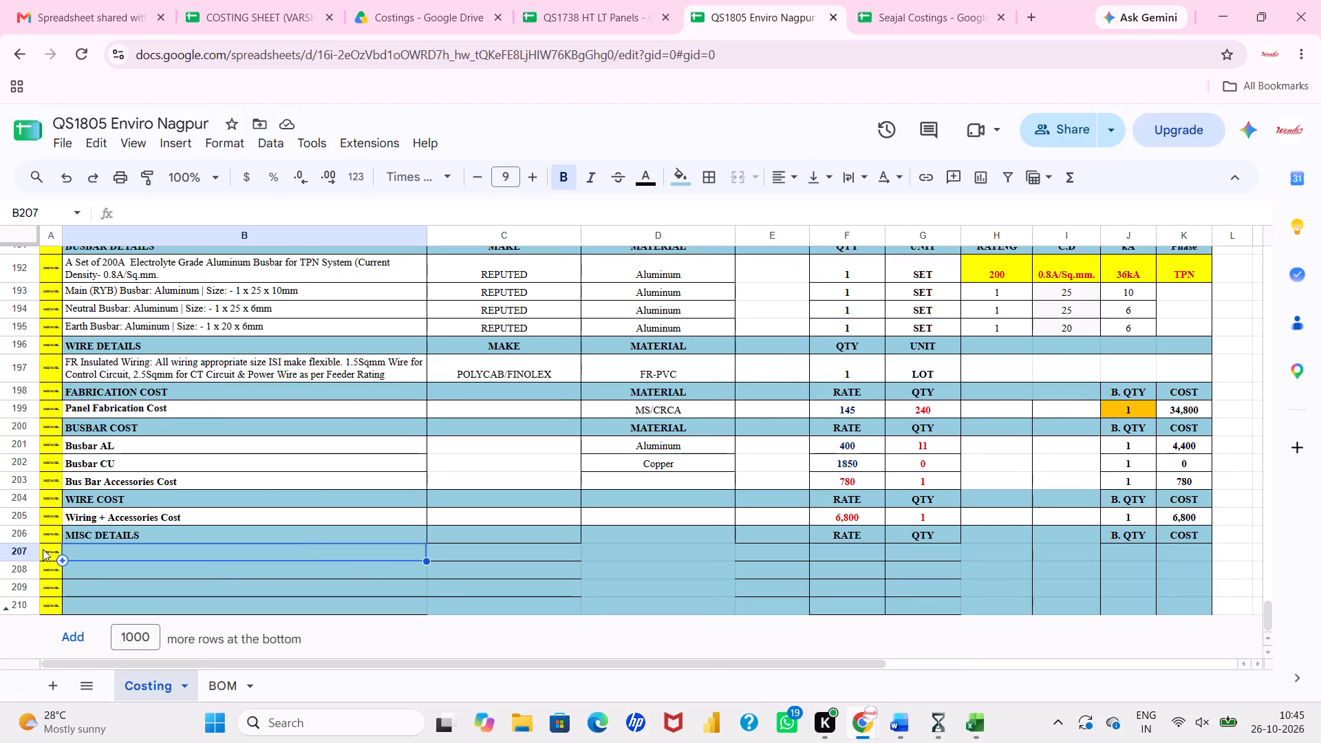
pyautogui.moveTo(25, 553); pyautogui.dragTo(23, 609)
pyautogui.rightClick(23, 609)
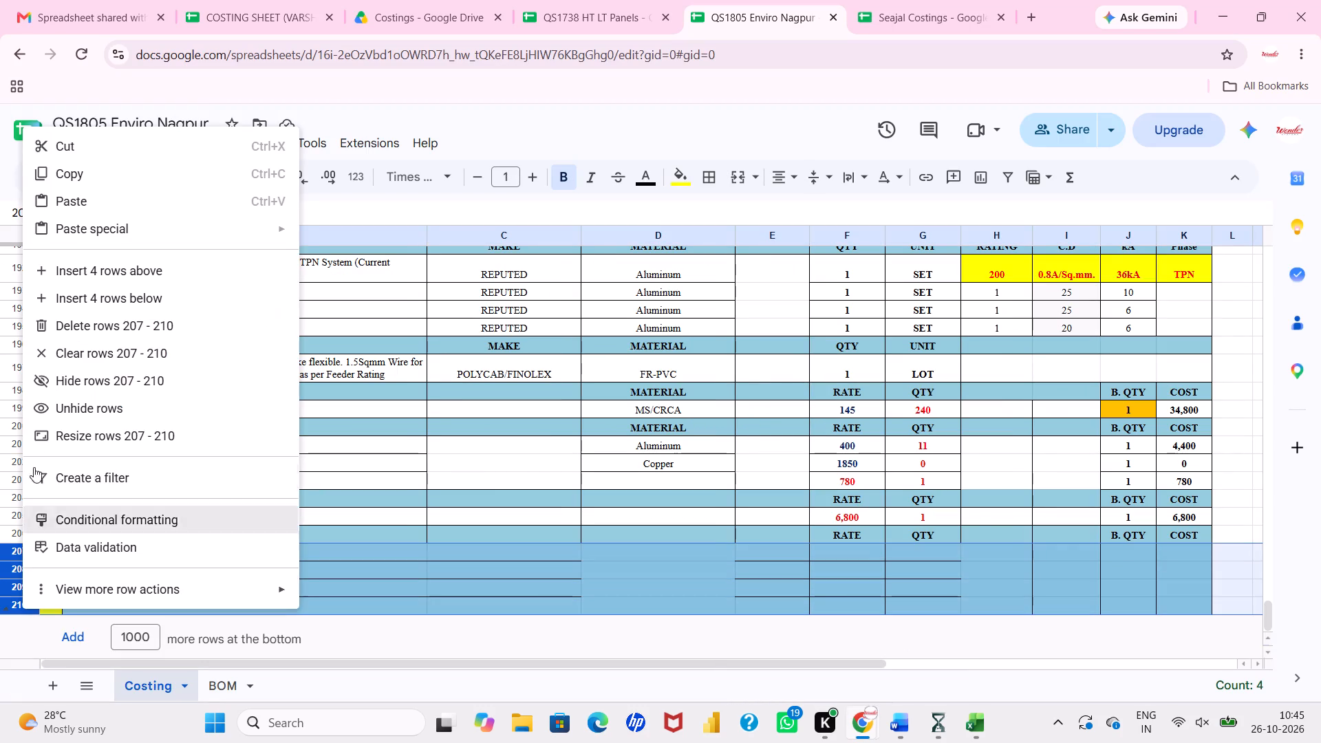
pyautogui.click(69, 299)
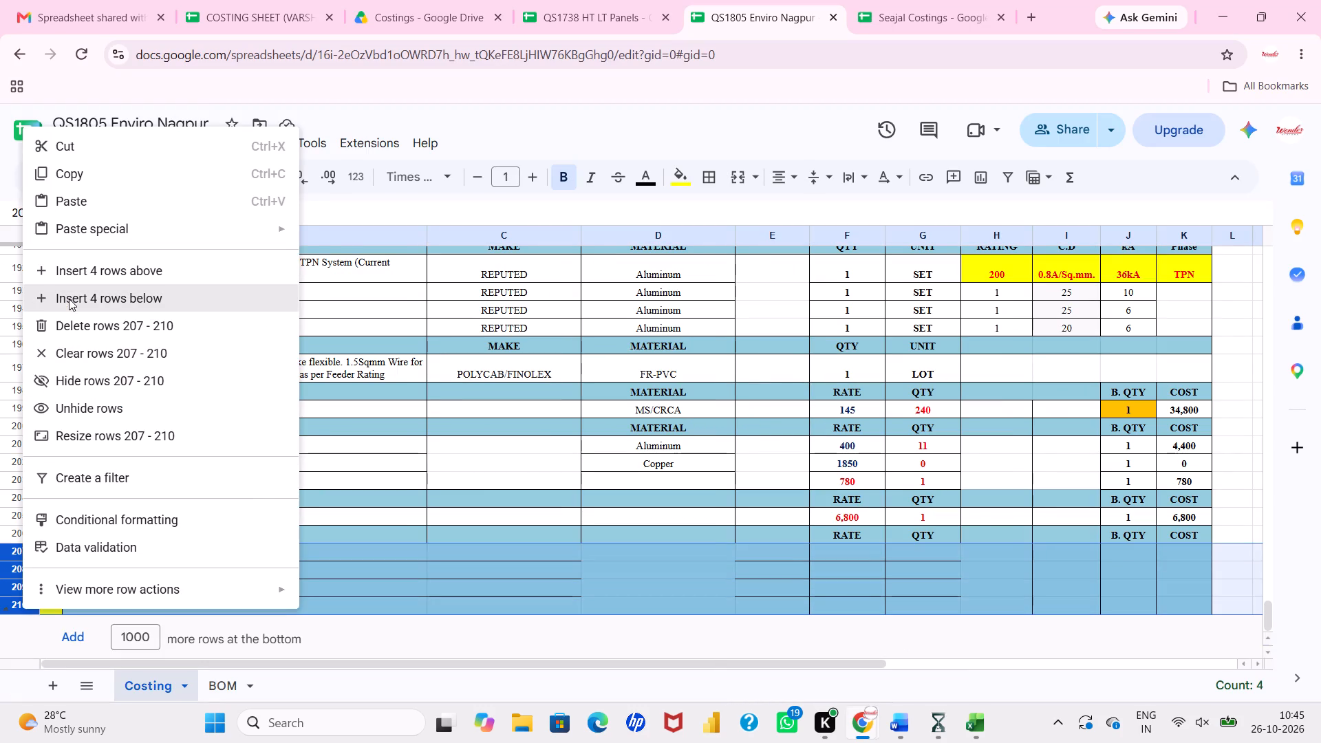
# Paste the copied labour, total fabrication and overhead rows starting at B207.
pyautogui.click(112, 554)
pyautogui.hotkey('ctrl', 'v')
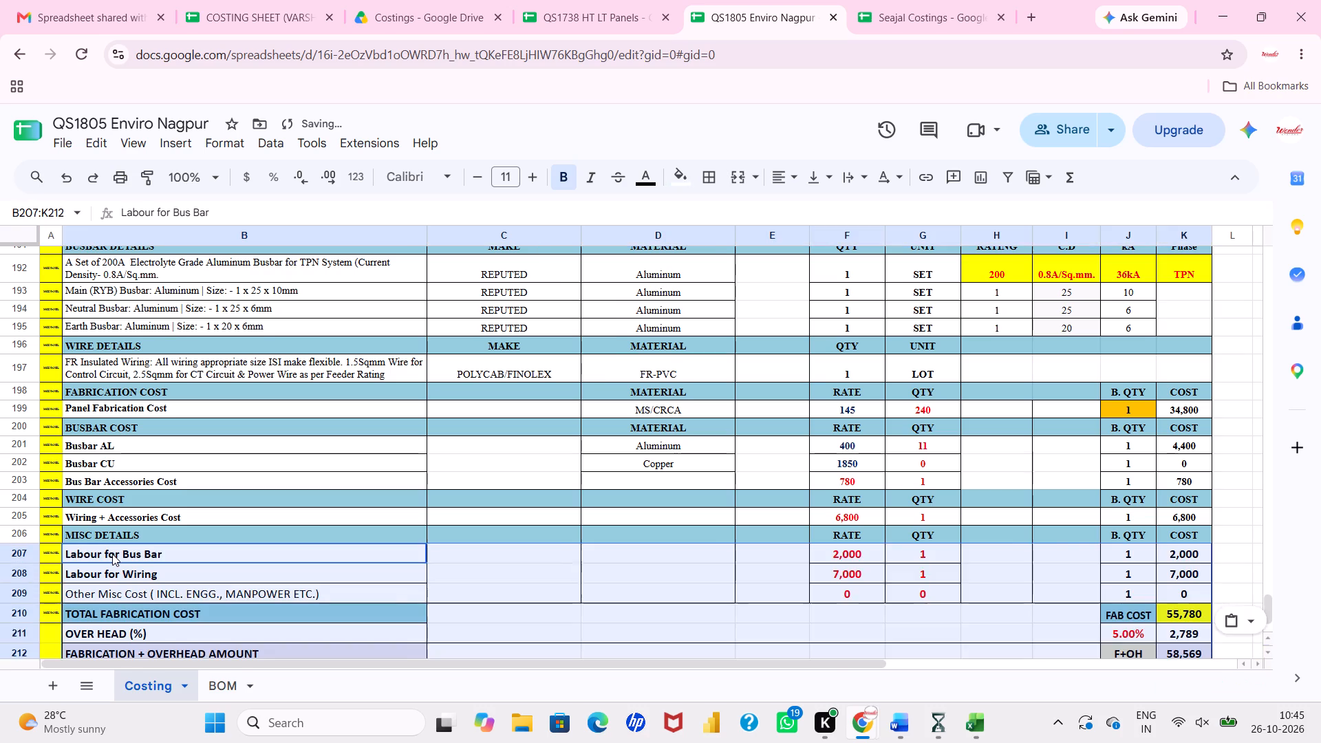
# Fill the MCC PANEL label in column A down to row 214, covering the added rows.
pyautogui.scroll(-2, 112, 554)
pyautogui.moveTo(53, 436); pyautogui.dragTo(50, 531)
pyautogui.moveTo(59, 539); pyautogui.dragTo(56, 598)
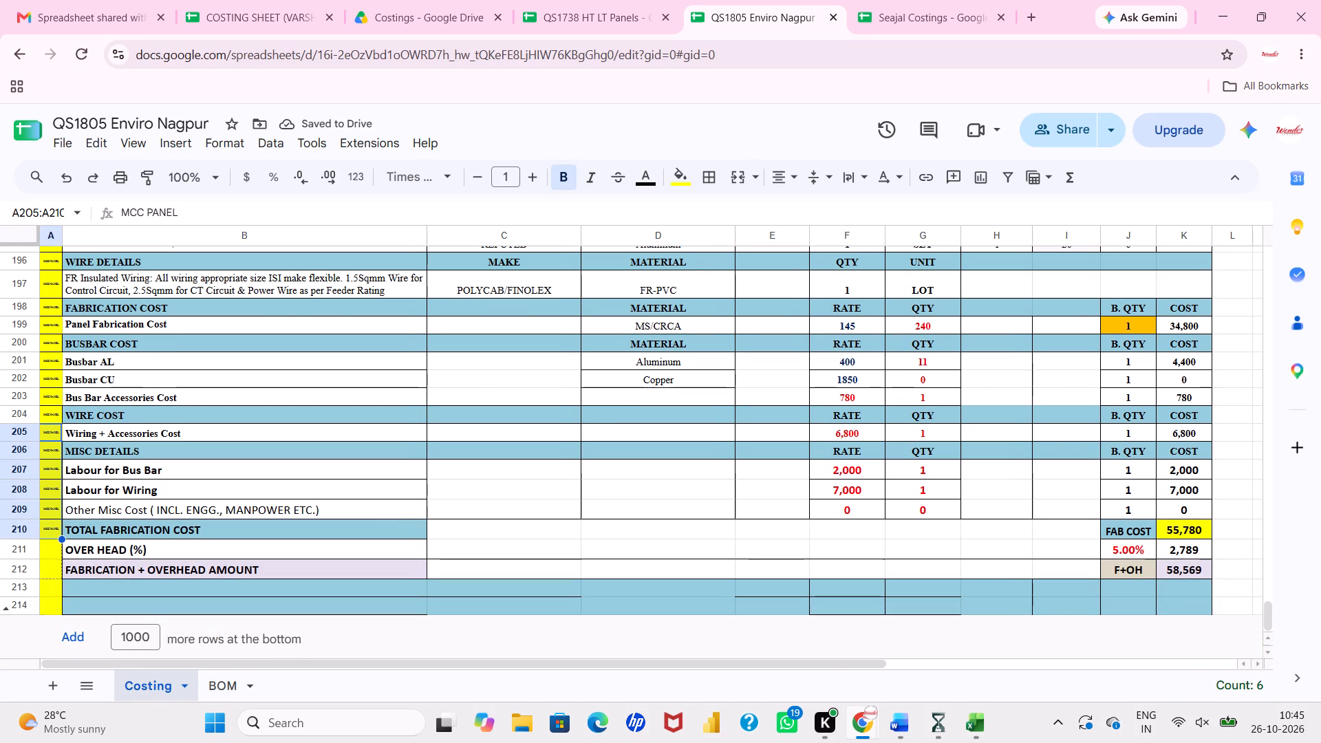
pyautogui.moveTo(56, 598); pyautogui.dragTo(56, 601)
# Delete the surplus rows 213 and 214 below FABRICATION + OVERHEAD AMOUNT.
pyautogui.moveTo(25, 587); pyautogui.dragTo(24, 600)
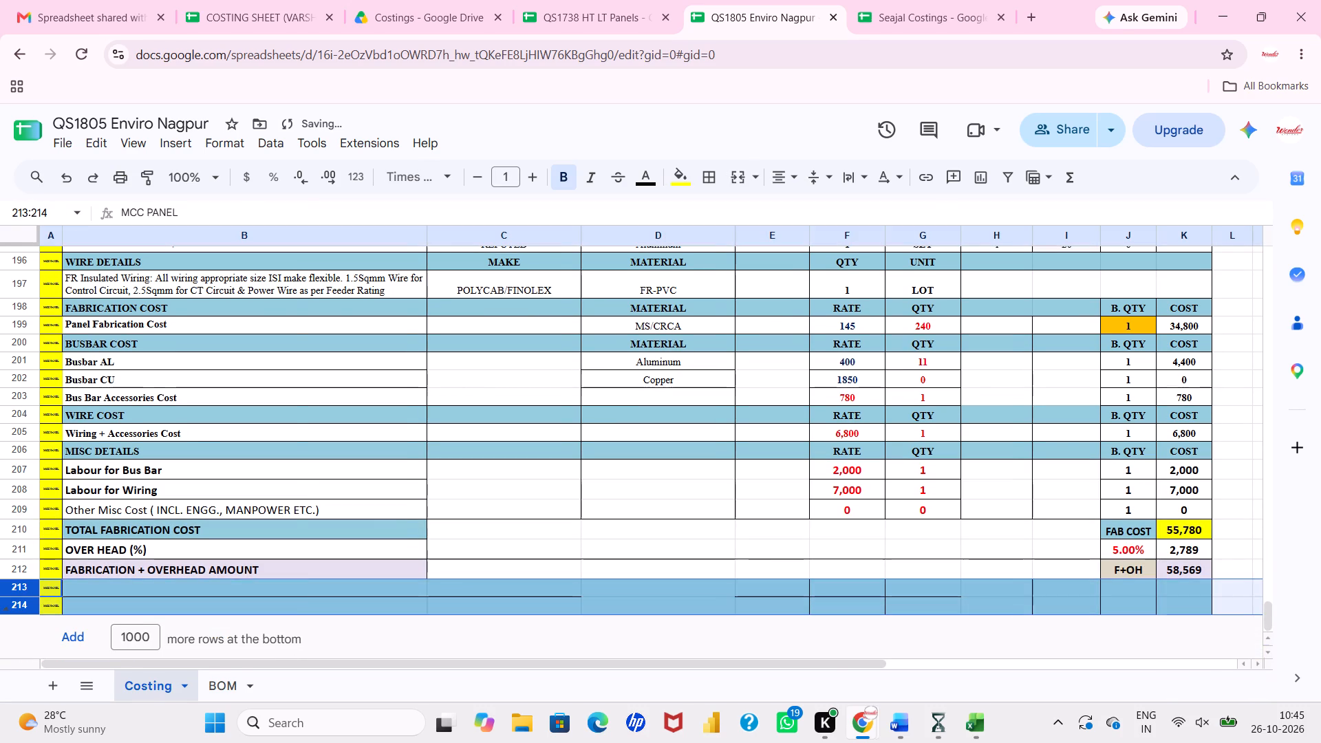
pyautogui.rightClick(24, 600)
pyautogui.click(74, 316)
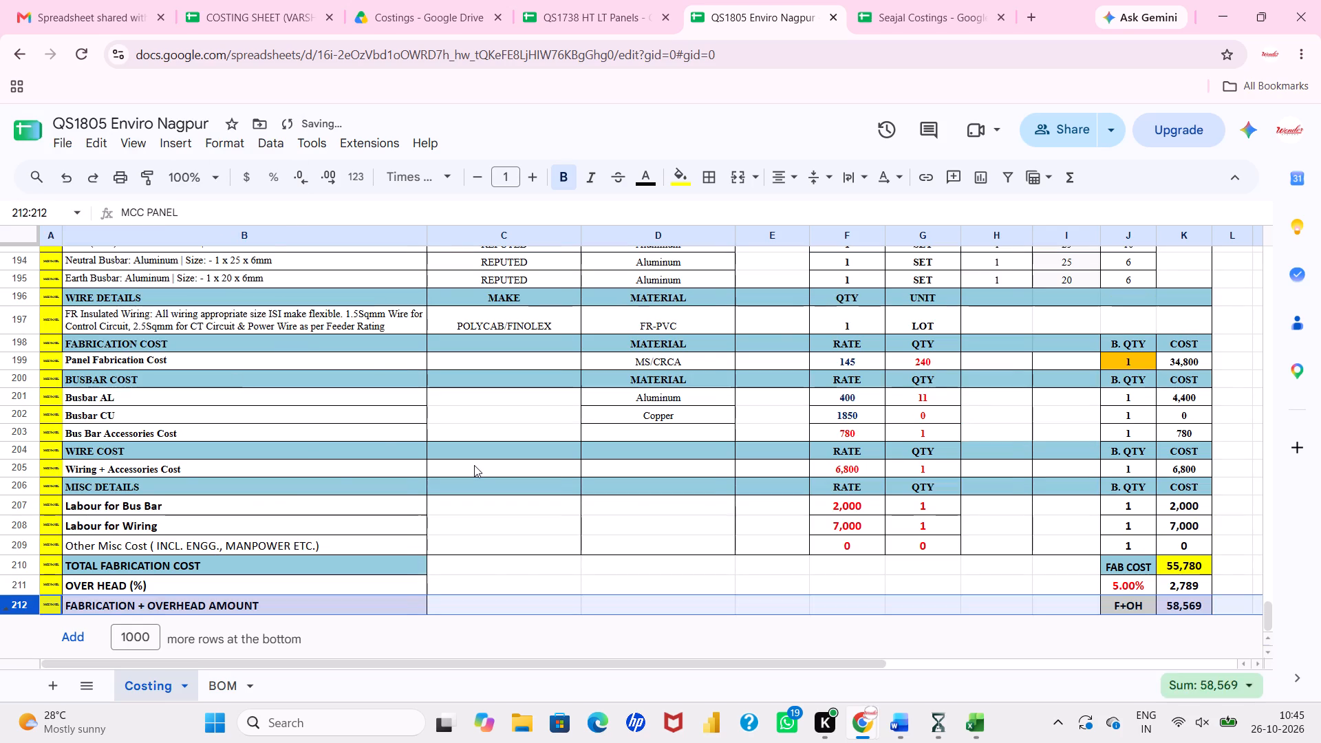
# Link Q207 in the LABOUR column to the Labour for Bus Bar cost in K207.
pyautogui.click(474, 465)
pyautogui.hscroll(-3, 474, 465)
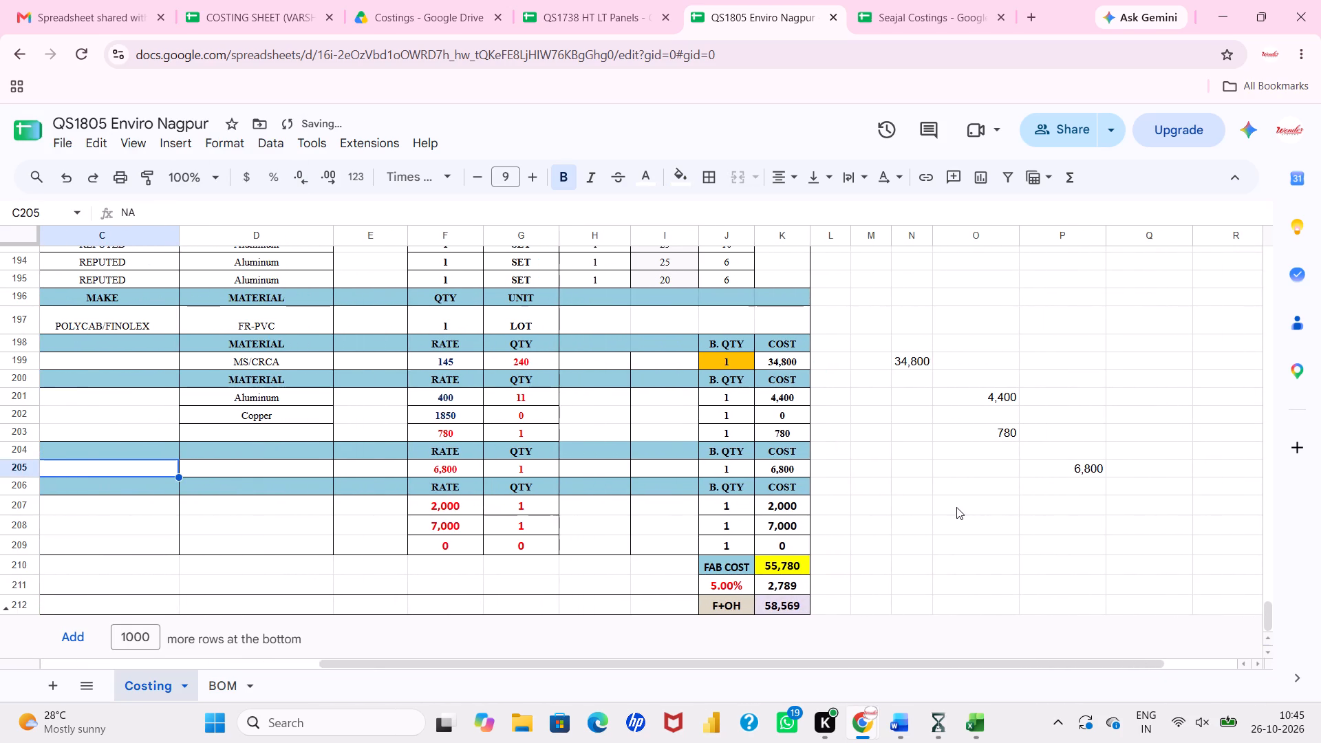
pyautogui.hscroll(-1, 956, 507)
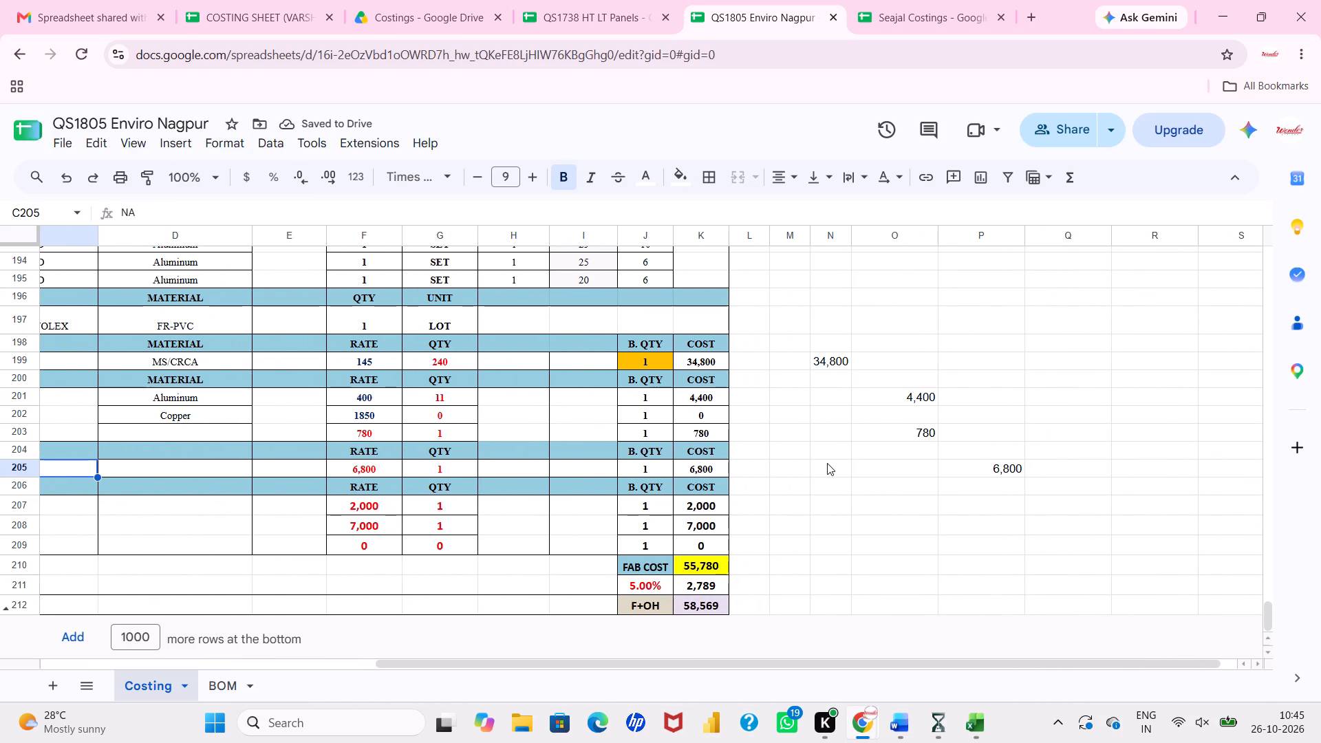
pyautogui.hscroll(3, 817, 502)
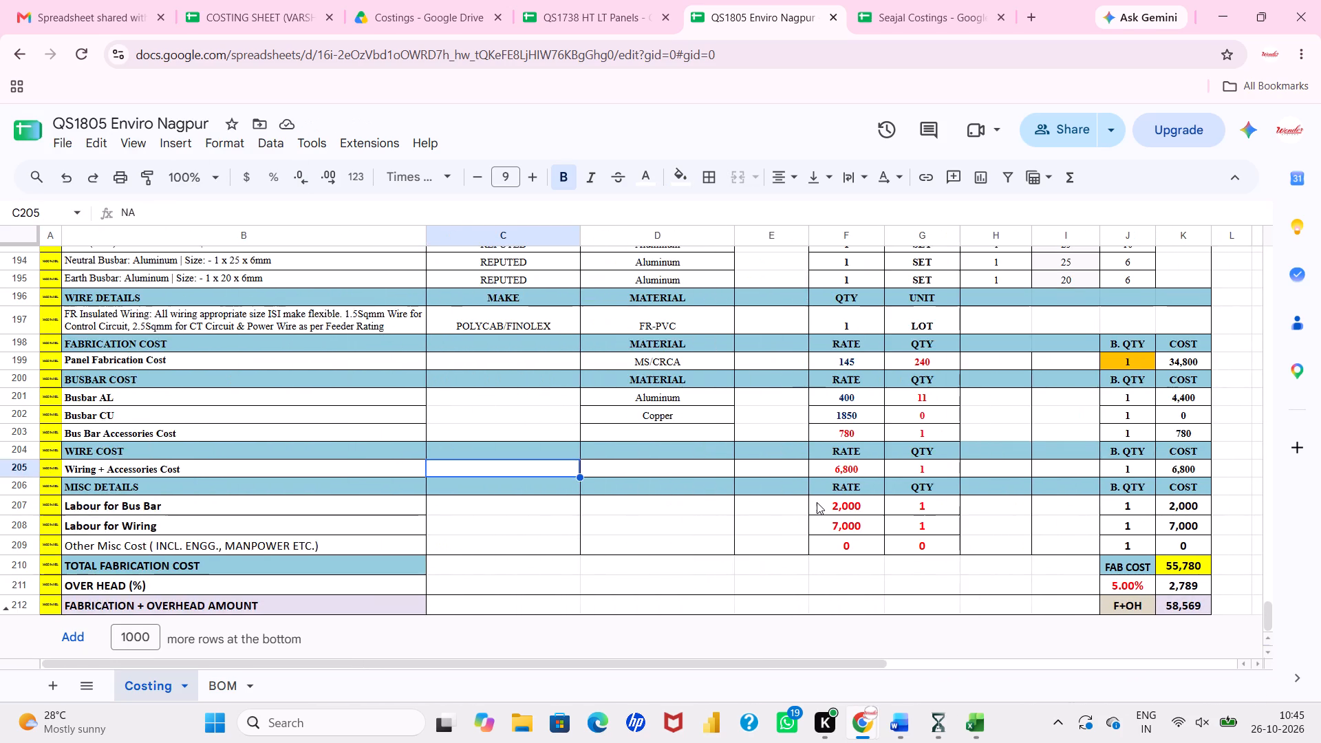
pyautogui.hscroll(-5, 817, 502)
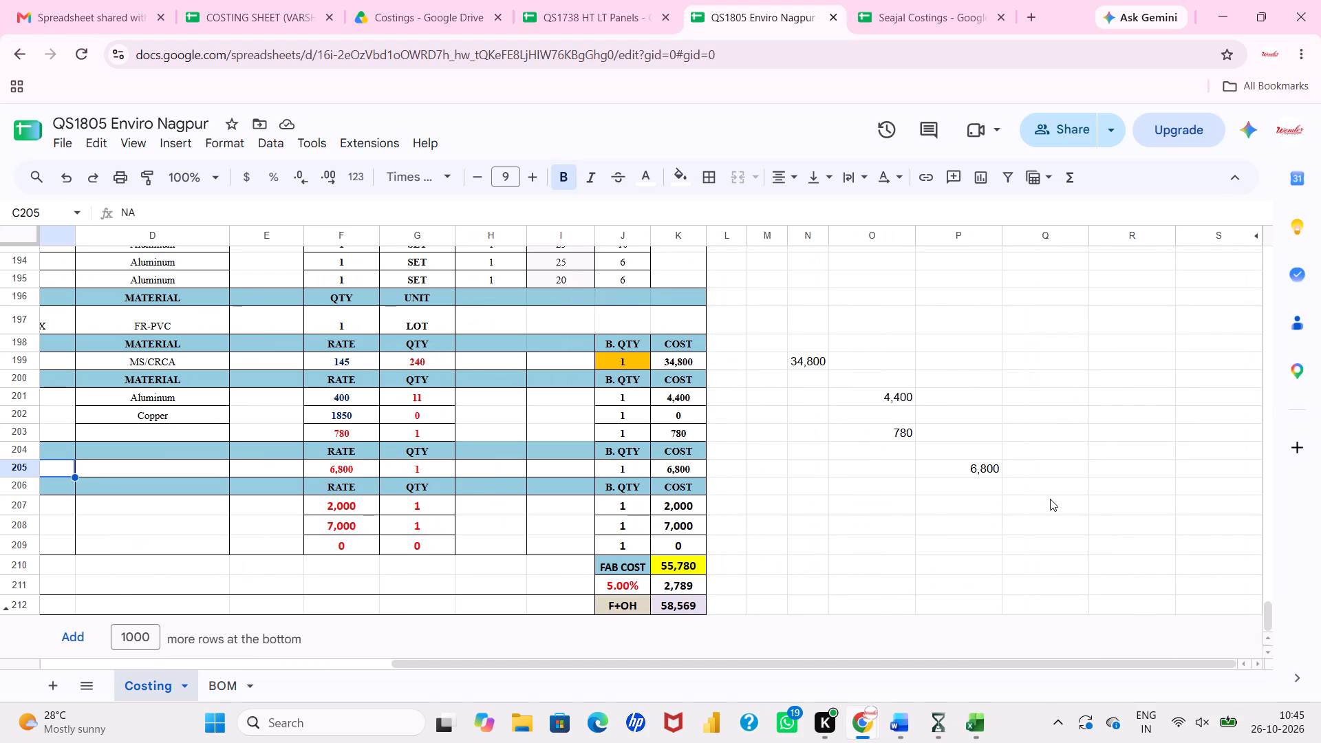
pyautogui.click(1051, 501)
pyautogui.press('=')
pyautogui.press('Left')
pyautogui.press('Left')
pyautogui.press('Left')
pyautogui.press('Left')
pyautogui.press('Left')
pyautogui.press('Left')
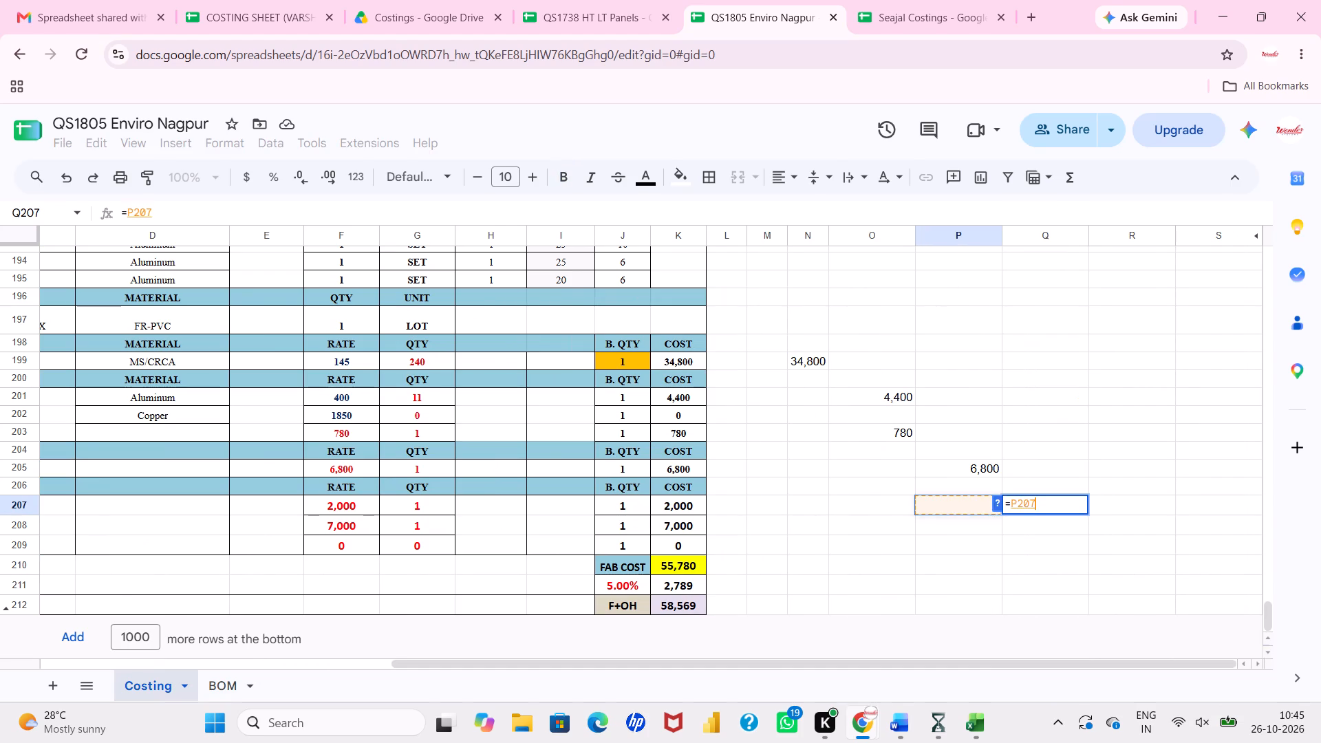
pyautogui.press('Return')
# Link Q208 in the LABOUR column to the Labour for Wiring cost in K208.
pyautogui.press('=')
pyautogui.press('Left')
pyautogui.press('Left')
pyautogui.press('Left')
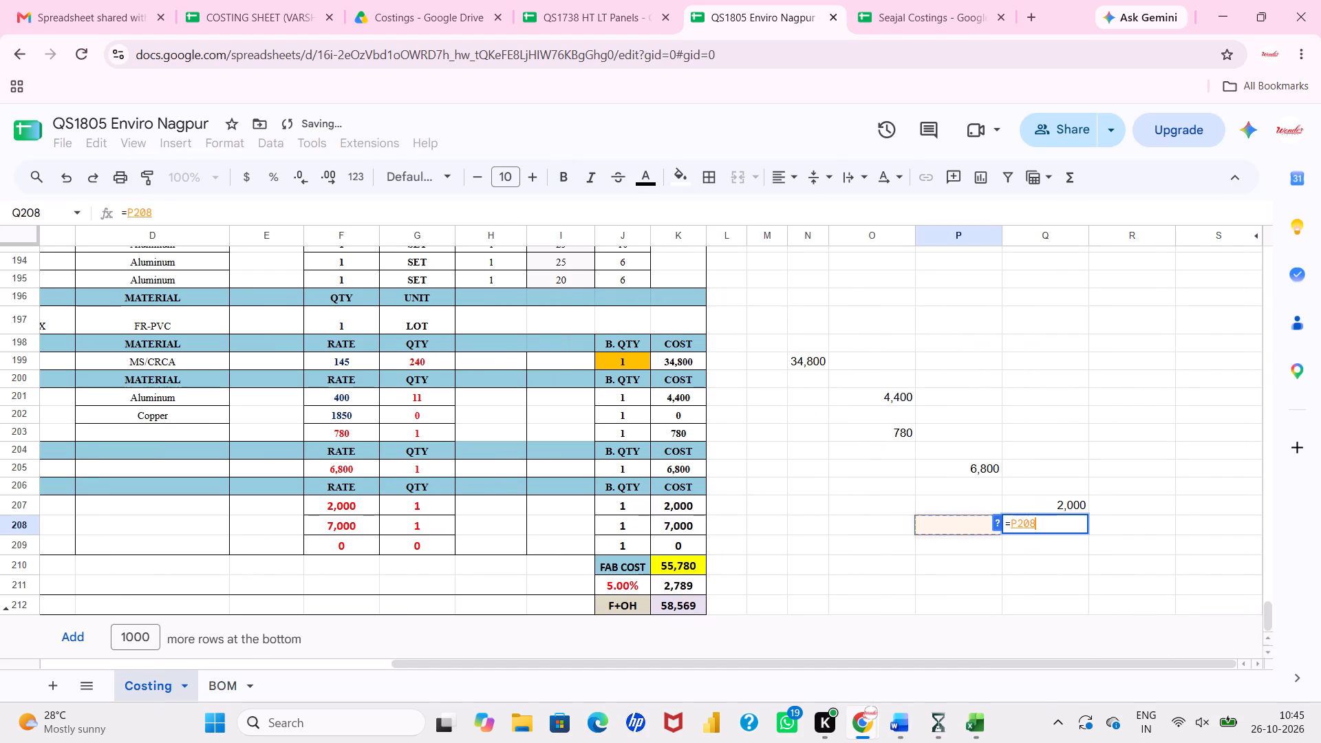
pyautogui.press('Left')
pyautogui.press('Left')
pyautogui.press('Left')
pyautogui.press('Return')
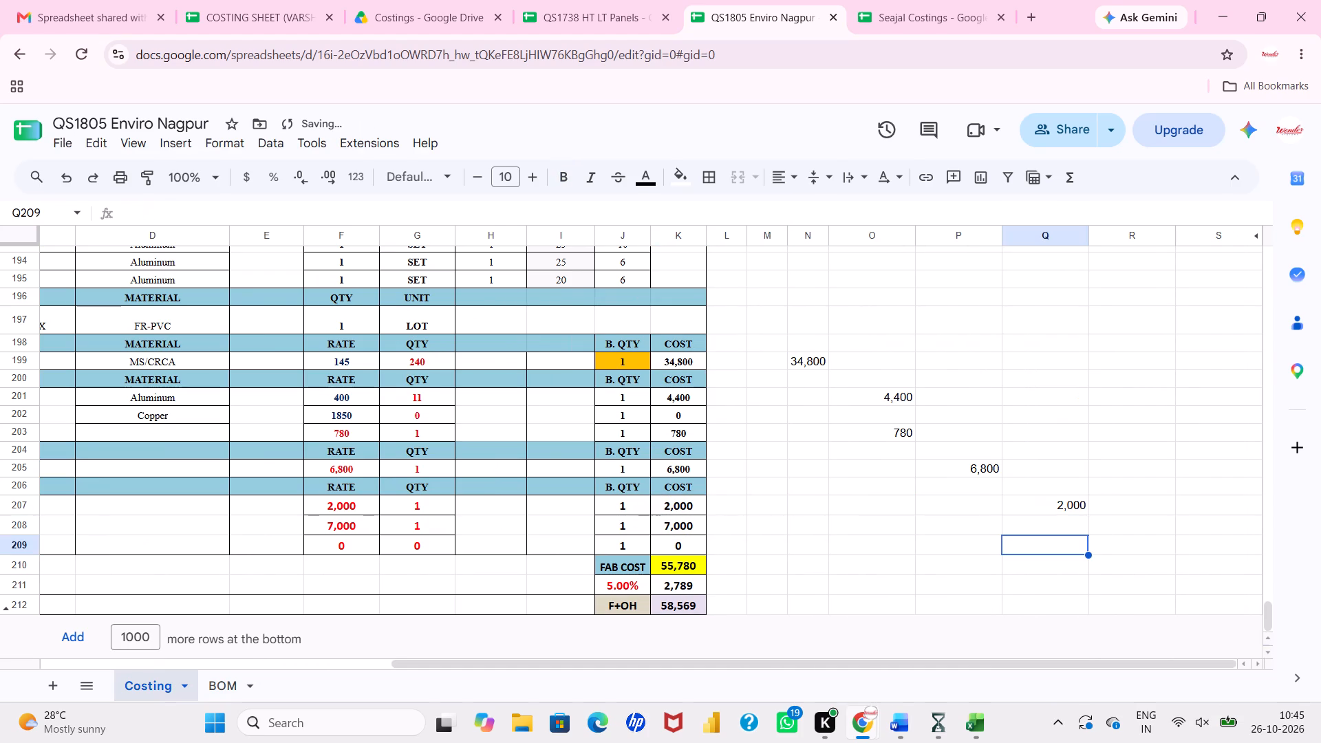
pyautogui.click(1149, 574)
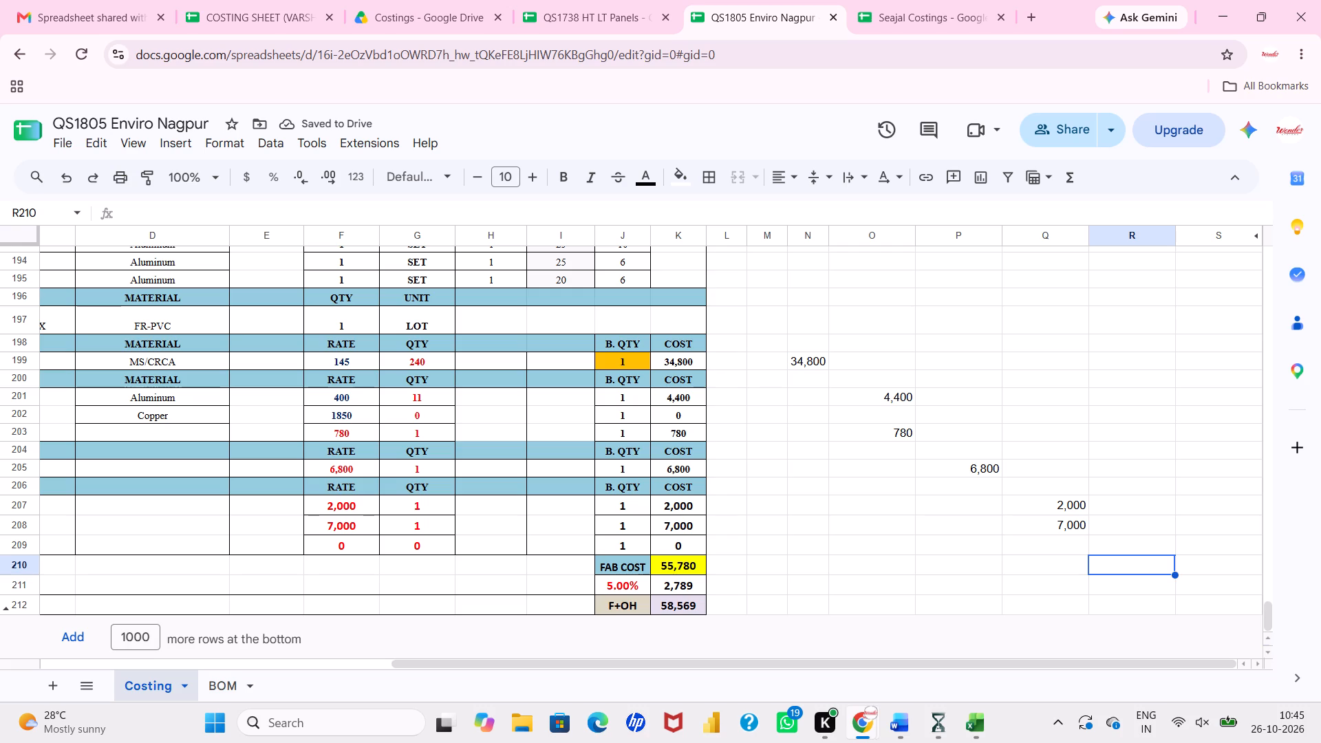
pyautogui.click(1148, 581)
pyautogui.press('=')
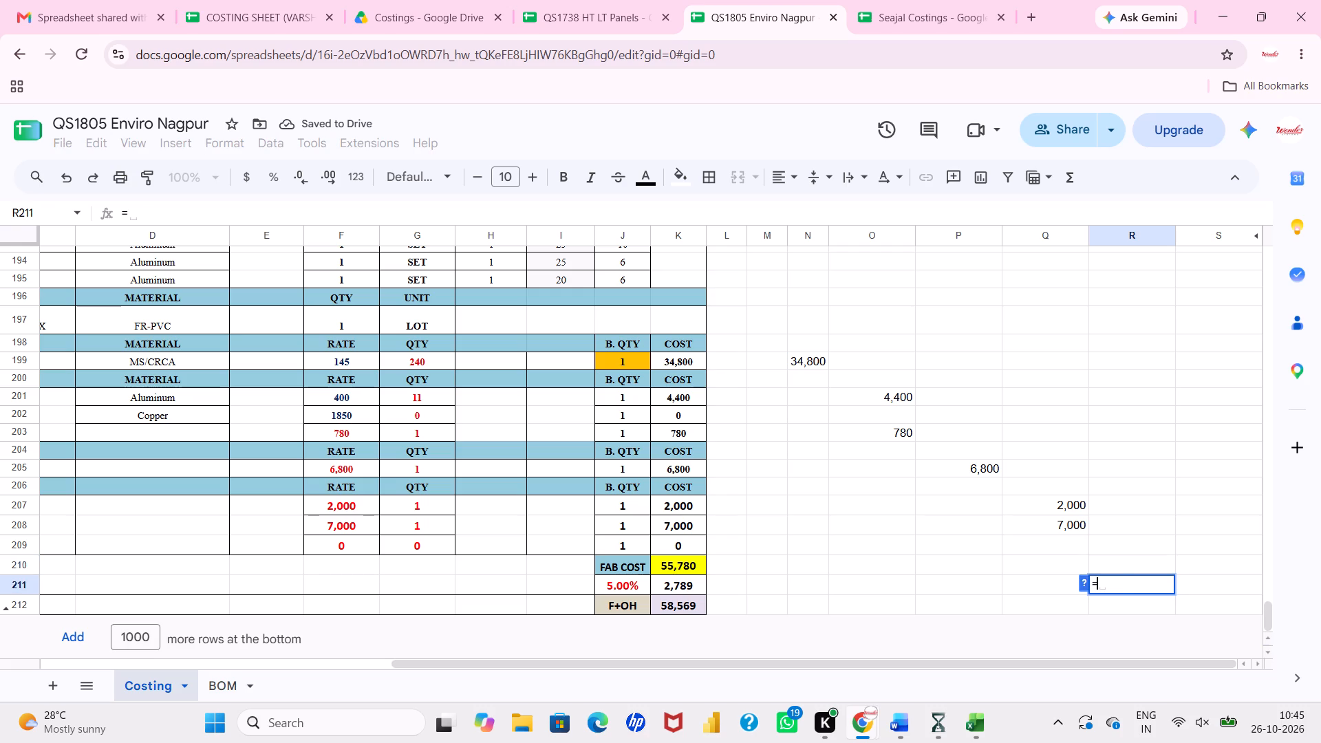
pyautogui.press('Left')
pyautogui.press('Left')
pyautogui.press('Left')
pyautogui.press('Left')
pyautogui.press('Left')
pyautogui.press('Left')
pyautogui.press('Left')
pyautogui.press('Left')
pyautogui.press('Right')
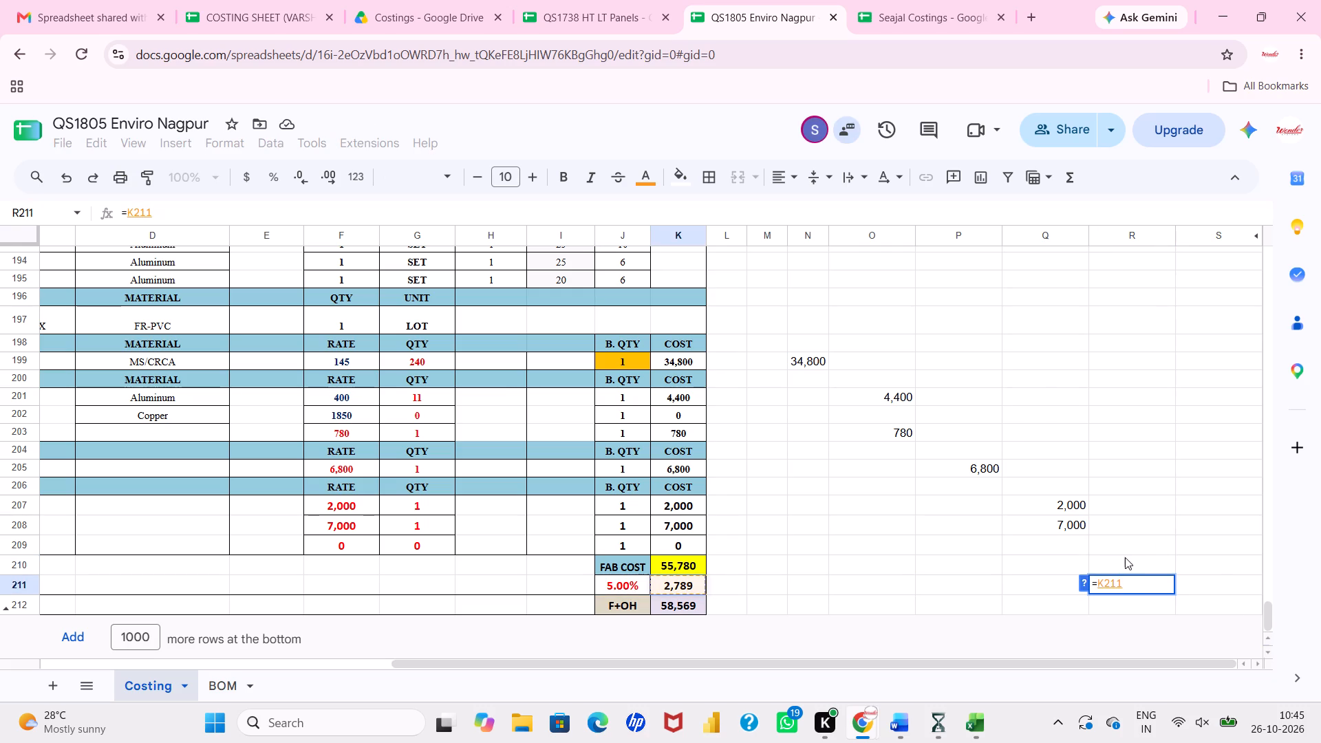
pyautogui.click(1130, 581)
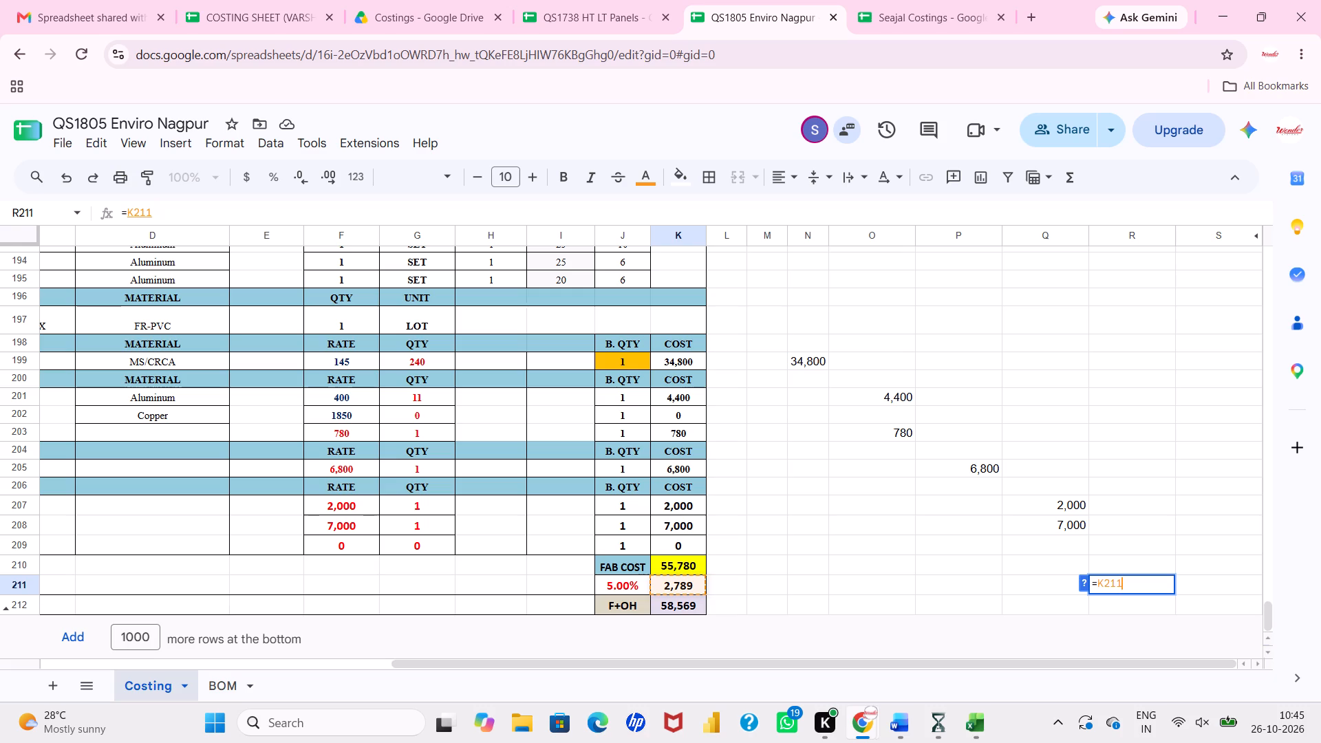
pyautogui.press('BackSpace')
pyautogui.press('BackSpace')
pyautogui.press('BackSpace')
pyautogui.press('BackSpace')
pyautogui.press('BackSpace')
# Link R211 in the WASTAGE column to the OVER HEAD (%) cost in K211.
pyautogui.press('=')
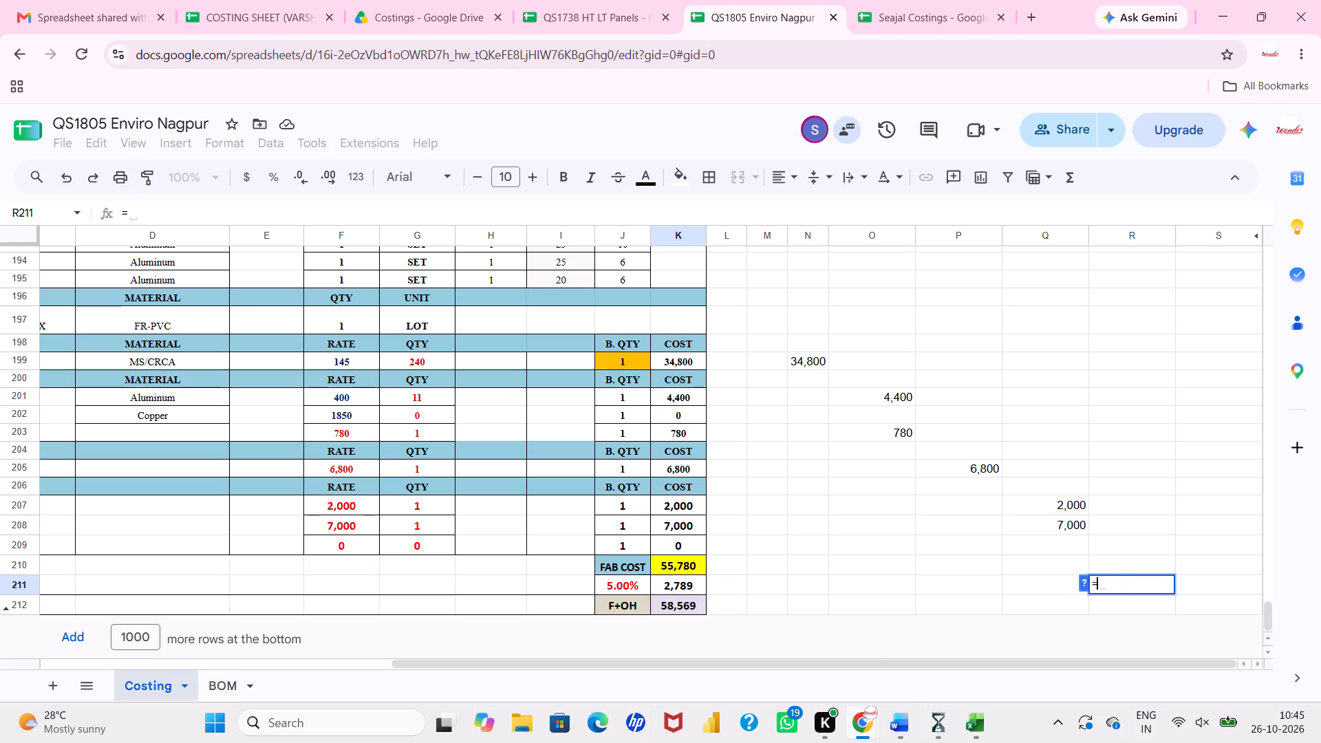
pyautogui.press('Left')
pyautogui.press('Left')
pyautogui.press('Left')
pyautogui.press('Left')
pyautogui.press('Left')
pyautogui.press('Left')
pyautogui.press('Left')
pyautogui.press('Return')
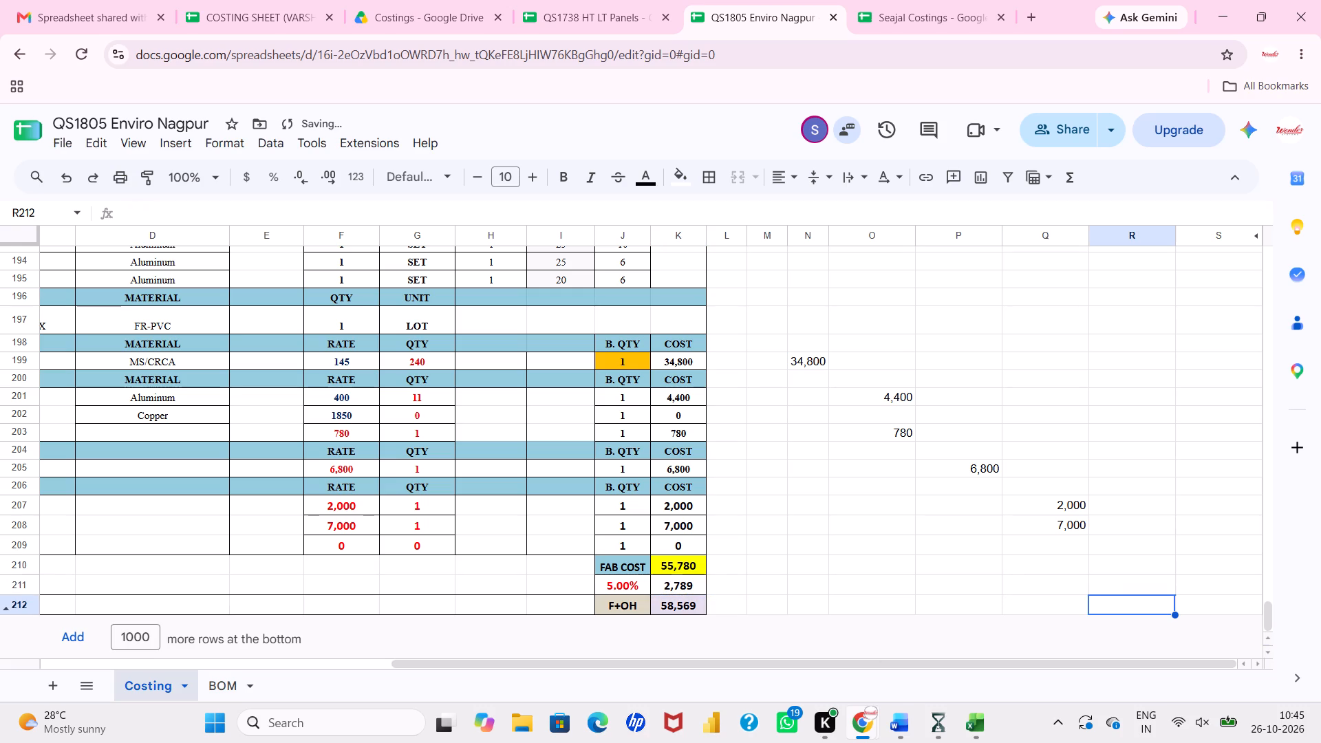
# Format the linked category costs in N197:R212 as Times New Roman, size 9, centred horizontally.
pyautogui.click(1183, 507)
pyautogui.scroll(6, 1183, 507)
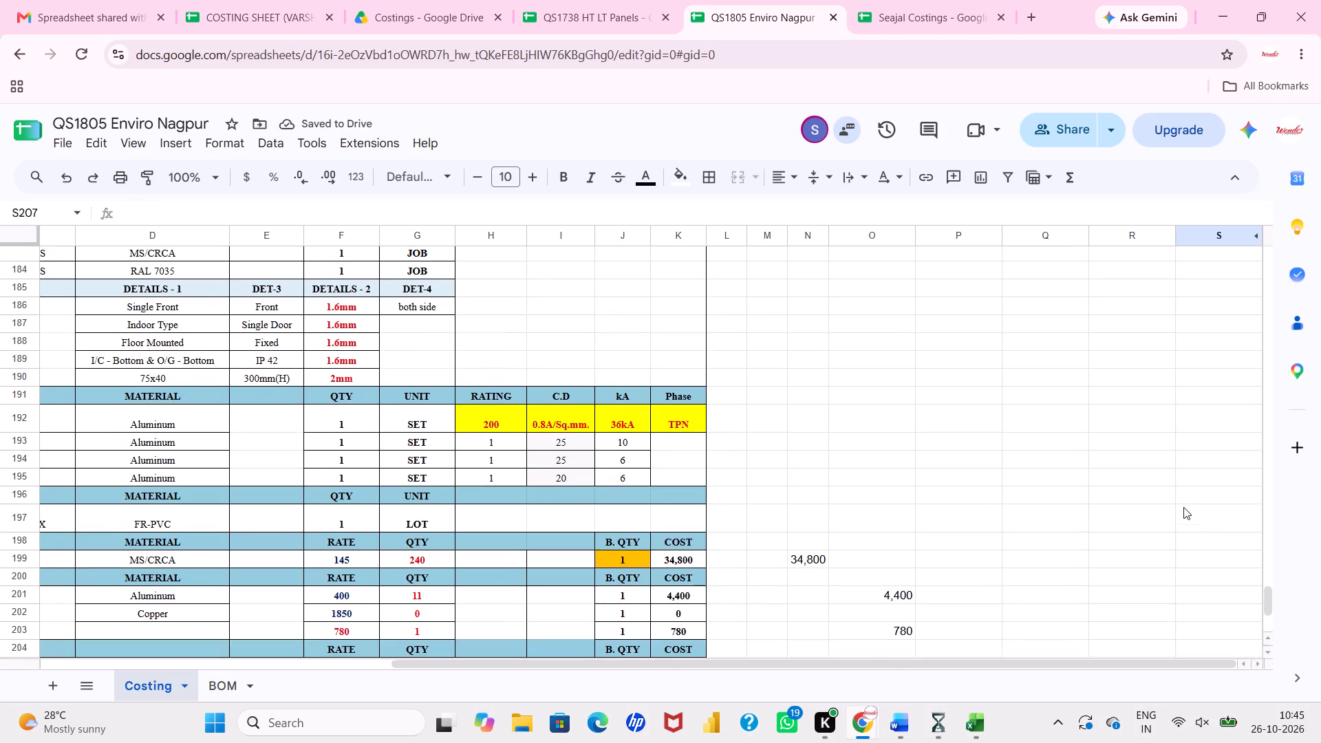
pyautogui.scroll(14, 1183, 507)
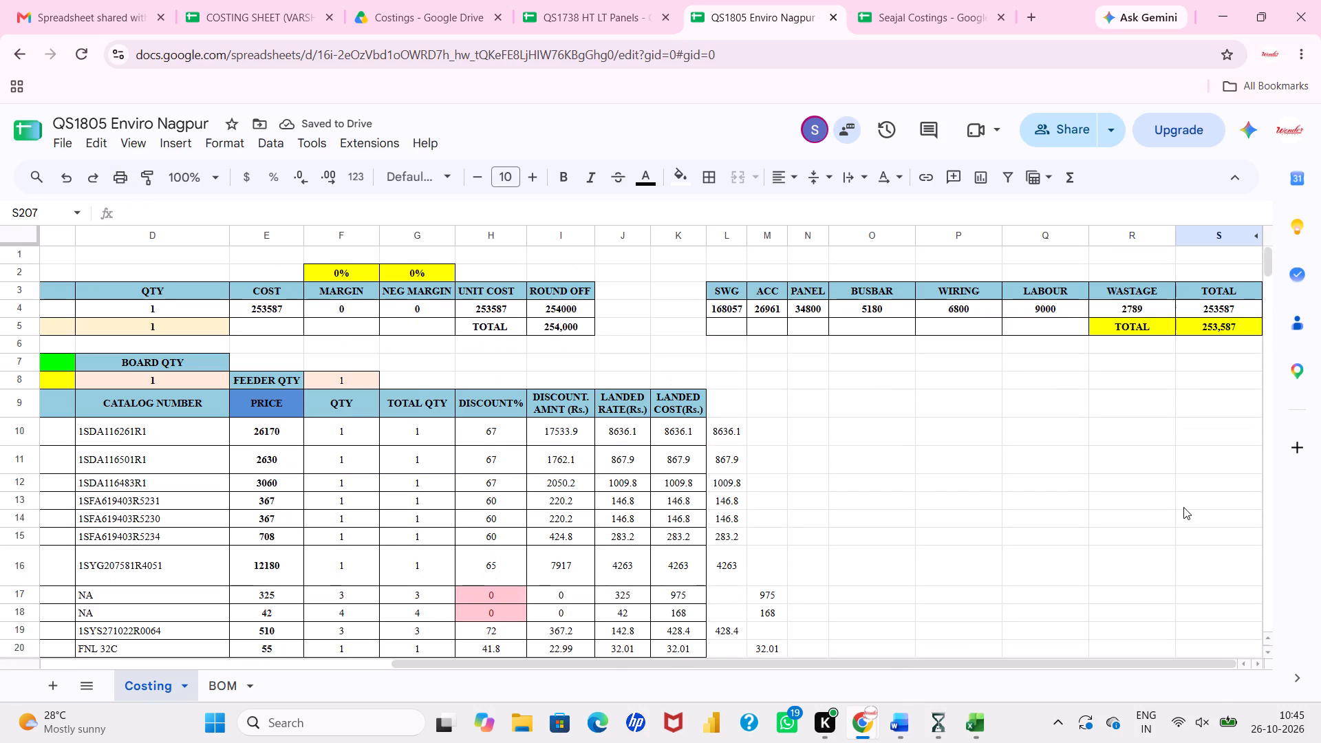
pyautogui.scroll(-10, 1183, 507)
pyautogui.scroll(-6, 933, 313)
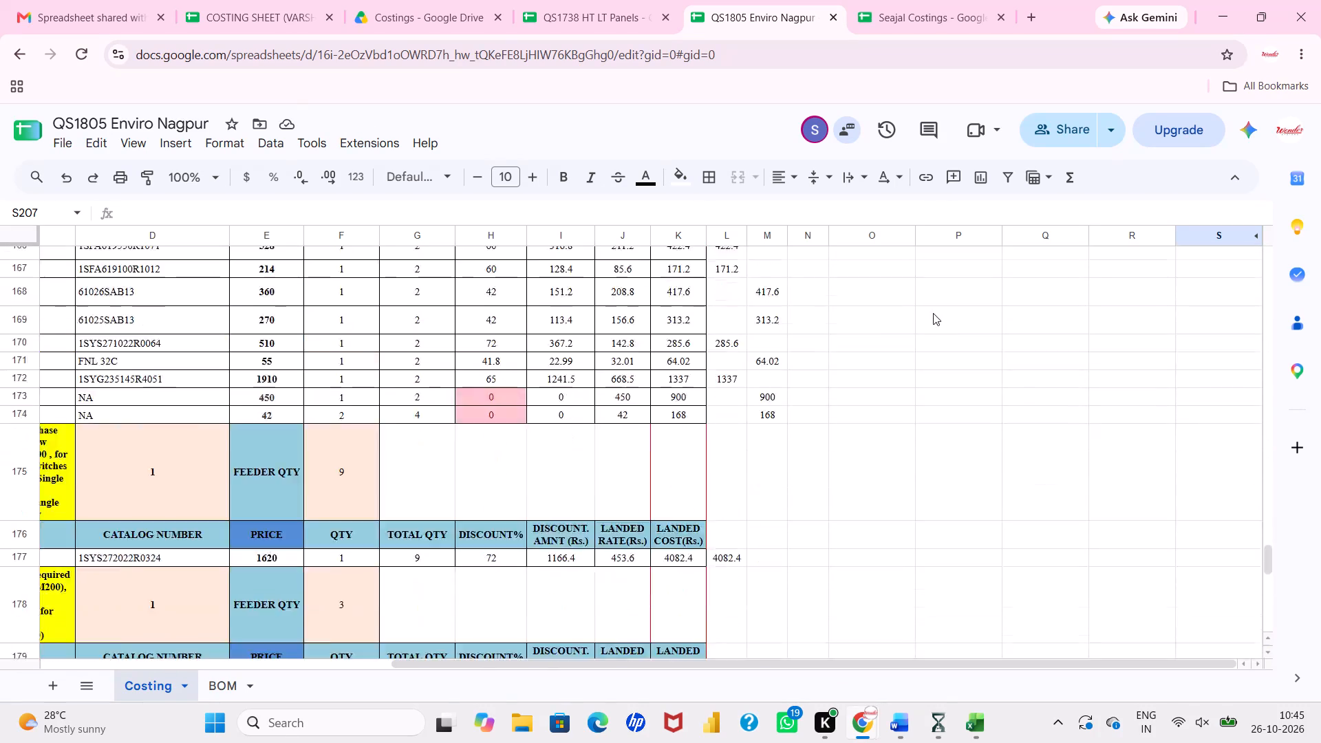
pyautogui.moveTo(822, 335); pyautogui.dragTo(1176, 602)
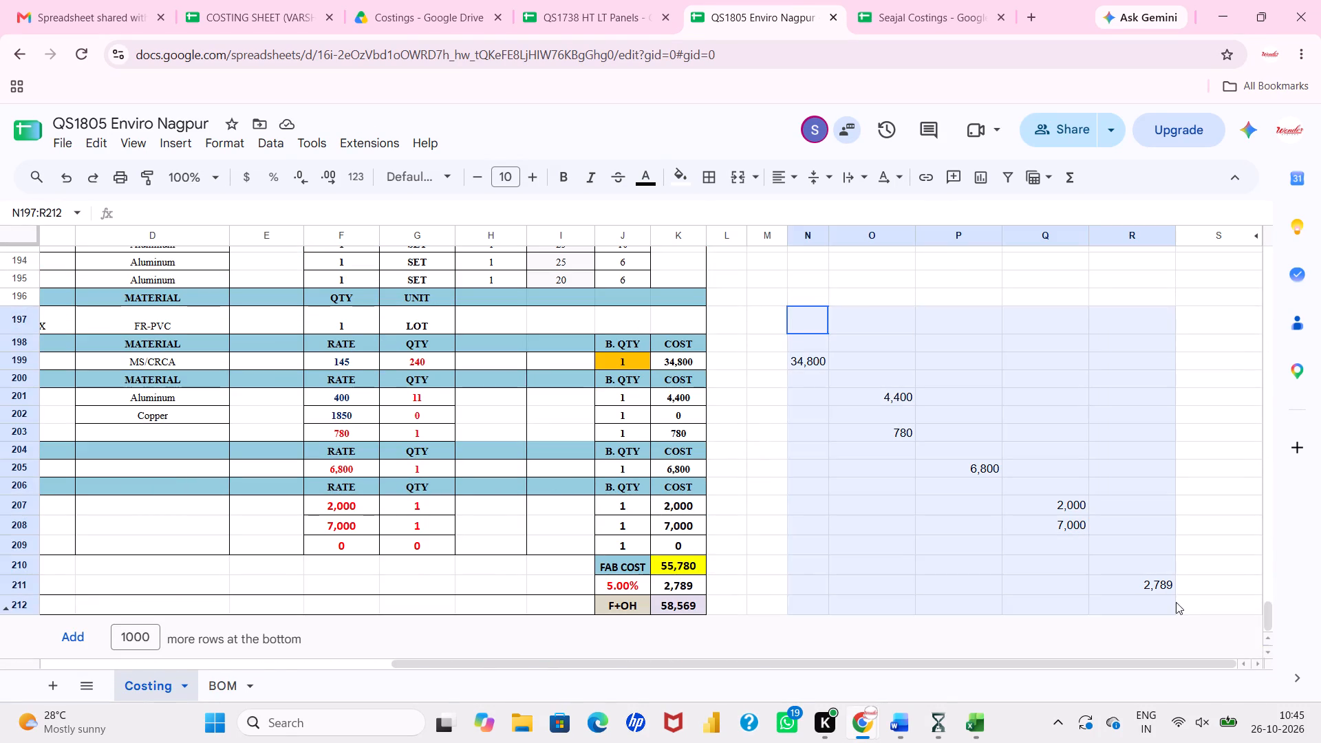
pyautogui.moveTo(1176, 602); pyautogui.dragTo(1175, 602)
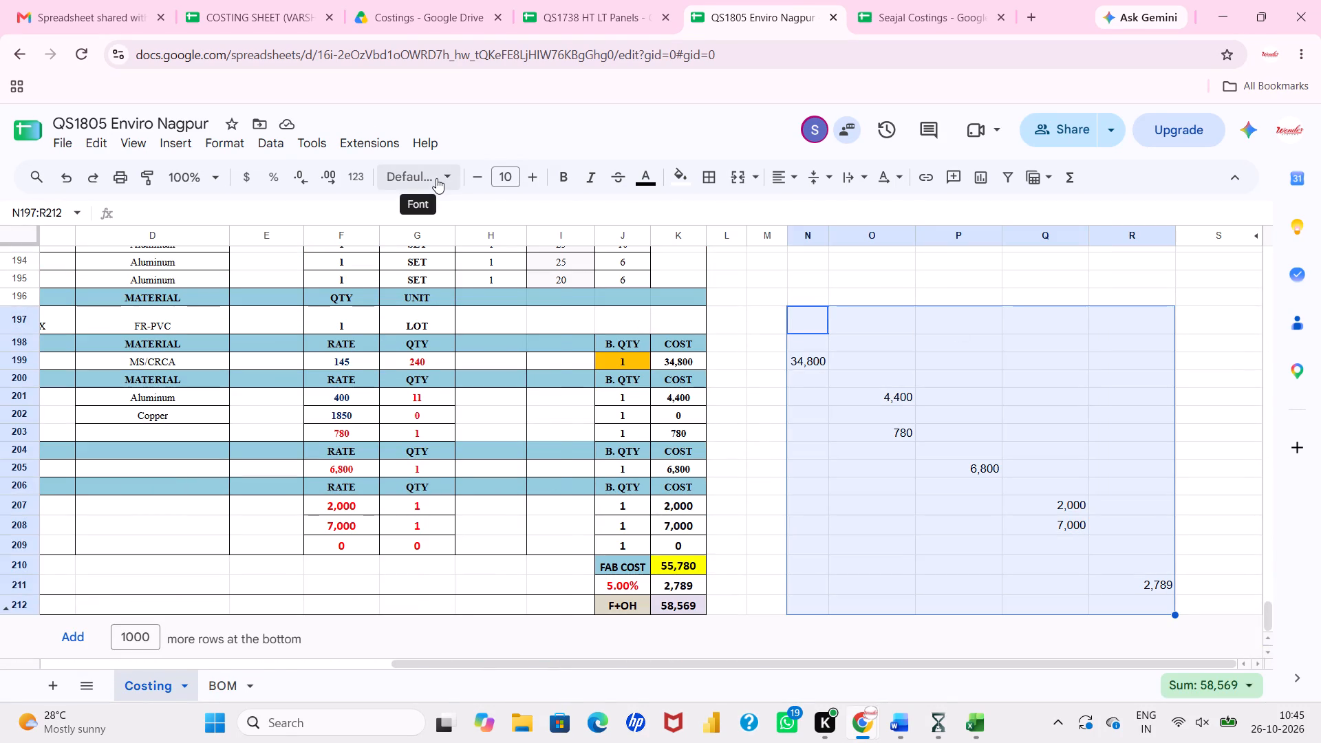
pyautogui.click(436, 178)
pyautogui.click(458, 344)
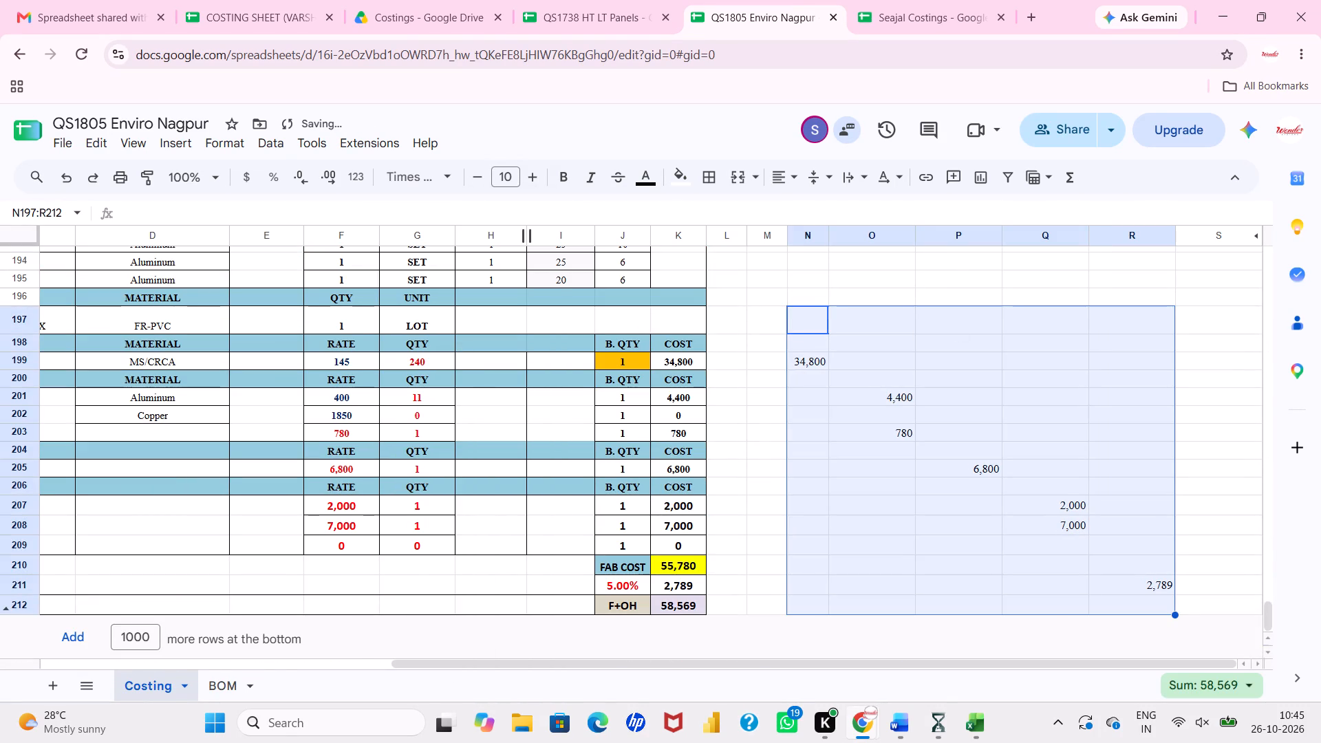
pyautogui.click(481, 185)
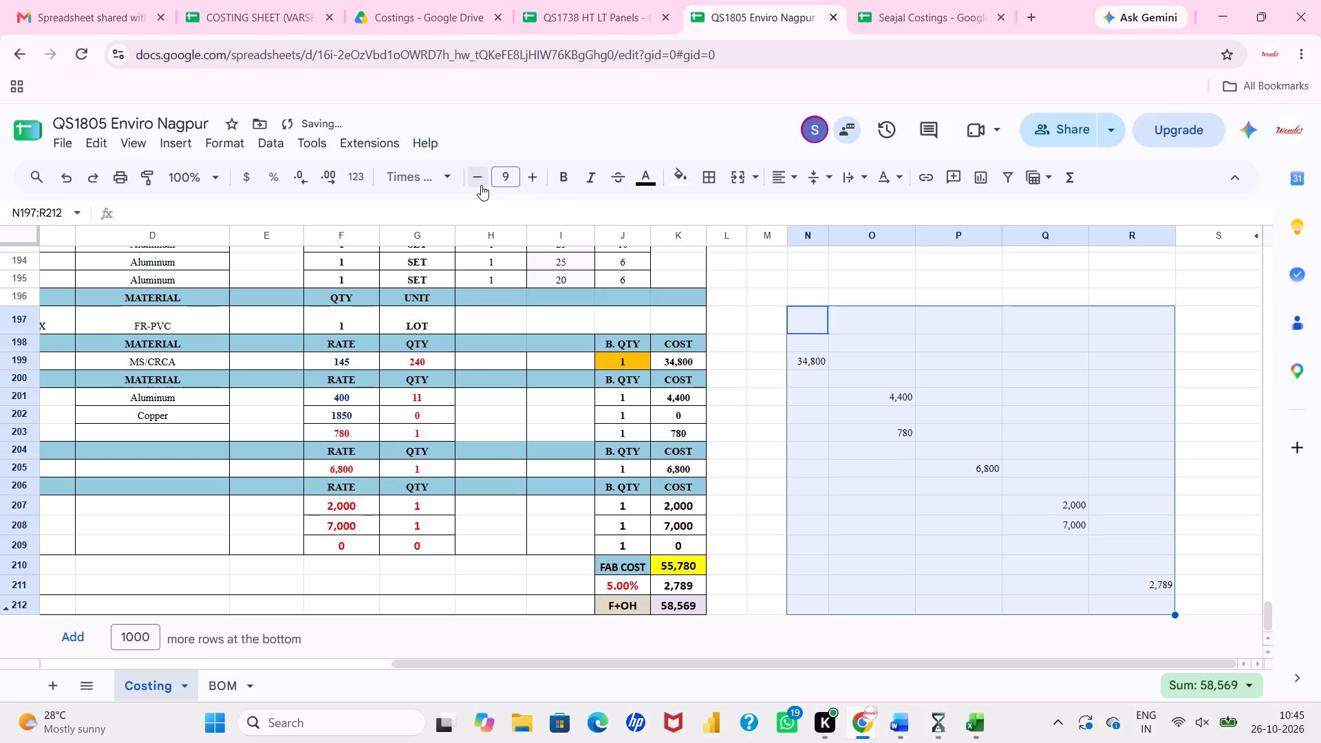
pyautogui.click(800, 178)
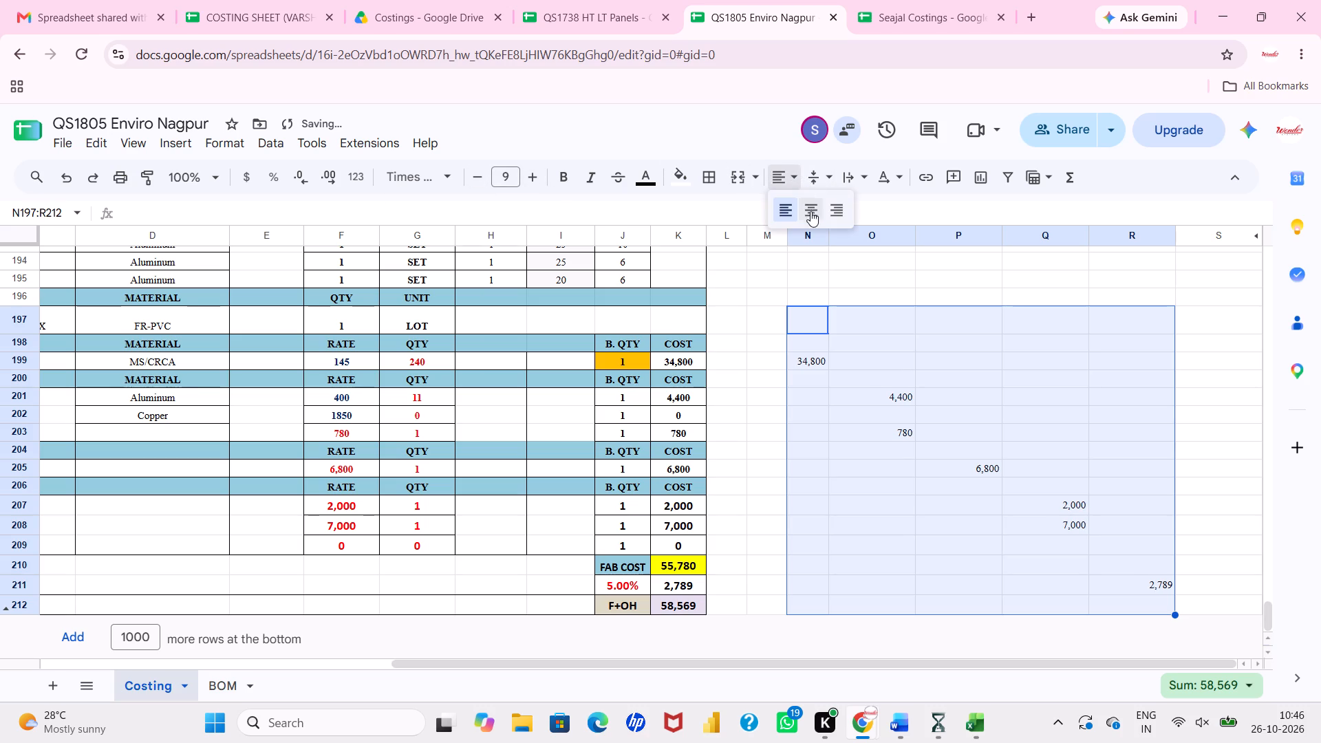
pyautogui.click(813, 214)
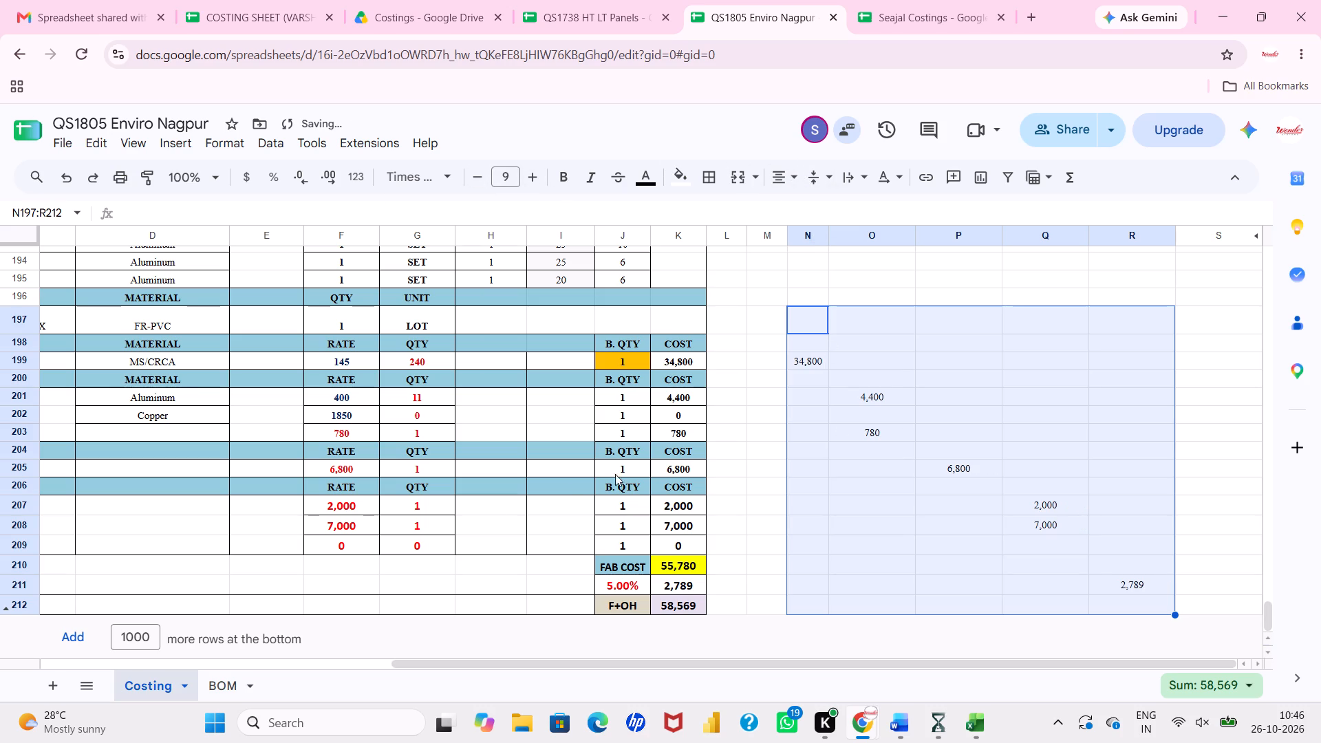
# Arrange the QS1805 Enviro Nagpur sheet side by side with the view-only COSTING SHEET window.
pyautogui.hscroll(3, 494, 508)
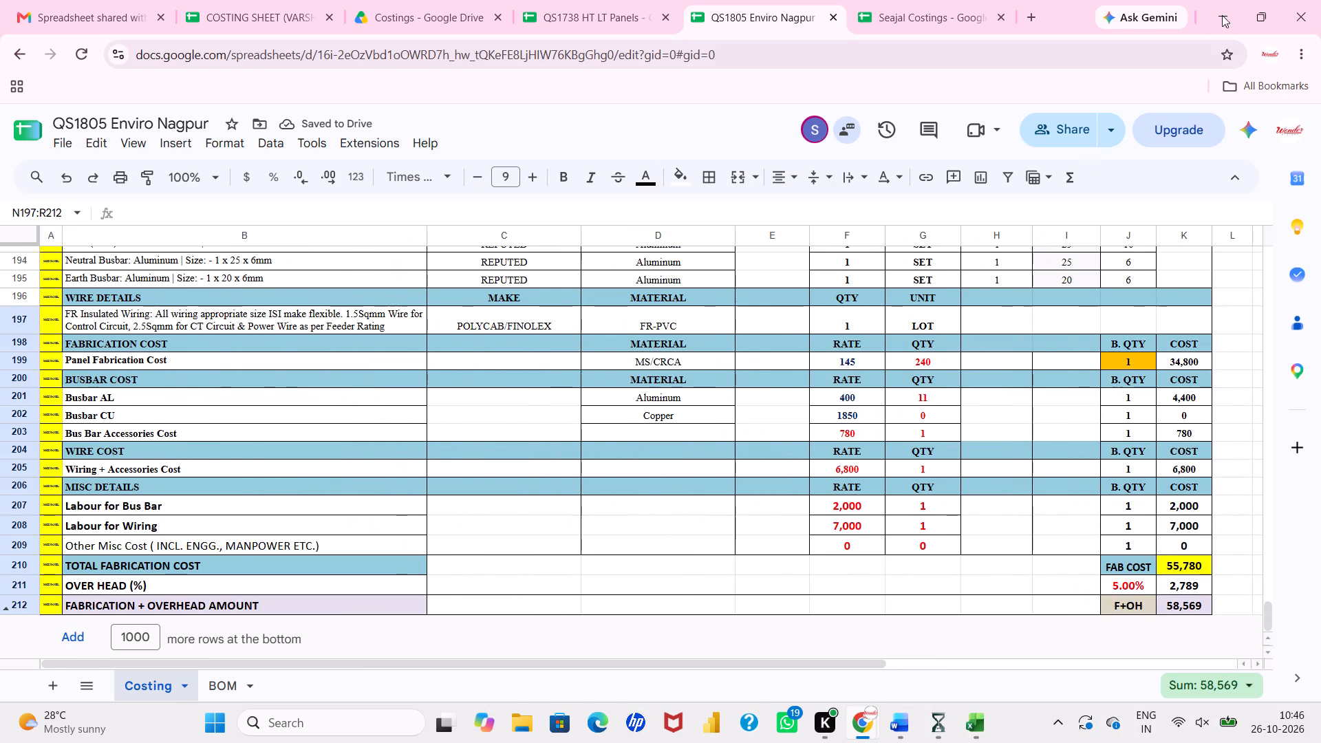
pyautogui.click(1200, 129)
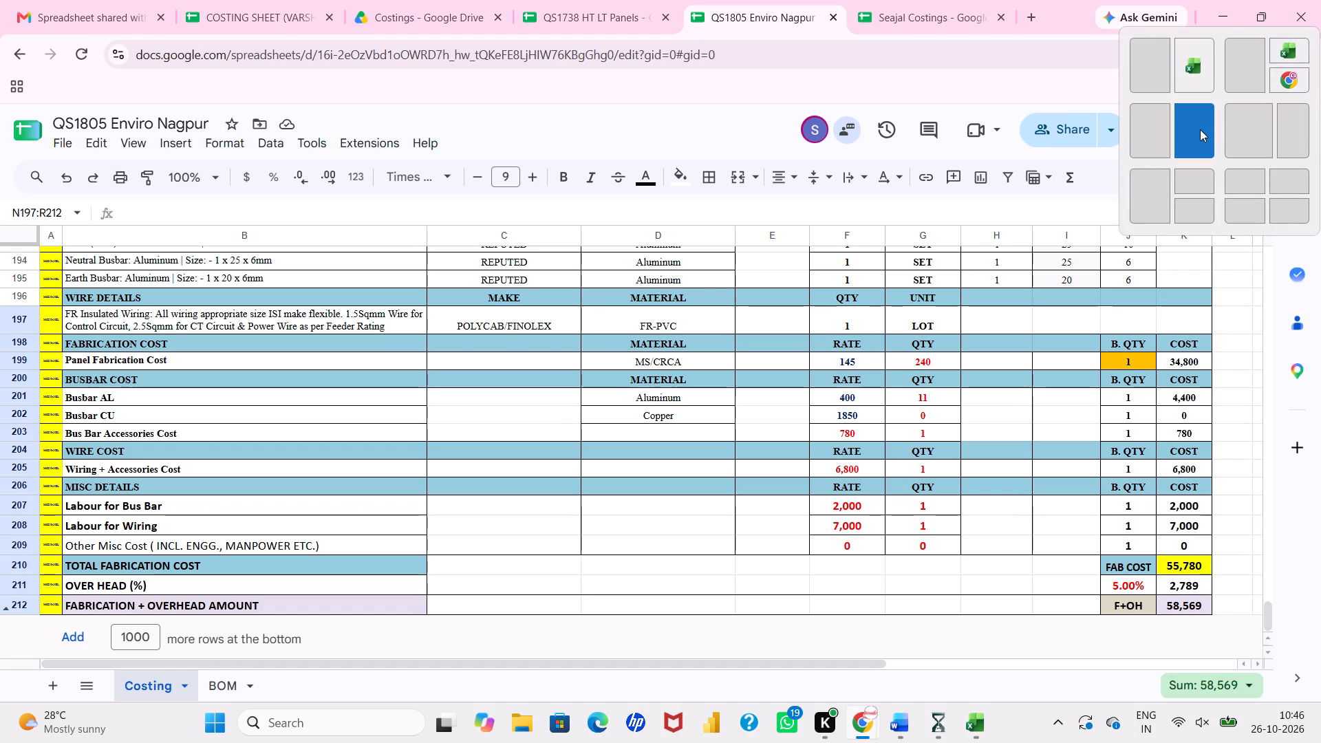
pyautogui.click(269, 235)
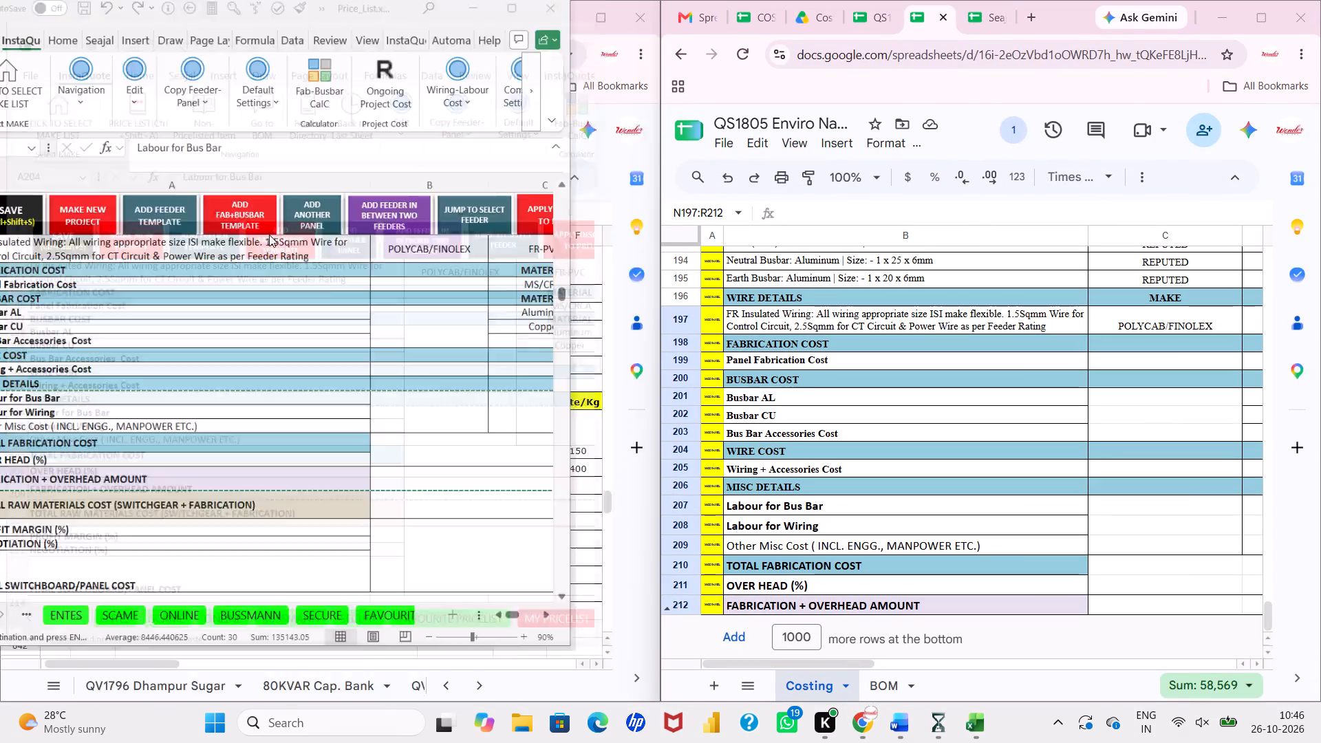
pyautogui.click(394, 388)
pyautogui.press('Escape')
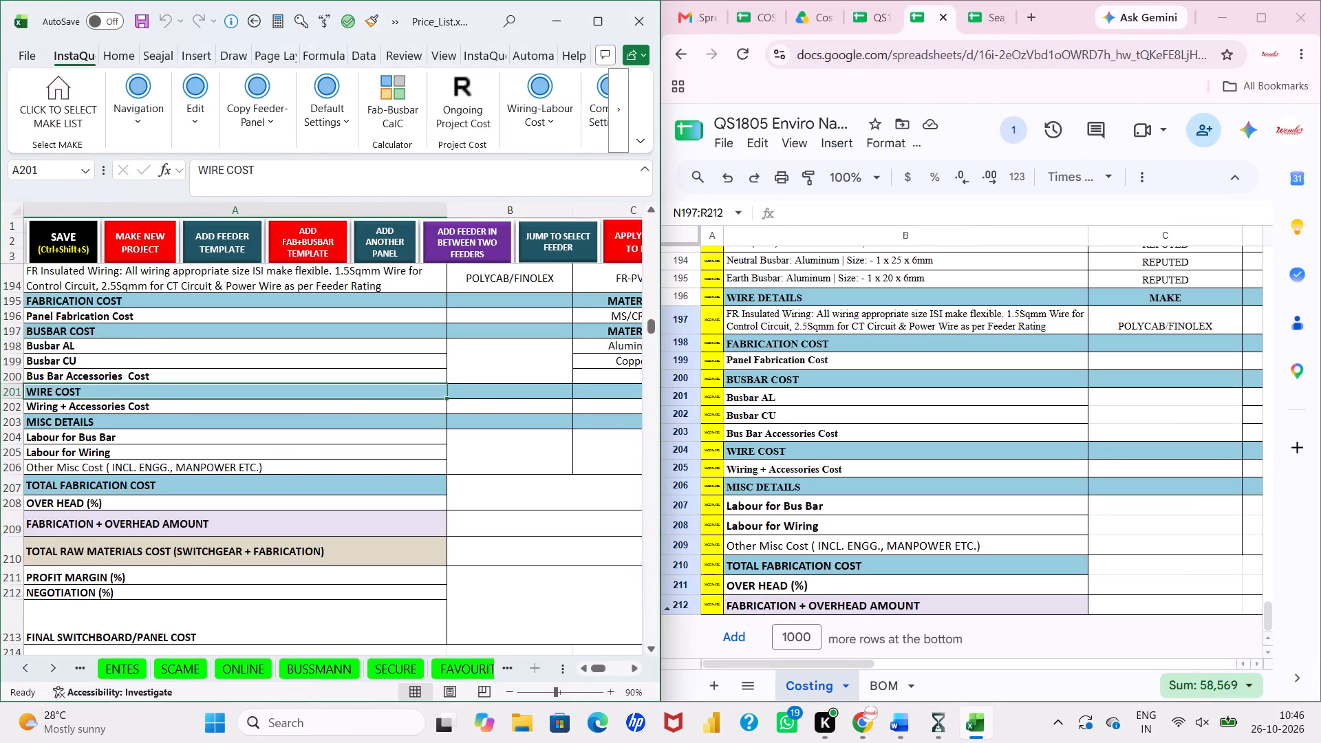
pyautogui.click(760, 13)
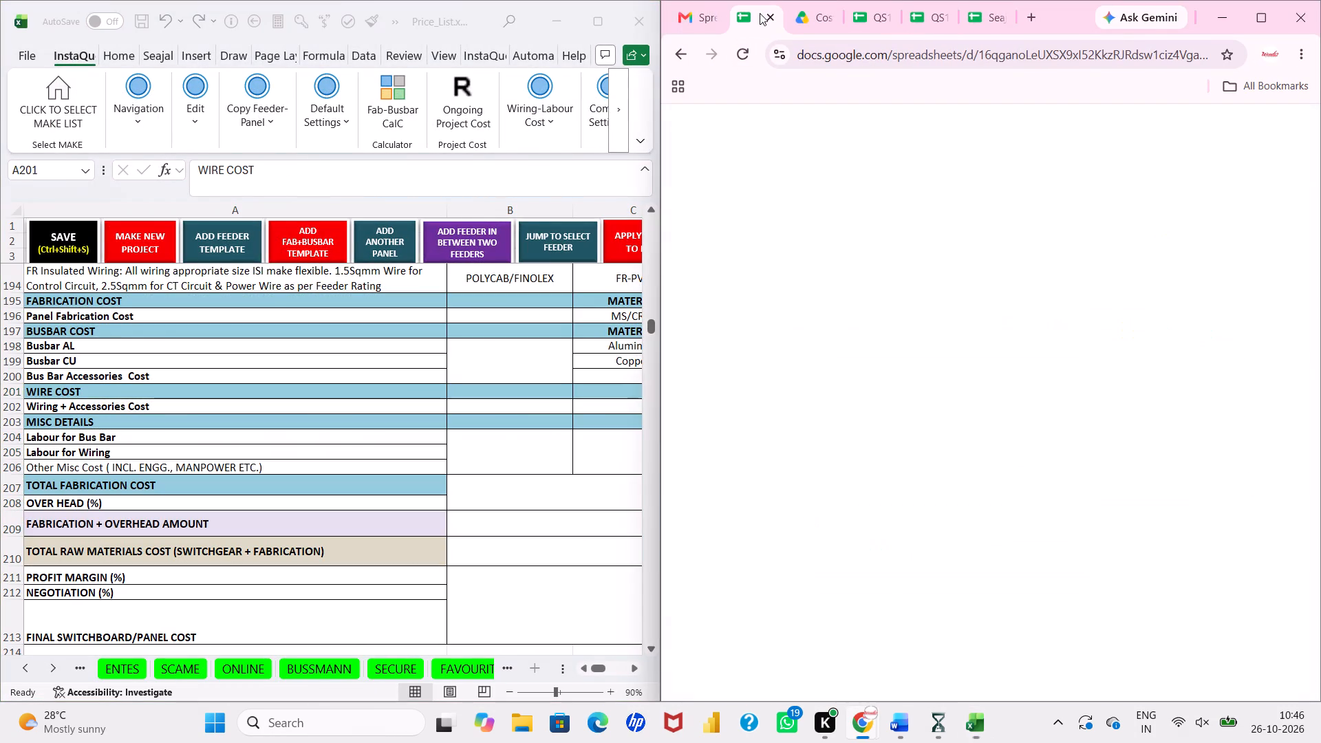
pyautogui.click(943, 14)
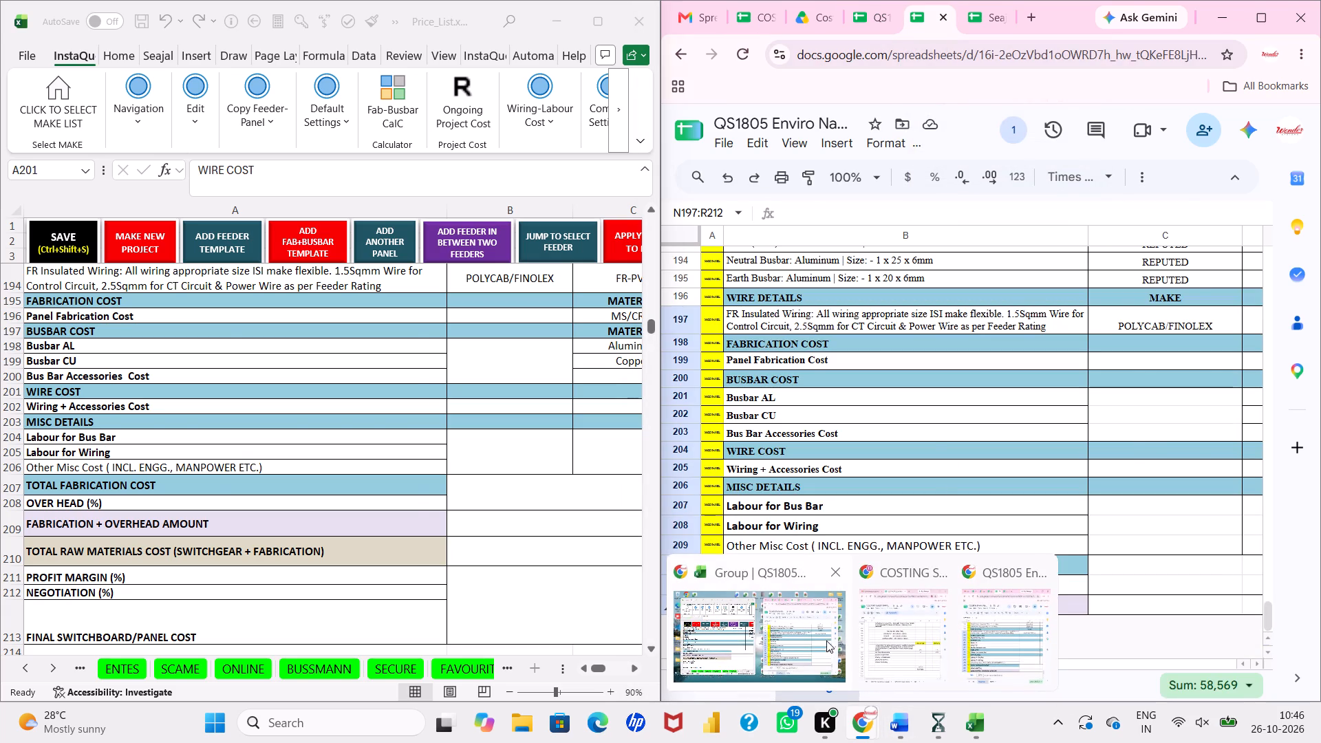
pyautogui.click(885, 628)
# Set the Panel Fabrication Cost rate in F199 to 150, matching the MCC PANEL QS1805 entry in the COSTING SHEET.
pyautogui.scroll(1, 536, 469)
pyautogui.hscroll(-1, 527, 432)
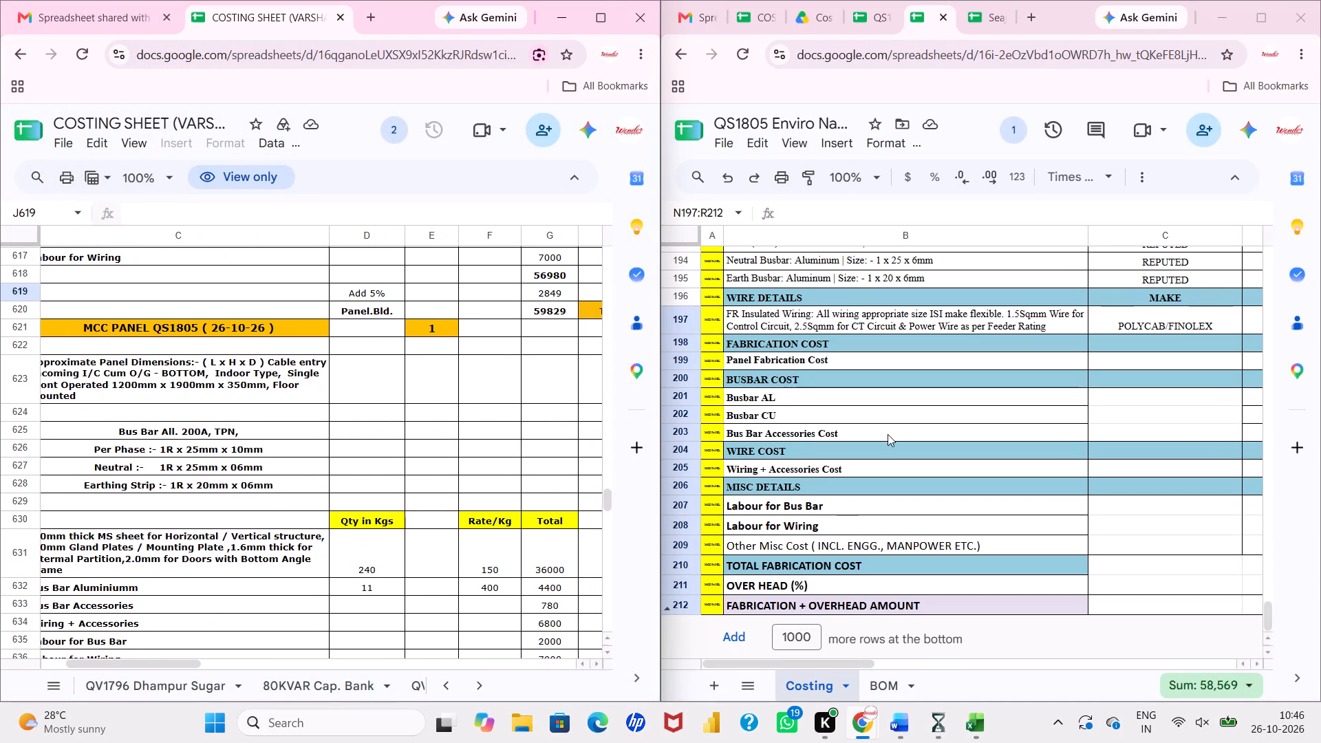
pyautogui.hscroll(-5, 888, 434)
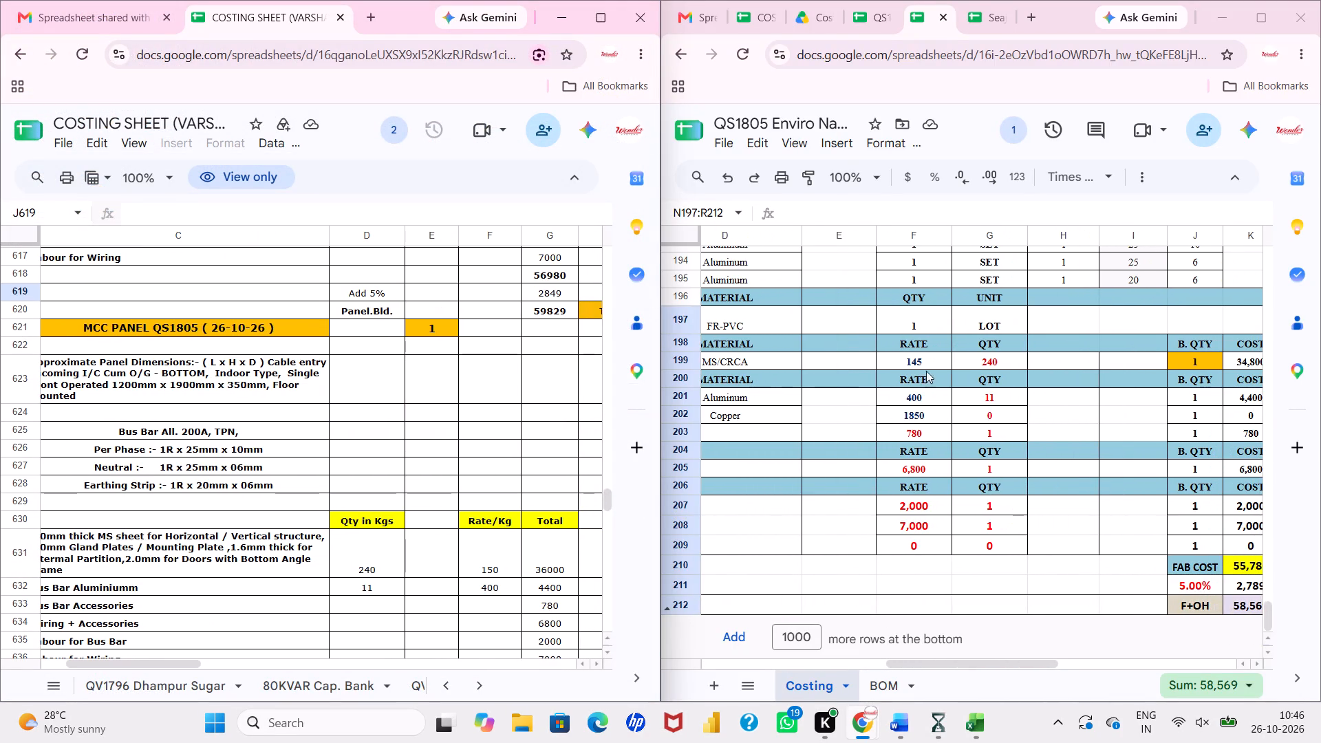
pyautogui.click(929, 368)
pyautogui.write('150')
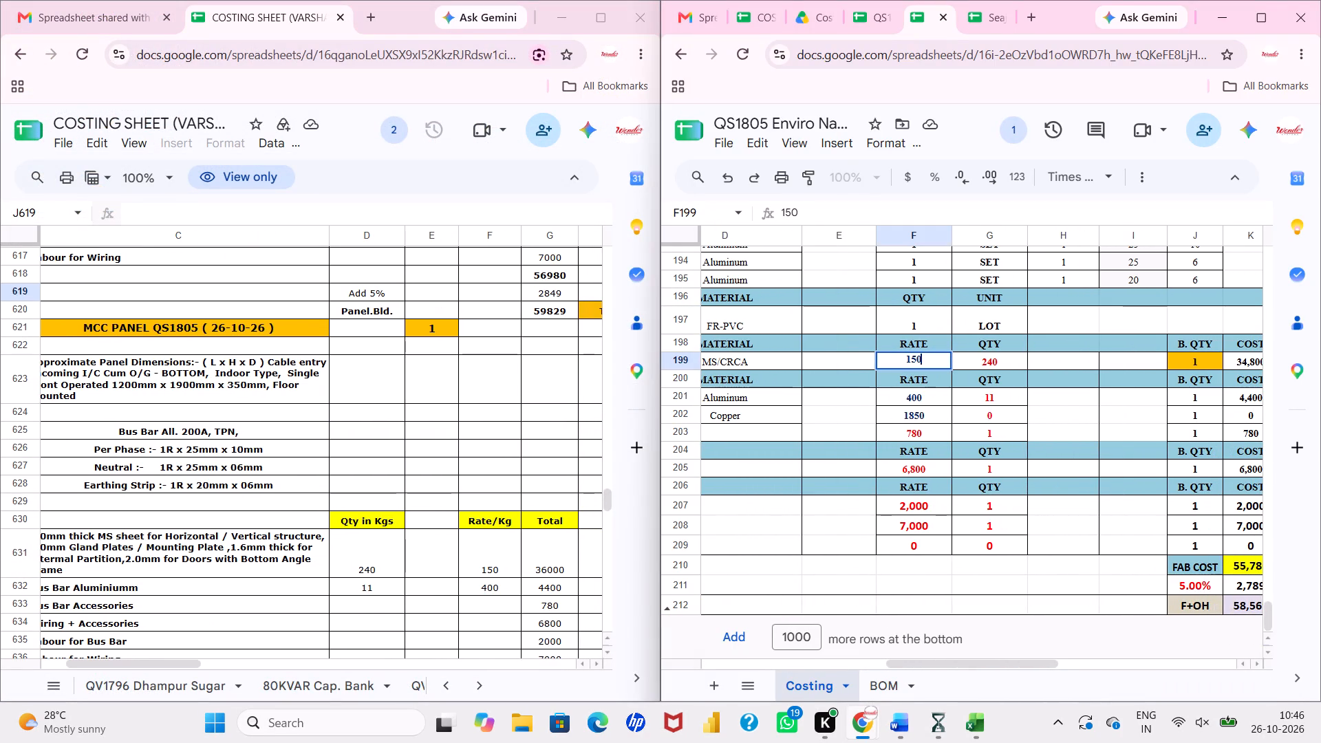
pyautogui.press('Return')
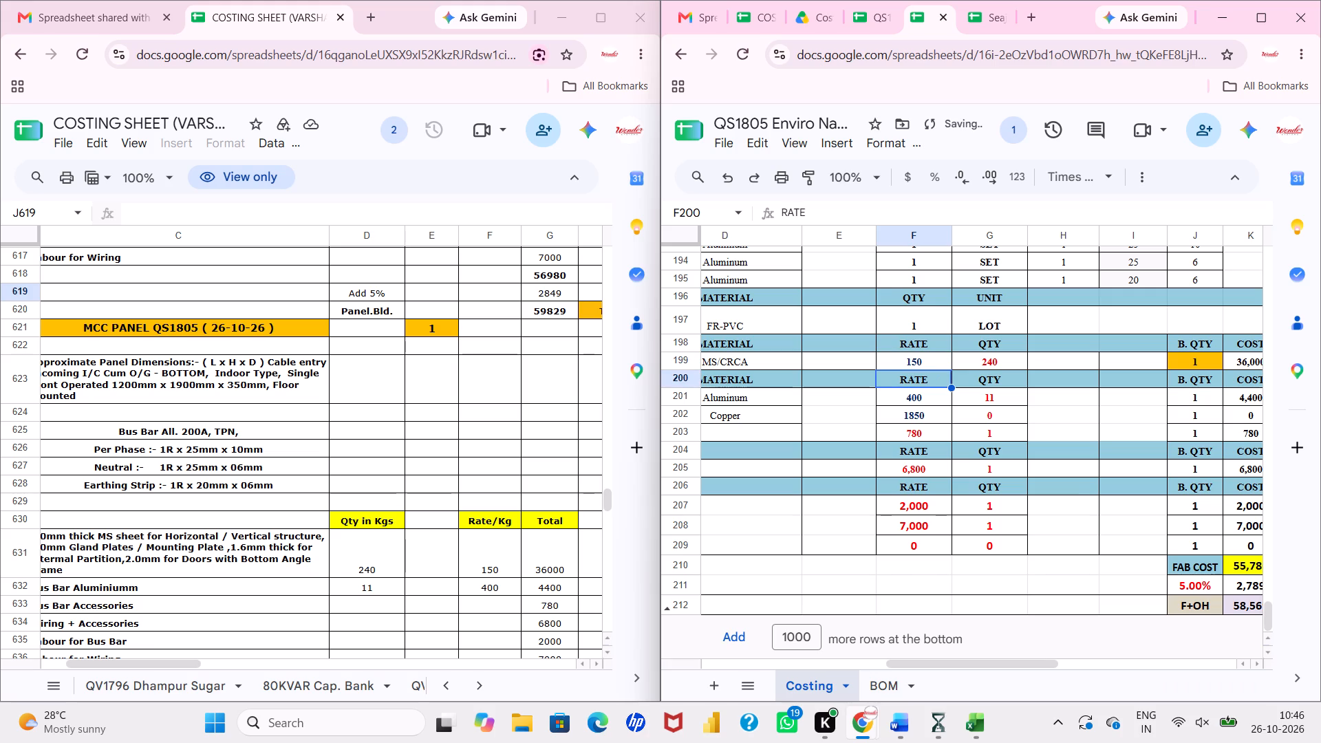
# Check the COST entries in column K, rows 199 to 210, against the MCC PANEL QS1805 totals in the COSTING SHEET.
pyautogui.hscroll(-2, 929, 368)
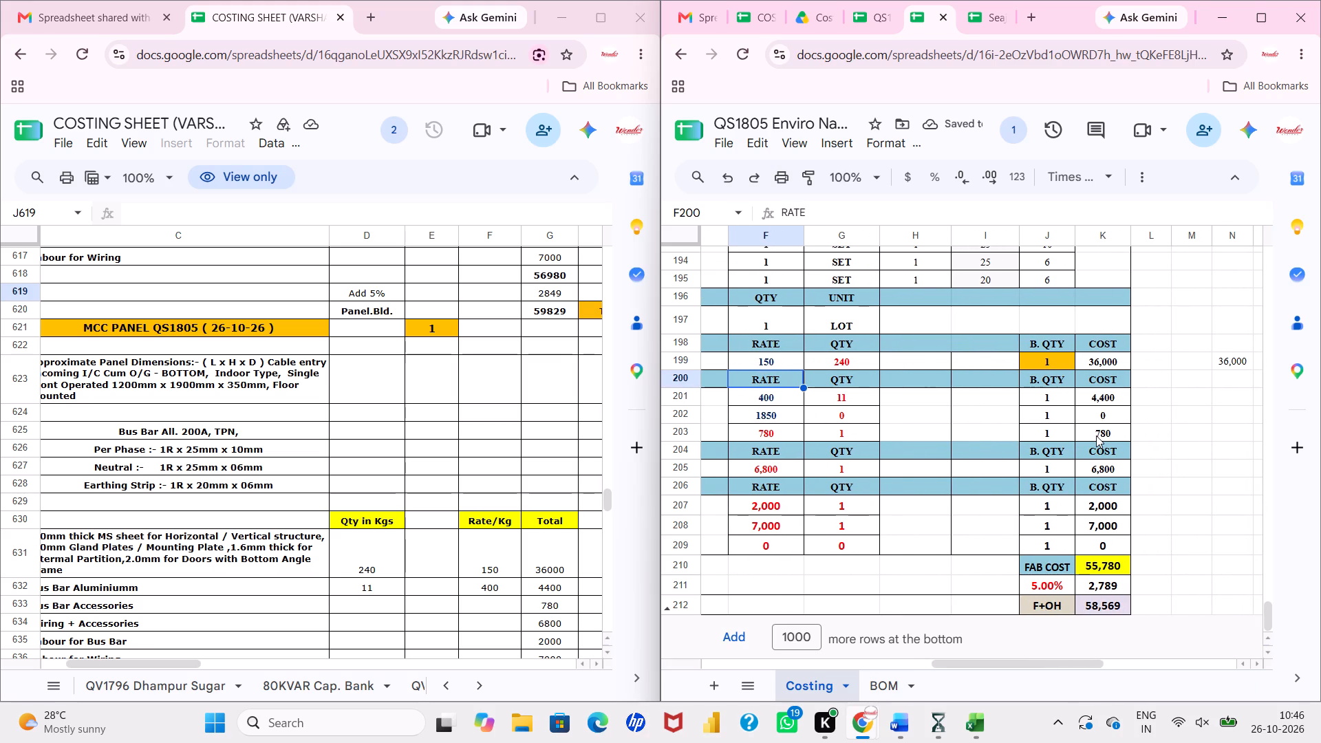
pyautogui.hscroll(-2, 482, 460)
pyautogui.scroll(-2, 482, 460)
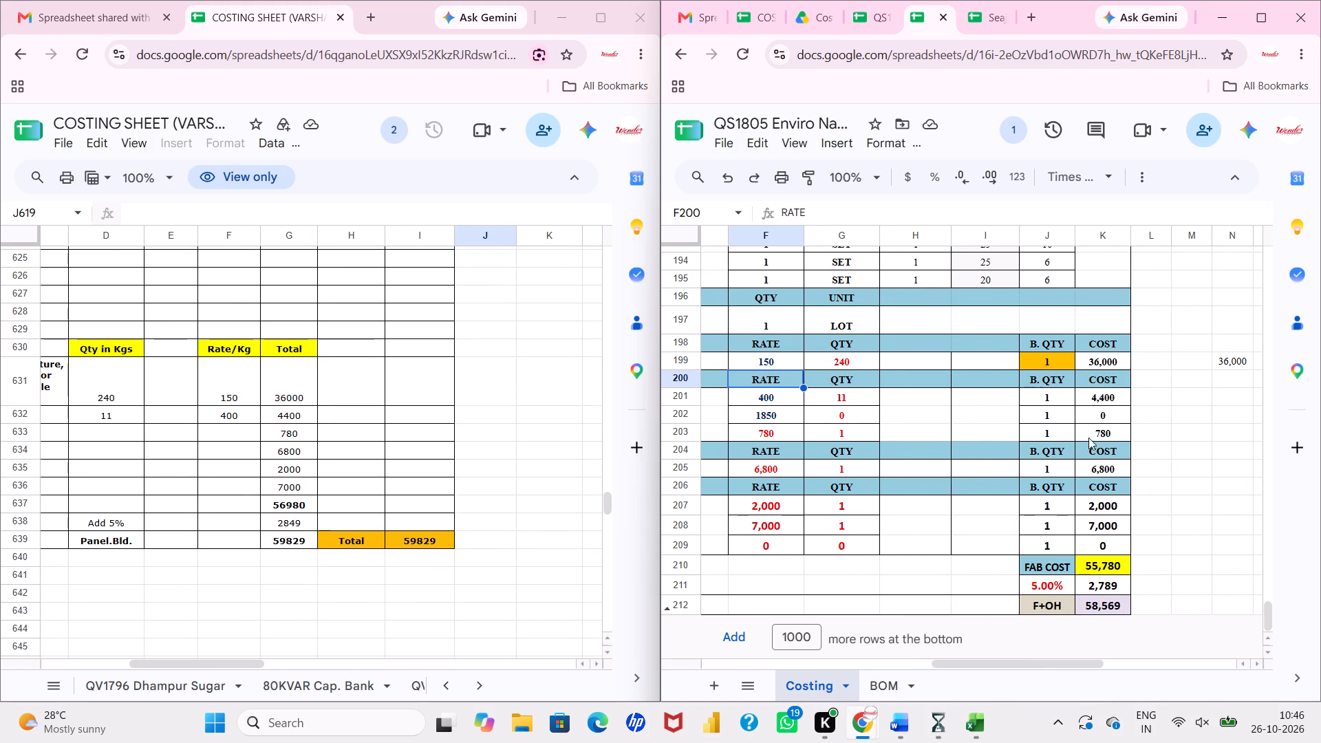
pyautogui.click(1122, 565)
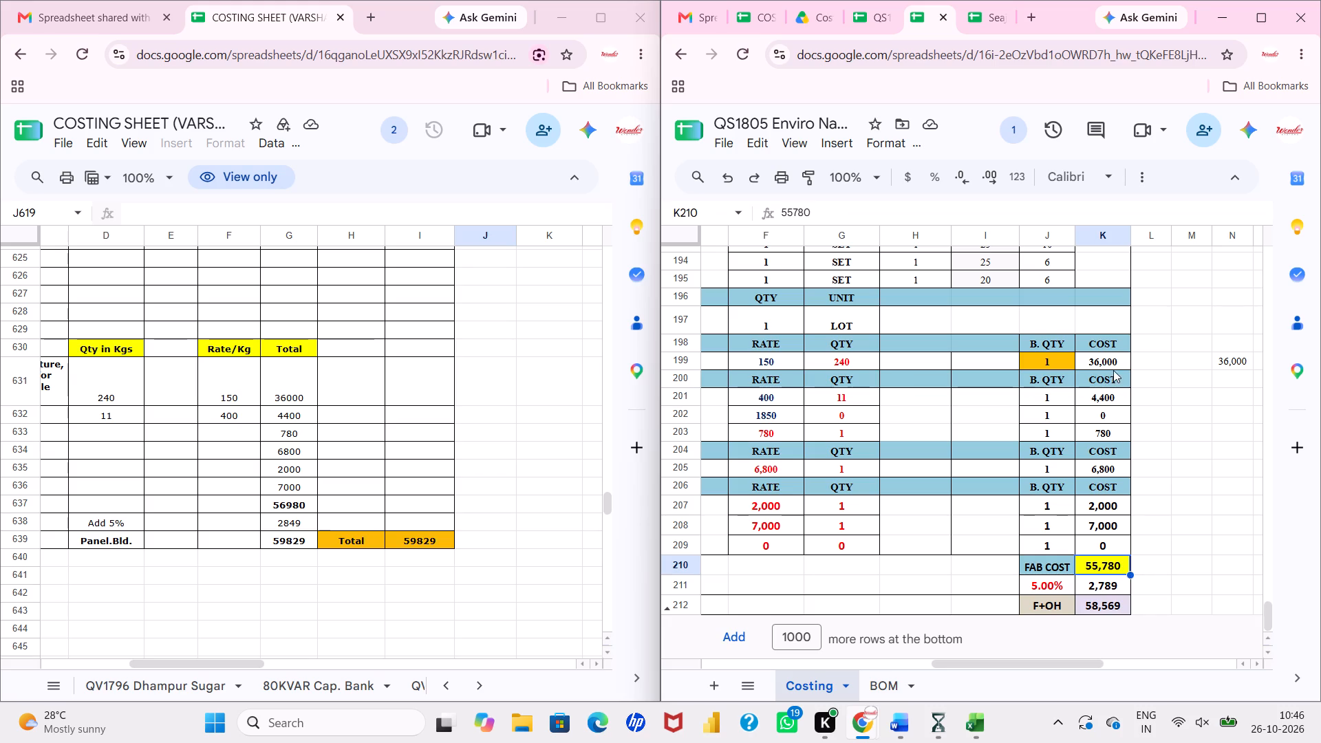
pyautogui.click(1113, 368)
pyautogui.click(1113, 397)
pyautogui.click(1113, 416)
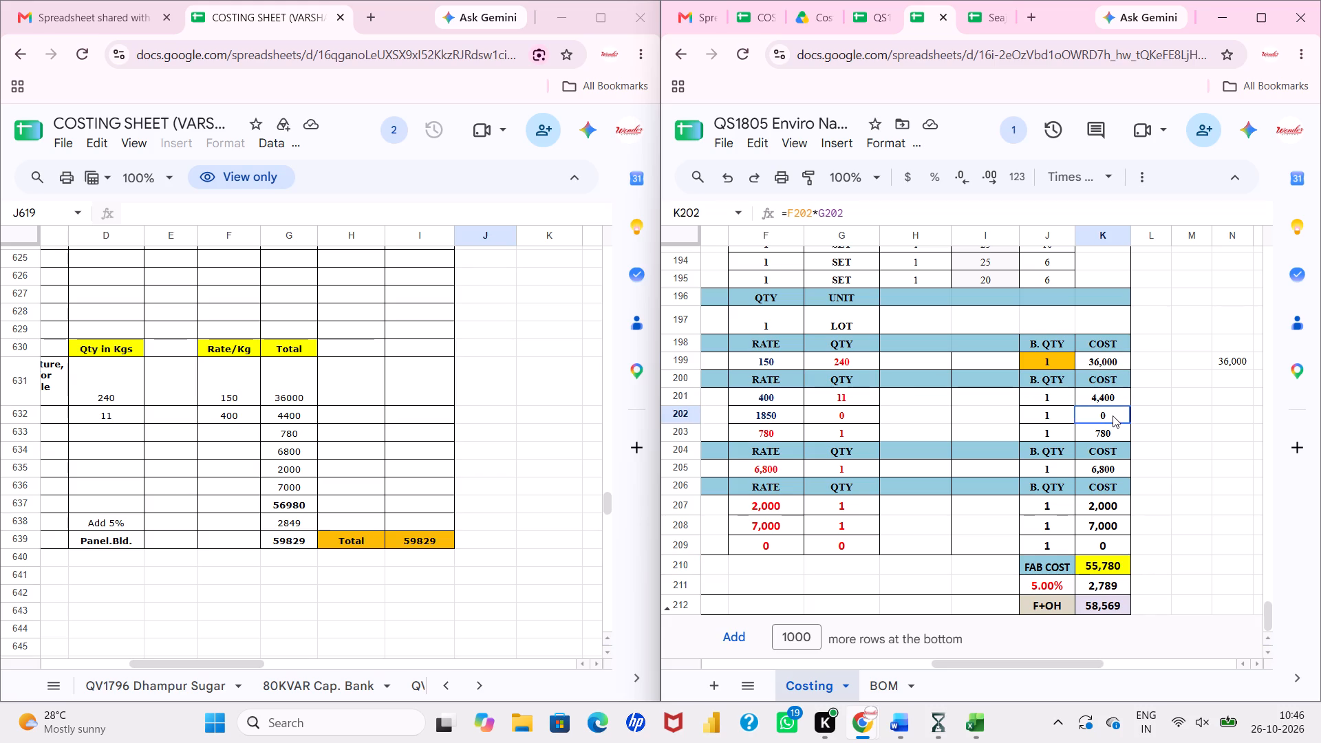
pyautogui.click(1113, 427)
pyautogui.click(1114, 468)
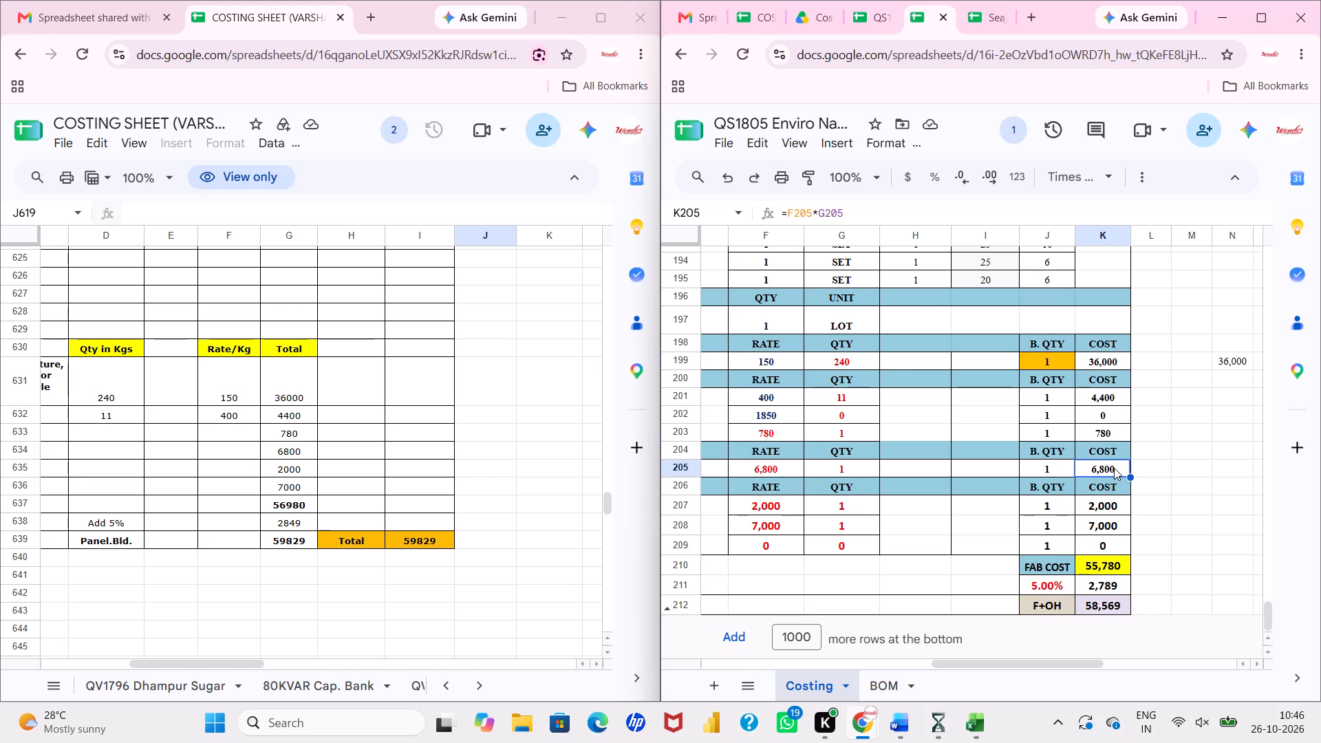
# Enter the formula =F207*G207 in K207 for the Labour for Bus Bar cost.
pyautogui.click(1117, 508)
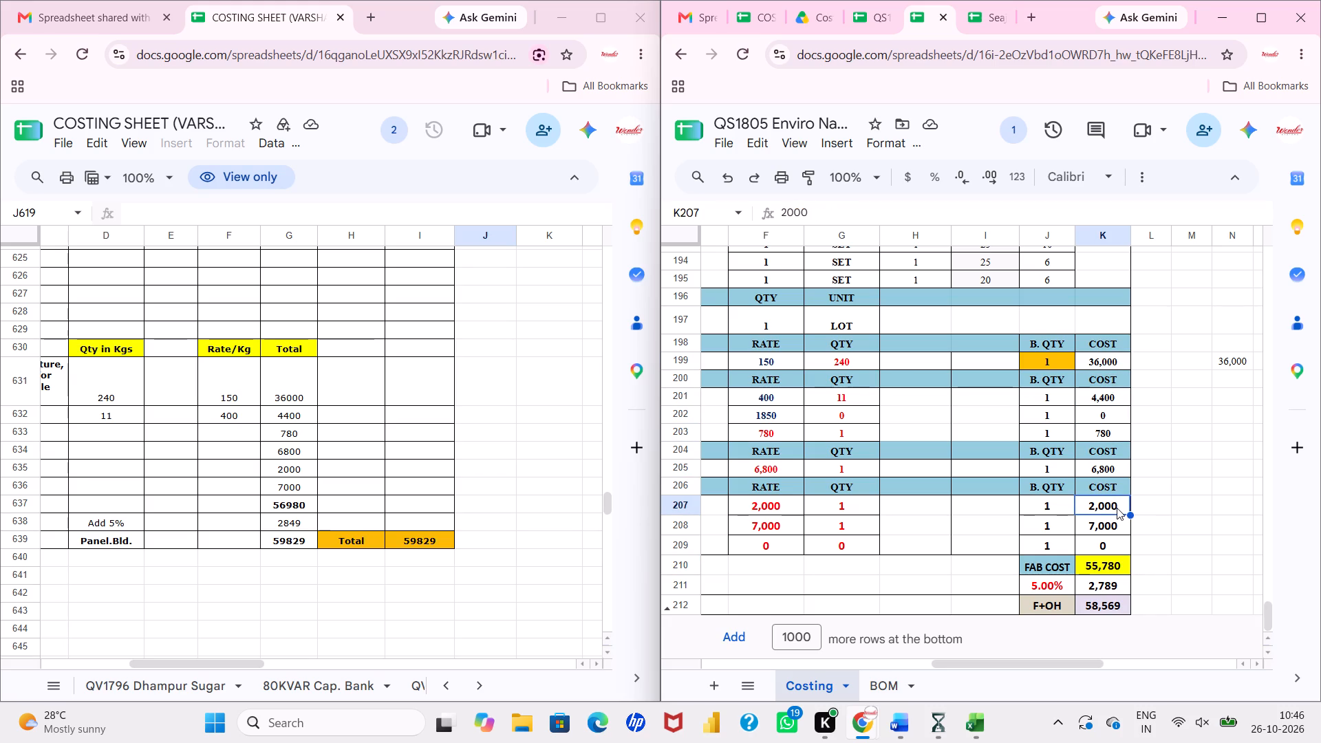
pyautogui.press('=')
pyautogui.press('Left')
pyautogui.press('Left')
pyautogui.press('Left')
pyautogui.press('Left')
pyautogui.press('Left')
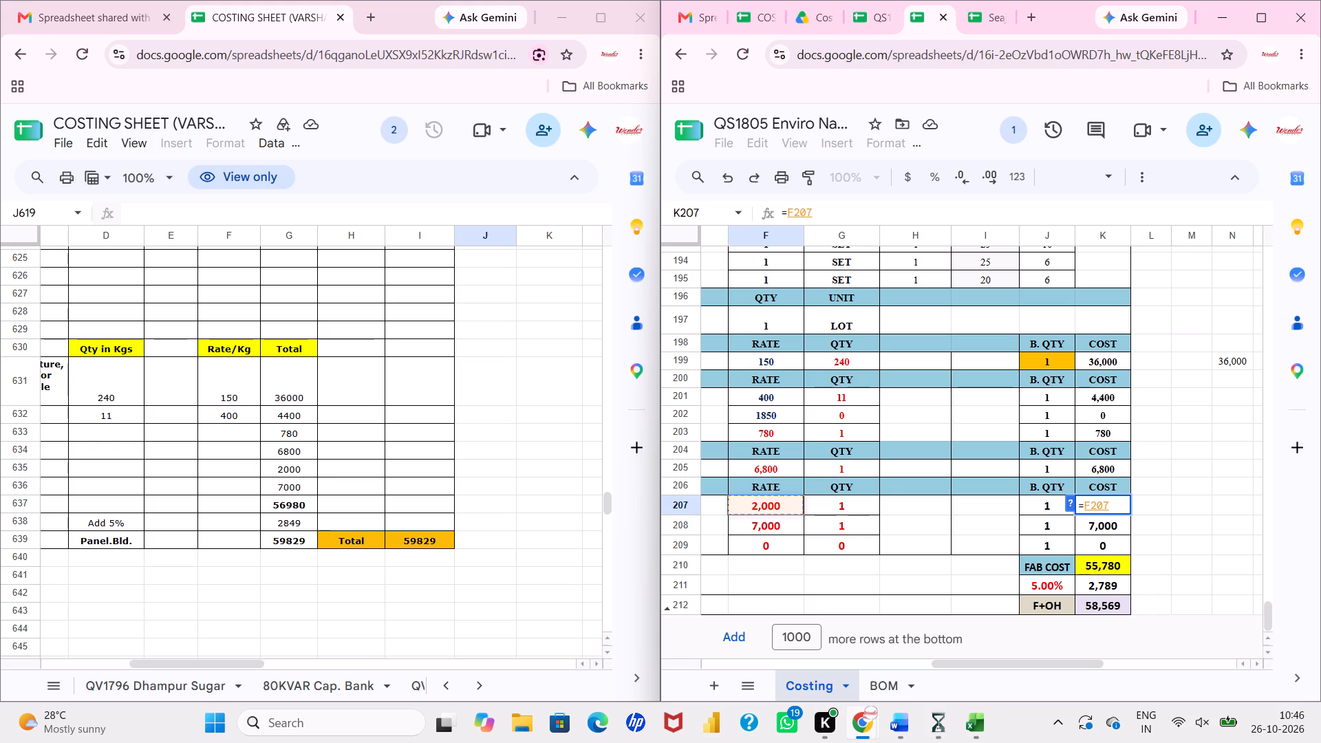
pyautogui.hotkey('shift', '*')
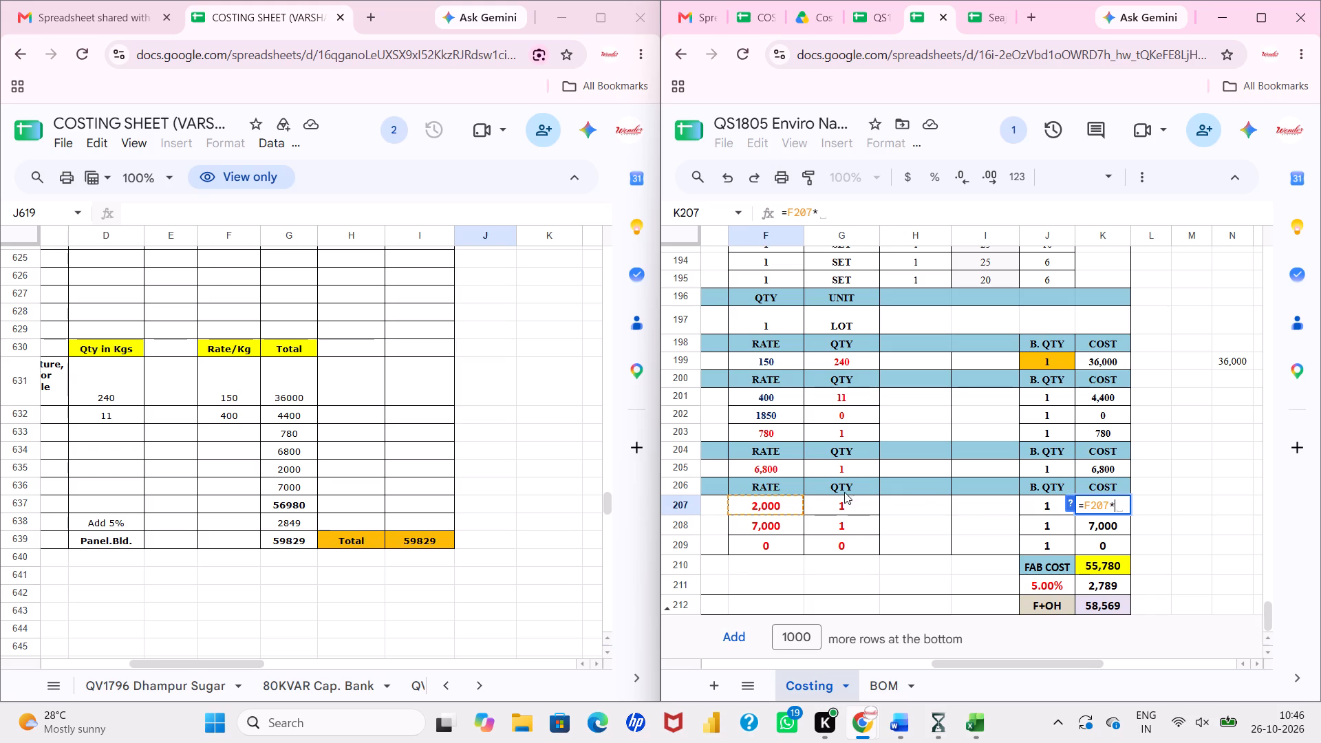
pyautogui.click(828, 497)
pyautogui.press('Return')
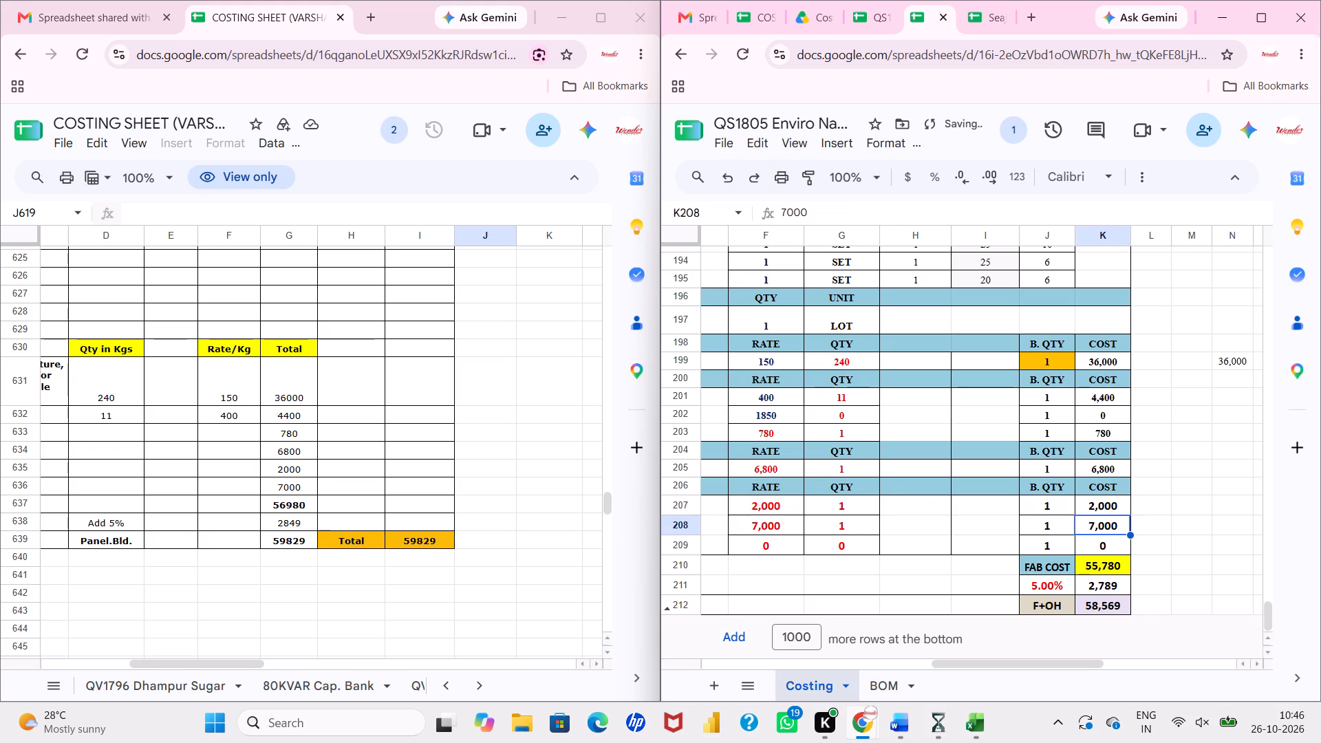
# Copy the rate-times-quantity formula from K207 into K208 and K209 for Labour for Wiring and Other Misc Cost.
pyautogui.click(1104, 506)
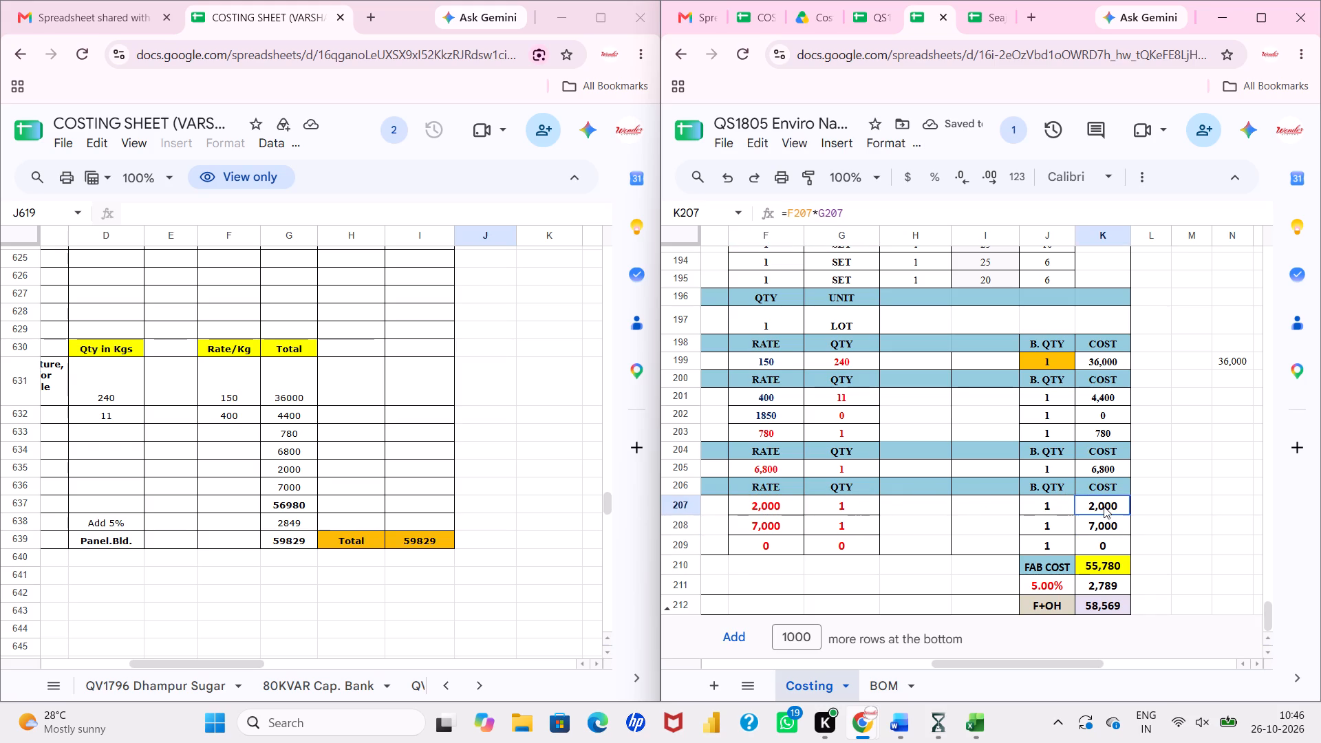
pyautogui.hotkey('ctrl', 'c')
pyautogui.press('Down')
pyautogui.hotkey('ctrl', 'v')
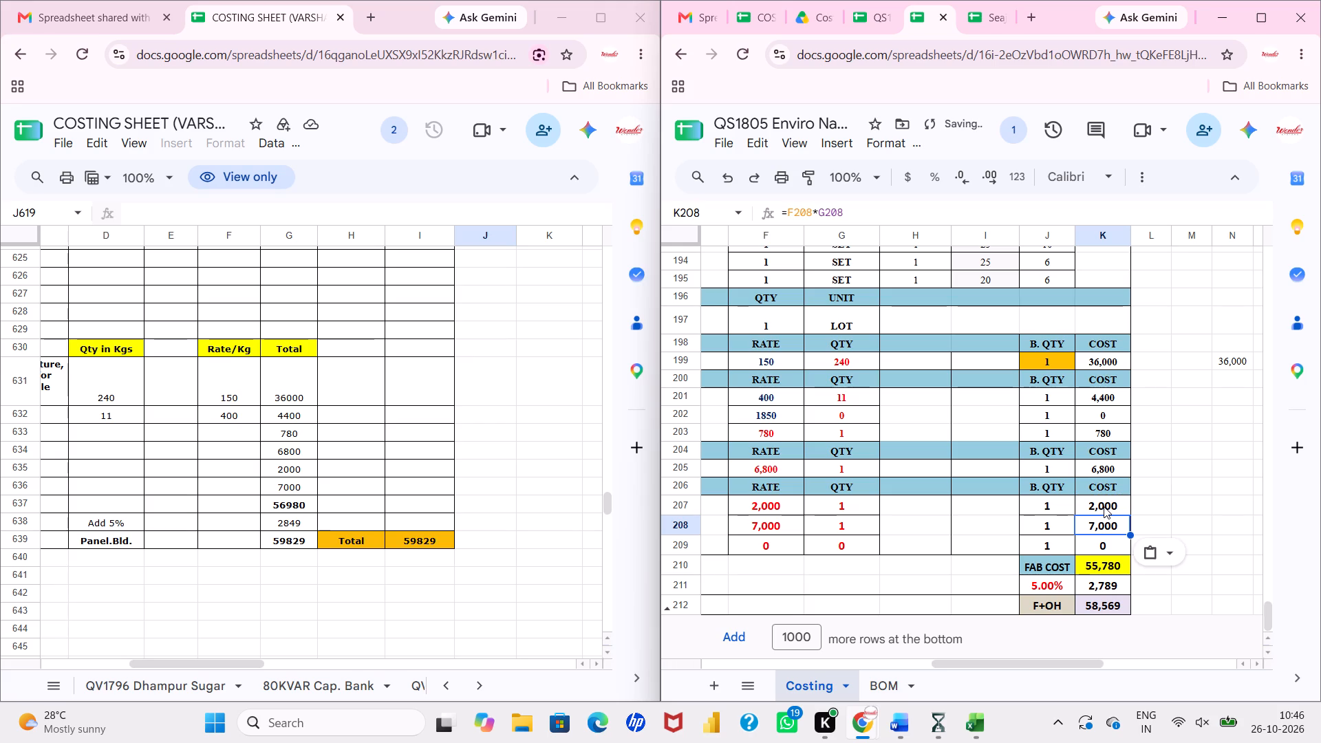
pyautogui.press('Down')
pyautogui.hotkey('ctrl', 'v')
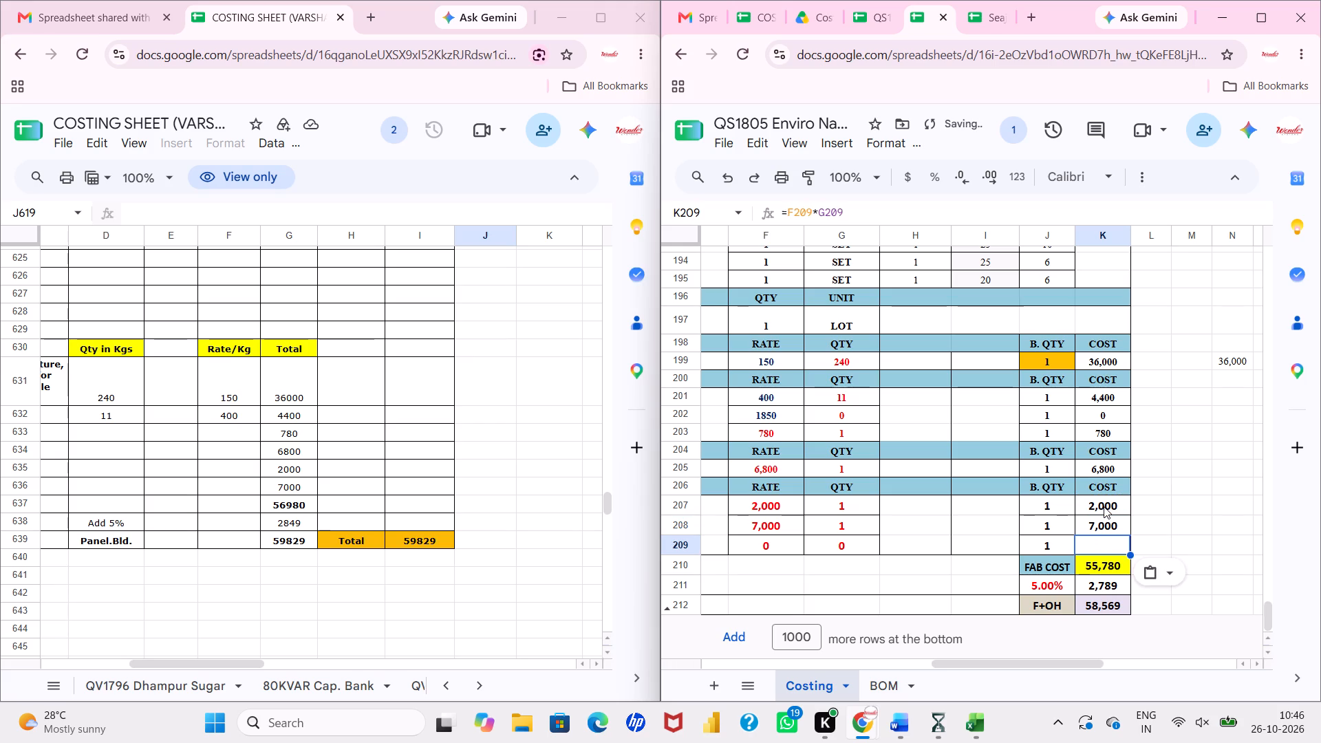
# Enter a SUM of K199:K209 in K210 for the TOTAL FABRICATION COST.
pyautogui.press('Down')
pyautogui.write('=sum(')
pyautogui.moveTo(1097, 356); pyautogui.dragTo(1106, 495)
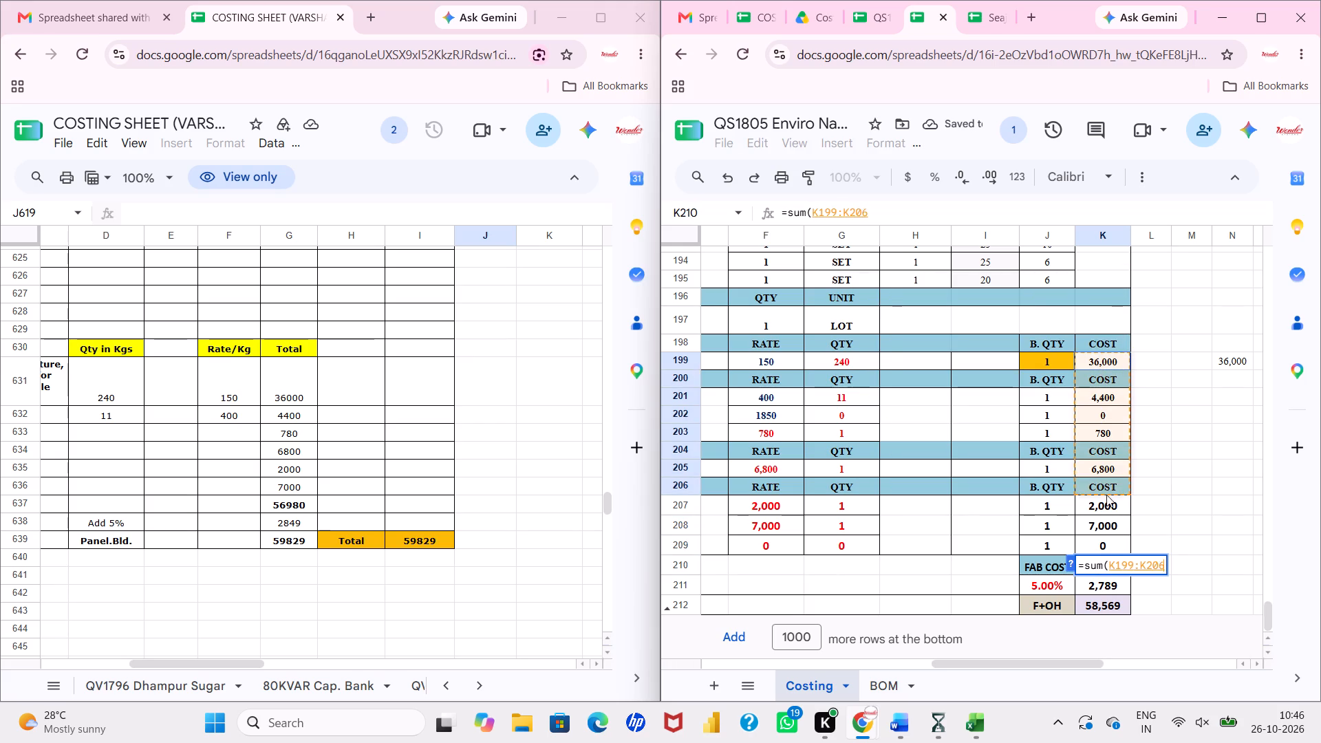
pyautogui.moveTo(1106, 495); pyautogui.dragTo(1109, 552)
pyautogui.hotkey('shift', ')')
pyautogui.press('Return')
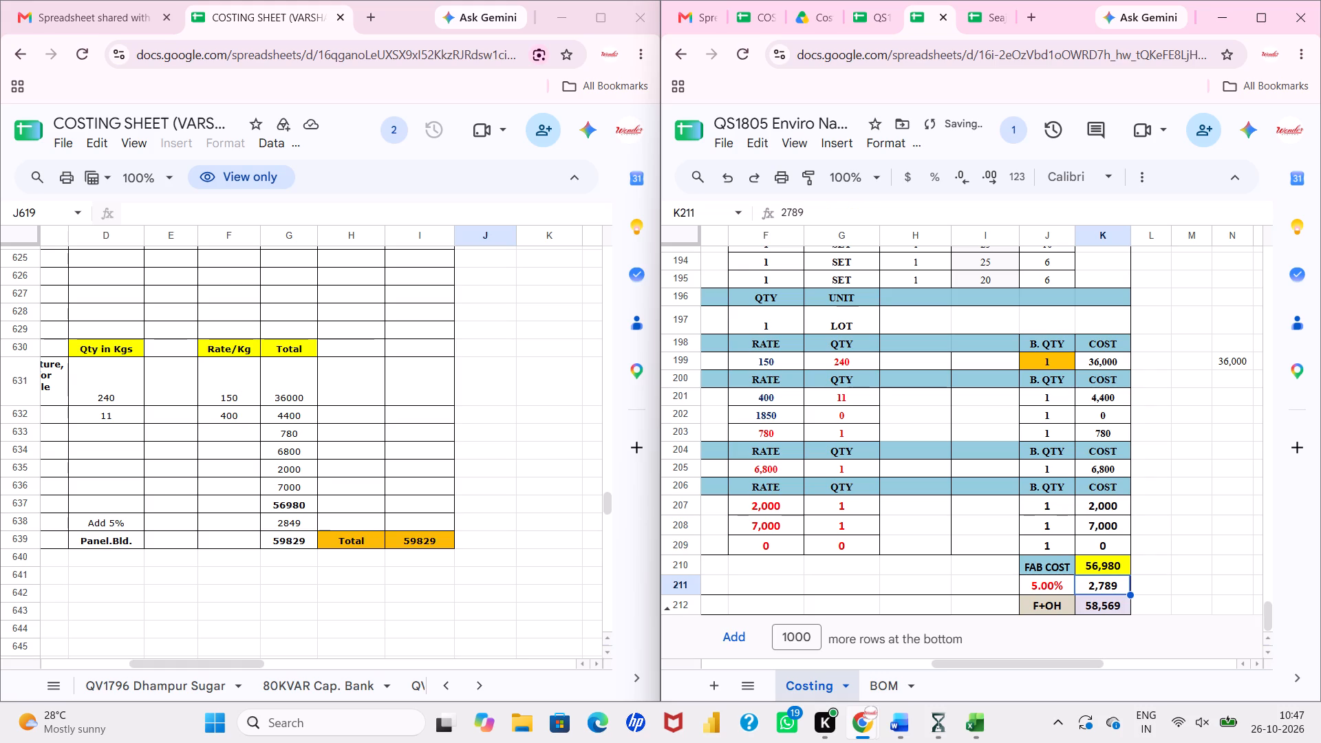
# Enter the formula =J211*K210 in K211 for the OVER HEAD (%) cost.
pyautogui.press('=')
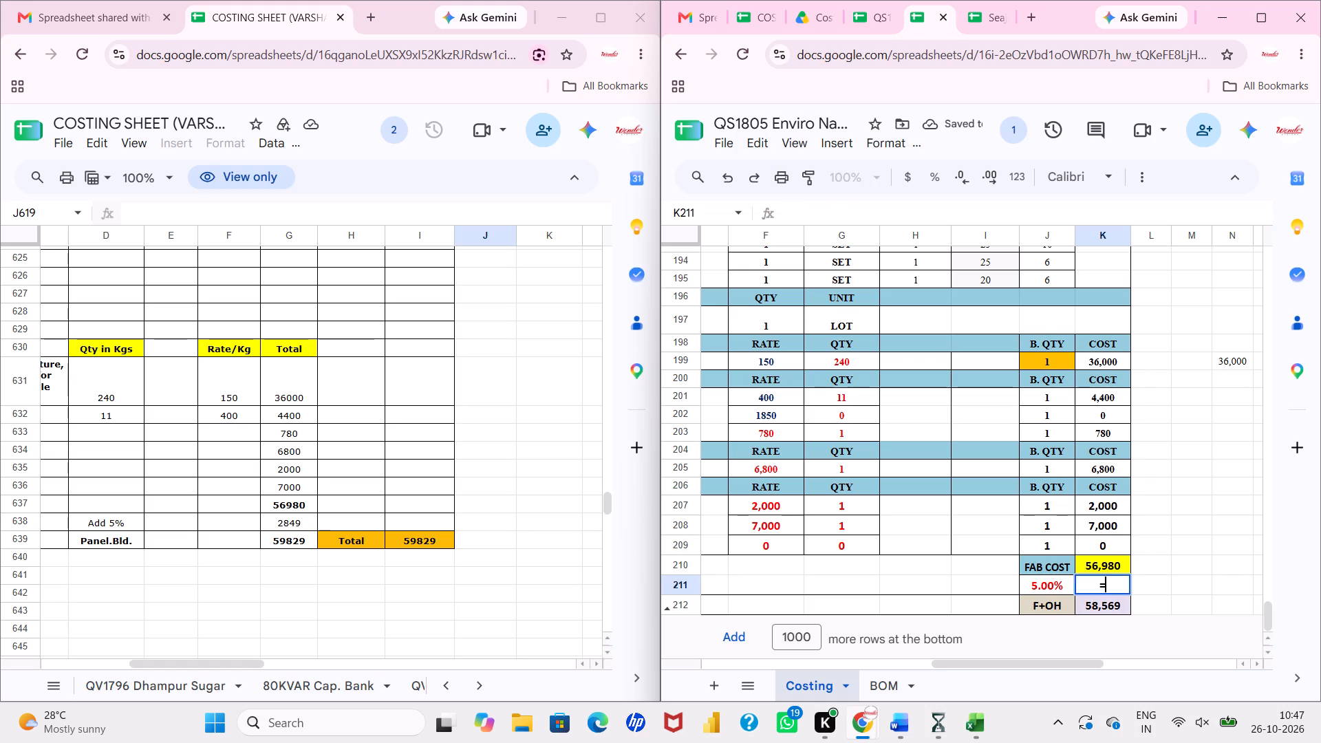
pyautogui.press('Left')
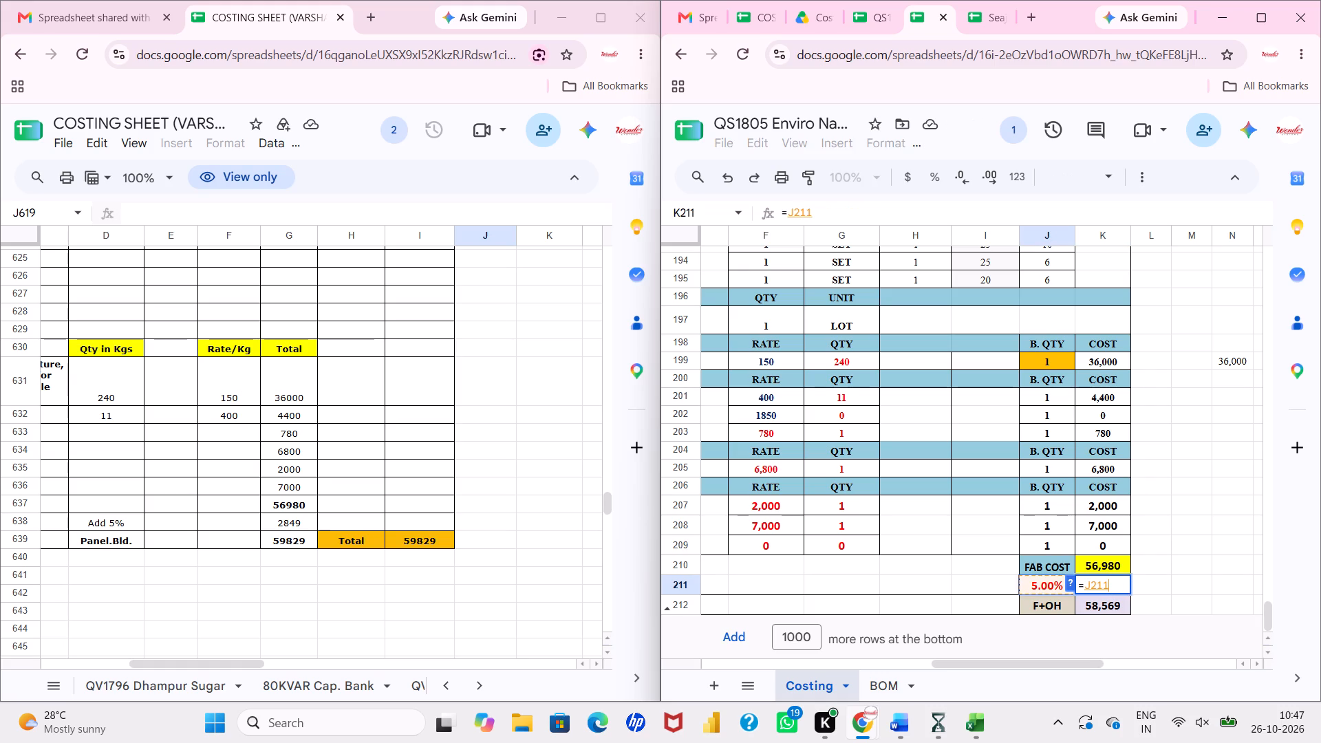
pyautogui.hotkey('shift', '*')
pyautogui.click(1110, 567)
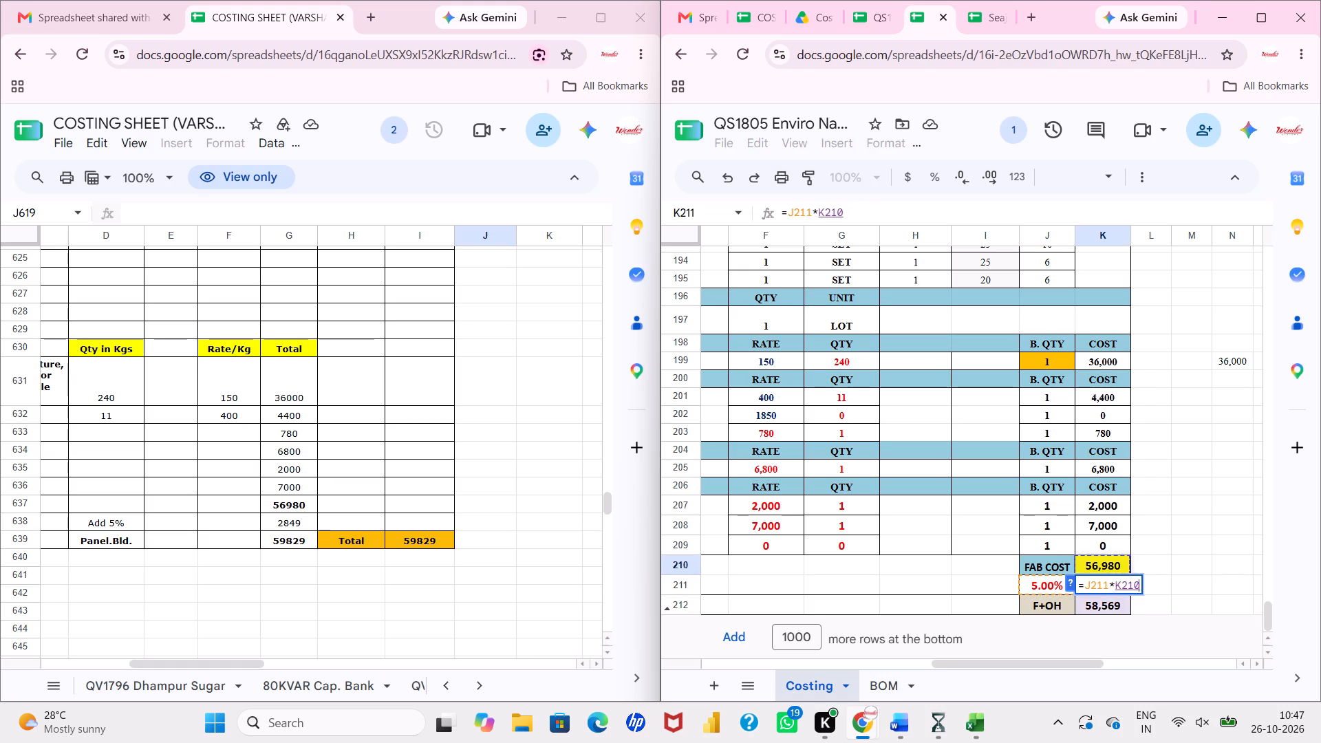
pyautogui.press('Return')
# Enter the formula =sum(K210:K211) in K212 for the FABRICATION + OVERHEAD AMOUNT.
pyautogui.write('=sum(')
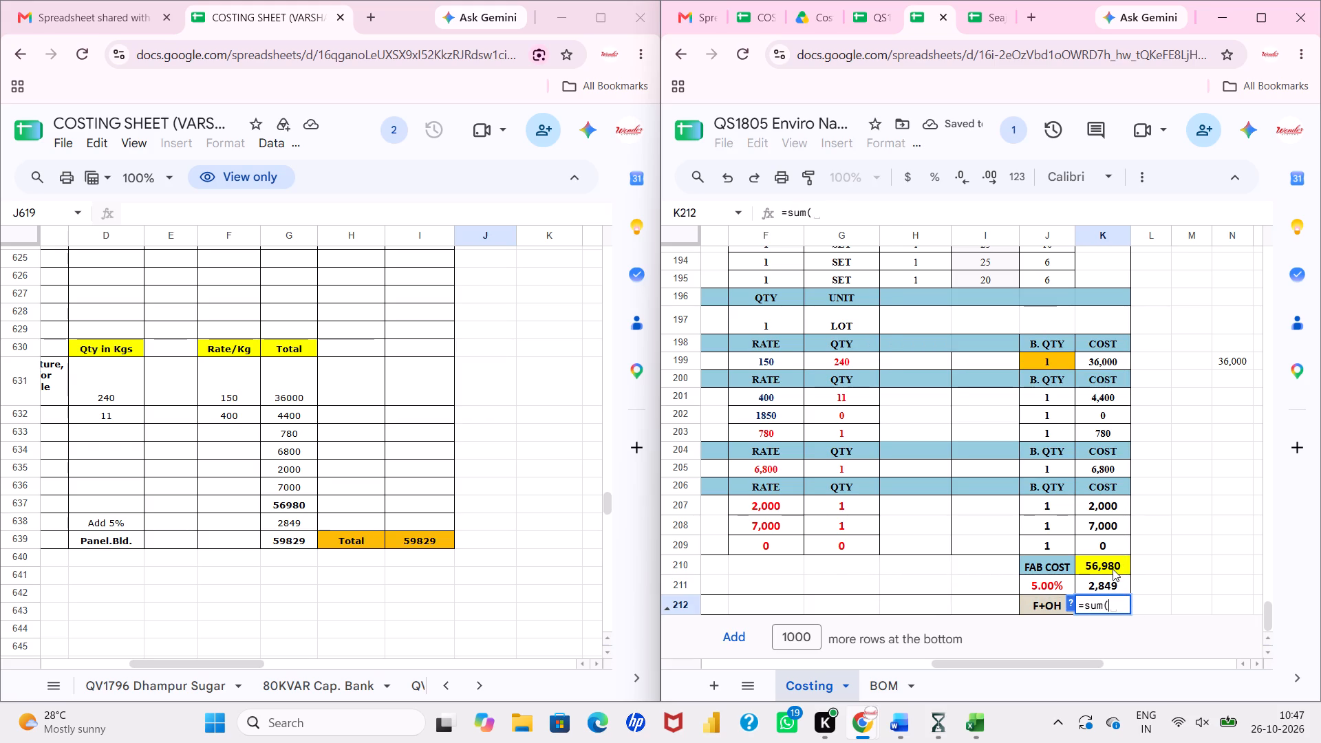
pyautogui.moveTo(1113, 571); pyautogui.dragTo(1111, 581)
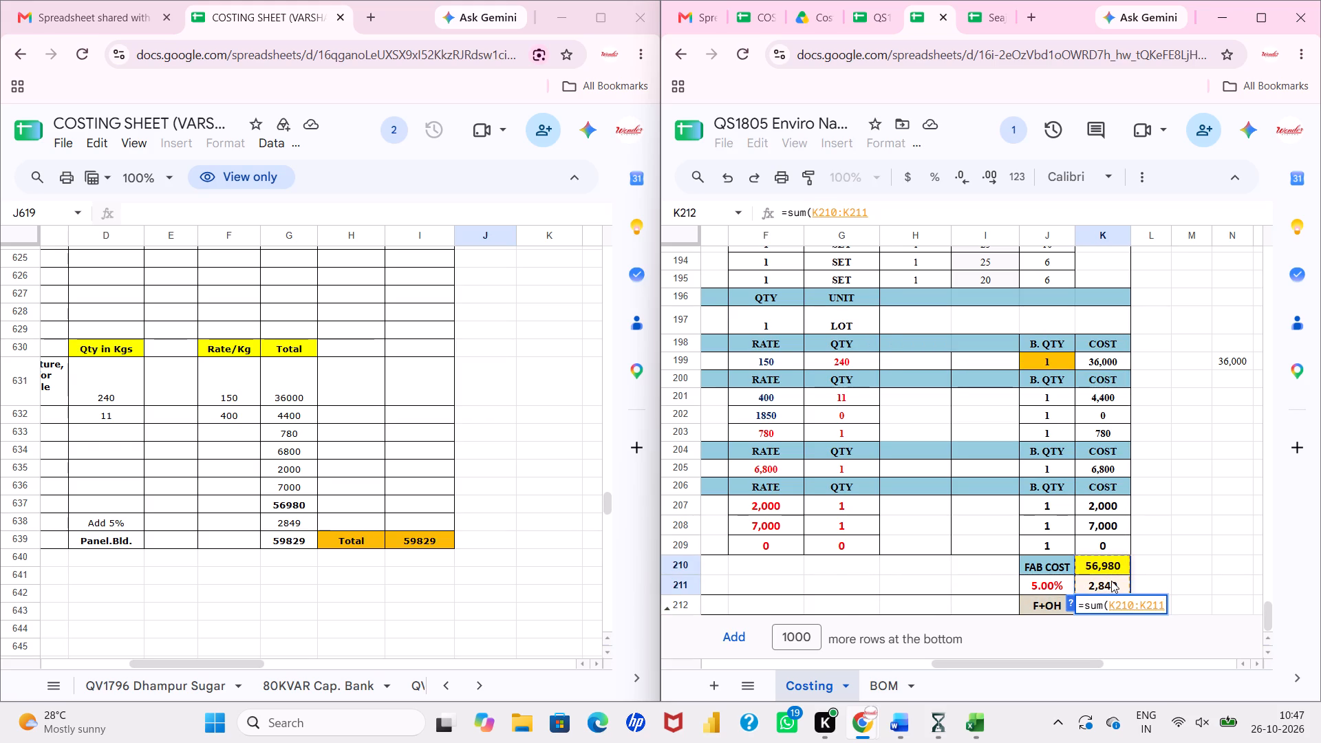
pyautogui.hotkey('shift', ')')
pyautogui.press('Return')
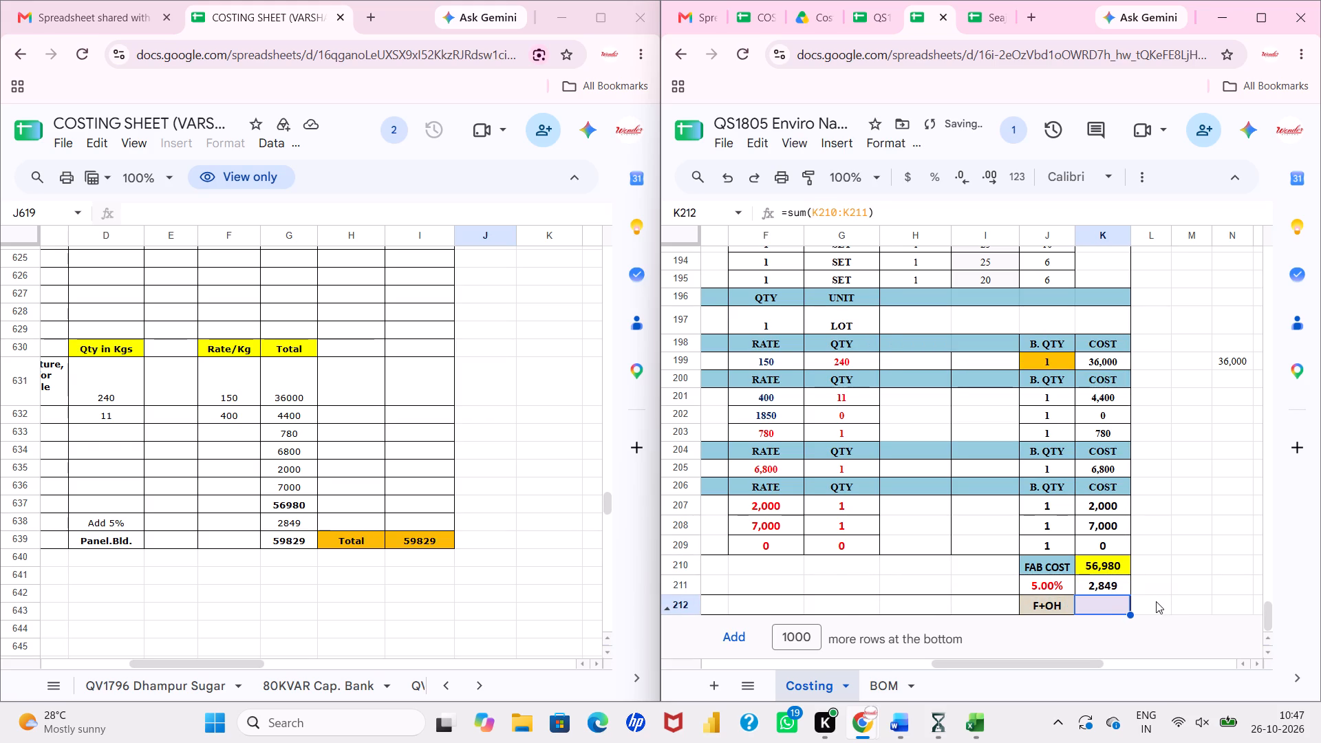
pyautogui.click(1159, 597)
# Compare the fabrication, busbar and cost rows of QS1805 with the MCC PANEL QS1805 block in the COSTING SHEET.
pyautogui.hscroll(-3, 1159, 597)
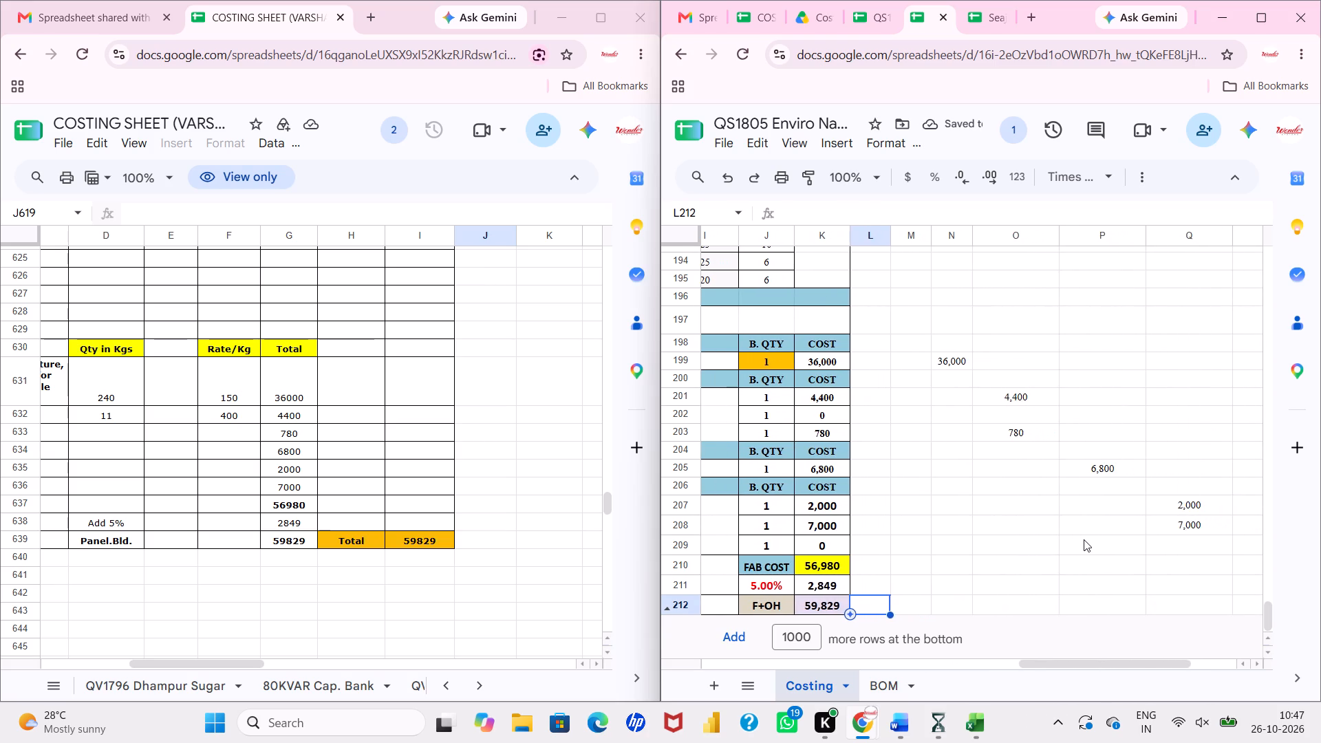
pyautogui.hscroll(2, 1084, 539)
pyautogui.hscroll(2, 901, 492)
pyautogui.scroll(2, 901, 492)
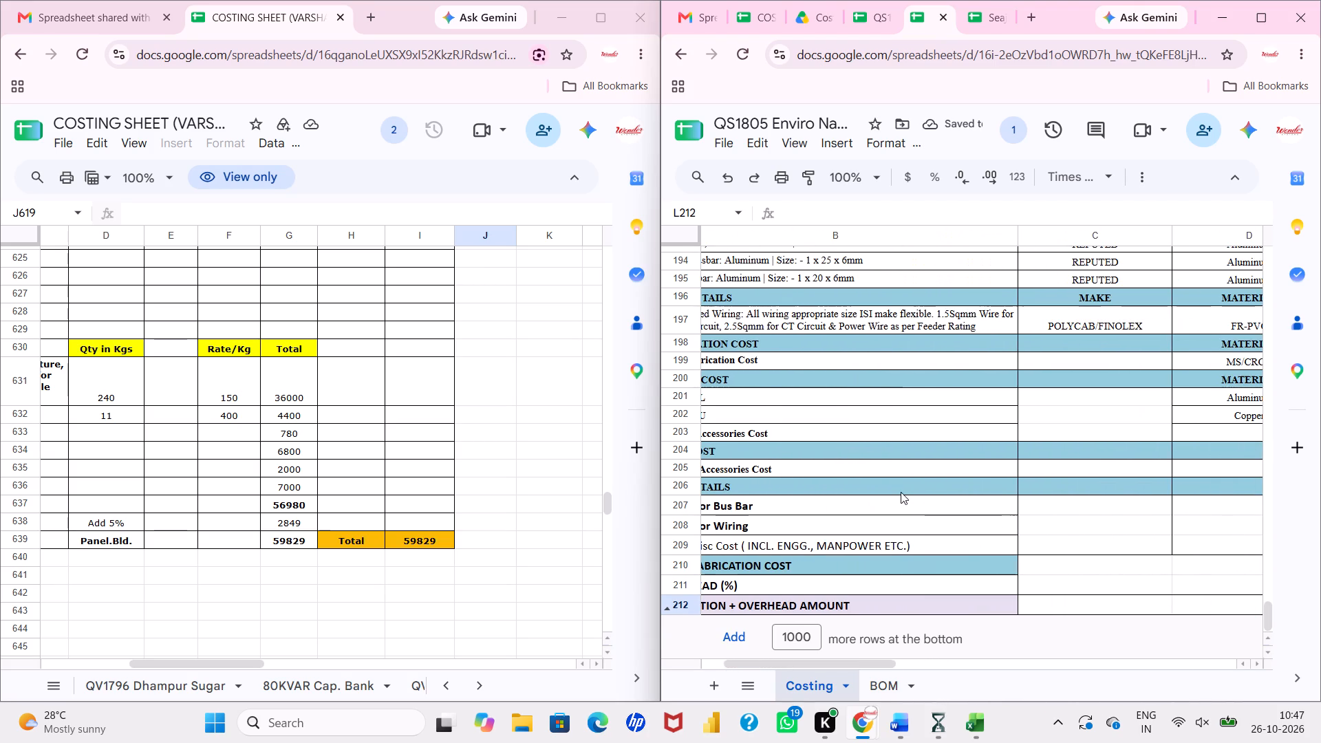
pyautogui.scroll(4, 901, 492)
pyautogui.hscroll(3, 449, 485)
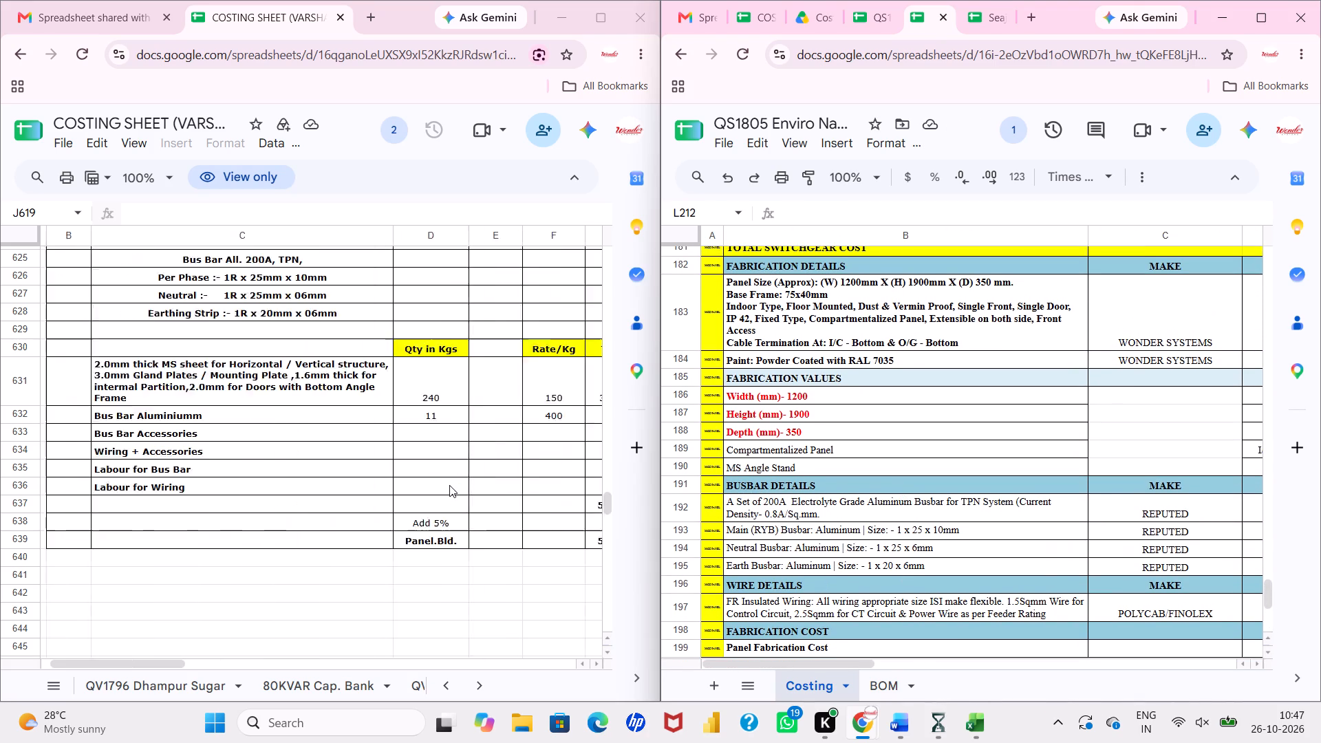
pyautogui.scroll(2, 449, 485)
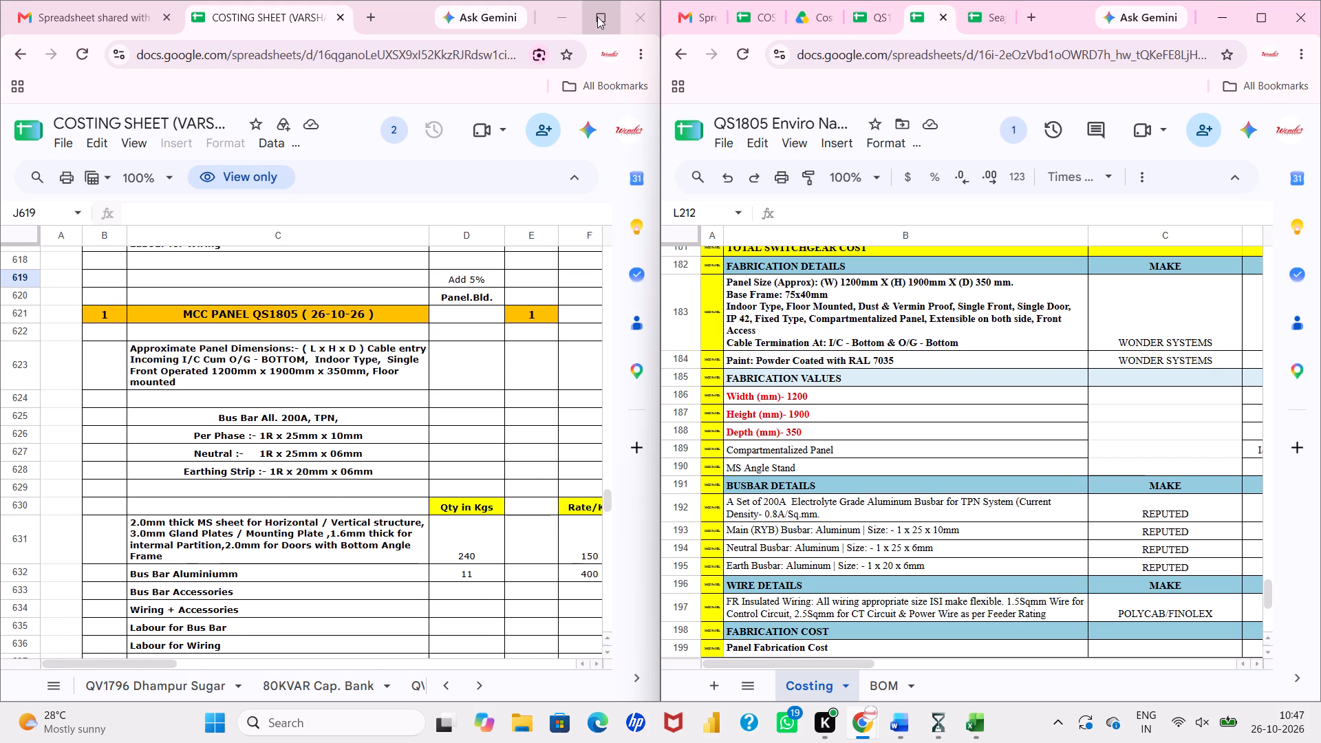
pyautogui.scroll(-1, 476, 376)
pyautogui.hscroll(-3, 476, 376)
pyautogui.hscroll(-2, 890, 423)
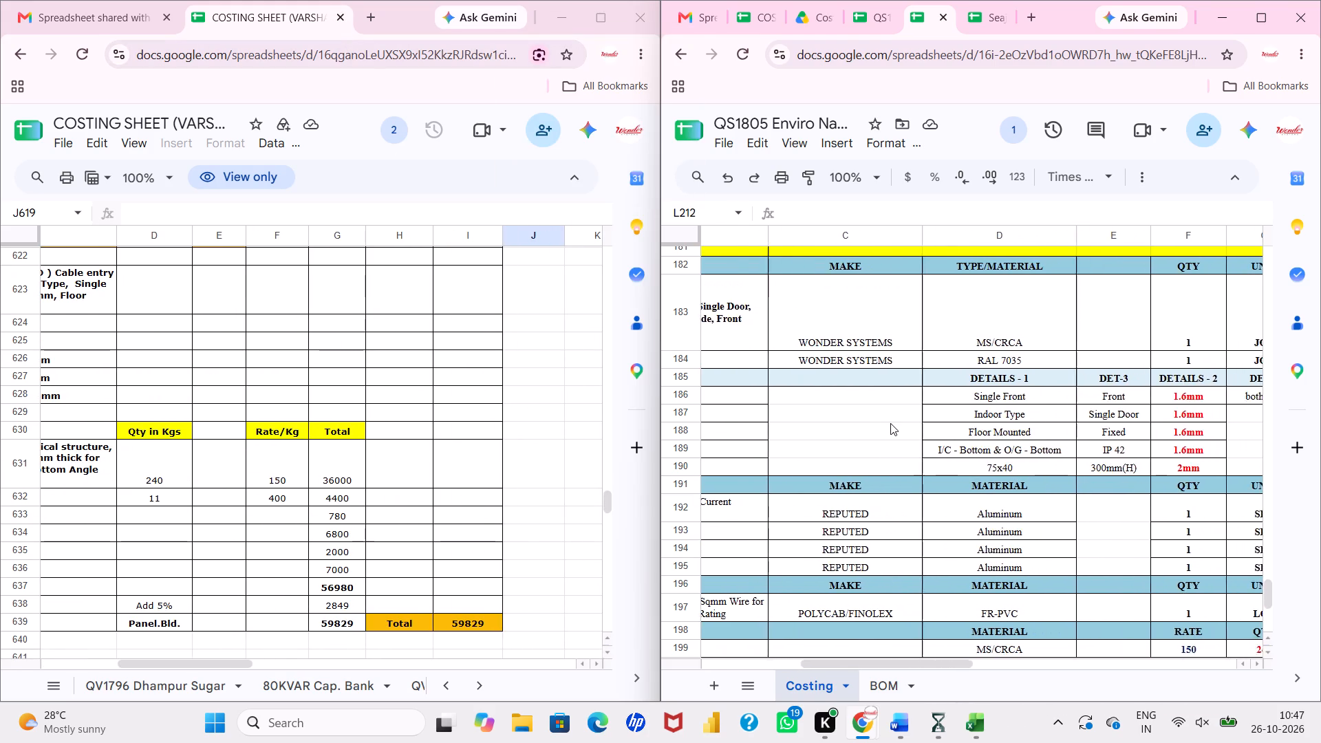
pyautogui.hscroll(-3, 890, 423)
pyautogui.scroll(-2, 890, 423)
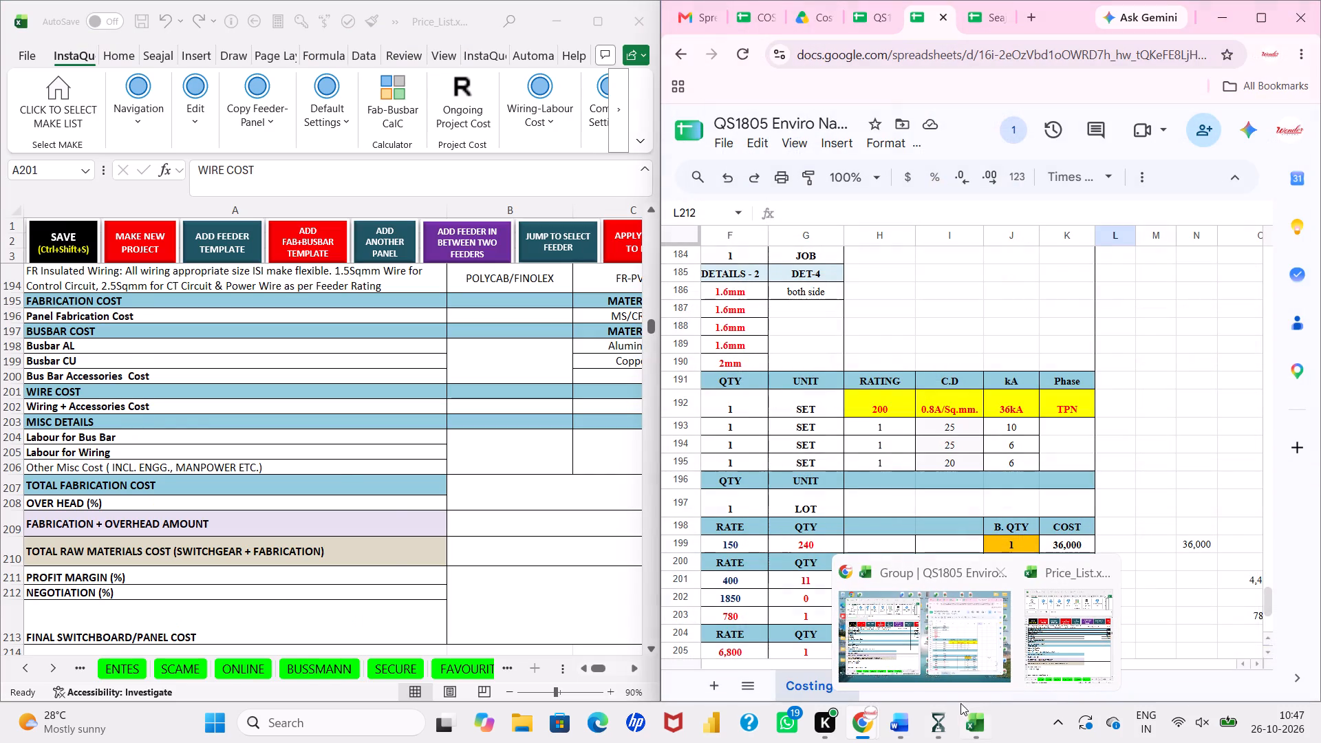
# Switch to the Price_List workbook in Excel and close it.
pyautogui.click(887, 662)
pyautogui.click(394, 409)
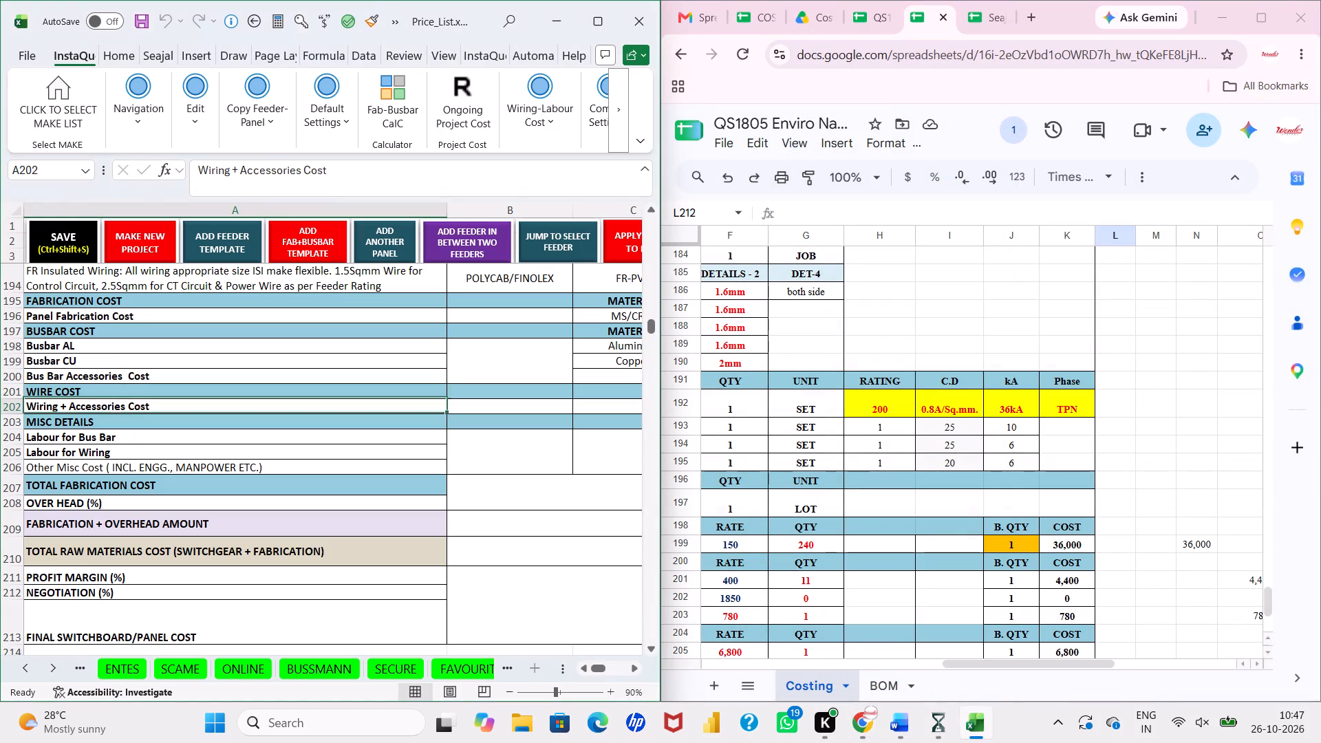
pyautogui.click(634, 18)
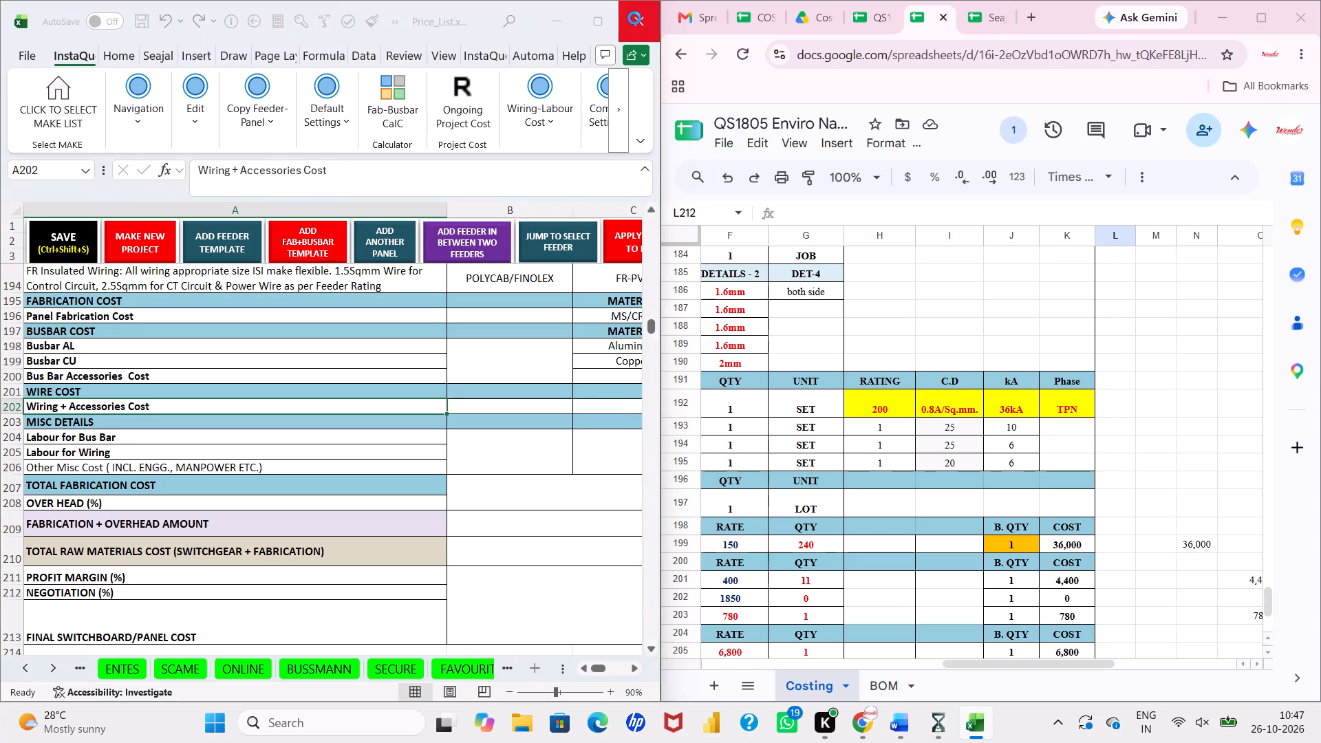
# Maximise the QS1805 Enviro Nagpur sheet and review its switchgear, fabrication and overhead rows down to row 212.
pyautogui.click(1264, 14)
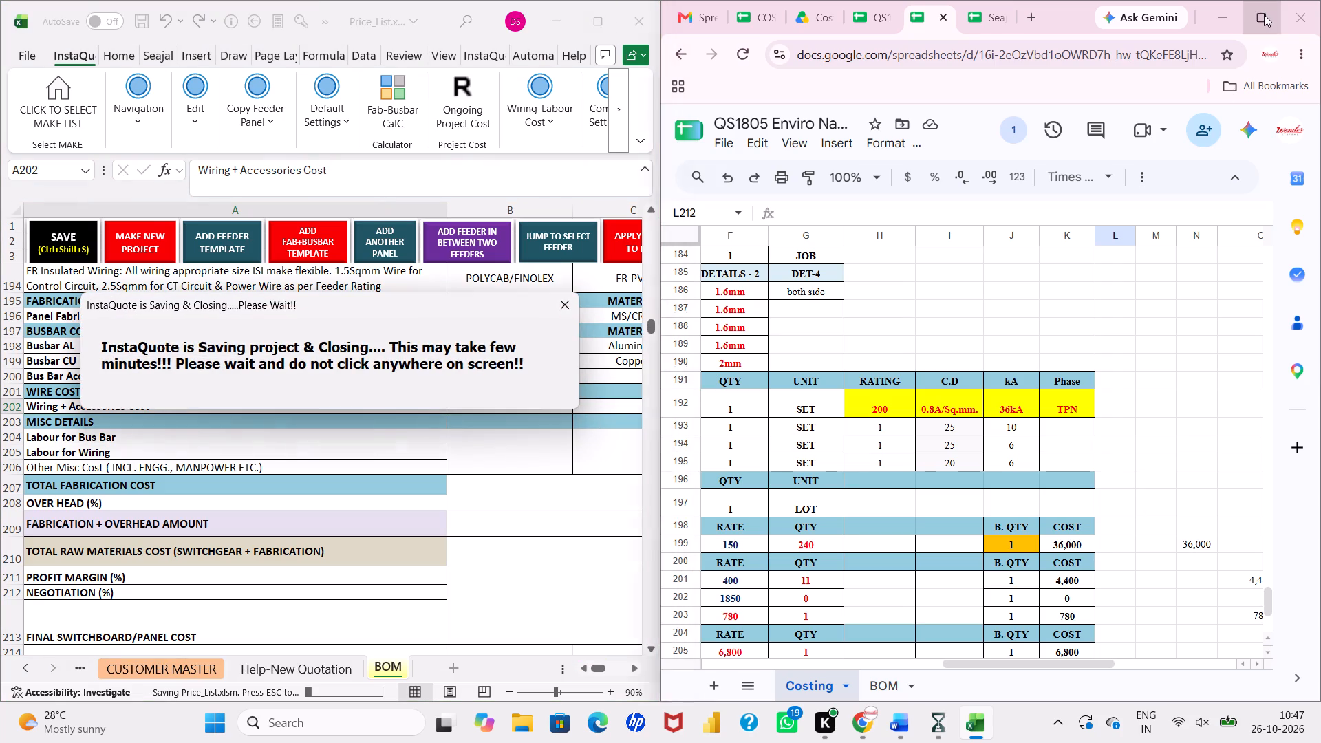
pyautogui.scroll(-1, 828, 595)
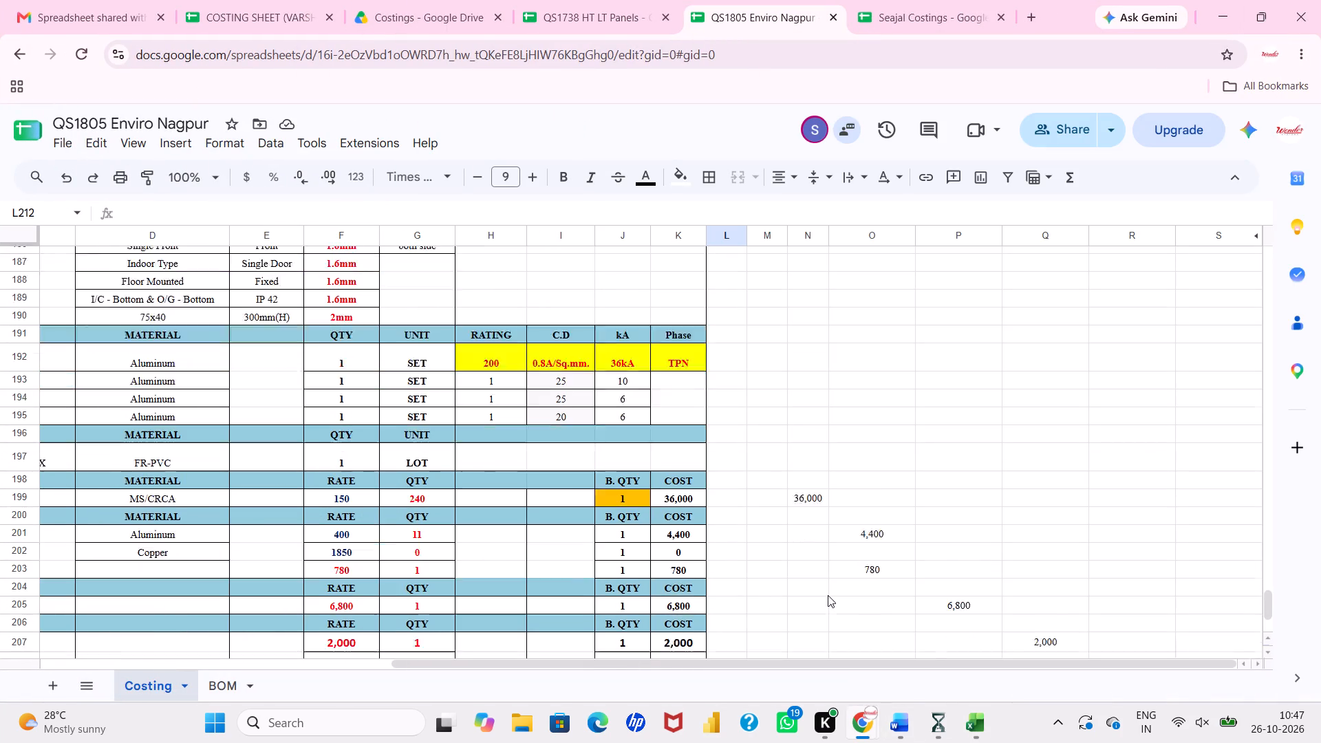
pyautogui.scroll(-2, 828, 595)
pyautogui.scroll(1, 828, 595)
pyautogui.hscroll(3, 828, 595)
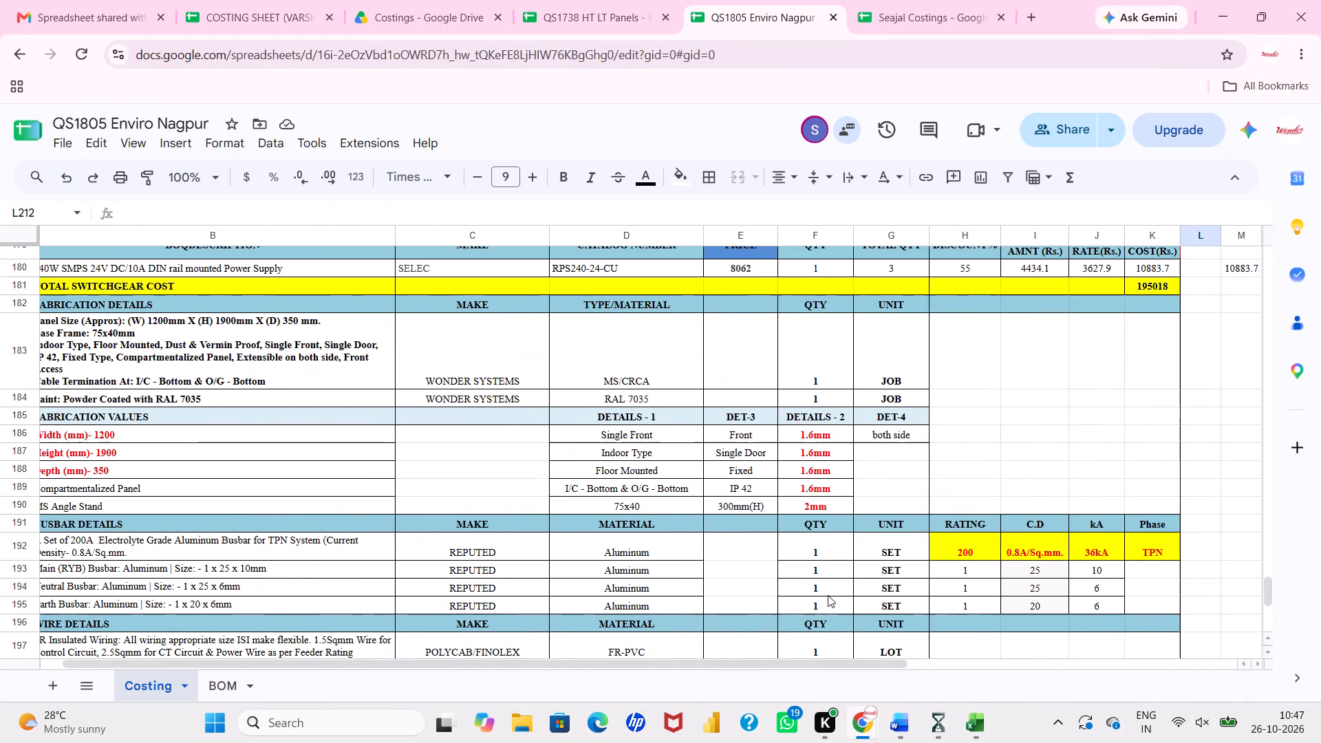
pyautogui.scroll(-3, 828, 595)
pyautogui.hscroll(-1, 828, 595)
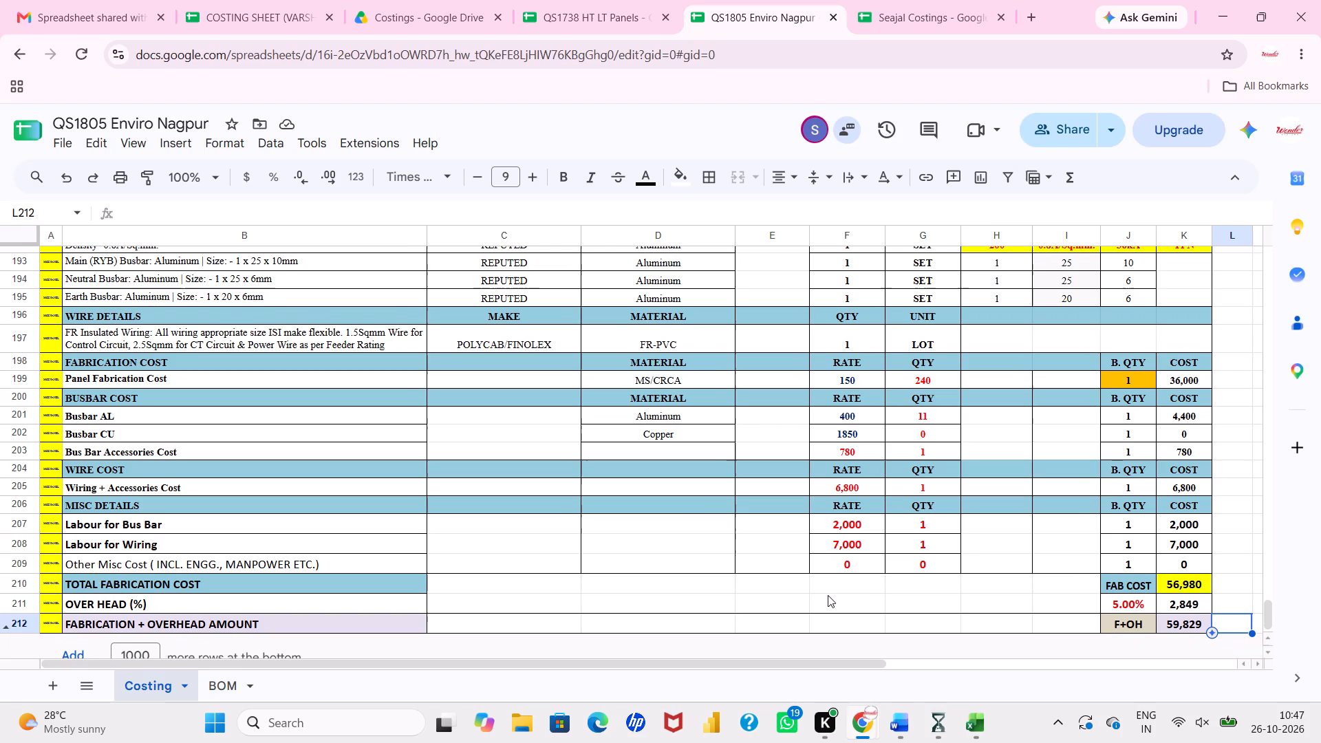
pyautogui.hscroll(-3, 991, 440)
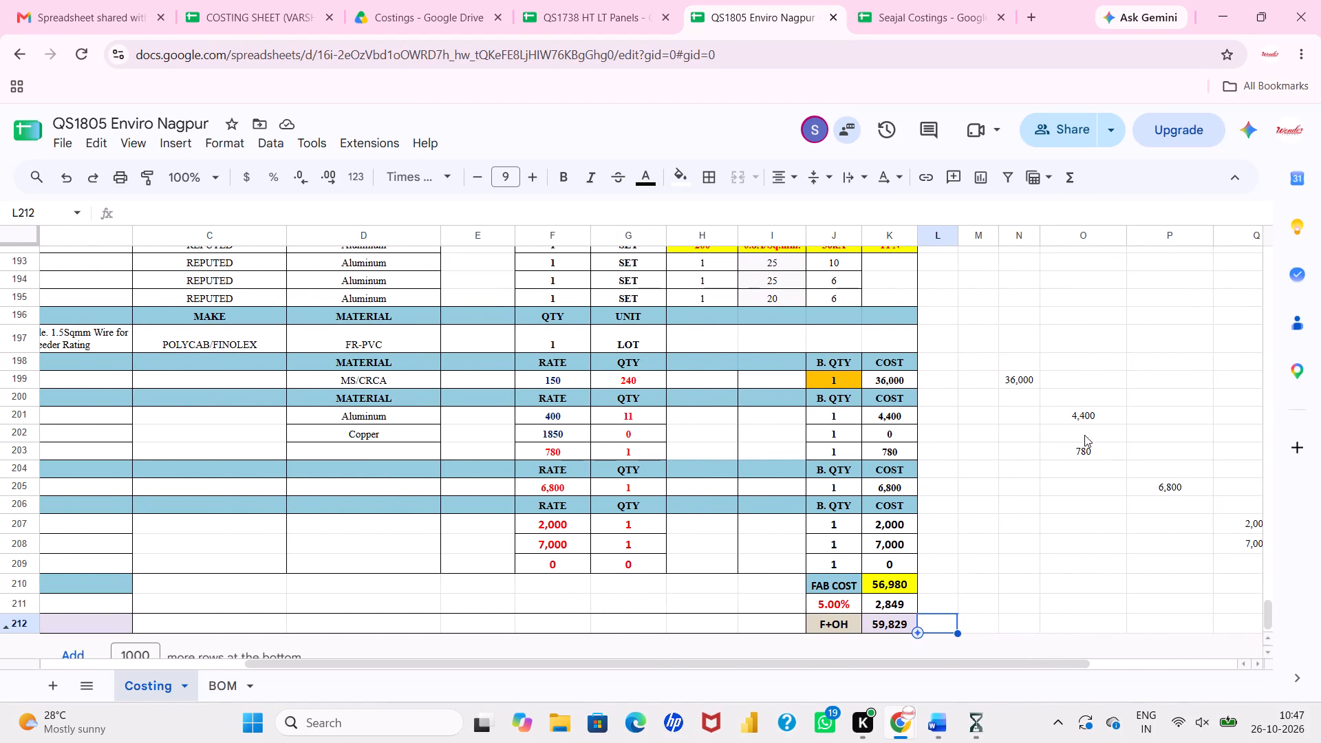
pyautogui.scroll(20, 1084, 435)
pyautogui.scroll(3, 1084, 435)
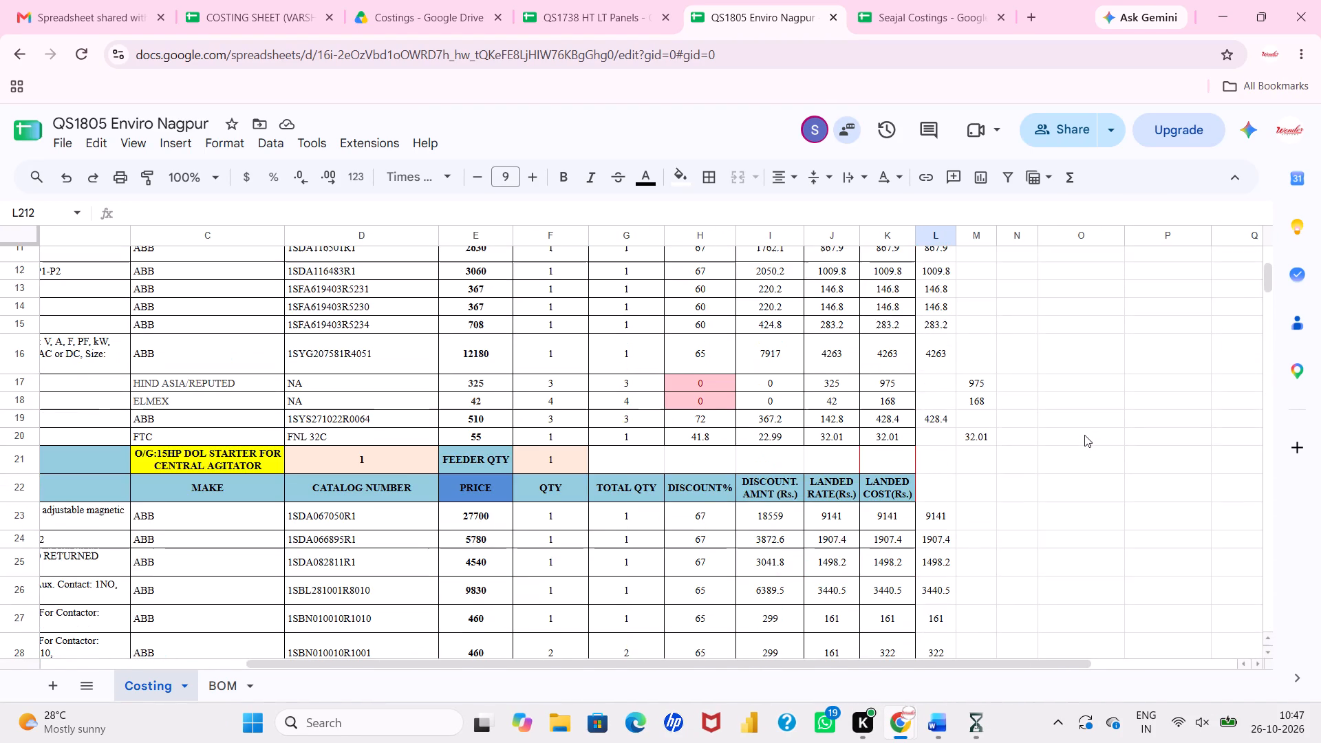
pyautogui.scroll(-17, 1084, 435)
pyautogui.hscroll(4, 1084, 435)
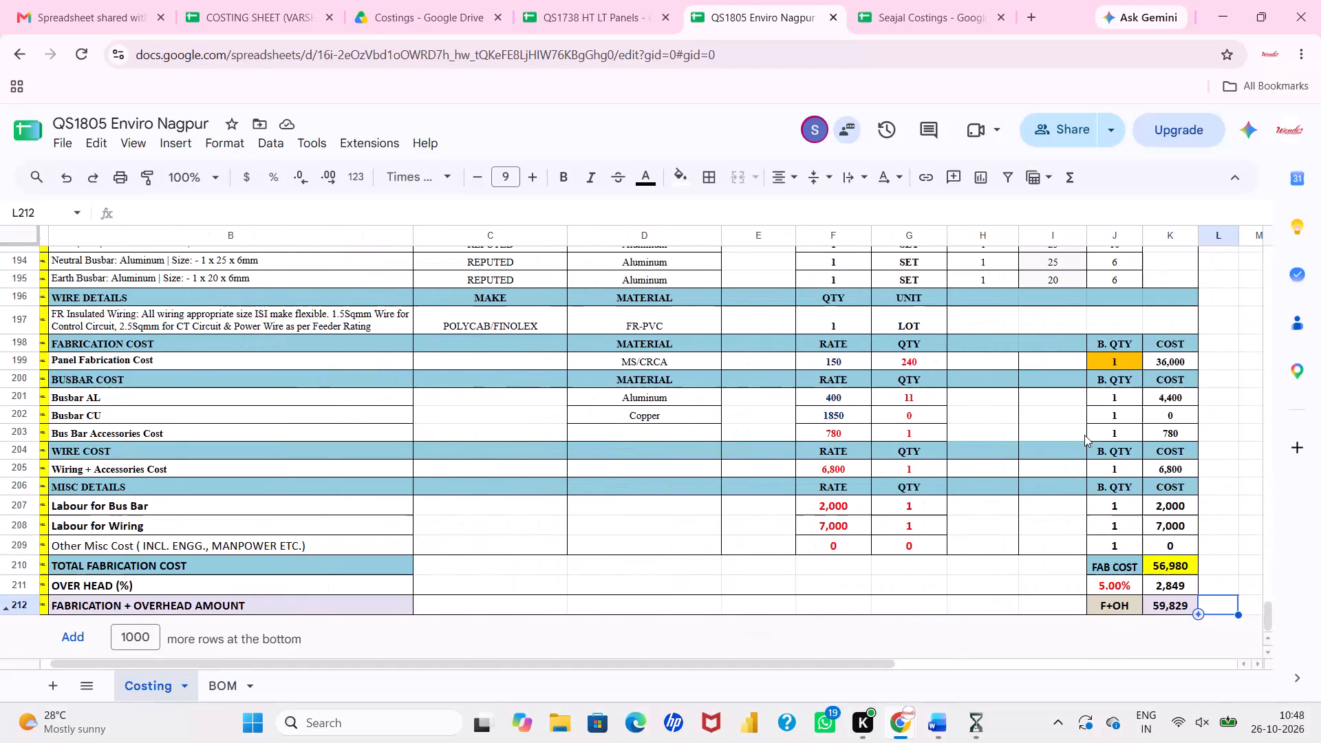
# Auto-fit the widths of columns O to S, covering BUSBAR, WIRING, LABOUR, WASTAGE and TOTAL.
pyautogui.hscroll(-3, 1084, 435)
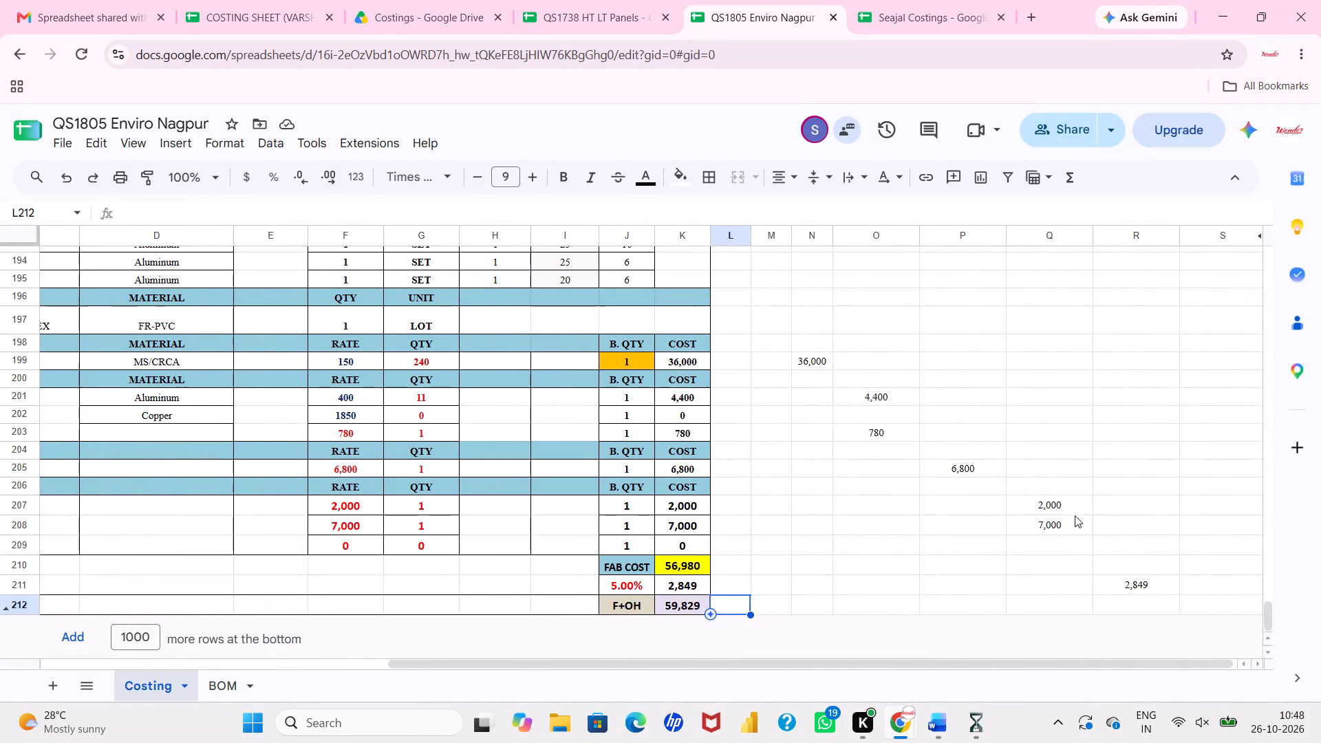
pyautogui.scroll(20, 1075, 528)
pyautogui.scroll(6, 1075, 528)
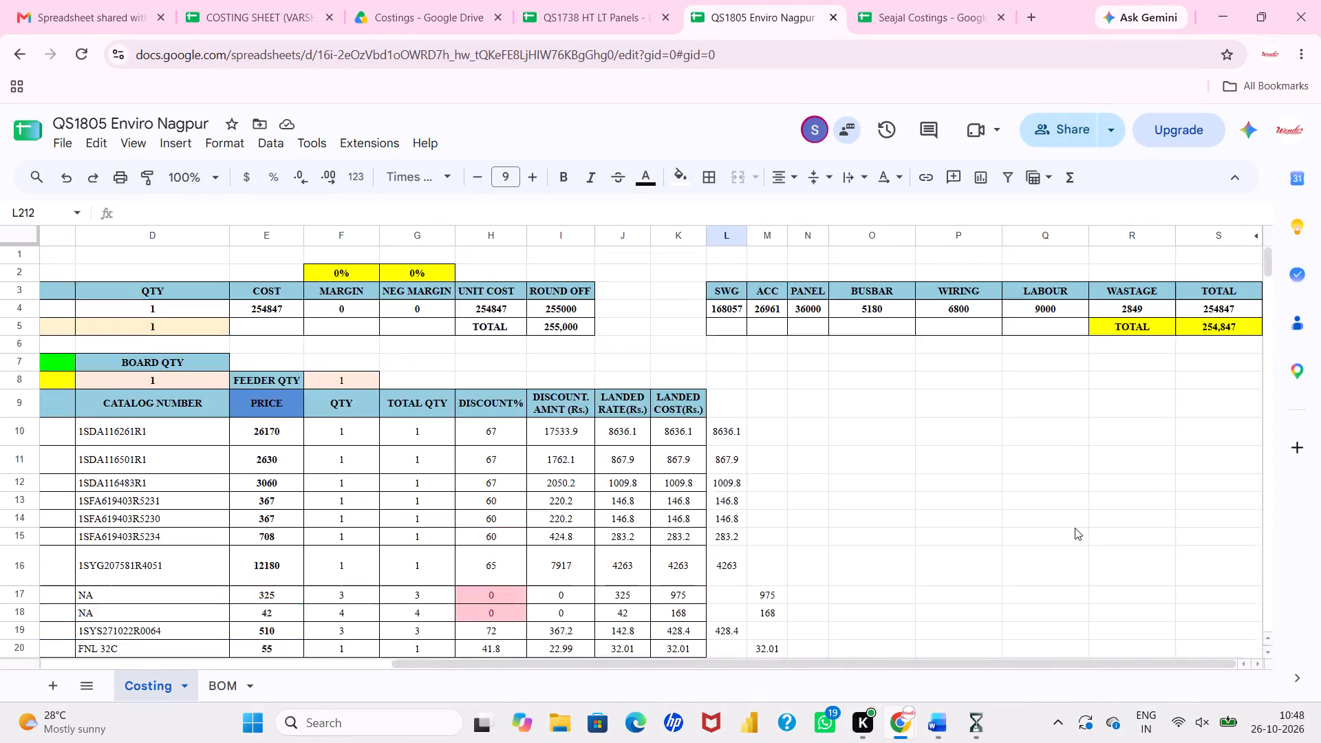
pyautogui.scroll(-11, 1075, 528)
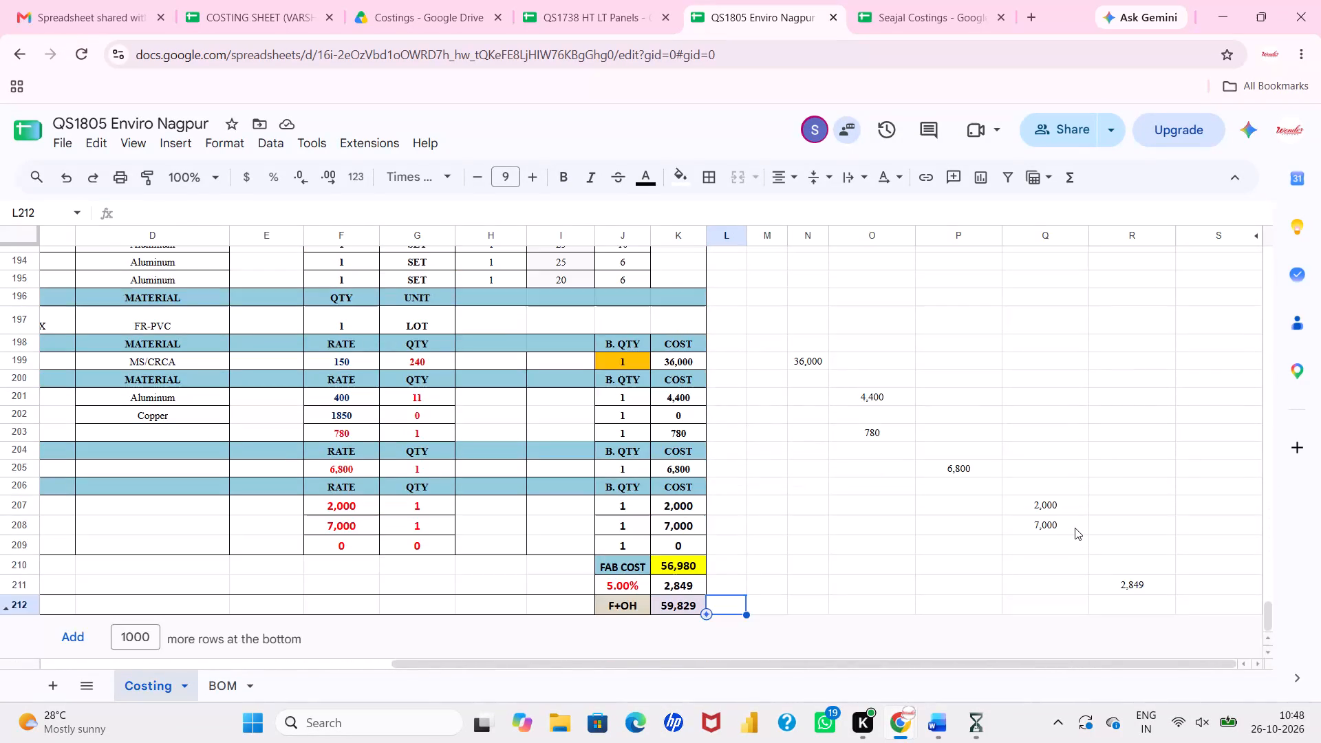
pyautogui.scroll(20, 1075, 528)
pyautogui.scroll(4, 1075, 528)
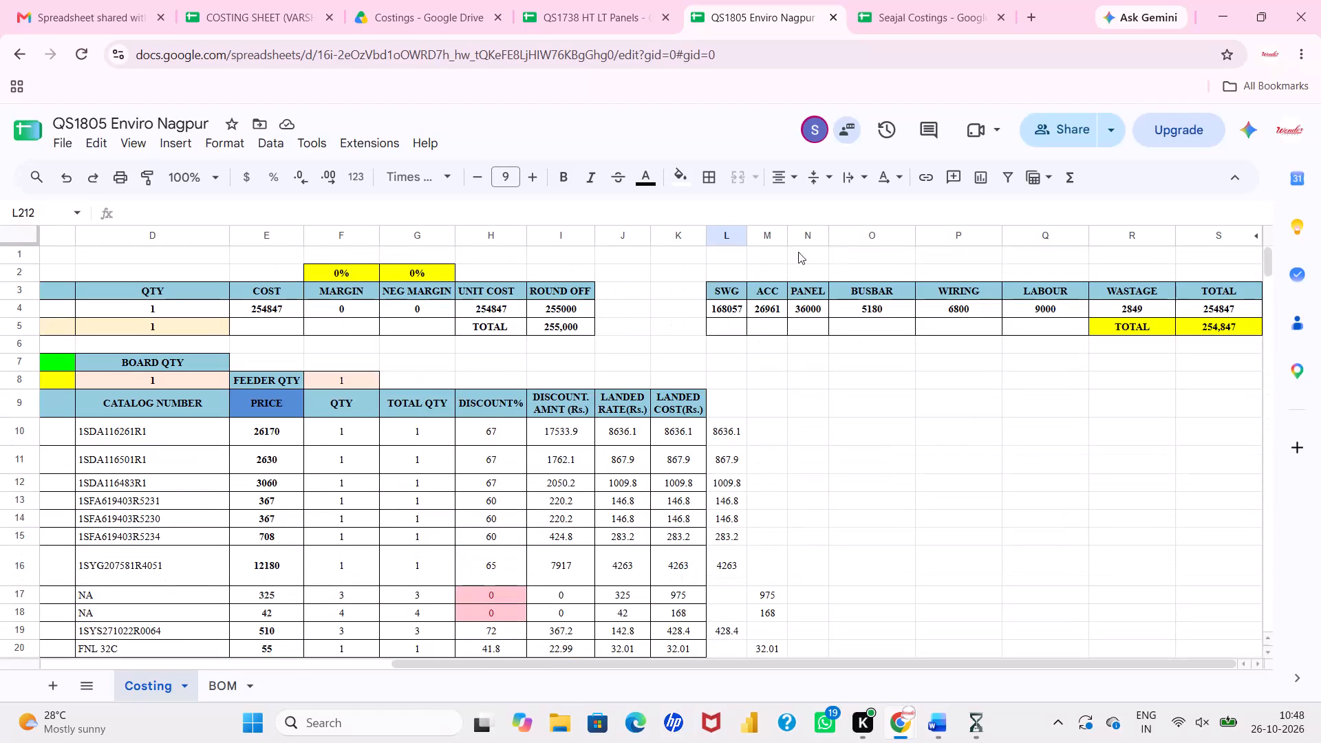
pyautogui.moveTo(844, 235); pyautogui.dragTo(1303, 209)
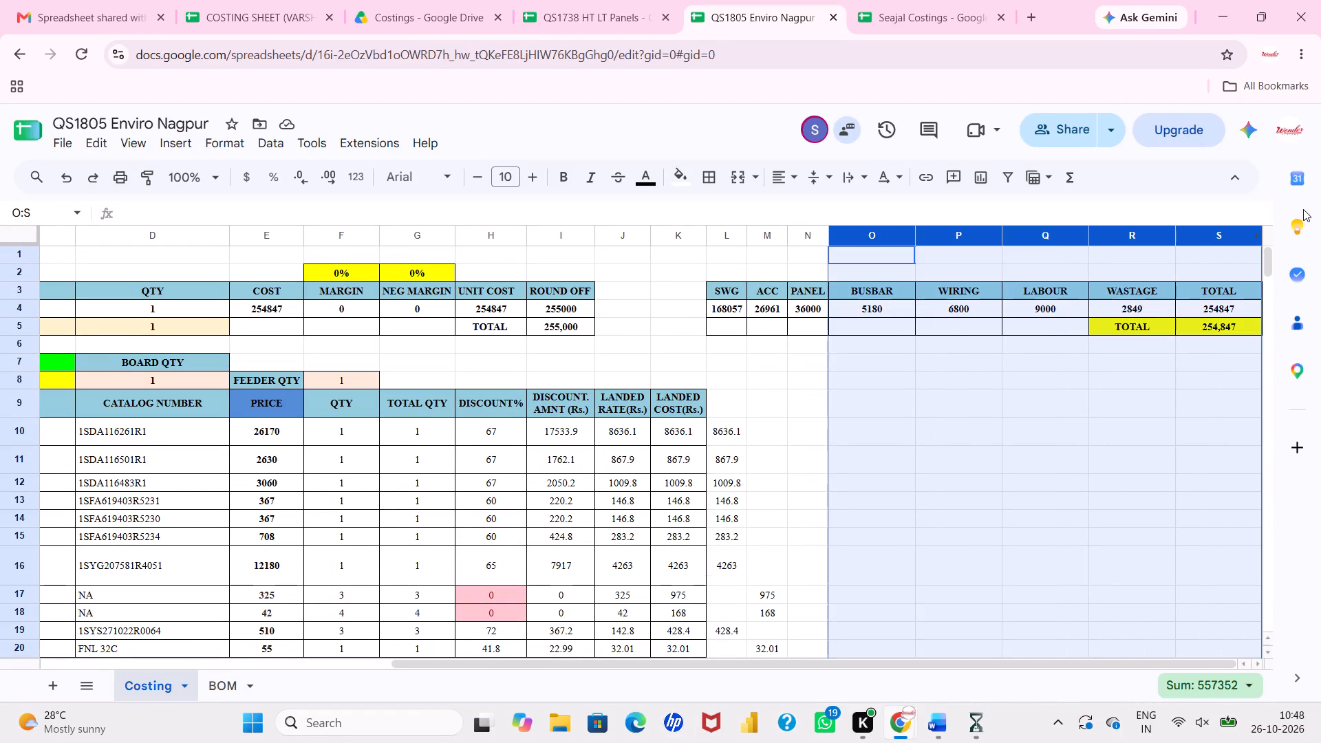
pyautogui.doubleClick(912, 239)
pyautogui.click(961, 365)
# Apply the Times New Roman font to the whole Costing sheet.
pyautogui.scroll(-3, 961, 365)
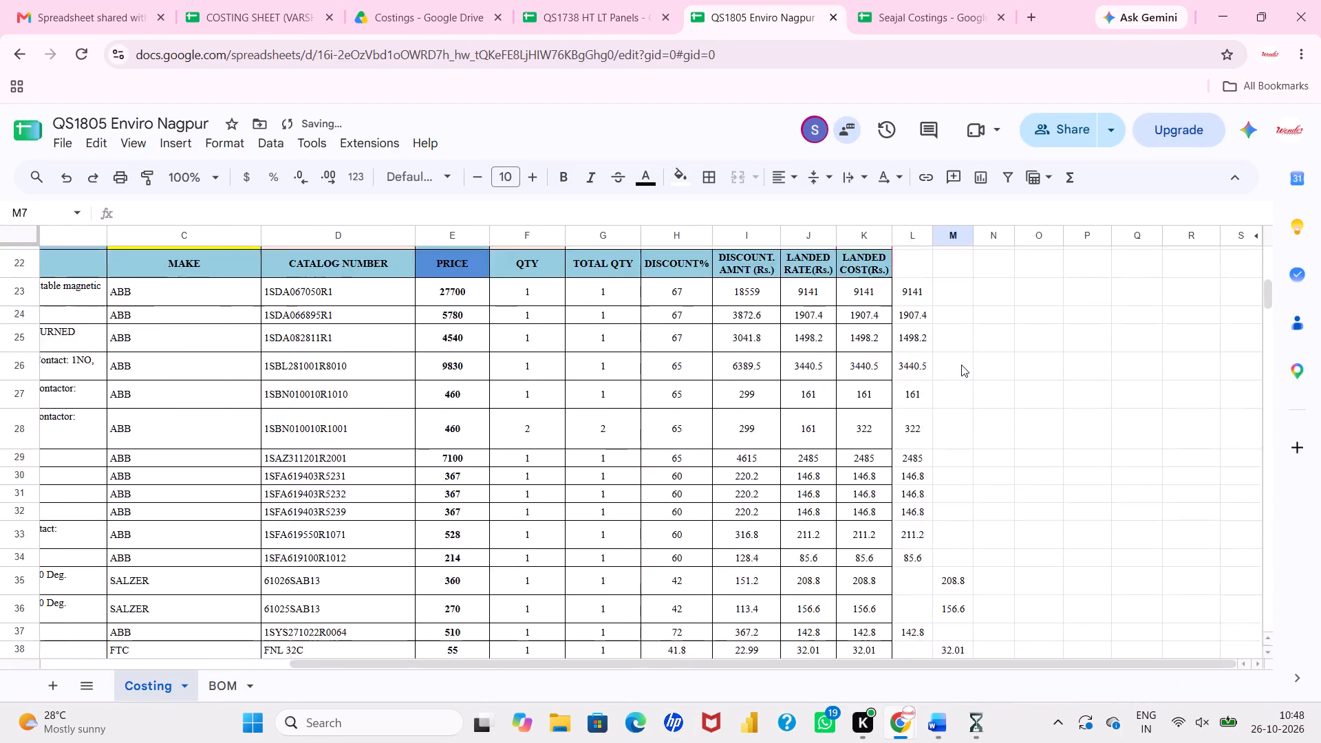
pyautogui.hscroll(5, 961, 365)
pyautogui.scroll(-20, 961, 365)
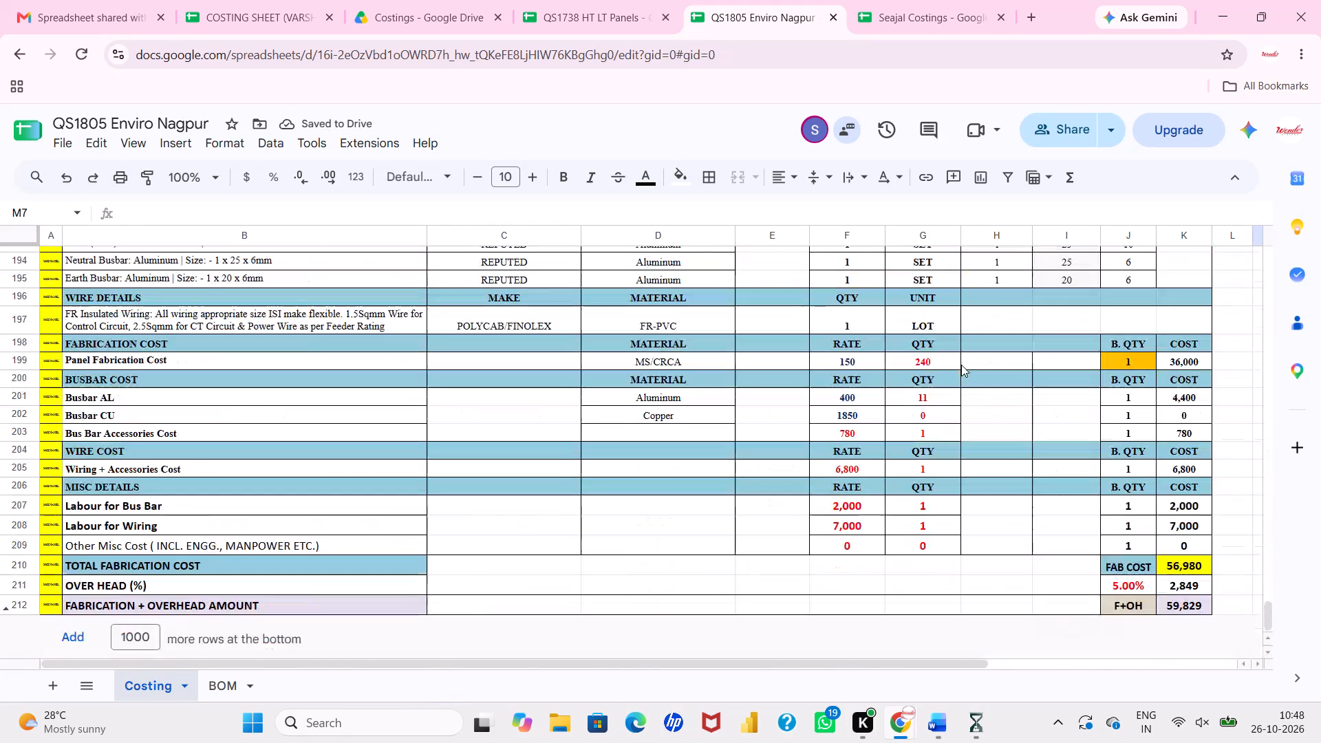
pyautogui.click(23, 237)
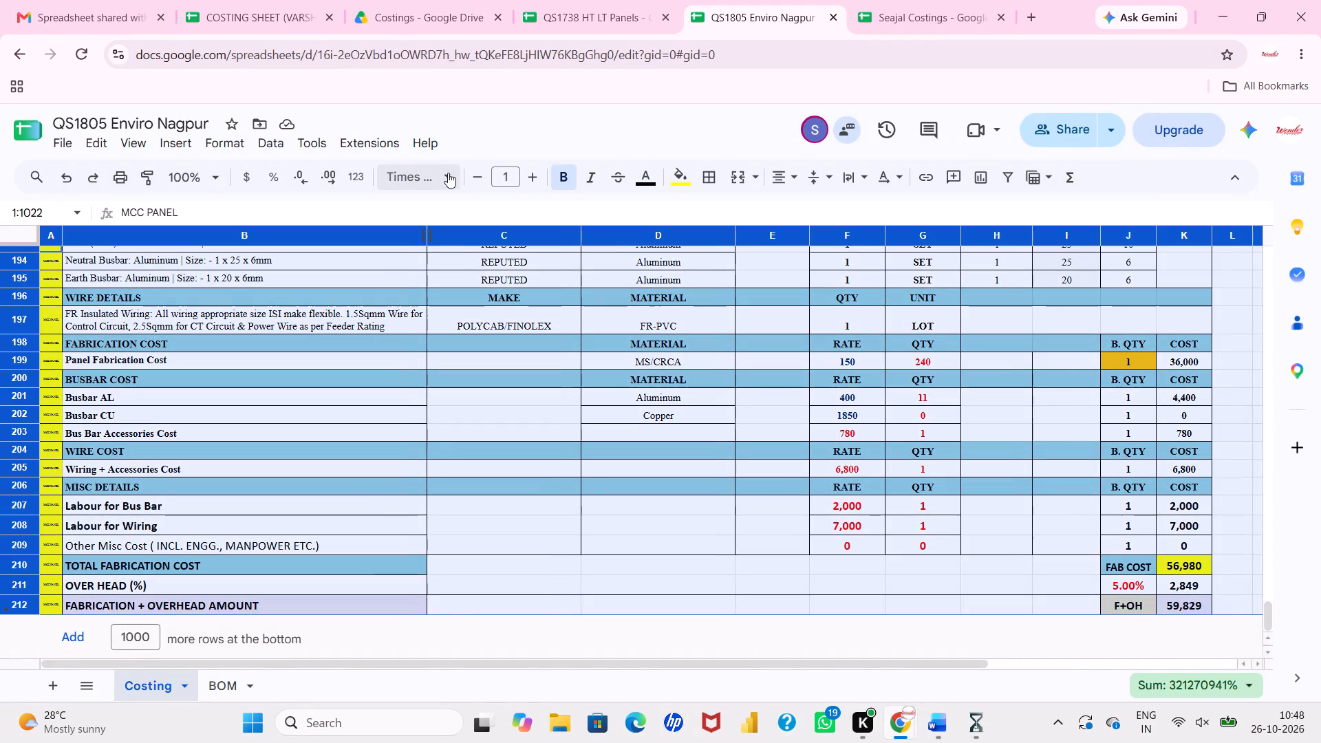
pyautogui.click(448, 173)
pyautogui.click(458, 340)
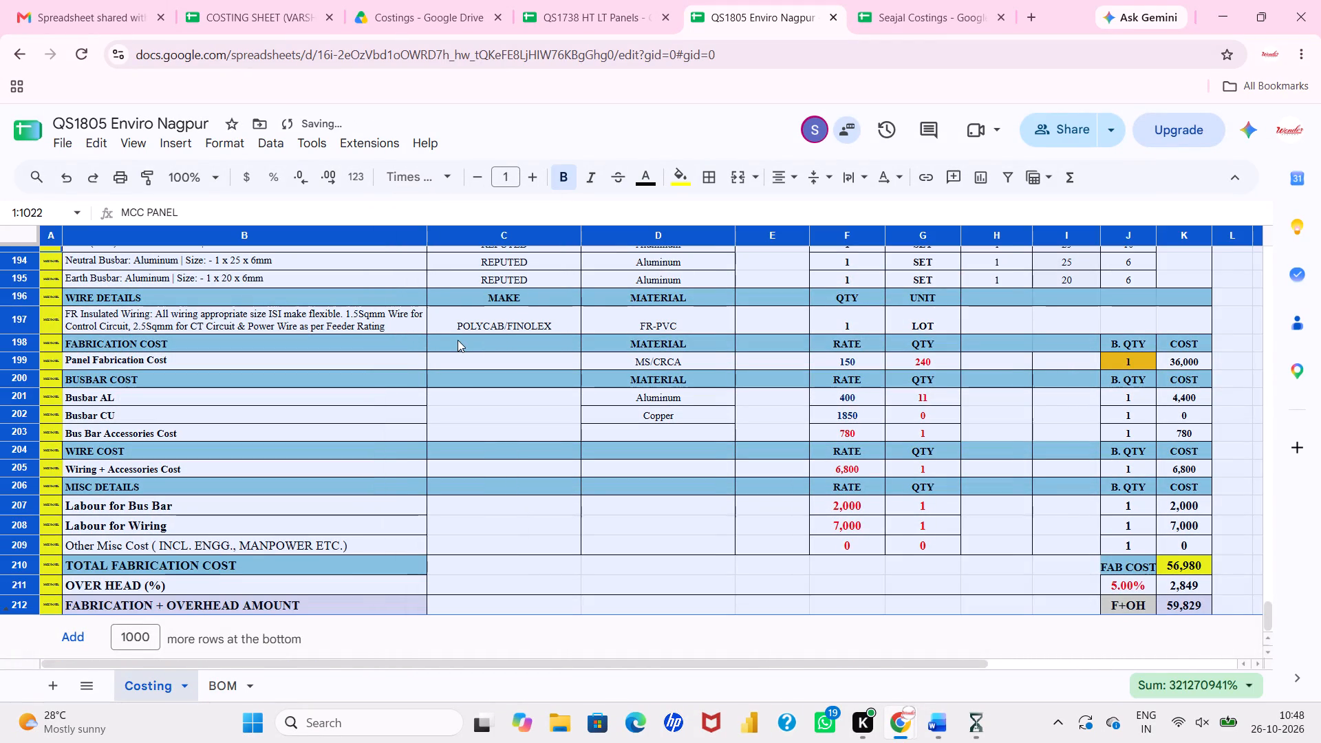
pyautogui.click(355, 385)
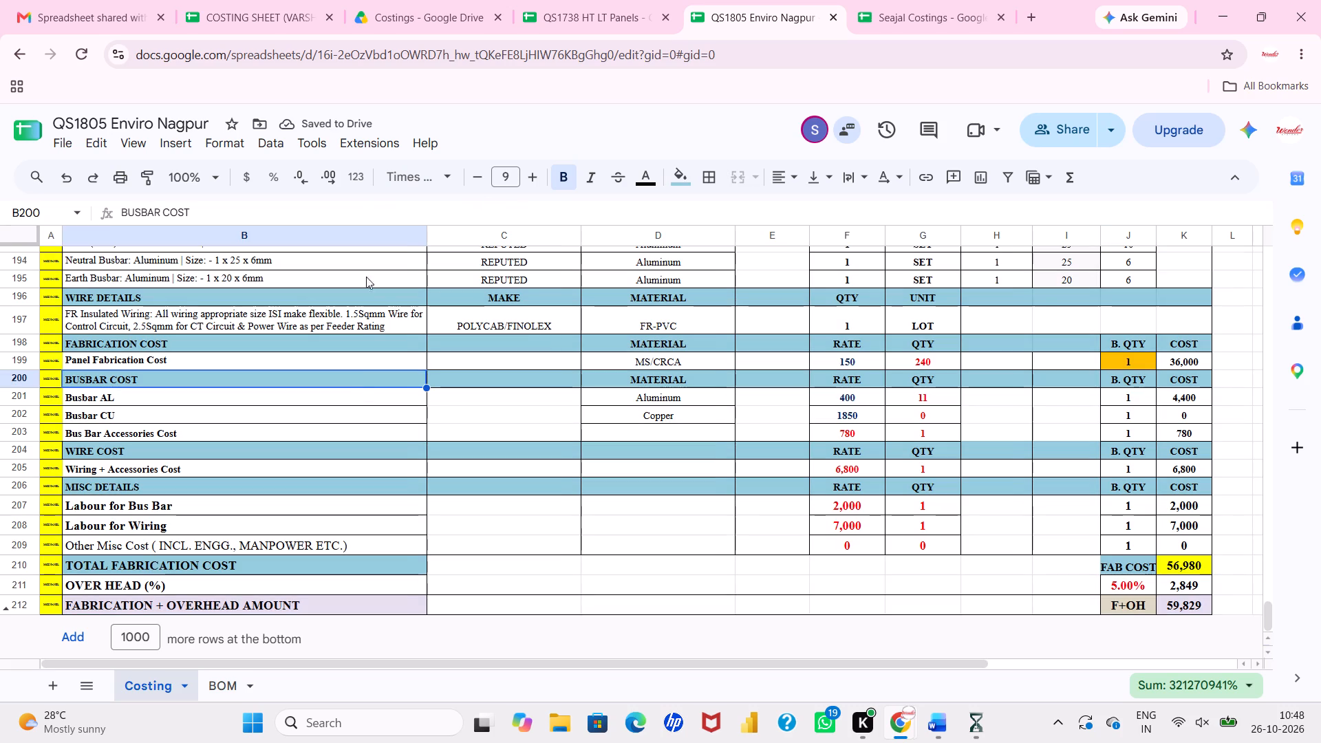
# Set the font size of columns B to L to a uniform 9.
pyautogui.moveTo(376, 233); pyautogui.dragTo(1174, 266)
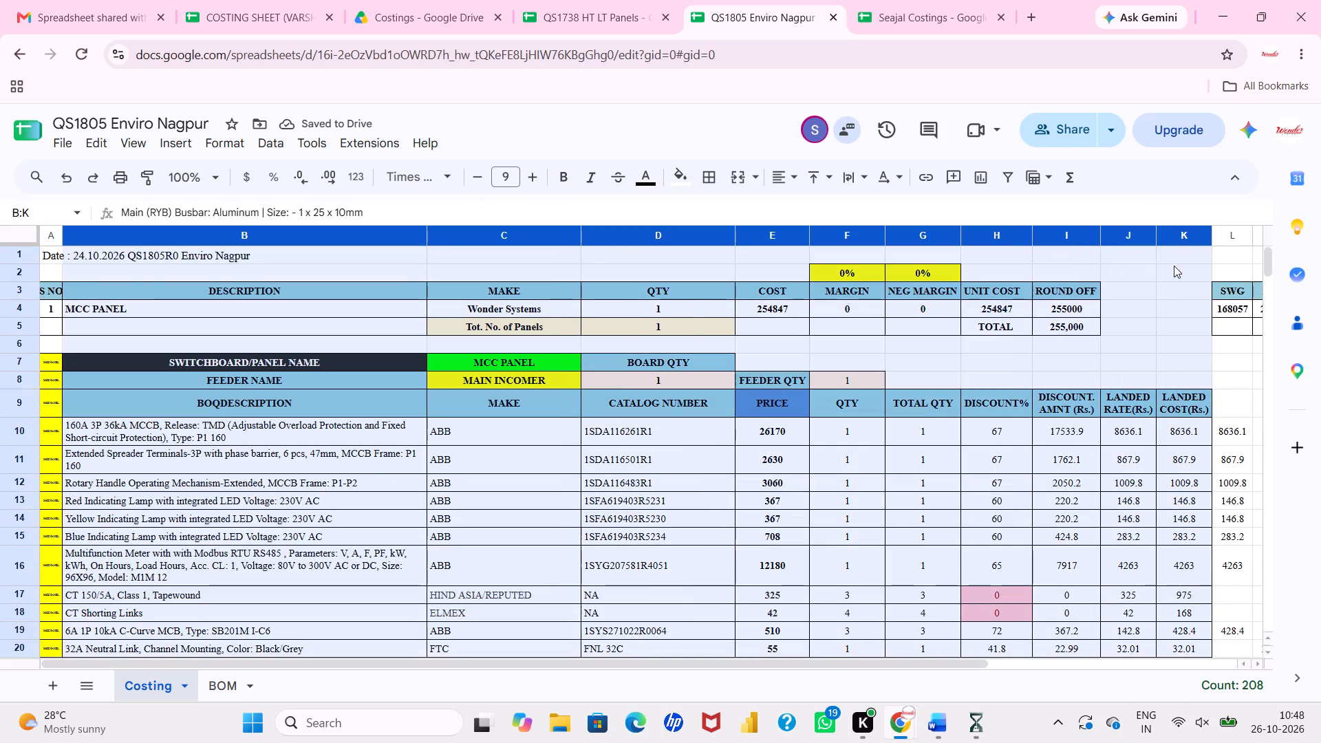
pyautogui.moveTo(1174, 266); pyautogui.dragTo(1252, 265)
pyautogui.scroll(-13, 638, 298)
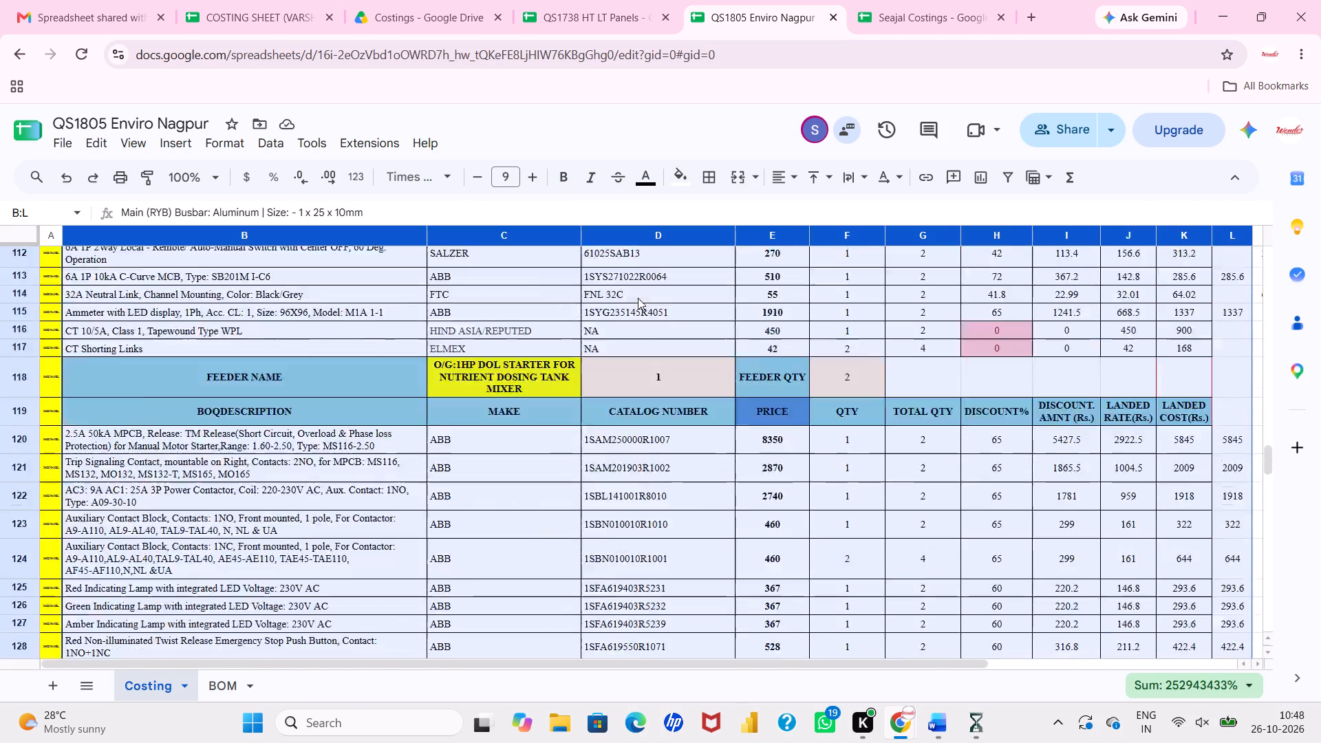
pyautogui.scroll(-12, 638, 298)
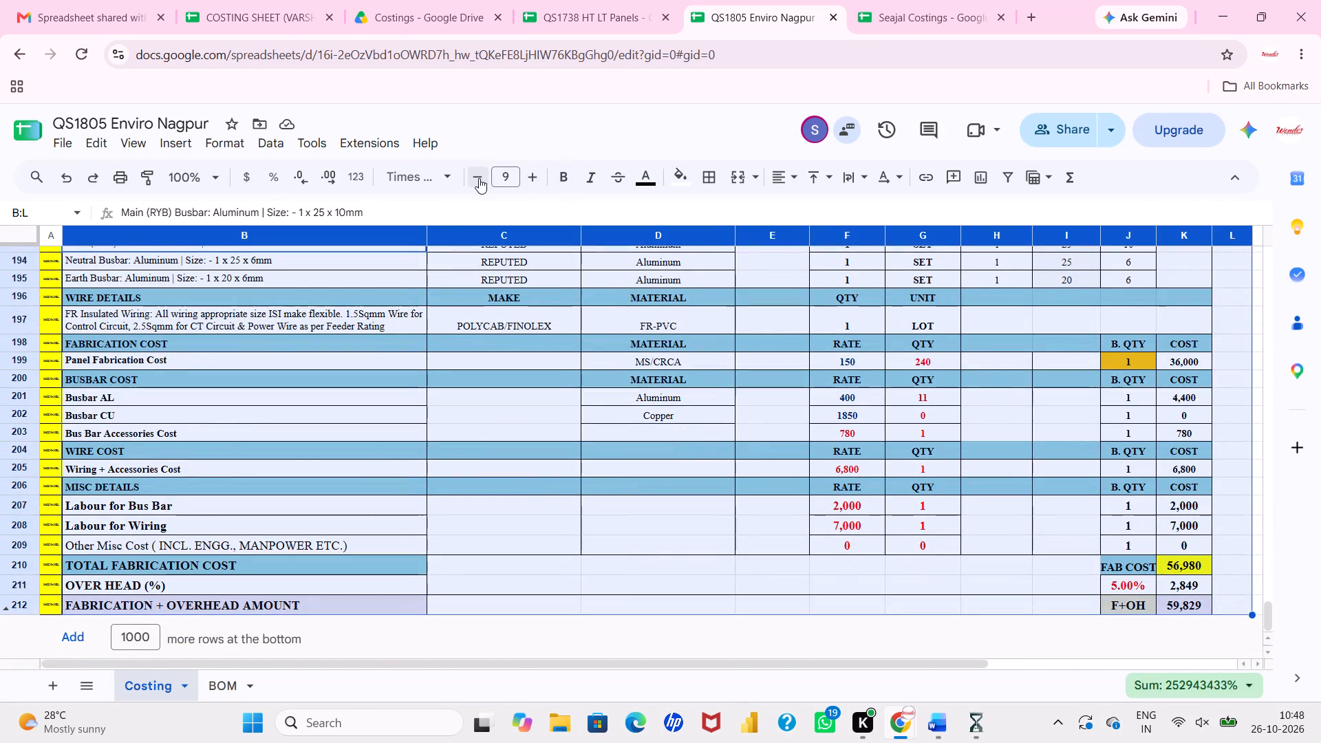
pyautogui.click(479, 178)
pyautogui.click(535, 173)
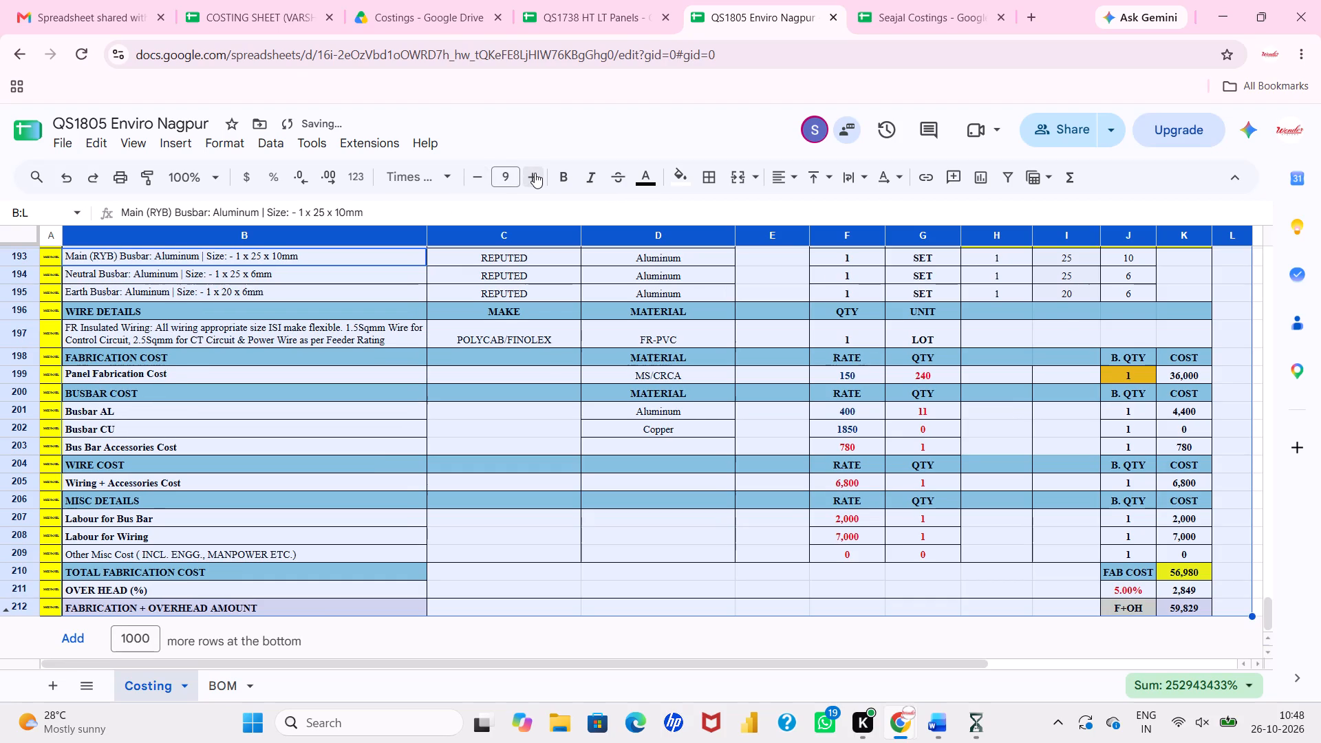
pyautogui.click(564, 474)
# Review the fabrication cost rows, their breakdown in columns N to R, and the cost summary in the sheet's first rows.
pyautogui.scroll(-2, 564, 474)
pyautogui.hscroll(-1, 564, 474)
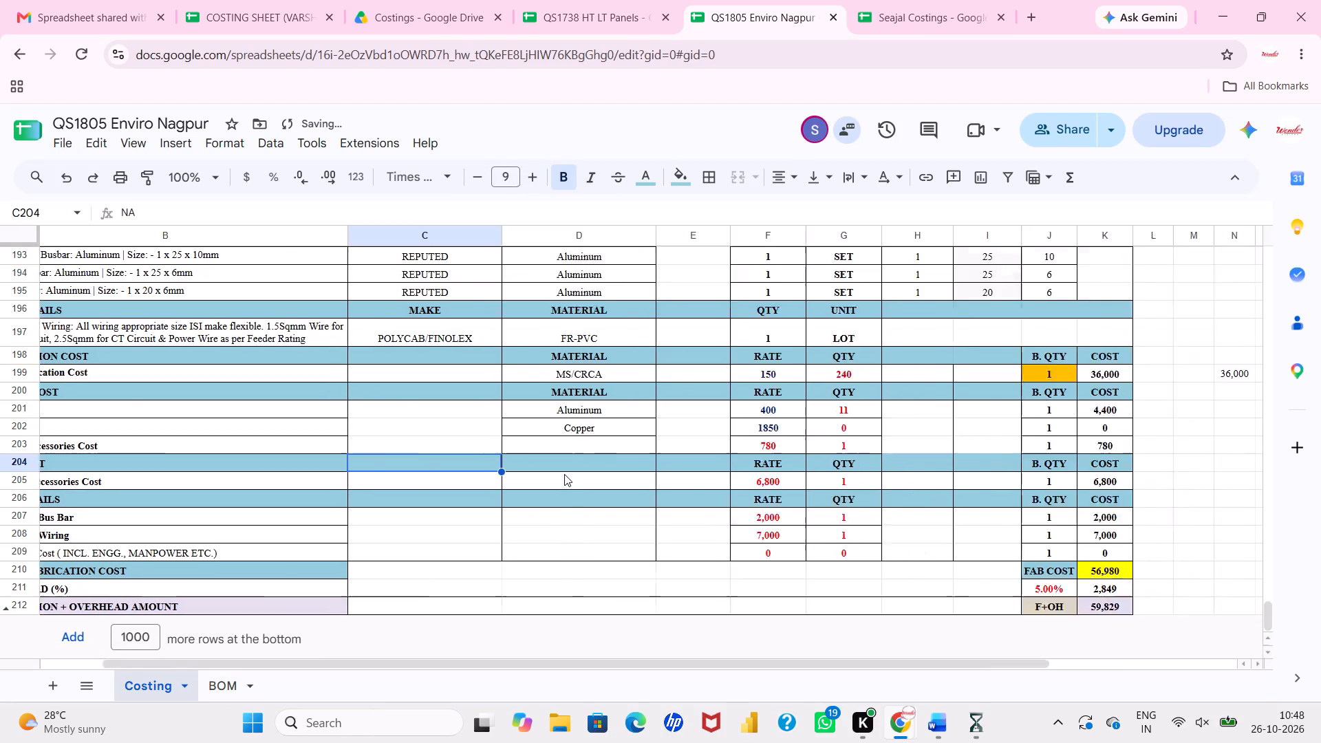
pyautogui.hscroll(-1, 564, 474)
pyautogui.click(1064, 497)
pyautogui.hscroll(-2, 1064, 497)
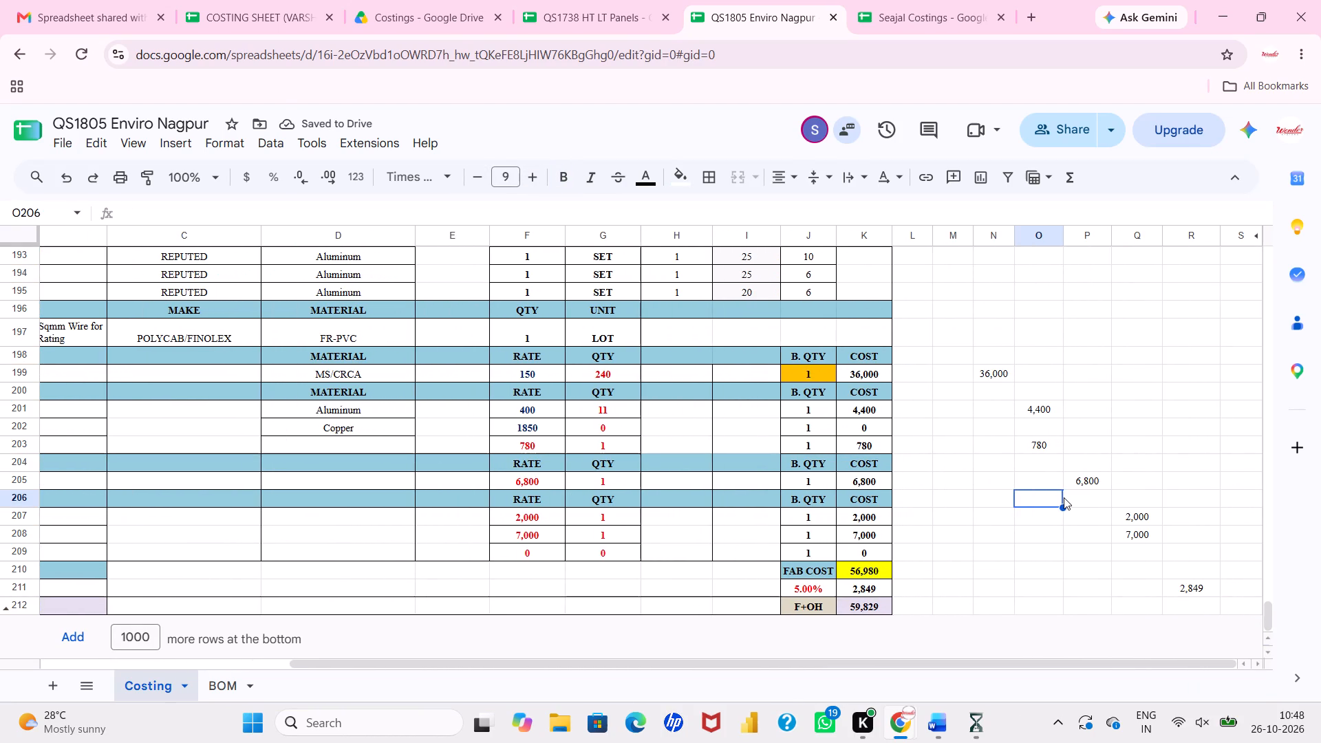
pyautogui.click(1083, 411)
pyautogui.scroll(17, 1083, 411)
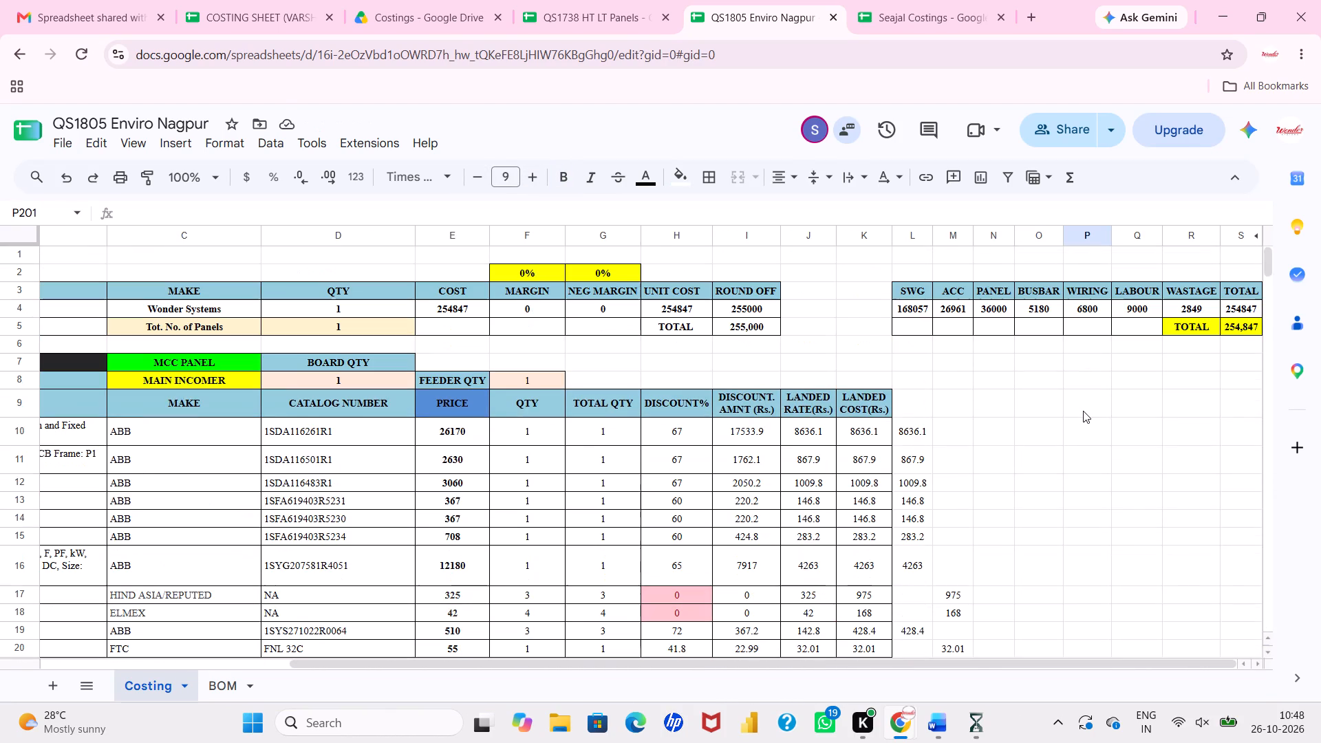
pyautogui.hscroll(-2, 1083, 411)
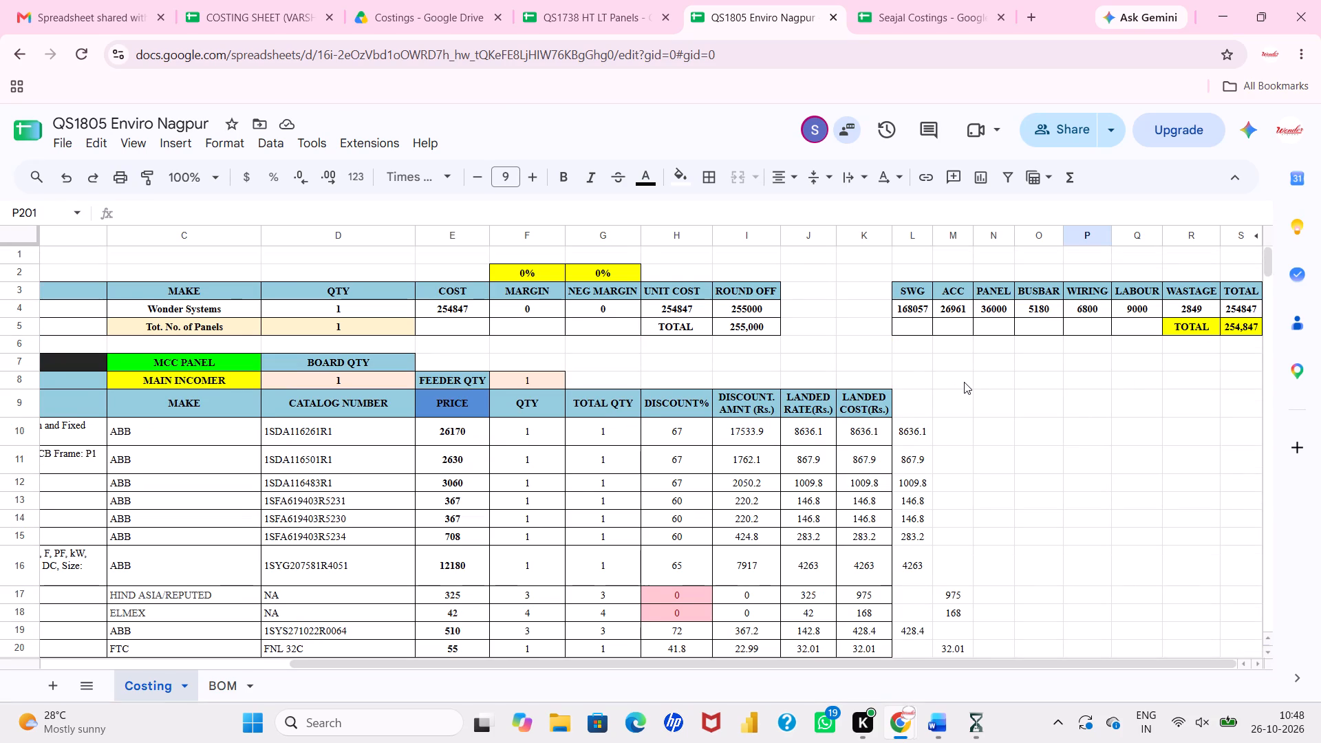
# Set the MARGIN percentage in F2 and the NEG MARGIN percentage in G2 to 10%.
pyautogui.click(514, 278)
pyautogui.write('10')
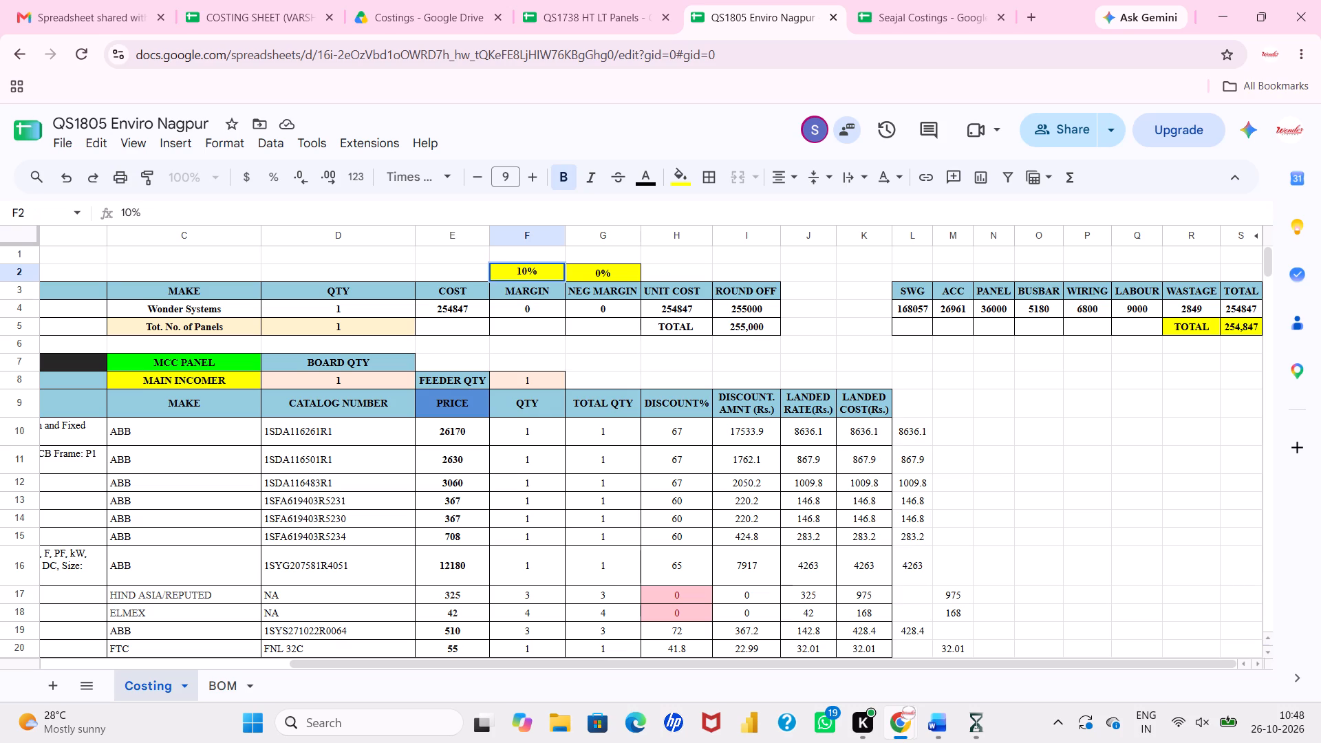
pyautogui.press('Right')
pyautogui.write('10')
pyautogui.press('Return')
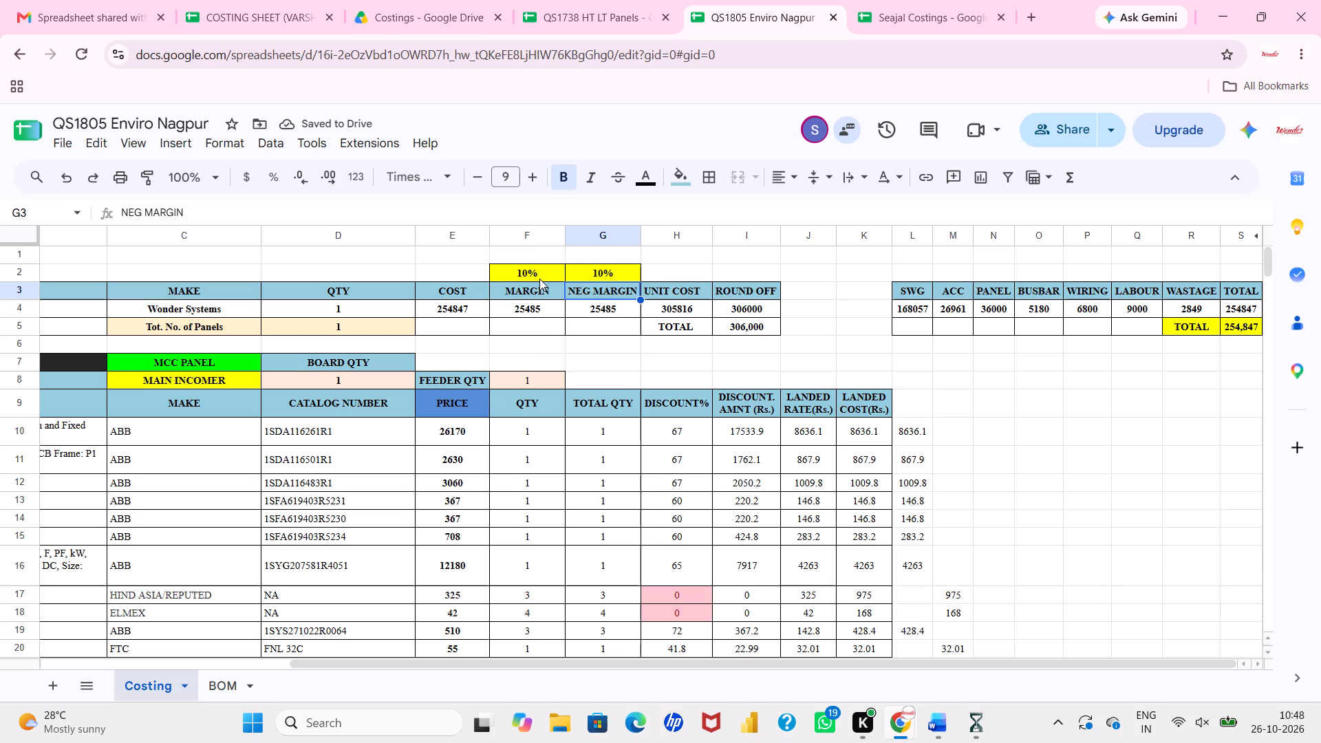
# Set the MARGIN percentage in F2 and the NEG MARGIN percentage in G2 to 15%.
pyautogui.click(539, 279)
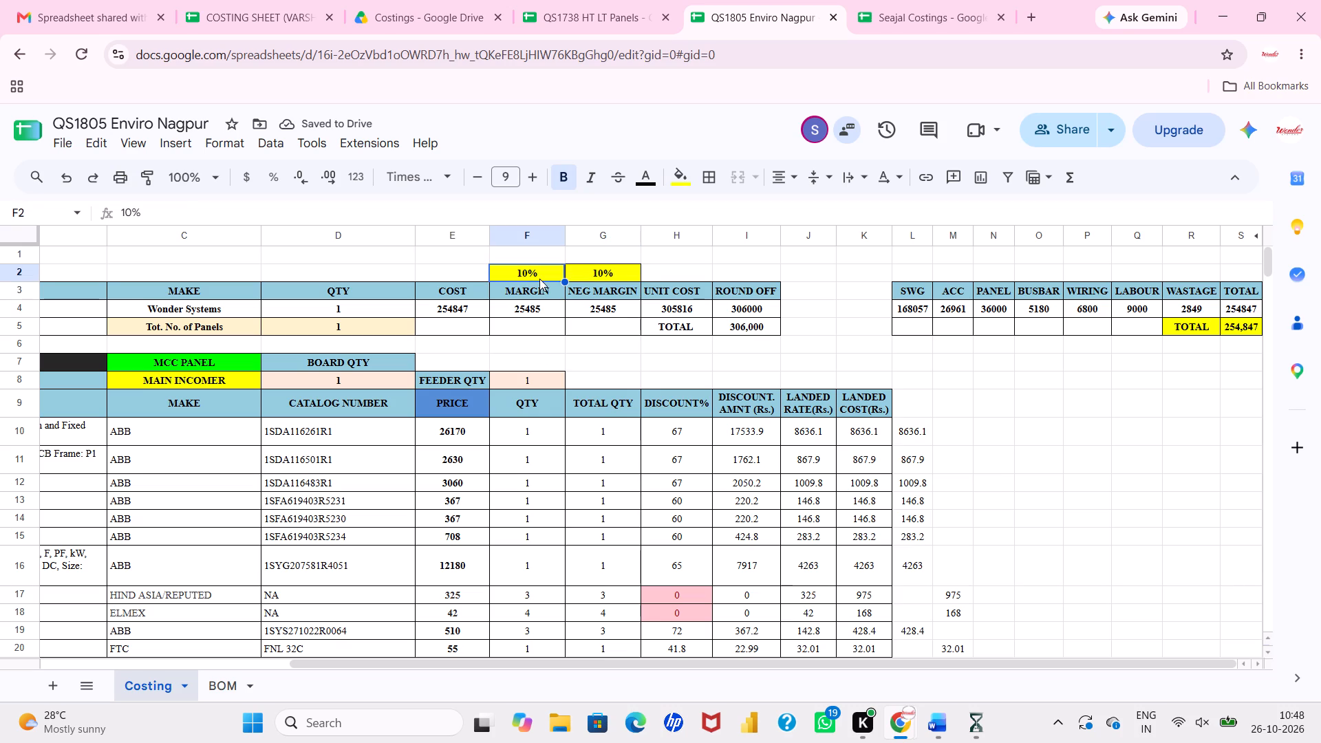
pyautogui.write('15')
pyautogui.press('Right')
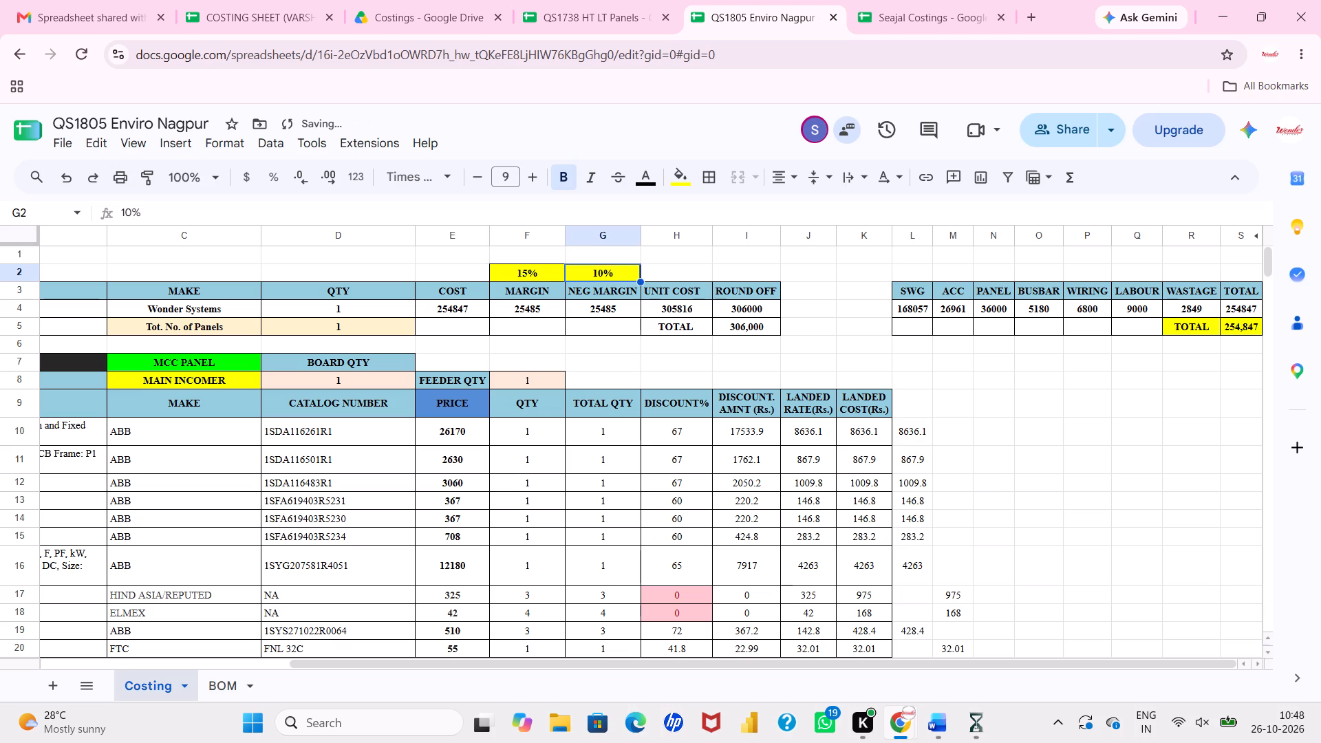
pyautogui.write('15')
pyautogui.press('Return')
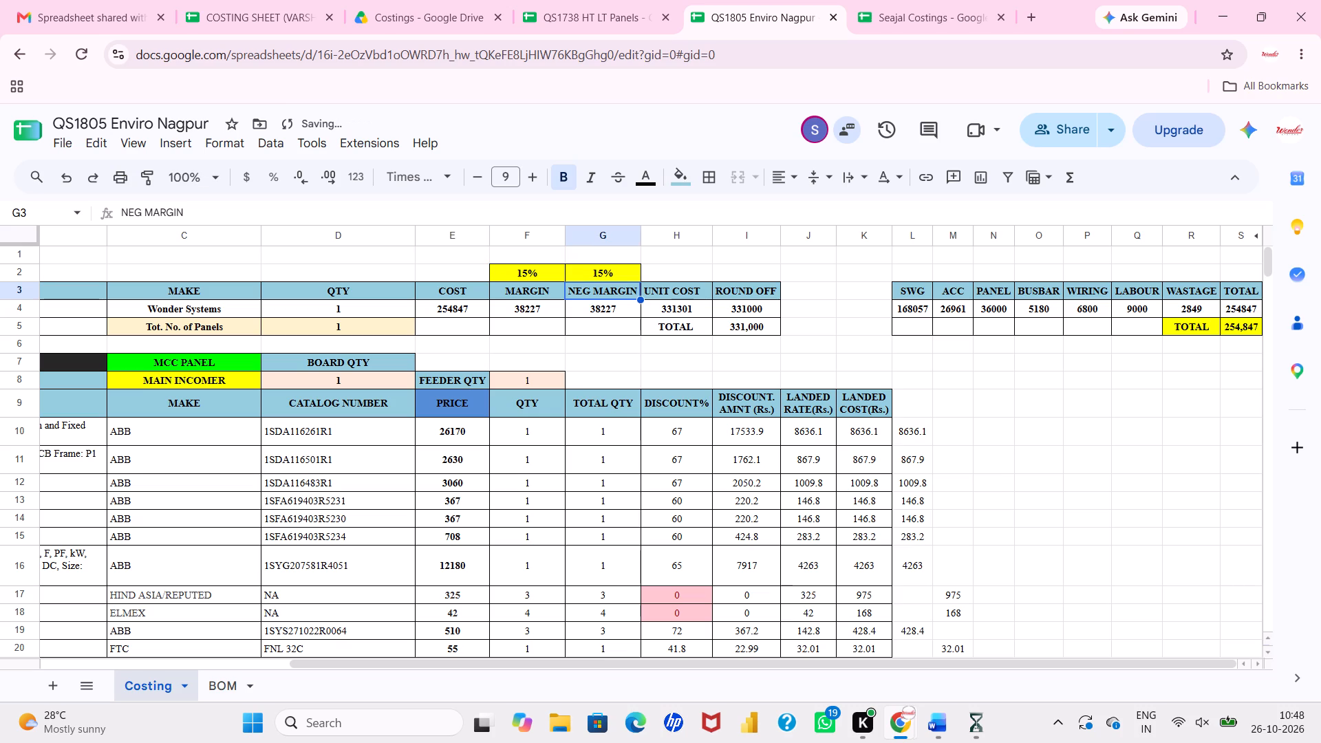
pyautogui.click(609, 363)
pyautogui.hscroll(3, 609, 363)
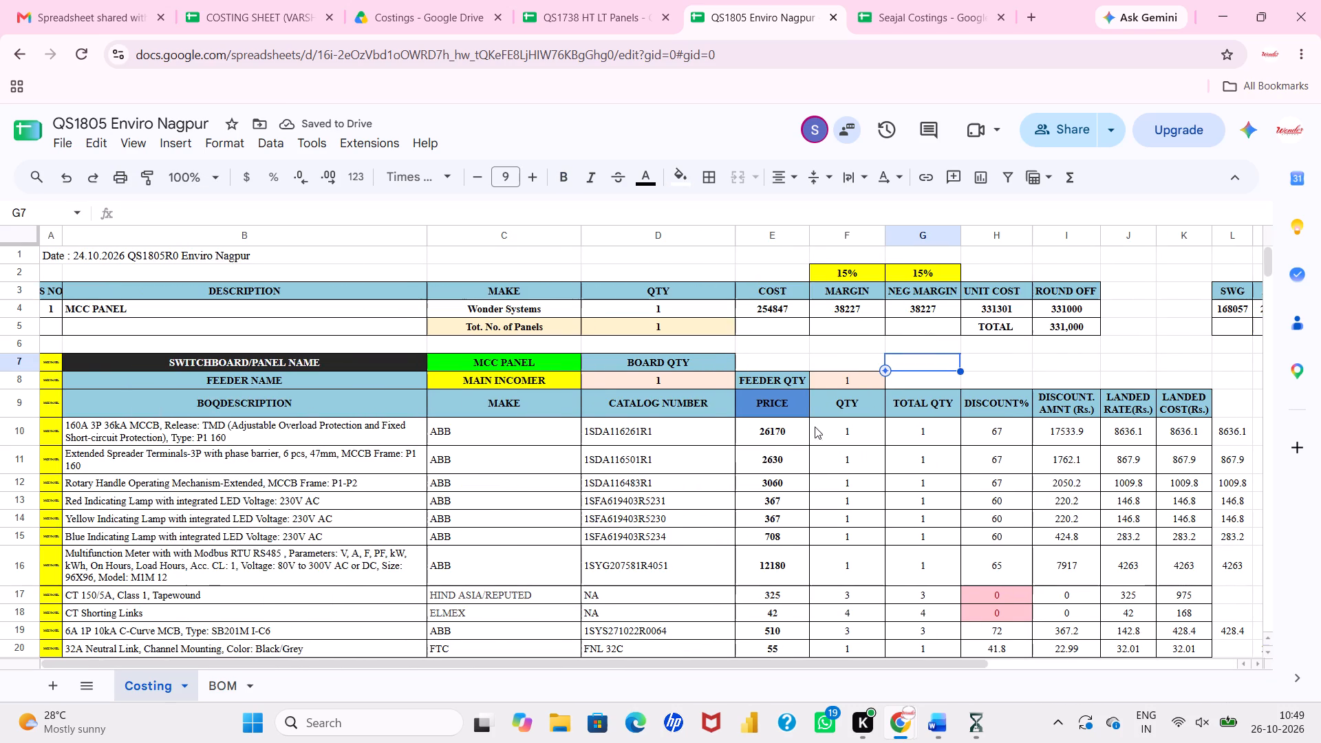
# Turn on Do Not Disturb for Windows notifications.
pyautogui.click(1252, 722)
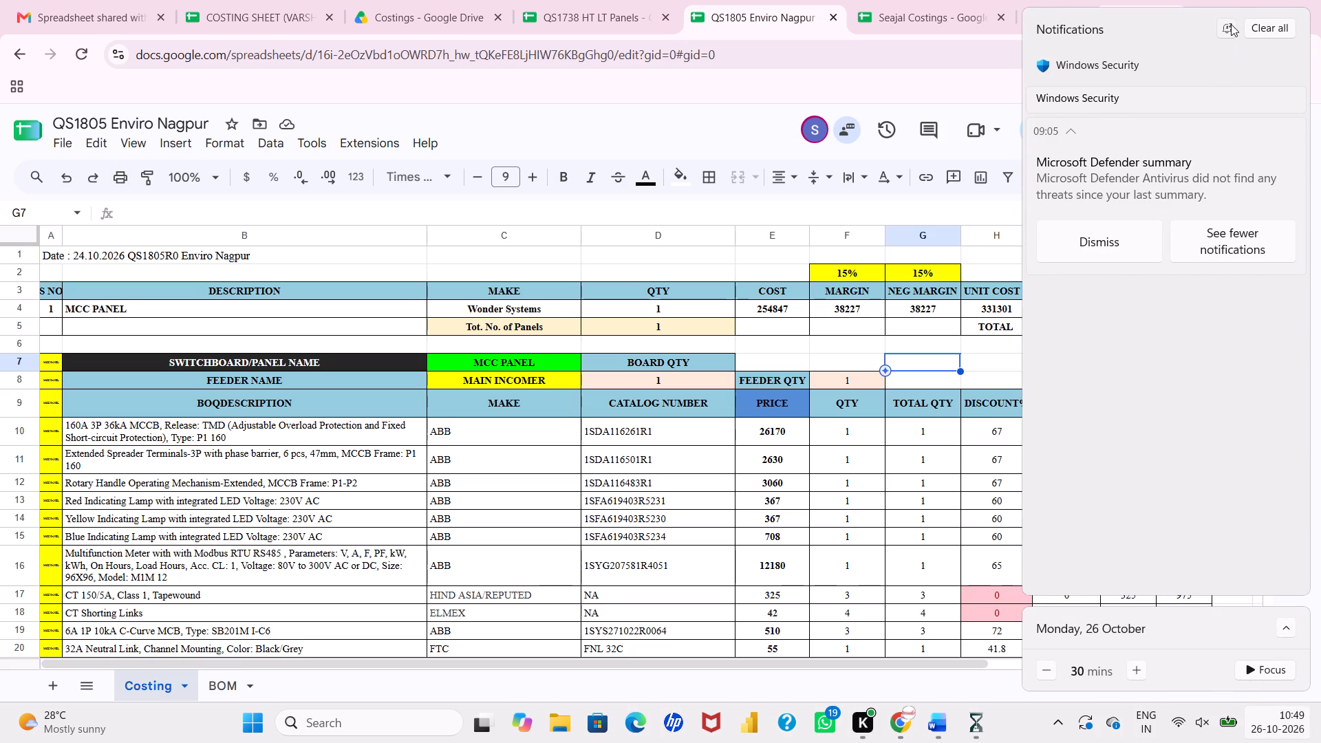
pyautogui.click(1231, 24)
pyautogui.click(945, 346)
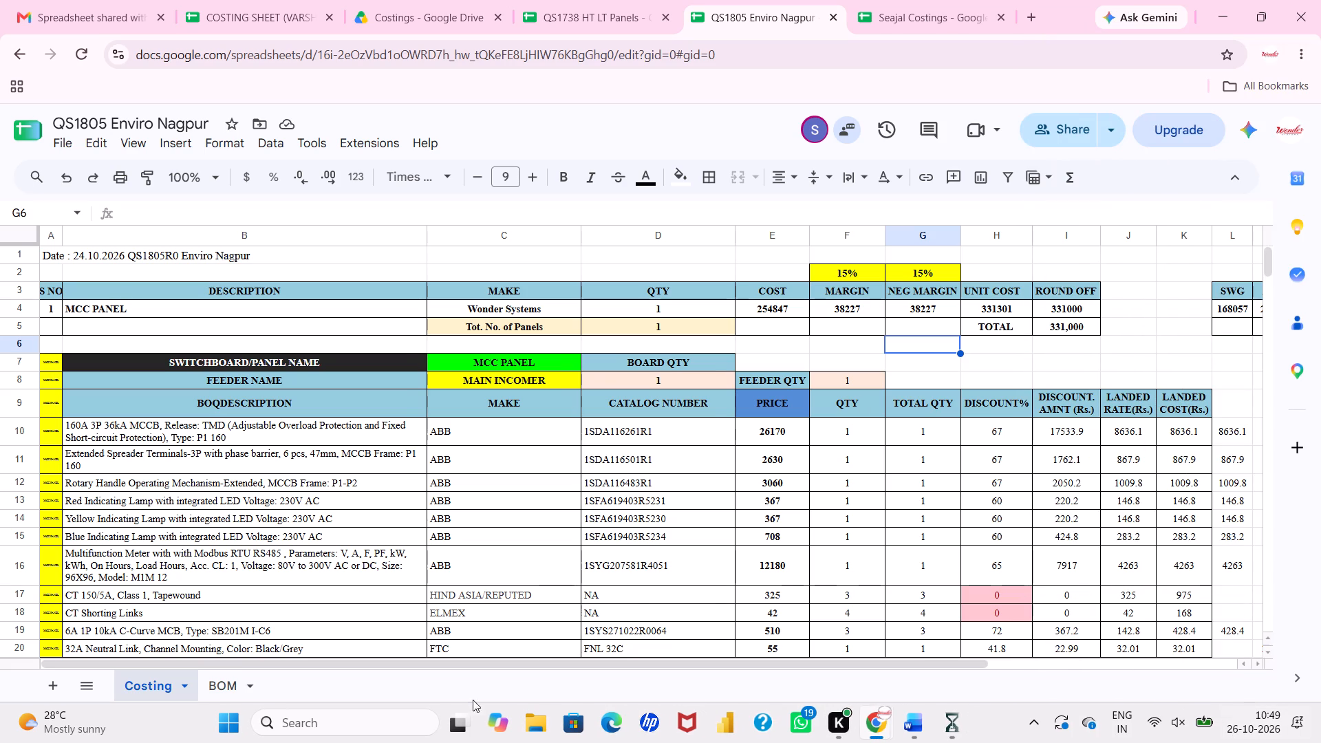
# Switch to the QS1800 Canva Housing Offer in Word and arrange it side by side with the QS1805 Enviro Nagpur sheet.
pyautogui.click(908, 645)
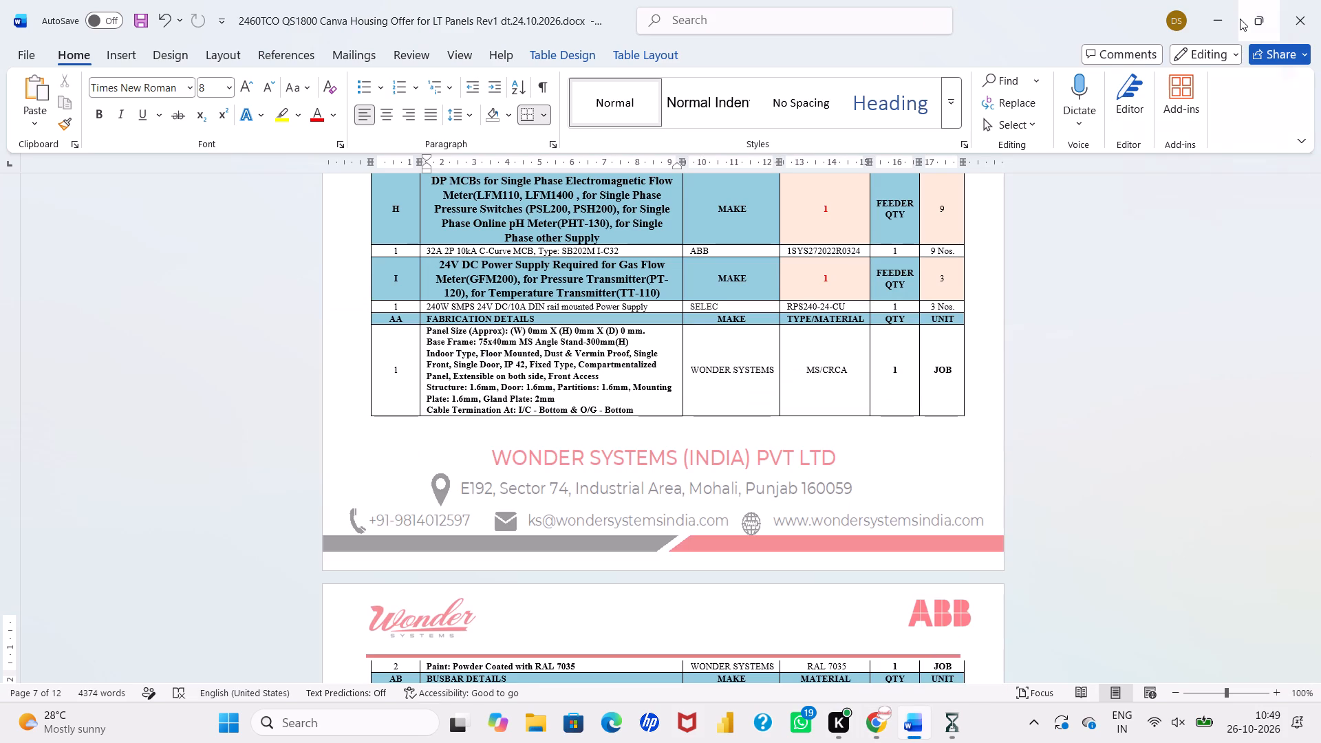
pyautogui.click(1146, 127)
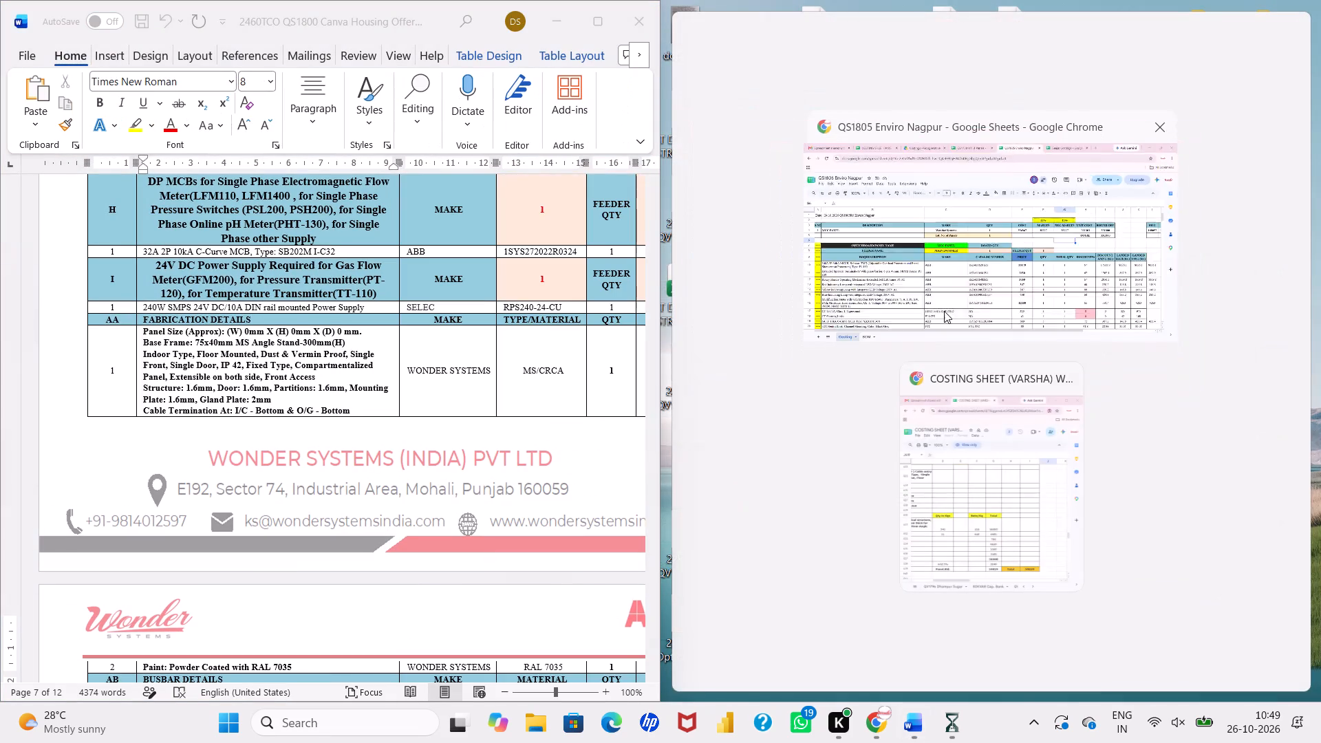
pyautogui.click(944, 311)
# In the Word offer's fabrication details, set the panel width (W) to 1200mm, matching the Enviro Nagpur costing sheet.
pyautogui.scroll(-12, 958, 479)
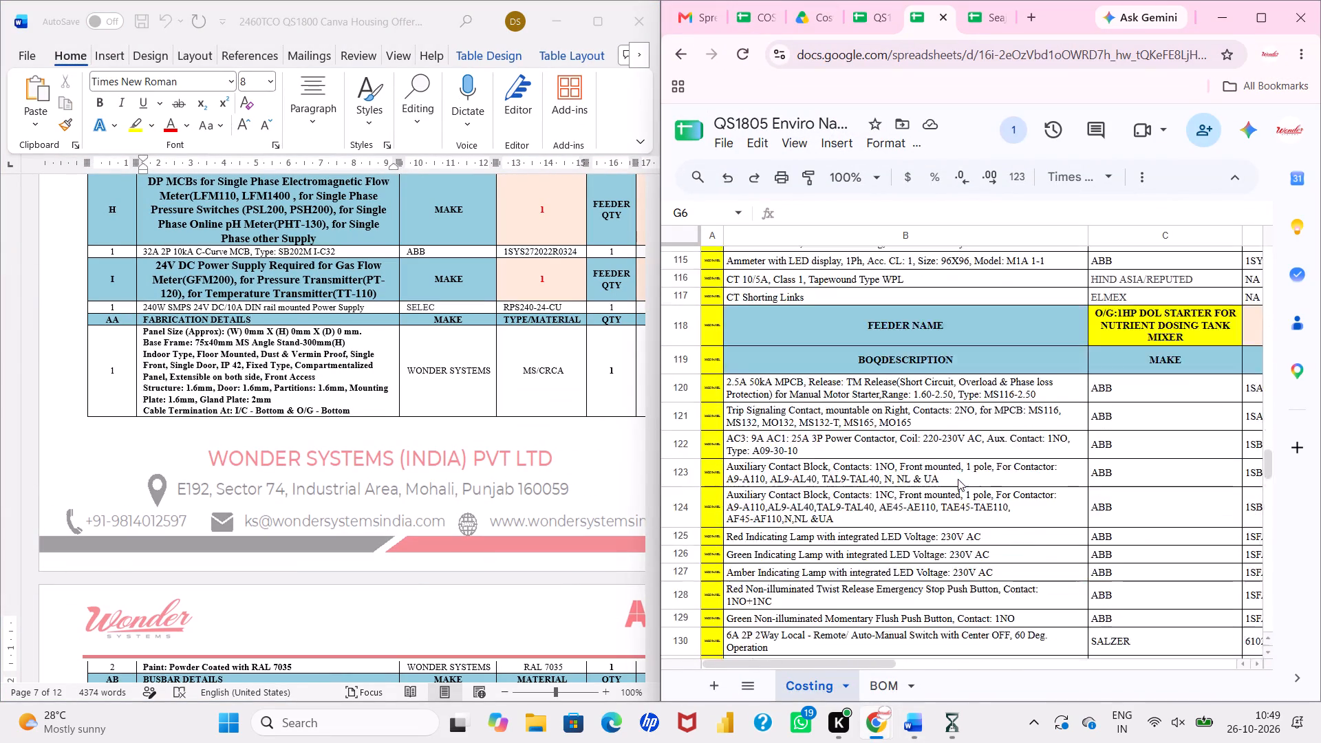
pyautogui.scroll(-7, 958, 479)
pyautogui.scroll(2, 901, 390)
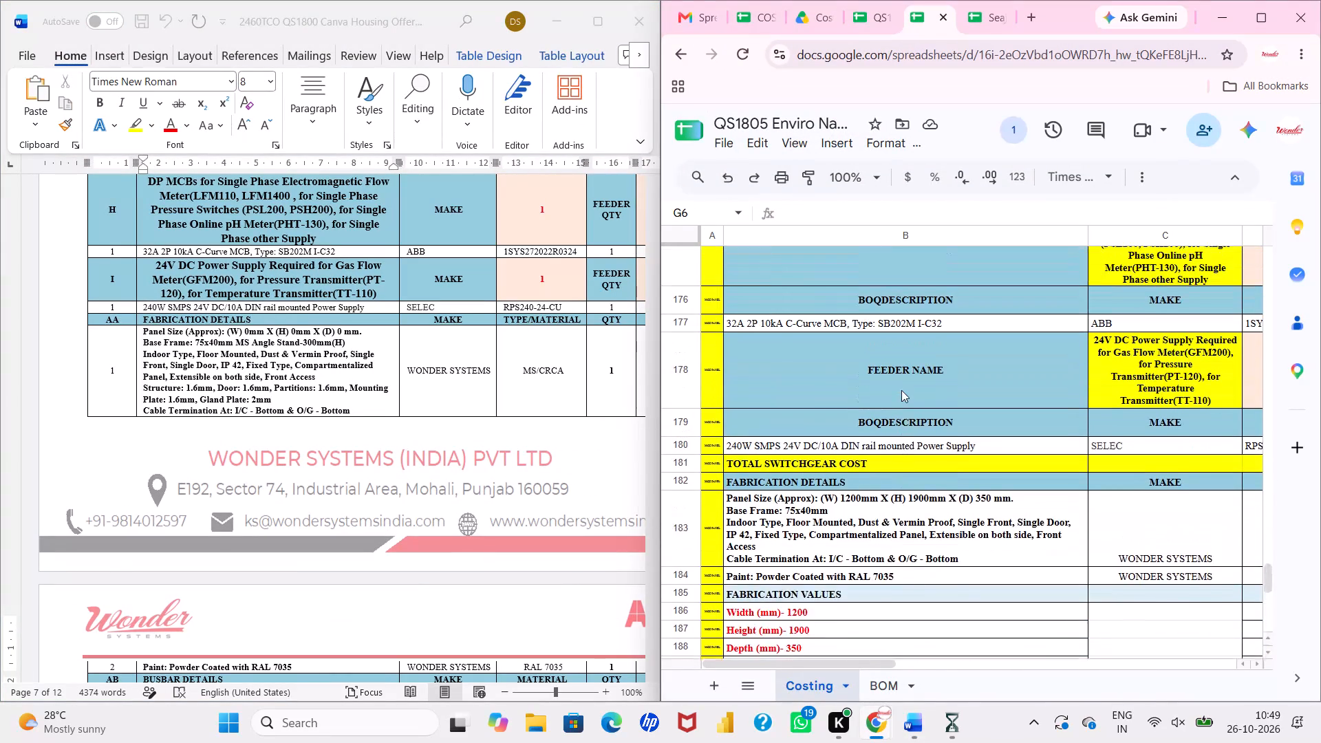
pyautogui.scroll(1, 901, 390)
pyautogui.scroll(-4, 453, 448)
pyautogui.scroll(1, 453, 448)
pyautogui.scroll(-1, 453, 448)
pyautogui.scroll(1, 453, 448)
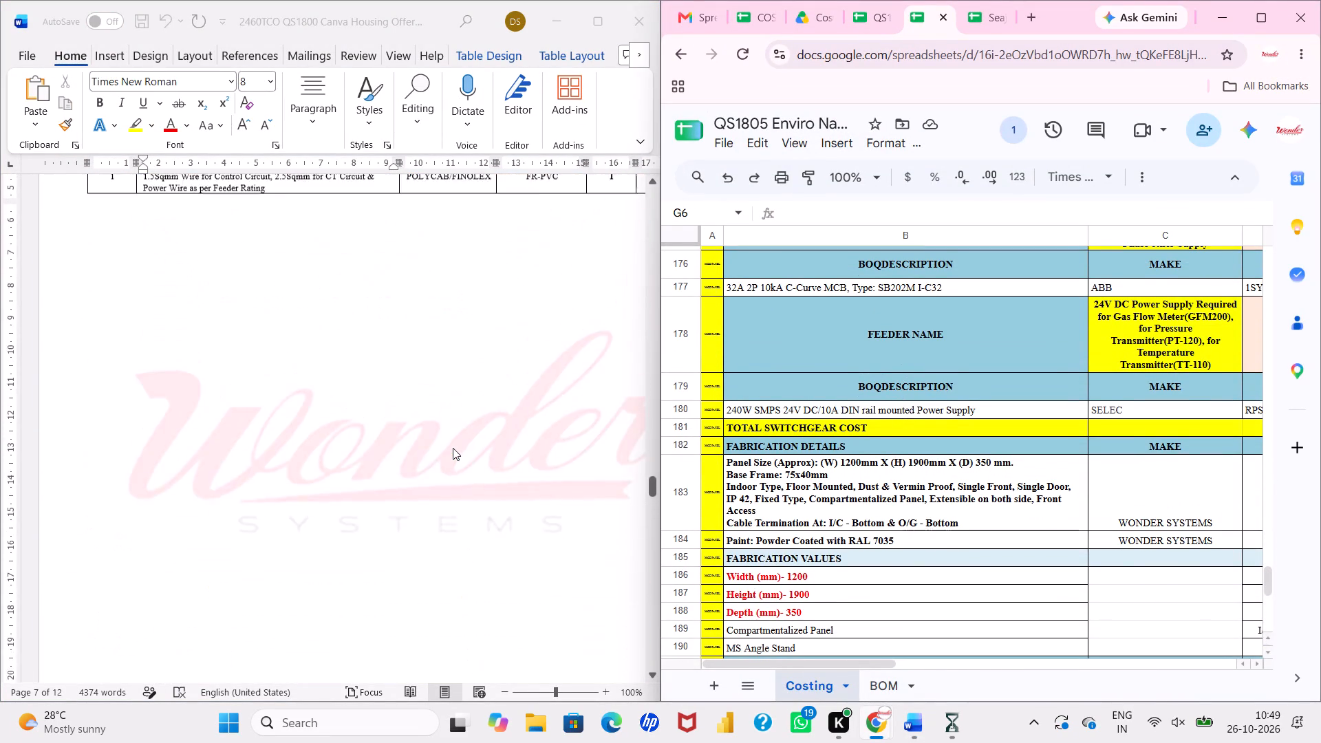
pyautogui.scroll(3, 453, 448)
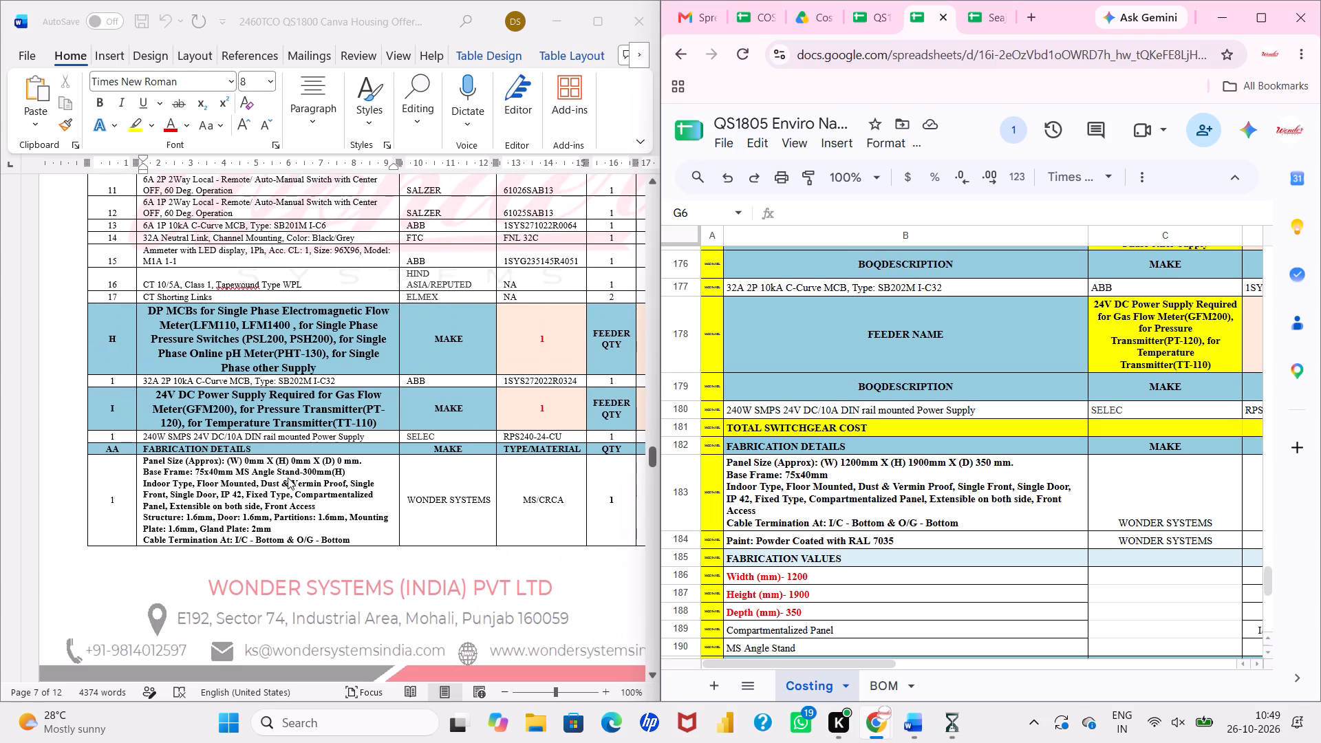
pyautogui.click(279, 466)
pyautogui.doubleClick(279, 460)
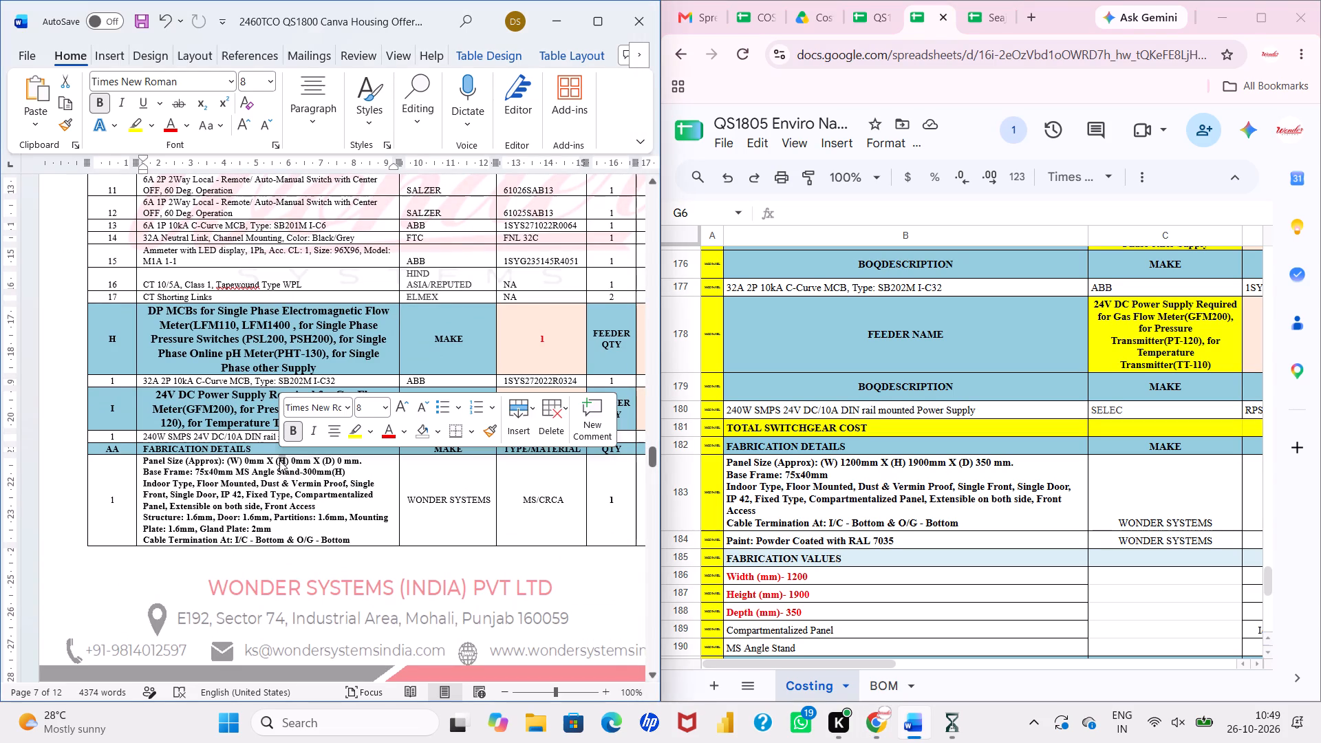
pyautogui.click(249, 464)
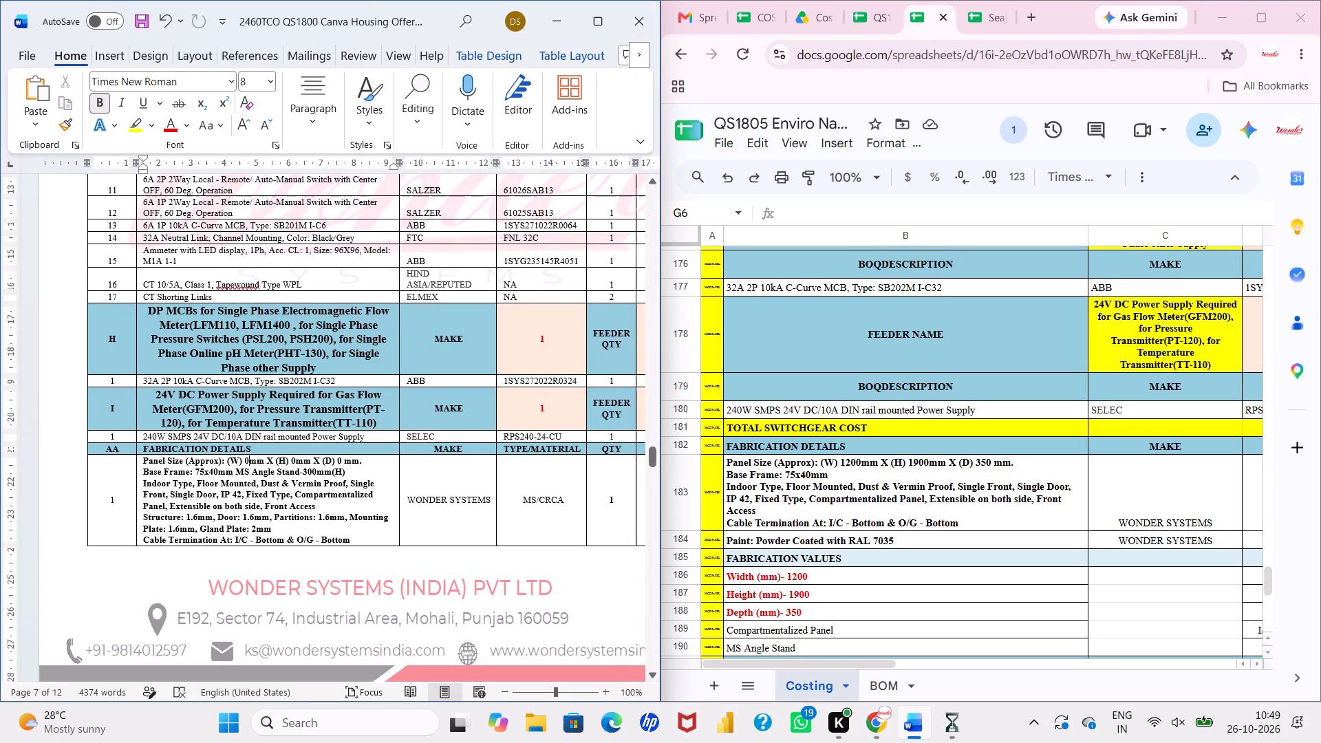
pyautogui.press('BackSpace')
pyautogui.write('1200')
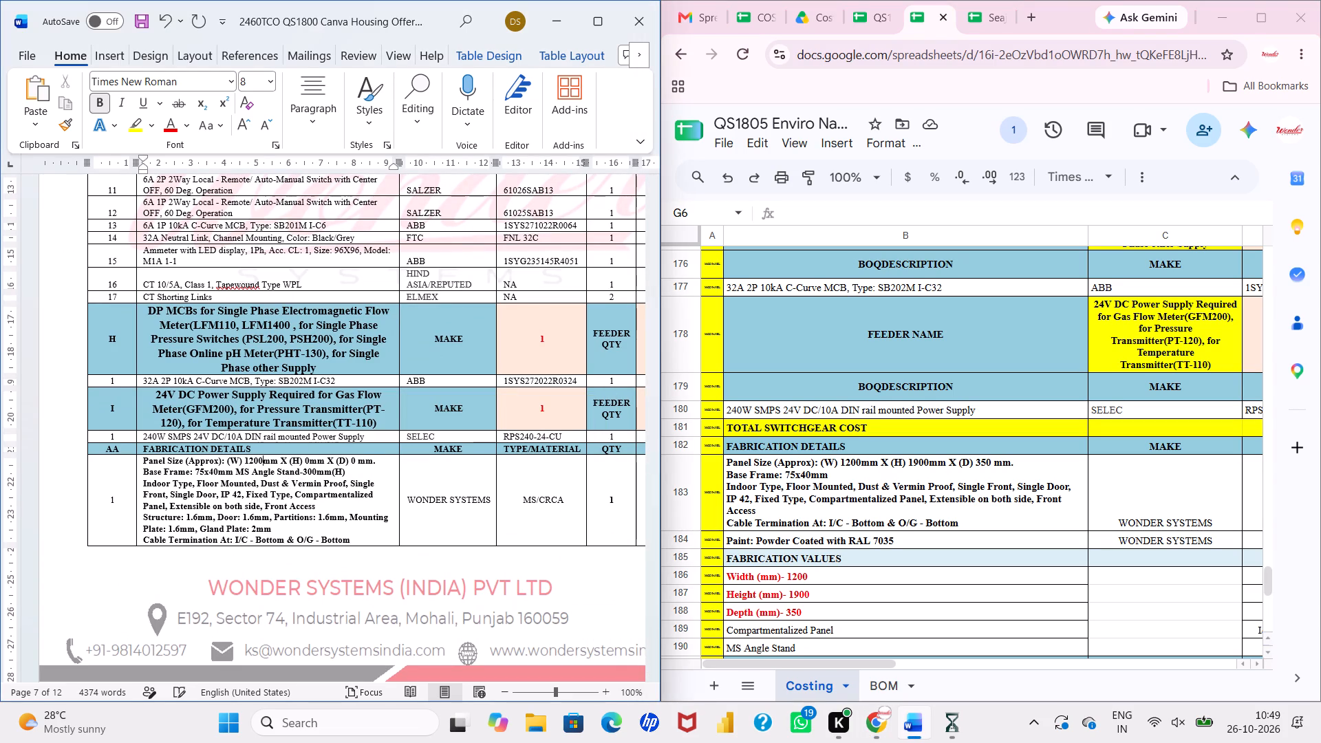
# Set the panel height (H) in the fabrication details to 1900mm.
pyautogui.press('Right')
pyautogui.press('Right')
pyautogui.press('Right')
pyautogui.press('Right')
pyautogui.press('Right')
pyautogui.press('Right')
pyautogui.press('Right')
pyautogui.press('Right')
pyautogui.press('Right')
pyautogui.press('Right')
pyautogui.press('BackSpace')
pyautogui.write('1900')
# Set the panel depth (D) in the fabrication details to 350mm, with no space before the unit.
pyautogui.press('Right')
pyautogui.press('Right')
pyautogui.press('Right')
pyautogui.press('Right')
pyautogui.press('Right')
pyautogui.press('Right')
pyautogui.press('Right')
pyautogui.press('Right')
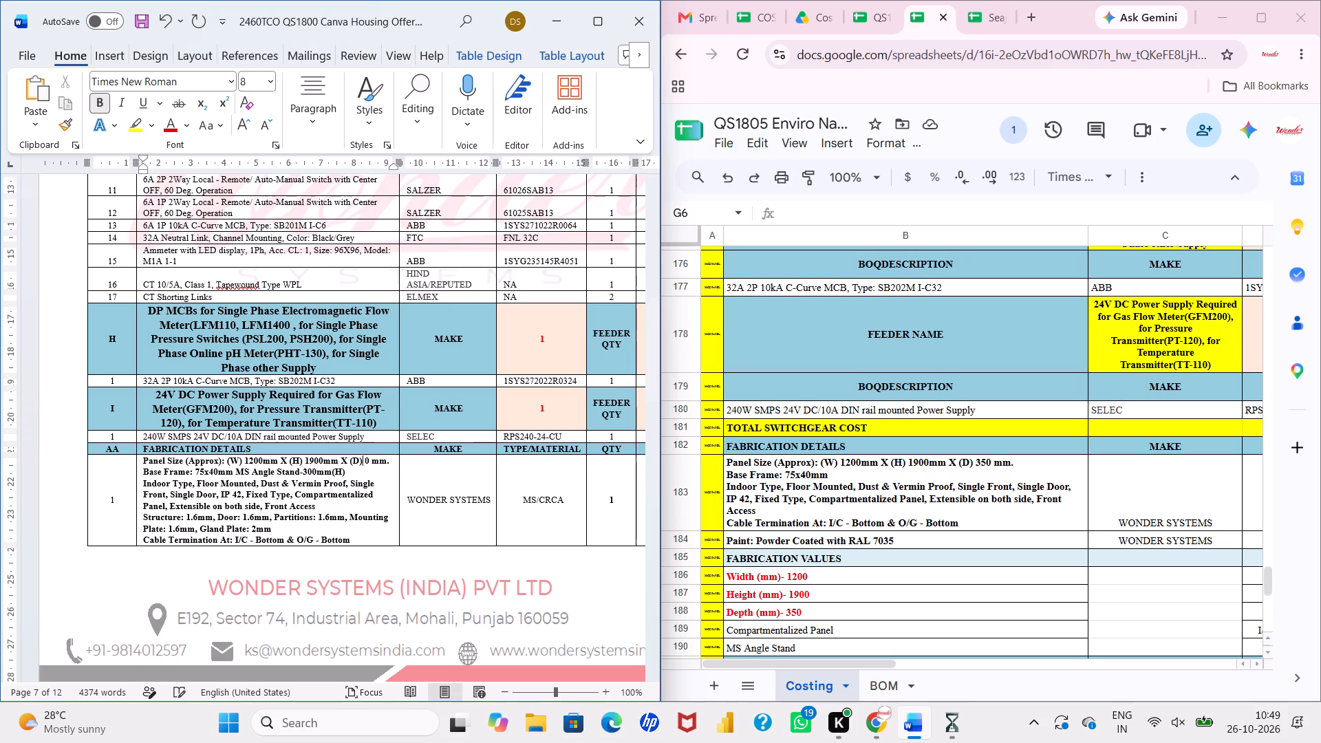
pyautogui.press('Right')
pyautogui.press('Right')
pyautogui.press('Delete')
pyautogui.press('BackSpace')
pyautogui.write('350')
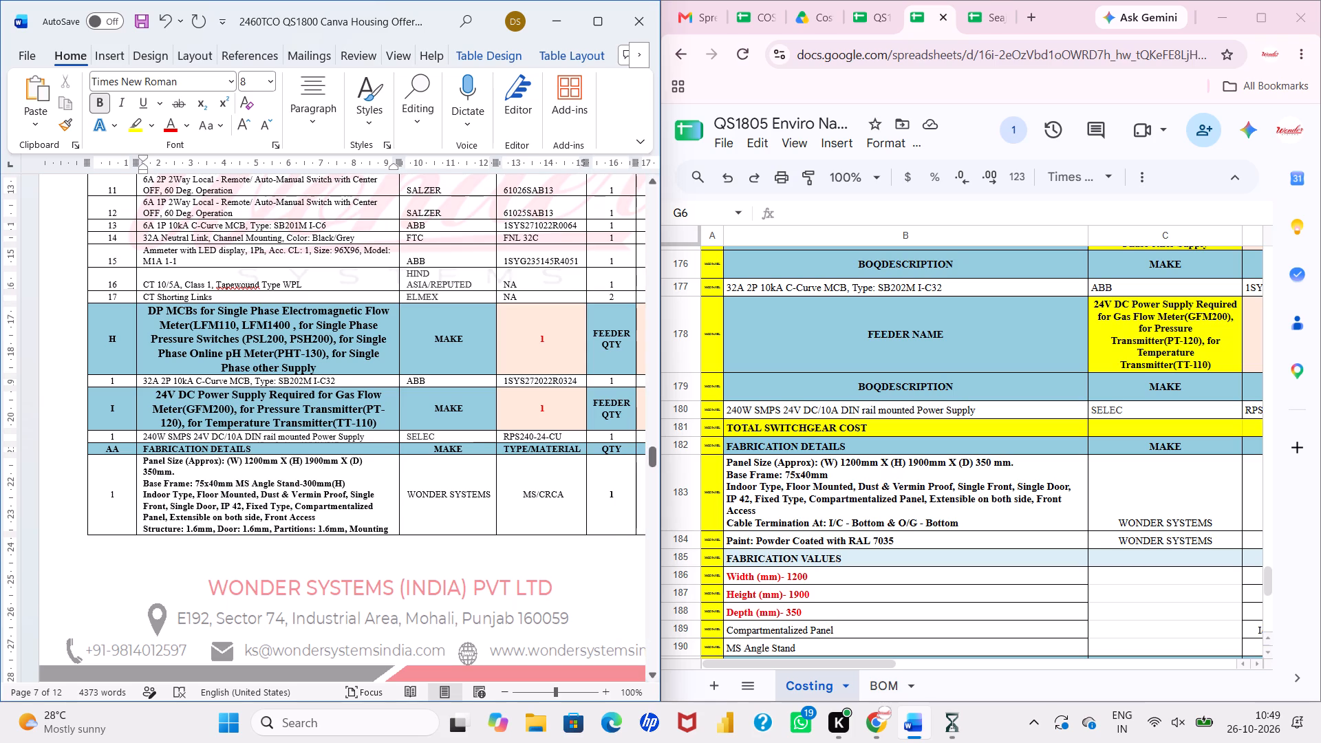
# Shorten the base frame description in the fabrication details to 75x40mm, removing the MS Angle Stand-300mm(H) text.
pyautogui.moveTo(234, 486); pyautogui.dragTo(340, 482)
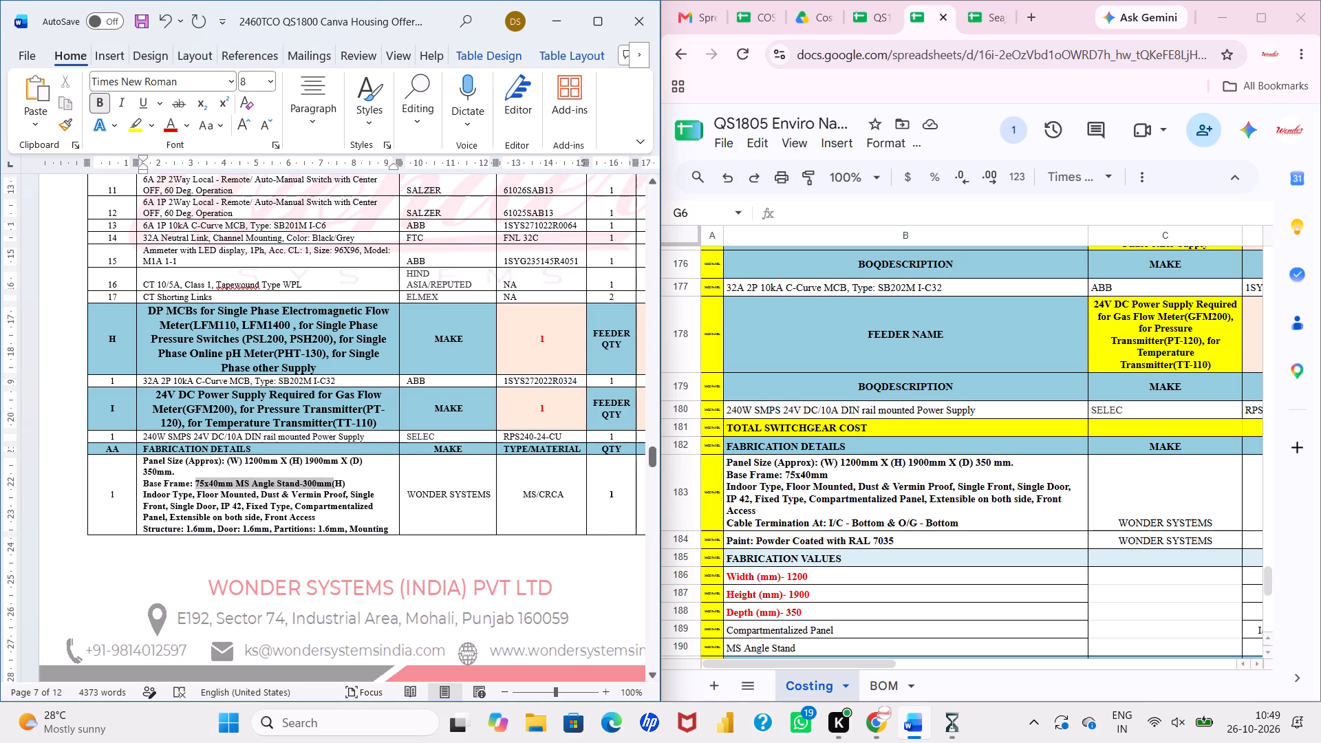
pyautogui.moveTo(340, 482); pyautogui.dragTo(345, 482)
pyautogui.click(345, 482)
pyautogui.press('BackSpace')
pyautogui.press('BackSpace')
pyautogui.press('BackSpace')
pyautogui.press('BackSpace')
pyautogui.press('BackSpace')
pyautogui.press('BackSpace')
pyautogui.press('BackSpace')
pyautogui.press('BackSpace')
pyautogui.press('BackSpace')
pyautogui.press('BackSpace')
pyautogui.press('BackSpace')
pyautogui.press('BackSpace')
pyautogui.press('BackSpace')
pyautogui.press('BackSpace')
pyautogui.press('BackSpace')
pyautogui.press('BackSpace')
pyautogui.press('BackSpace')
pyautogui.press('BackSpace')
pyautogui.press('BackSpace')
pyautogui.press('BackSpace')
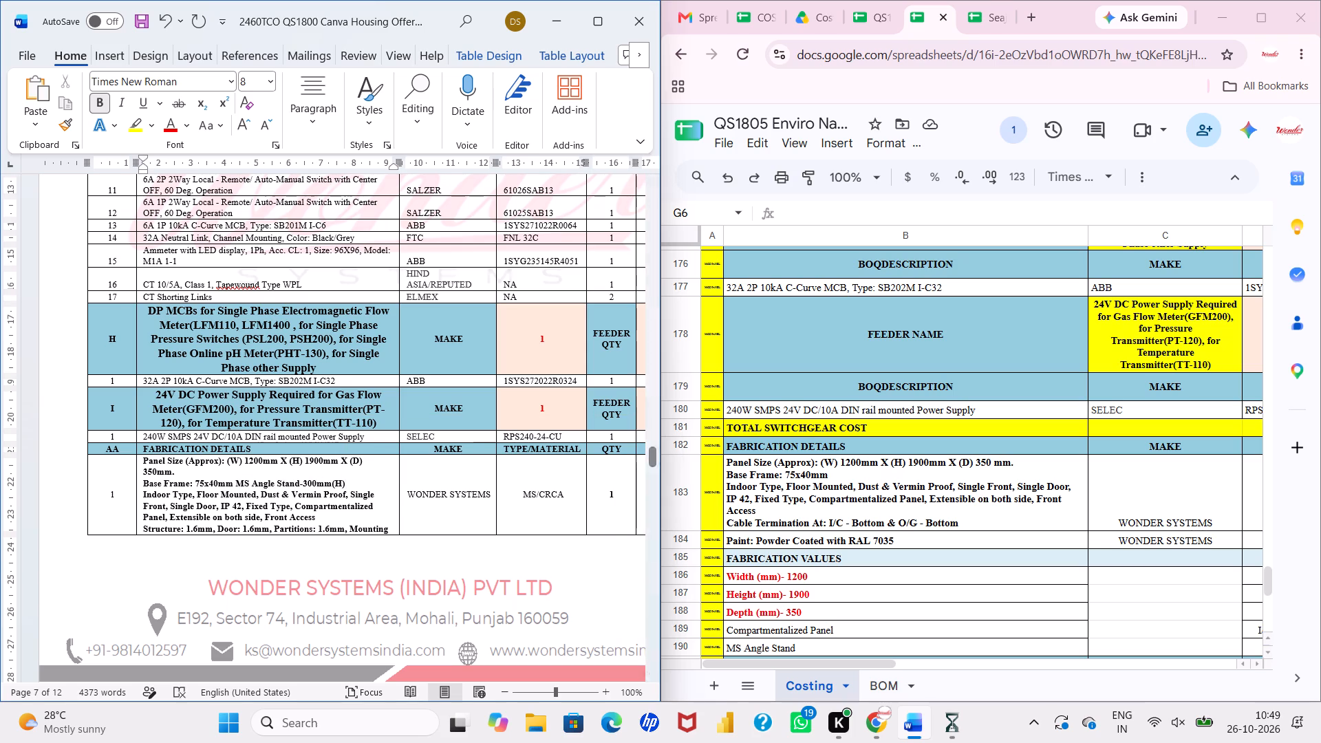
pyautogui.press('BackSpace')
pyautogui.press('BackSpace')
pyautogui.press('BackSpace')
pyautogui.press('BackSpace')
pyautogui.press('BackSpace')
pyautogui.press('BackSpace')
pyautogui.press('BackSpace')
pyautogui.press('BackSpace')
pyautogui.press('BackSpace')
pyautogui.press('BackSpace')
pyautogui.press('BackSpace')
pyautogui.press('BackSpace')
pyautogui.press('BackSpace')
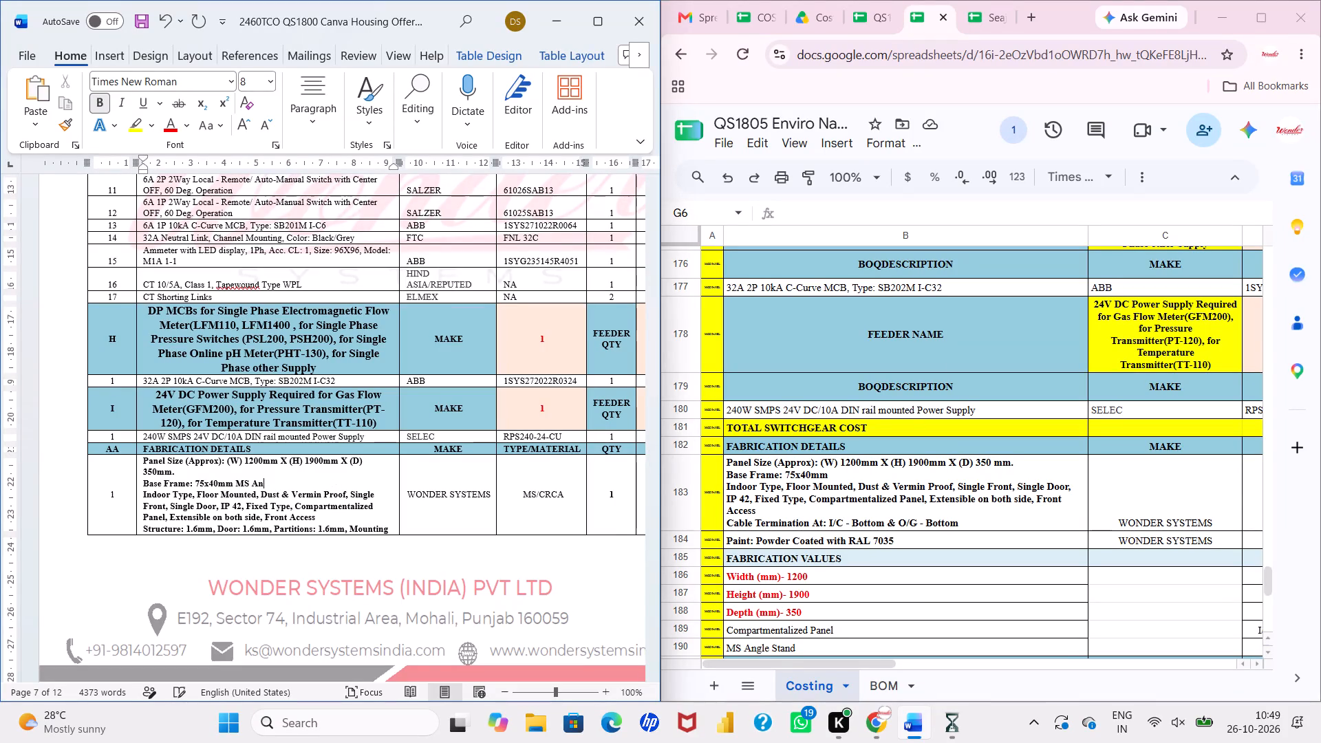
pyautogui.press('BackSpace')
pyautogui.press('BackSpace')
pyautogui.press('BackSpace')
pyautogui.press('m')
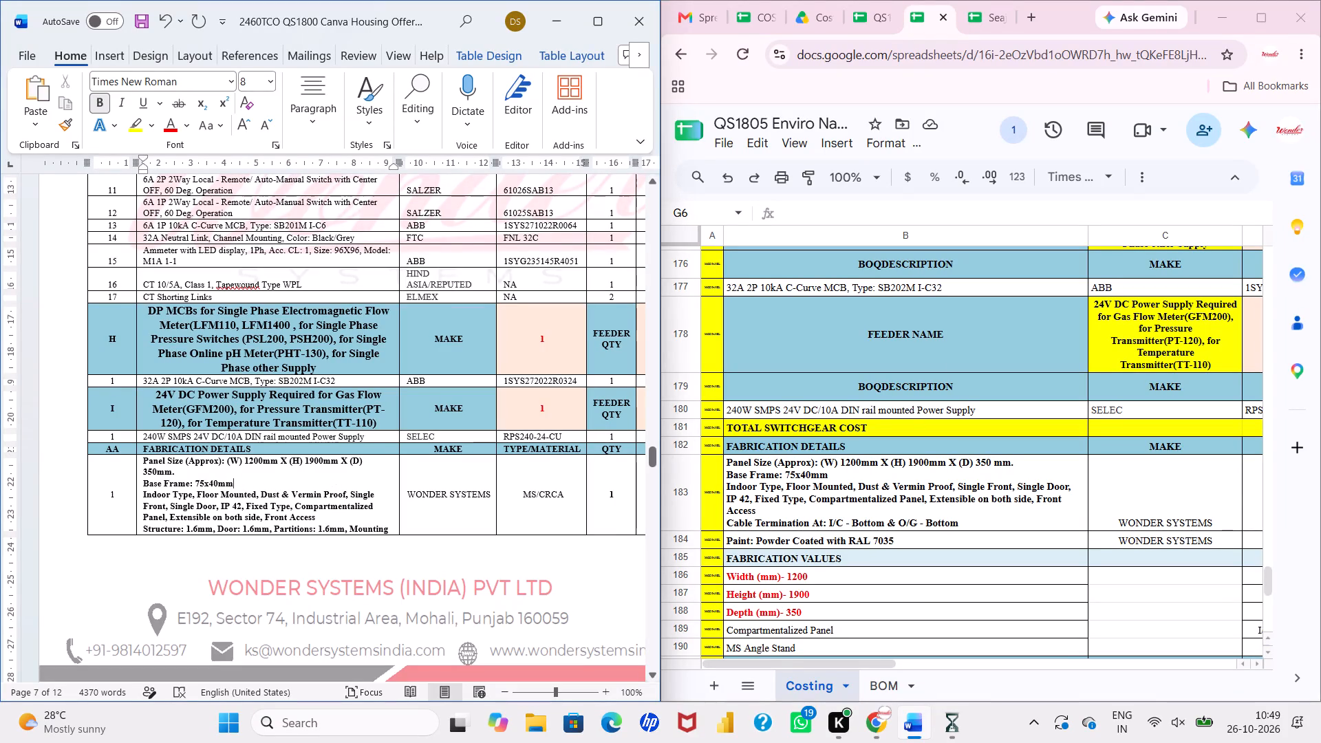
# Delete the Structure, Door, Partitions, Mounting Plate and Gland Plate thickness line from the fabrication details, leaving no blank line.
pyautogui.click(312, 501)
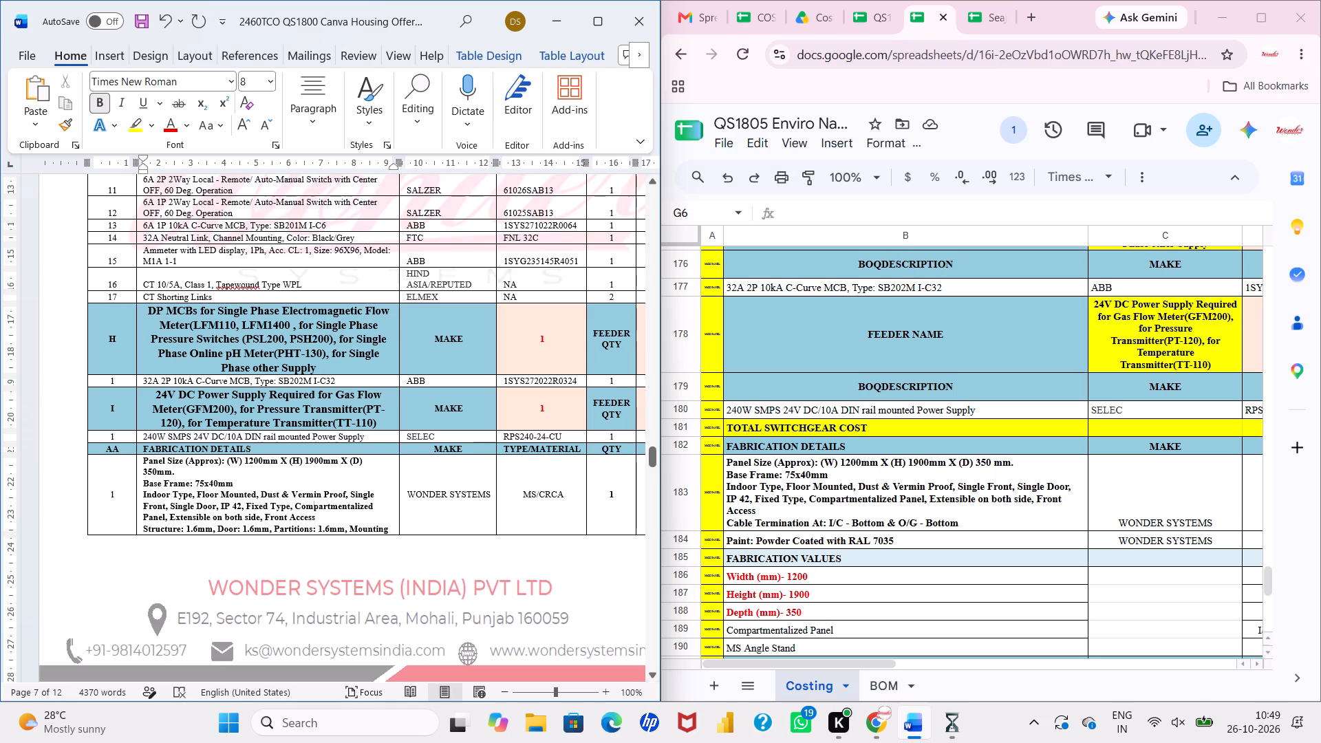
pyautogui.scroll(-1, 388, 526)
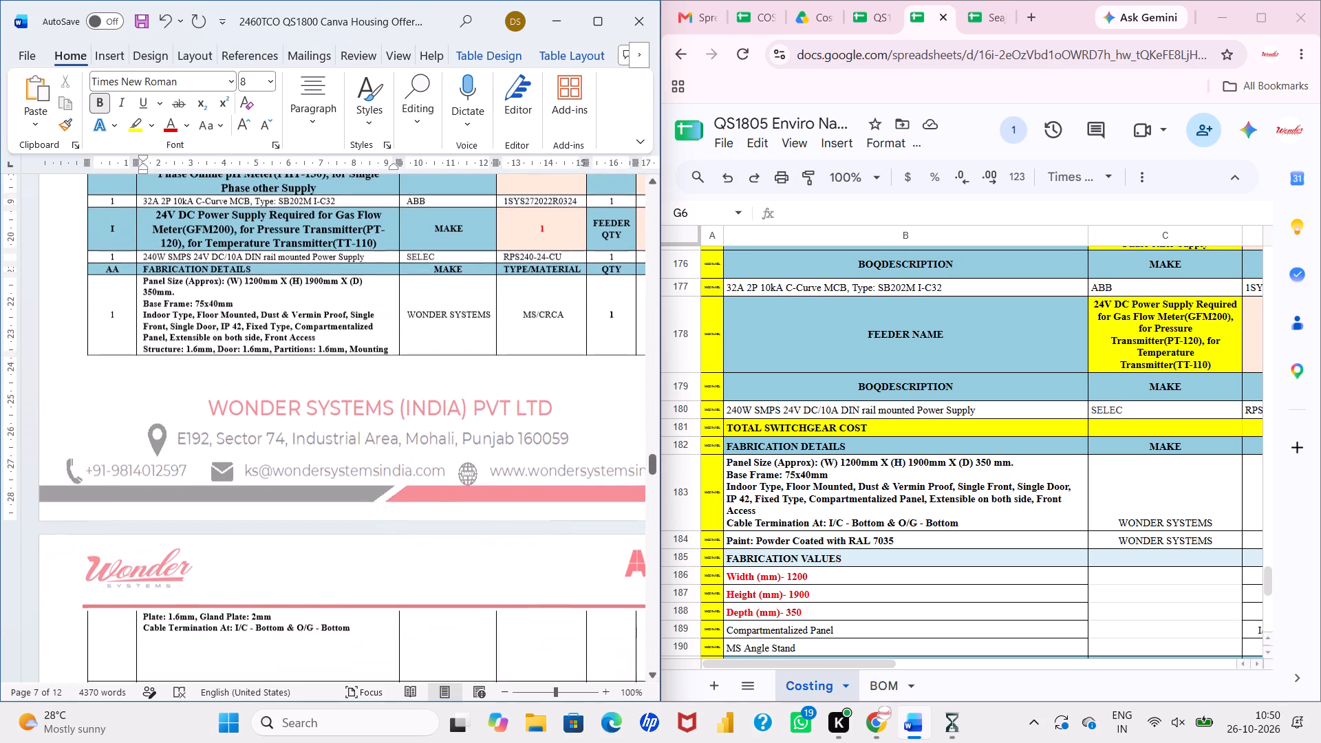
pyautogui.scroll(-1, 388, 526)
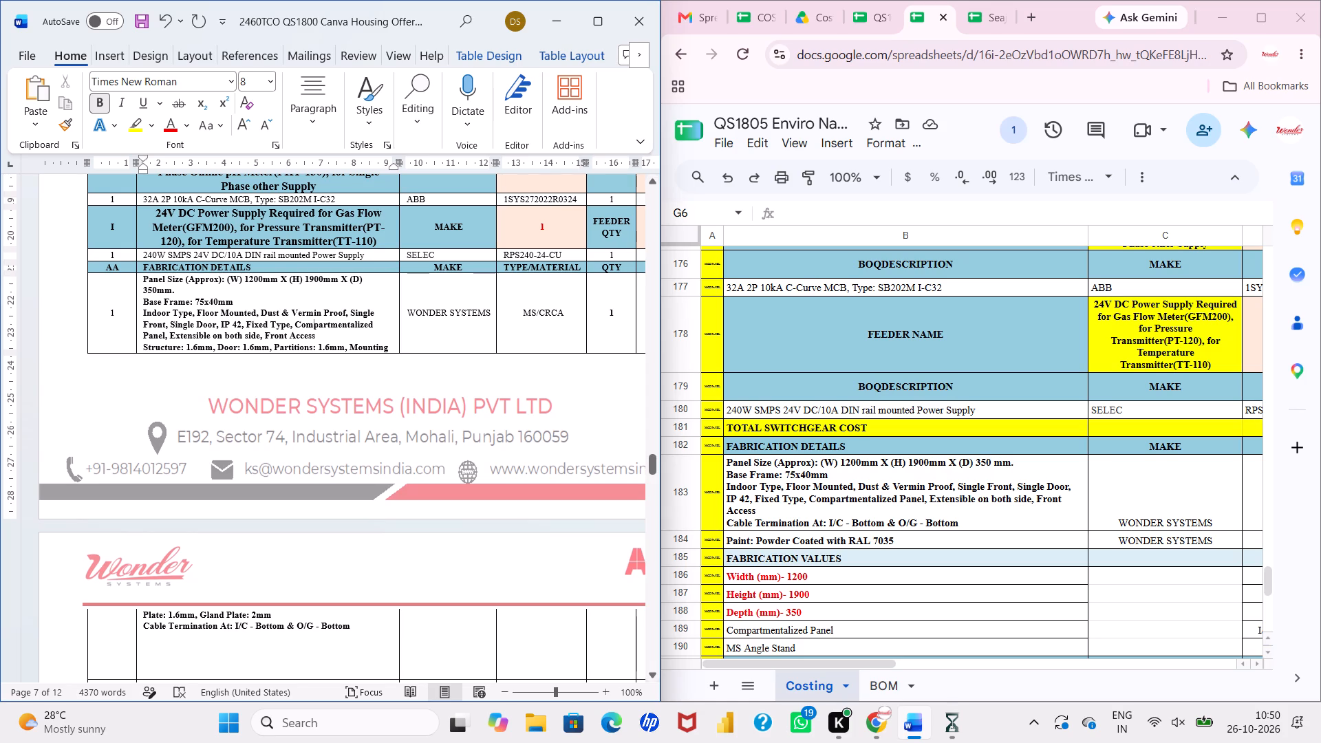
pyautogui.moveTo(281, 612); pyautogui.dragTo(158, 400)
pyautogui.press('Delete')
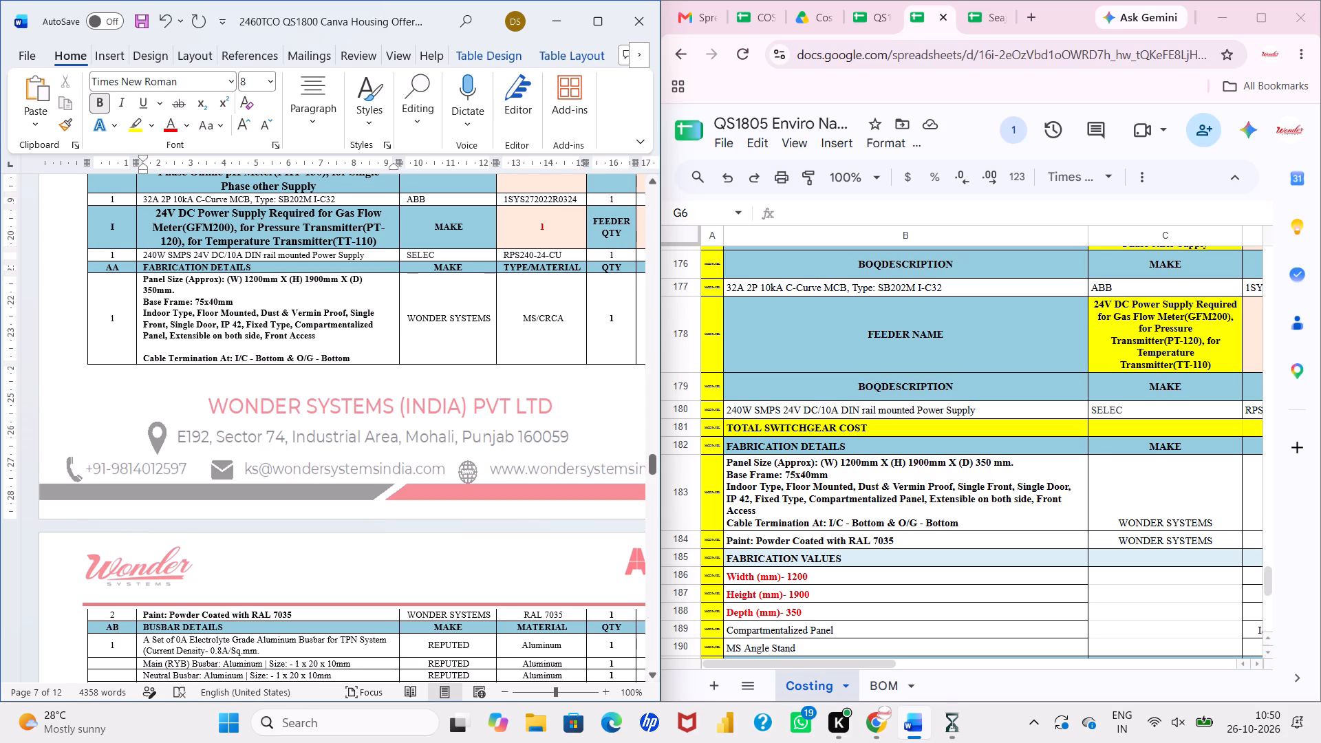
pyautogui.press('Delete')
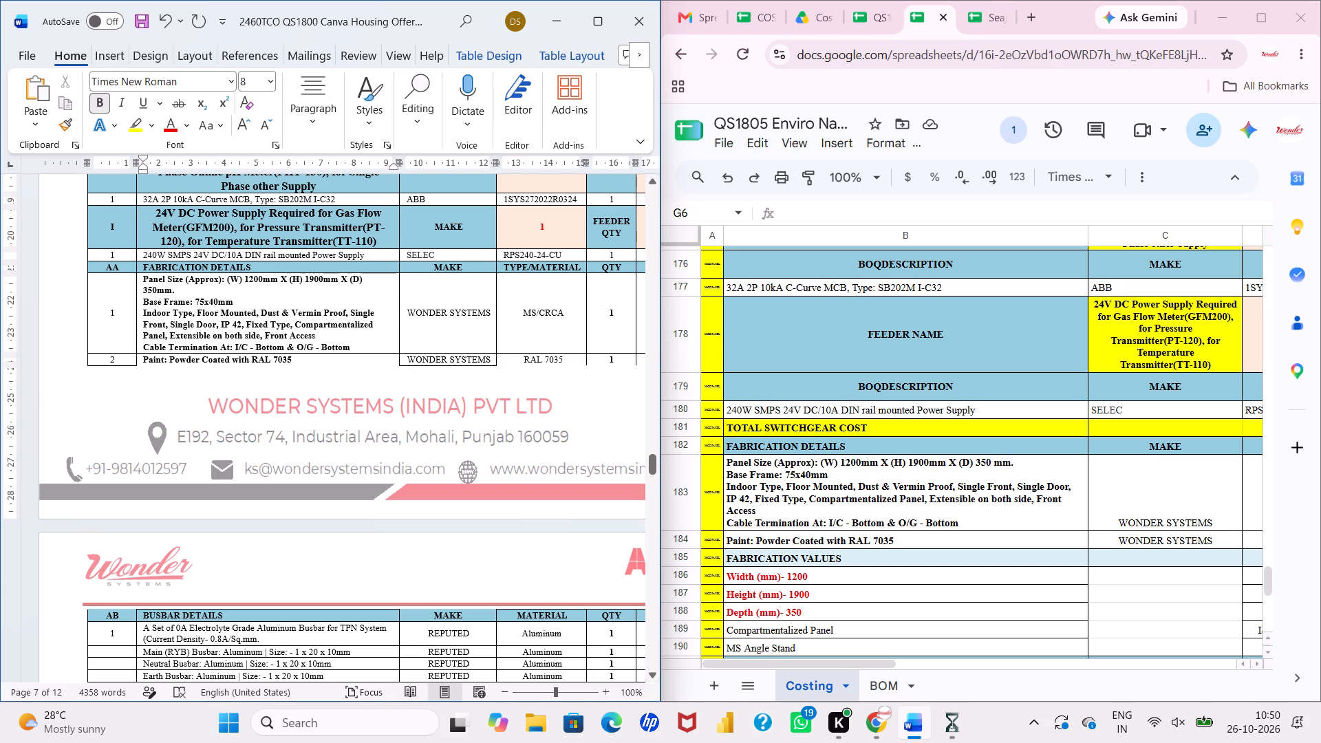
pyautogui.click(352, 354)
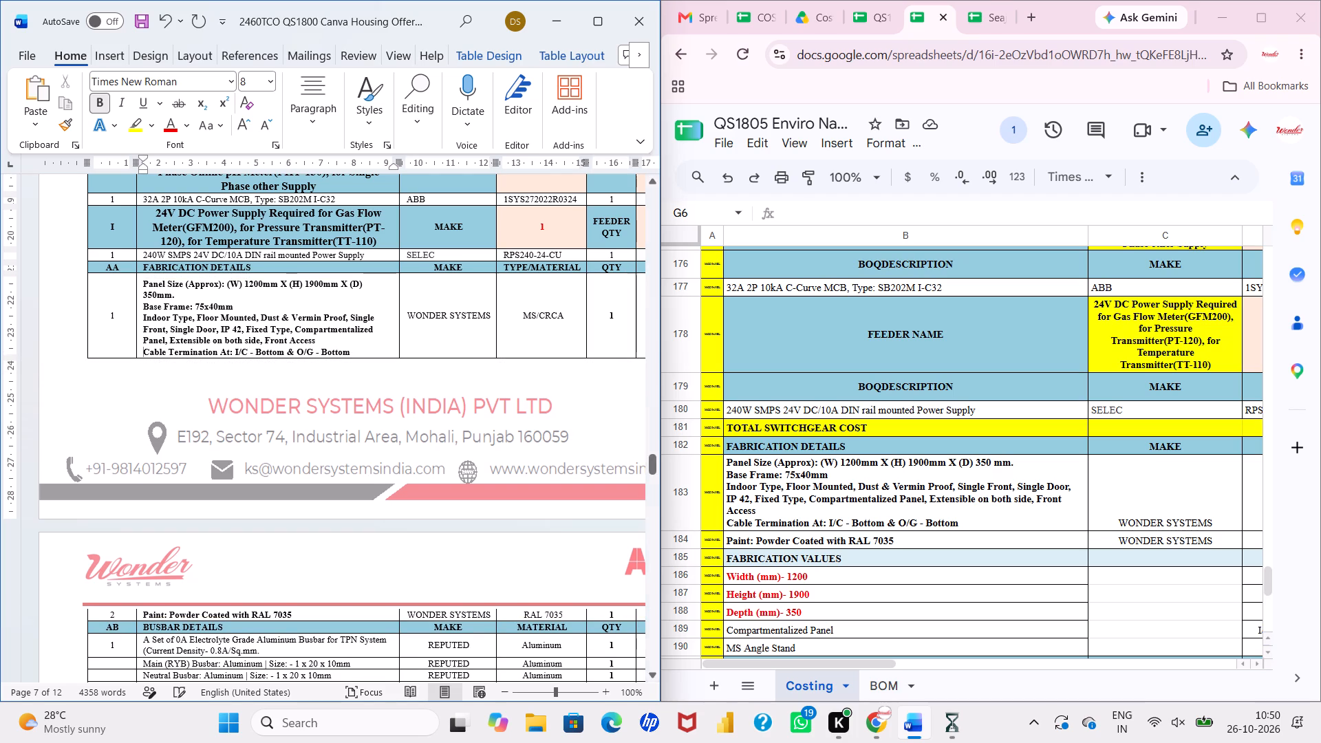
# Set the aluminum busbar rating in the offer's busbar details to 200A.
pyautogui.scroll(-1, 351, 358)
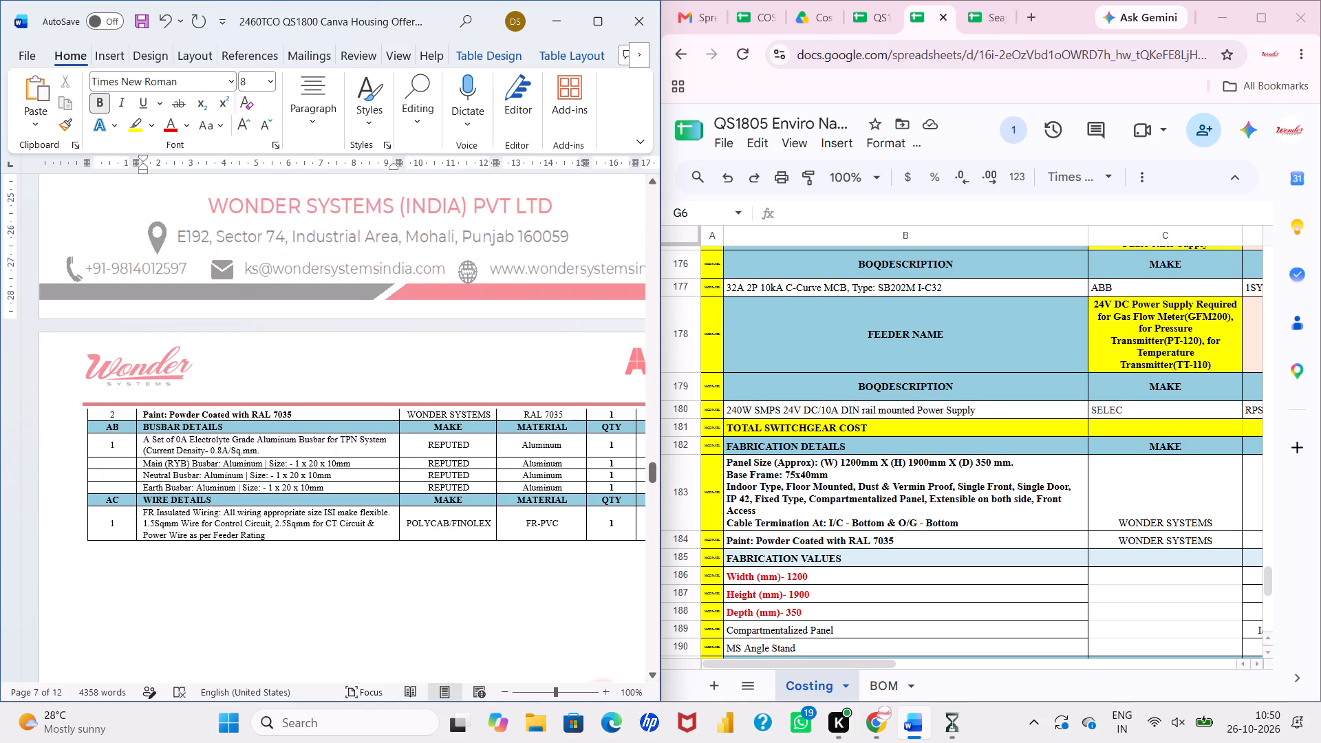
pyautogui.scroll(-1, 428, 438)
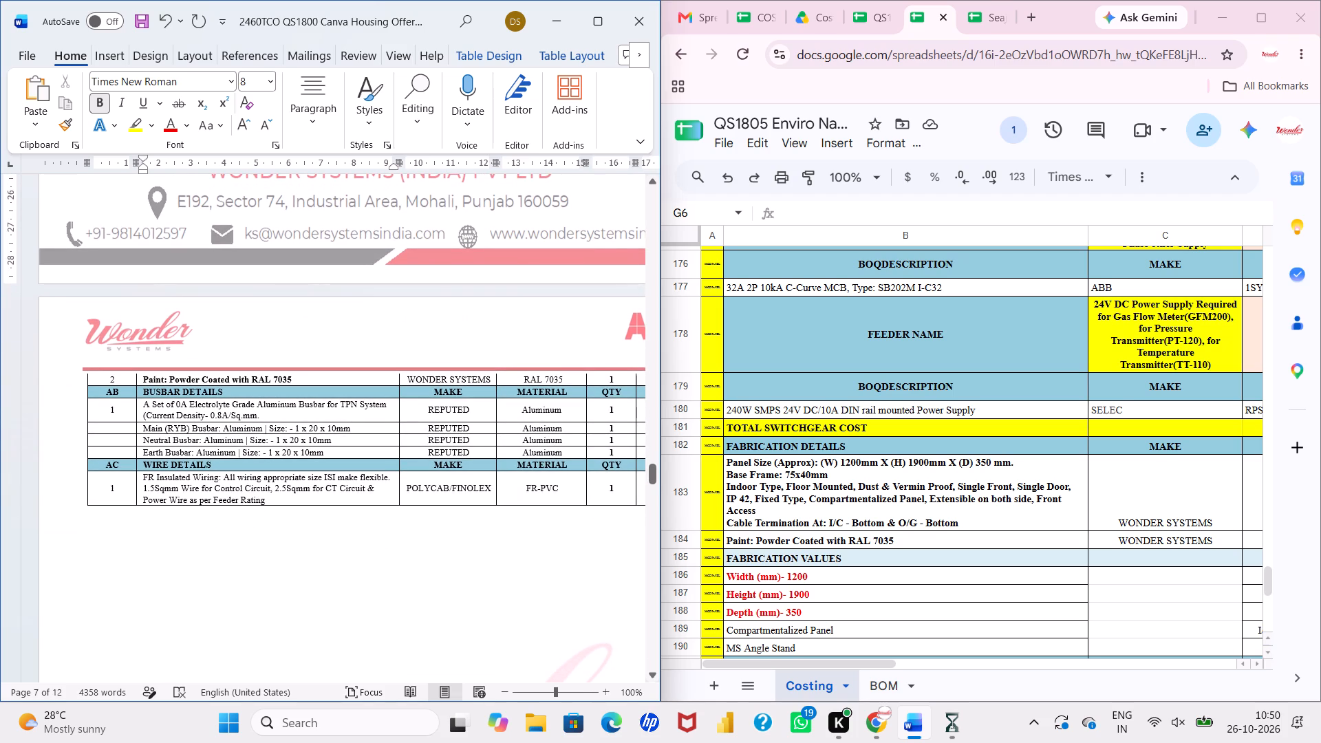
pyautogui.click(178, 409)
pyautogui.press('Left')
pyautogui.write('20')
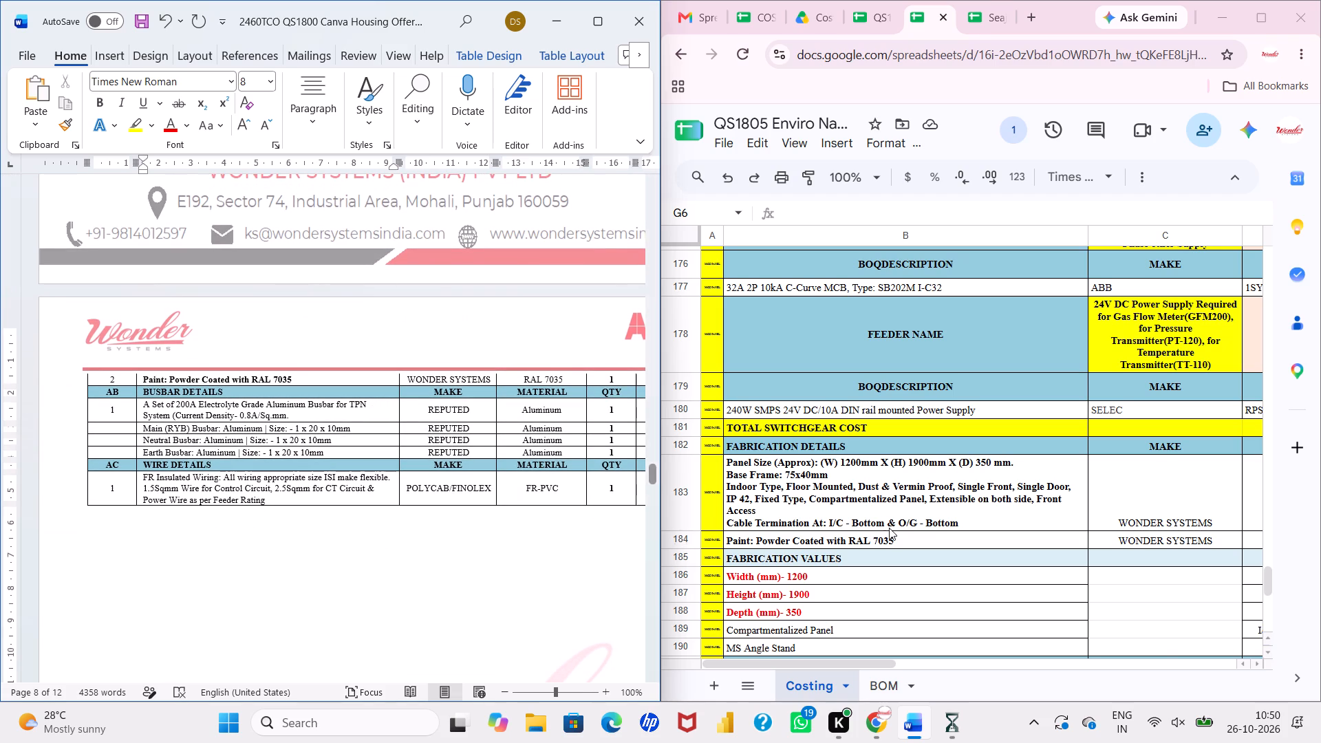
# Set the Main (RYB) busbar size in the offer to 1 x 25 x 10mm, matching the costing sheet's busbar details.
pyautogui.scroll(-3, 889, 528)
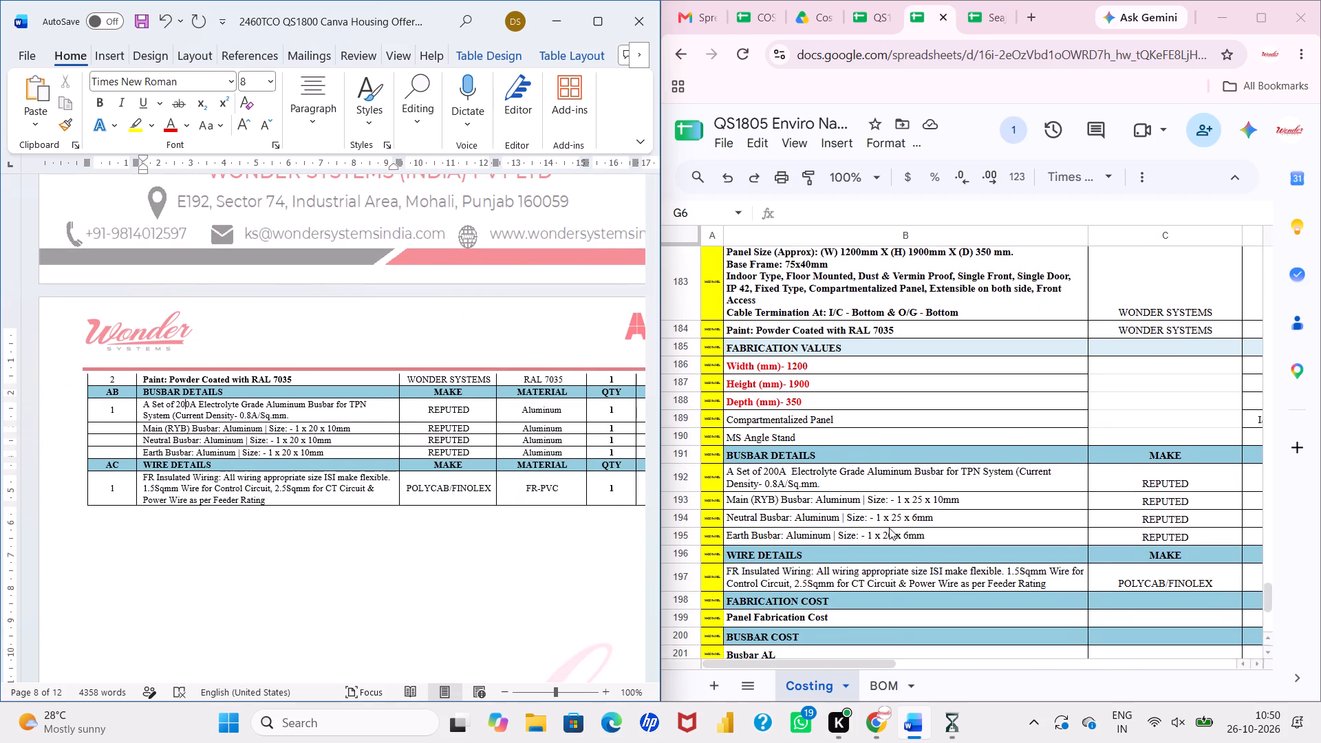
pyautogui.scroll(-1, 889, 528)
pyautogui.click(643, 493)
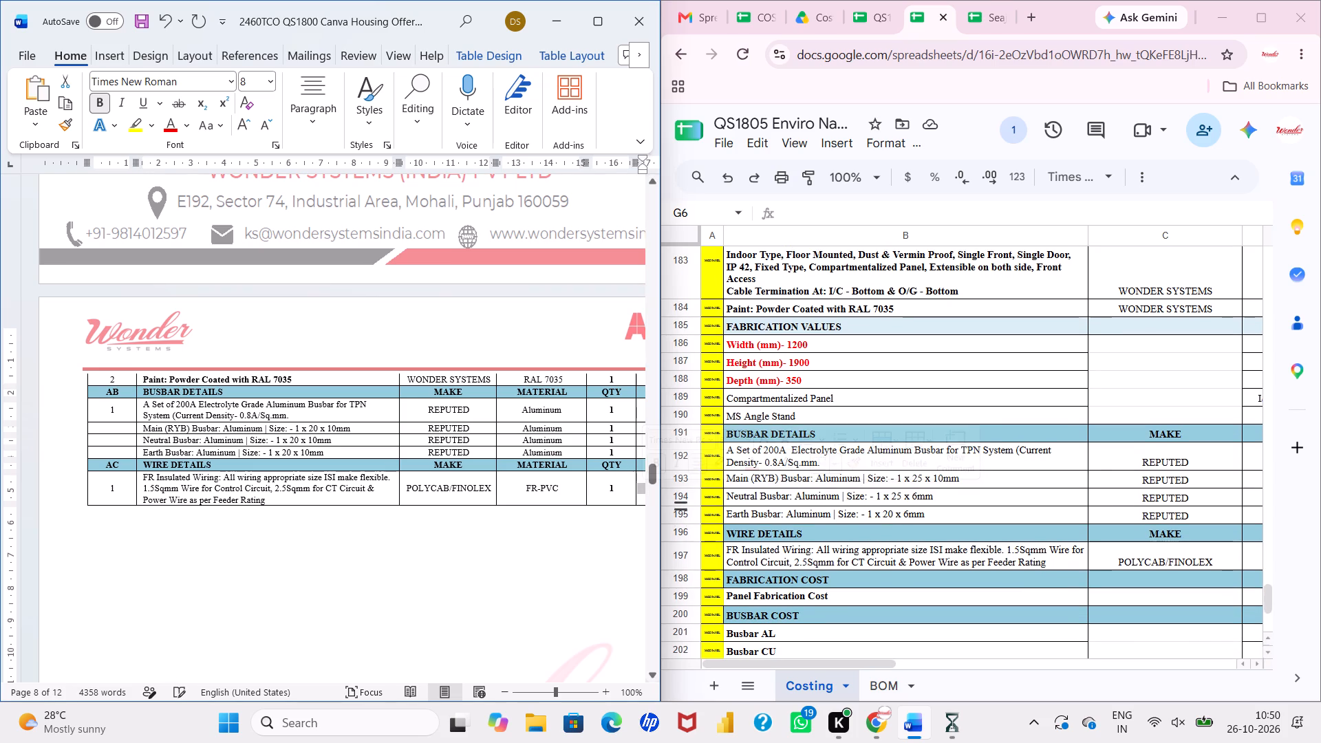
pyautogui.click(314, 431)
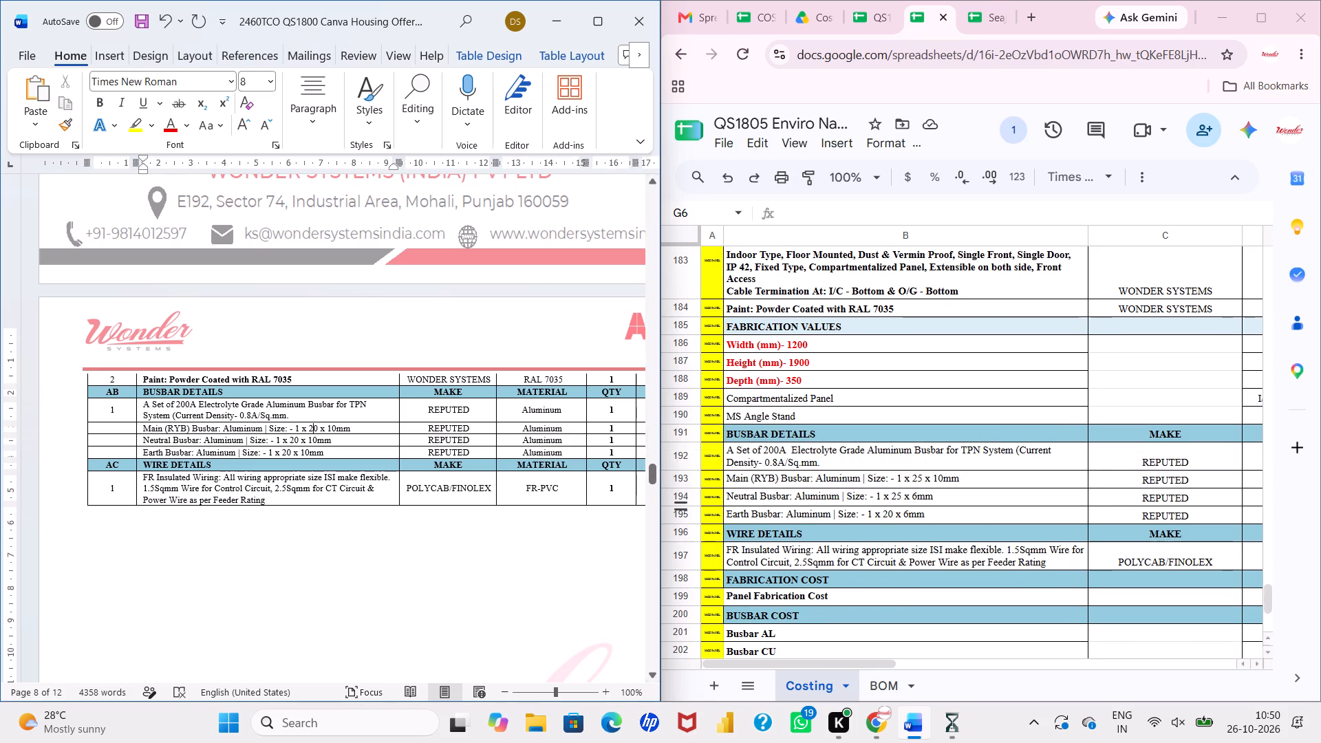
pyautogui.press('Delete')
pyautogui.press('5')
# Set the Neutral busbar size in the offer to 1 x 25 x 06mm.
pyautogui.click(299, 440)
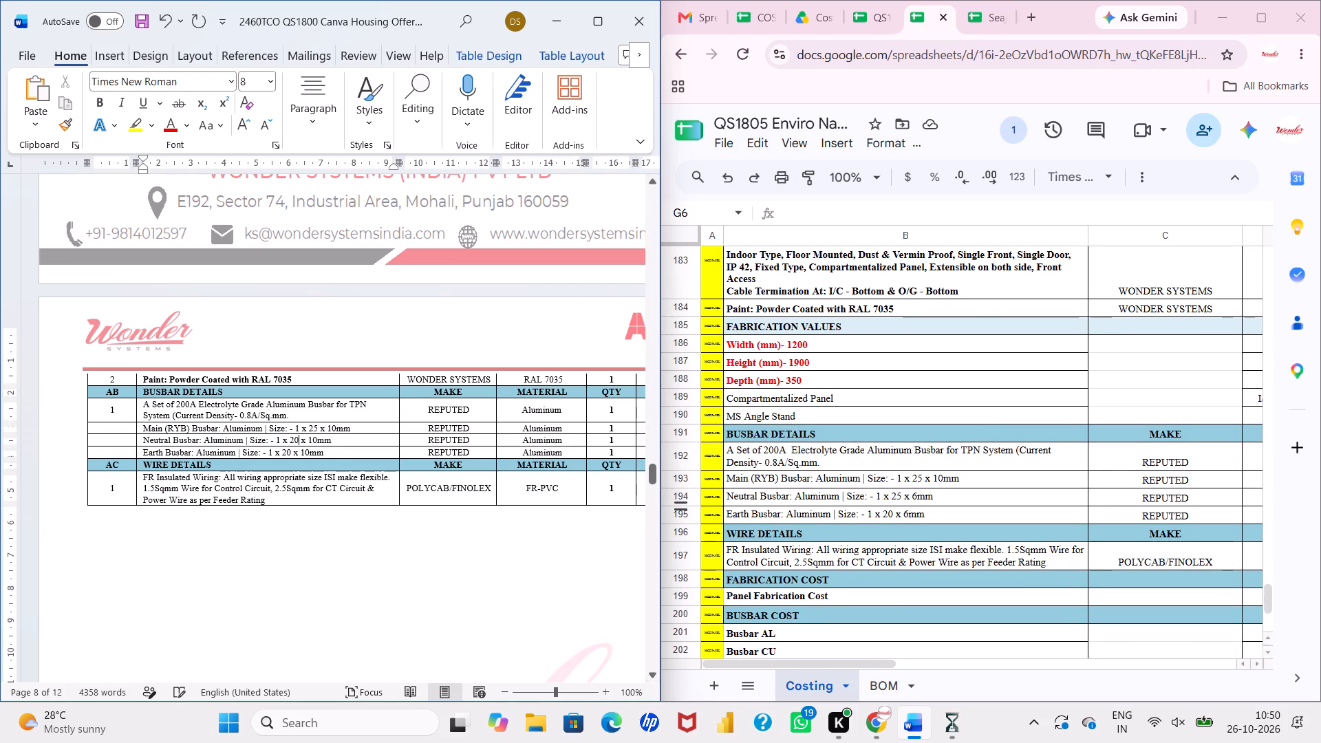
pyautogui.press('BackSpace')
pyautogui.press('5')
pyautogui.press('Right')
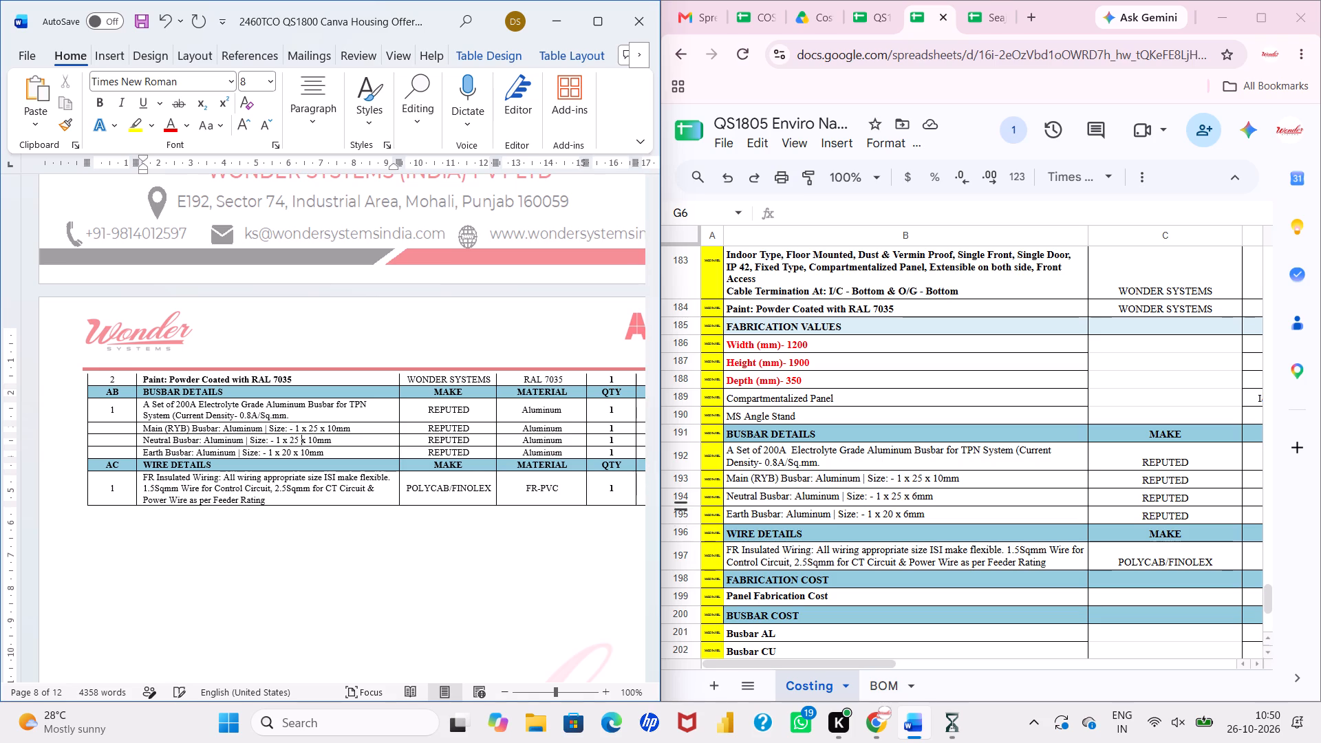
pyautogui.press('Right')
pyautogui.press('Right')
pyautogui.press('Right')
pyautogui.press('Right')
pyautogui.press('BackSpace')
pyautogui.press('BackSpace')
pyautogui.write('06')
# Set the Earth busbar size in the offer to 1 x 20 x 06mm.
pyautogui.click(309, 455)
pyautogui.press('BackSpace')
pyautogui.press('BackSpace')
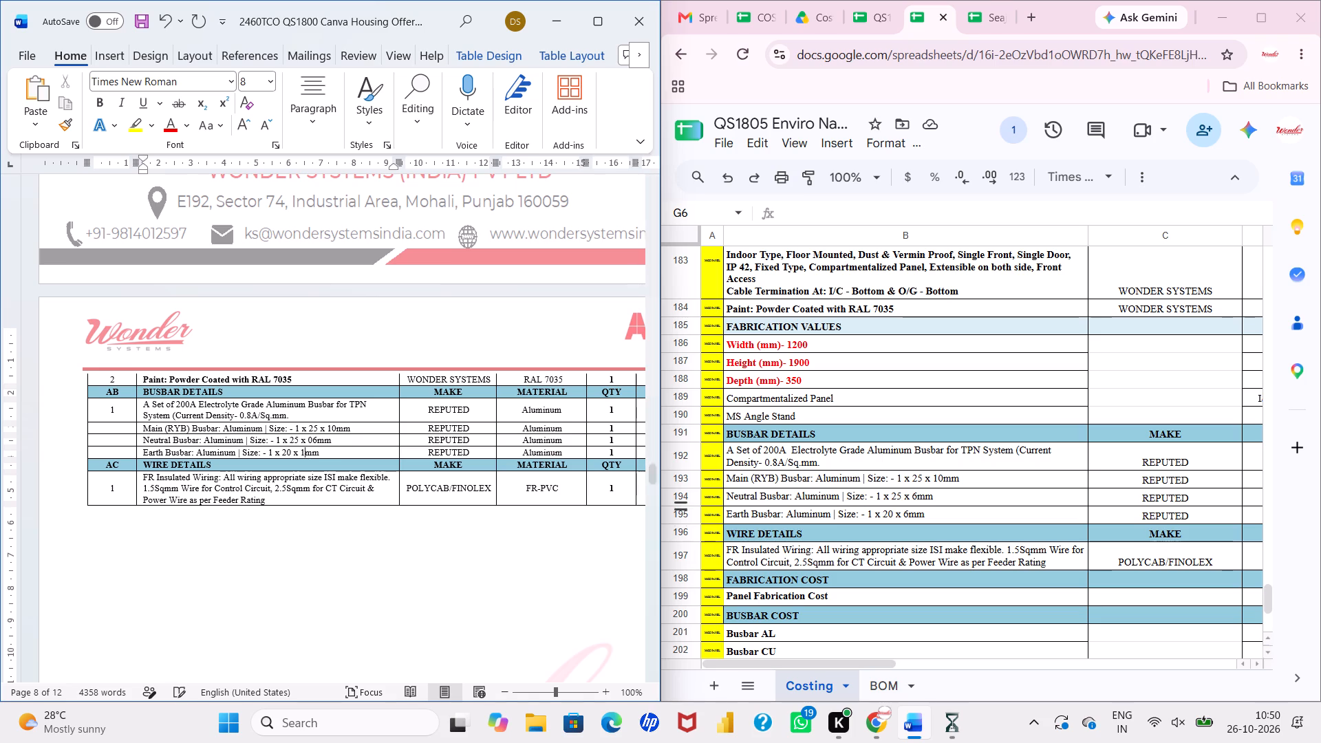
pyautogui.write('06')
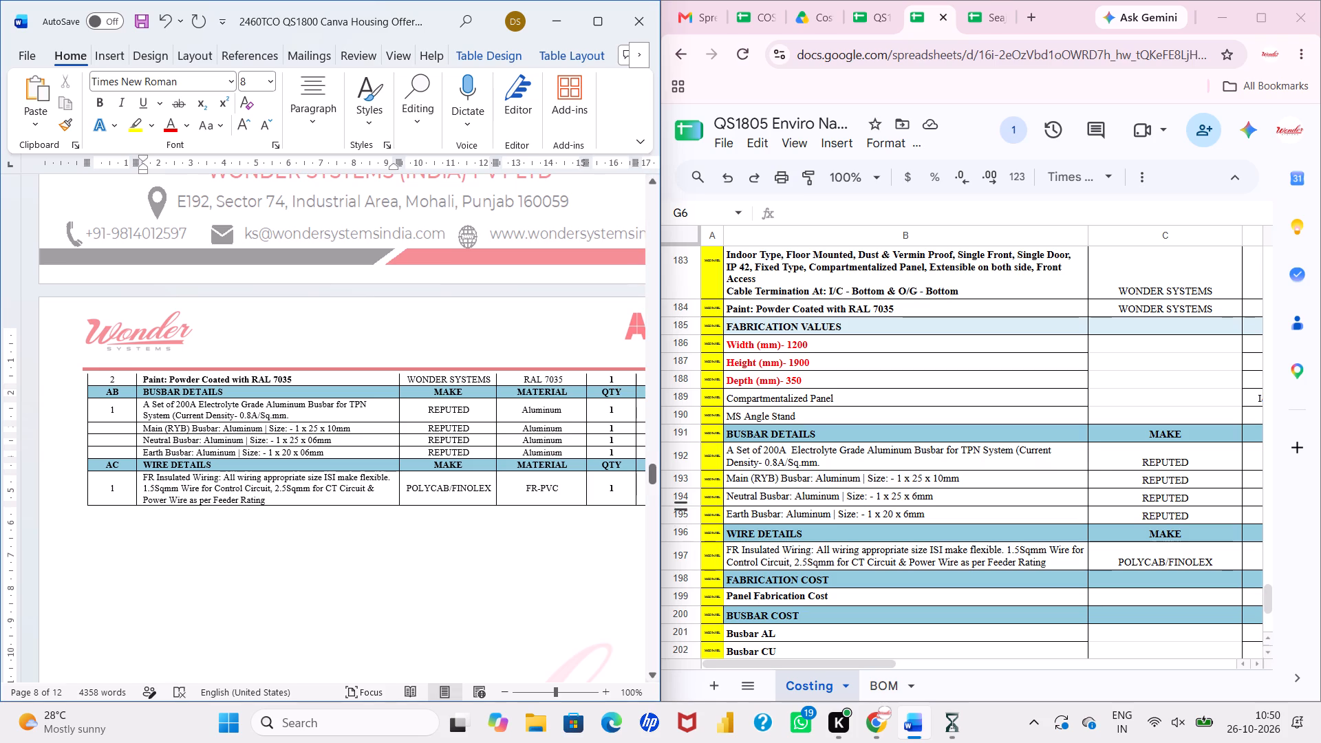
pyautogui.click(309, 488)
pyautogui.click(493, 489)
# Add LAPP to the make in the offer's wire details, making it POLYCAB/FINOLEX/LAPP.
pyautogui.press('/')
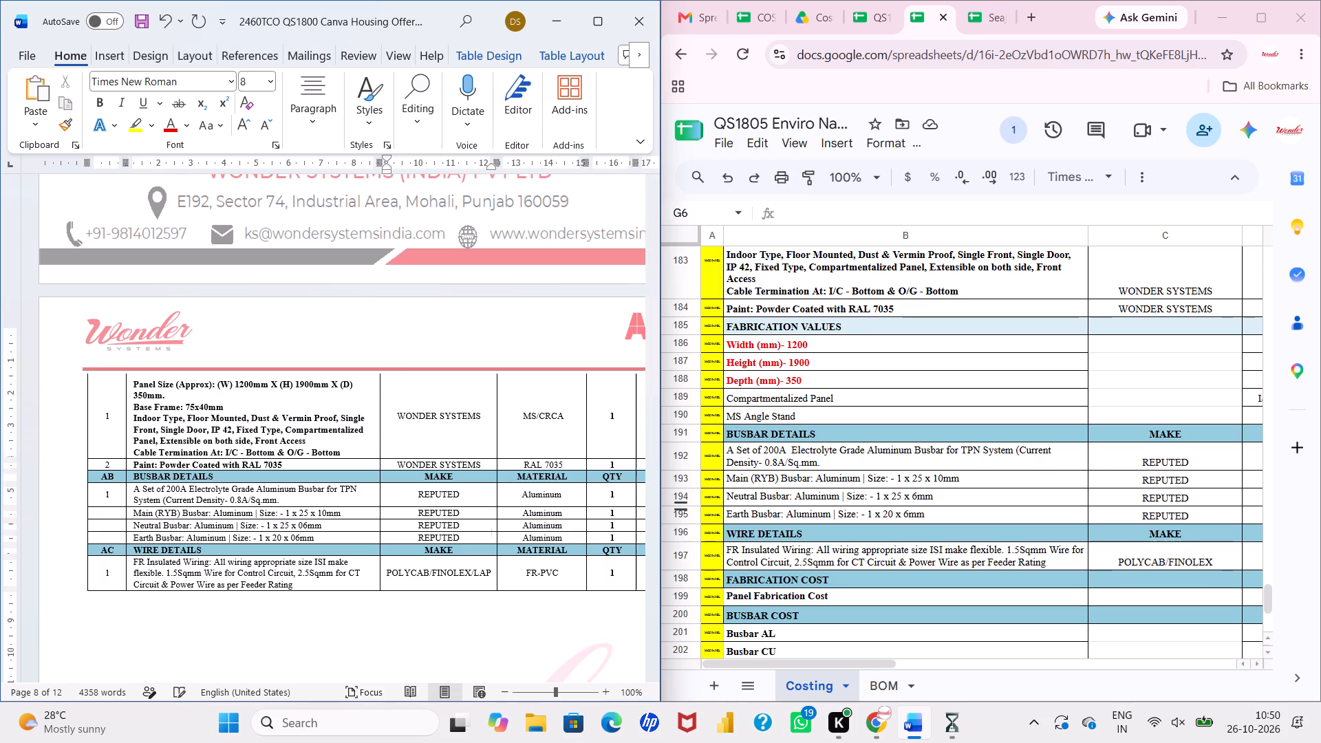
pyautogui.press('p')
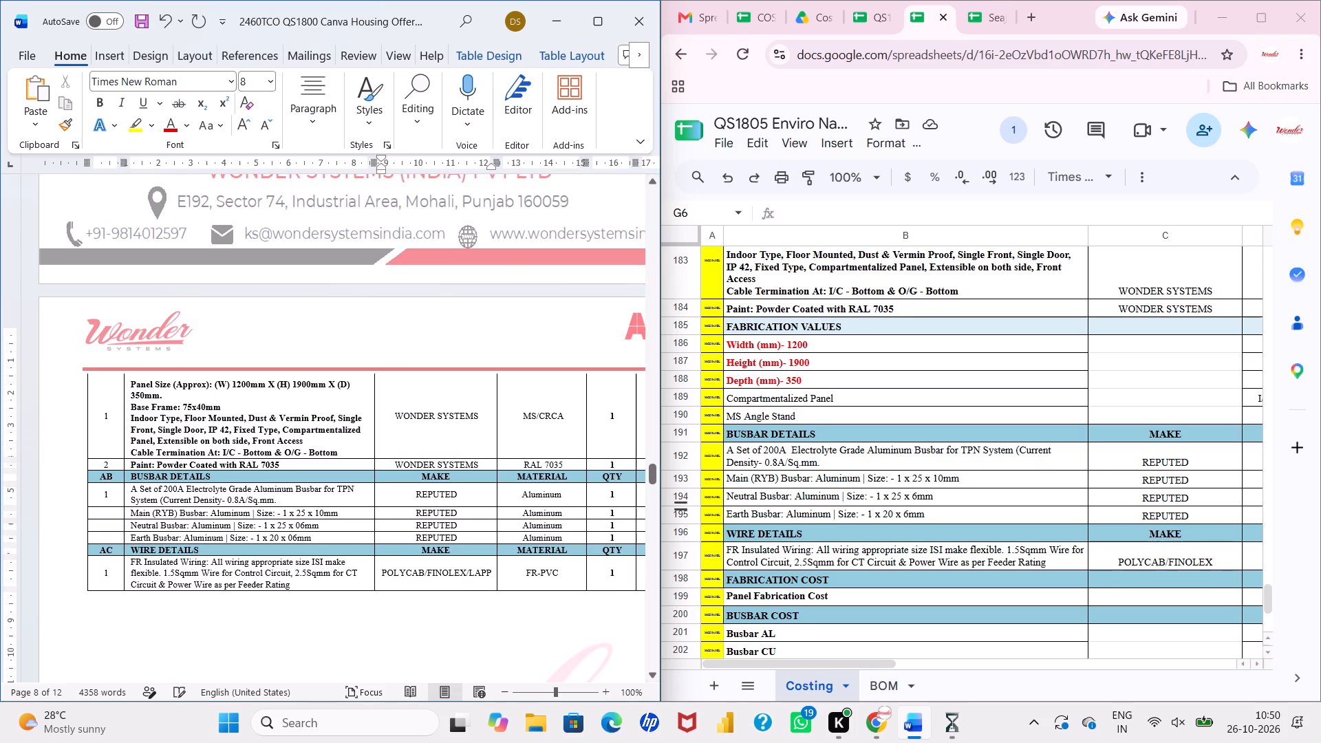
pyautogui.click(484, 538)
pyautogui.hscroll(-1, 484, 538)
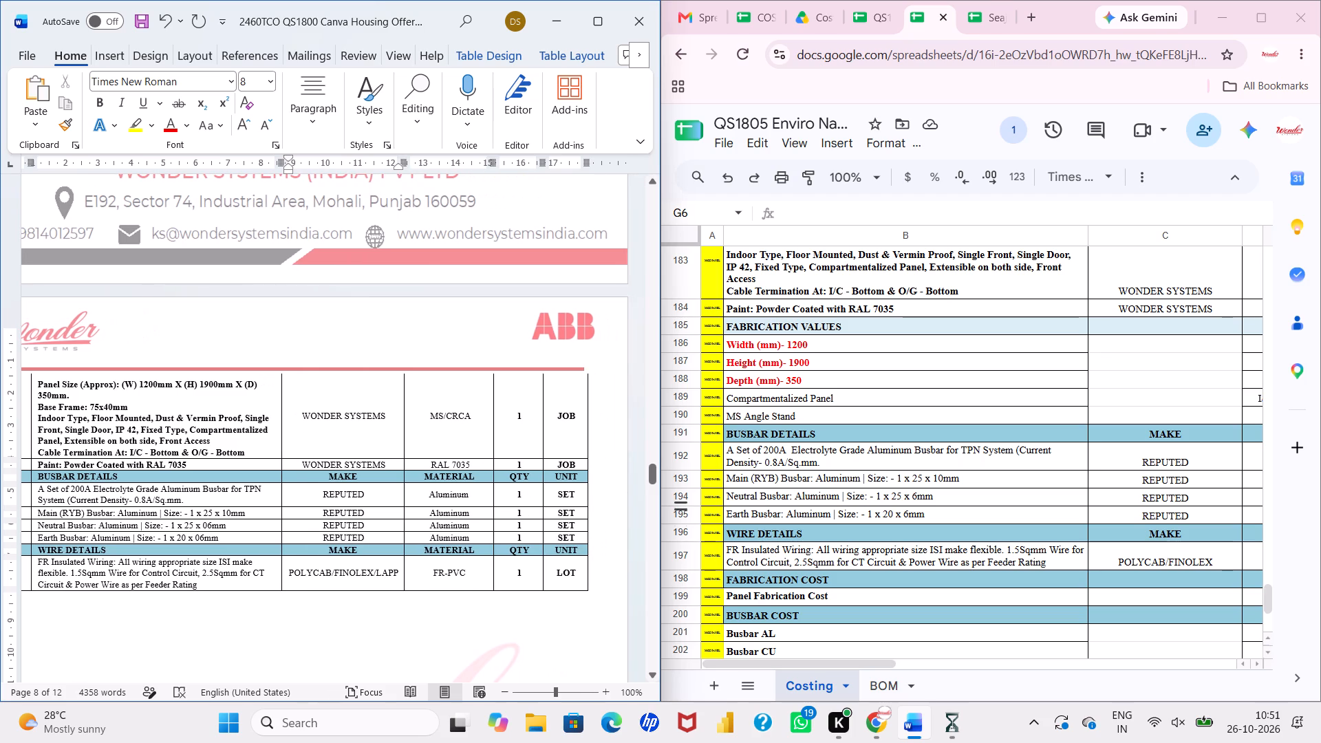
pyautogui.click(505, 624)
pyautogui.hscroll(1, 505, 624)
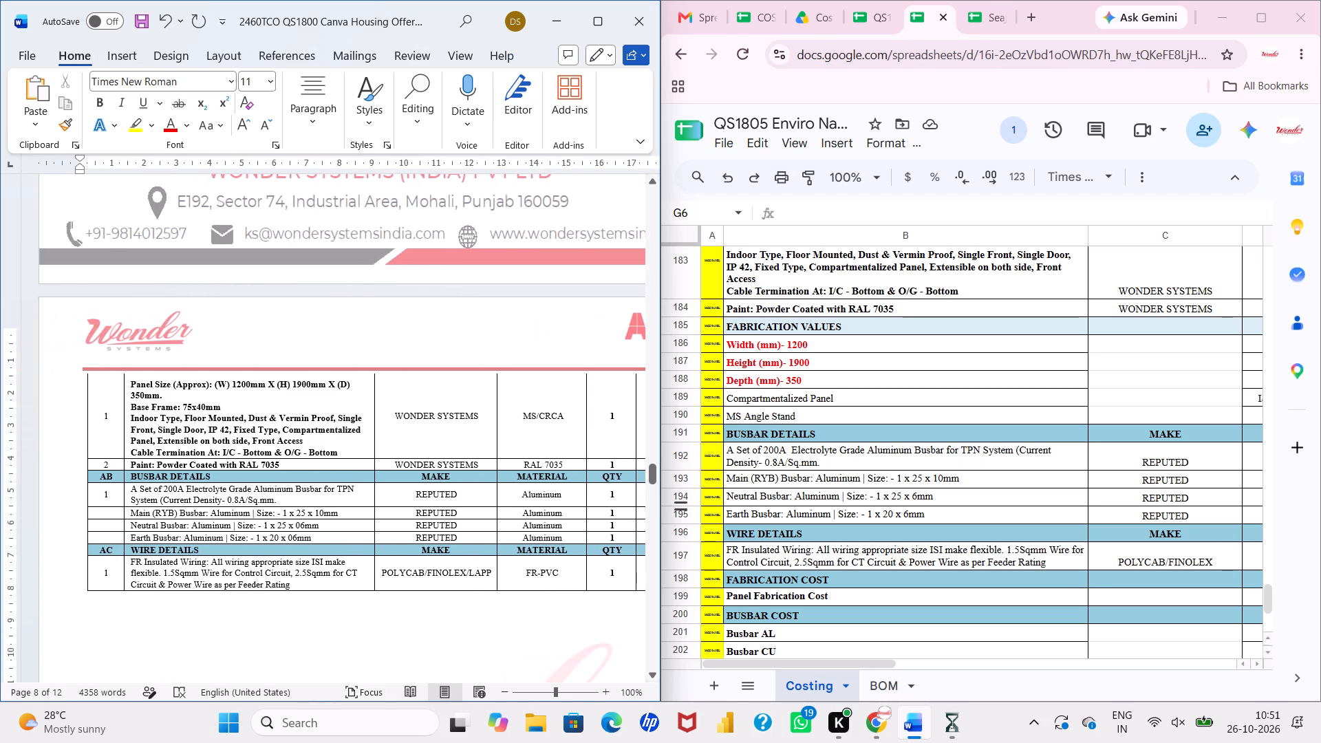
pyautogui.scroll(1, 517, 506)
pyautogui.scroll(1, 880, 466)
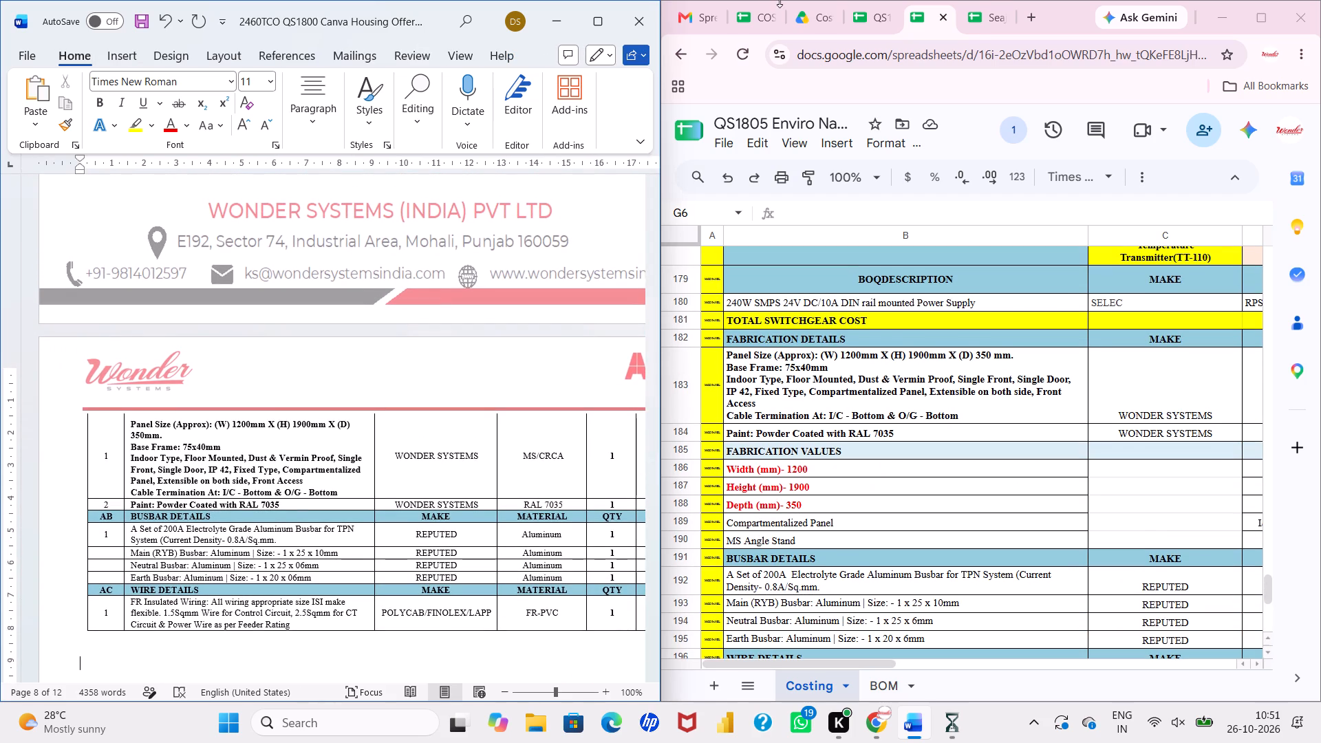
# Examine the dimensions, busbar sizes and cost breakdown of the QS1801 sludge dewatering panel and the panel below it in the shared COSTING SHEET.
pyautogui.click(760, 14)
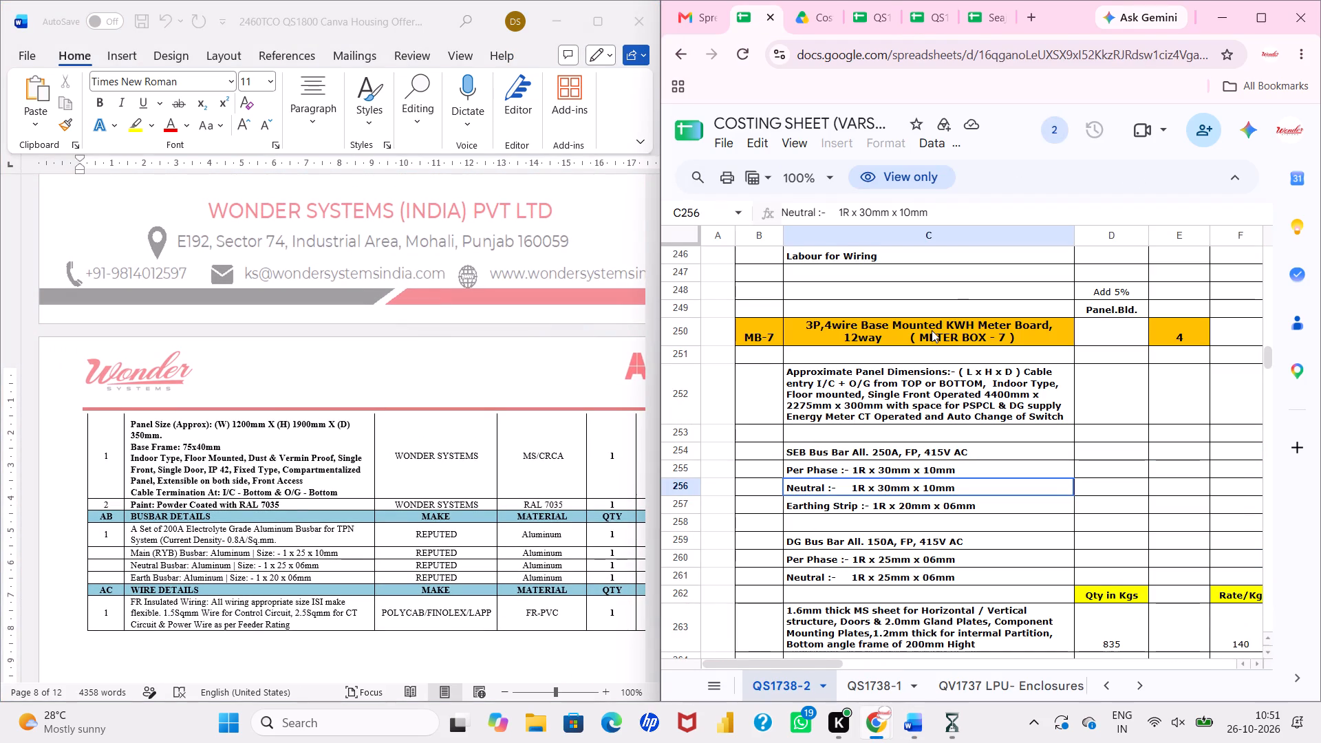
pyautogui.click(953, 291)
pyautogui.click(1061, 129)
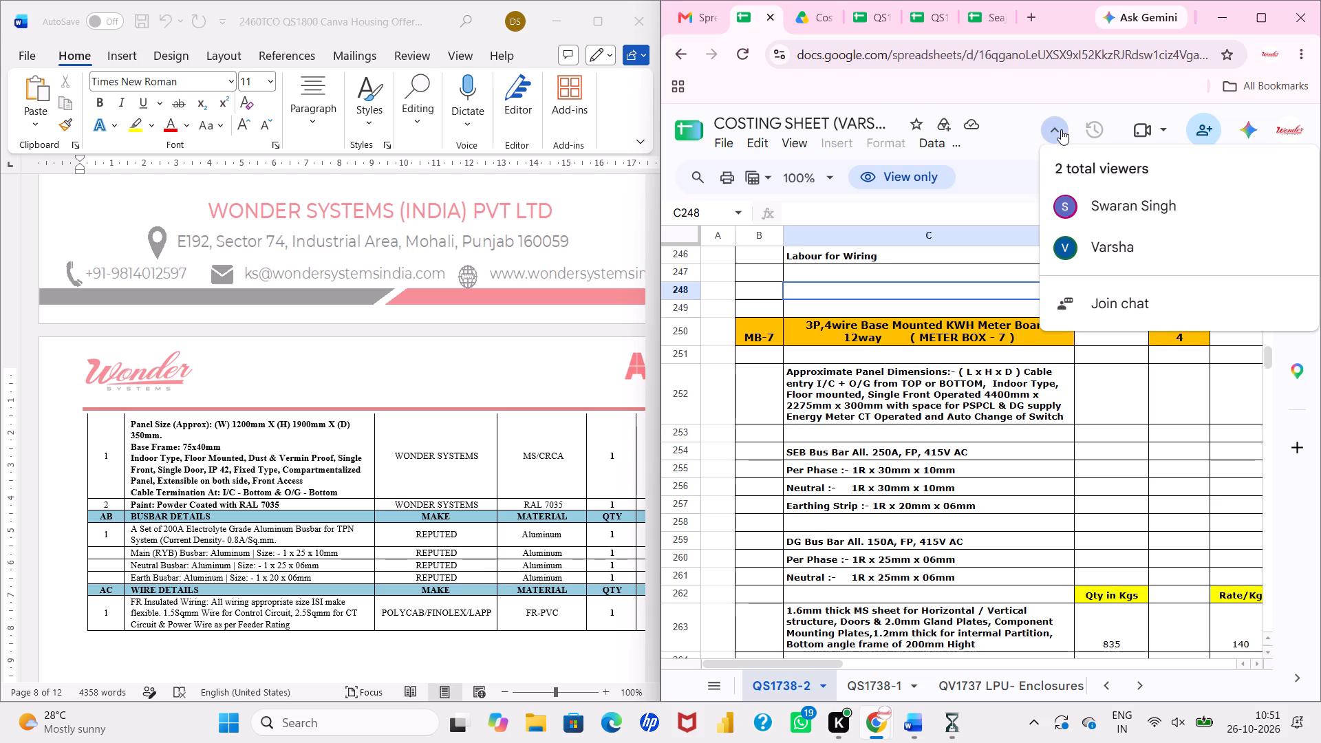
pyautogui.click(1084, 206)
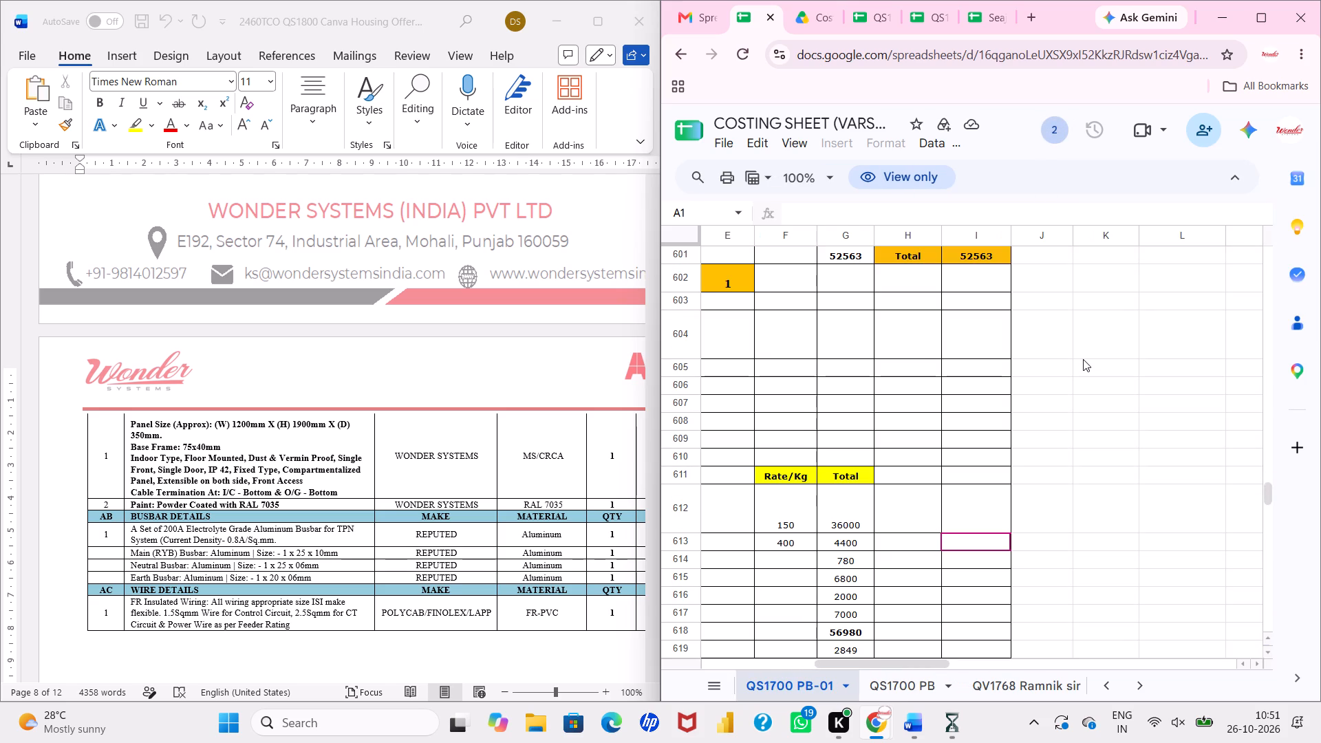
pyautogui.hscroll(2, 1083, 359)
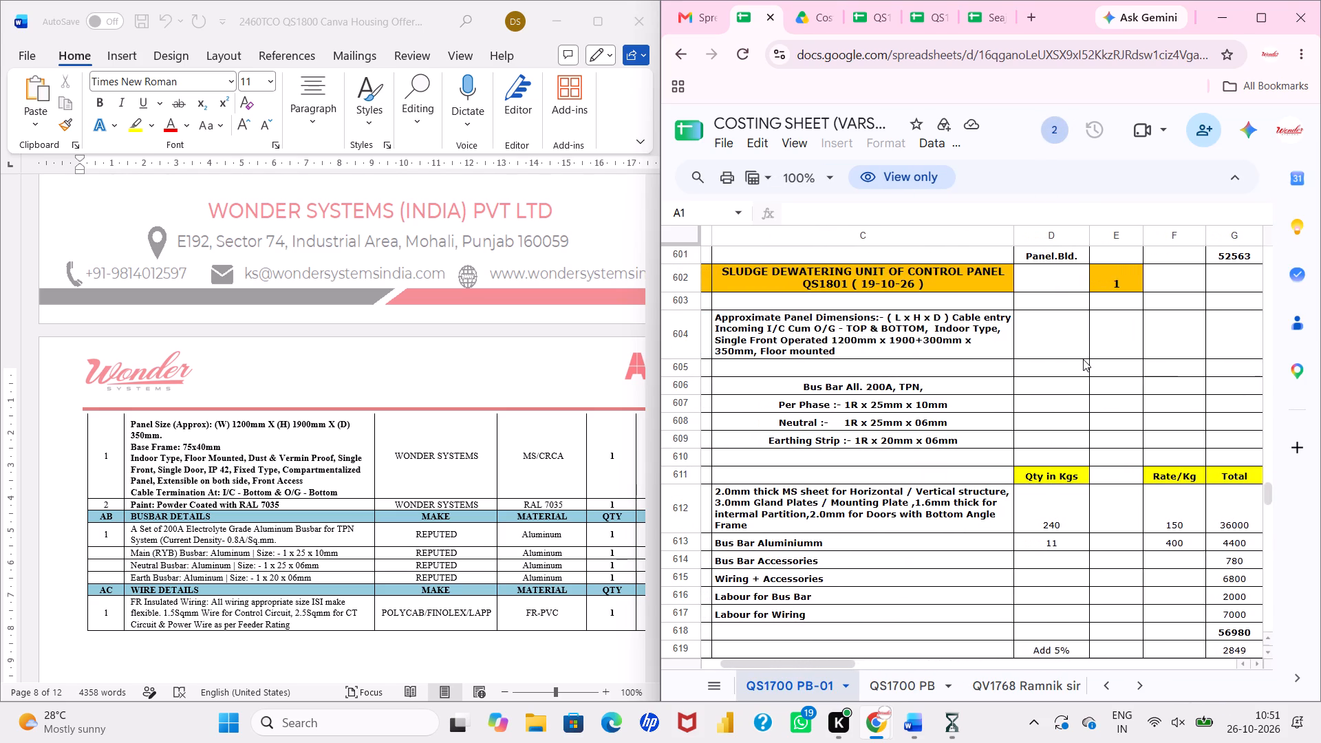
pyautogui.scroll(2, 1083, 359)
pyautogui.scroll(-1, 1083, 359)
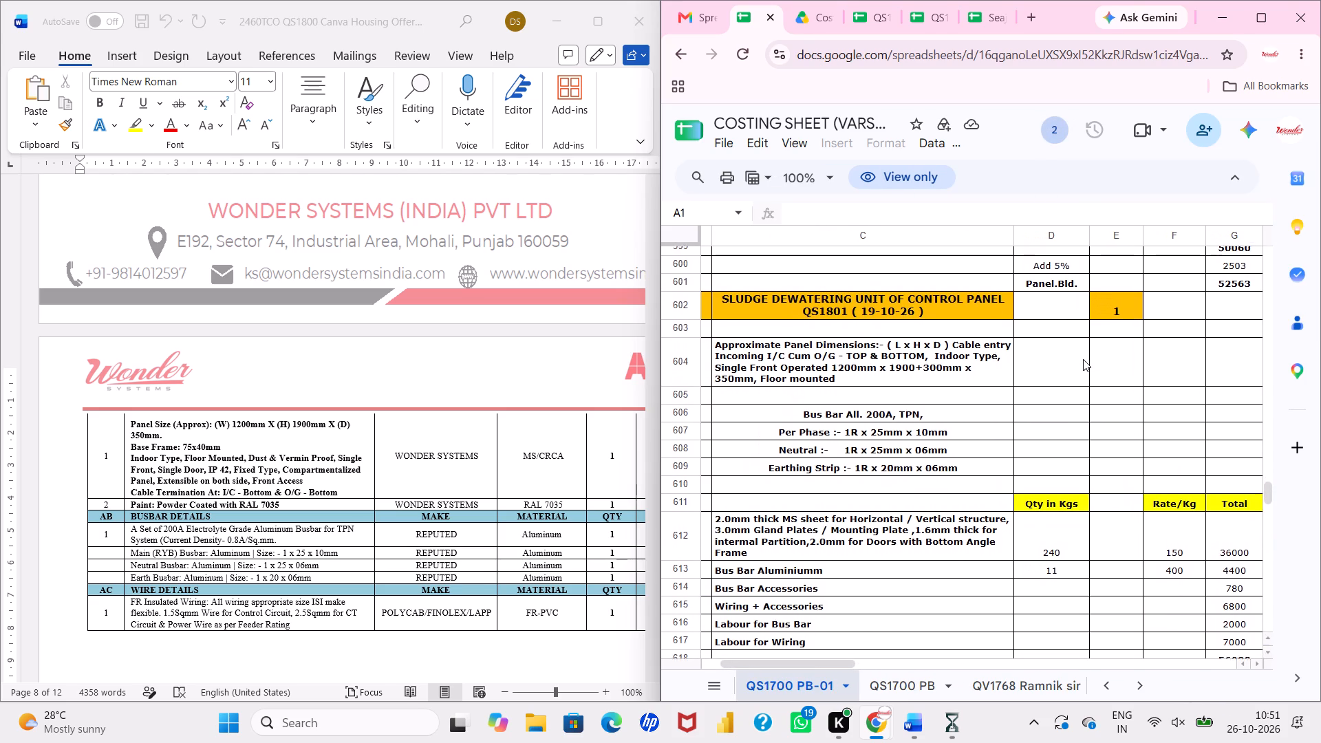
pyautogui.scroll(-1, 1083, 359)
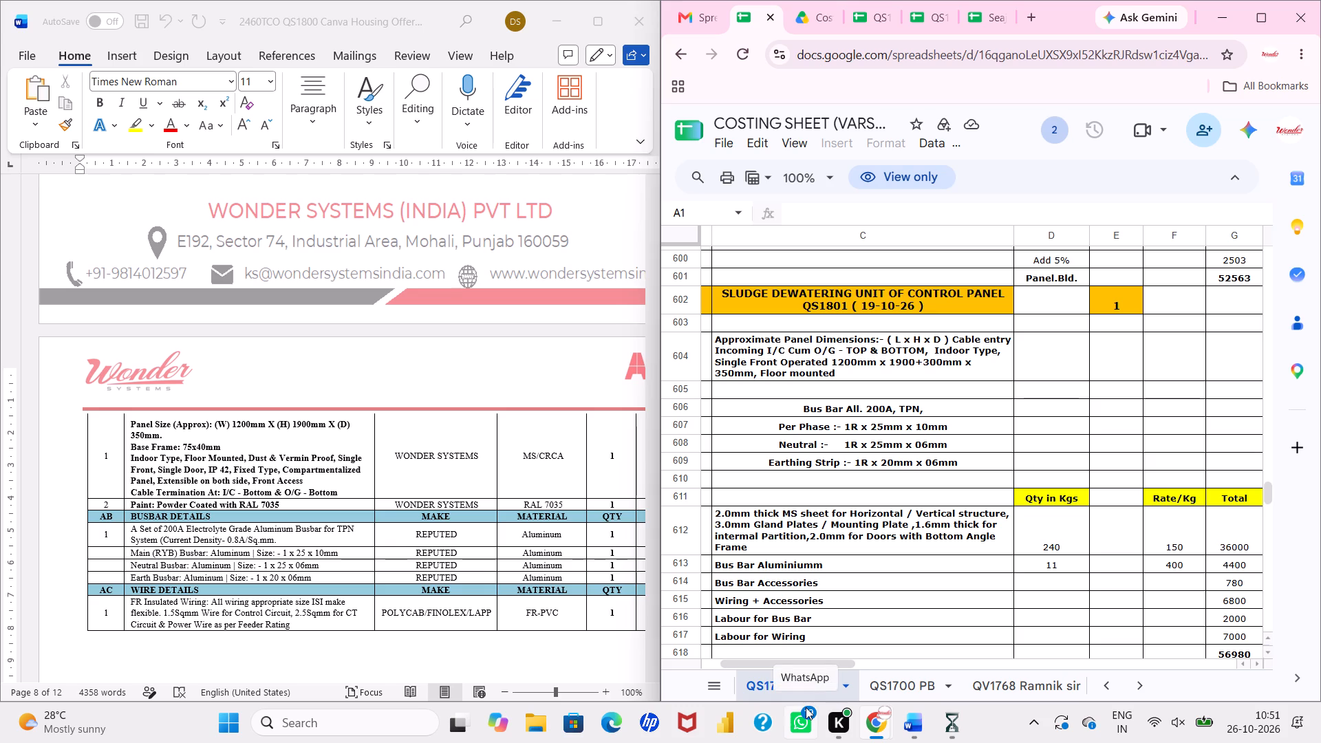
pyautogui.hscroll(-2, 864, 433)
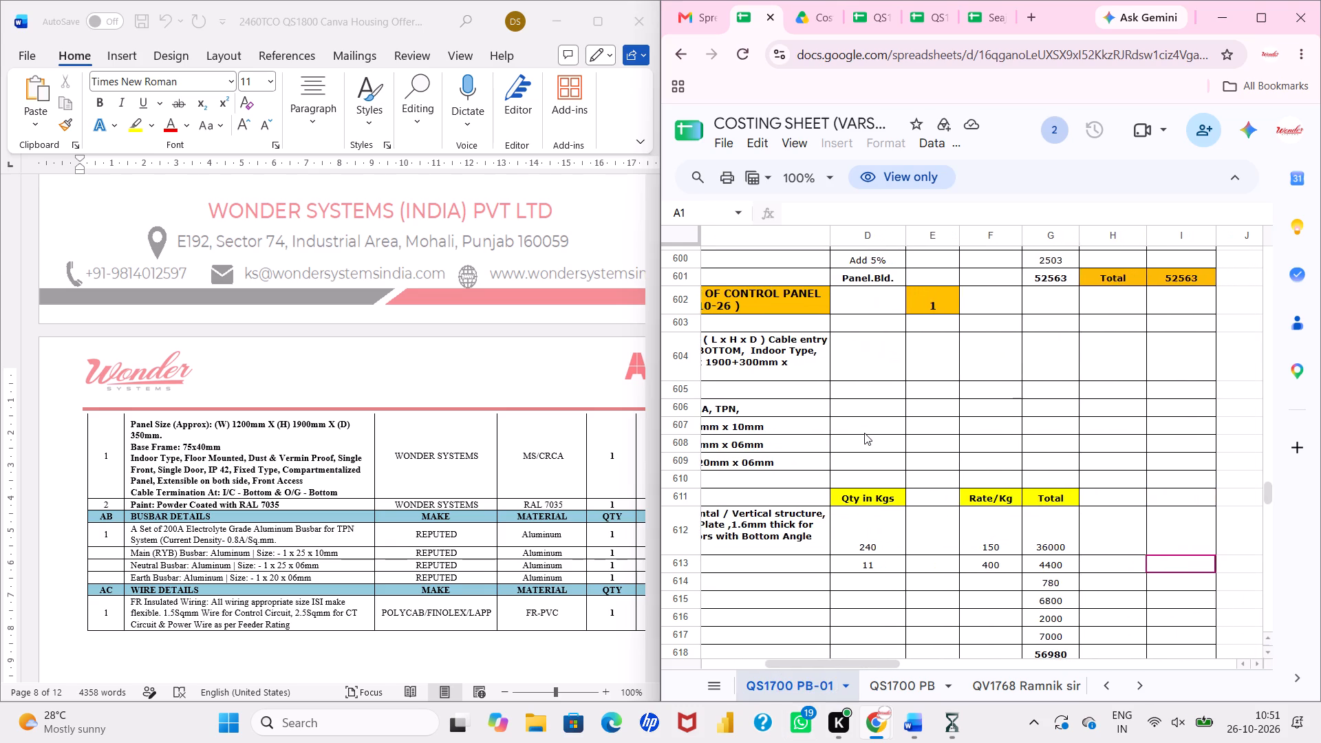
pyautogui.scroll(-4, 864, 433)
pyautogui.hscroll(2, 864, 433)
pyautogui.scroll(1, 864, 433)
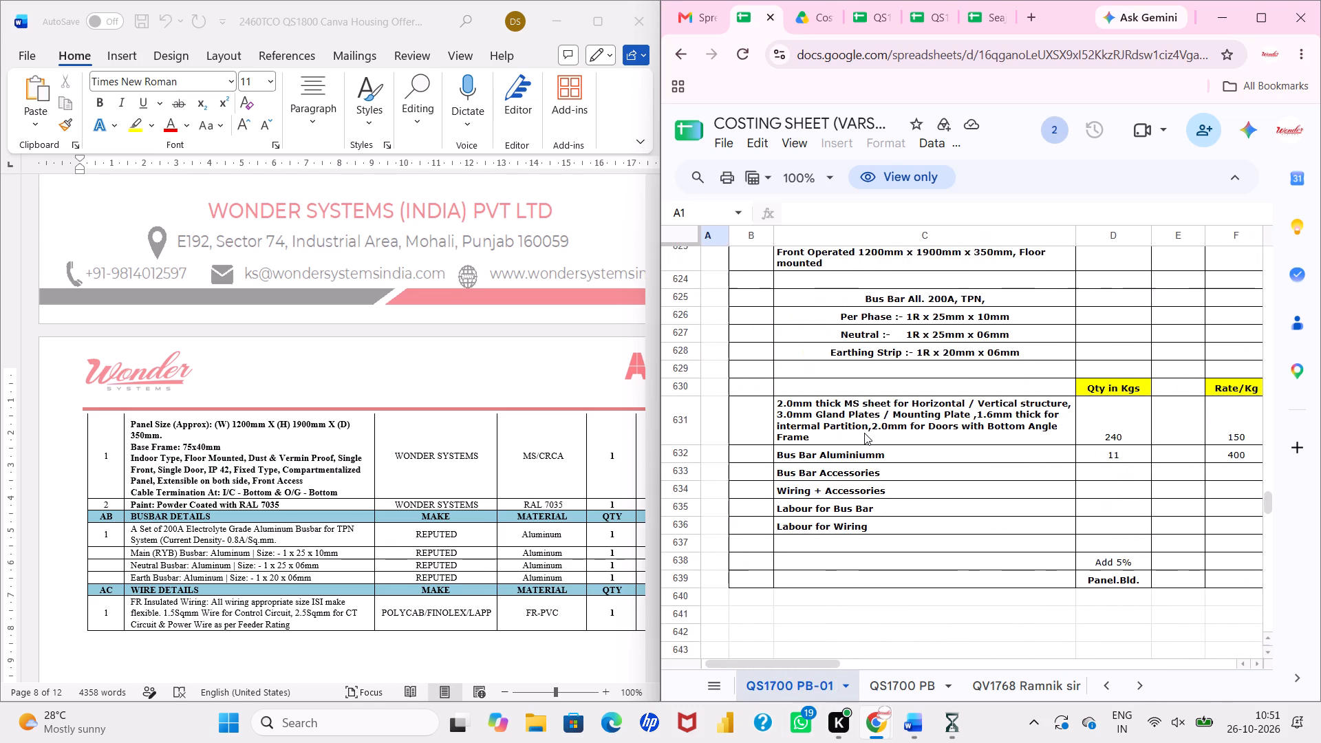
pyautogui.scroll(2, 864, 433)
pyautogui.scroll(-1, 864, 433)
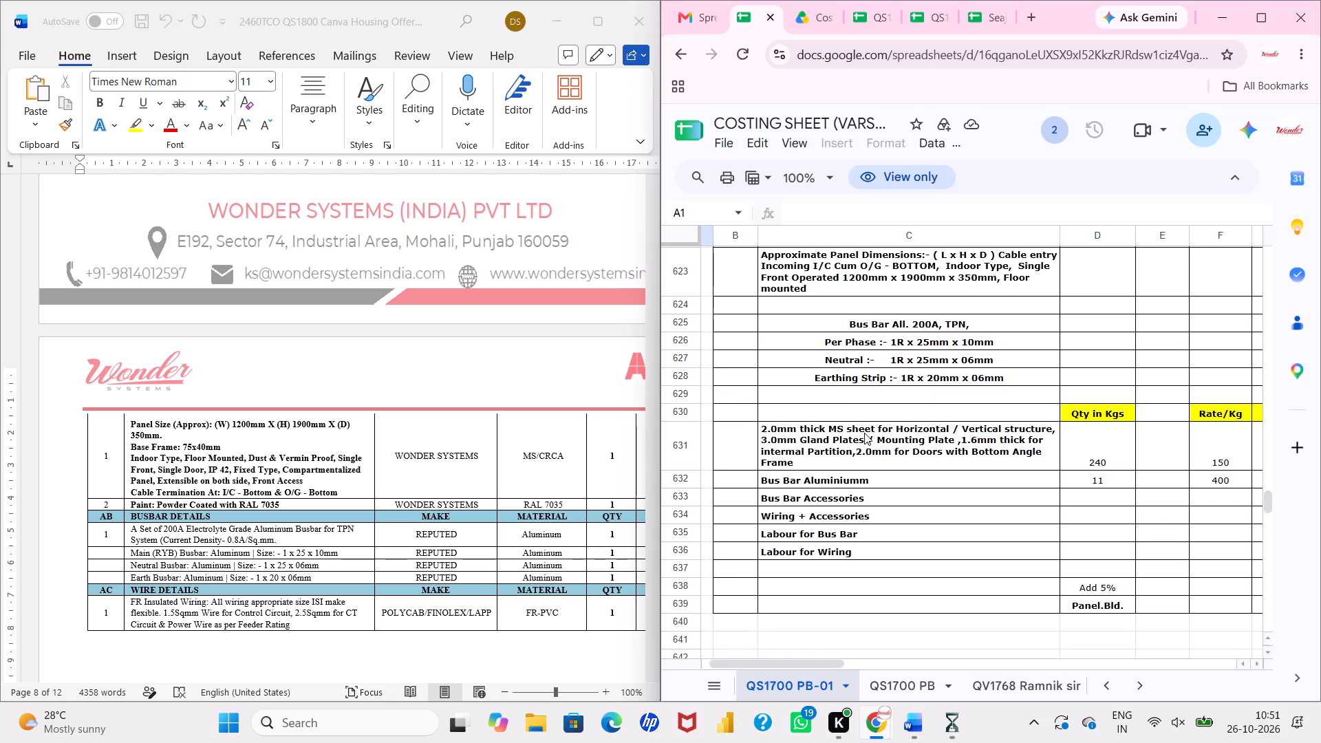
pyautogui.scroll(-1, 864, 433)
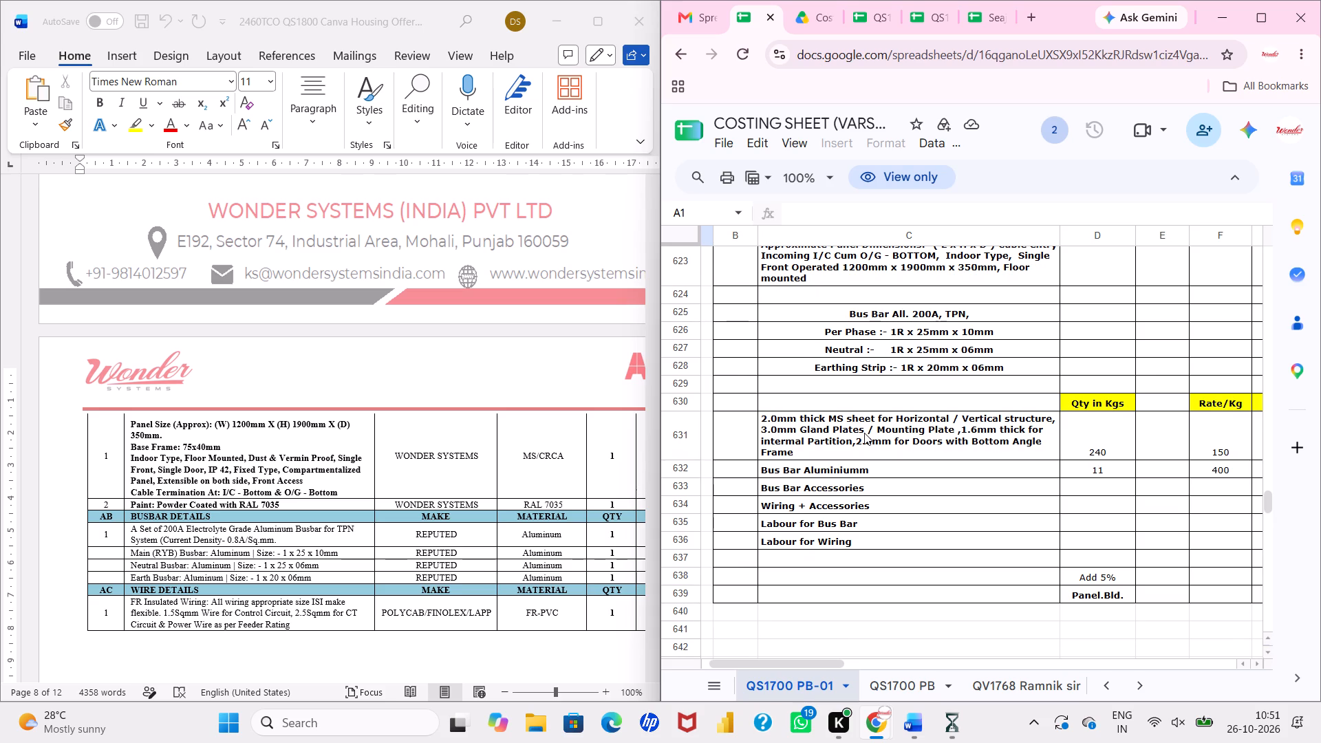
pyautogui.hscroll(-2, 864, 433)
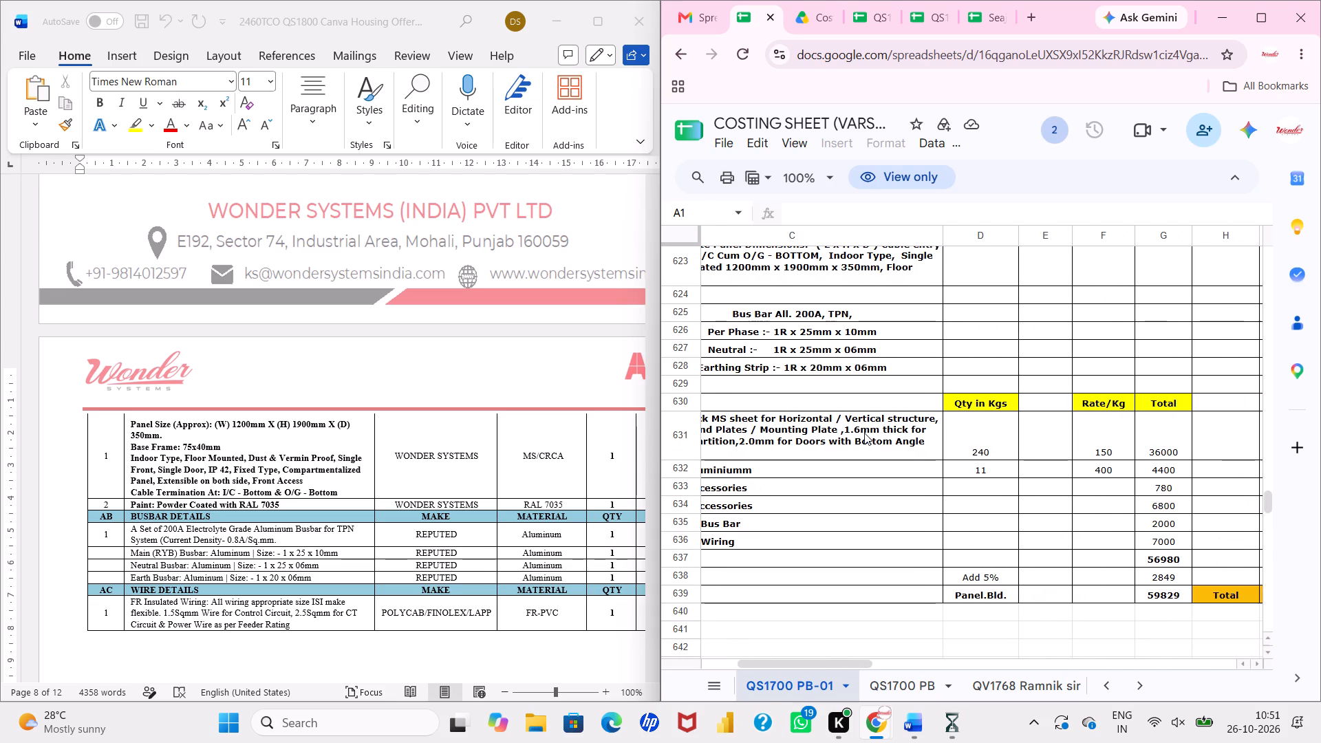
pyautogui.hscroll(-1, 864, 433)
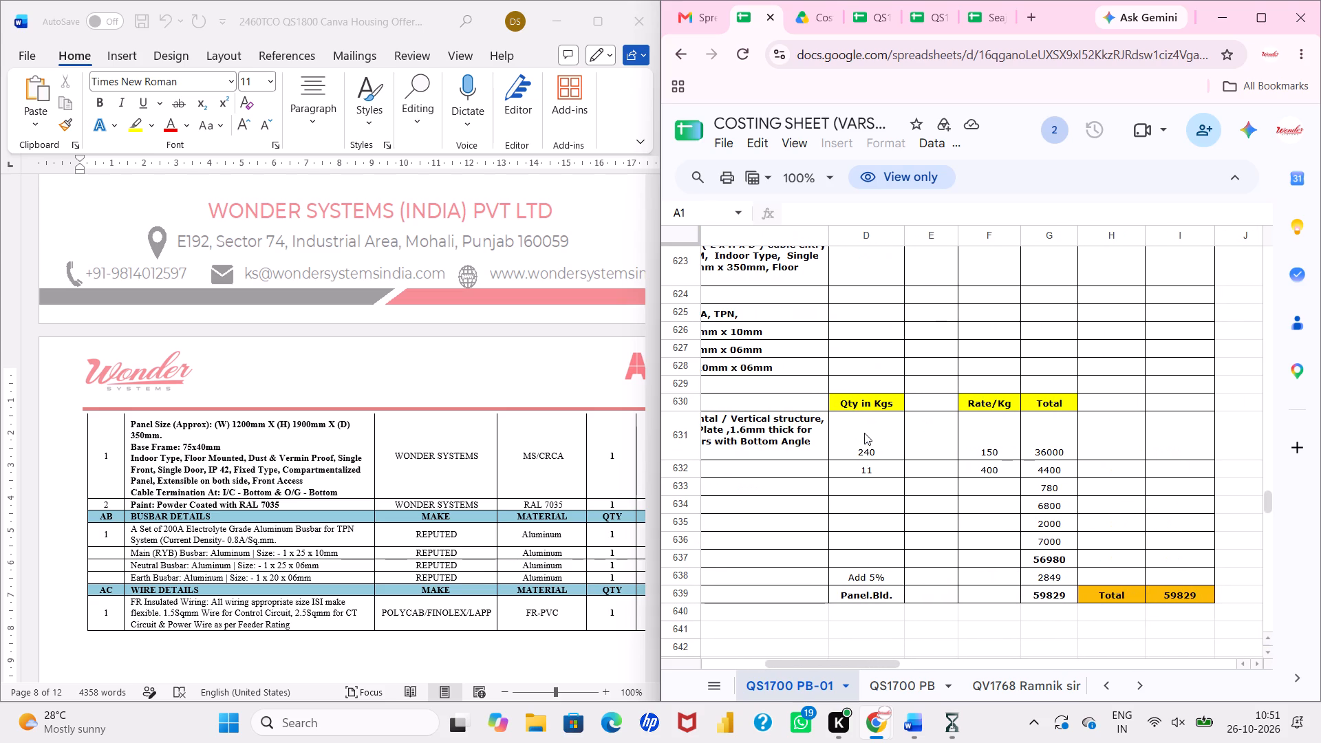
pyautogui.hscroll(-1, 864, 433)
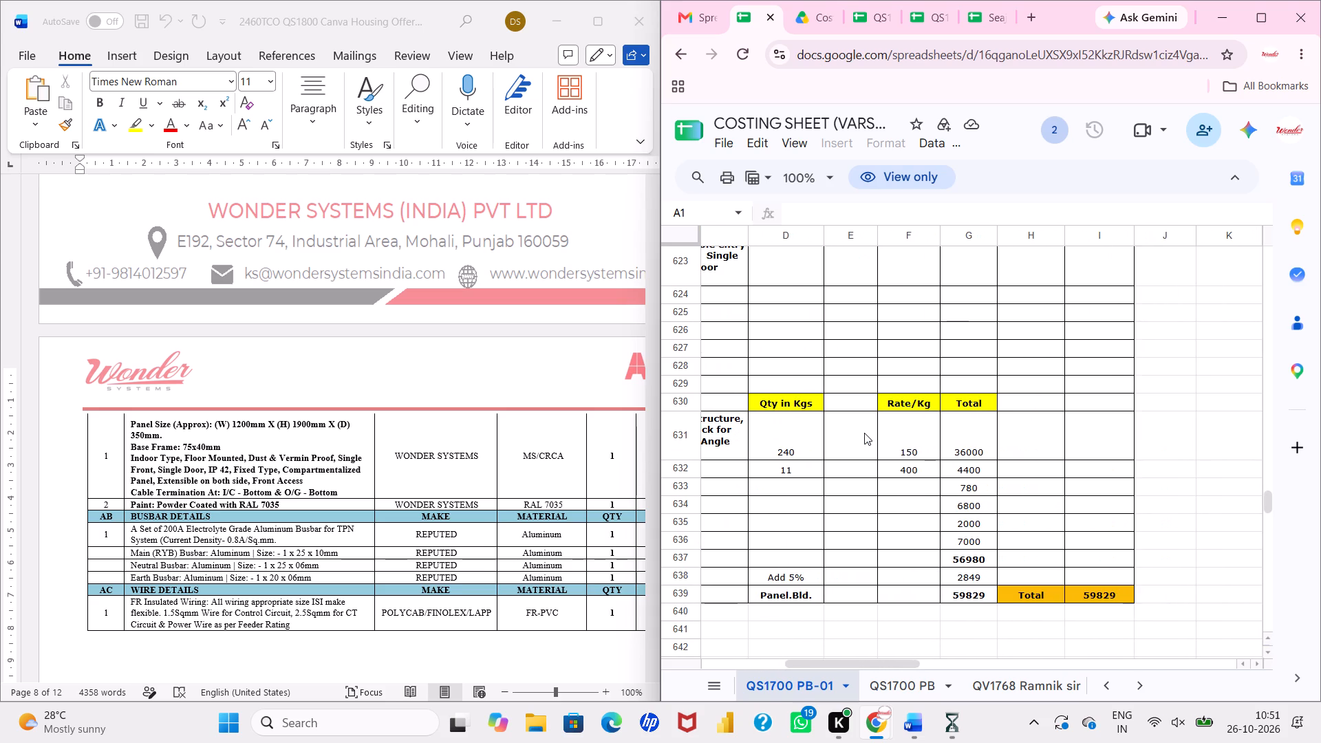
# Delete the empty lines above the Scope of Supply heading in the Word offer.
pyautogui.scroll(-2, 481, 520)
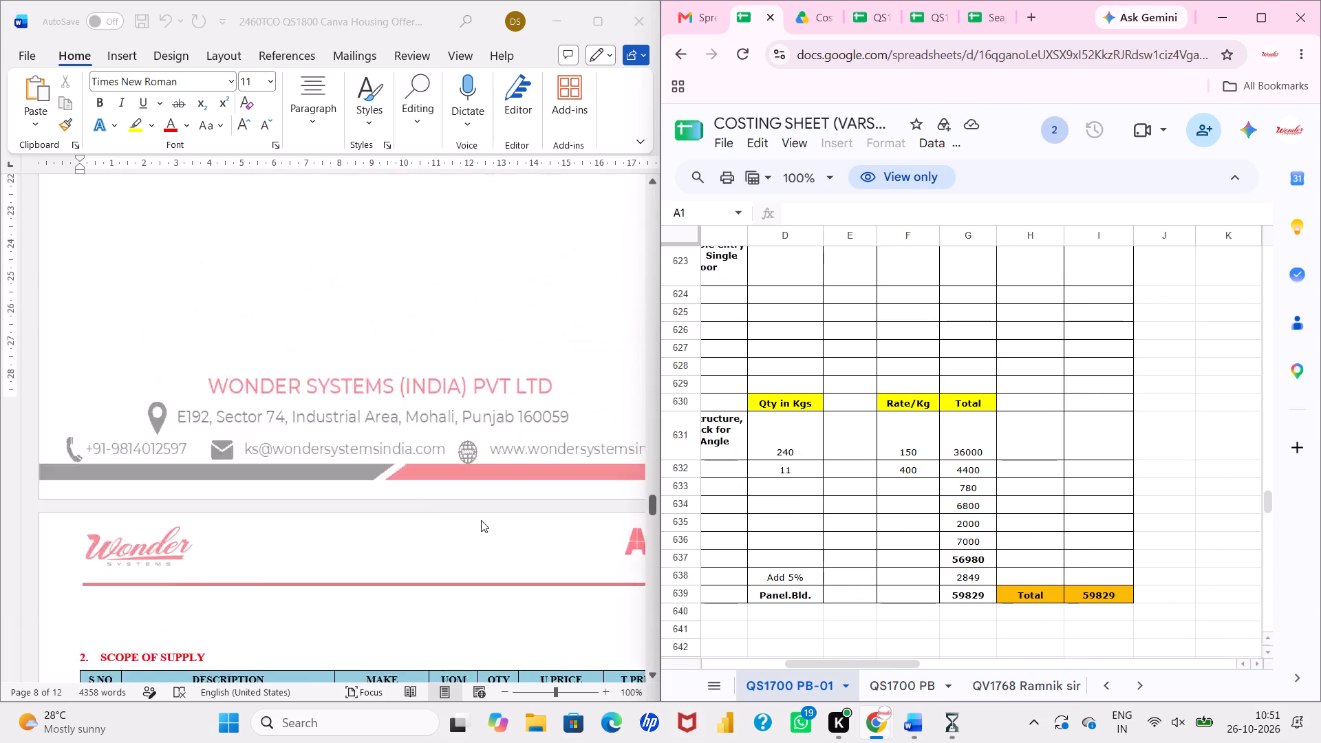
pyautogui.scroll(-1, 481, 520)
pyautogui.click(88, 313)
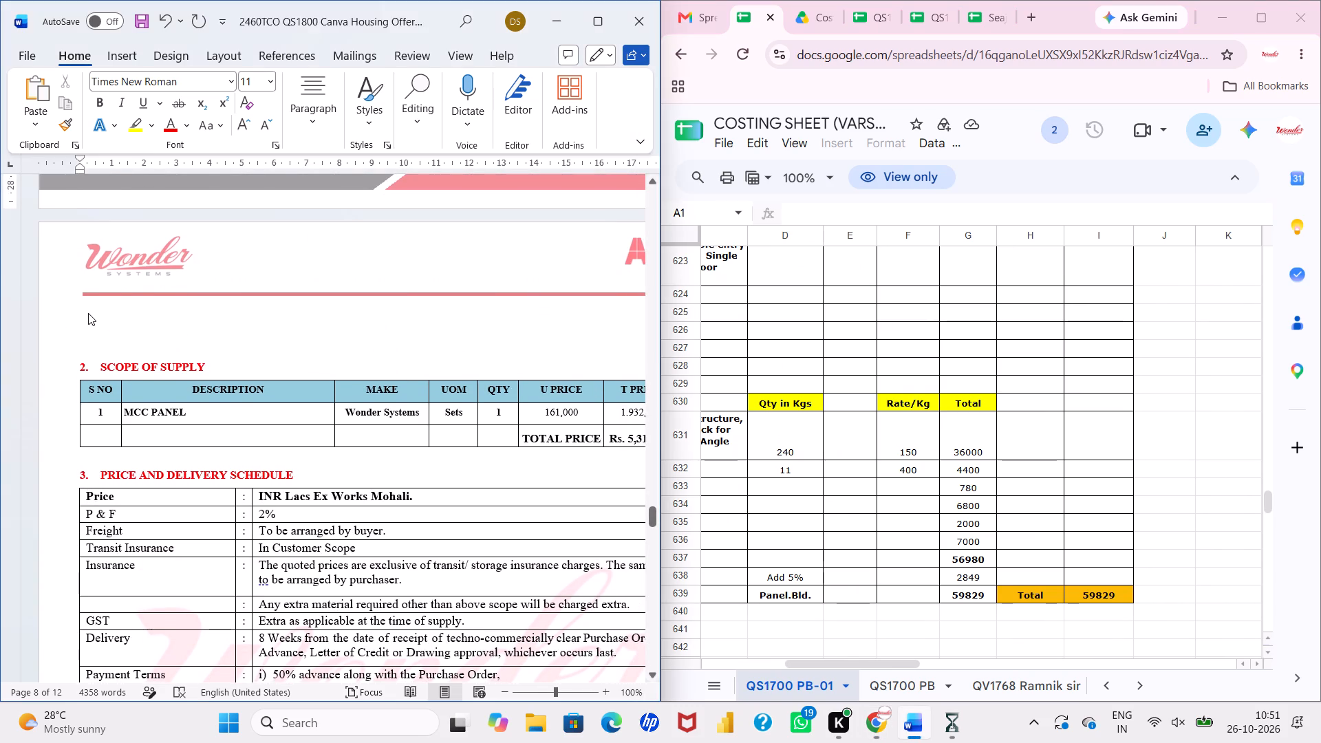
pyautogui.click(96, 313)
pyautogui.press('Delete')
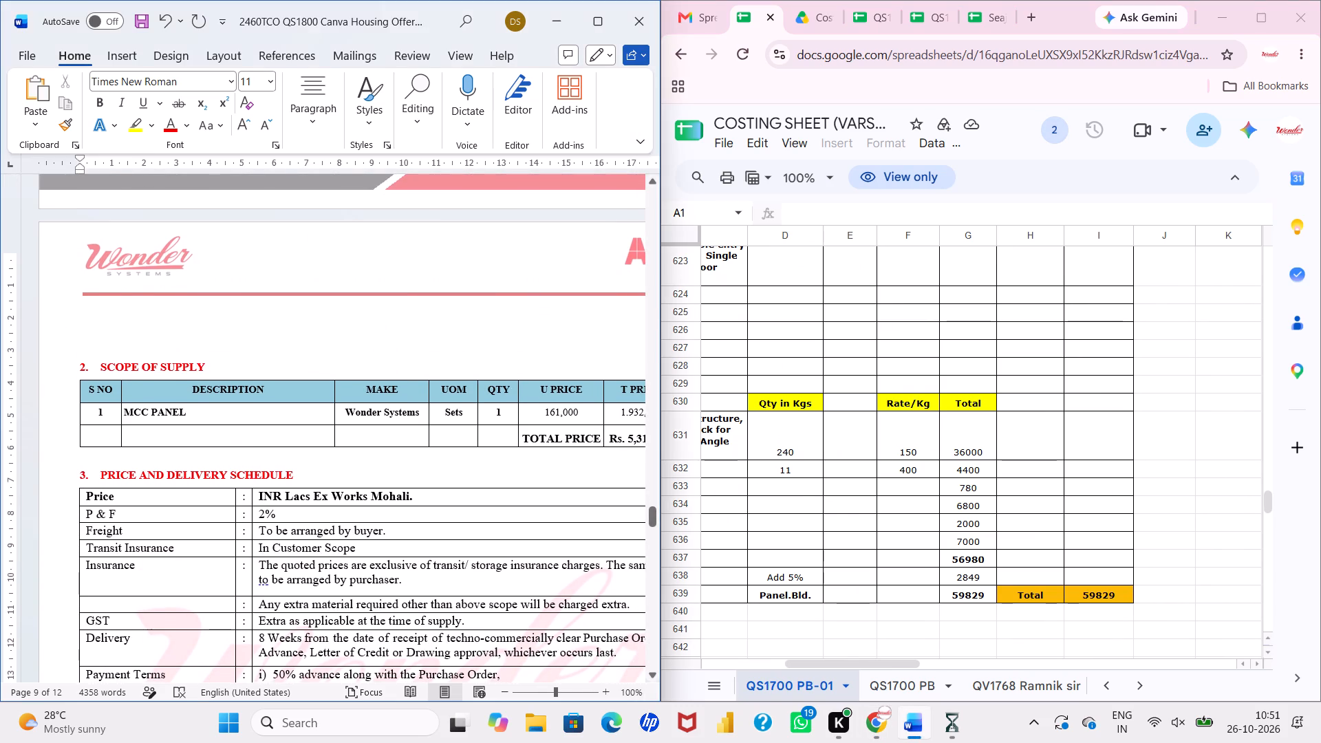
pyautogui.press('Delete')
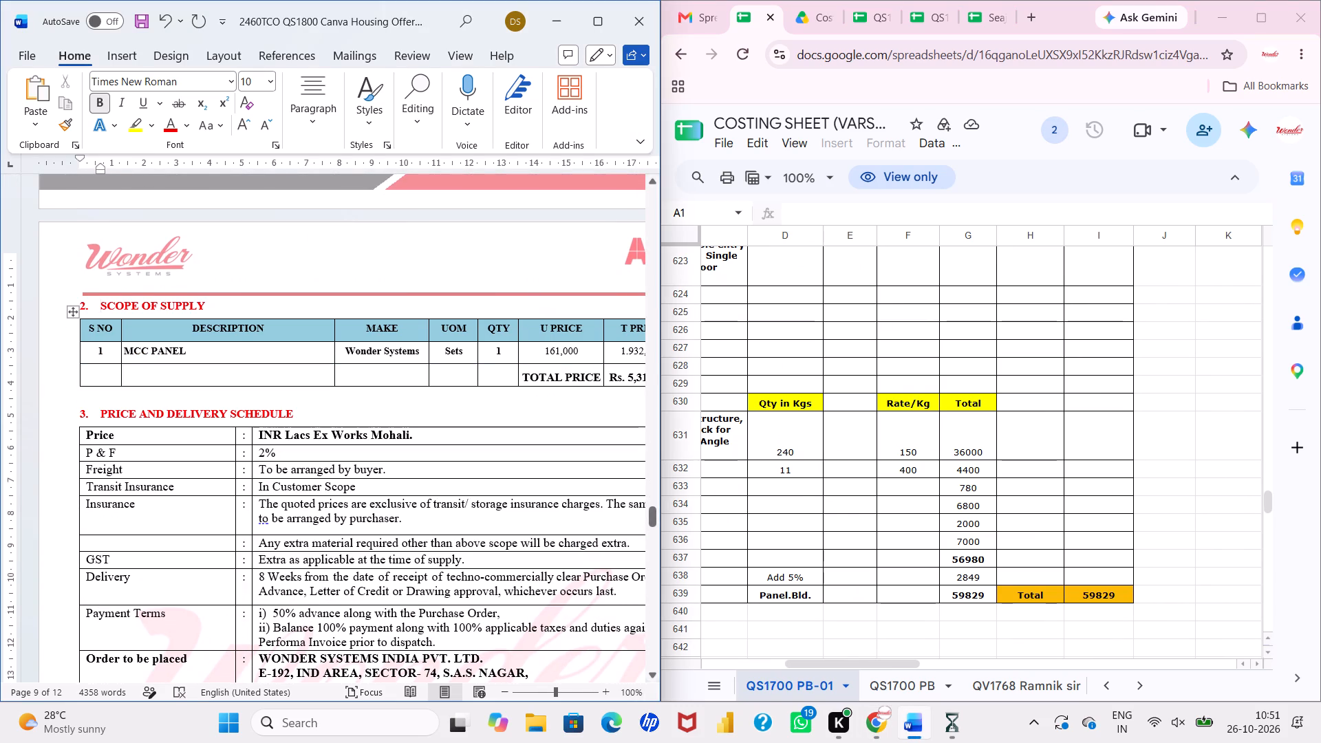
# Check the MCC PANEL price row in the offer, then review the cost summary at the top of the QS1805 Enviro Nagpur costing.
pyautogui.click(200, 356)
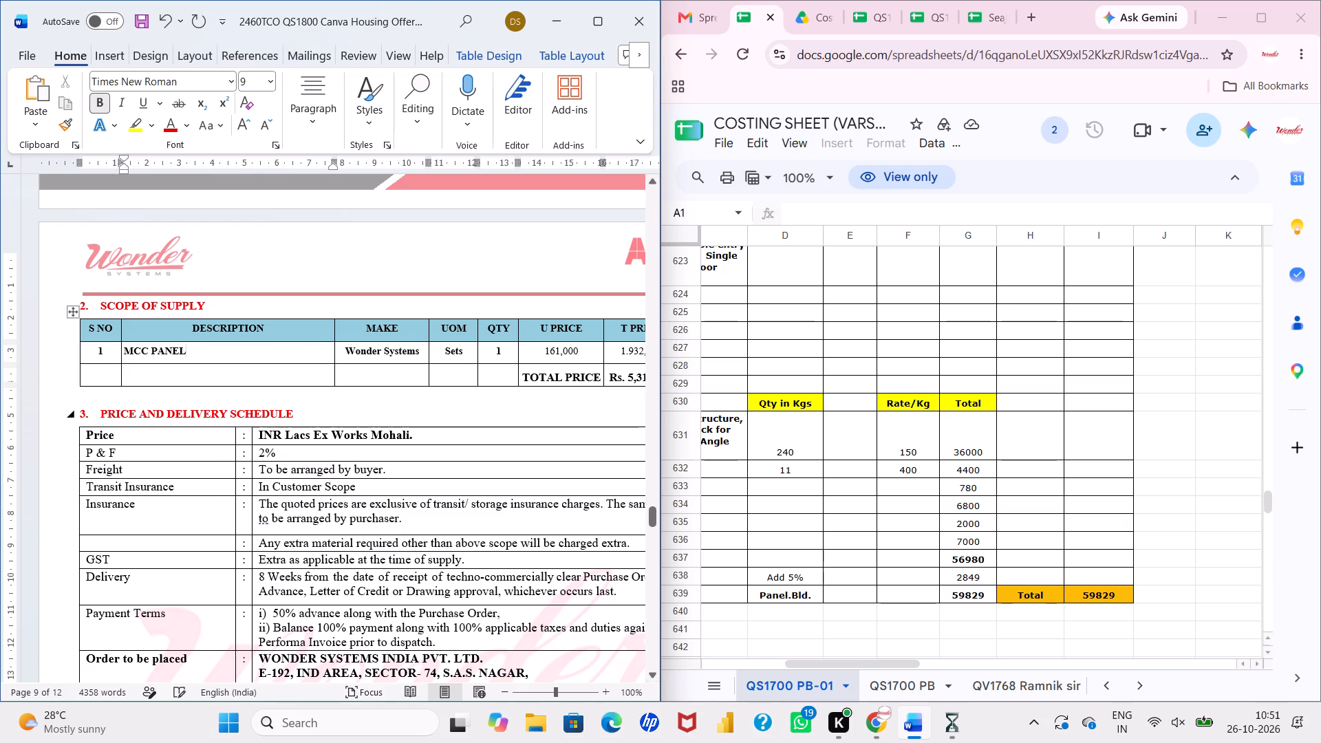
pyautogui.hscroll(-1, 364, 425)
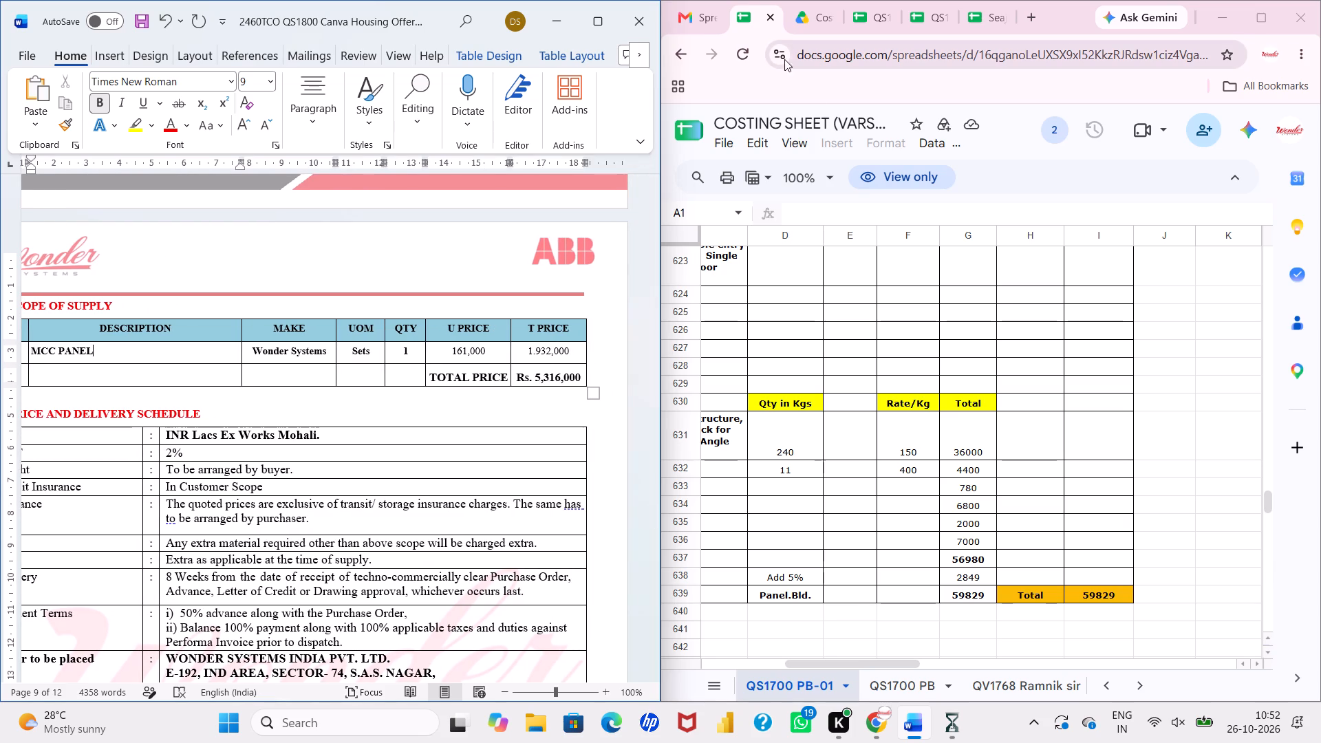
pyautogui.click(1255, 17)
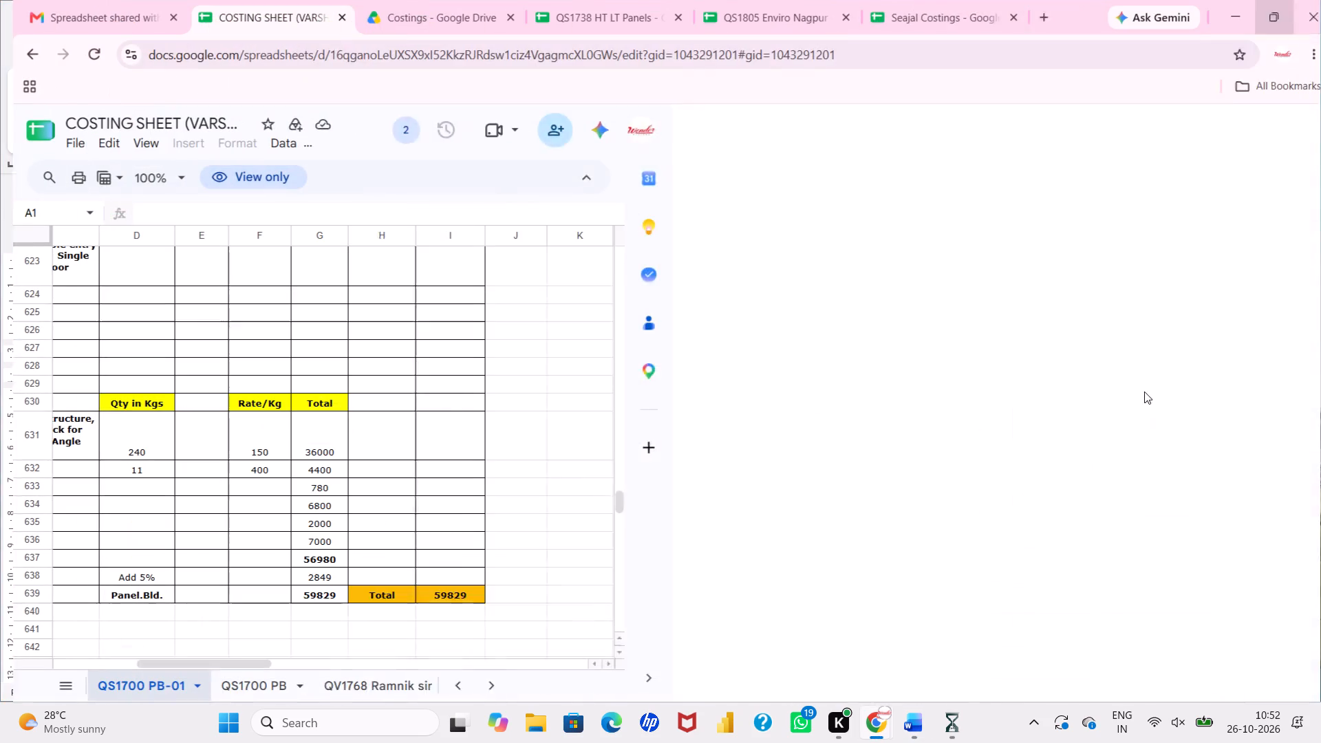
pyautogui.hscroll(2, 791, 439)
pyautogui.scroll(4, 791, 439)
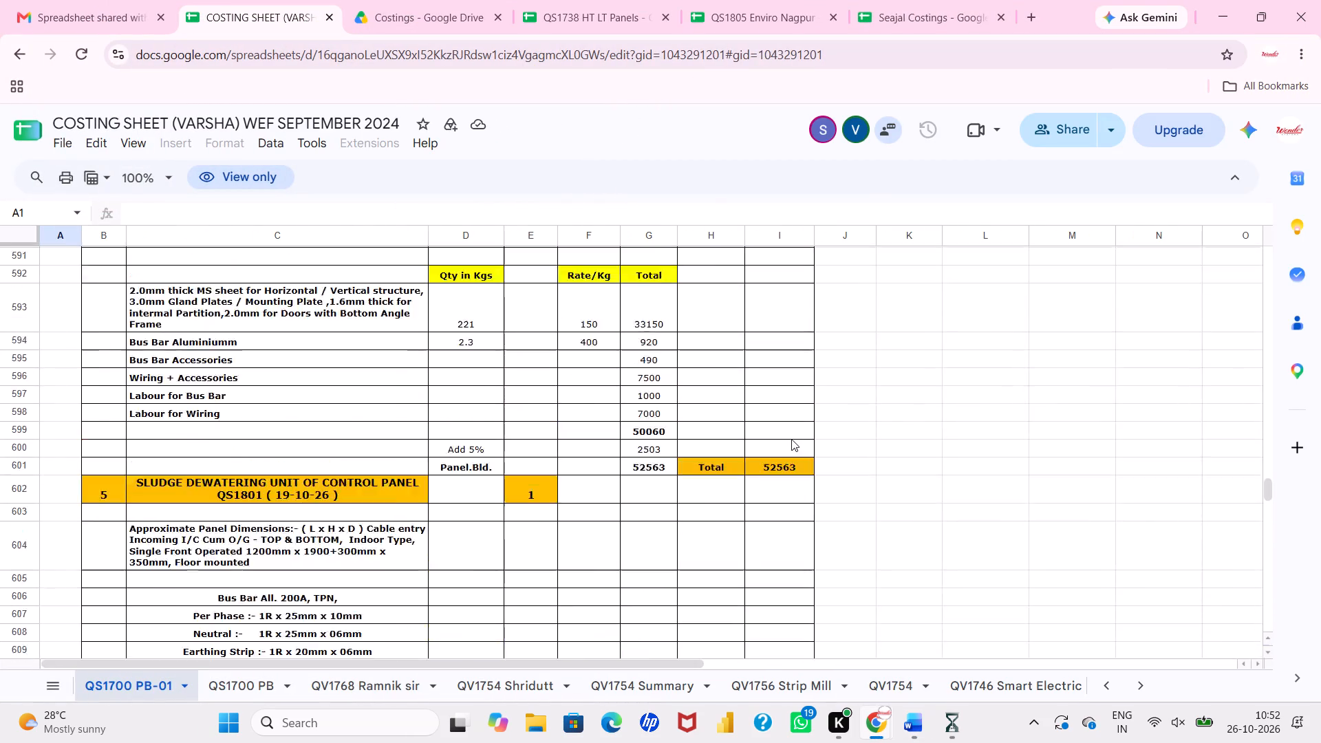
pyautogui.scroll(11, 791, 439)
pyautogui.click(758, 18)
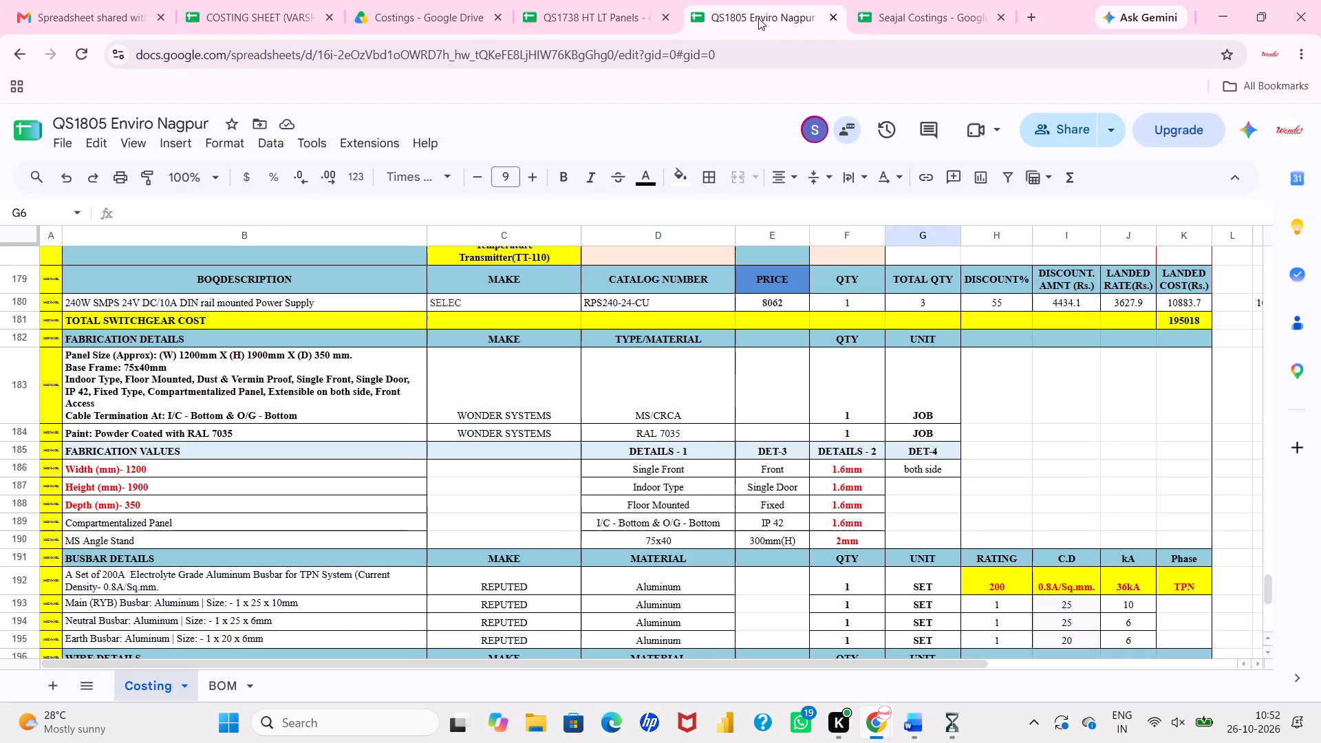
pyautogui.scroll(20, 801, 326)
pyautogui.scroll(10, 801, 326)
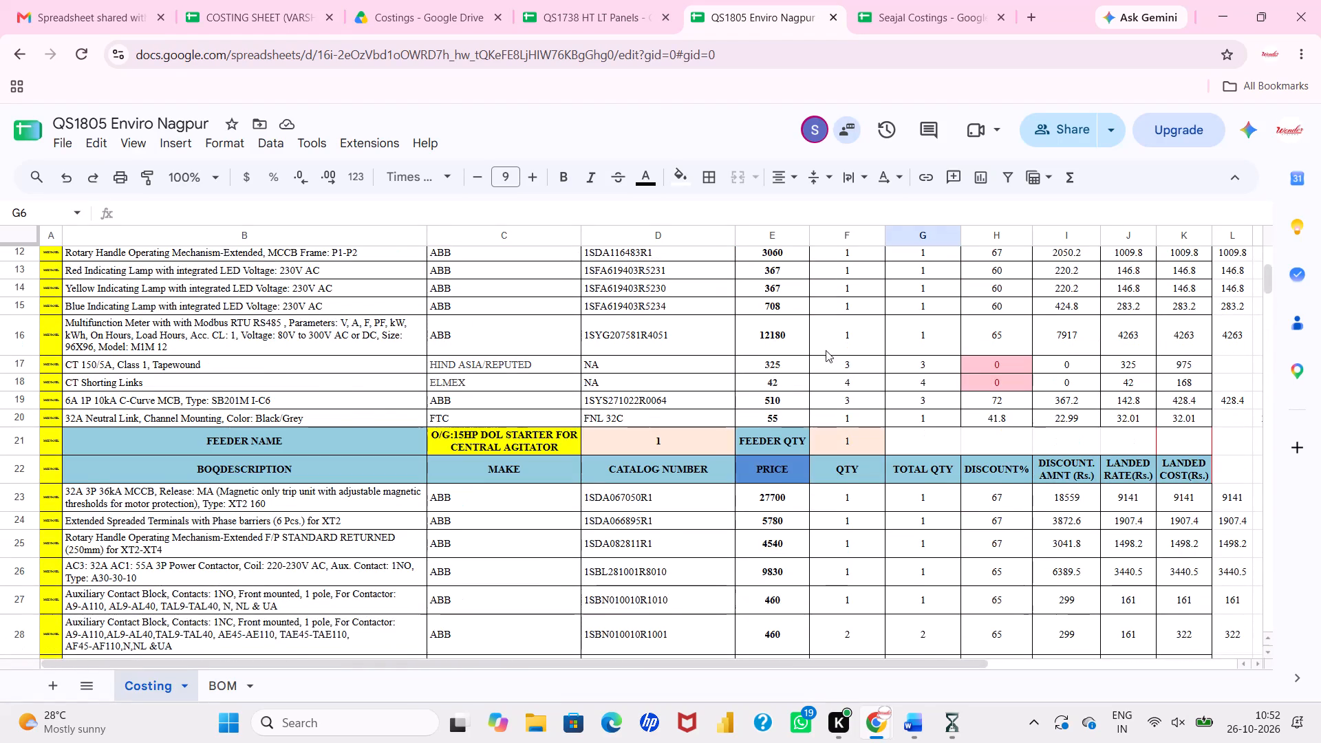
pyautogui.click(826, 350)
pyautogui.hscroll(-4, 667, 551)
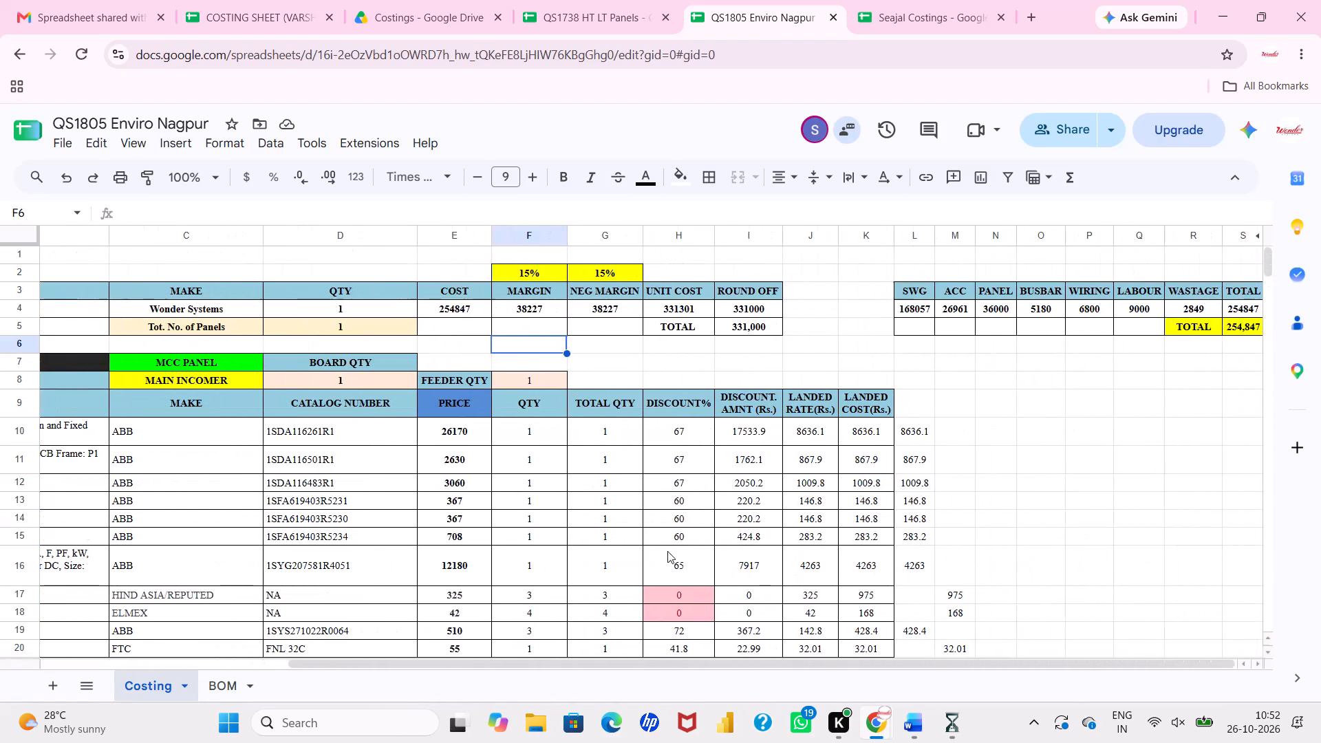
pyautogui.click(415, 722)
pyautogui.write('WONDER')
pyautogui.press('Return')
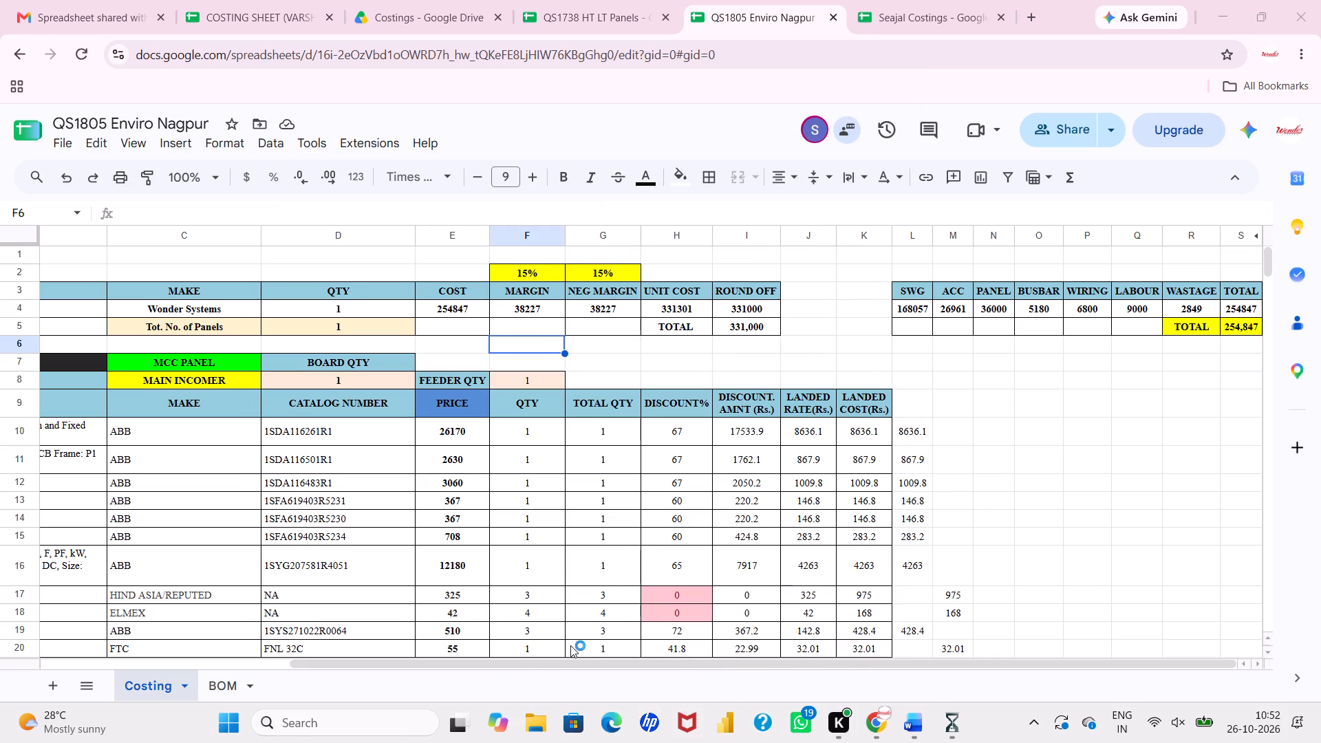
pyautogui.click(600, 510)
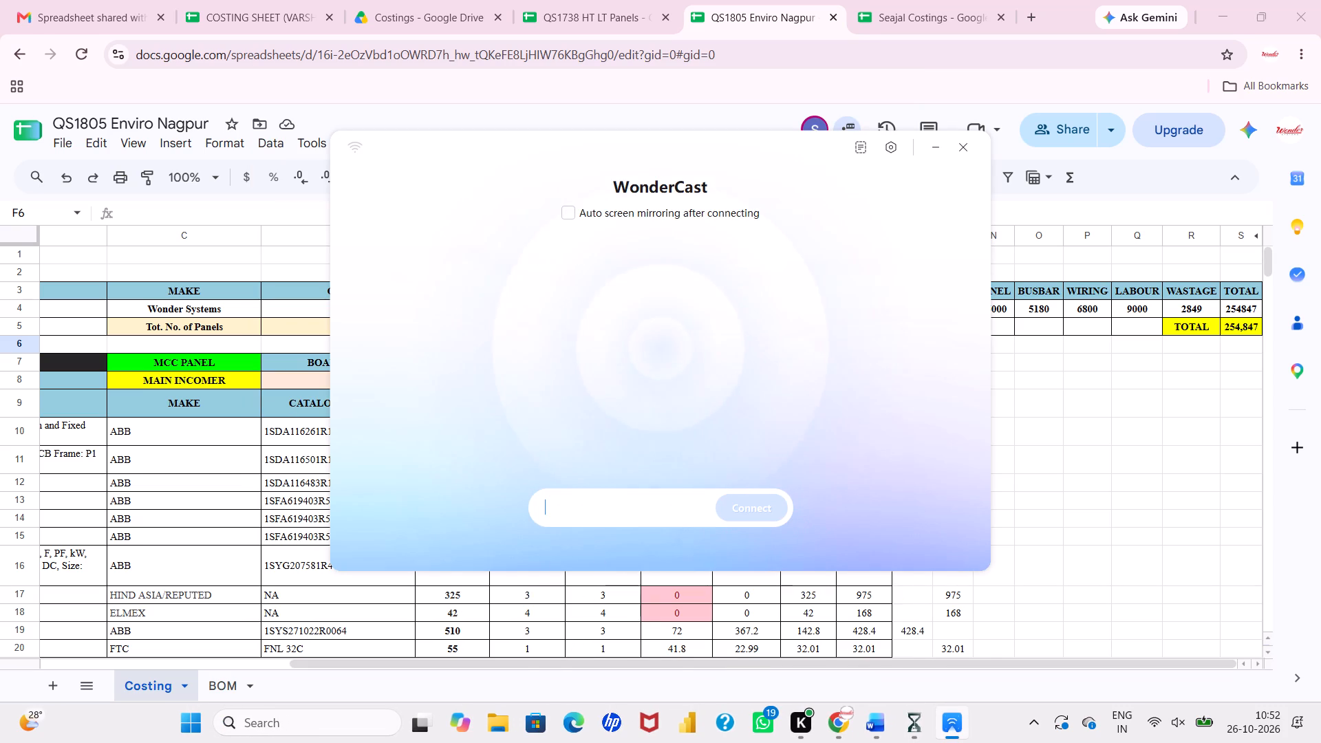
pyautogui.write('327')
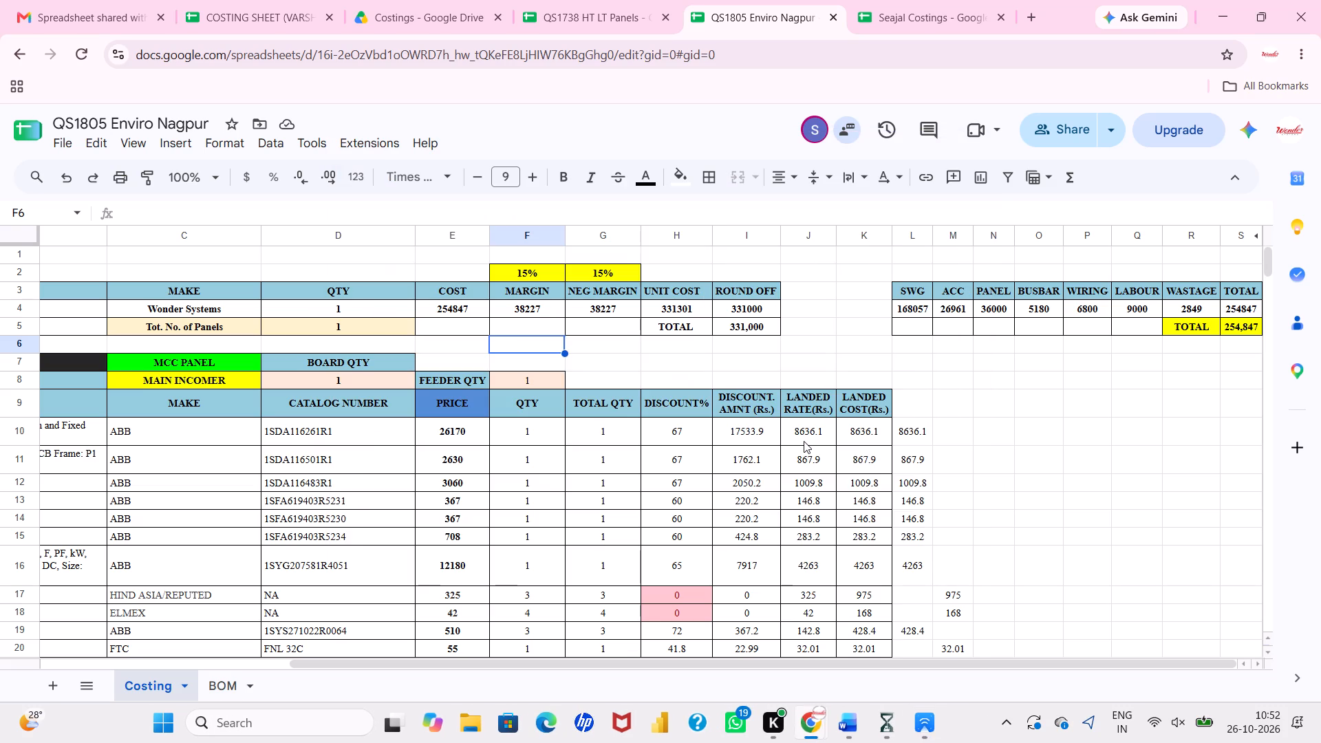
# Set both the MARGIN and NEG MARGIN percentages in the QS1805 Enviro Nagpur cost summary to 20%.
pyautogui.click(855, 359)
pyautogui.hscroll(-1, 855, 359)
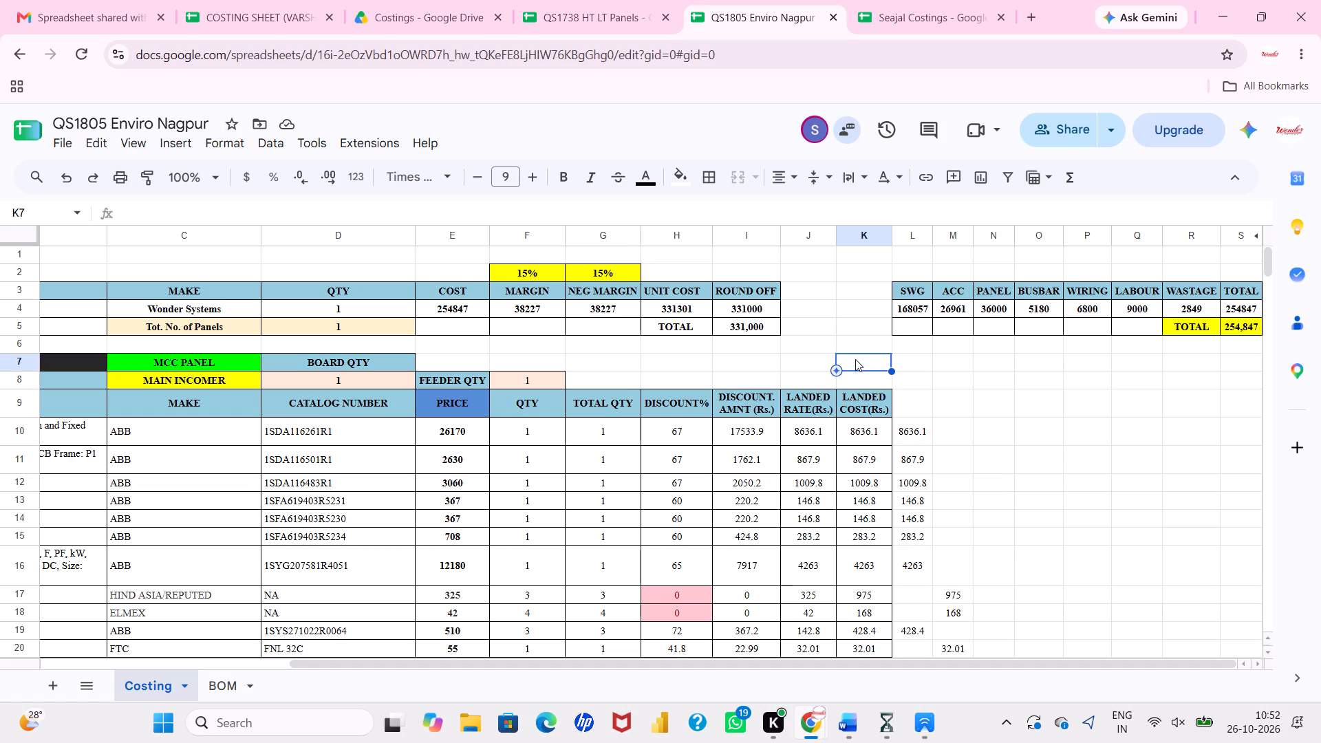
pyautogui.click(923, 368)
pyautogui.hscroll(-2, 923, 368)
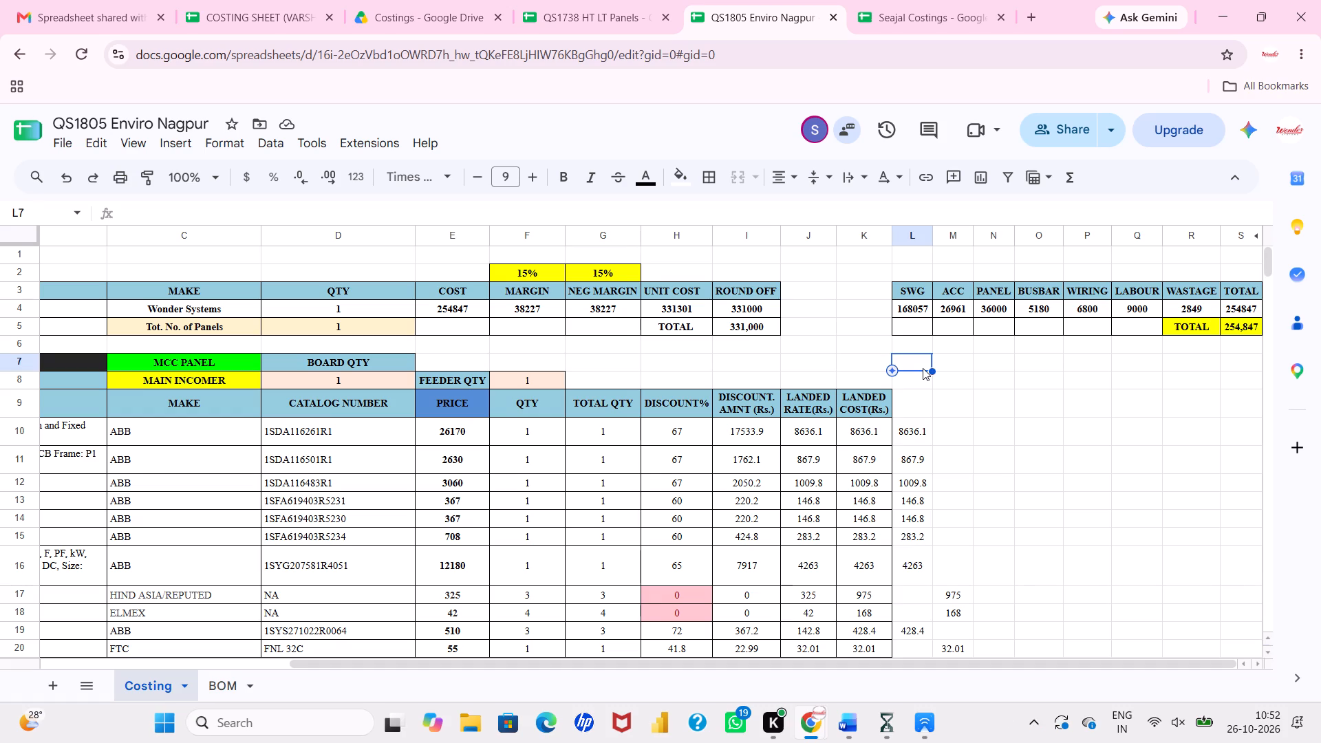
pyautogui.hscroll(-1, 839, 385)
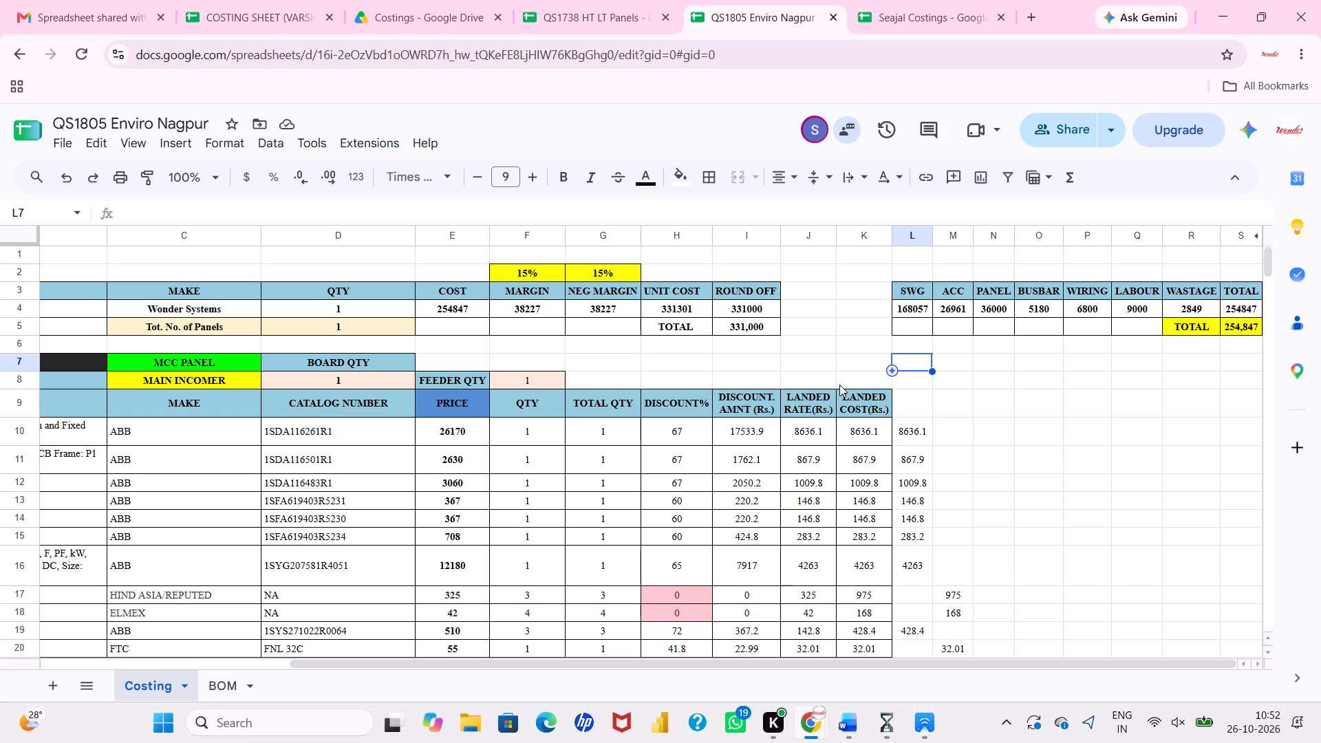
pyautogui.click(524, 268)
pyautogui.write('20')
pyautogui.press('Right')
pyautogui.write('20')
pyautogui.press('Return')
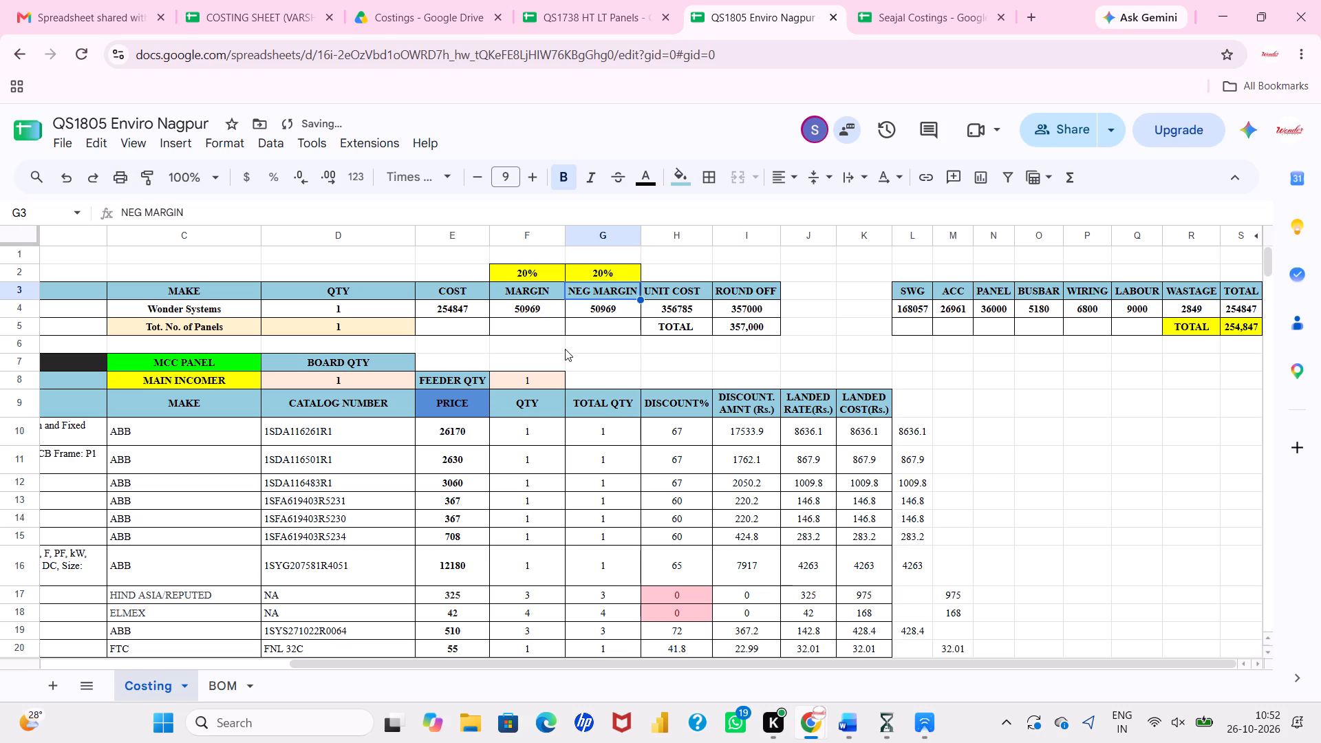
pyautogui.click(574, 358)
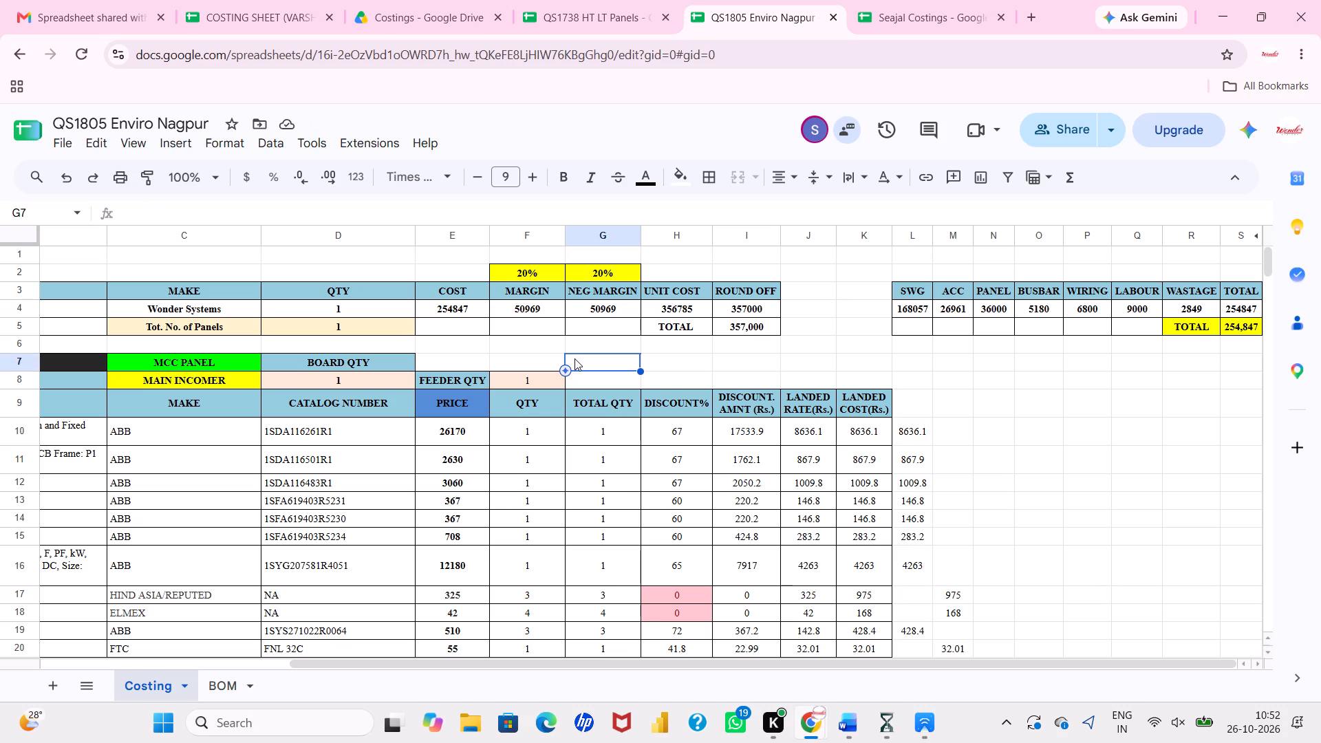
# Review the main incomer and agitator DOL starter items in the costing, including the ammeter and CT lines of the lateral agitator feeder.
pyautogui.scroll(-2, 574, 358)
pyautogui.hscroll(3, 574, 358)
pyautogui.scroll(-1, 574, 358)
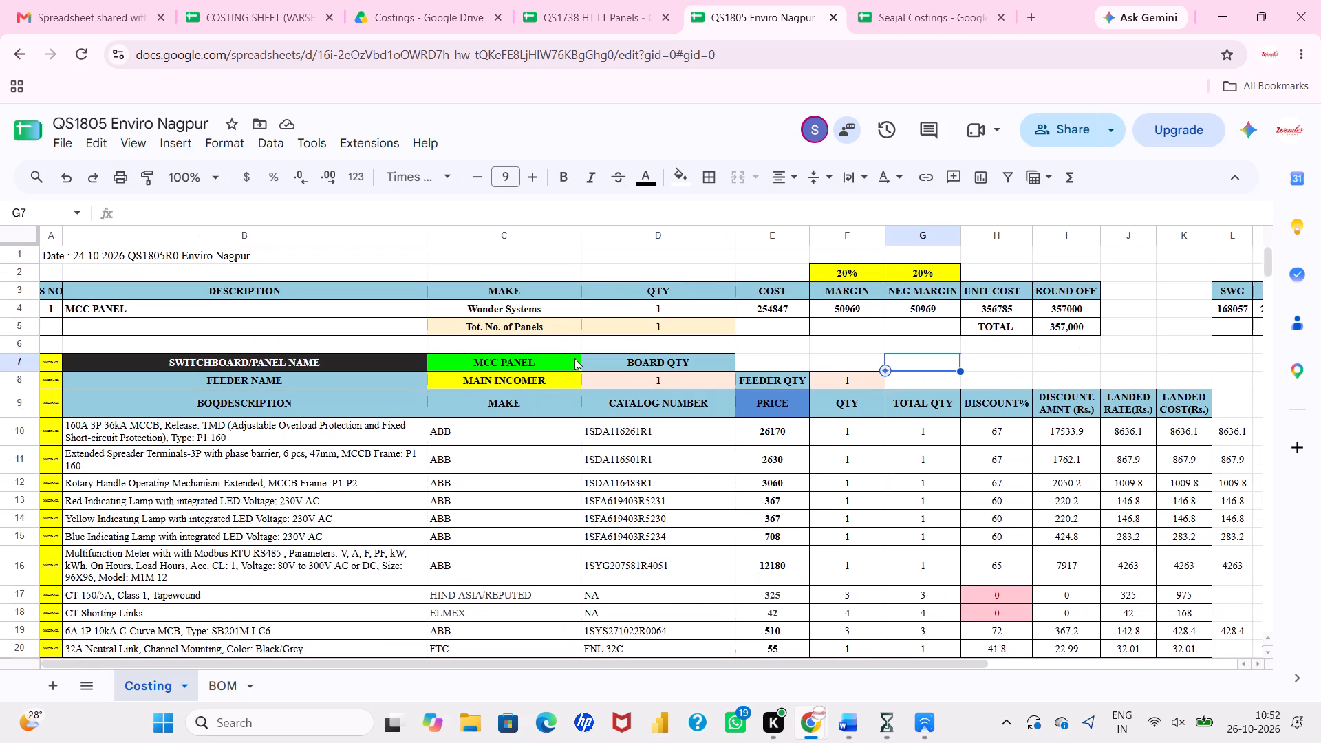
pyautogui.scroll(-1, 574, 358)
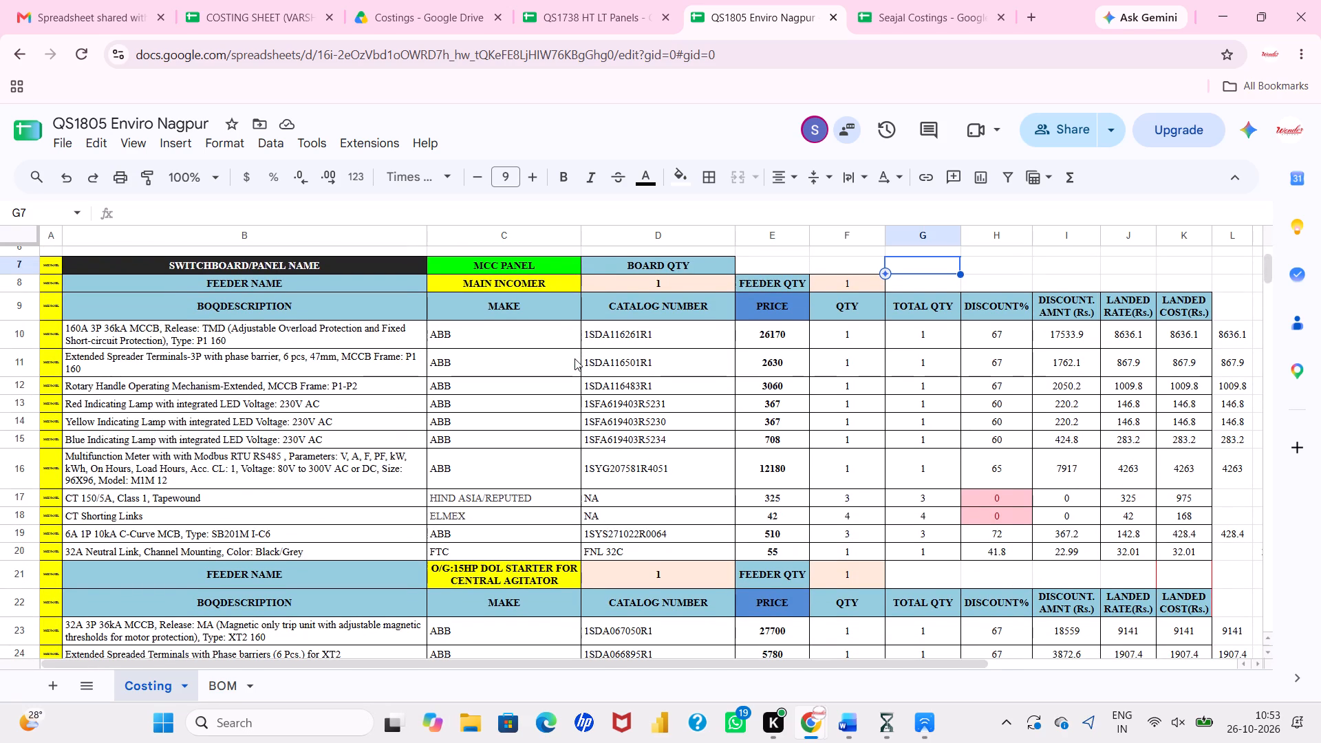
pyautogui.scroll(-5, 574, 358)
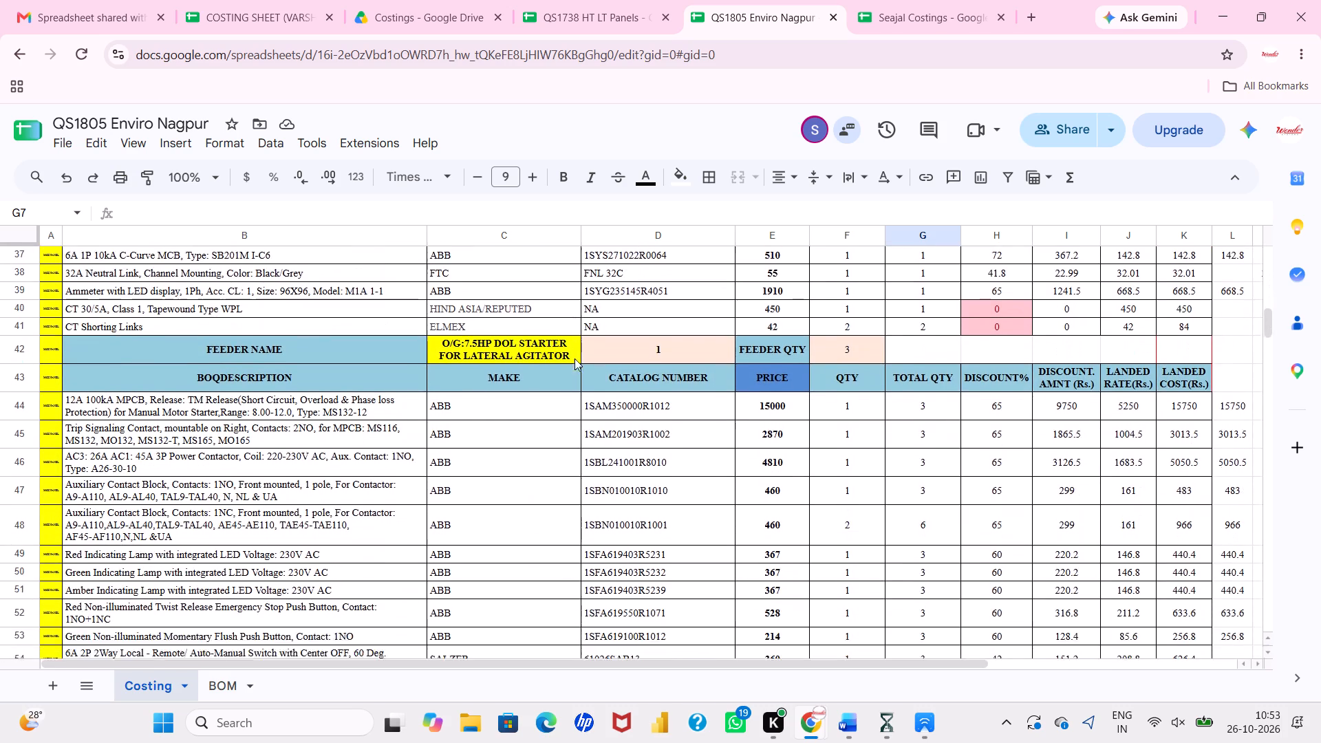
pyautogui.scroll(-3, 574, 358)
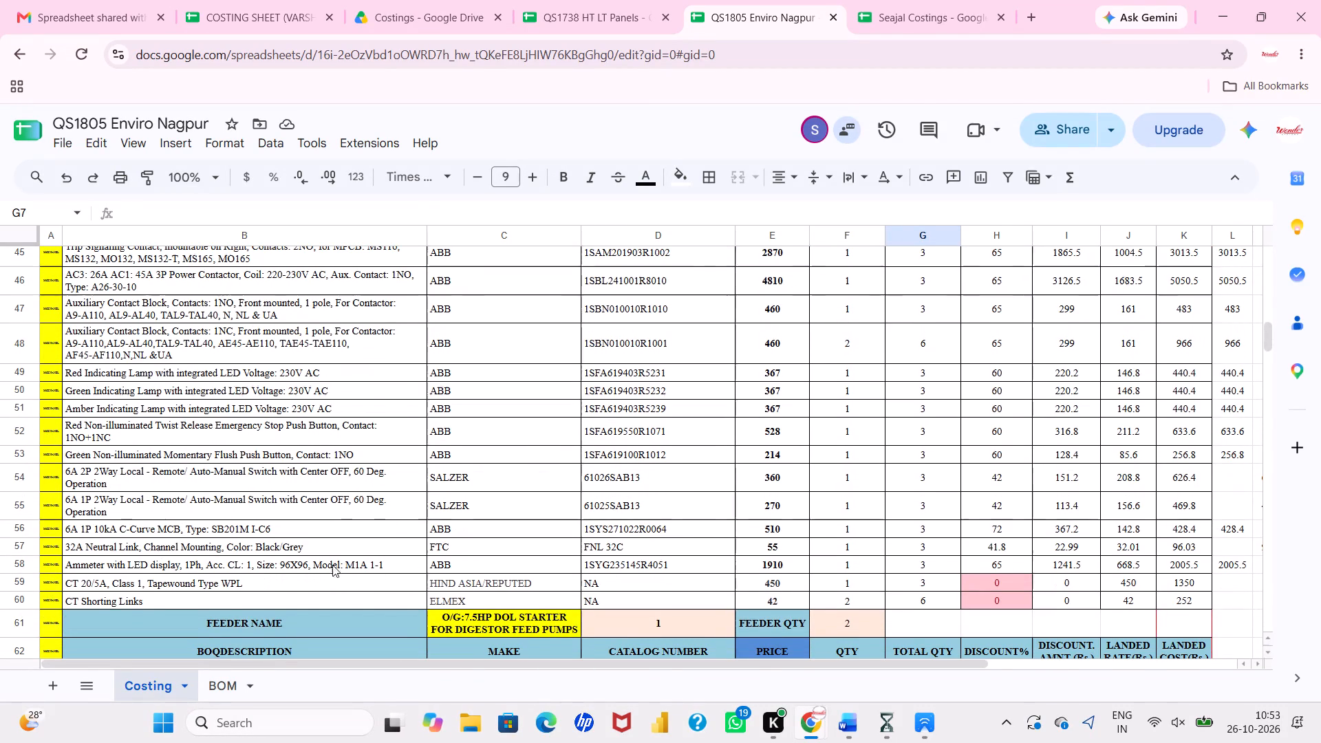
pyautogui.moveTo(328, 573); pyautogui.dragTo(327, 595)
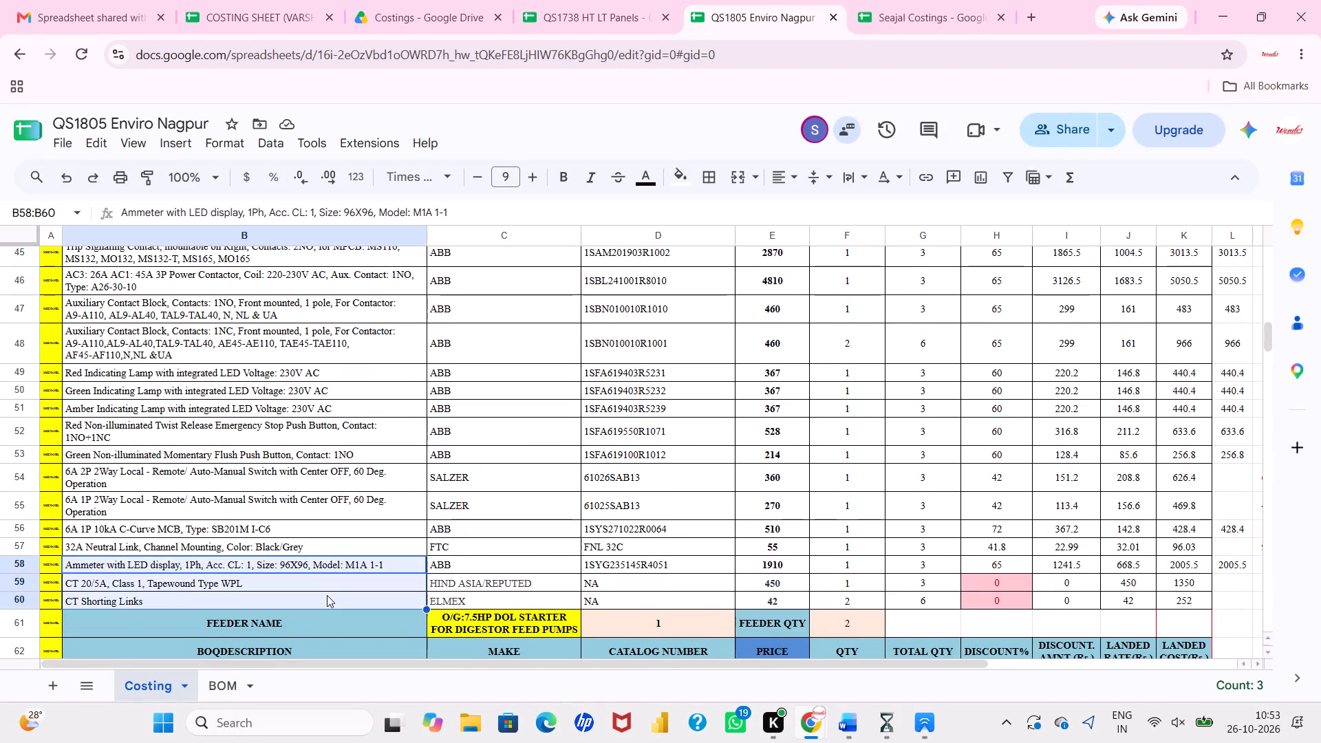
pyautogui.click(327, 595)
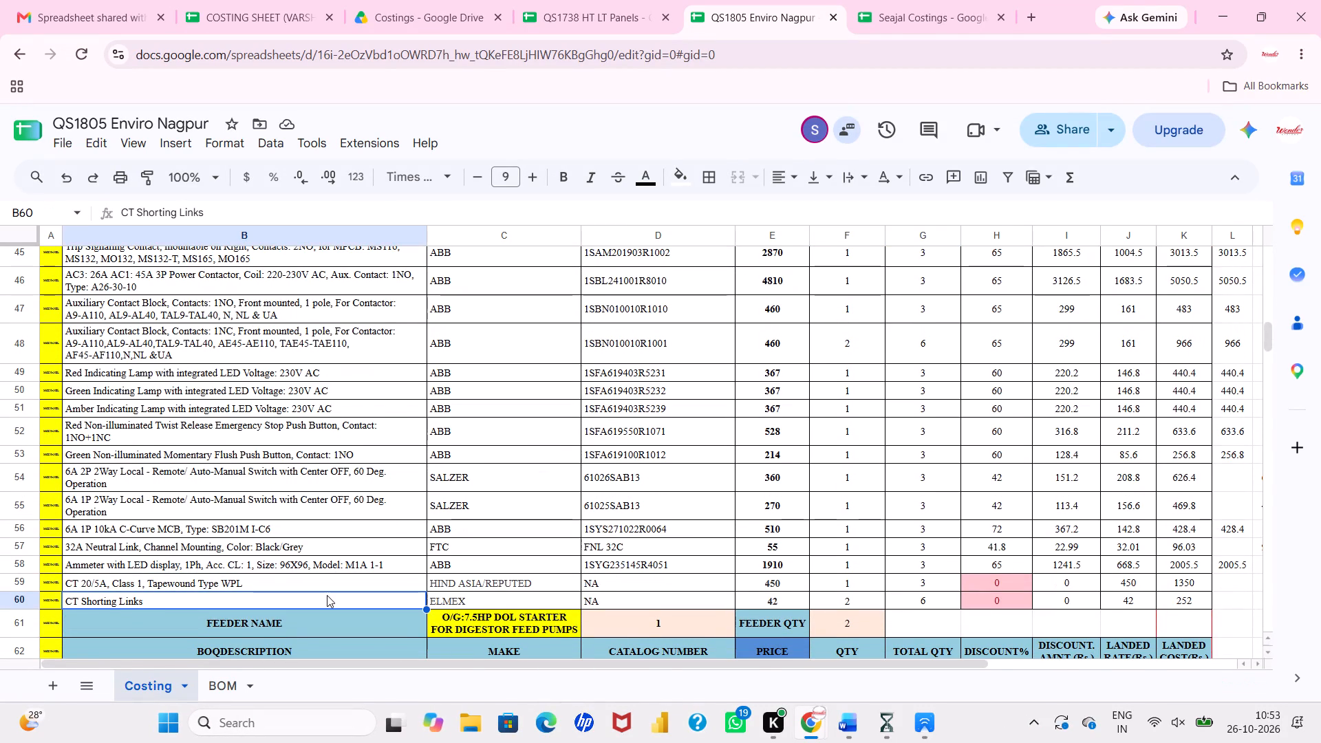
pyautogui.scroll(-1, 327, 595)
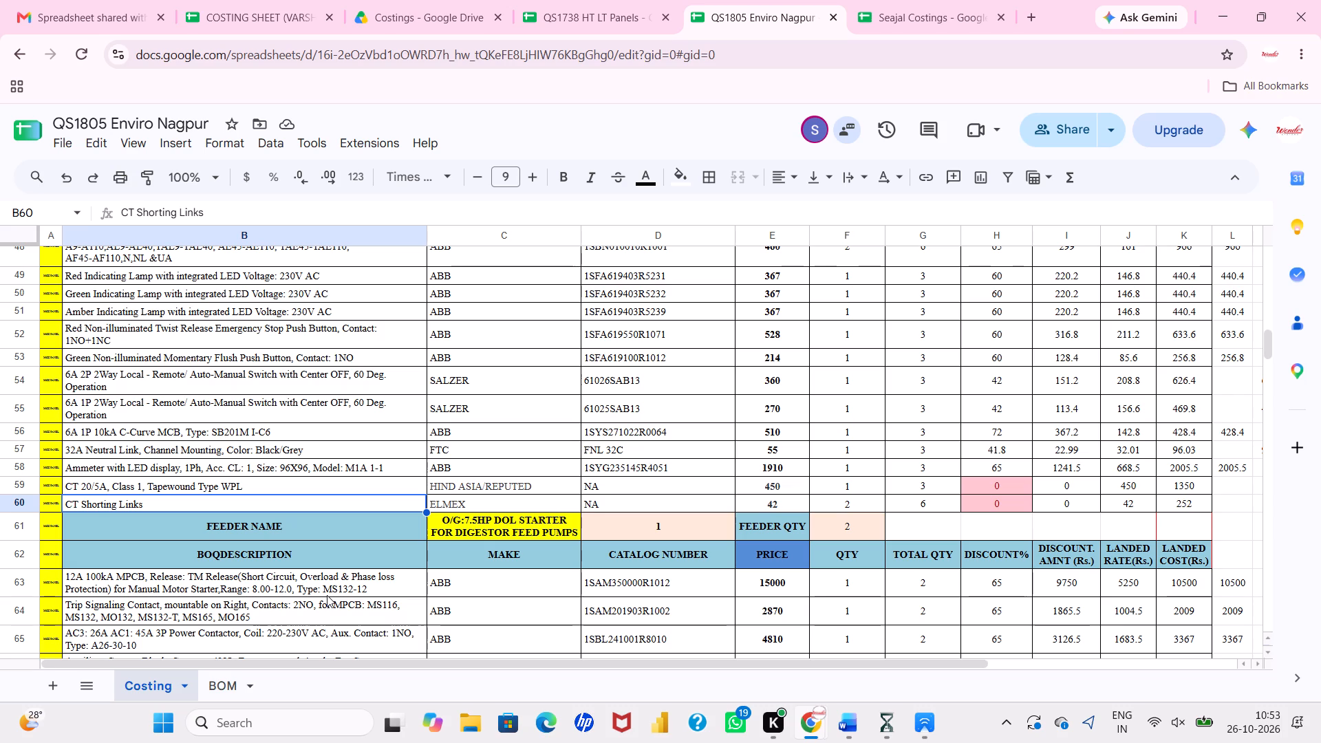
# Review the DOL starter items for the digestor feed and sludge recirculation pumps, continuing down to the fabrication costs.
pyautogui.scroll(-3, 327, 595)
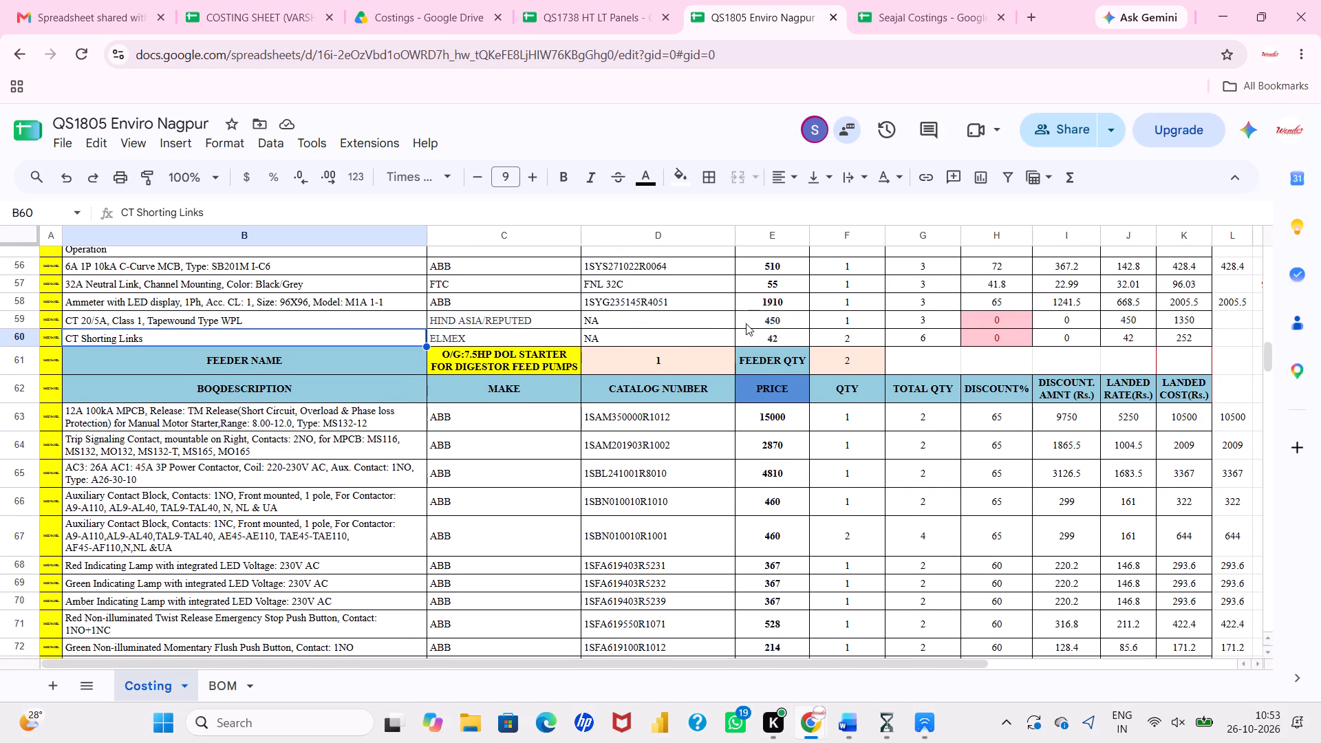
pyautogui.scroll(-2, 746, 323)
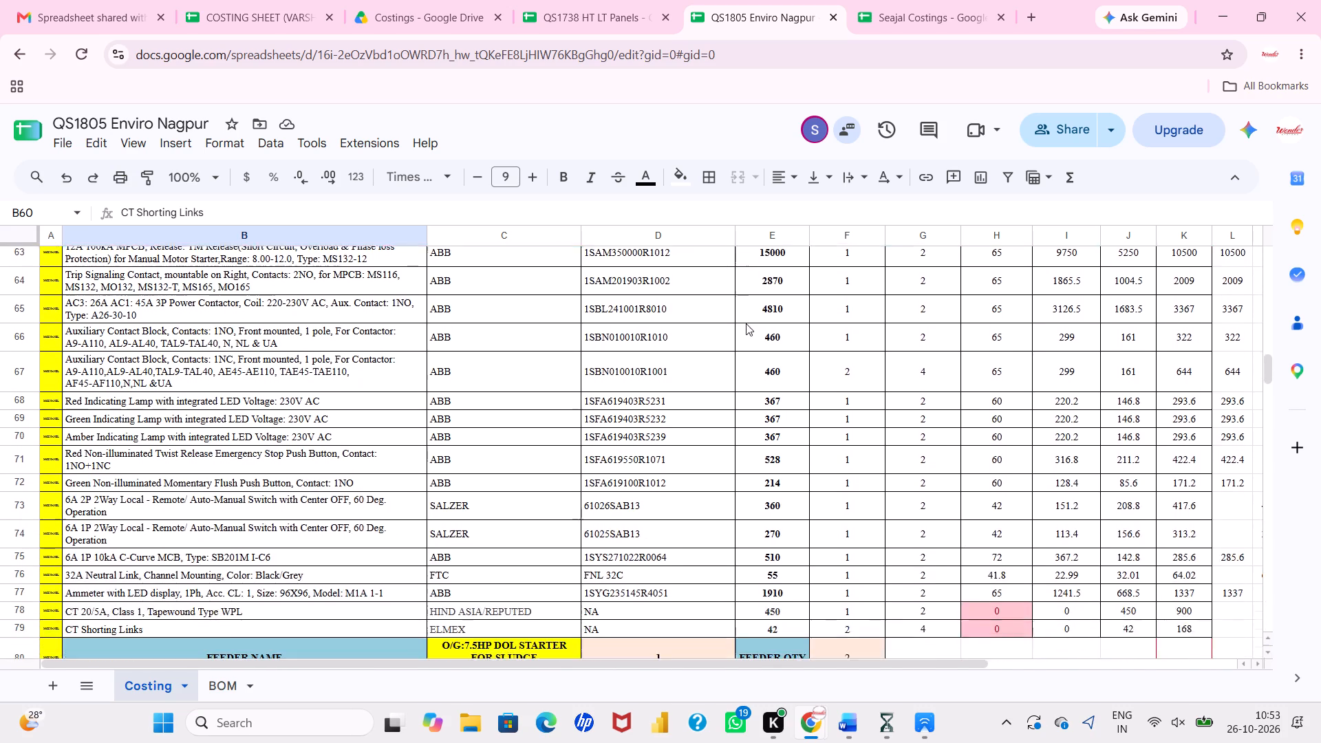
pyautogui.scroll(-3, 746, 323)
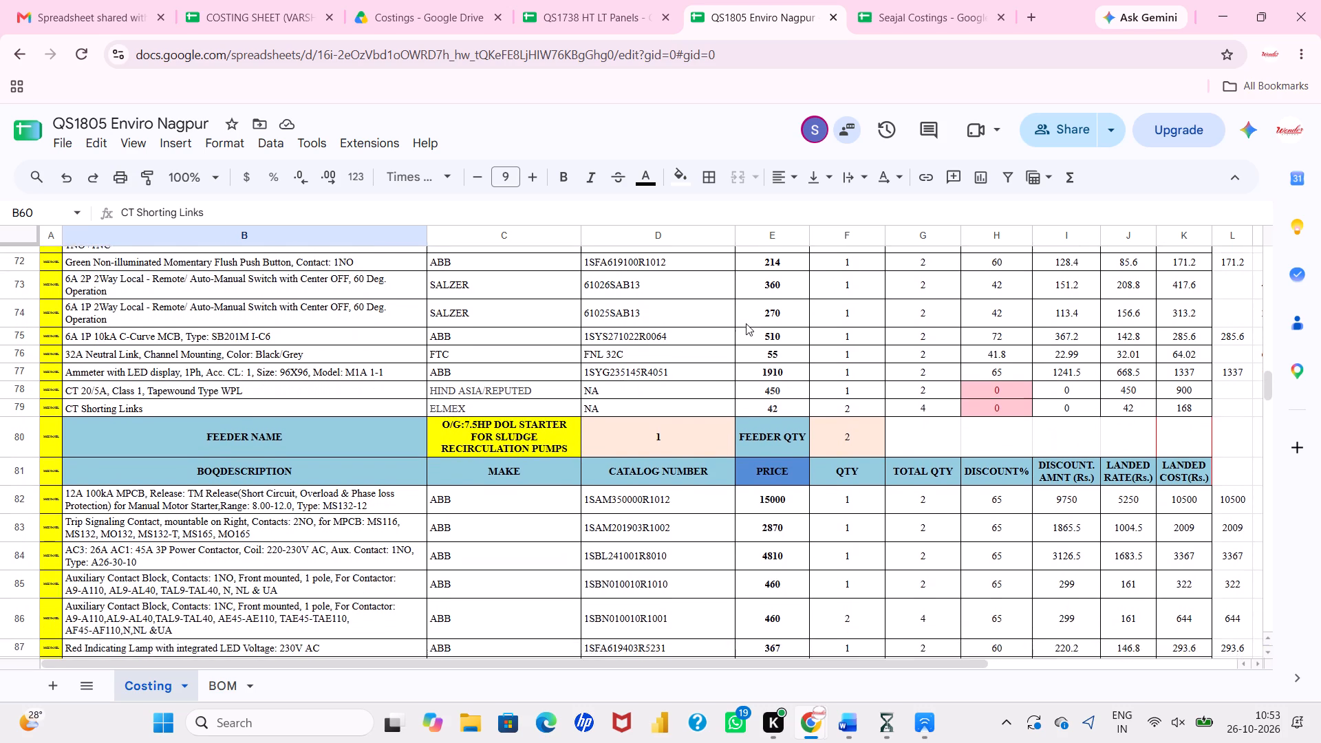
pyautogui.scroll(-4, 746, 323)
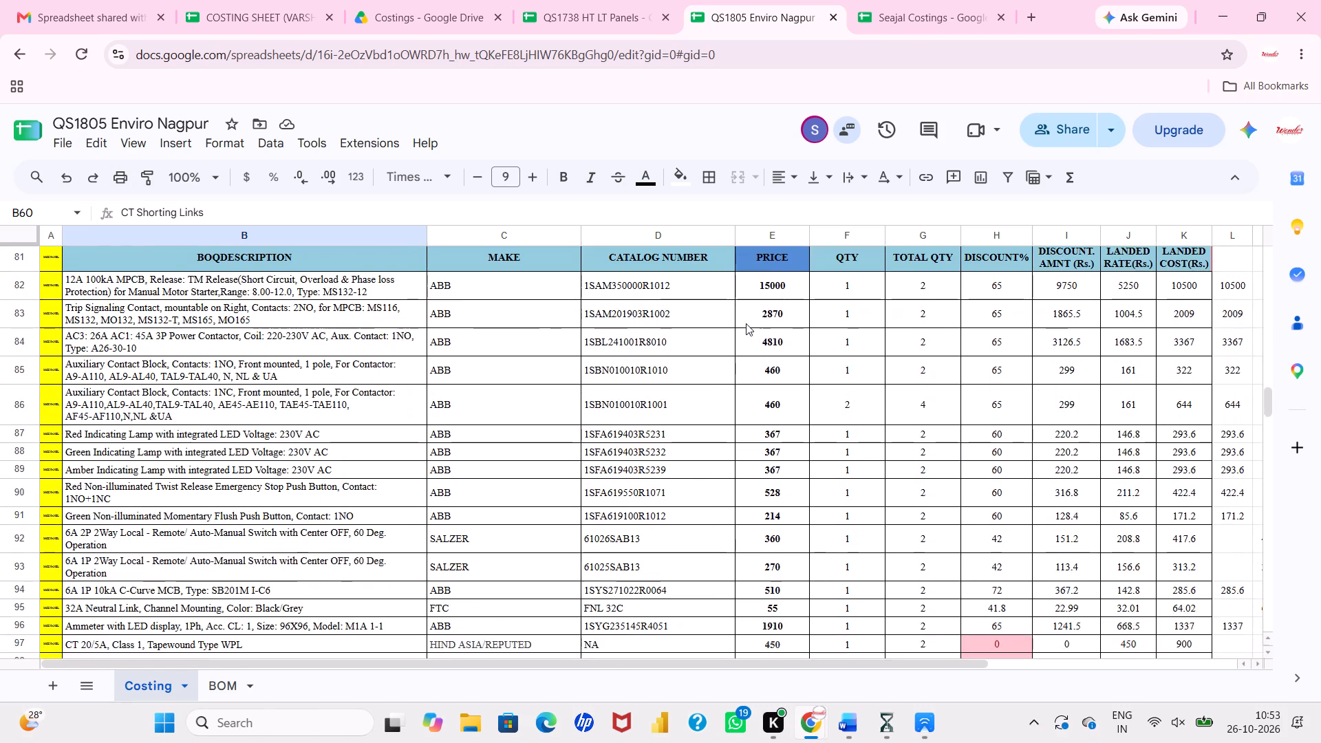
pyautogui.scroll(-8, 746, 323)
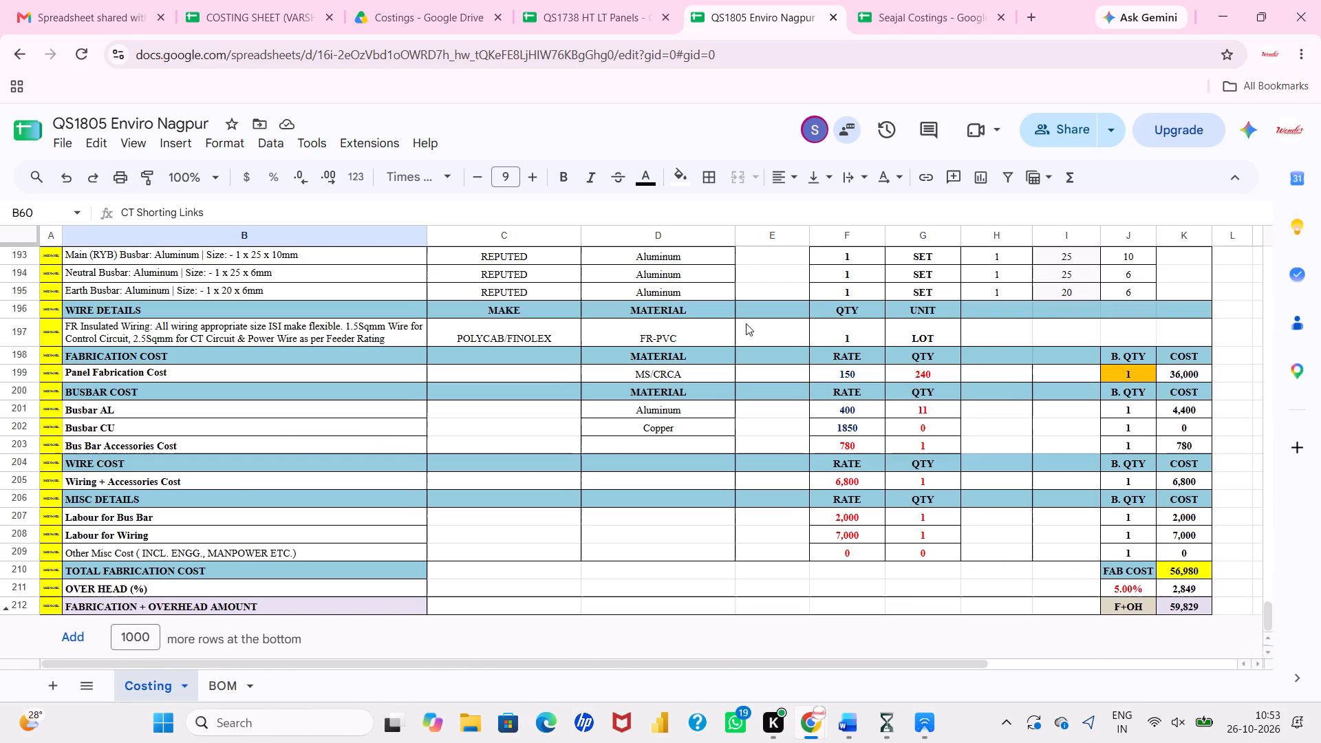
# Examine the panel fabrication rate and the aluminium busbar rate and quantity in the cost section at the end of the costing.
pyautogui.click(862, 372)
pyautogui.click(862, 407)
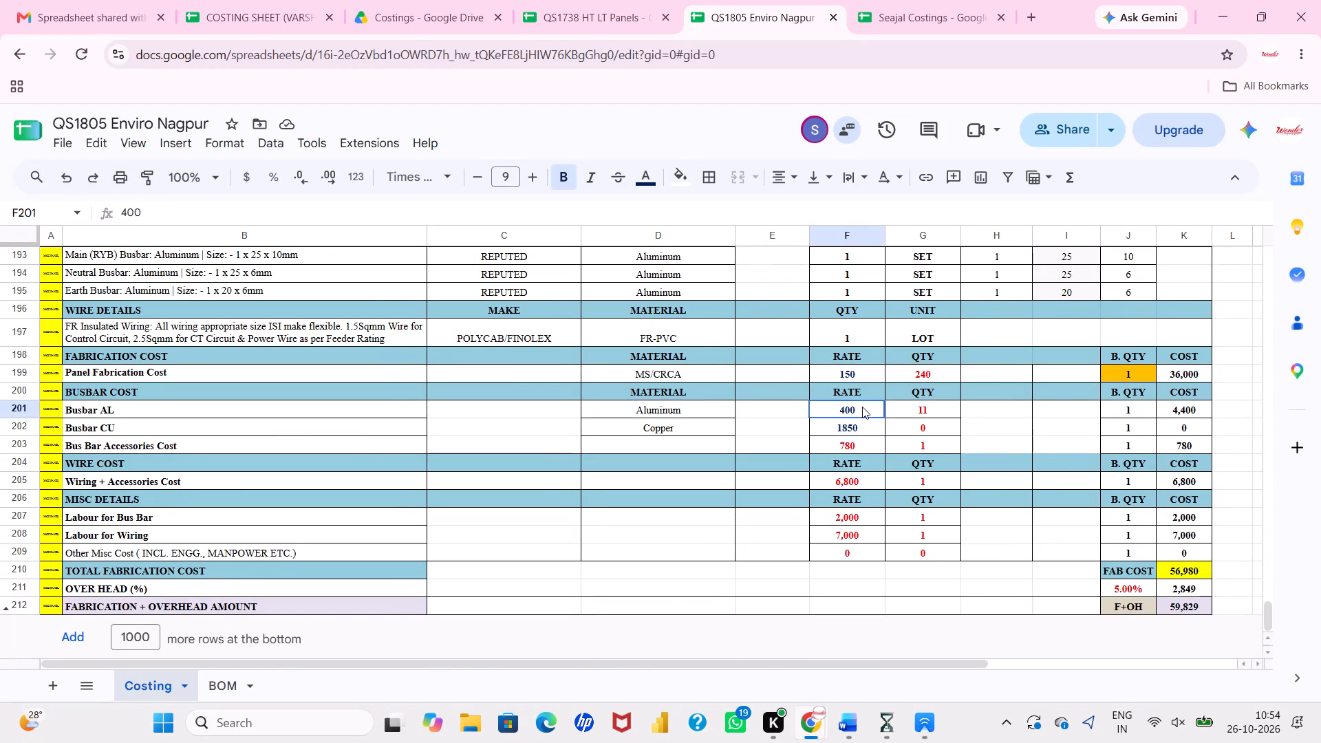
pyautogui.hscroll(-2, 862, 407)
pyautogui.scroll(5, 947, 412)
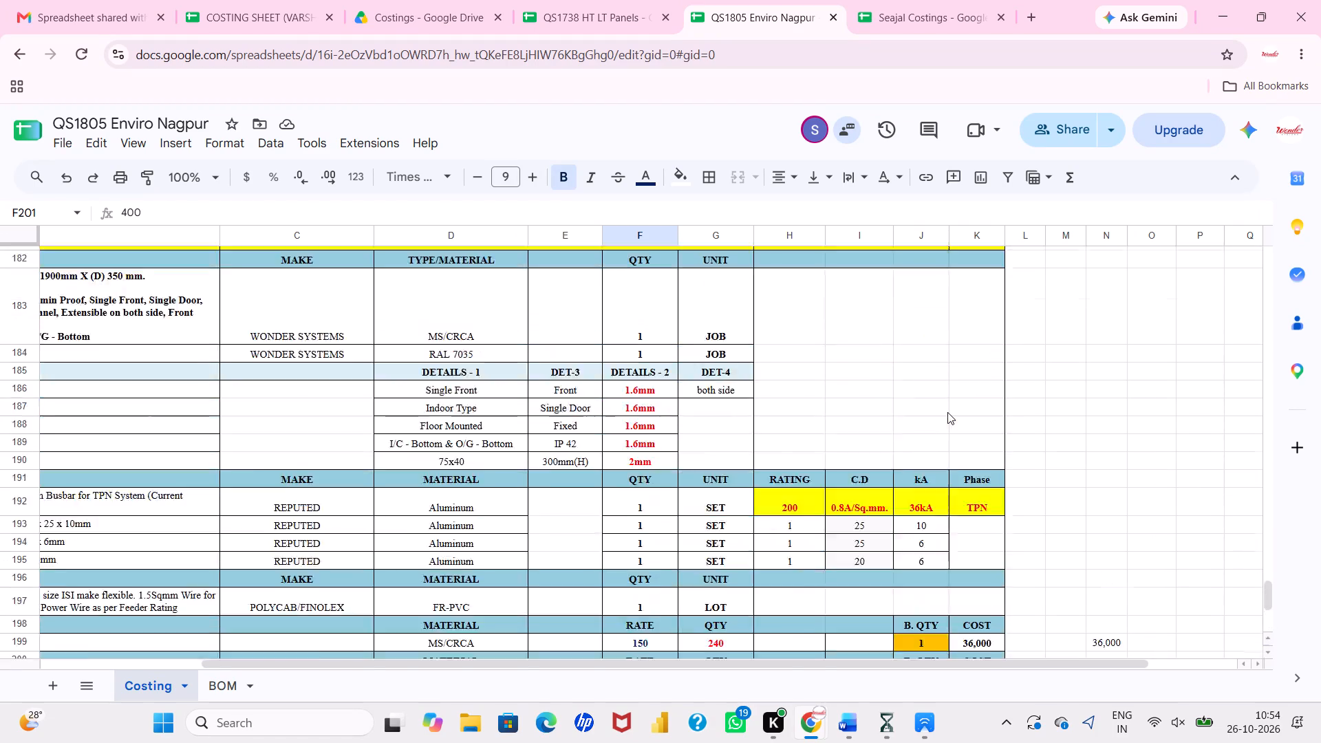
pyautogui.scroll(15, 947, 412)
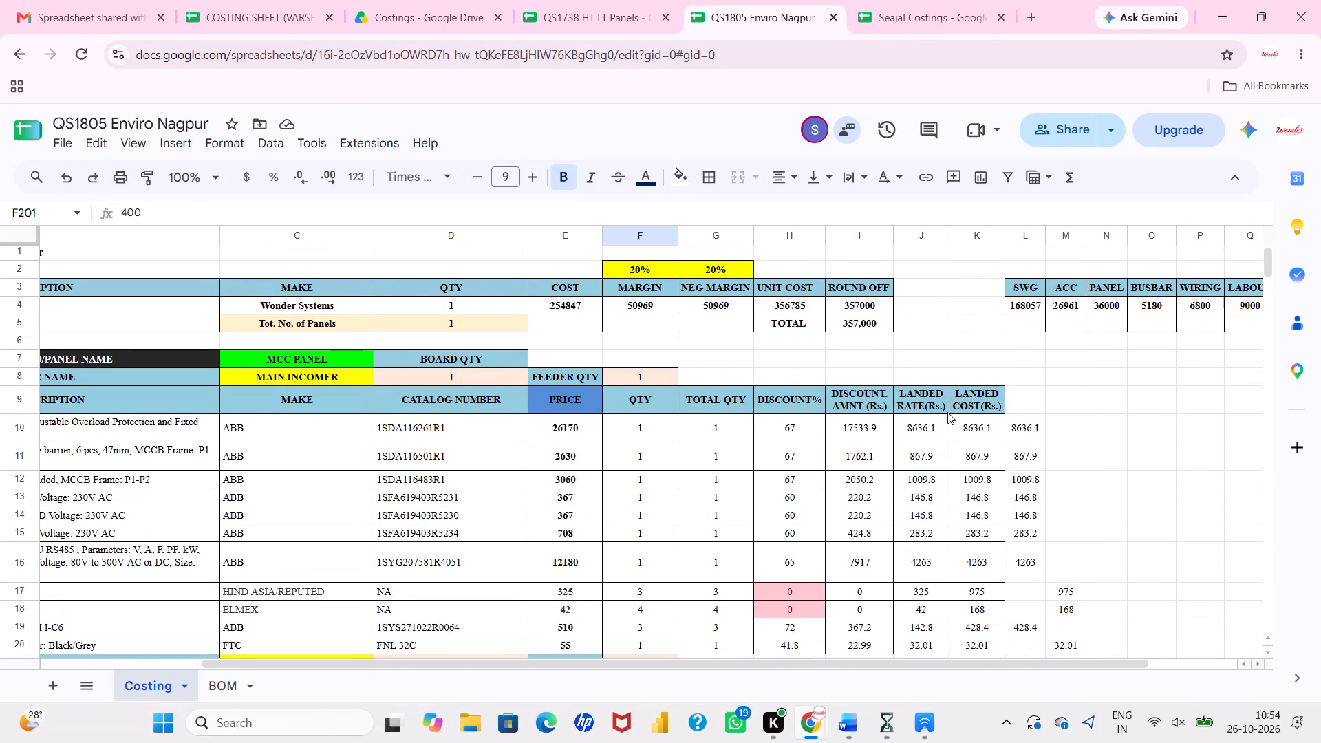
pyautogui.scroll(-5, 947, 412)
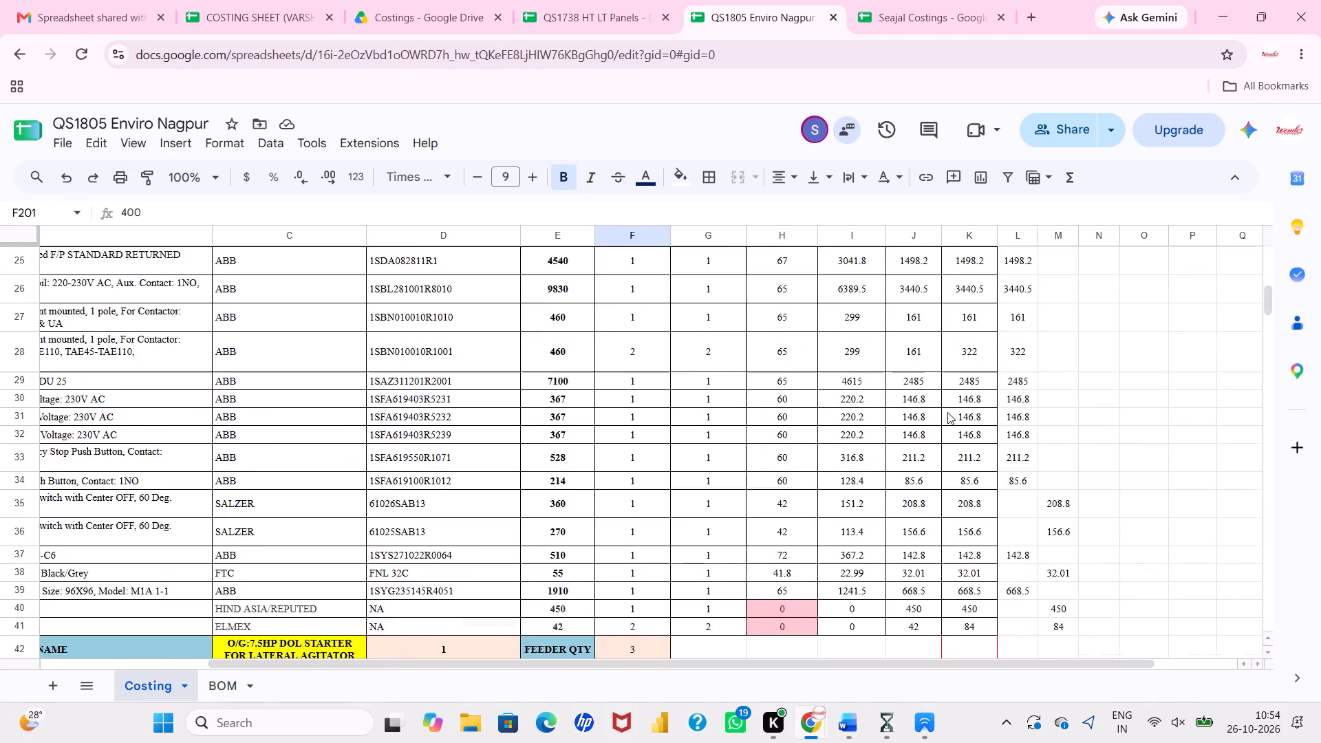
pyautogui.scroll(-11, 947, 412)
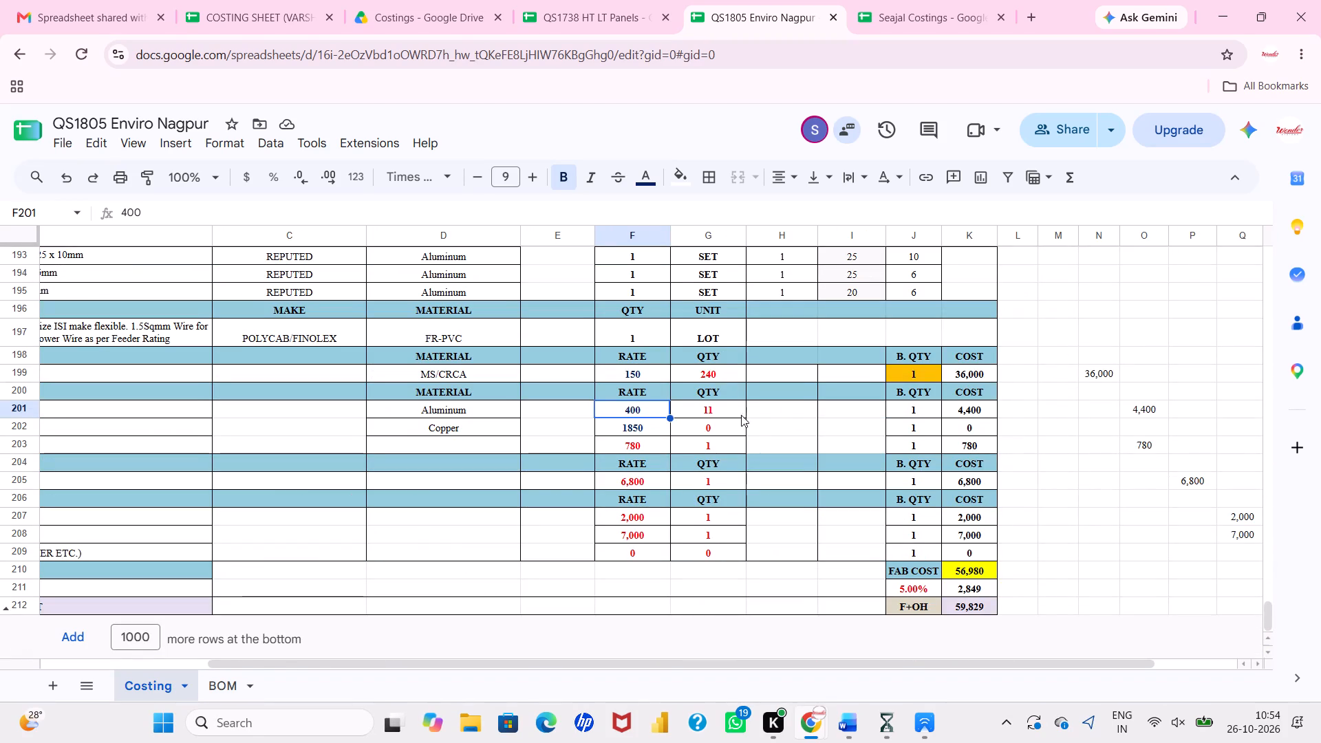
pyautogui.click(660, 407)
pyautogui.click(725, 416)
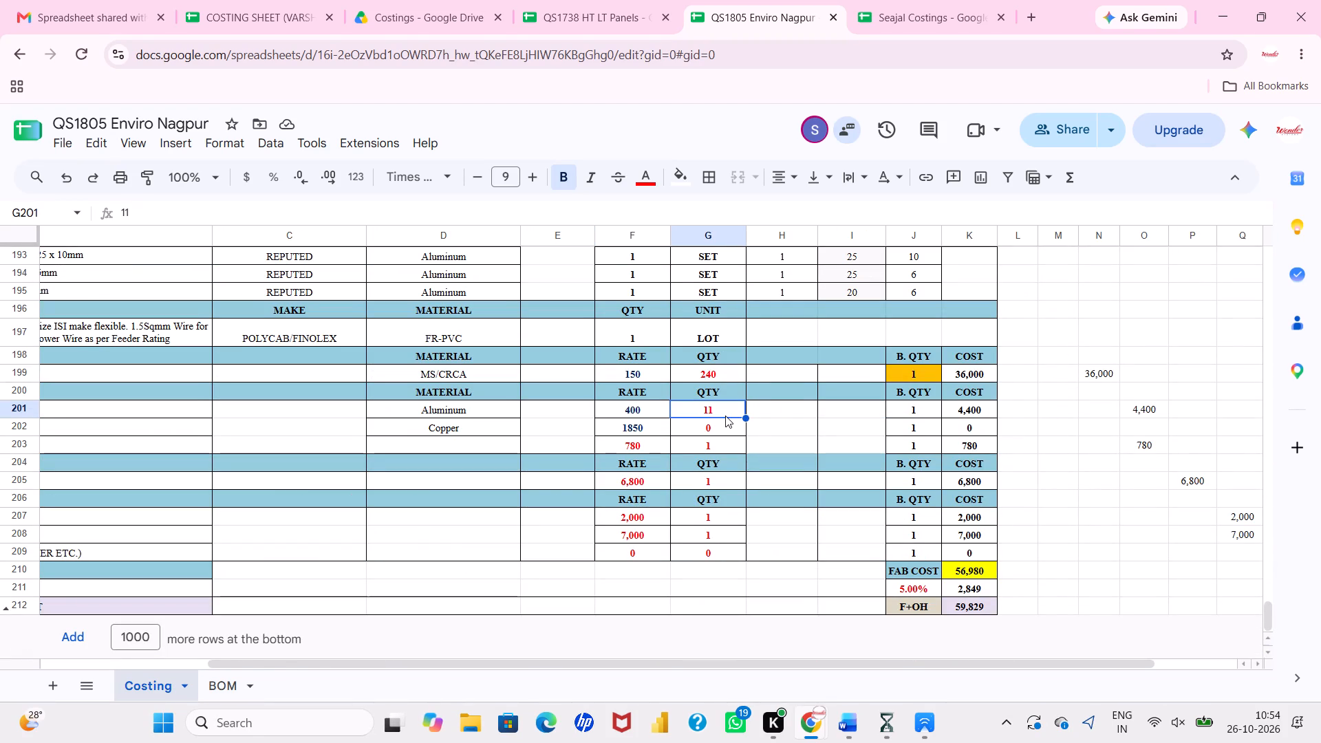
pyautogui.hscroll(2, 725, 416)
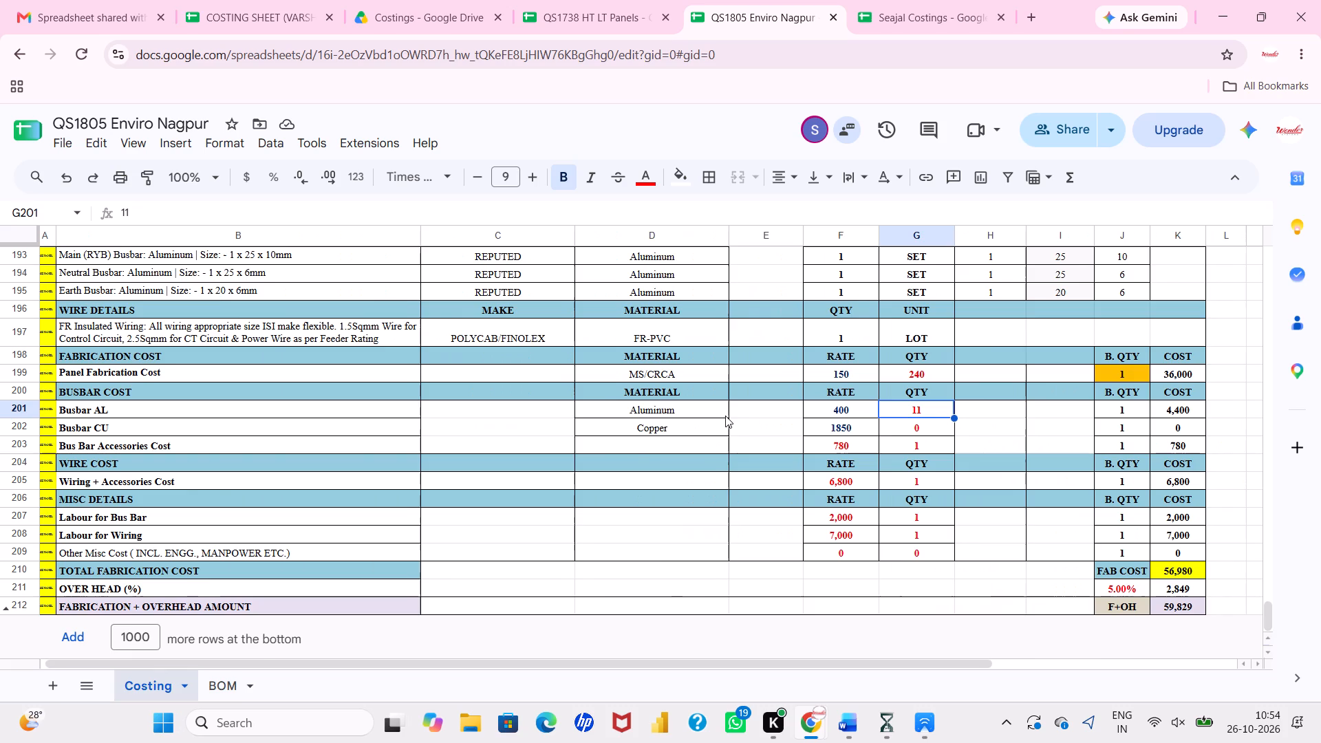
# Examine the SWG, ACC and PANEL amounts in the MCC panel's cost breakdown at the top of the costing.
pyautogui.scroll(19, 725, 416)
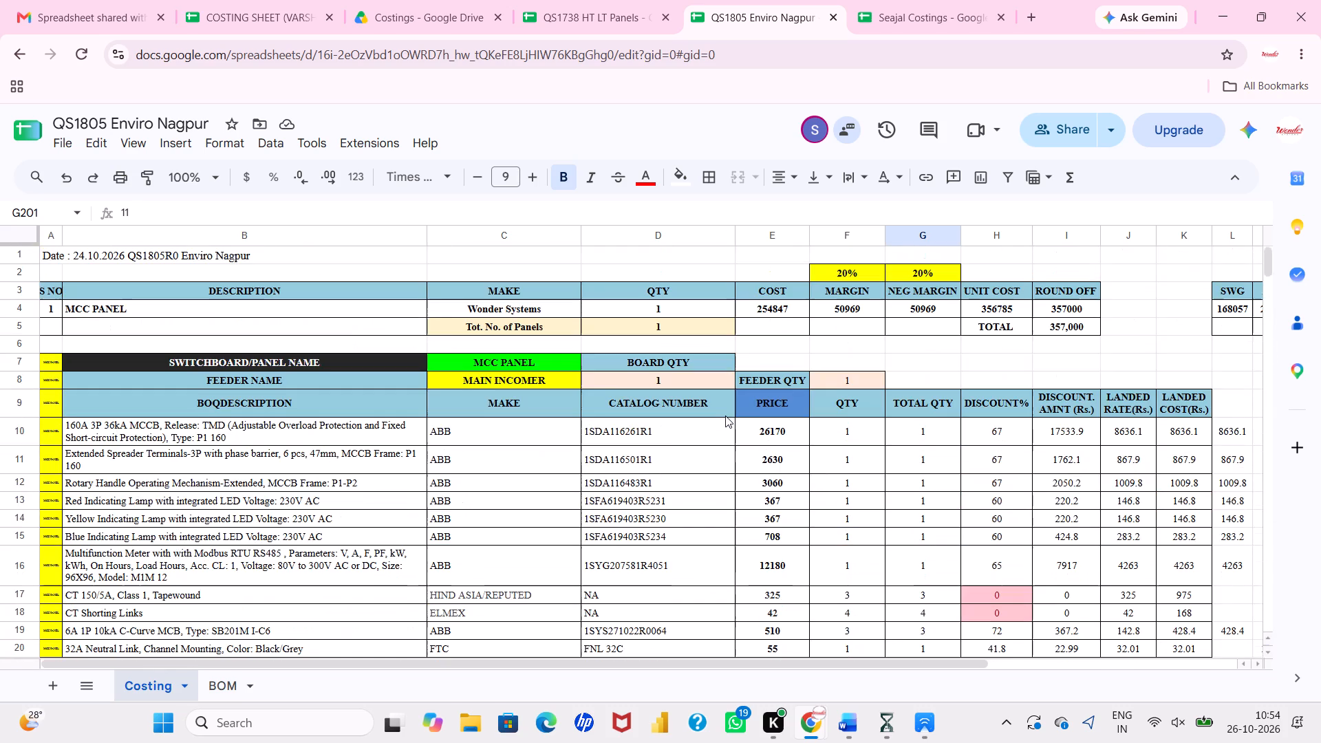
pyautogui.hscroll(-4, 725, 416)
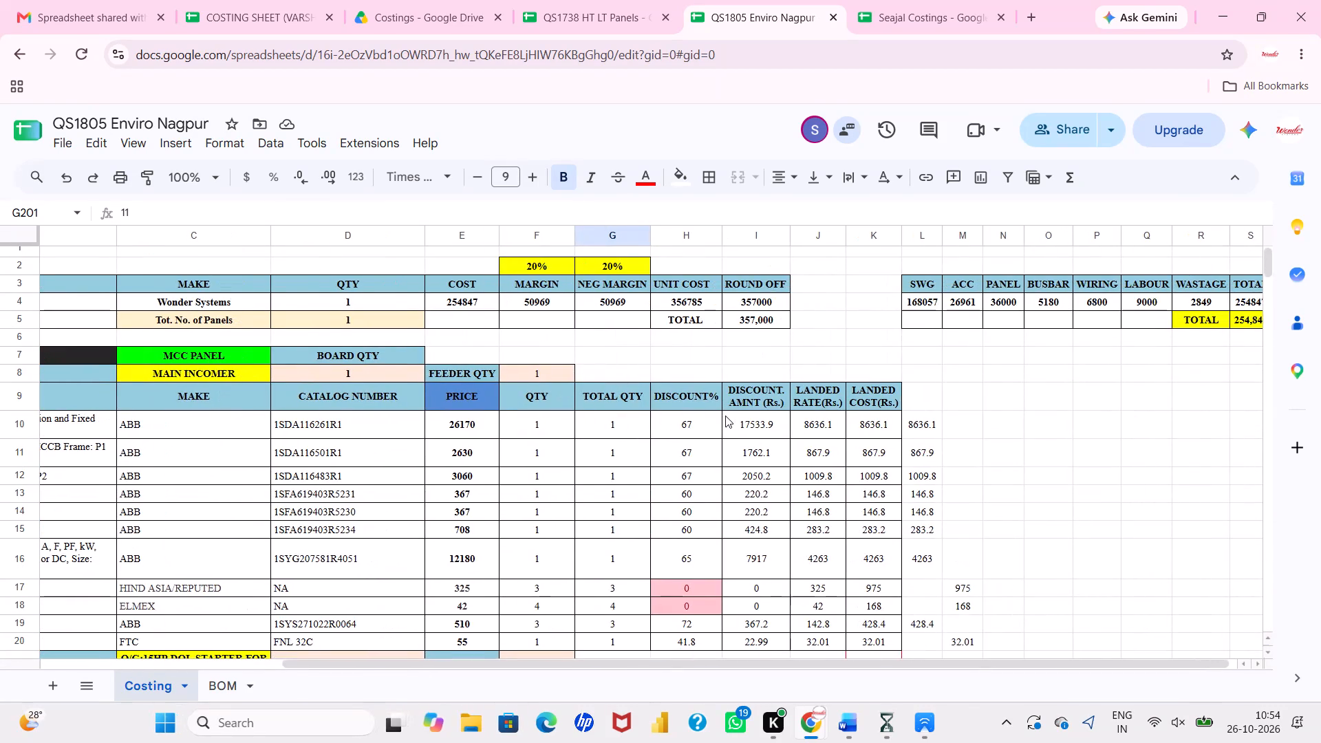
pyautogui.hscroll(-1, 725, 416)
pyautogui.hscroll(-2, 722, 358)
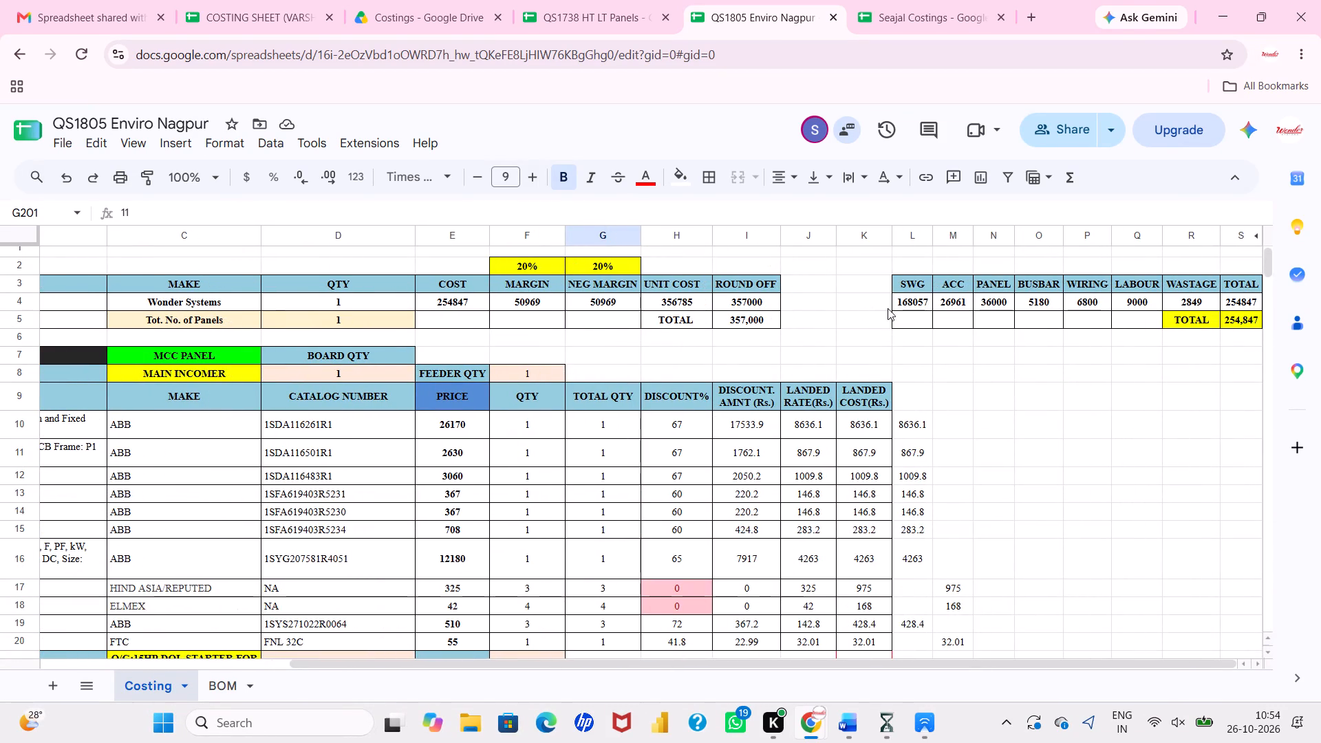
pyautogui.click(920, 305)
pyautogui.click(947, 303)
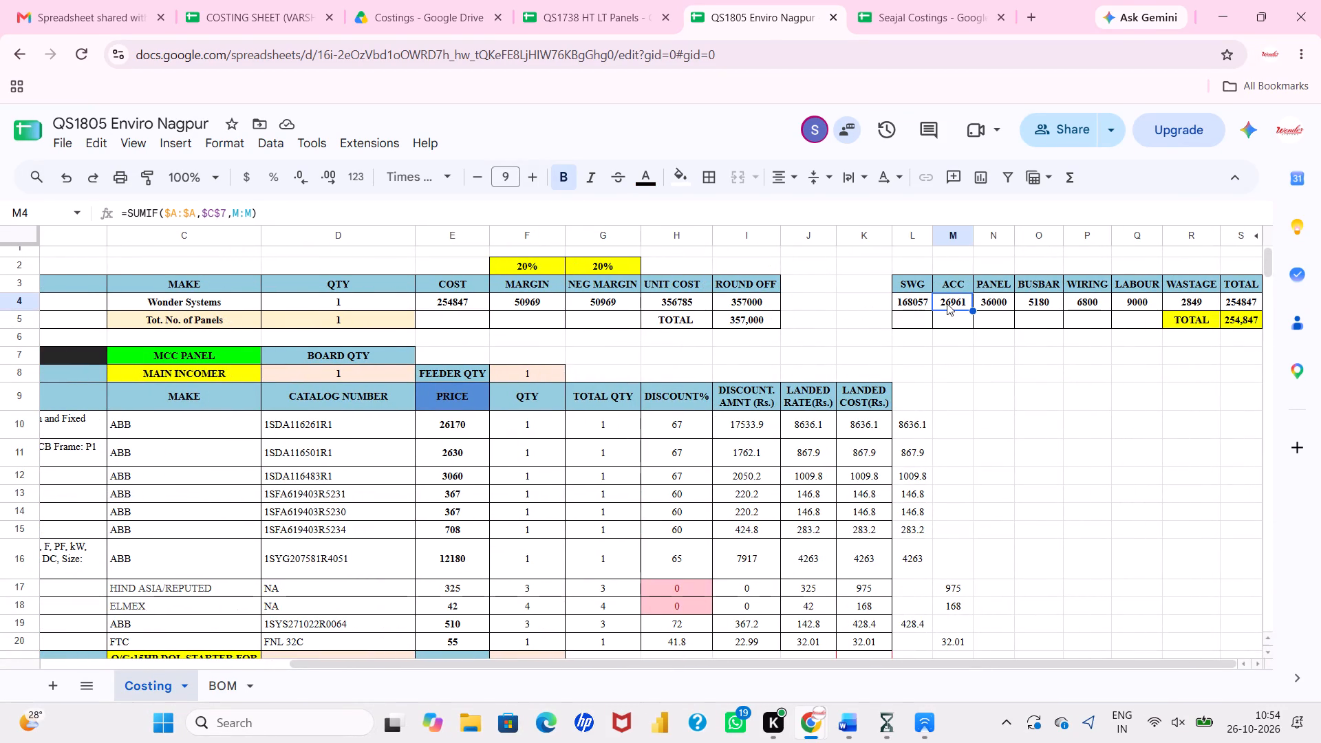
pyautogui.click(990, 303)
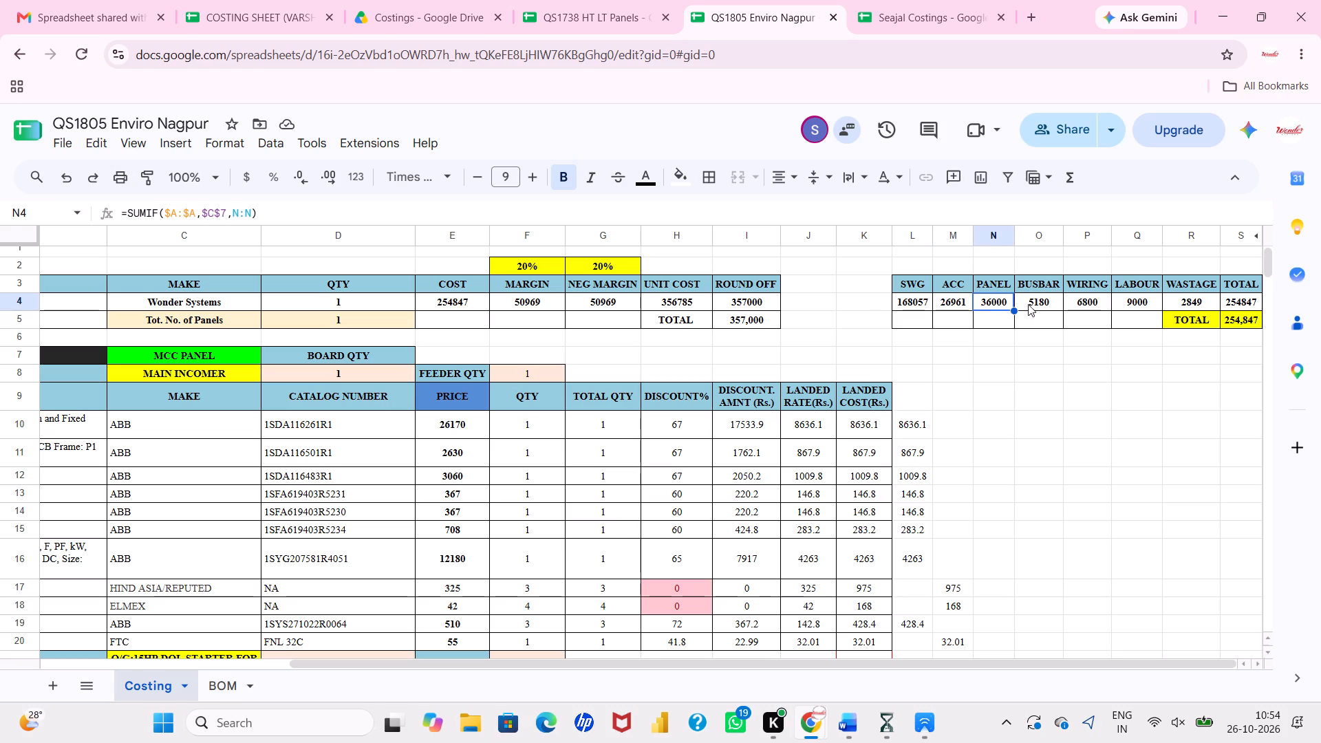
pyautogui.click(1003, 376)
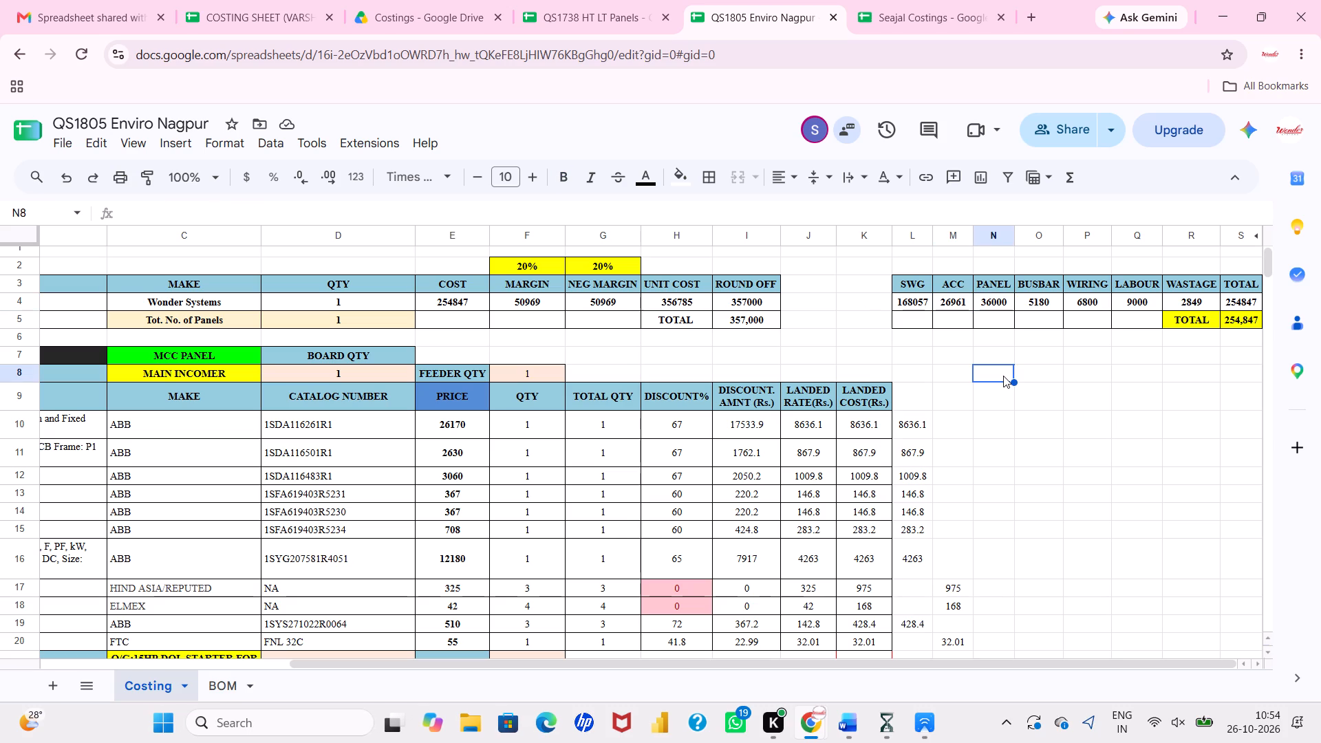
# Stop mirroring the desktop to the interactive flat panel and close the WonderCast window.
pyautogui.click(1226, 50)
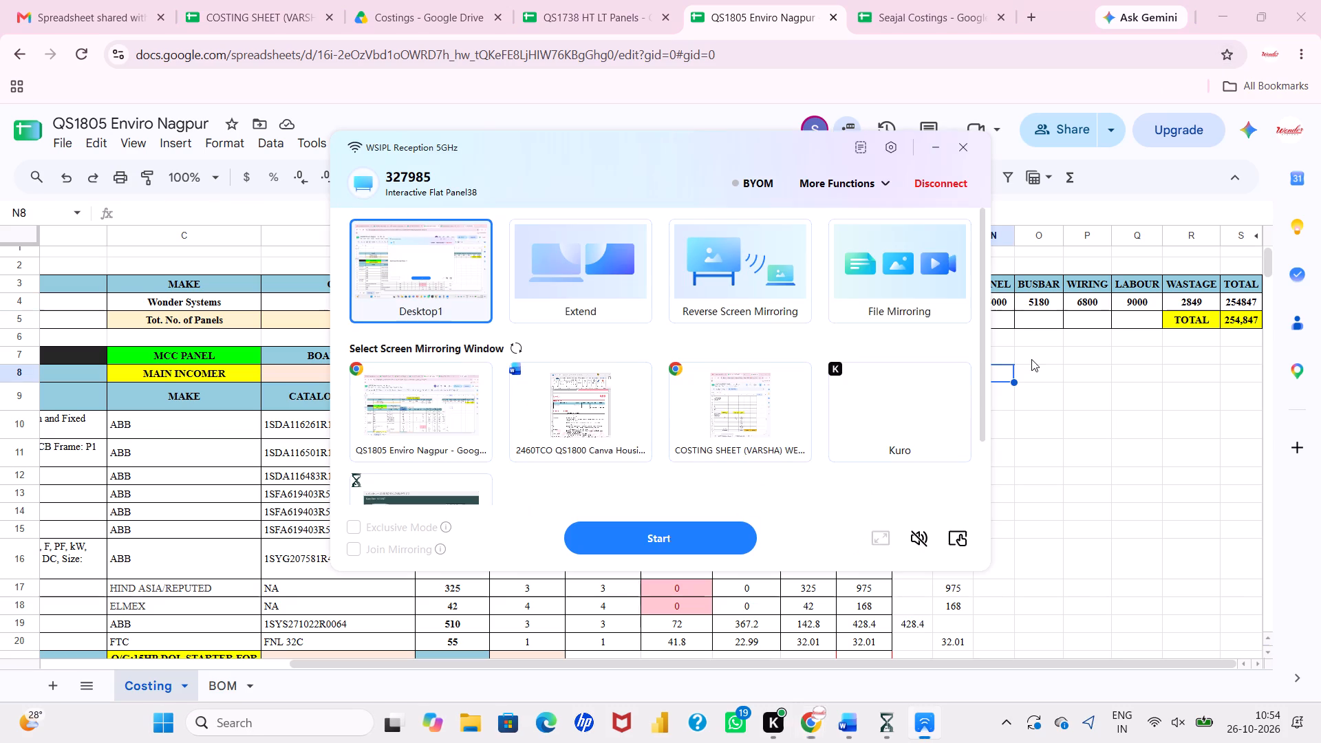
pyautogui.click(965, 151)
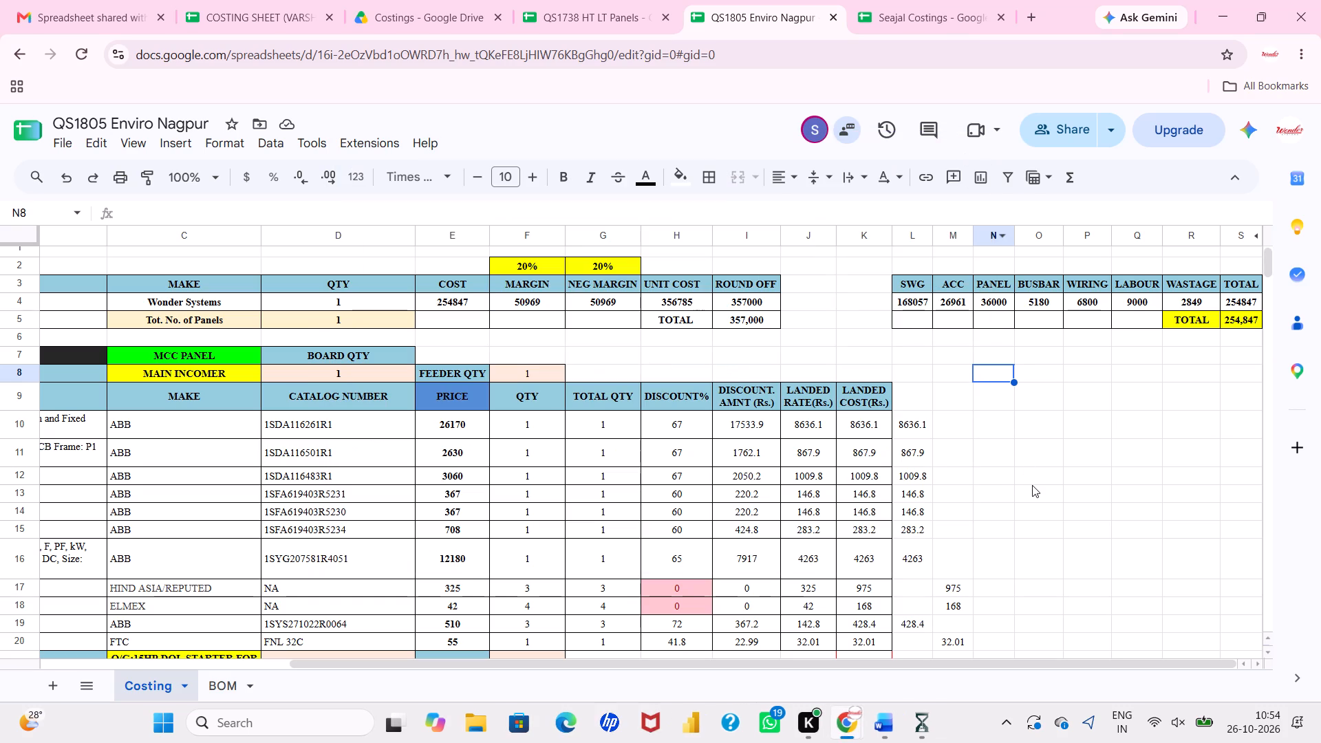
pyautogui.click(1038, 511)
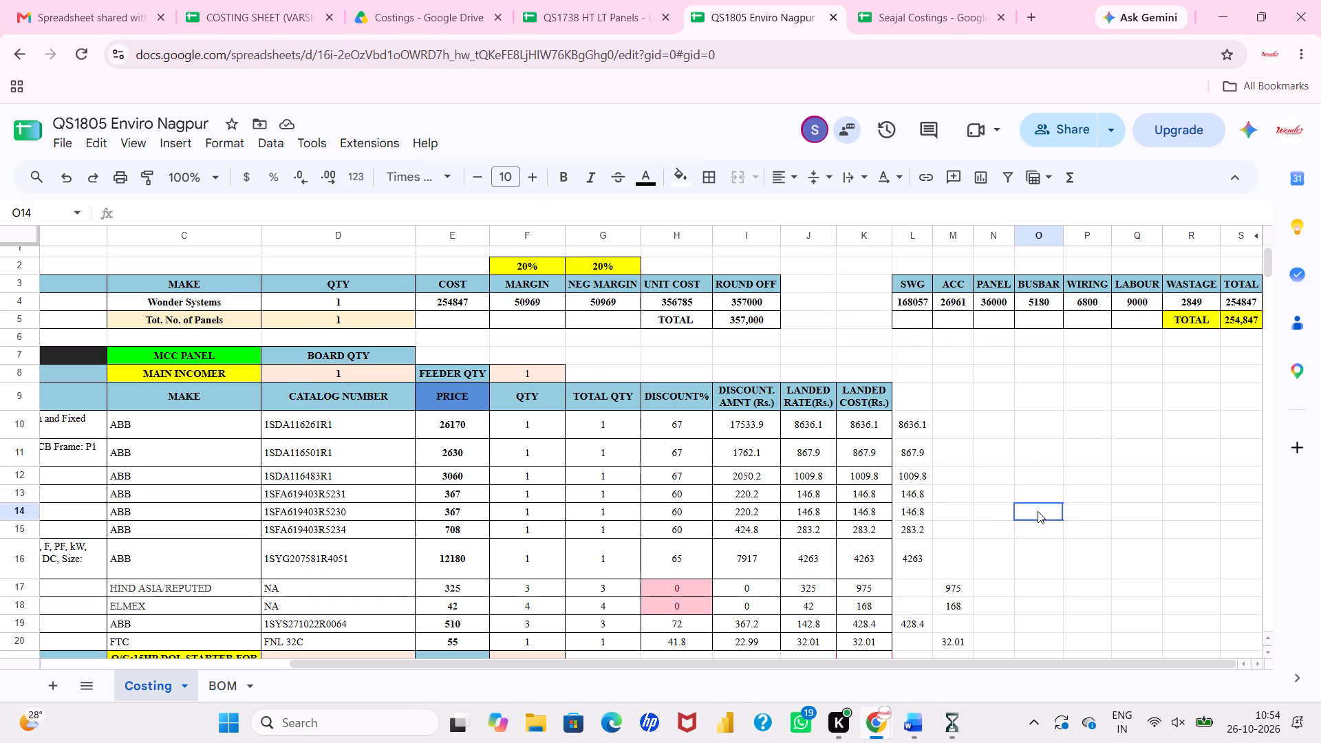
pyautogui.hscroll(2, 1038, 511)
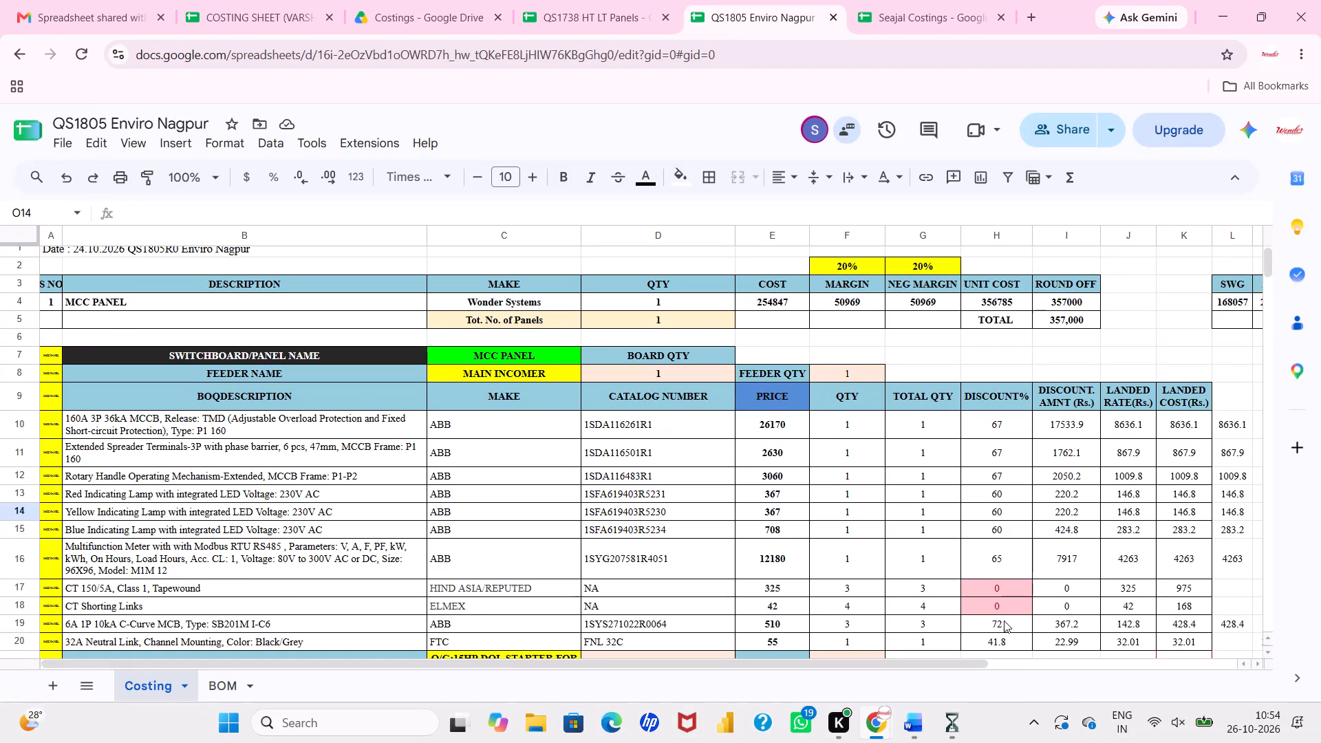
# Open the MALLADI BIO electrical load list PDF from the Downloads folder and read its load table and panel specification.
pyautogui.click(544, 720)
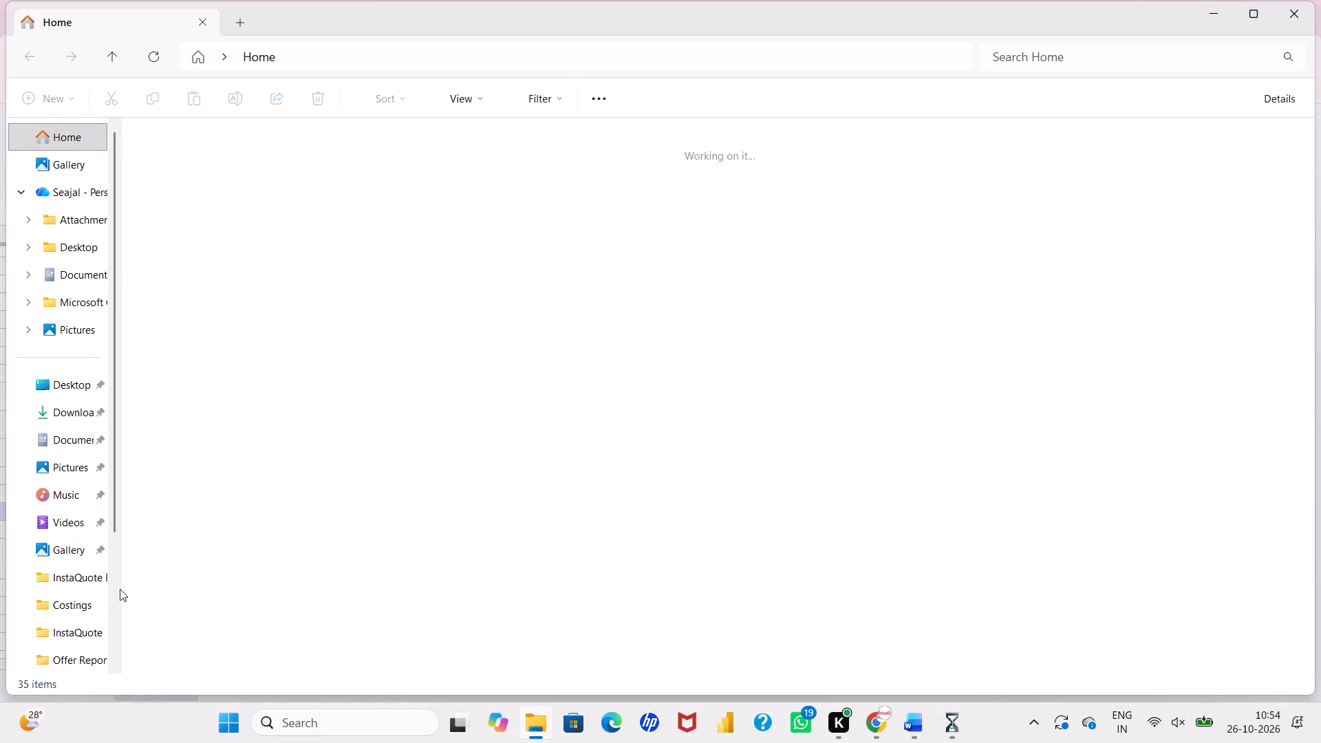
pyautogui.click(79, 424)
pyautogui.click(79, 424)
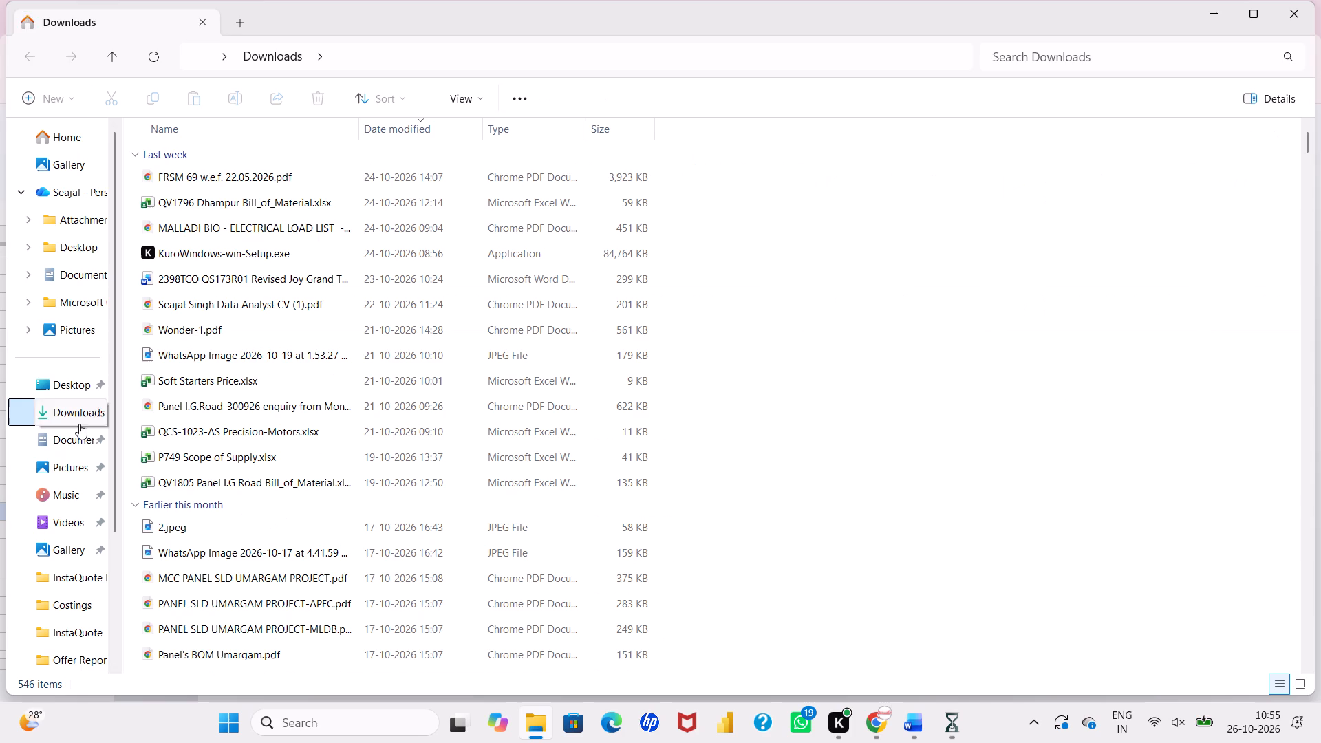
pyautogui.doubleClick(222, 228)
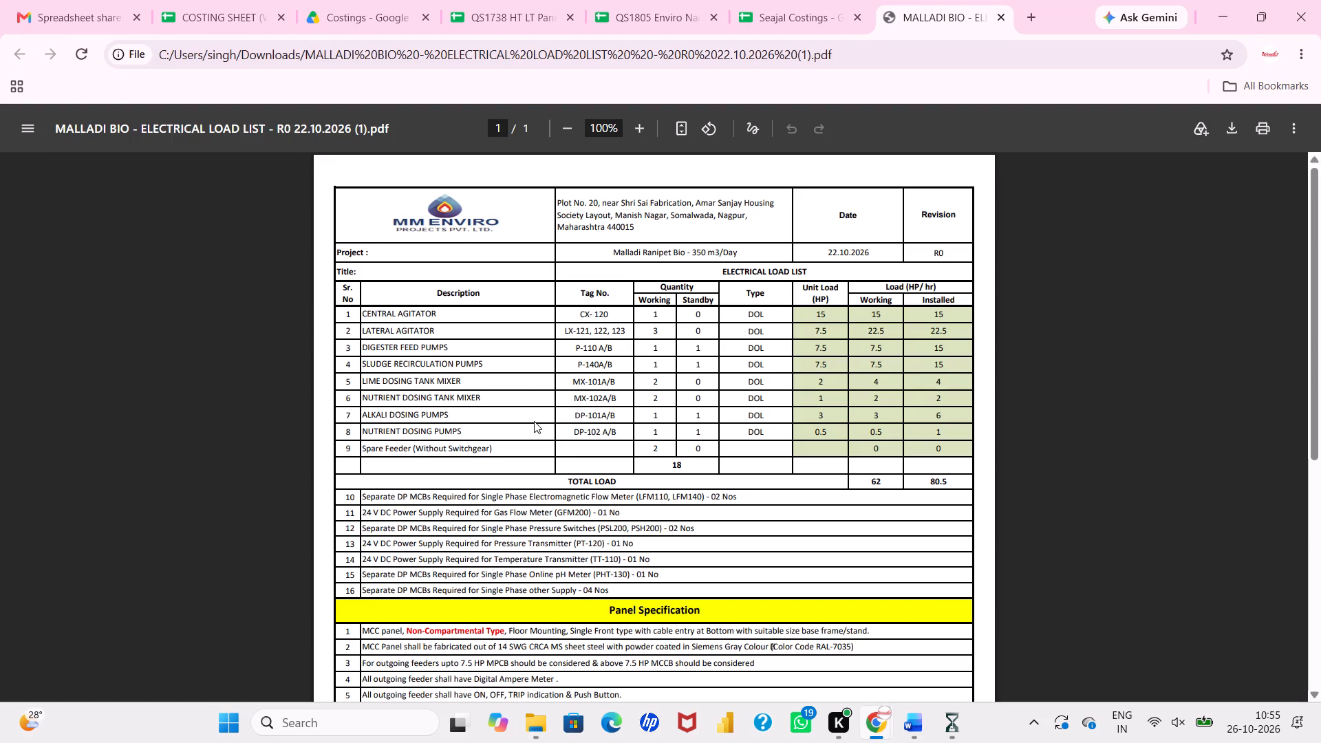
pyautogui.scroll(-1, 534, 421)
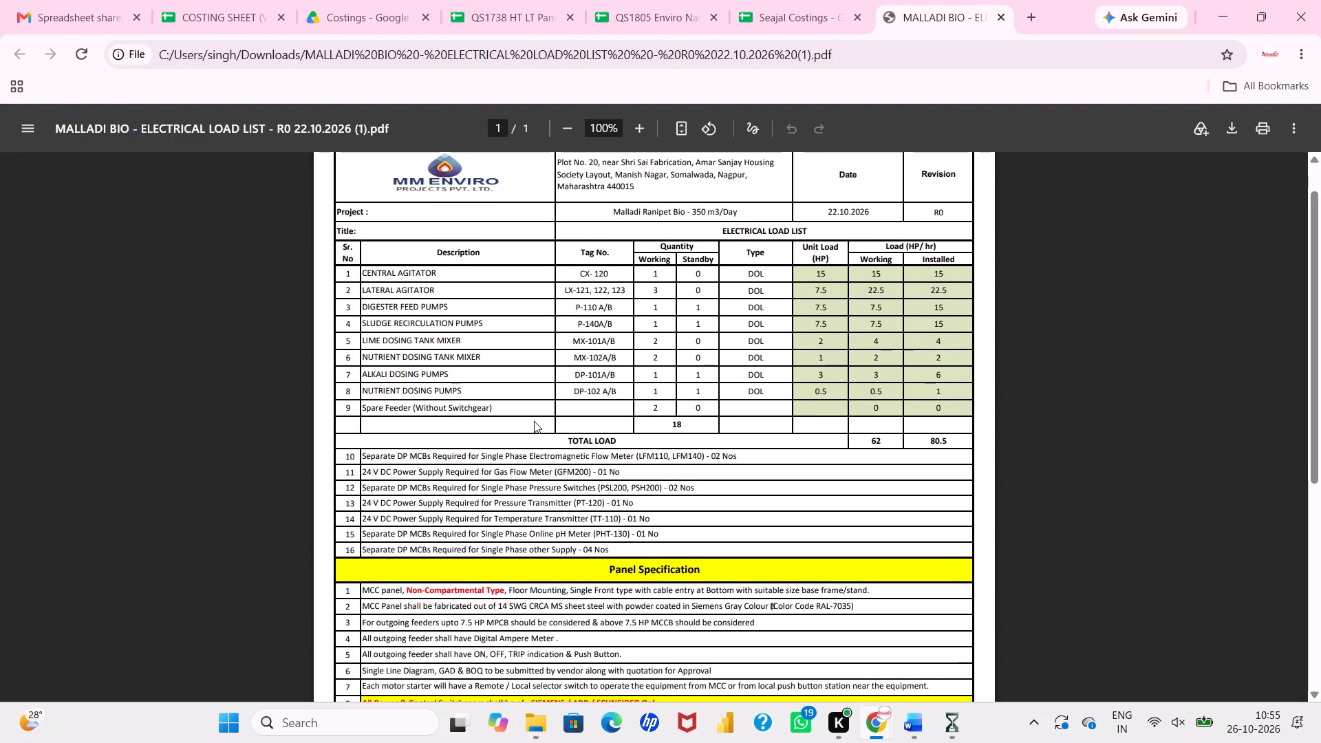
pyautogui.scroll(-3, 534, 421)
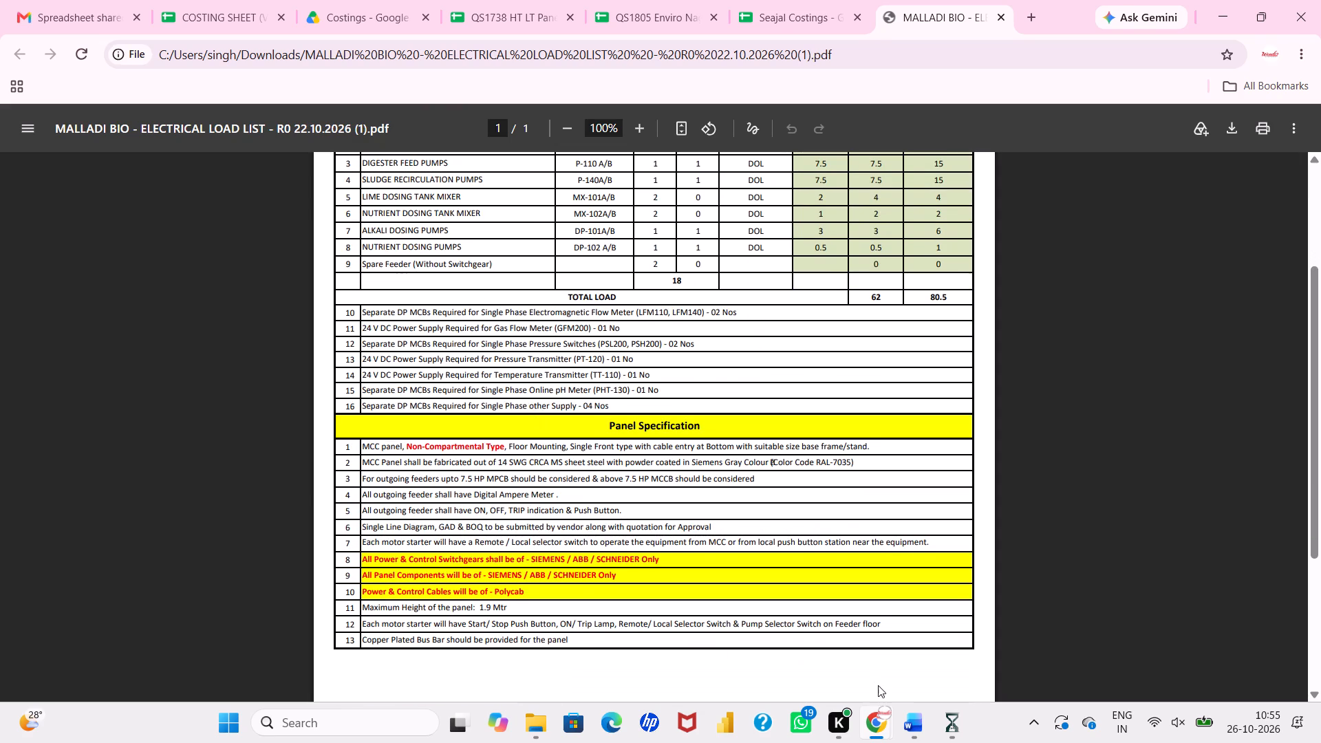
# Close the separate browser window holding the view-only COSTING SHEET.
pyautogui.click(876, 719)
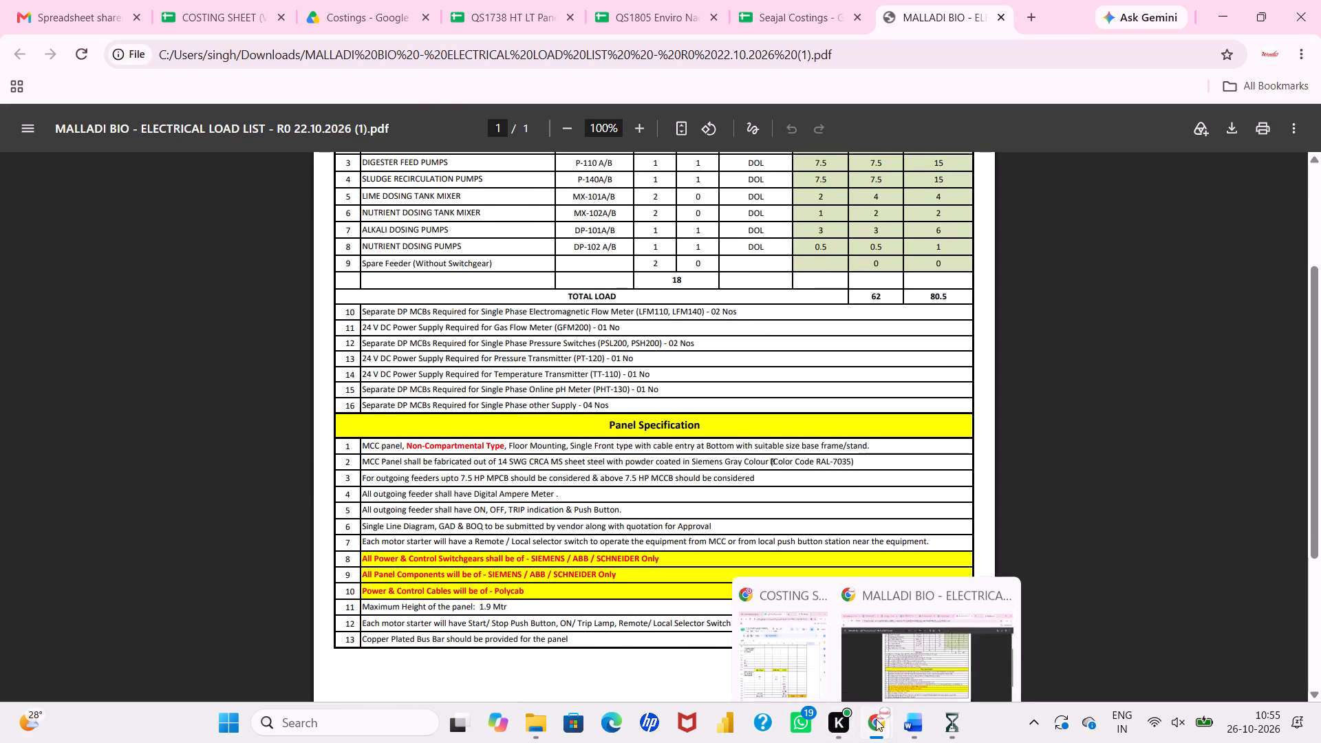
pyautogui.click(784, 627)
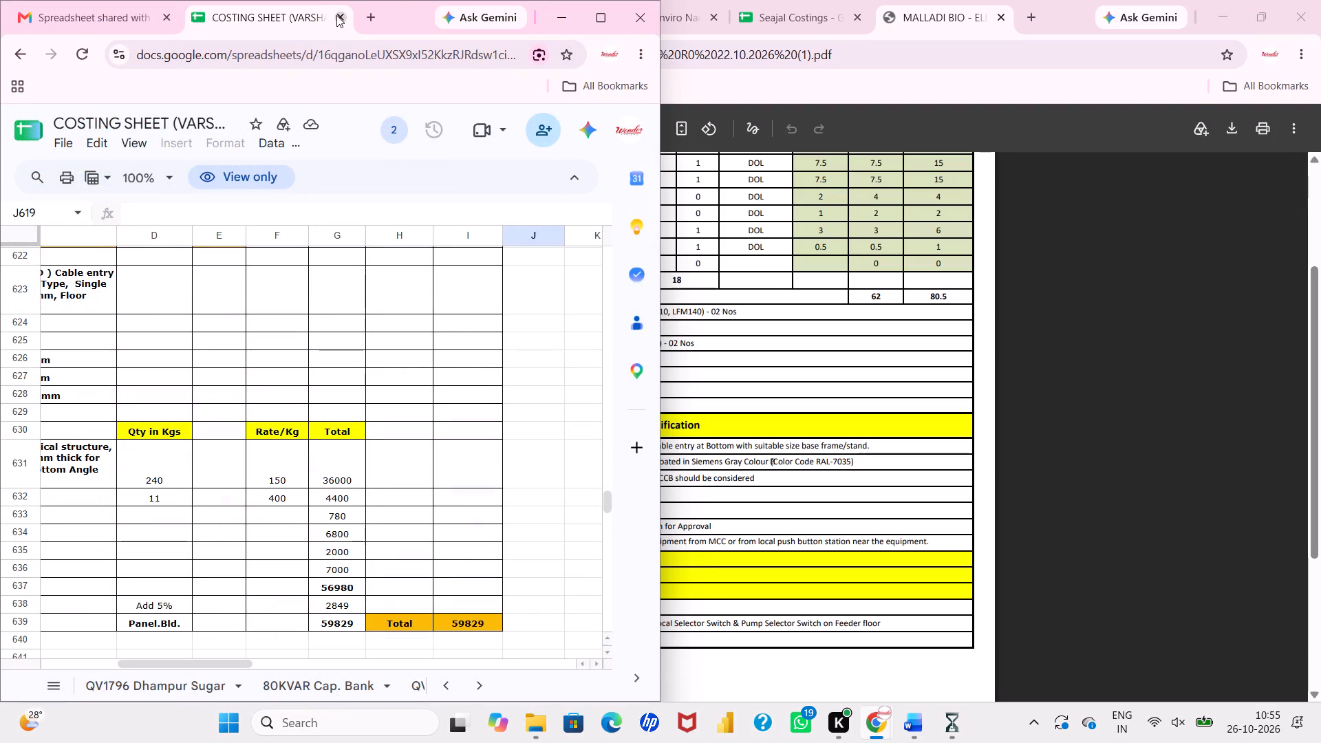
pyautogui.click(645, 21)
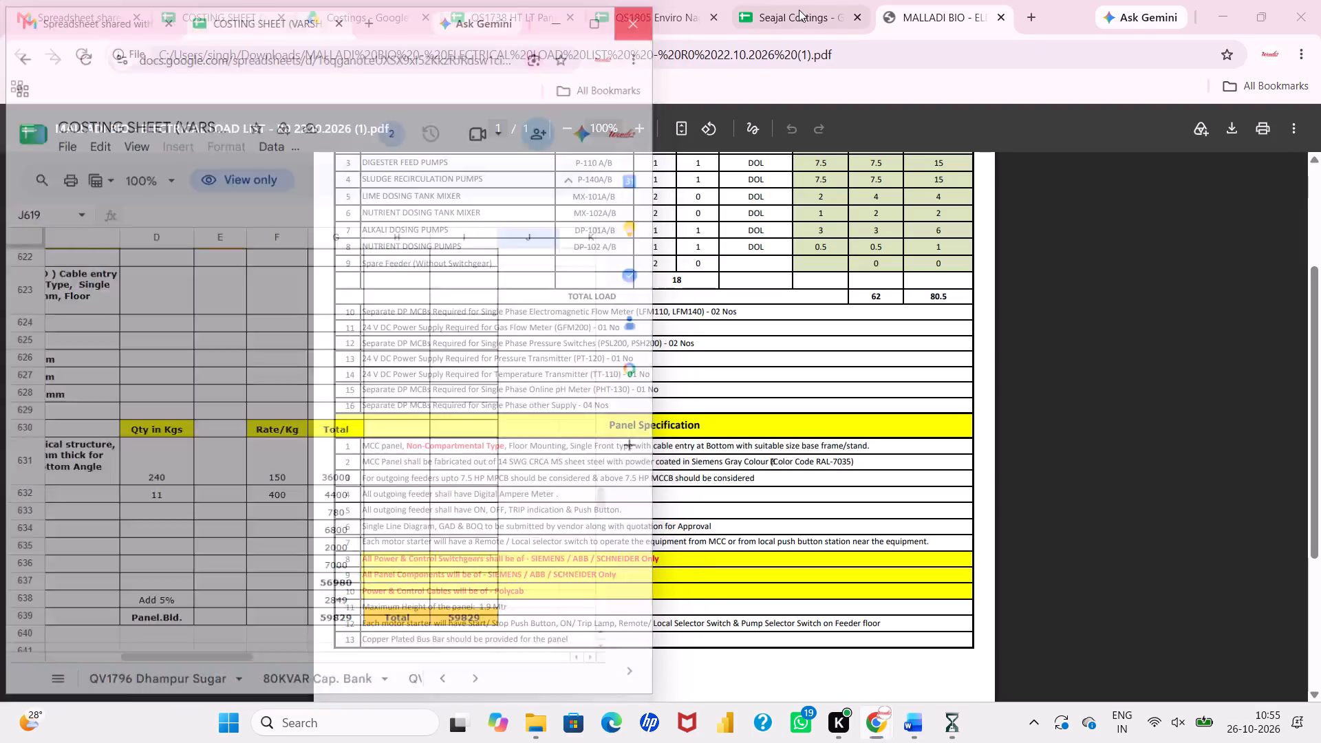
# Compare the fabrication details in the QS1805 Enviro Nagpur costing with the Panel Specification in the MALLADI BIO load list.
pyautogui.click(799, 10)
pyautogui.click(678, 8)
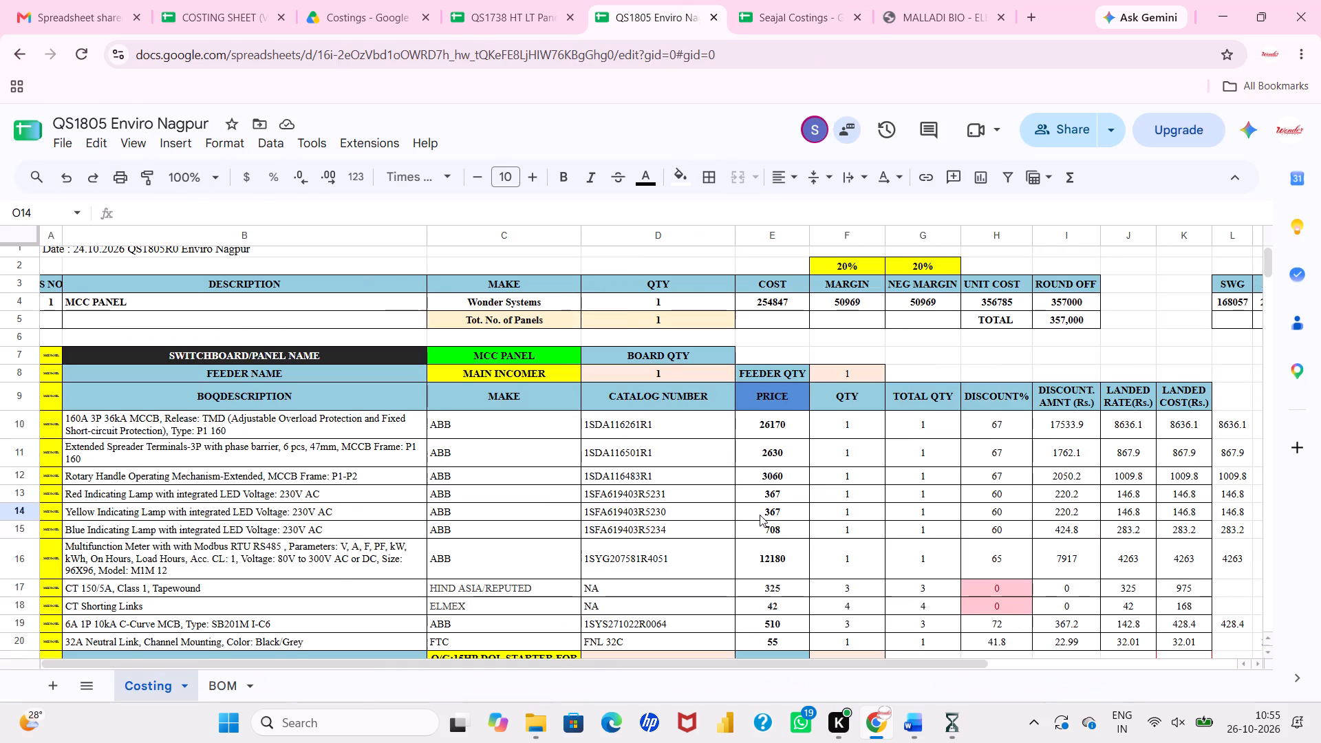
pyautogui.scroll(-17, 760, 515)
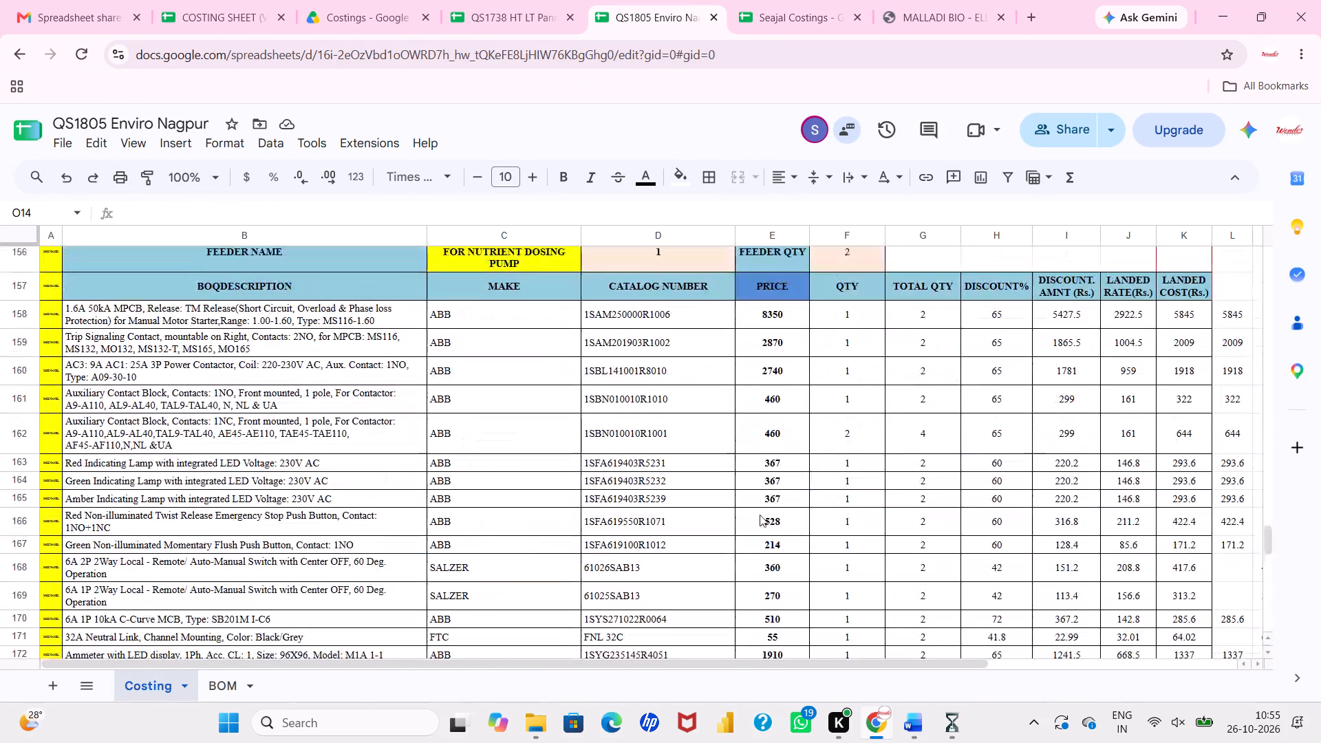
pyautogui.scroll(-3, 760, 515)
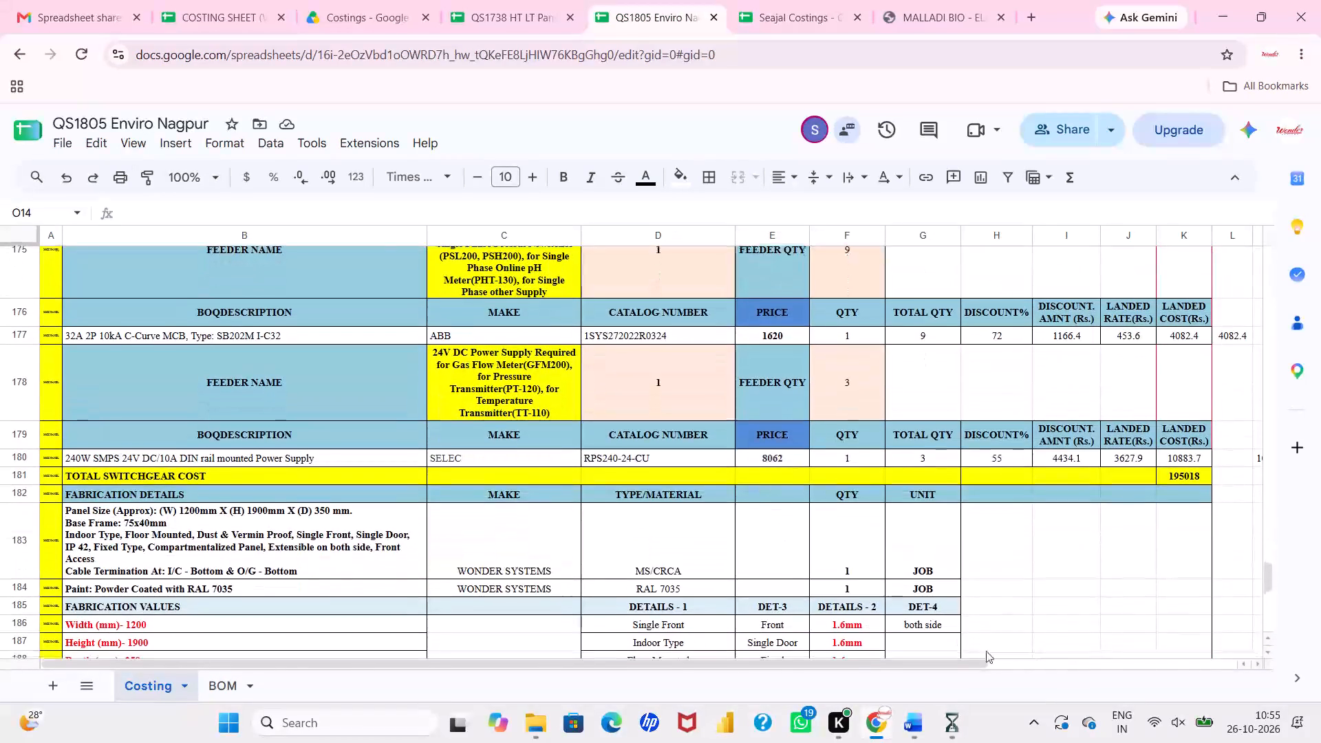
pyautogui.click(1038, 625)
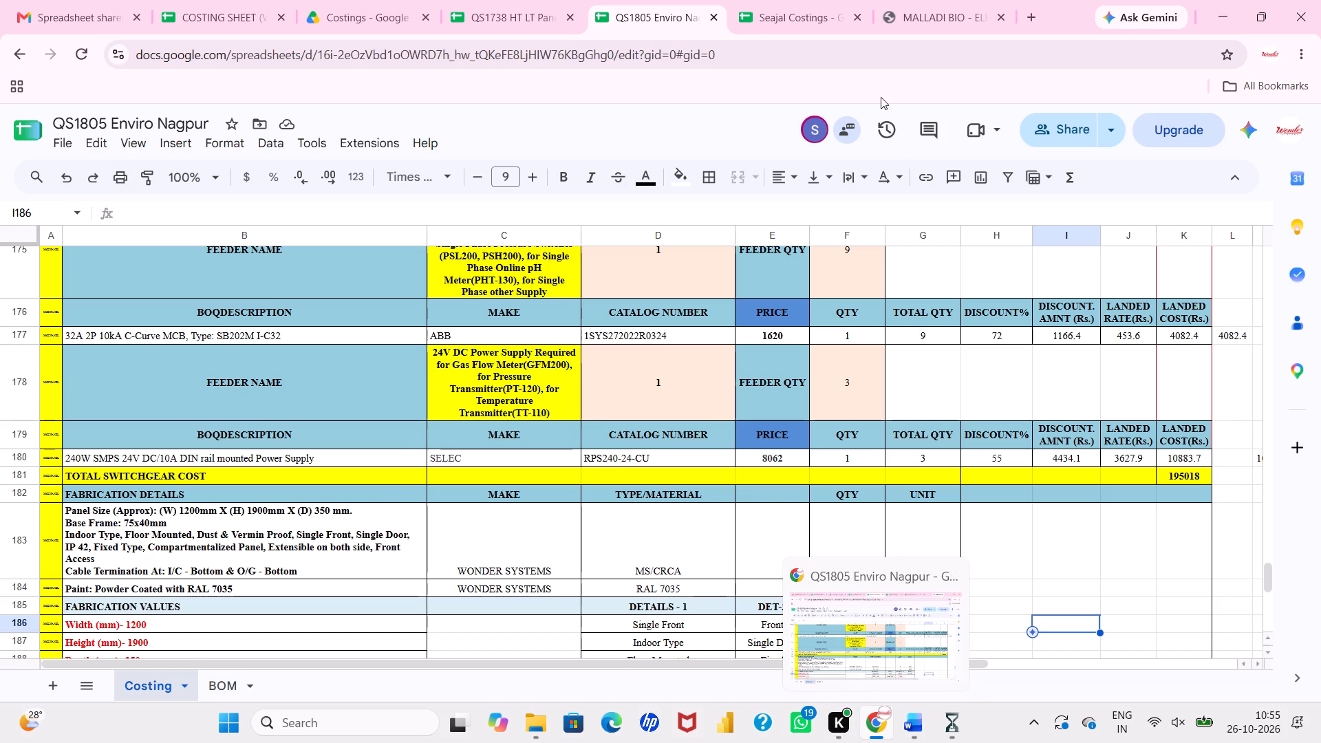
pyautogui.click(922, 0)
pyautogui.scroll(-1, 844, 374)
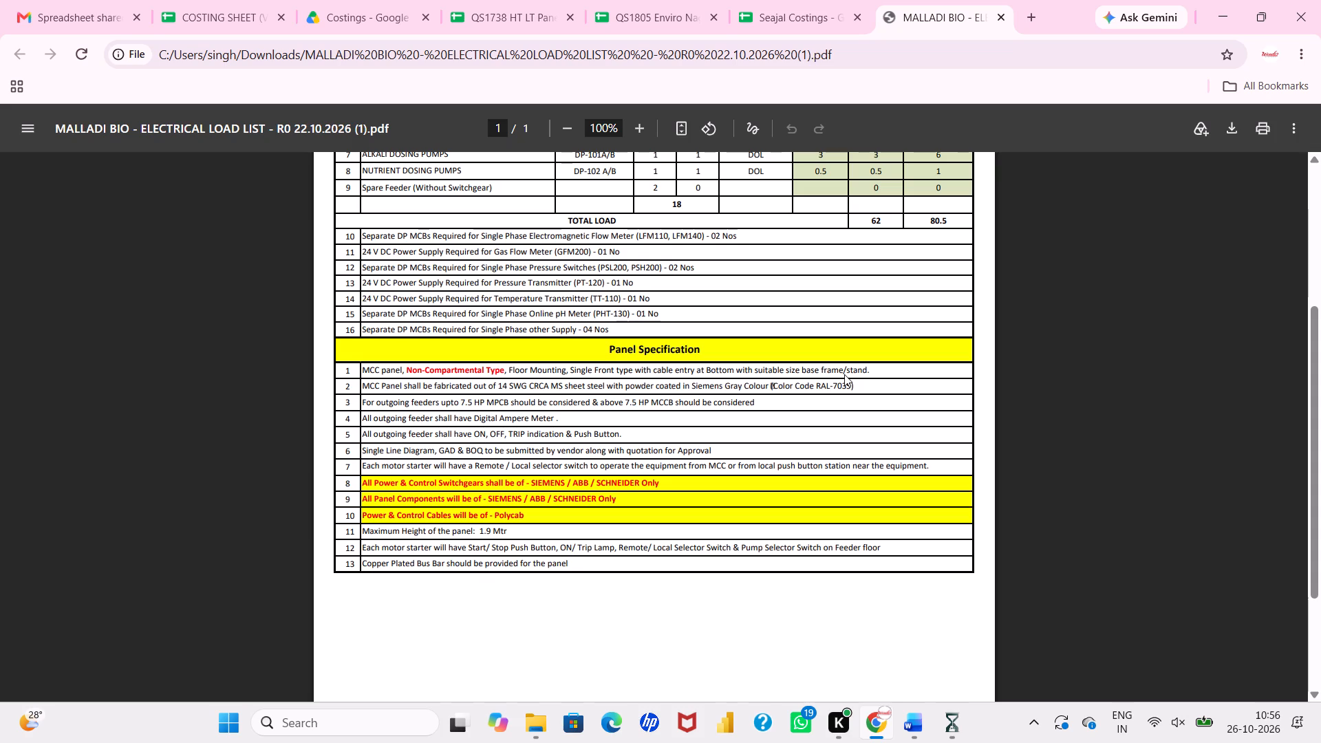
pyautogui.click(831, 431)
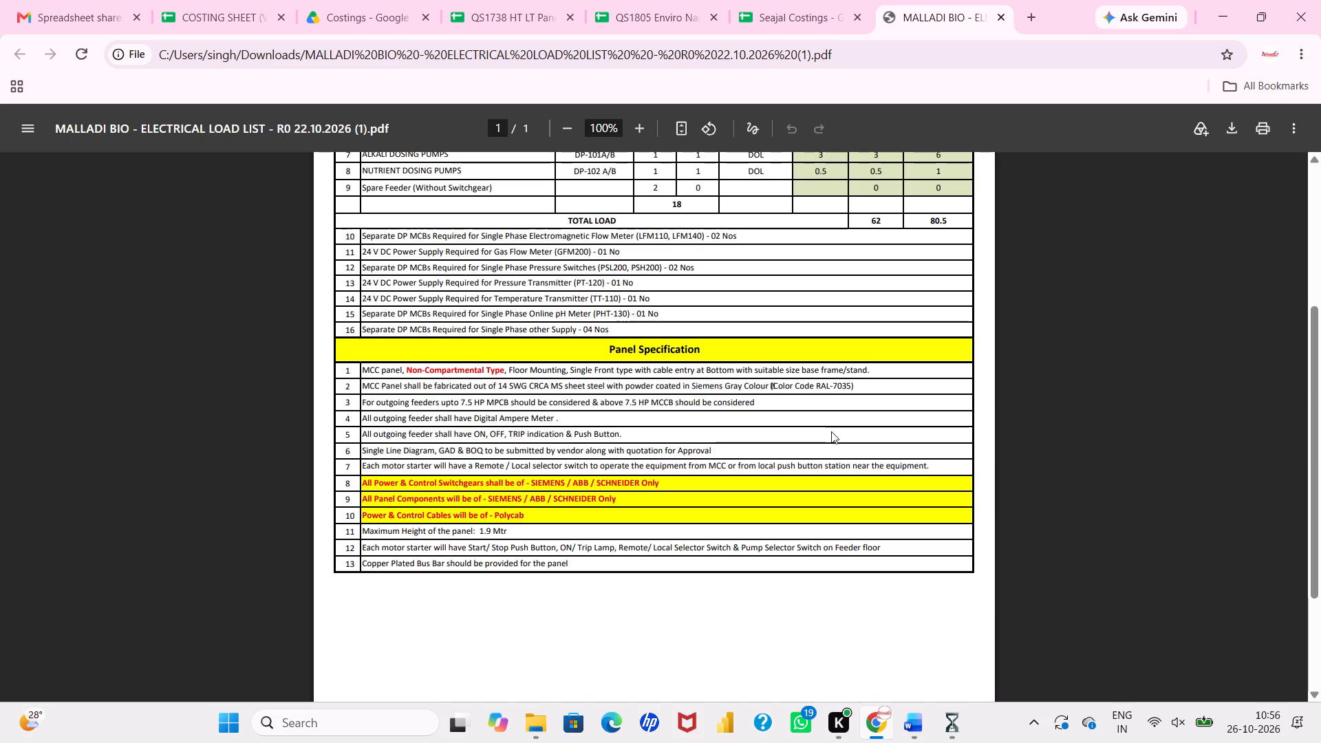
pyautogui.click(821, 471)
# Log in to InstaQuote for PriceList Item and open the existing project, staying with the ongoing one.
pyautogui.click(959, 667)
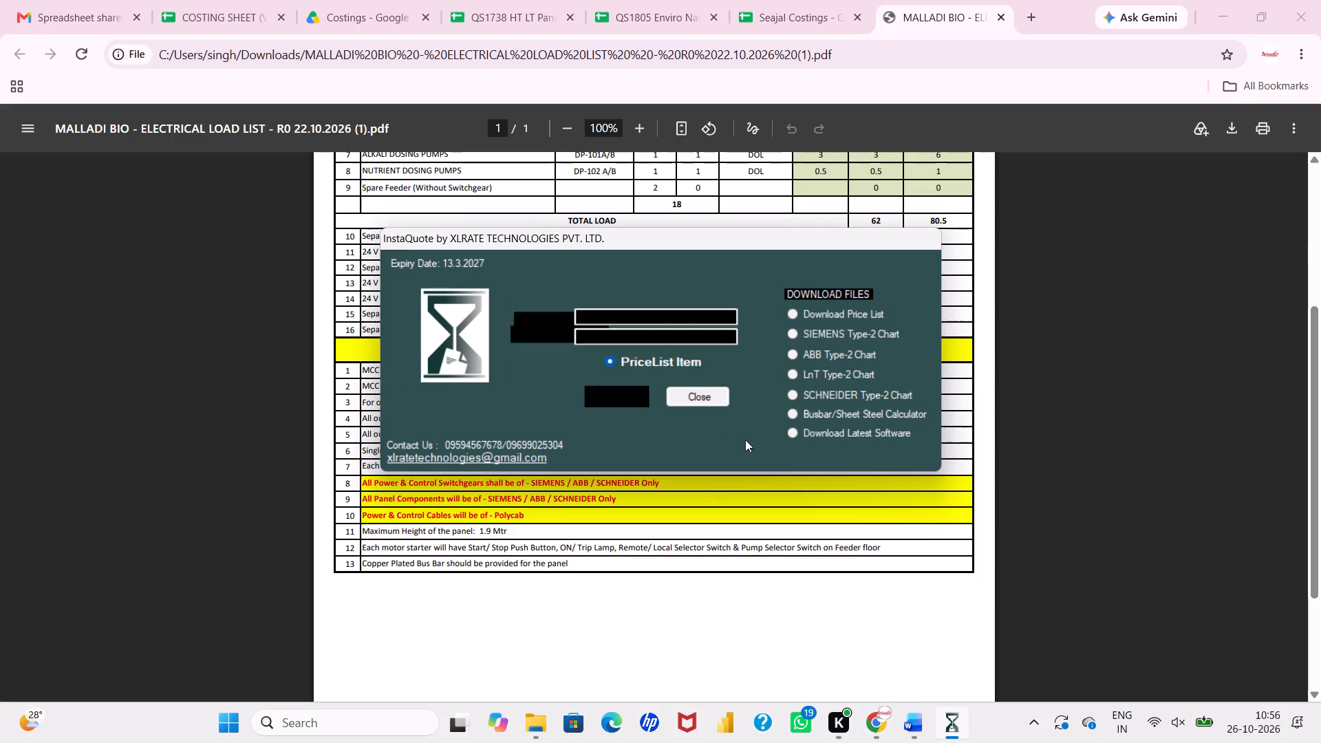
pyautogui.doubleClick(636, 396)
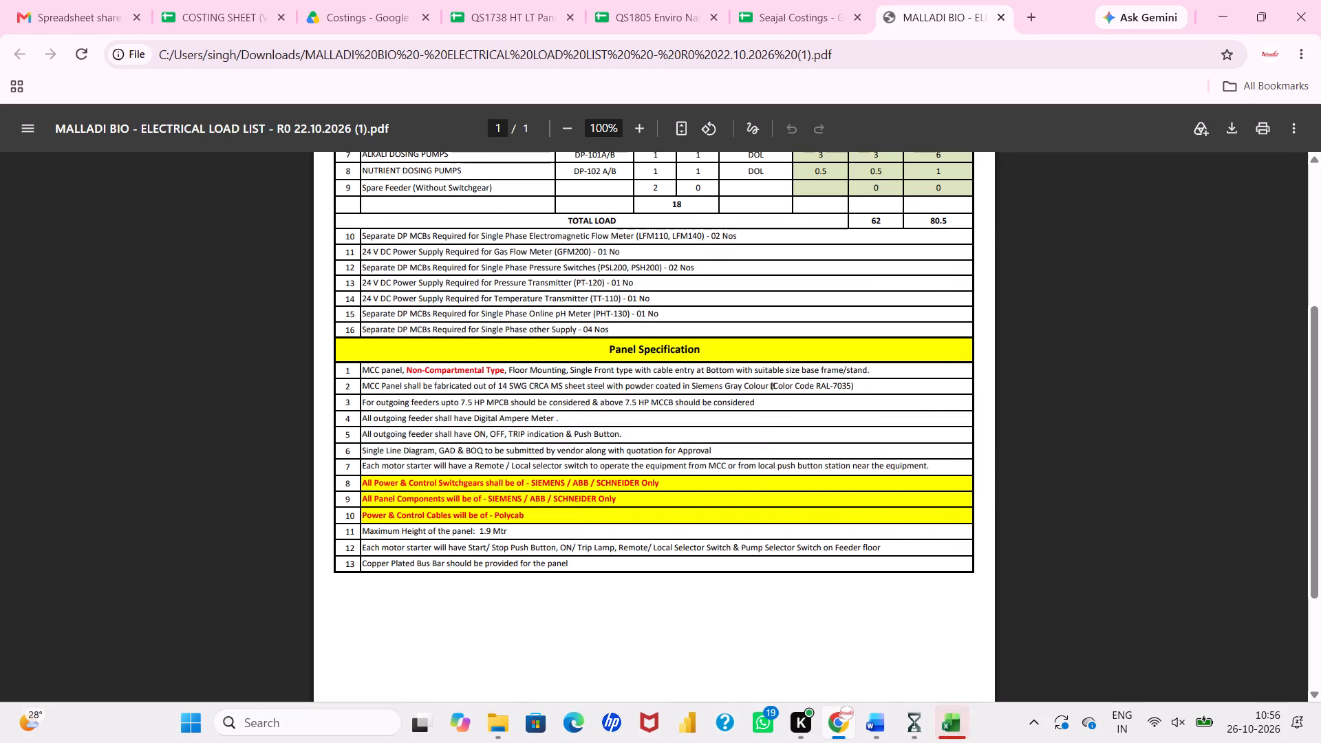
pyautogui.click(960, 729)
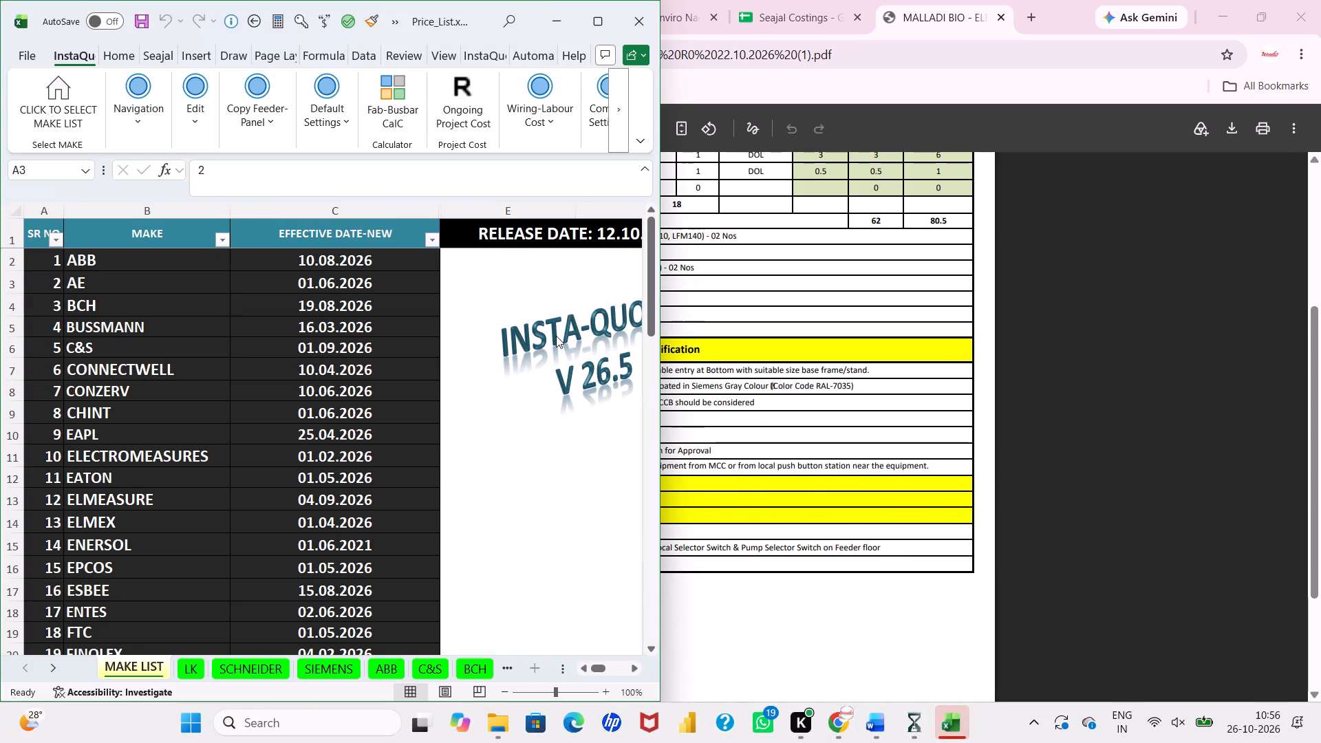
pyautogui.click(597, 21)
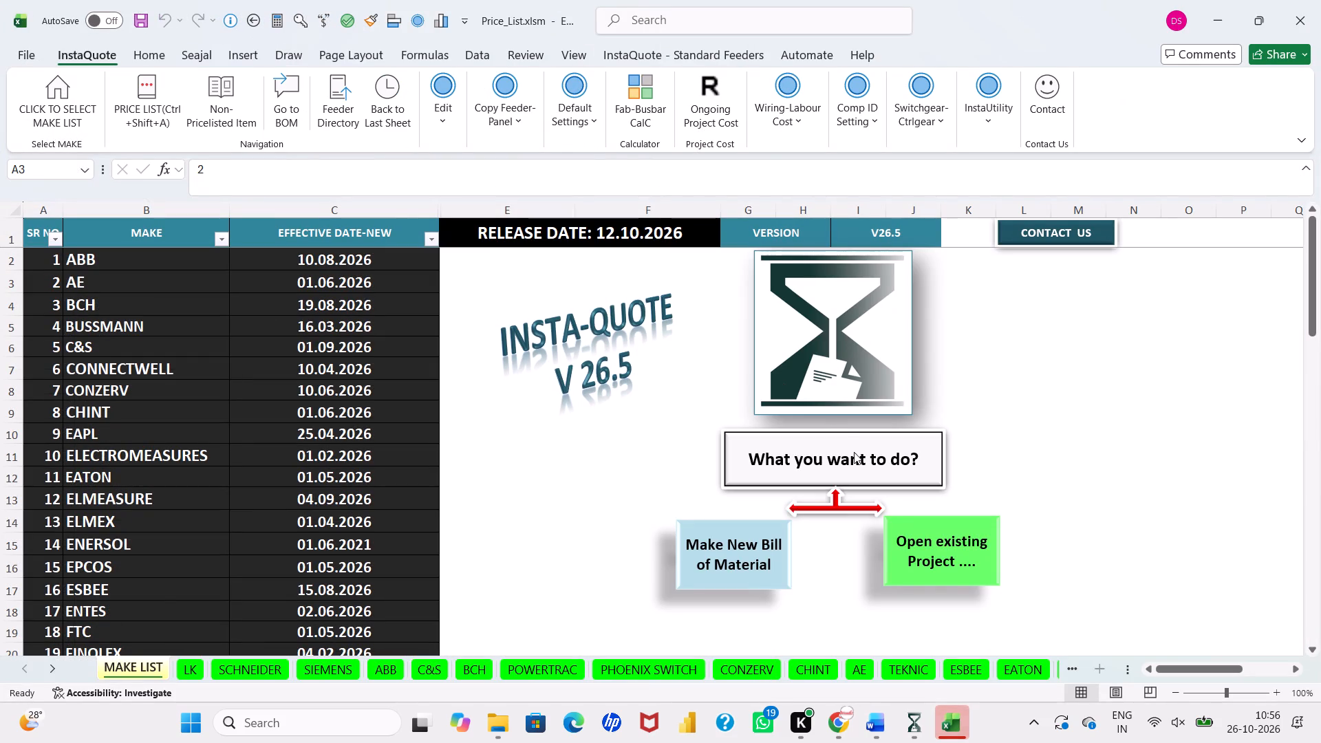
pyautogui.click(912, 539)
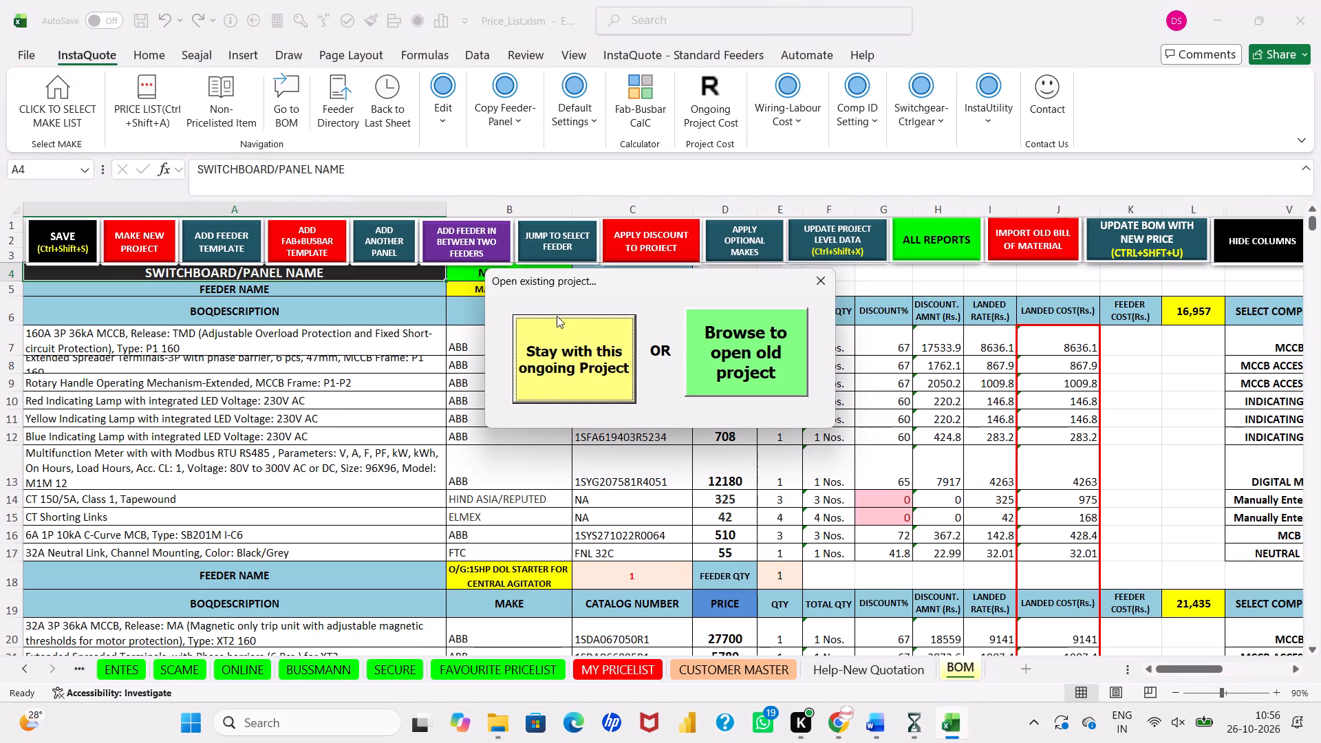
pyautogui.click(563, 336)
pyautogui.click(745, 413)
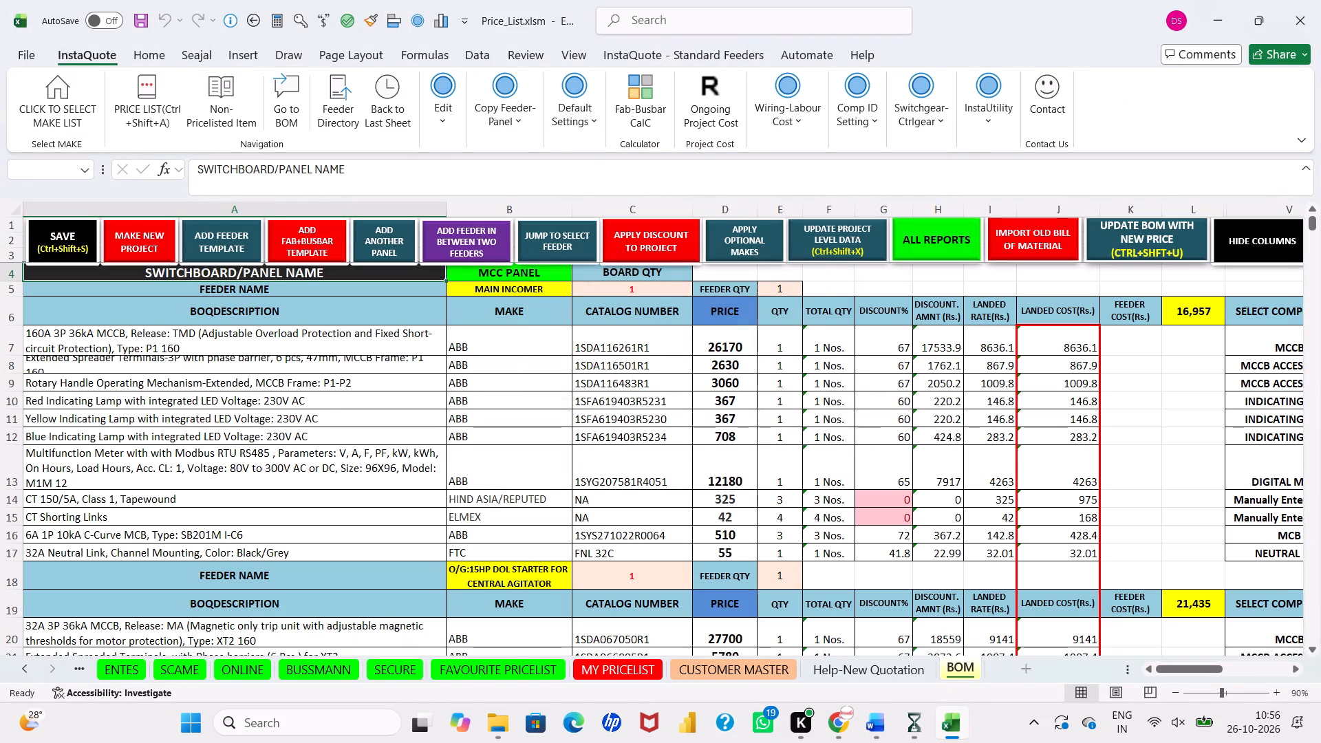
# Examine the 24V DC power supply feeder and the switchgear cost row in the QS1805 Enviro Nagpur costing.
pyautogui.click(838, 717)
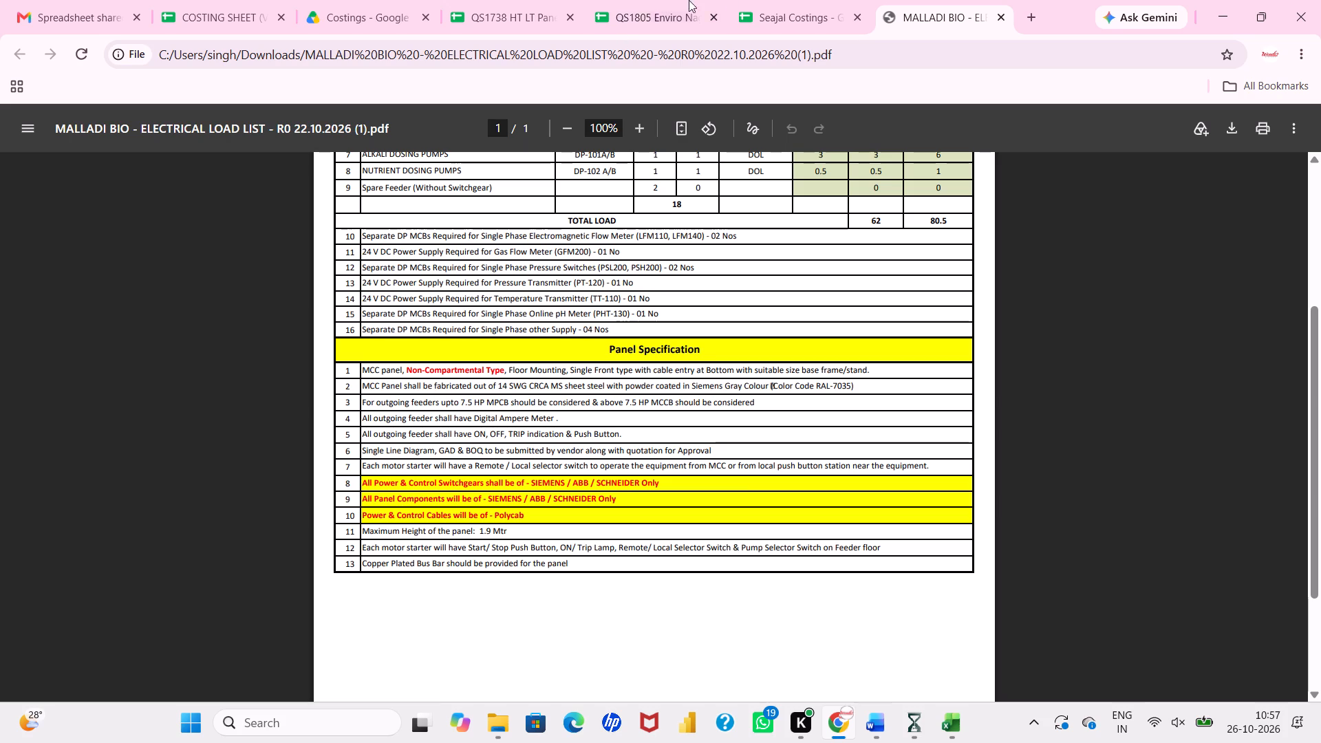
pyautogui.click(654, 0)
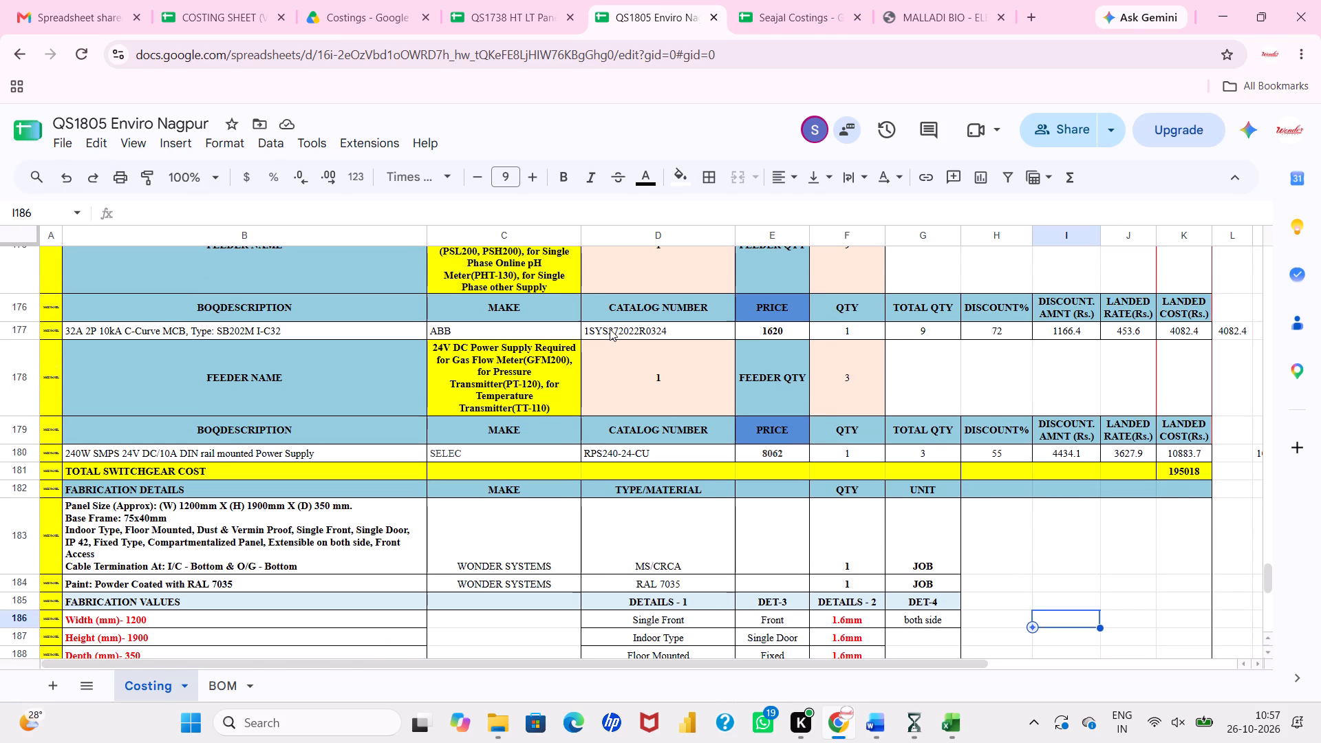
pyautogui.scroll(1, 610, 329)
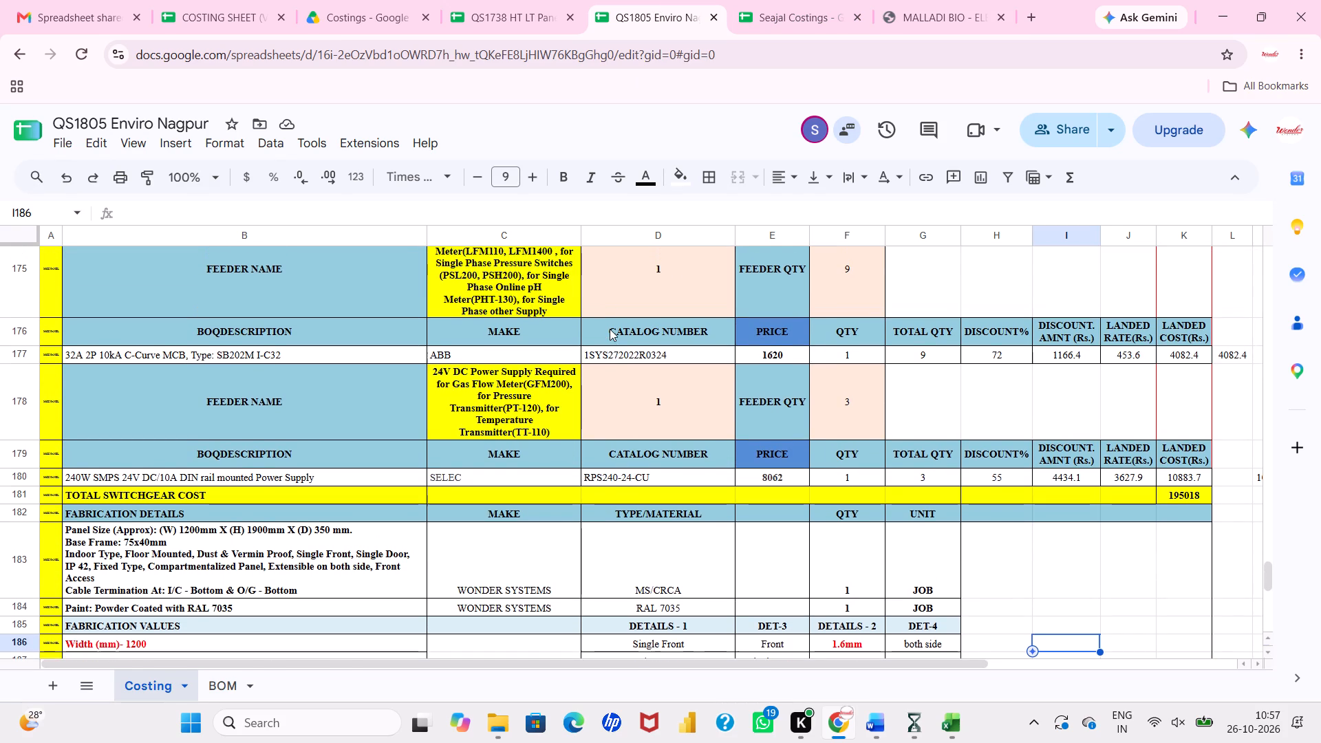
pyautogui.scroll(1, 610, 329)
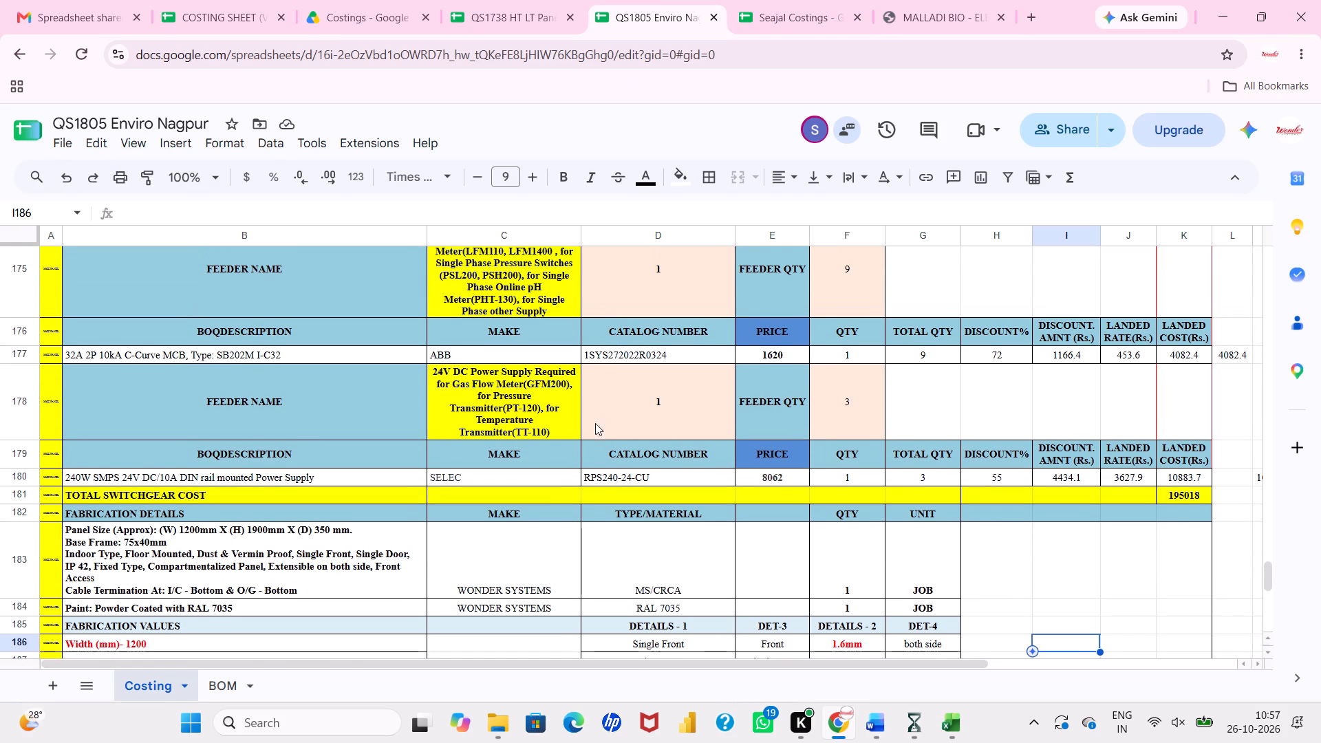
pyautogui.click(576, 479)
pyautogui.click(610, 477)
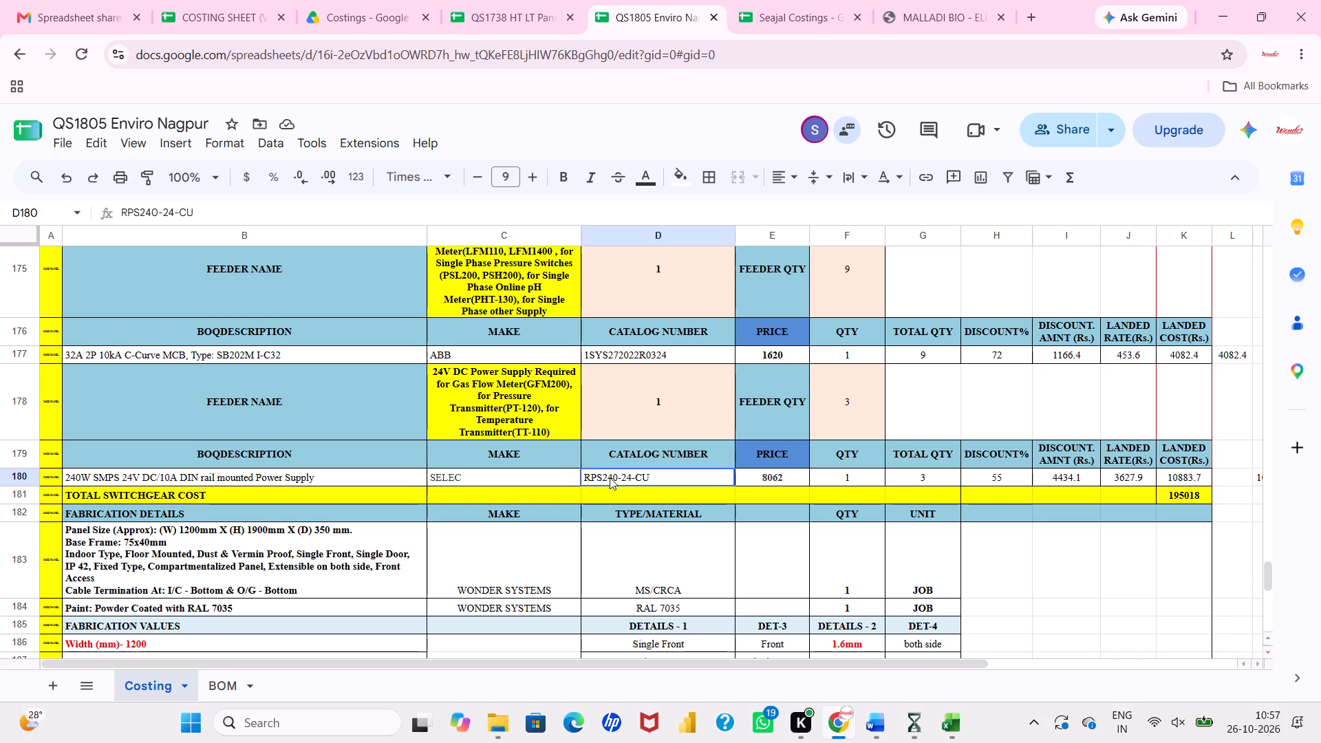
pyautogui.click(610, 500)
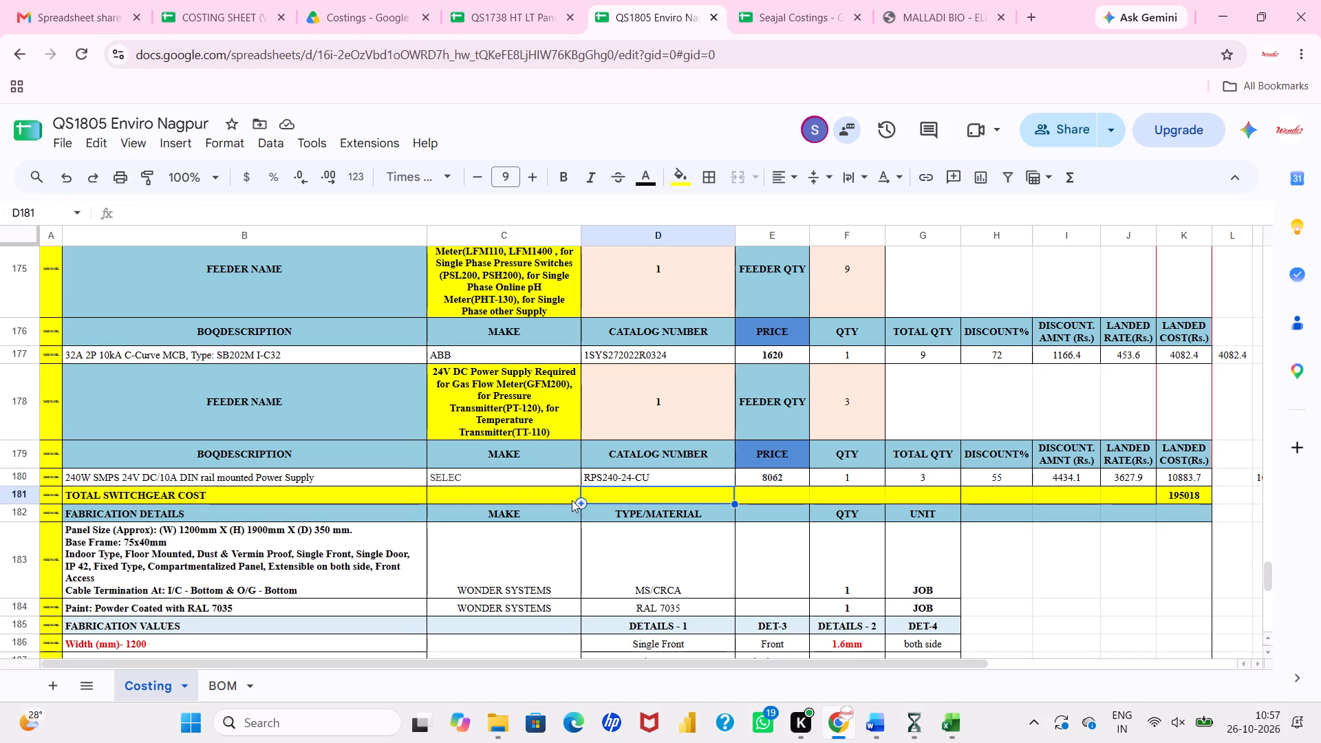
pyautogui.click(568, 500)
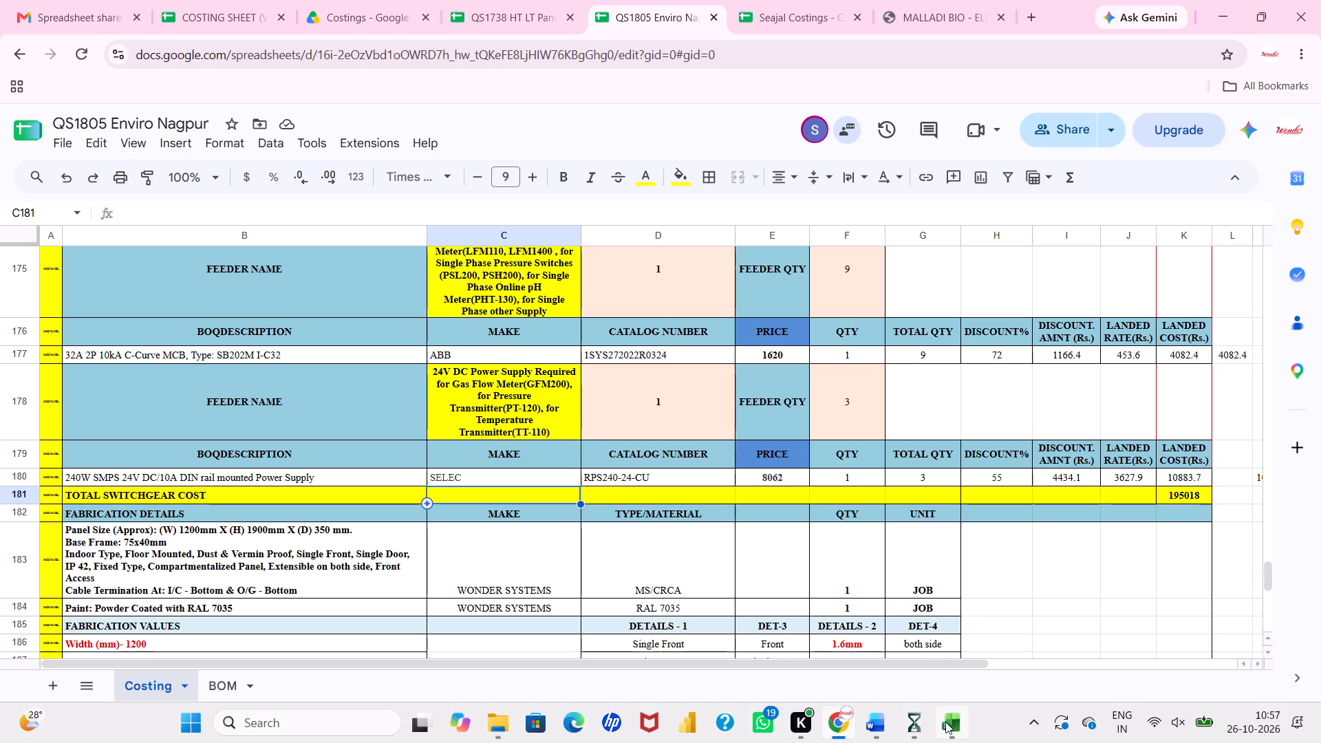
# Switch to the InstaQuote workbook and set the 200A busbar set's material to Copper in the BOM's busbar details.
pyautogui.click(952, 664)
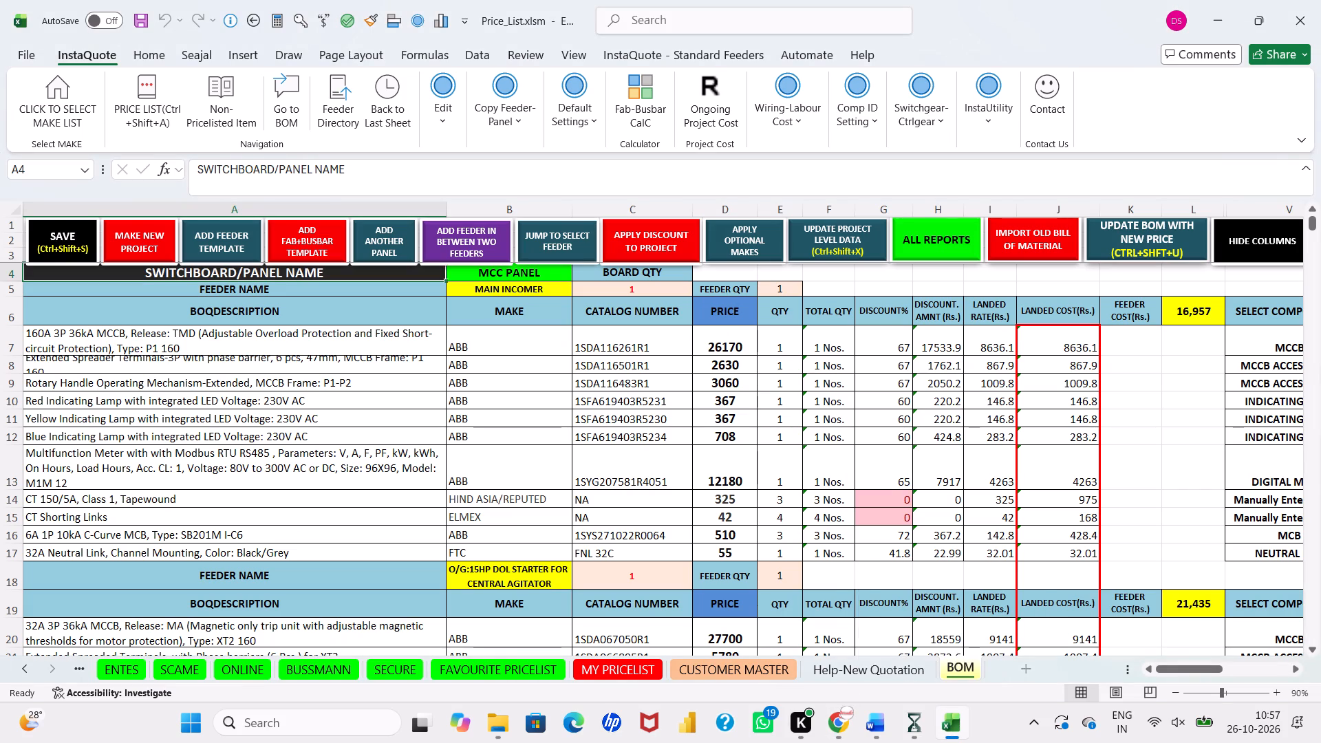
pyautogui.click(707, 544)
pyautogui.scroll(-2, 707, 544)
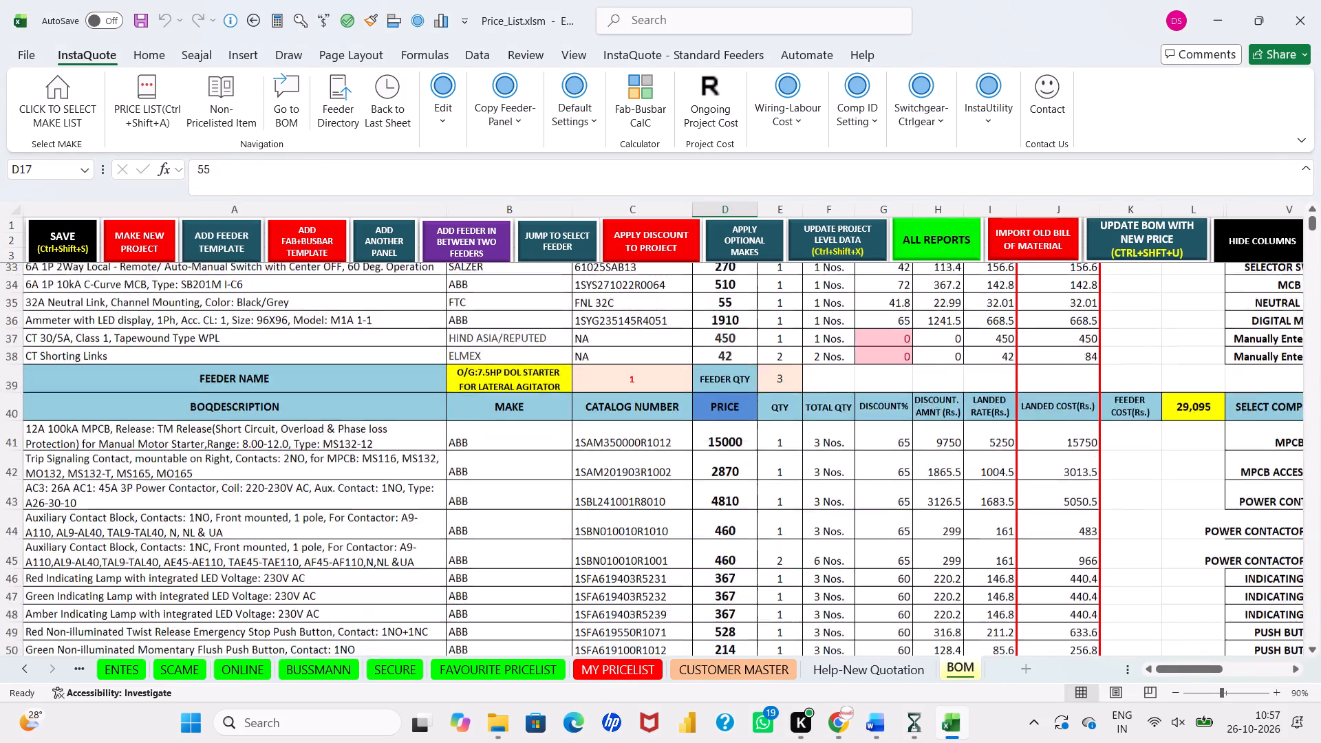
pyautogui.scroll(-7, 707, 544)
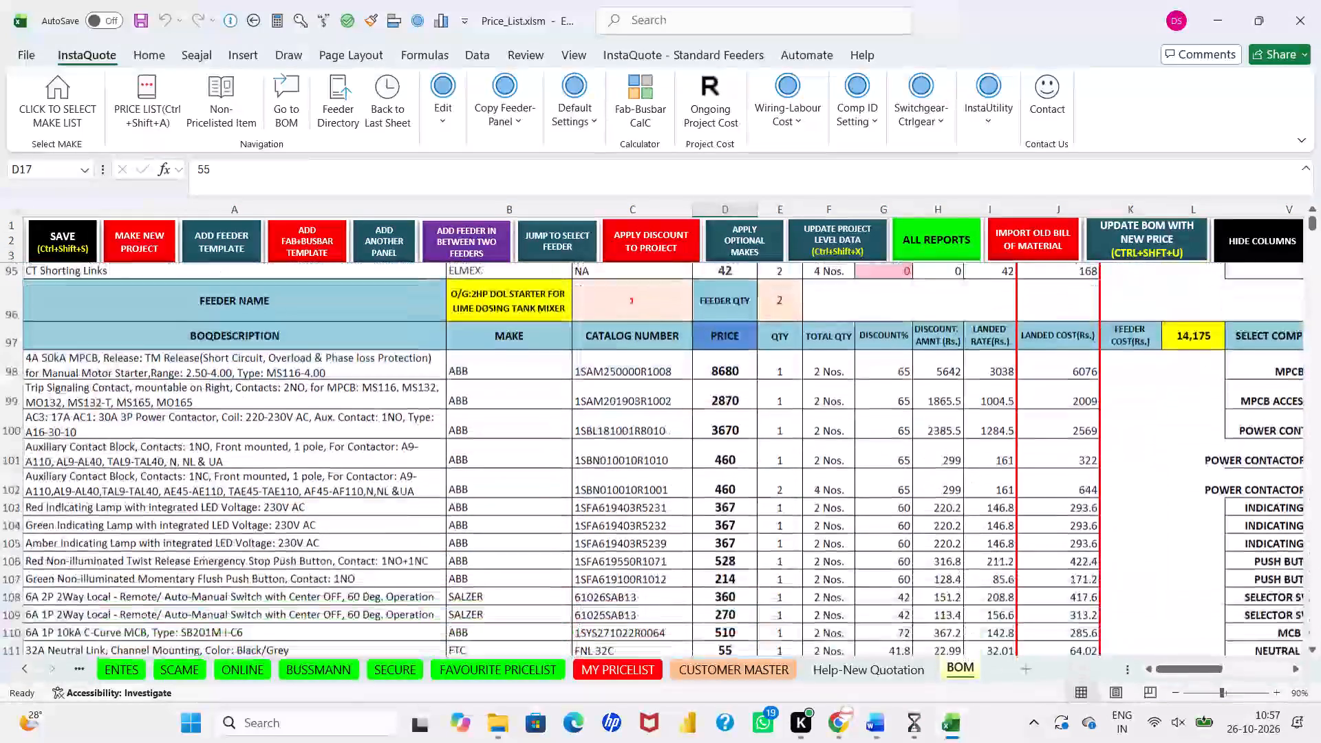
pyautogui.scroll(-4, 707, 544)
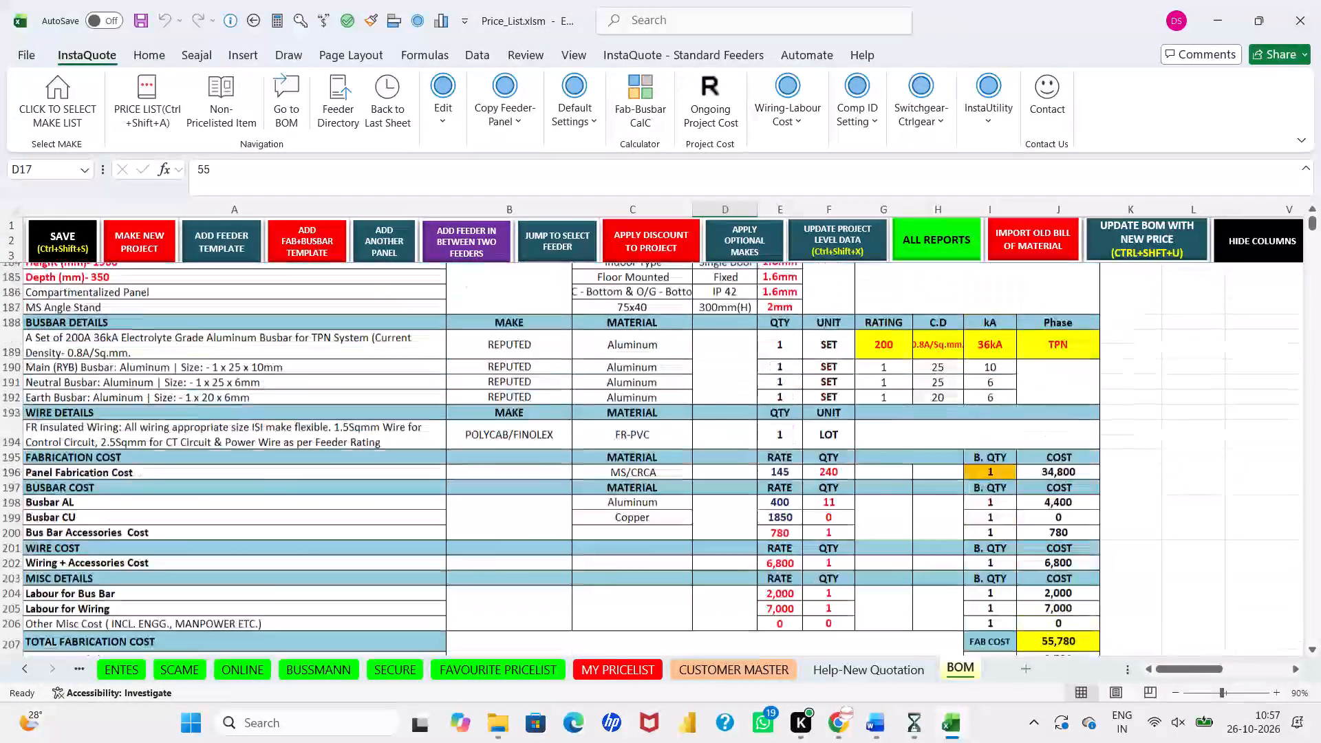
pyautogui.scroll(-1, 469, 536)
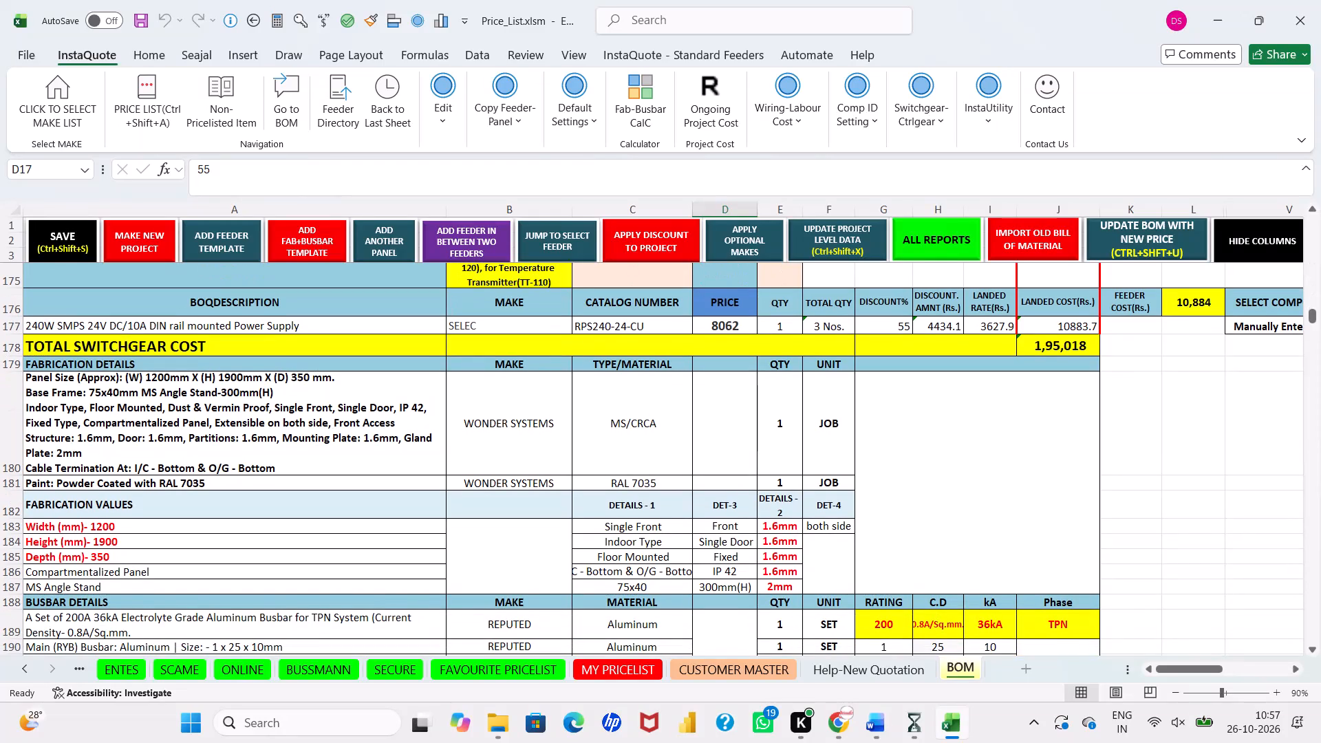
pyautogui.scroll(-1, 435, 531)
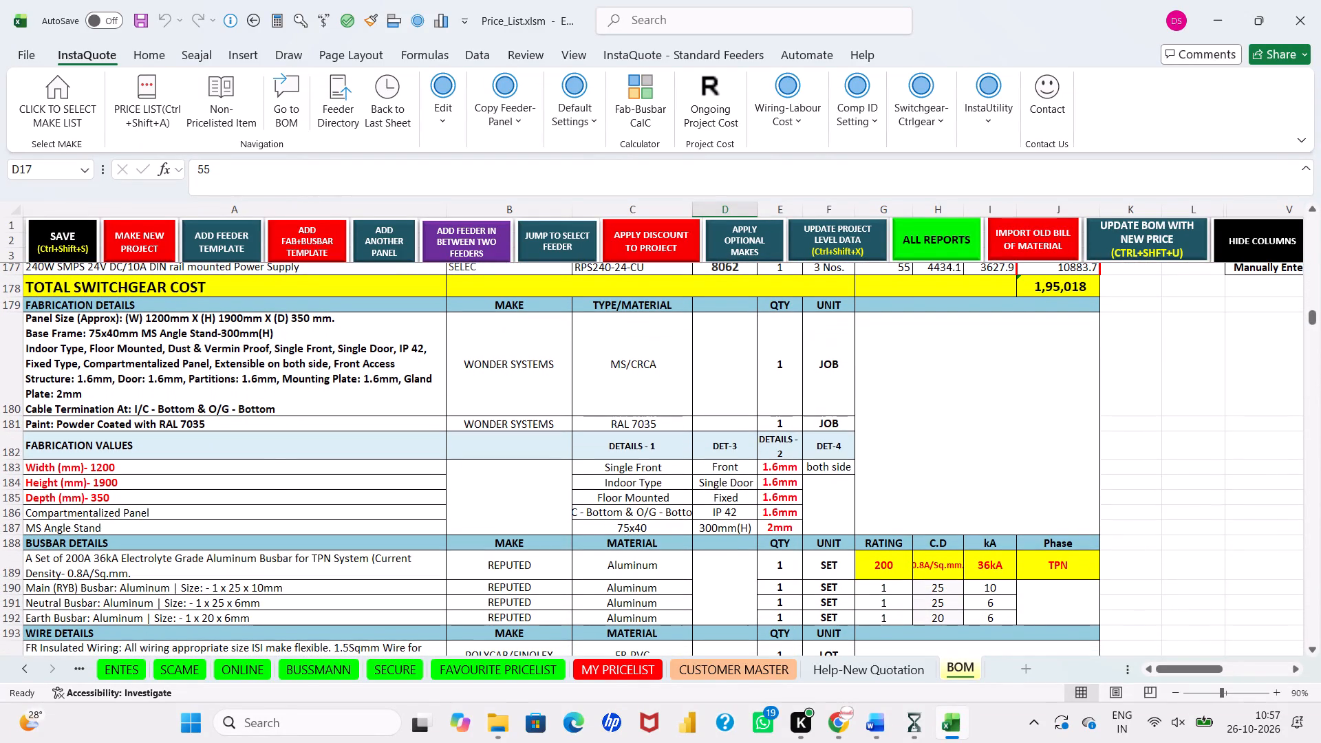
pyautogui.click(619, 568)
pyautogui.click(701, 572)
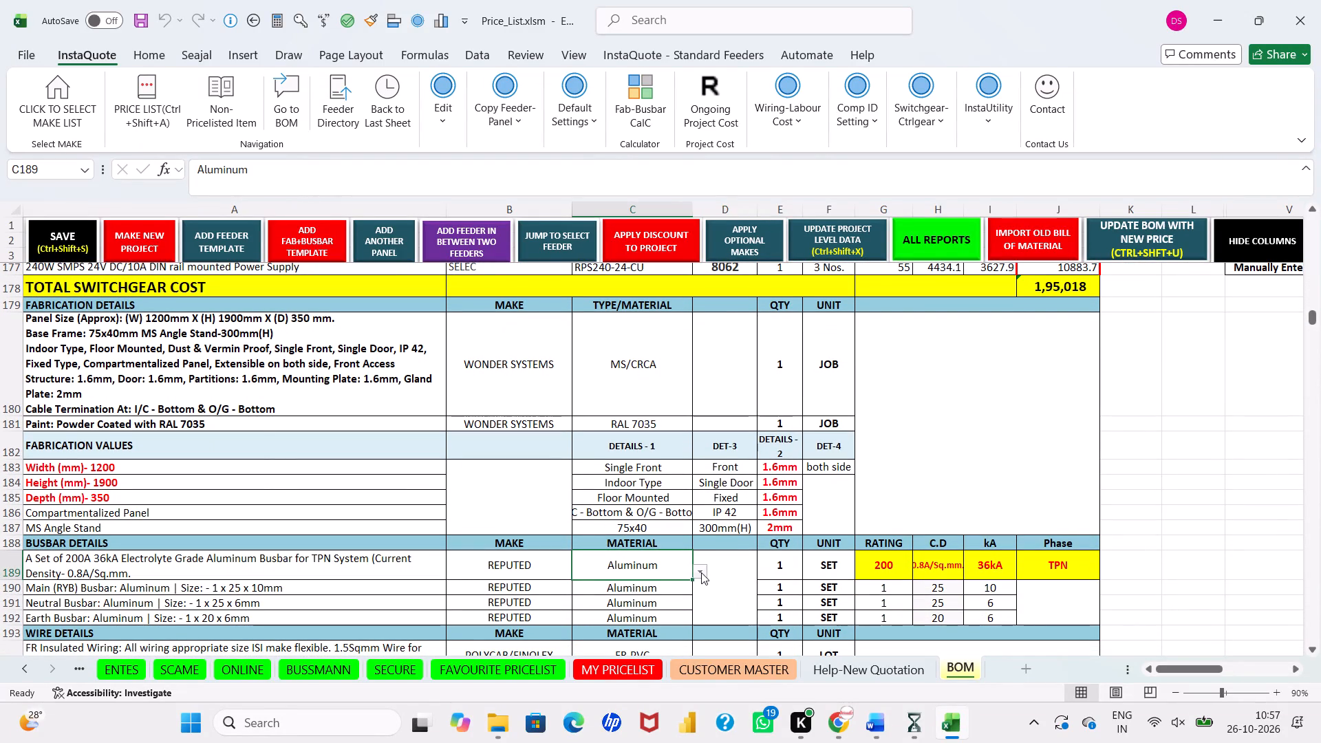
pyautogui.click(682, 605)
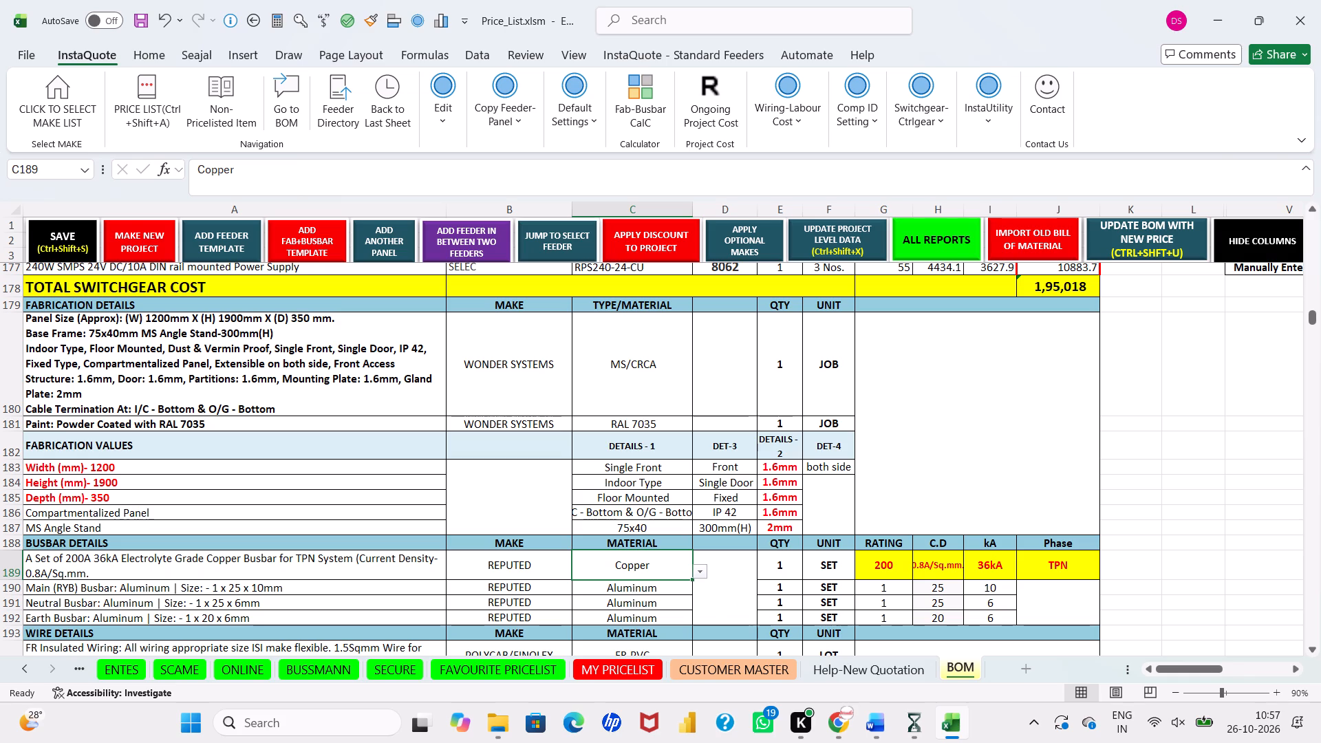
# Set the material of the main (RYB), neutral and earth busbars to Copper in the busbar details.
pyautogui.click(683, 592)
pyautogui.click(700, 592)
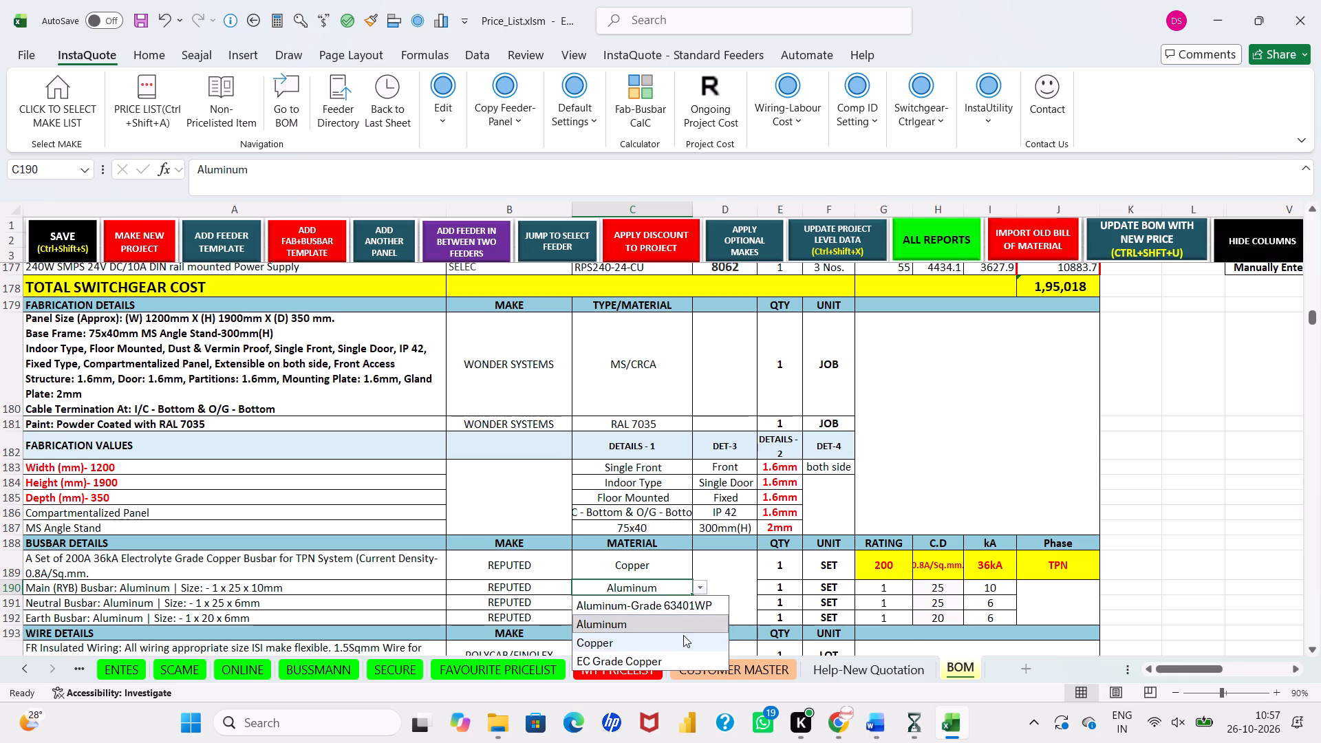
pyautogui.click(683, 635)
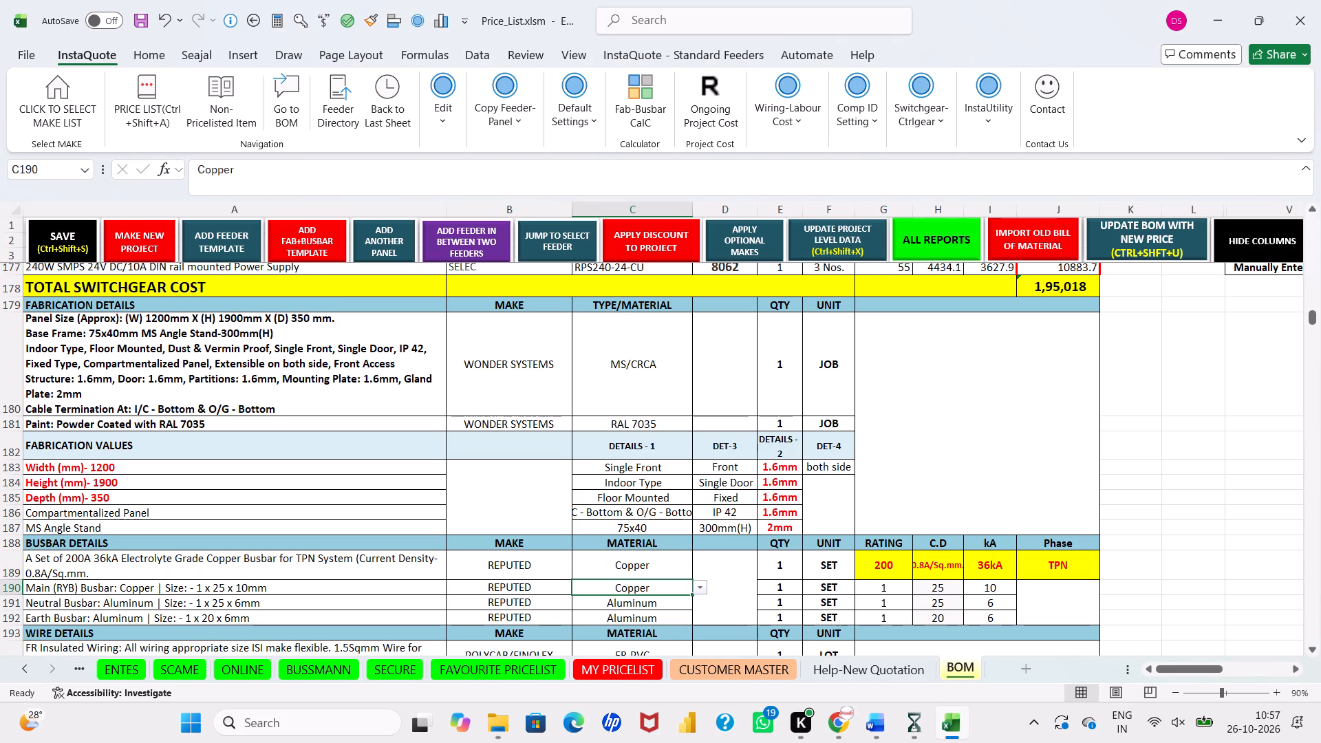
pyautogui.click(681, 605)
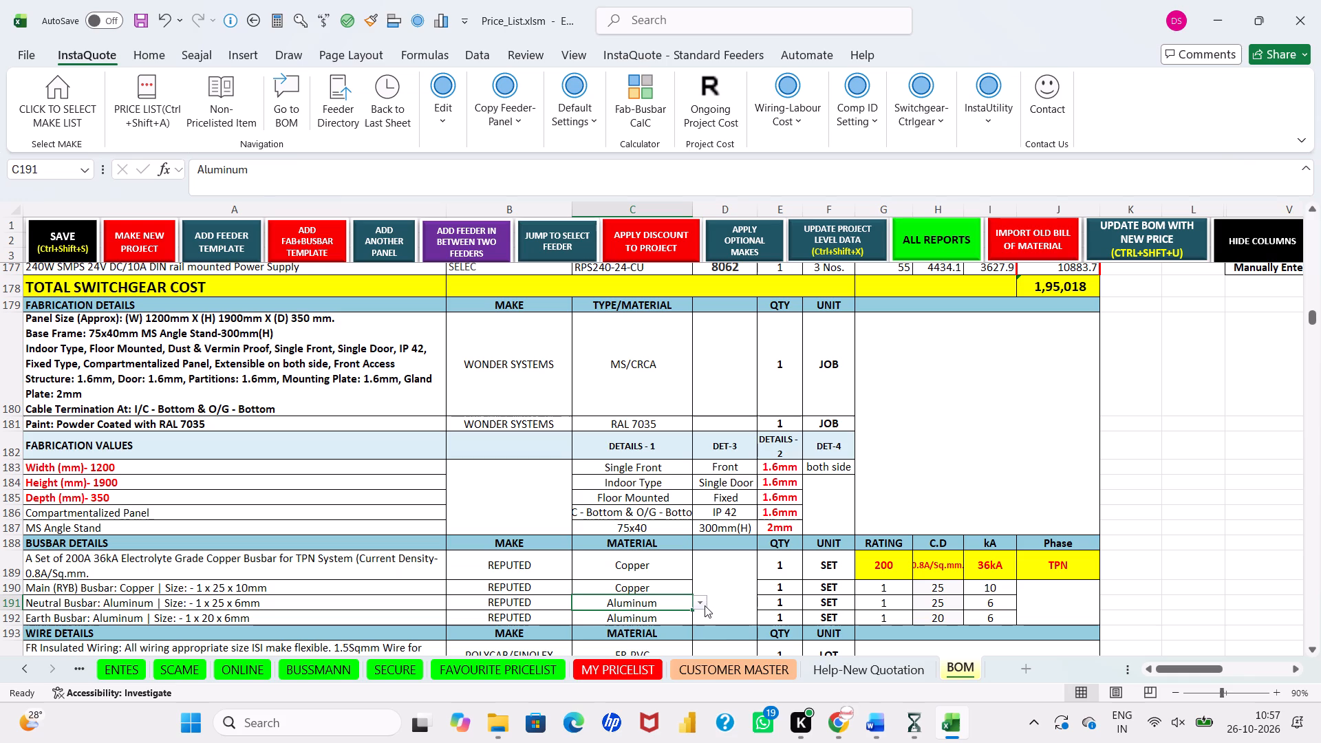
pyautogui.click(705, 605)
pyautogui.click(691, 652)
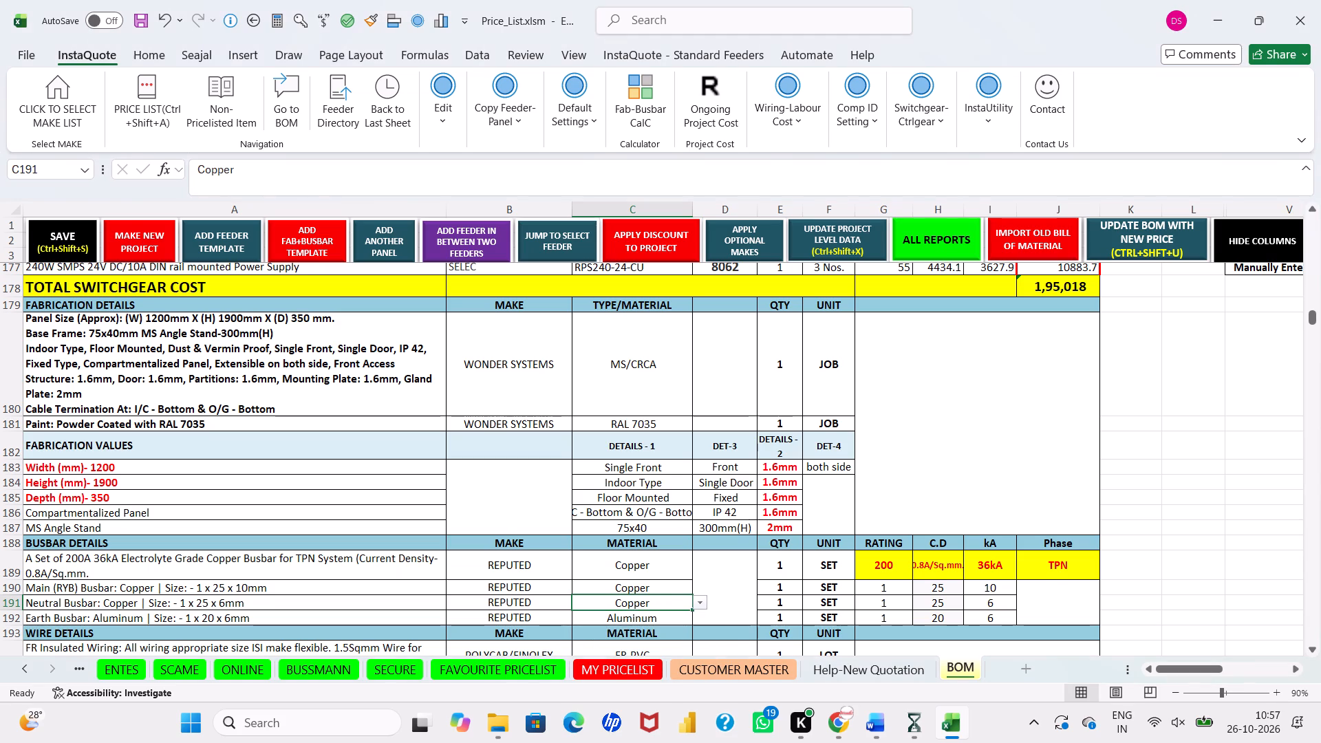
pyautogui.scroll(-1, 691, 652)
pyautogui.click(682, 563)
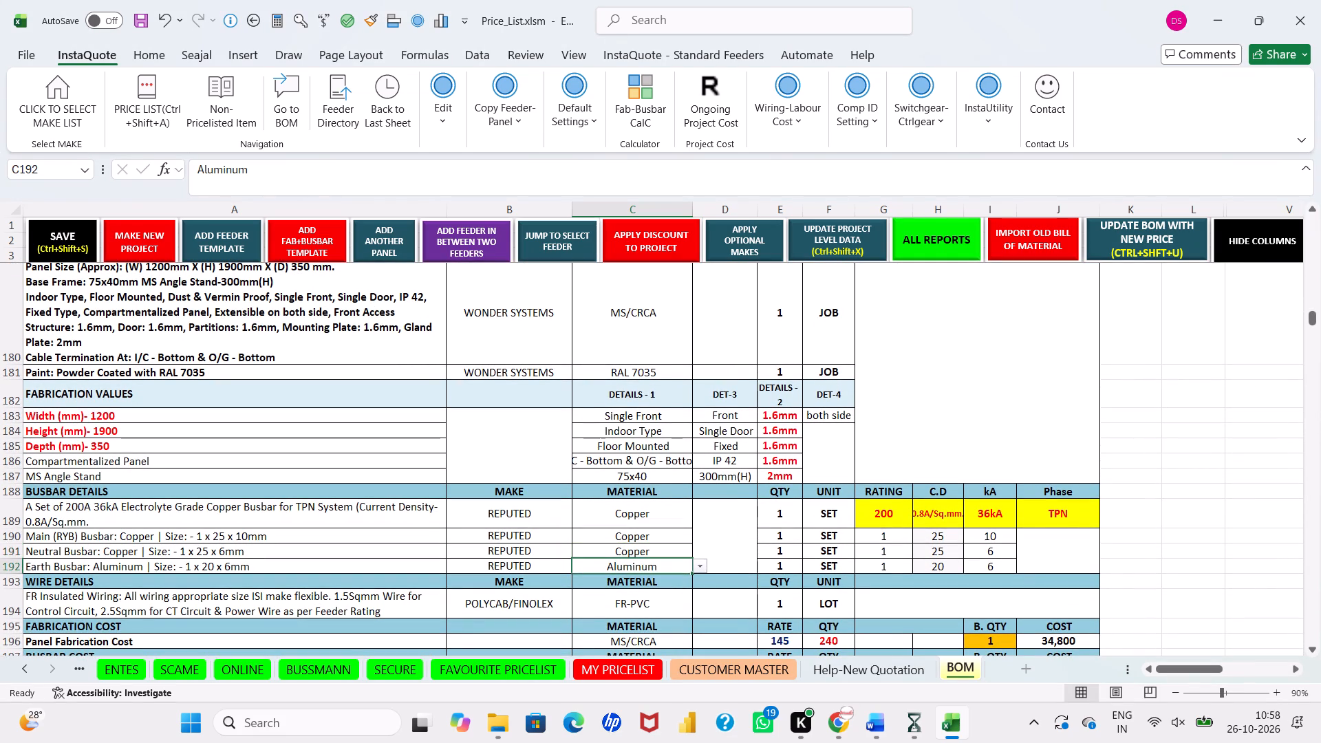
pyautogui.click(698, 563)
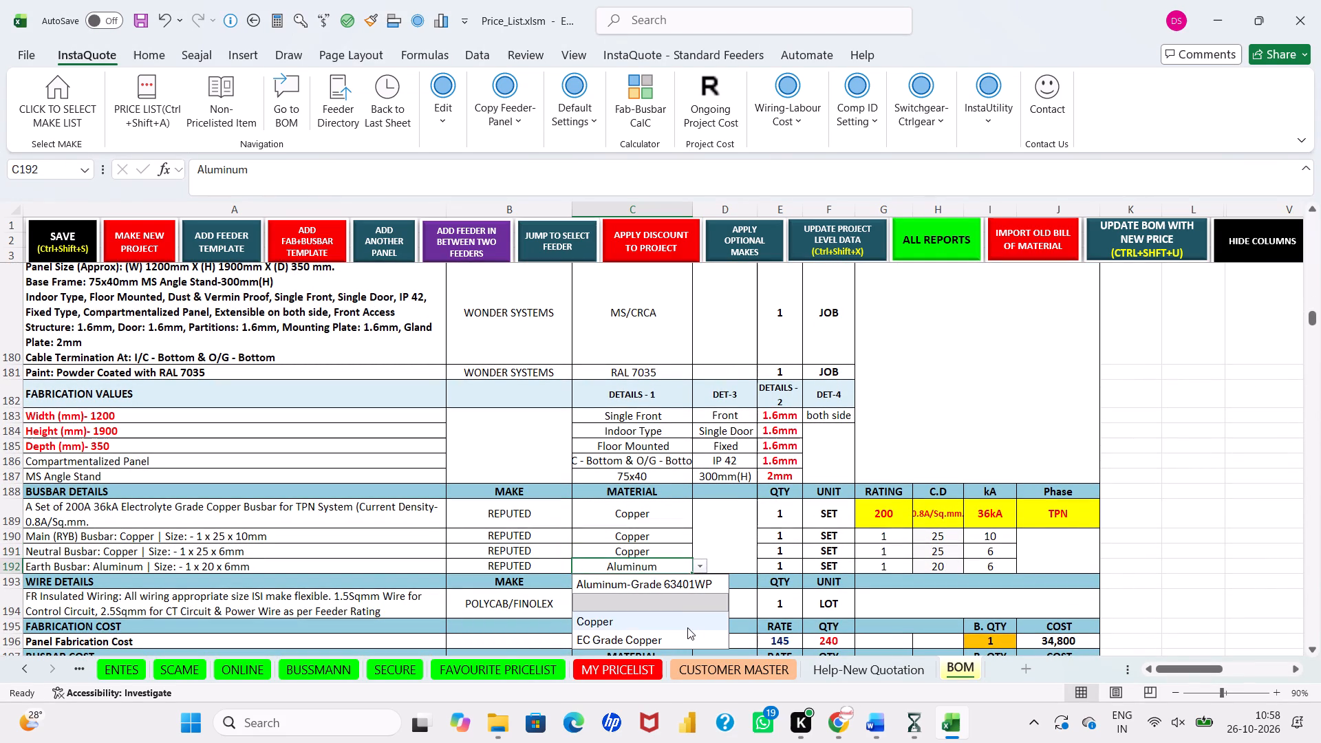
pyautogui.click(687, 627)
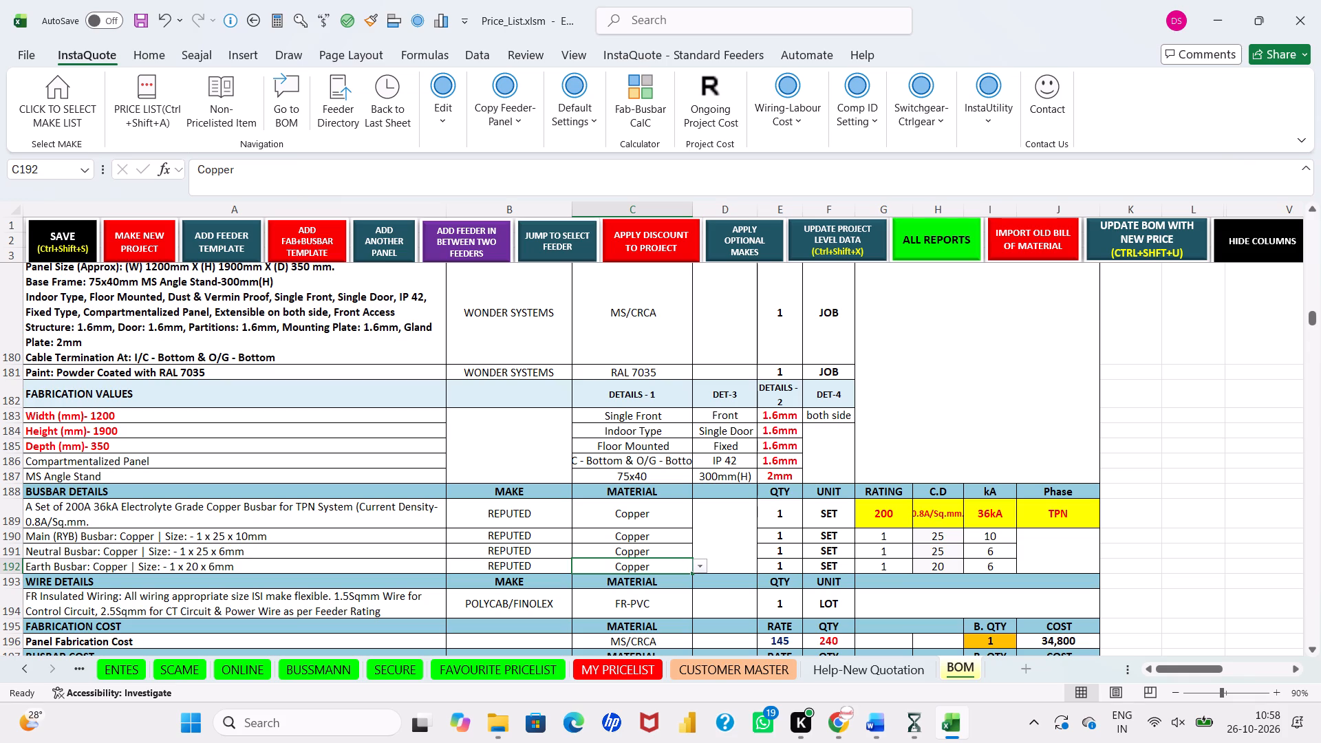
# Add LAPP to the FR insulated wiring's make in the wire details, making it POLYCAB/FINOLEX/LAPP.
pyautogui.scroll(1, 722, 548)
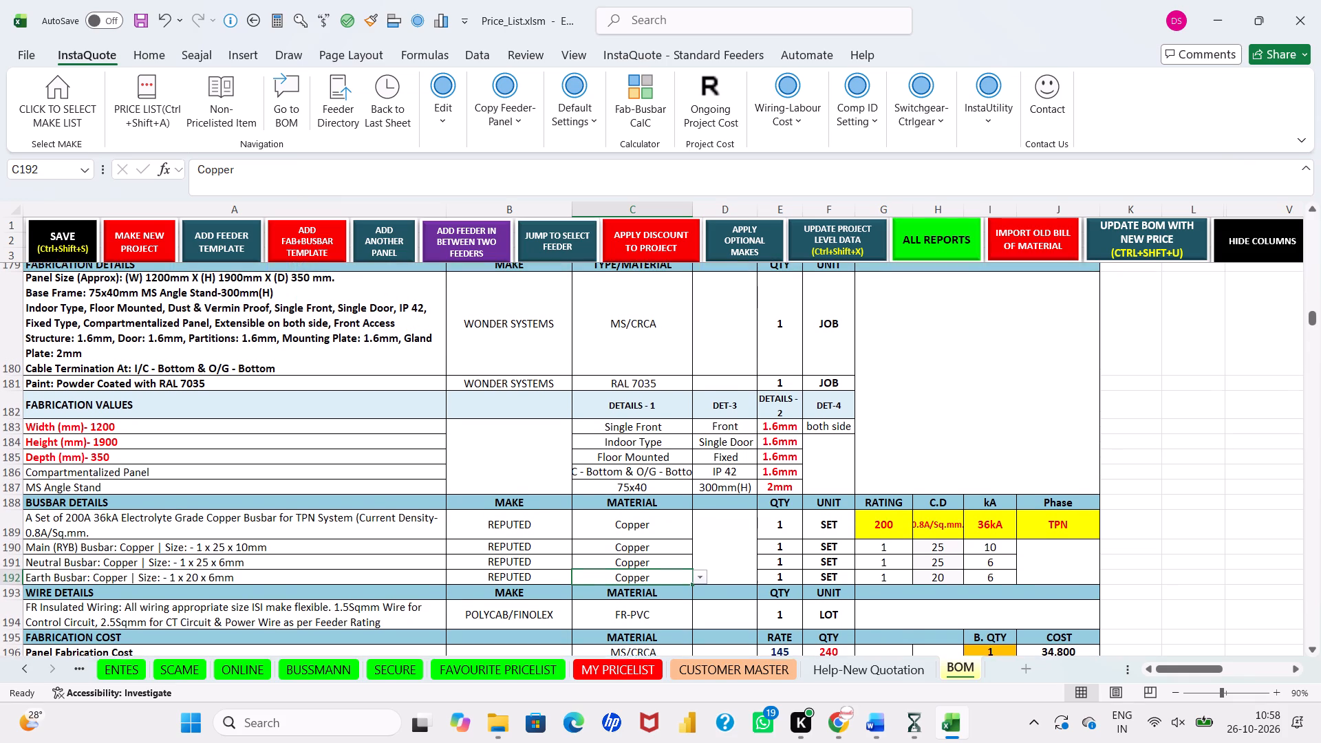
pyautogui.scroll(1, 722, 548)
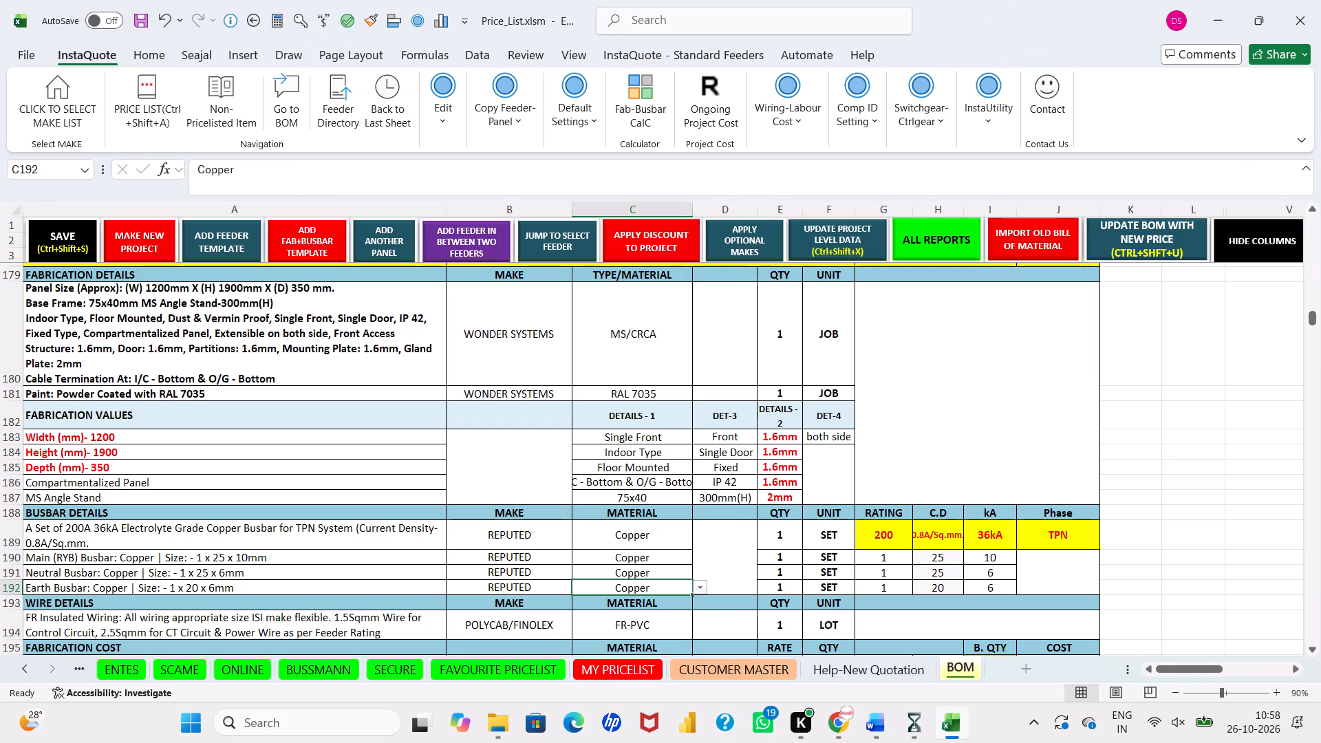
pyautogui.scroll(-1, 558, 546)
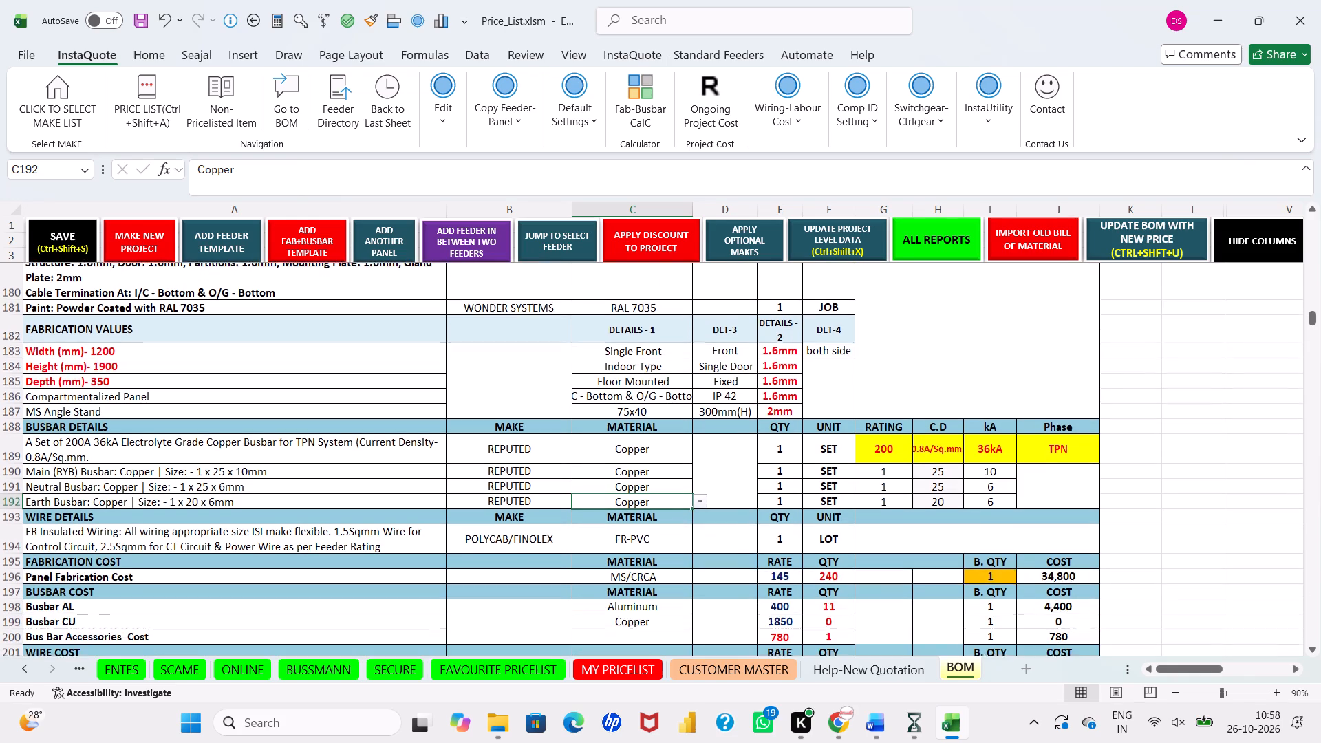
pyautogui.scroll(-1, 558, 546)
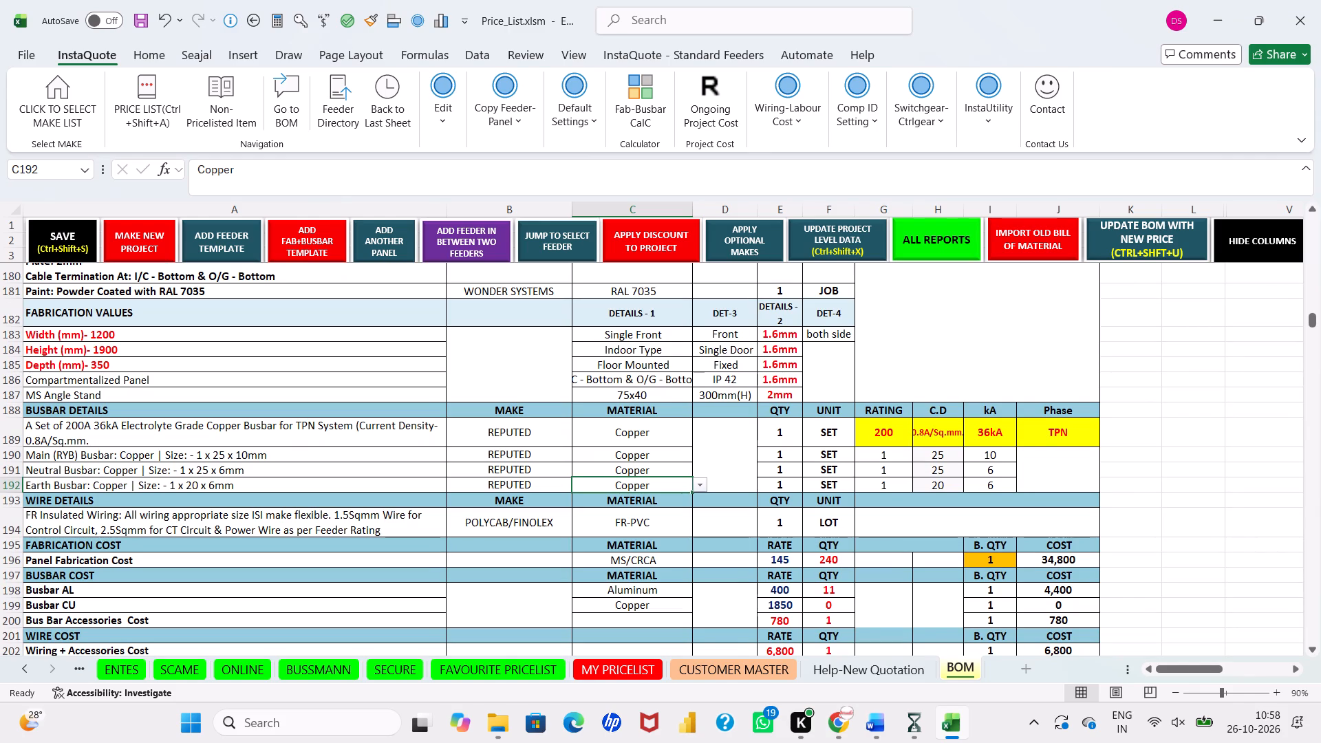
pyautogui.doubleClick(555, 526)
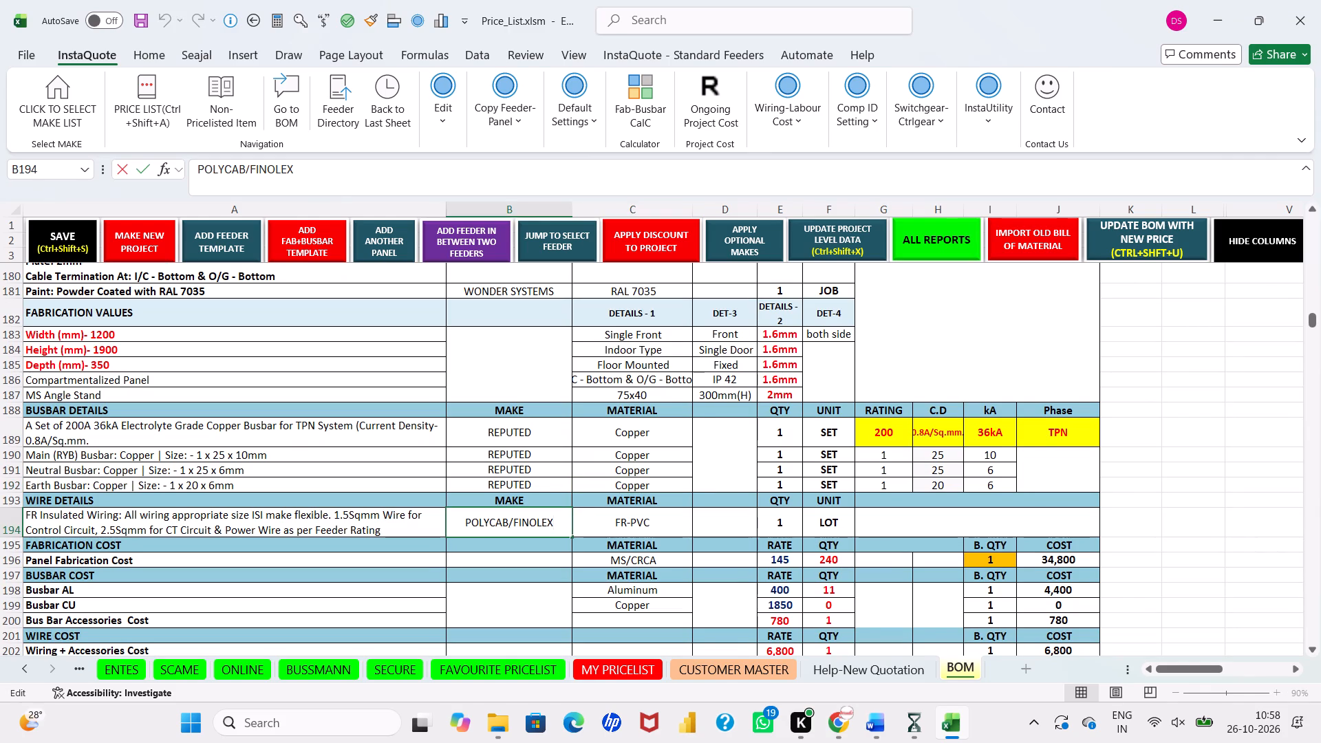
pyautogui.write('/LAPP')
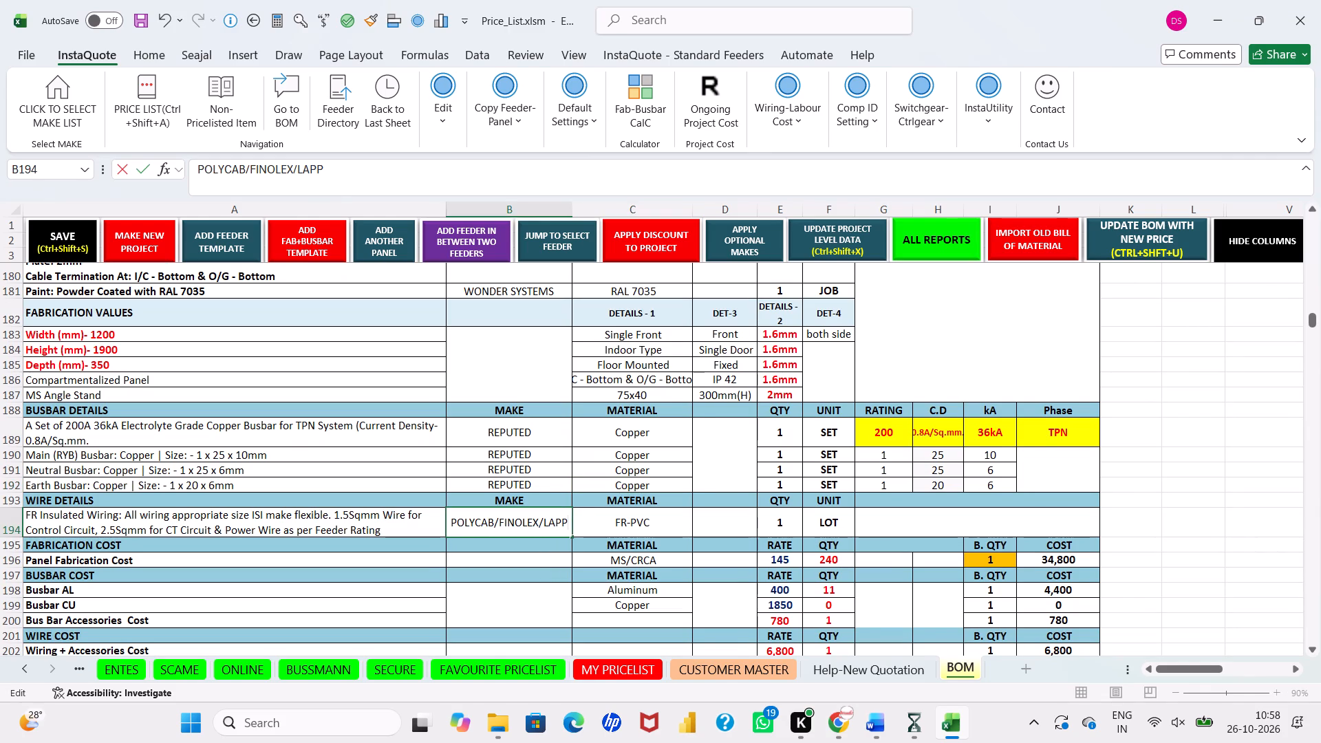
pyautogui.click(594, 524)
# Examine the aluminium, copper and accessories rows of the busbar cost, plus the wiring, labour and total fabrication costs.
pyautogui.scroll(-1, 594, 524)
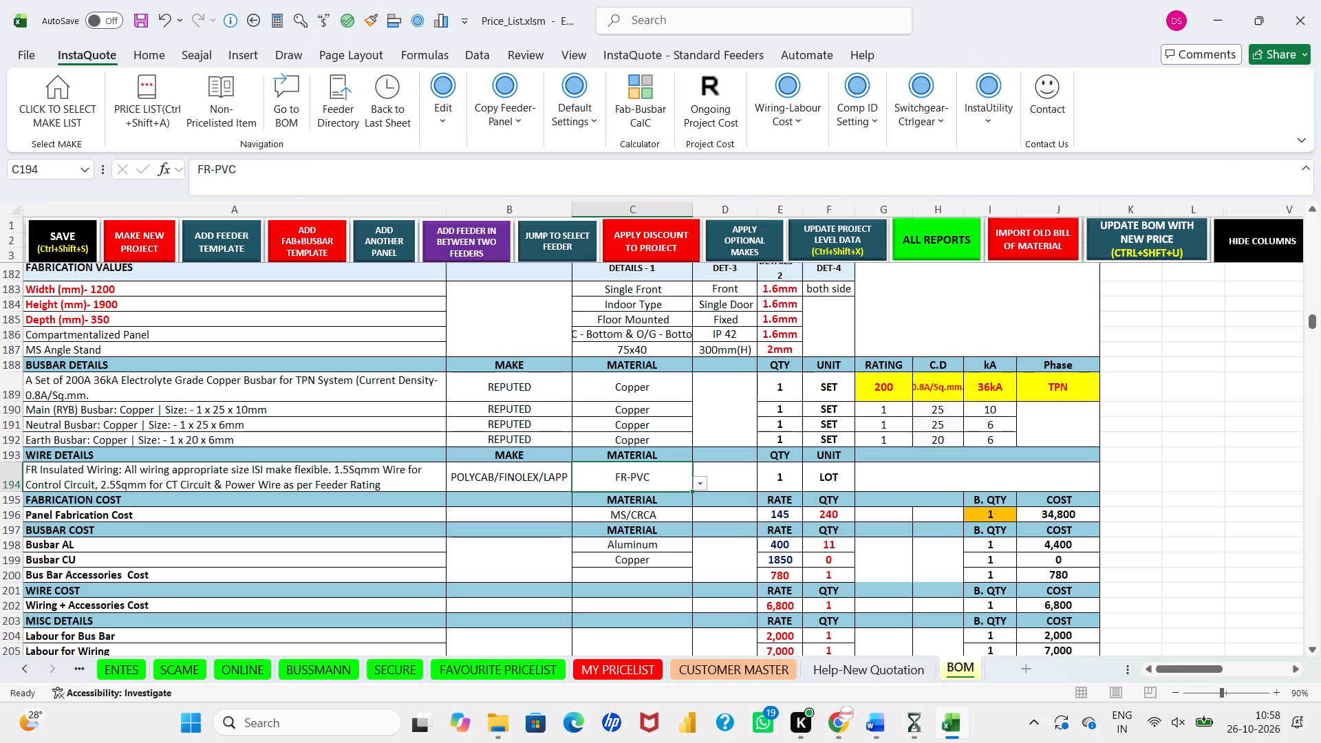
pyautogui.click(670, 542)
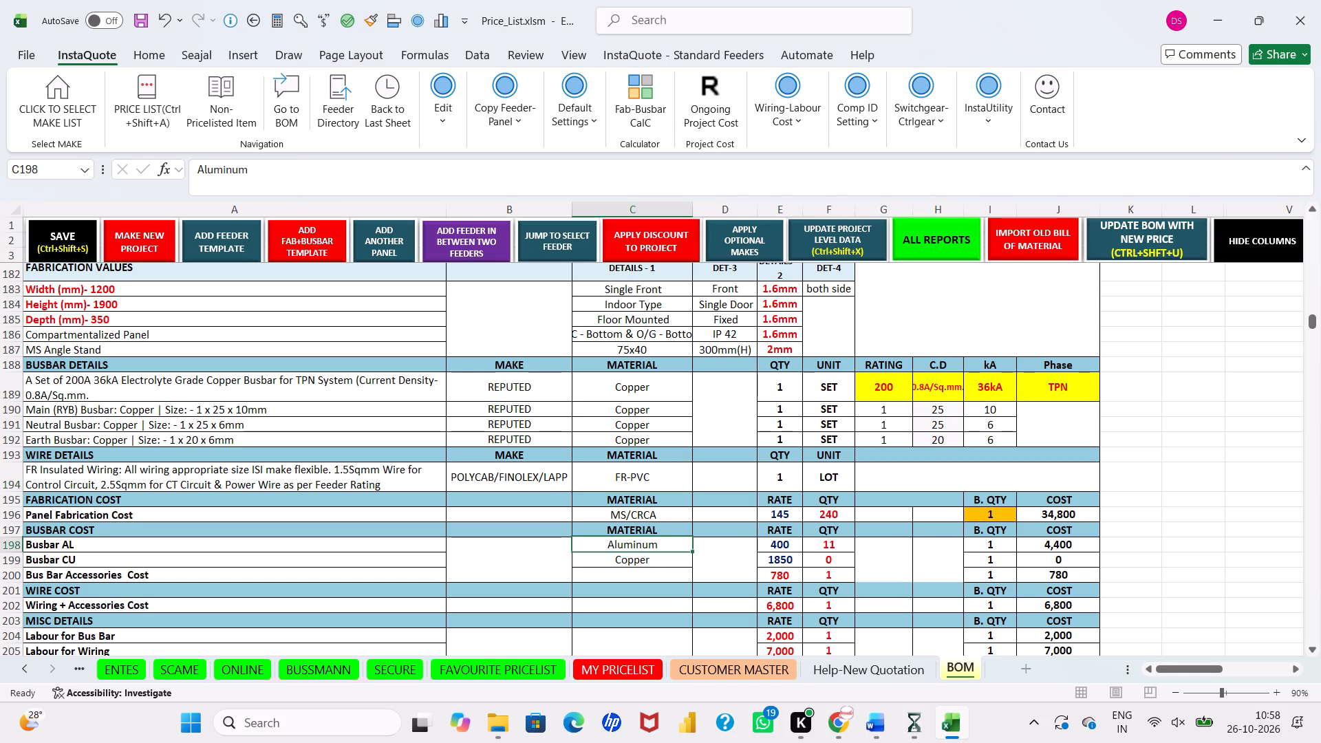
pyautogui.click(680, 557)
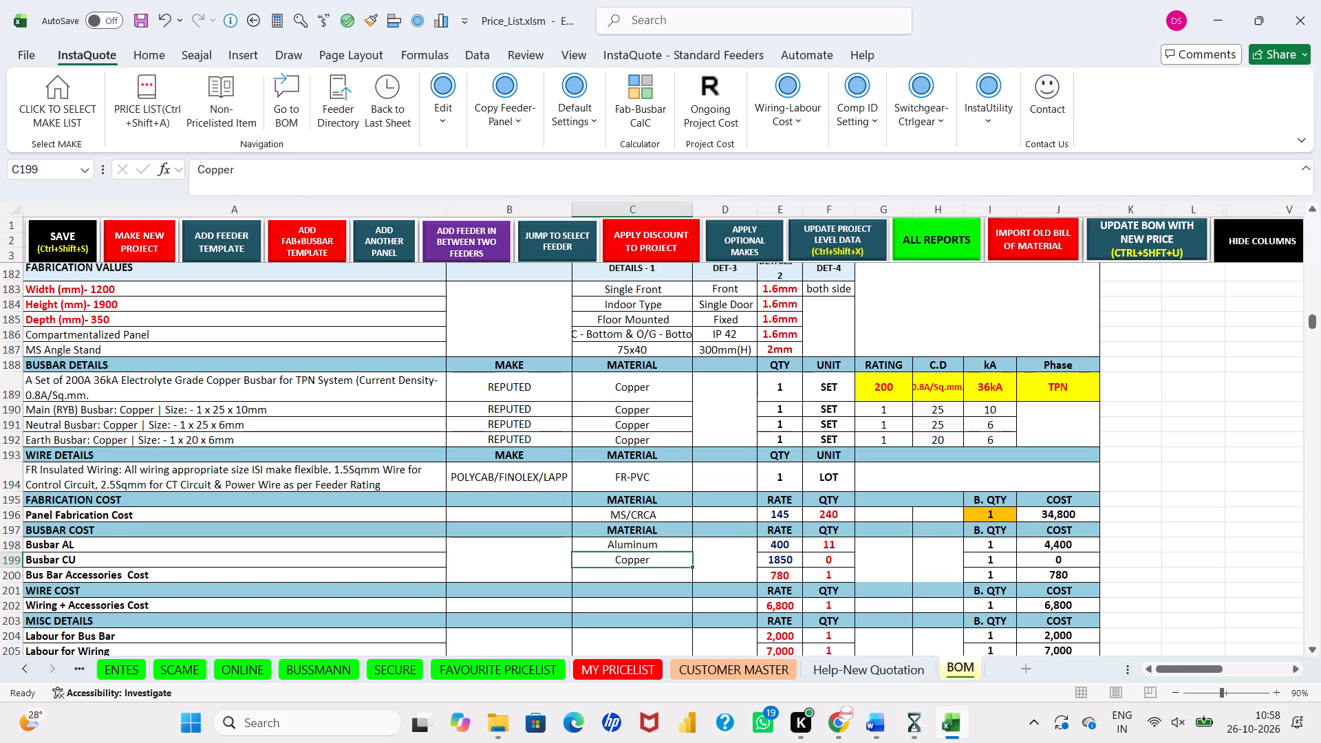
pyautogui.scroll(-1, 694, 550)
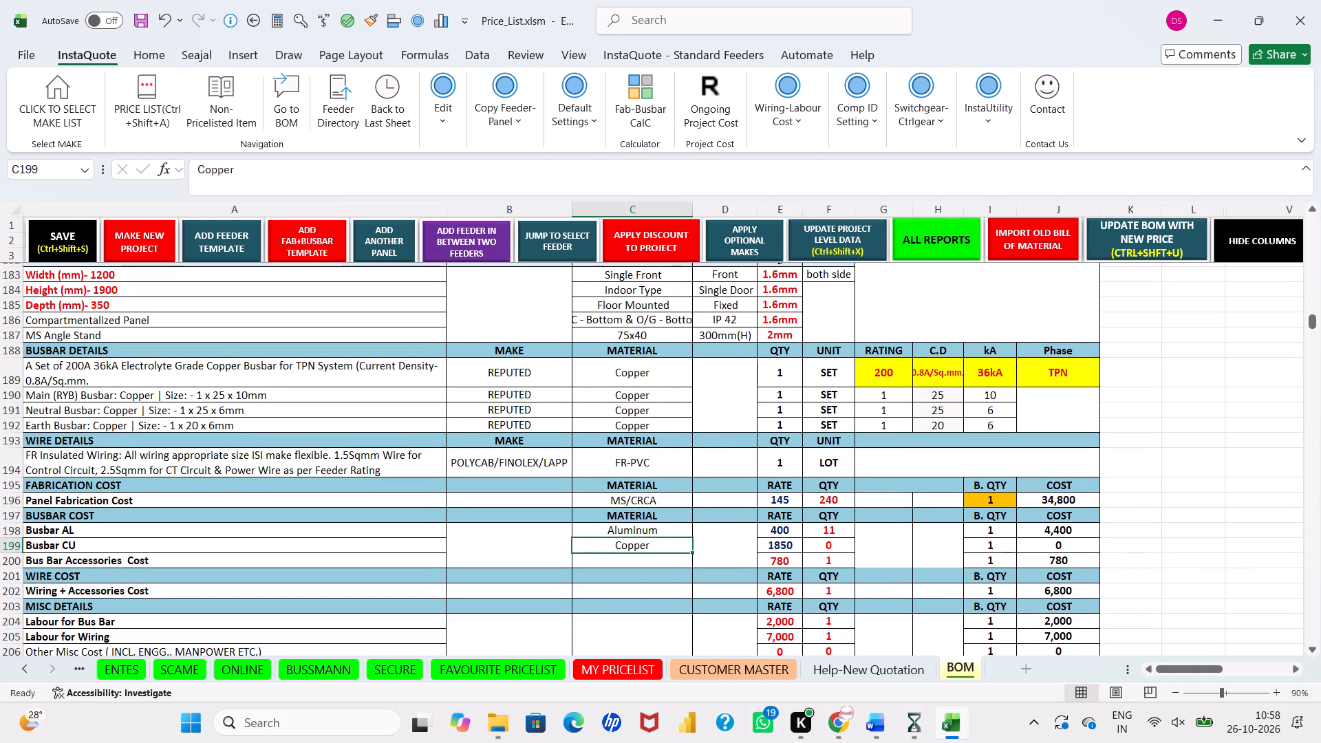
pyautogui.doubleClick(433, 560)
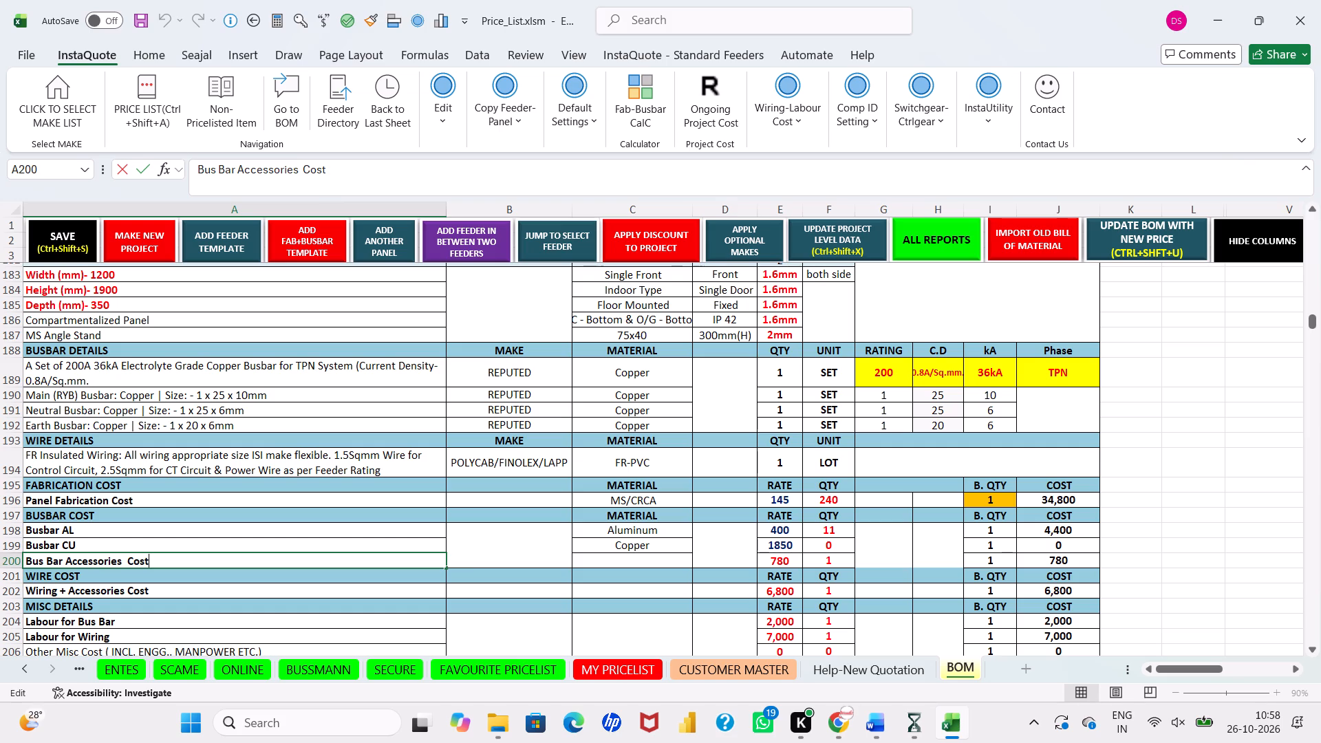
pyautogui.click(469, 560)
pyautogui.click(749, 399)
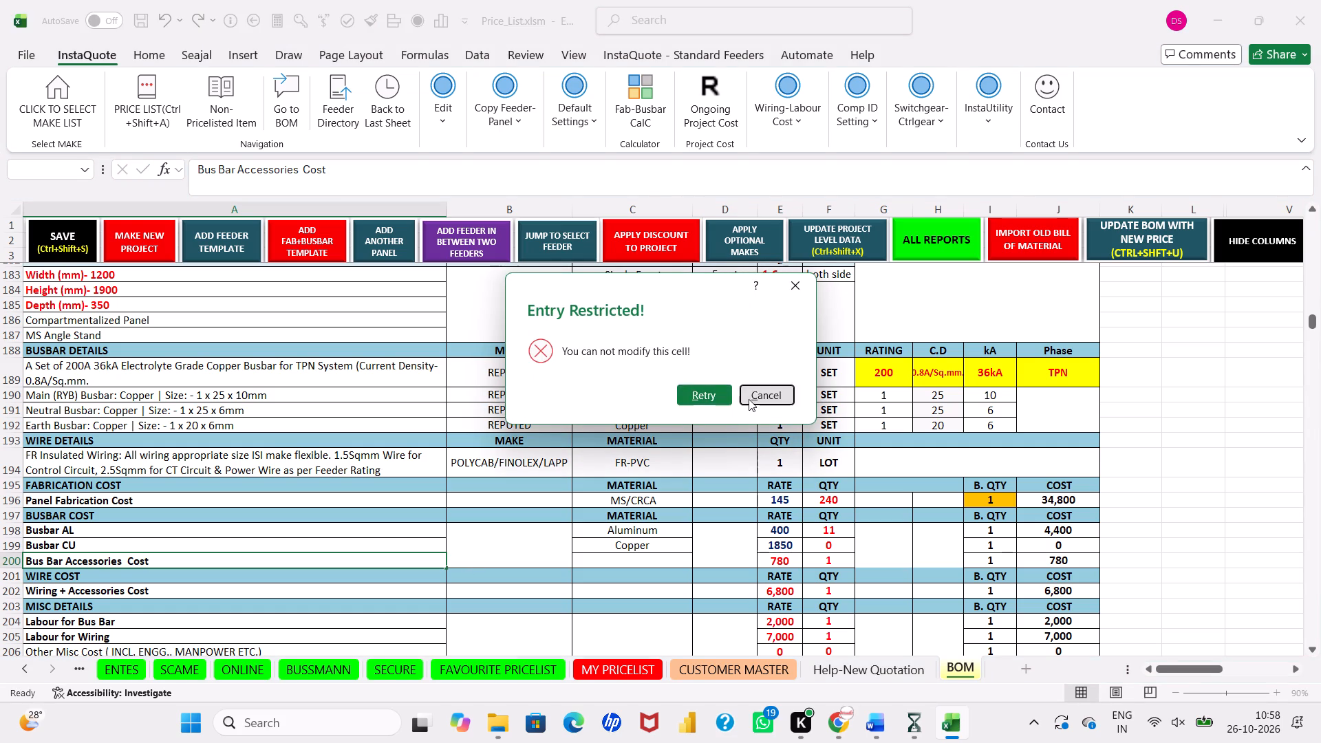
pyautogui.click(634, 559)
pyautogui.click(777, 560)
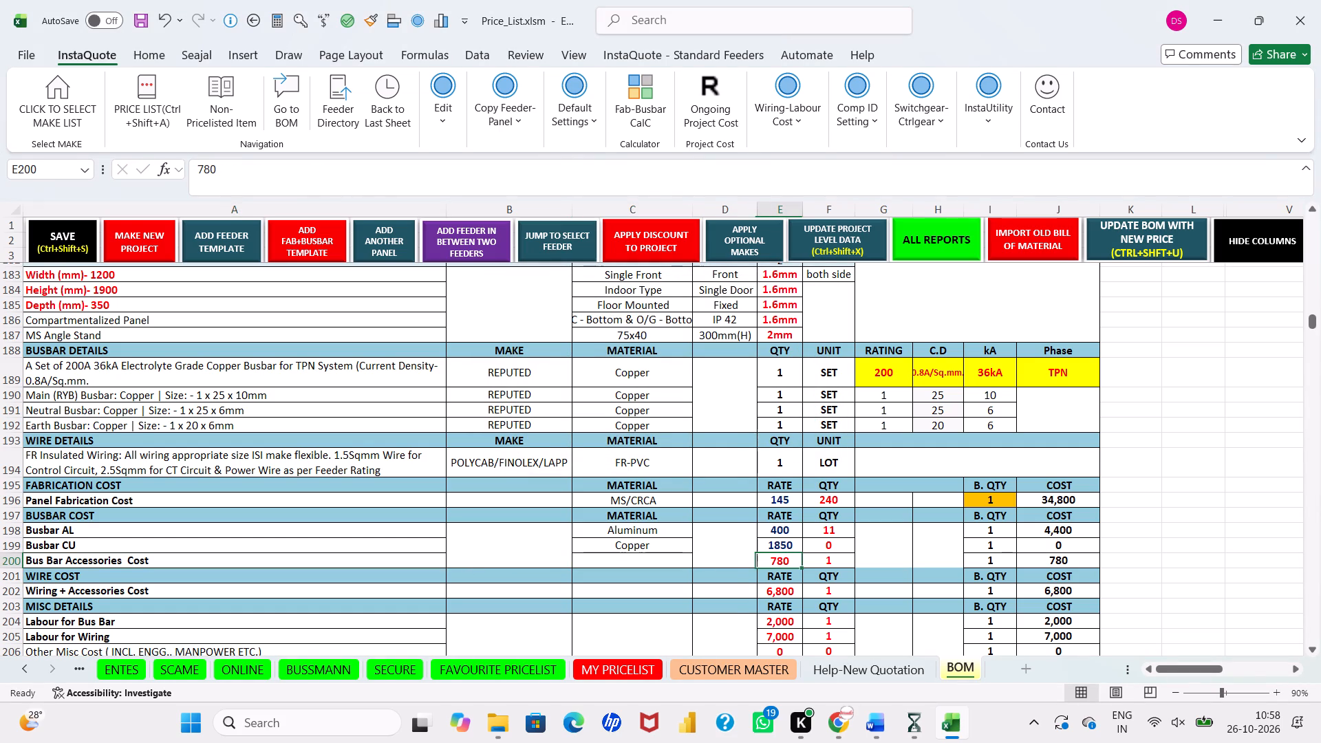
pyautogui.scroll(-1, 481, 557)
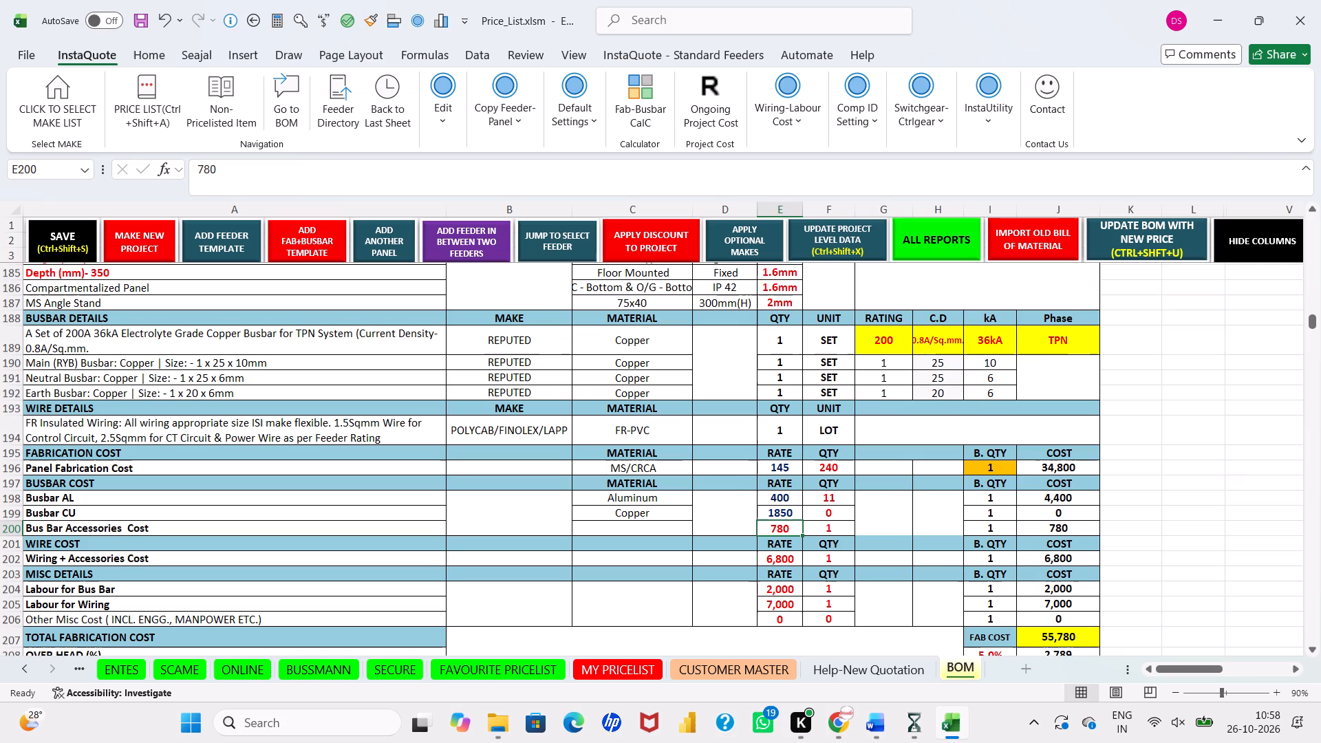
pyautogui.scroll(-2, 481, 557)
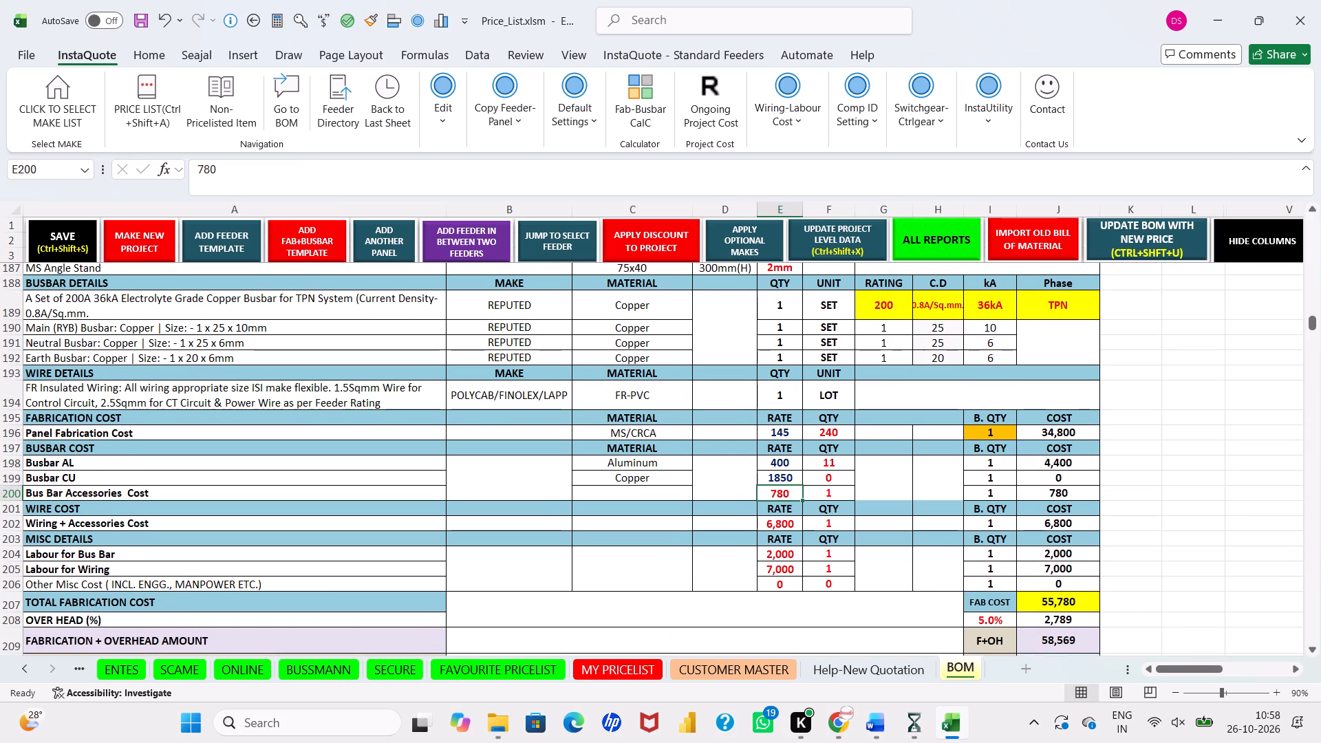
pyautogui.click(669, 469)
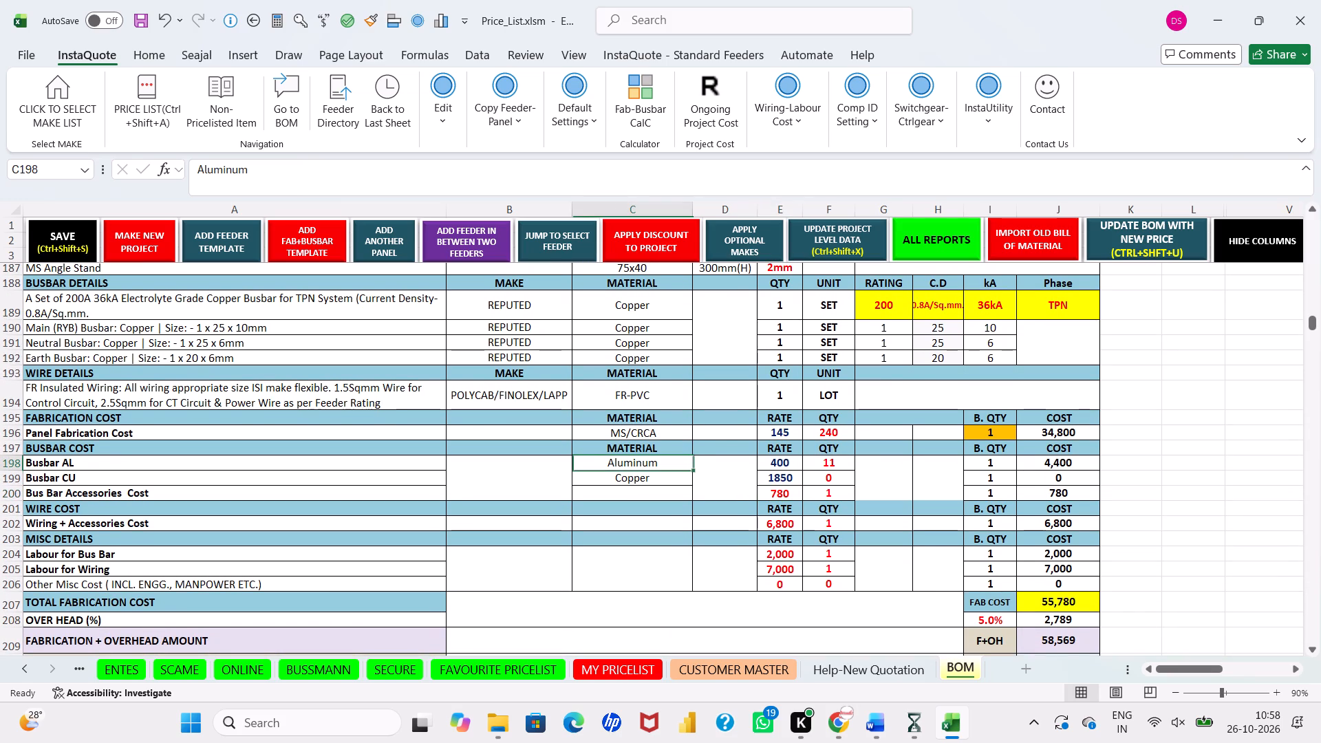
pyautogui.click(687, 475)
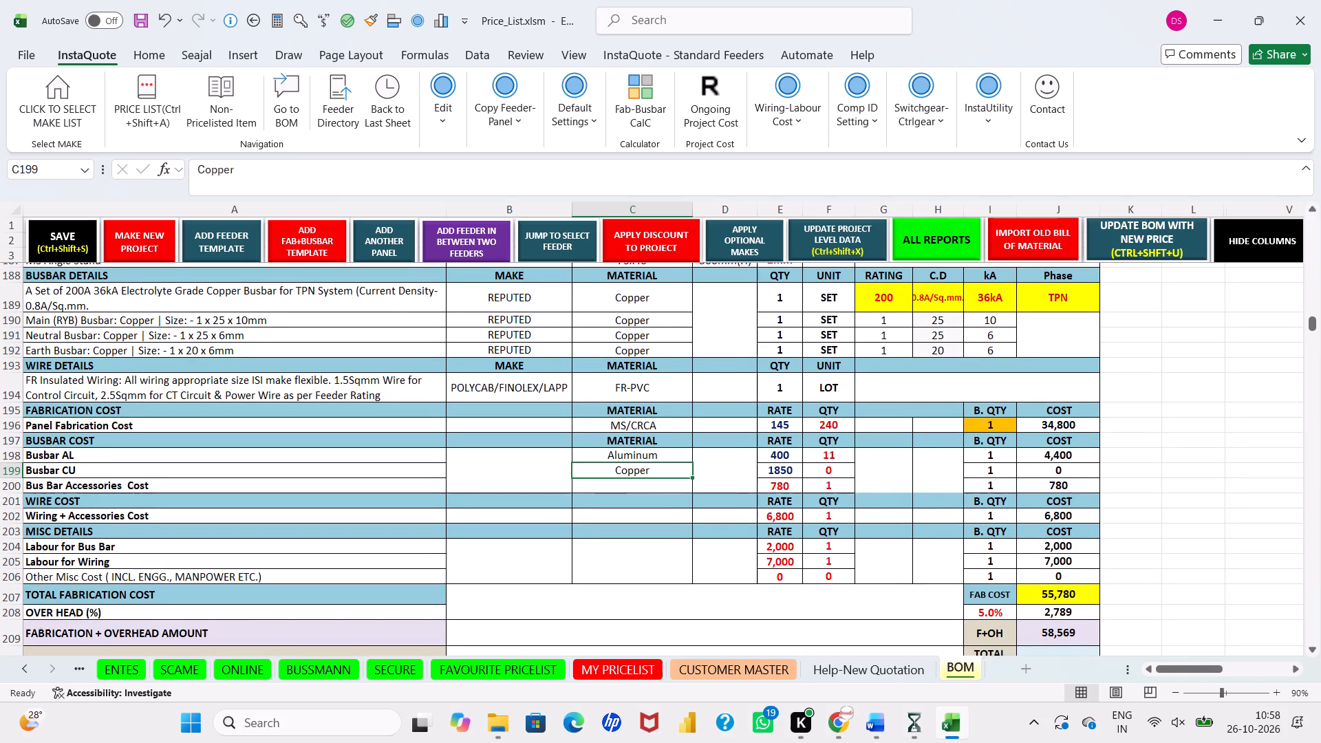
# Save the InstaQuote project with the revised busbar and wire details.
pyautogui.click(70, 243)
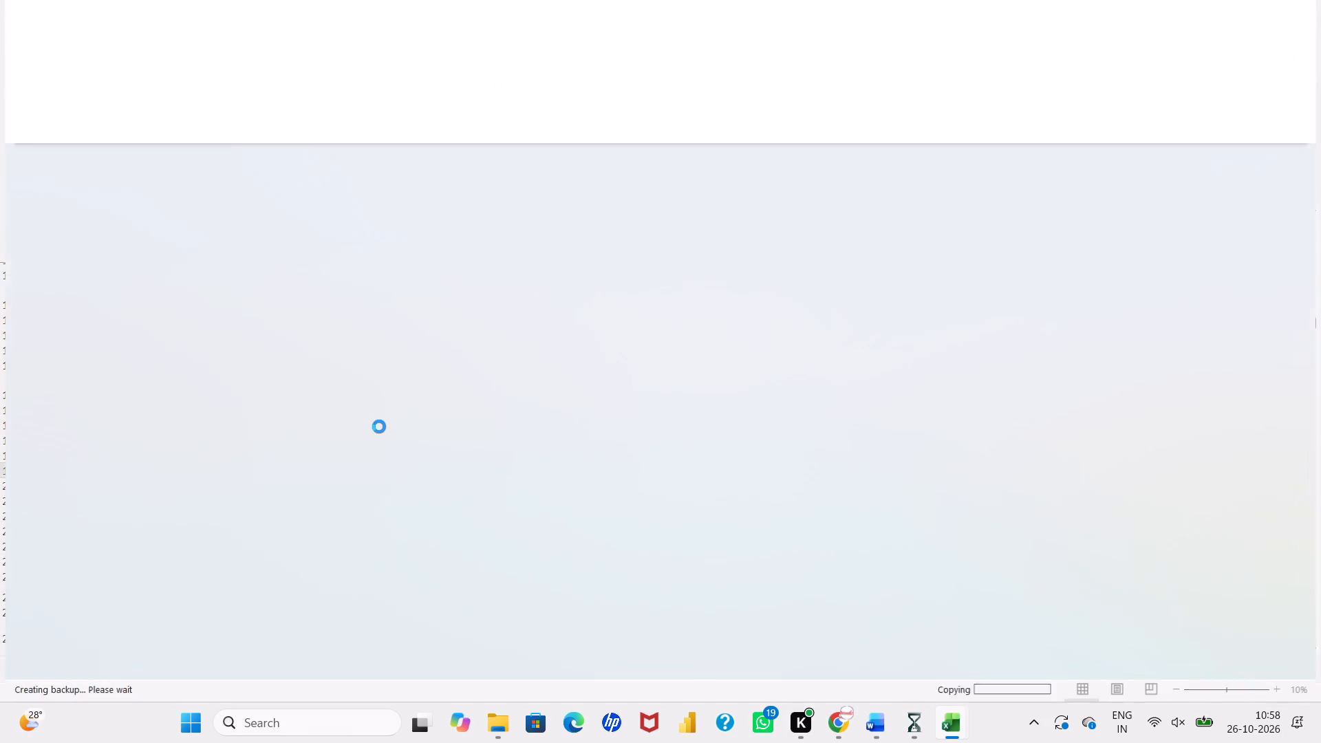
pyautogui.click(782, 466)
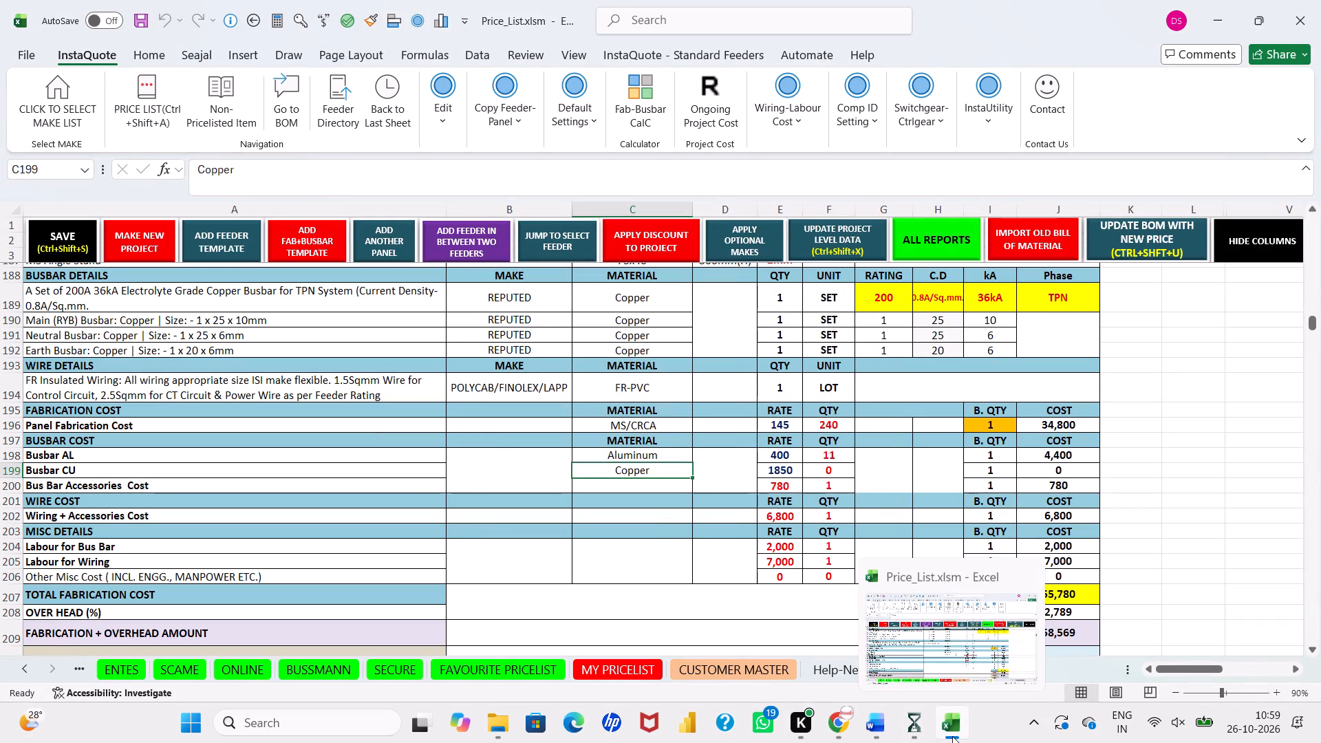
# Switch to the QS1805 Enviro Nagpur spreadsheet in the browser and examine its busbar, wire and fabrication cost rows.
pyautogui.click(879, 729)
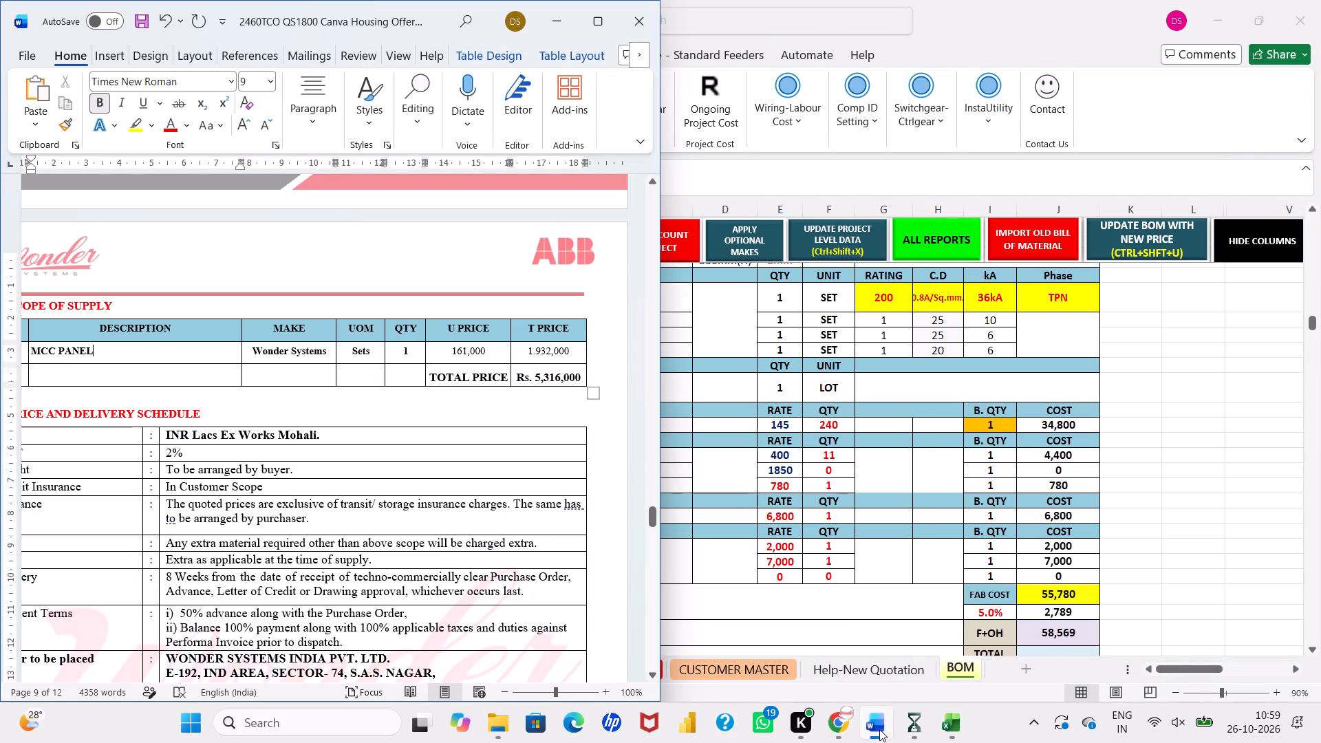
pyautogui.click(836, 729)
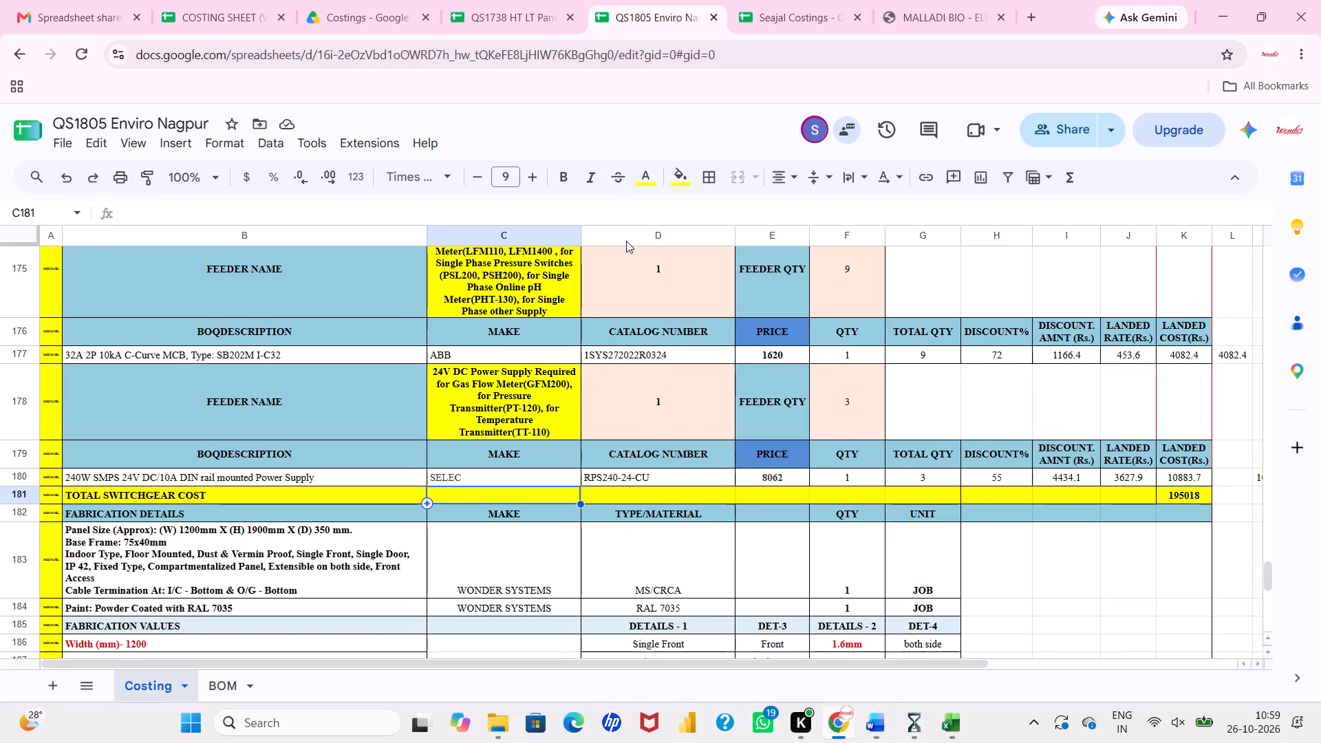
pyautogui.click(810, 138)
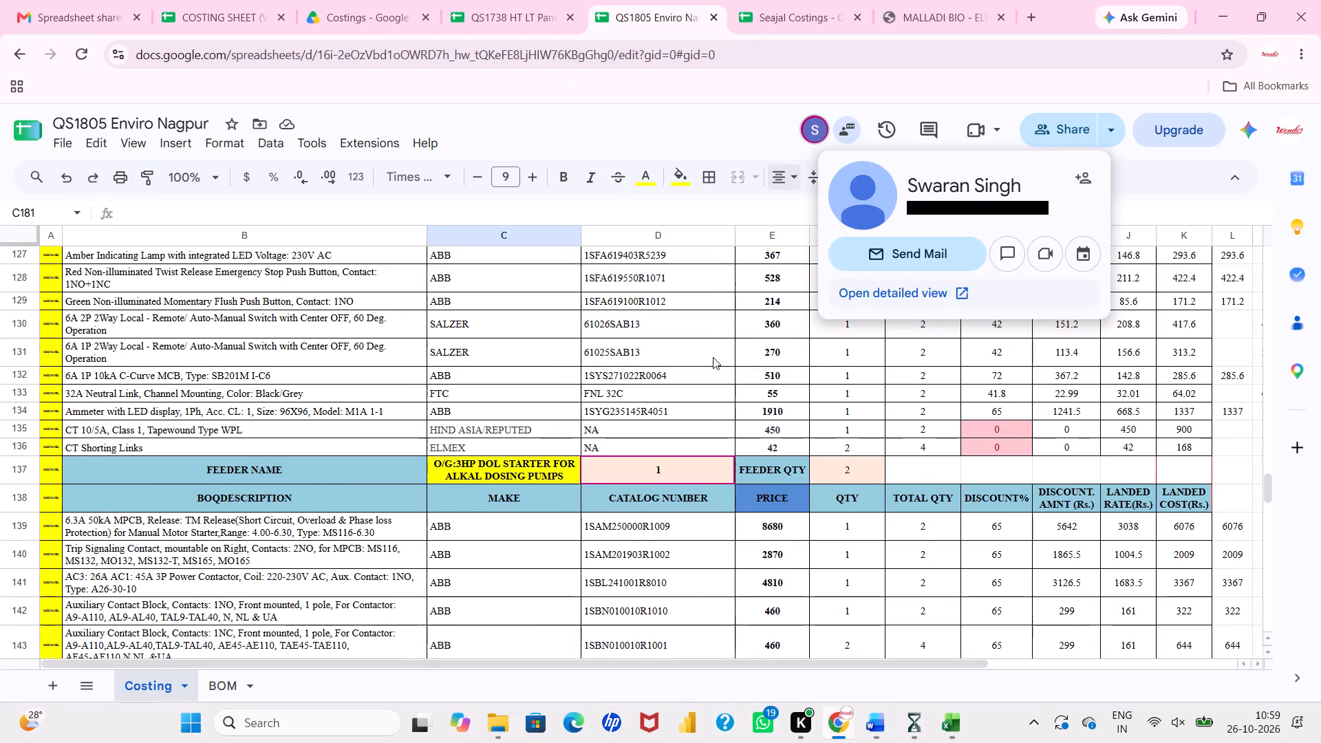
pyautogui.scroll(-7, 710, 363)
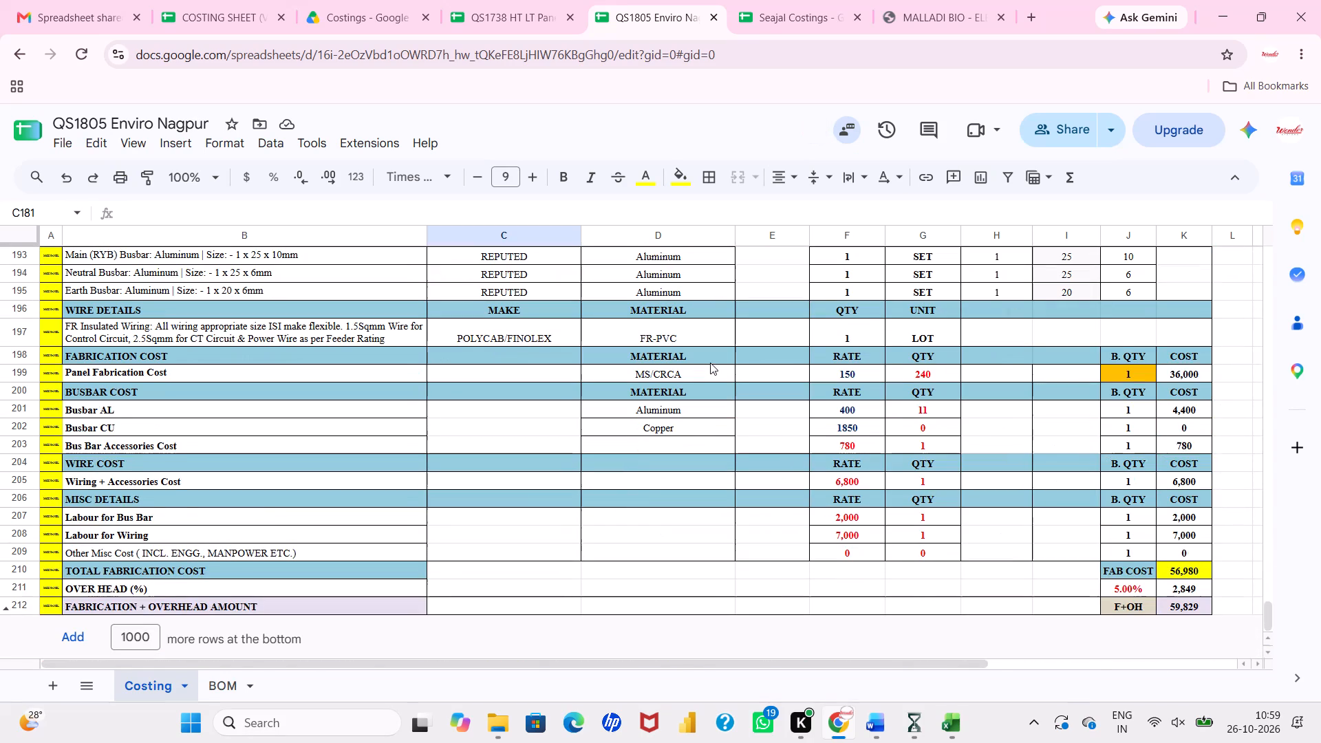
pyautogui.scroll(-1, 710, 363)
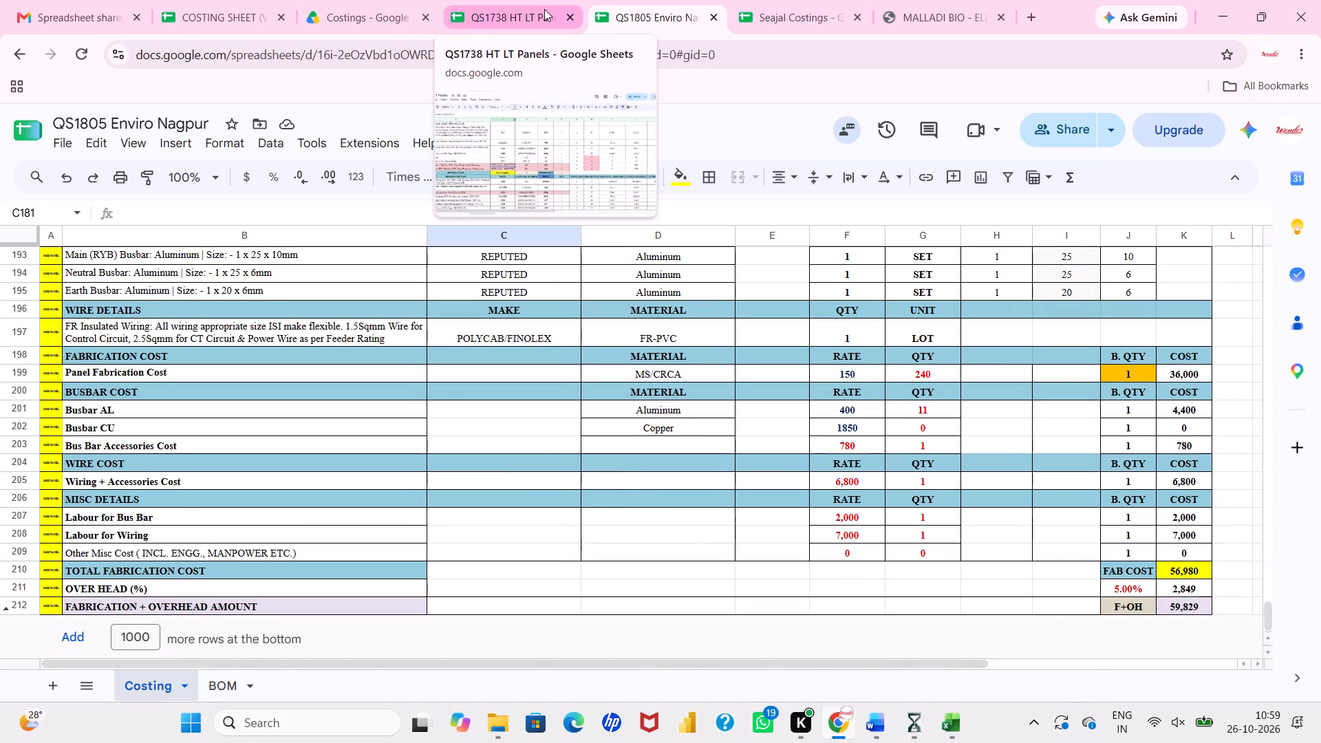
pyautogui.click(213, 0)
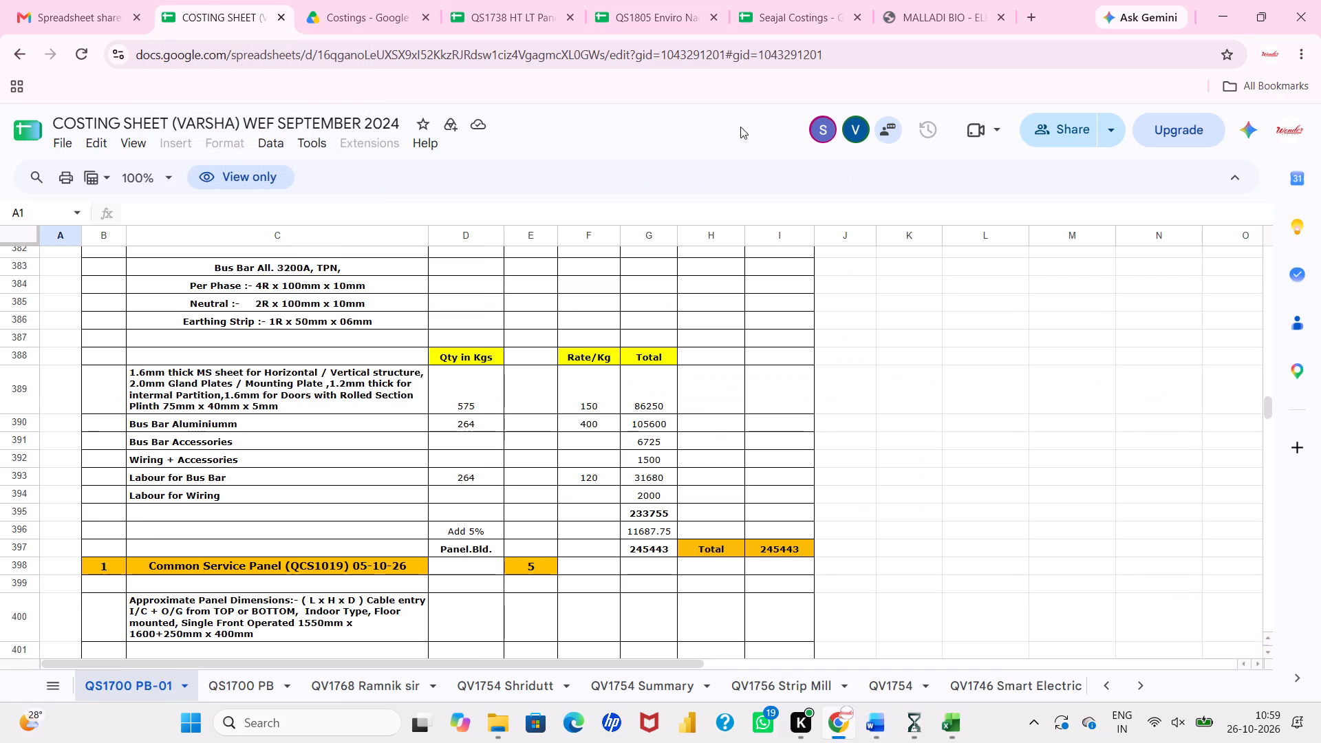
pyautogui.click(826, 135)
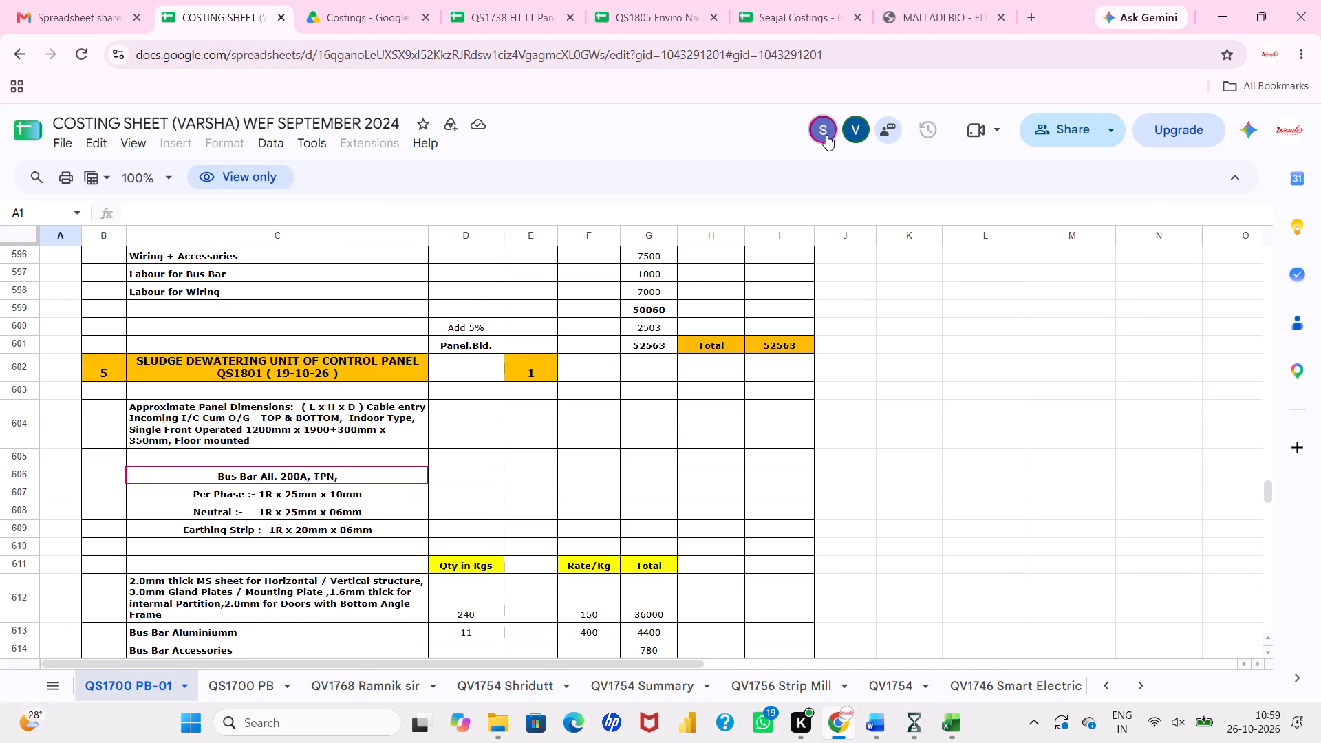
pyautogui.scroll(-2, 815, 340)
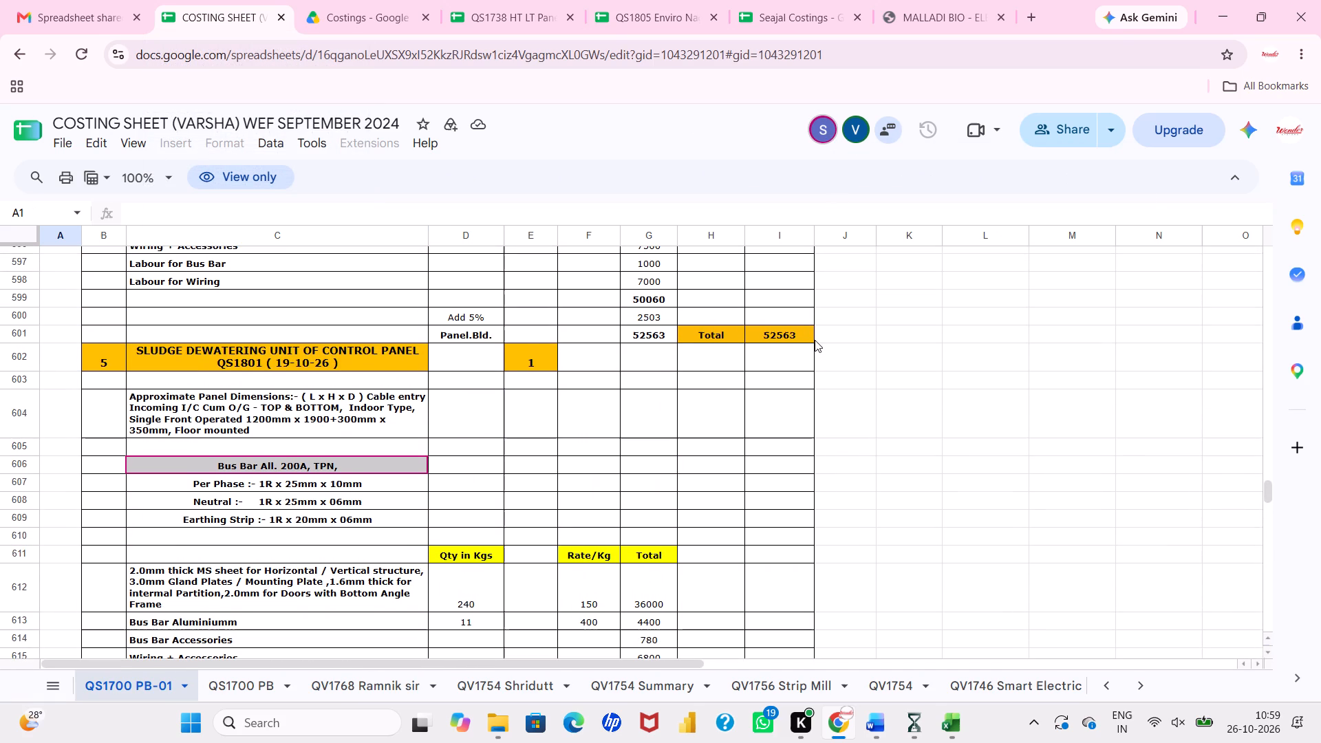
pyautogui.click(824, 131)
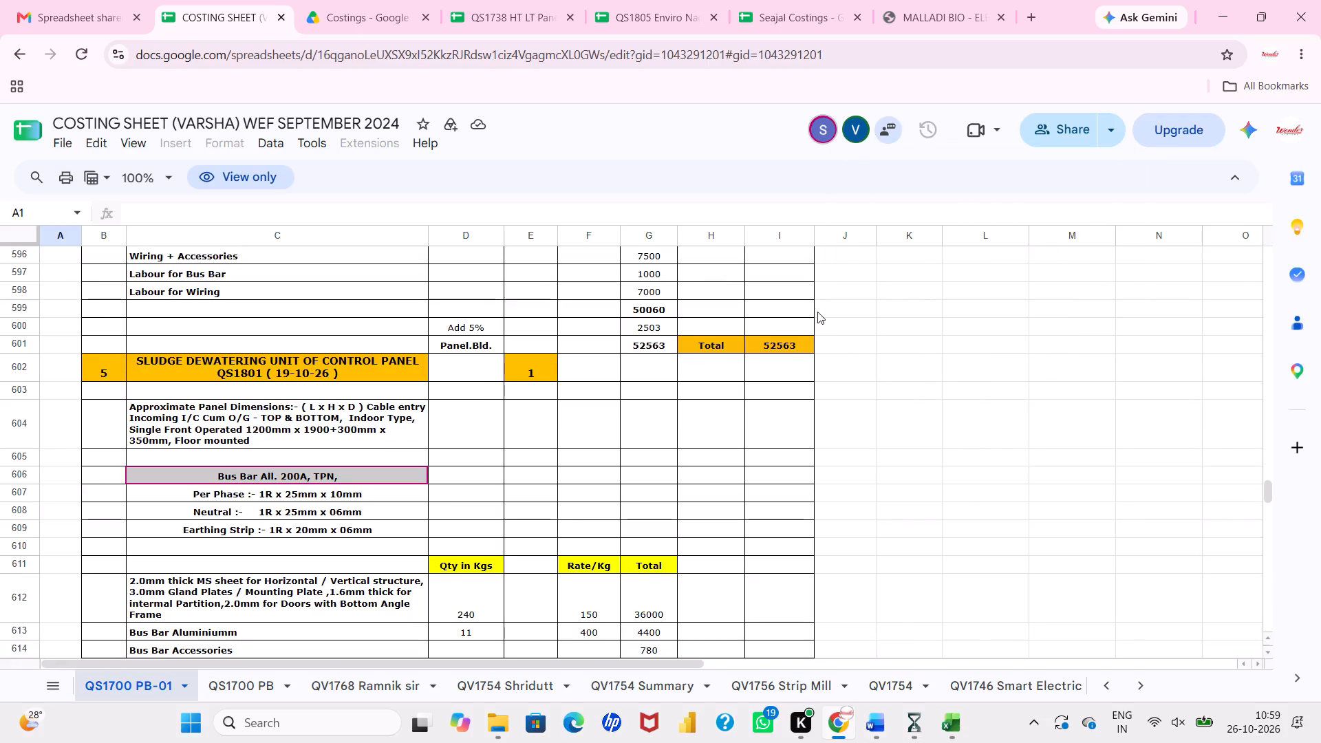
pyautogui.scroll(-1, 817, 312)
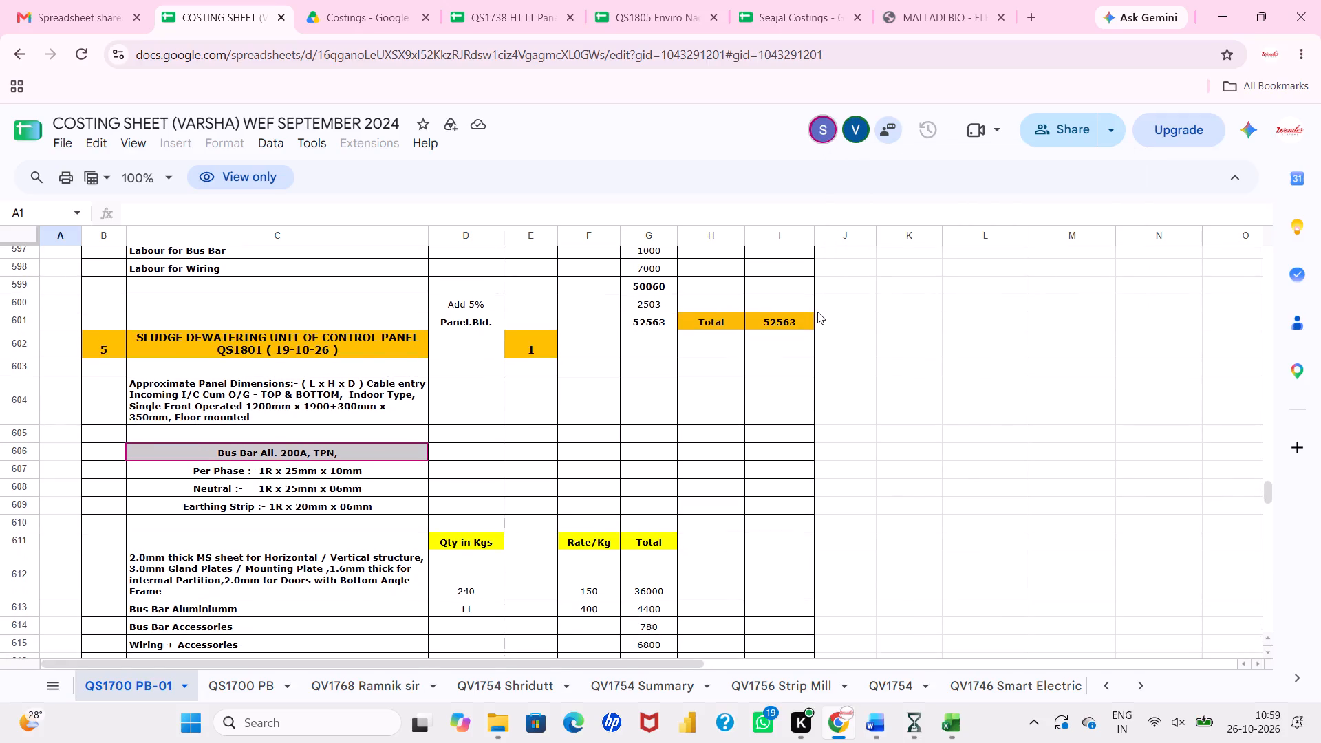
pyautogui.scroll(-1, 817, 312)
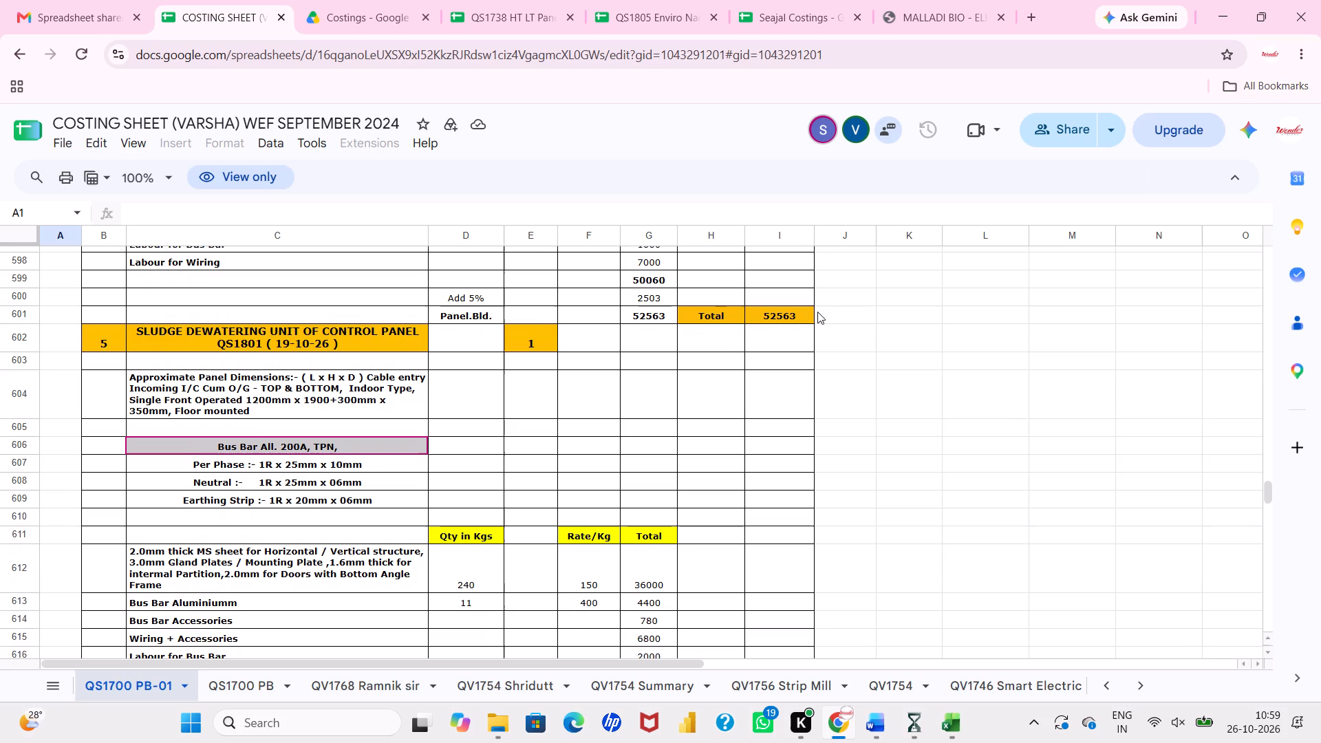
pyautogui.scroll(-2, 817, 312)
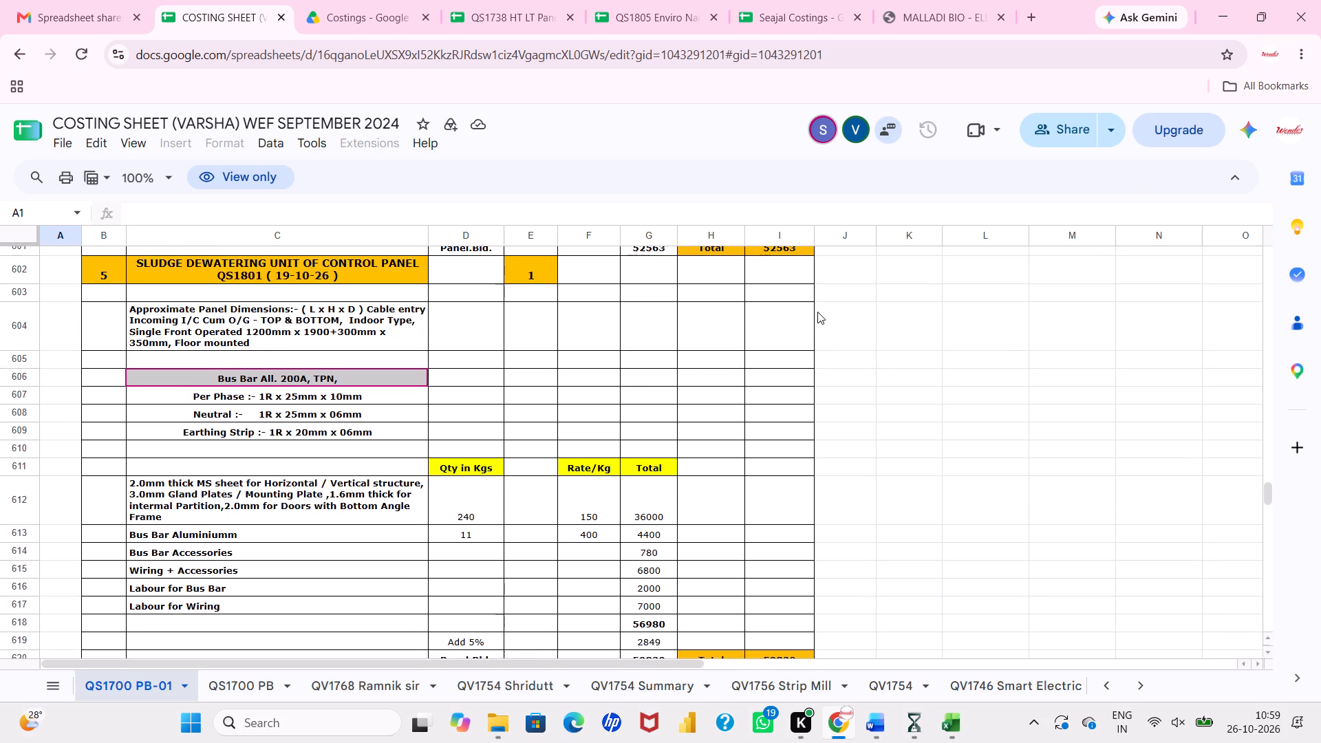
pyautogui.scroll(-2, 817, 312)
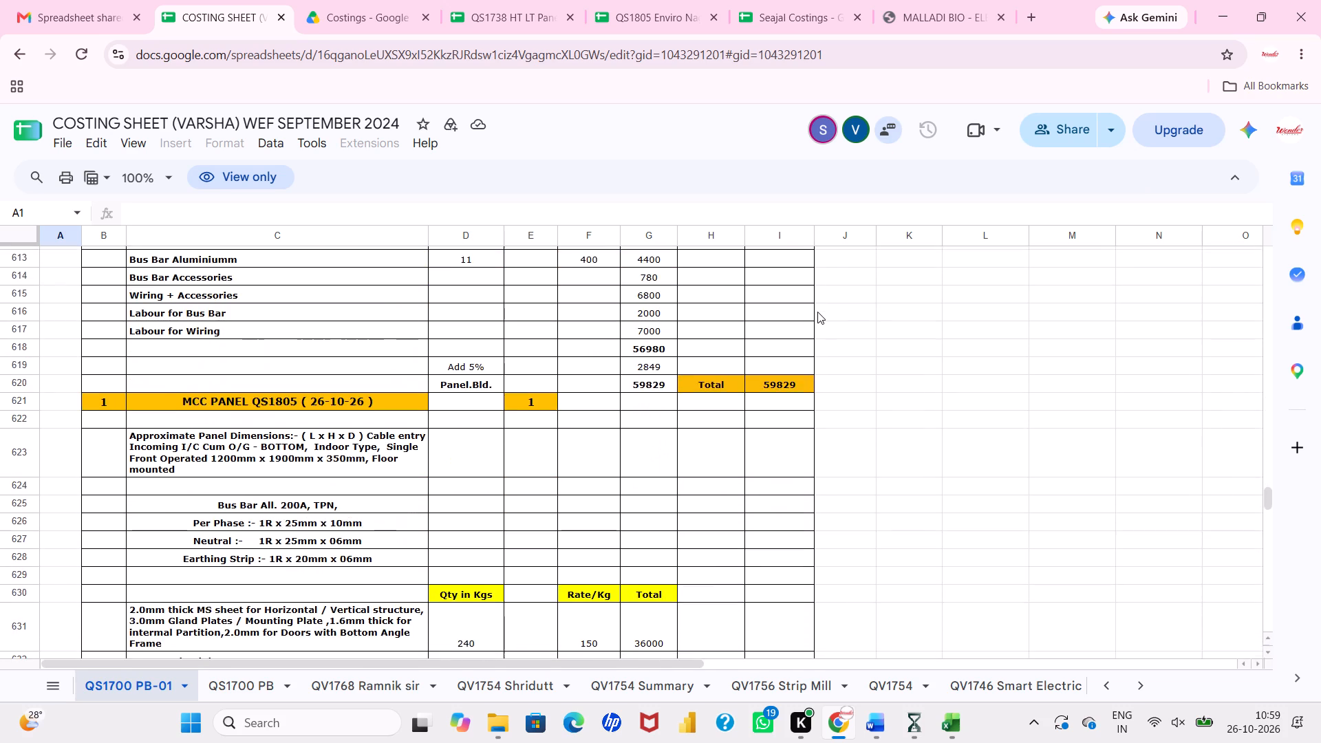
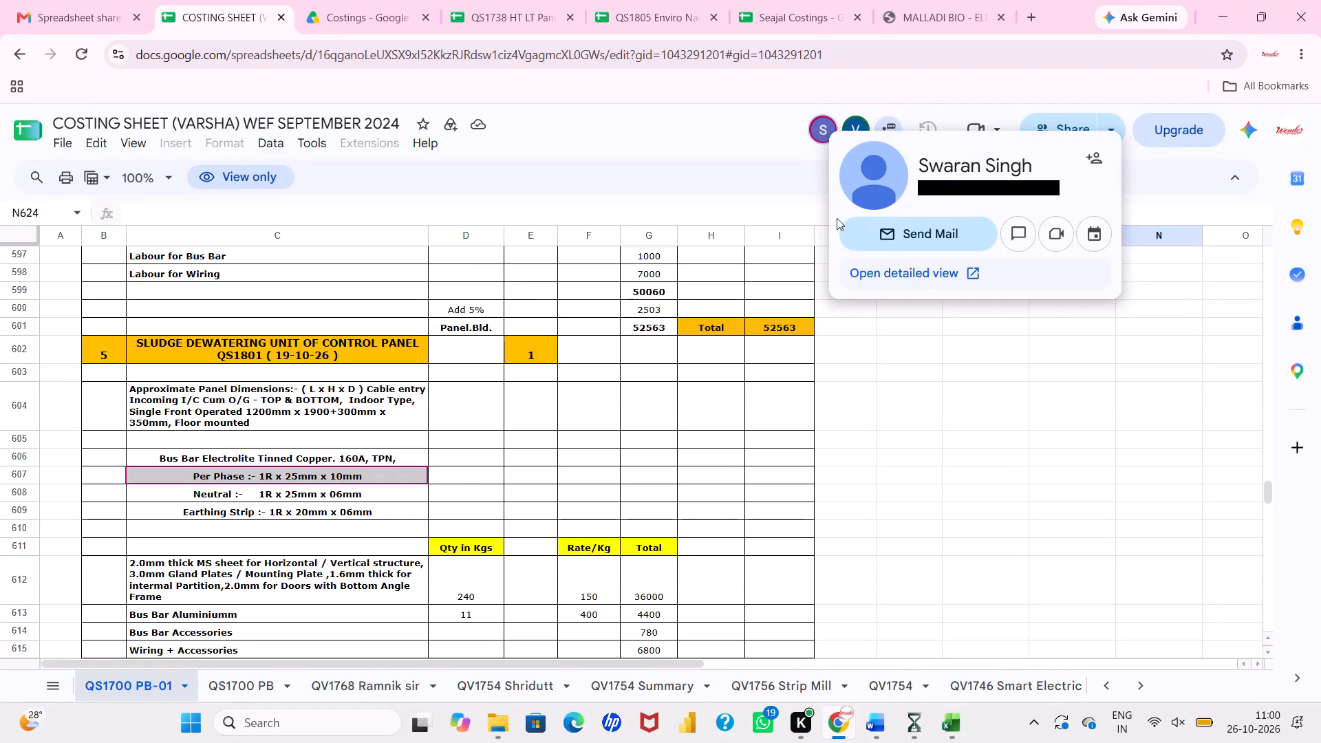
# Examine the QS1801 sludge dewatering panel's busbar specification and cost rows, and the costing block below it, while the collaborator edits.
pyautogui.click(852, 321)
pyautogui.hscroll(1, 852, 321)
pyautogui.scroll(-1, 852, 321)
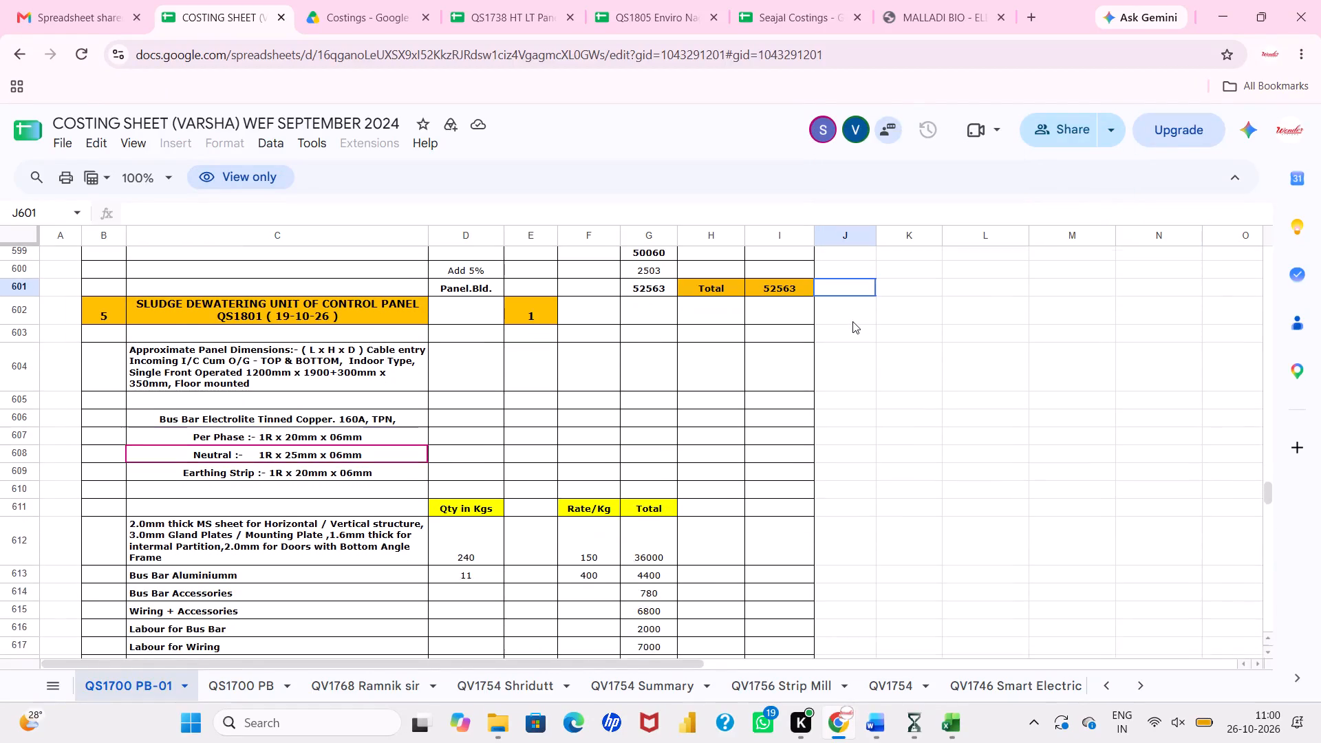
pyautogui.scroll(-1, 852, 321)
pyautogui.hscroll(1, 852, 321)
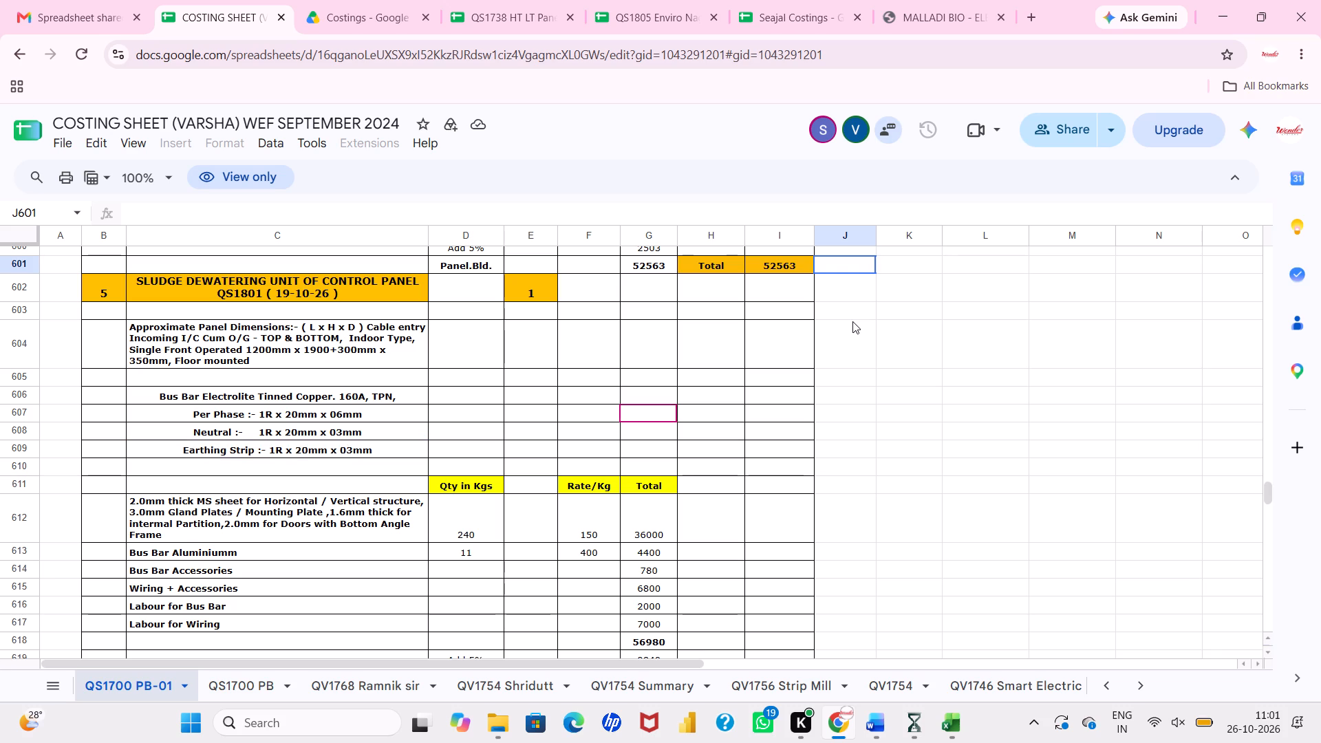
pyautogui.scroll(-2, 775, 380)
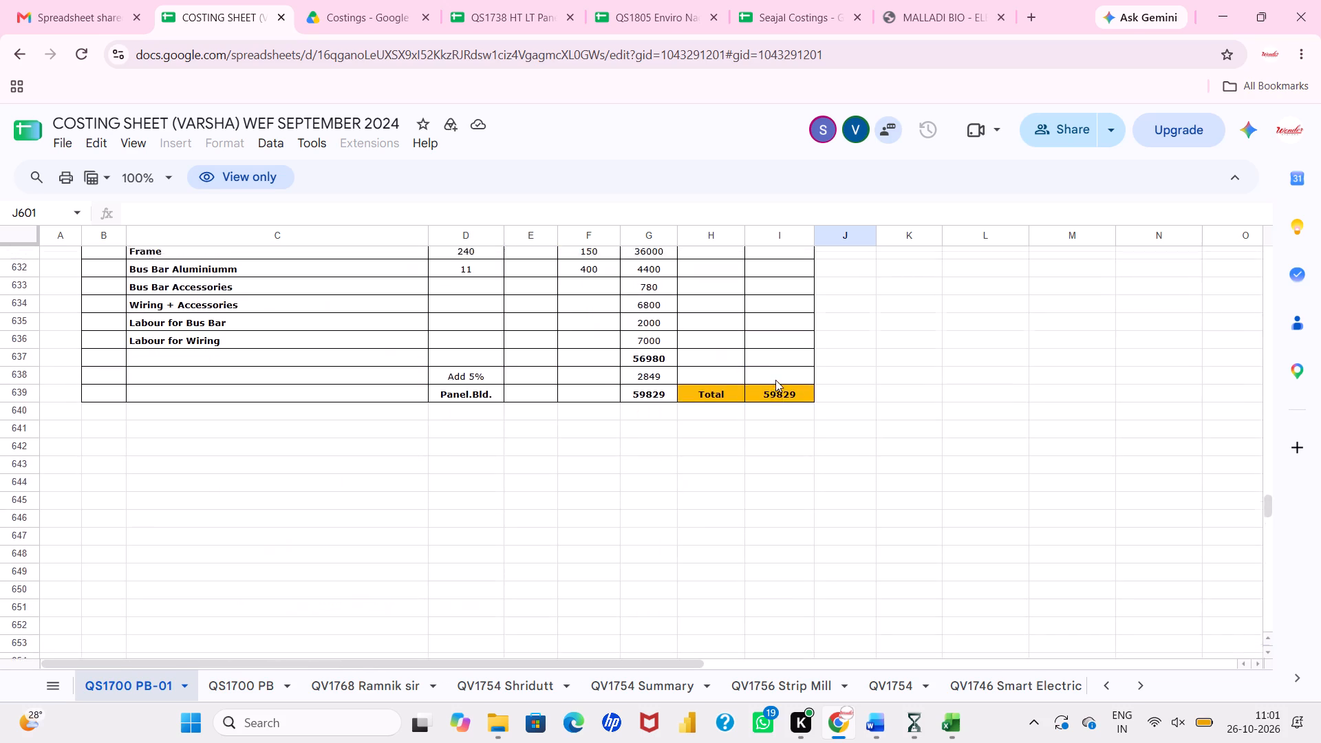
pyautogui.scroll(3, 775, 380)
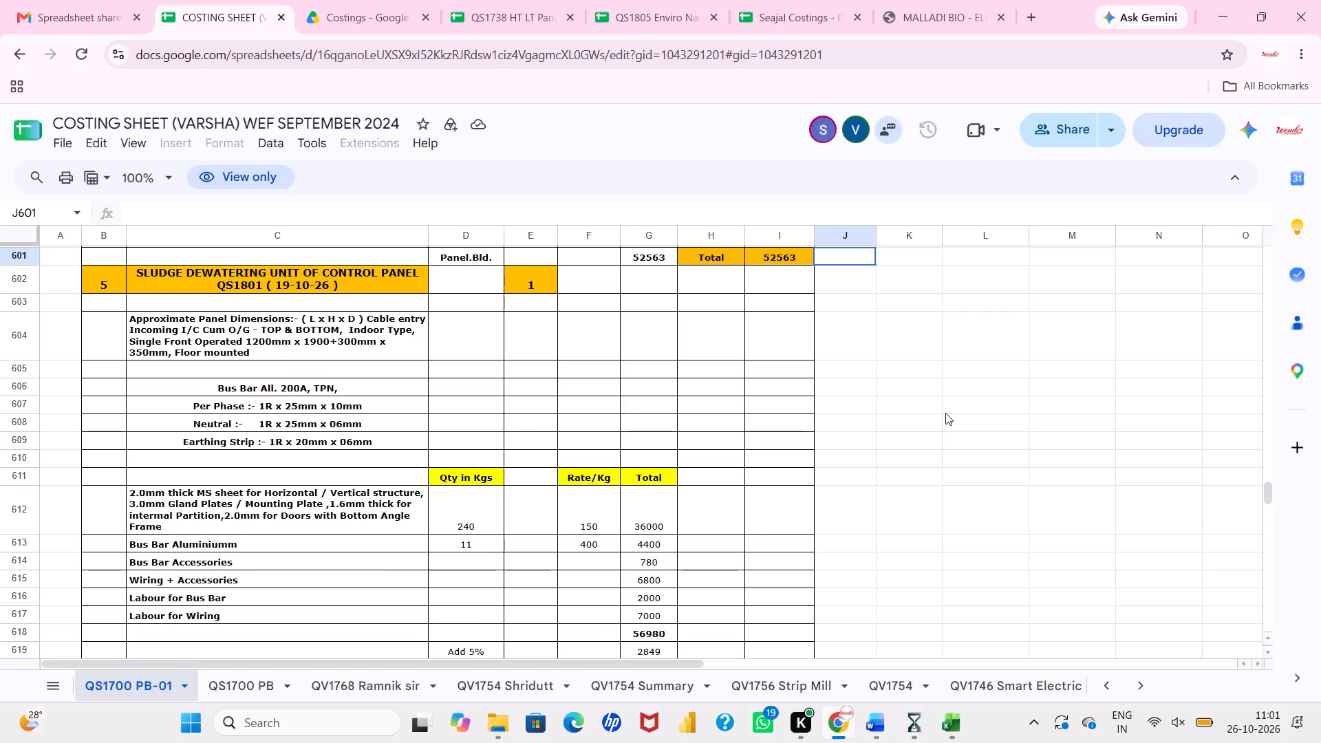
# Follow the collaborator's position and review the MCC PANEL QS1805 block's dimensions, busbar sizes and cost rows against the QS1801 block above.
pyautogui.click(826, 135)
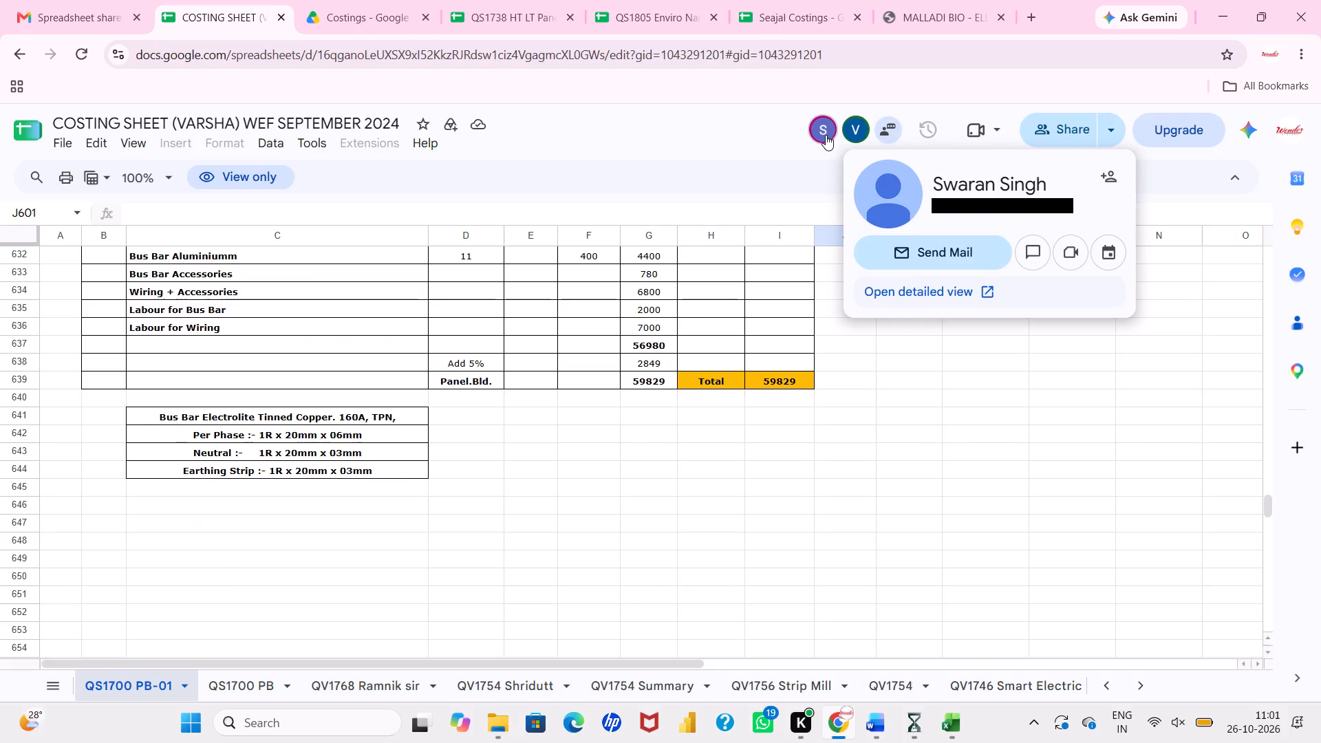
pyautogui.scroll(2, 860, 288)
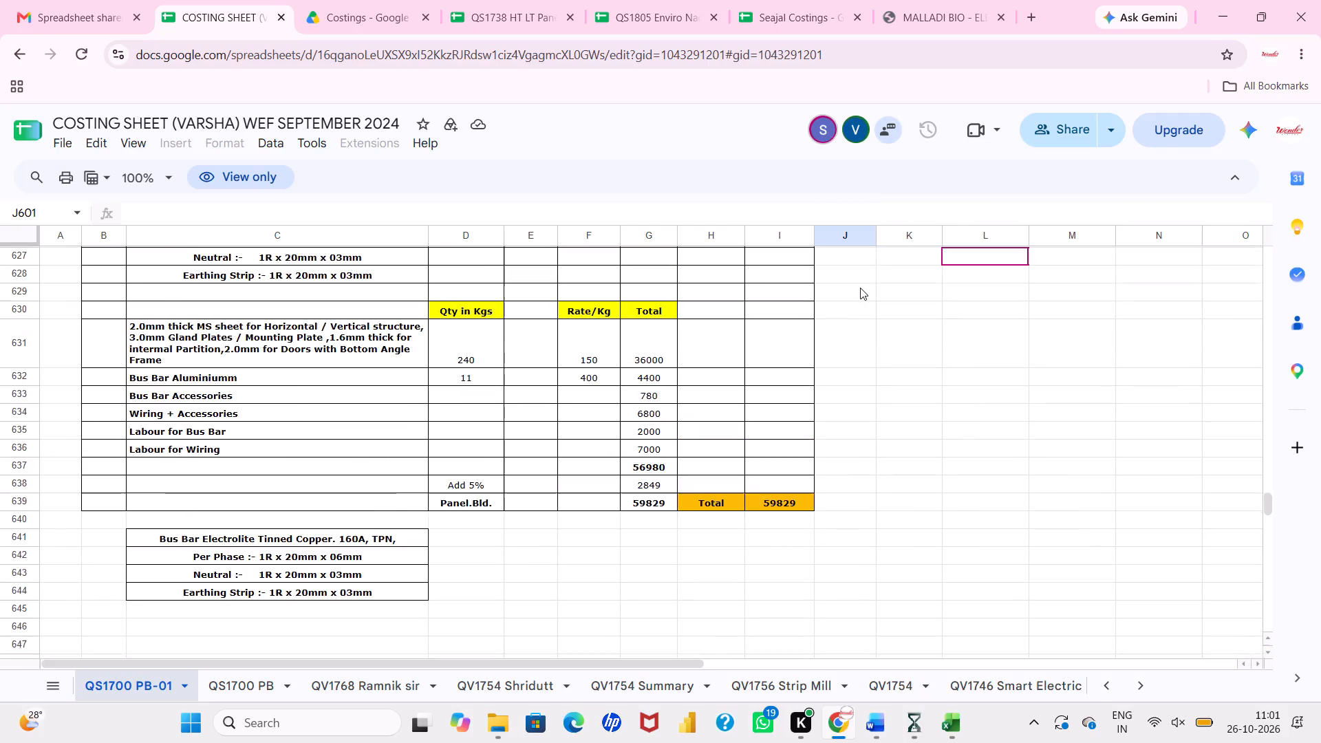
pyautogui.scroll(1, 860, 288)
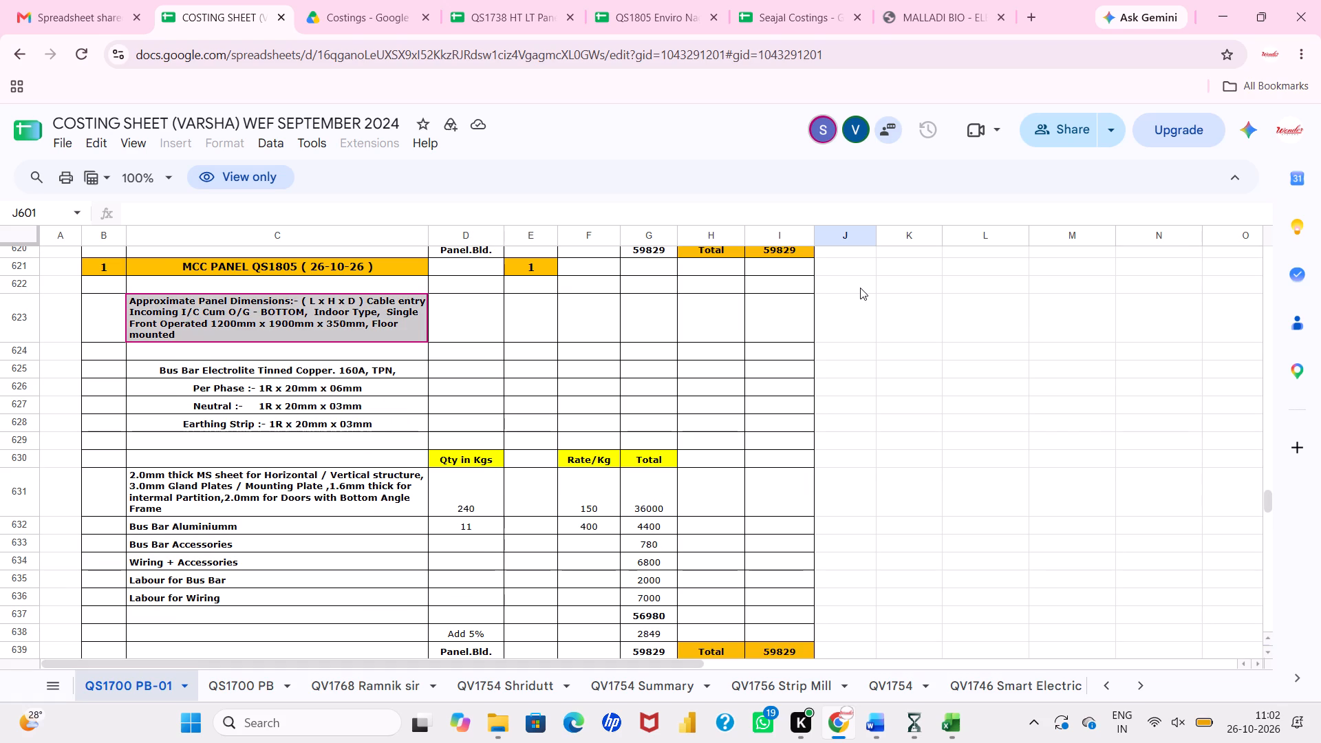
pyautogui.scroll(3, 860, 288)
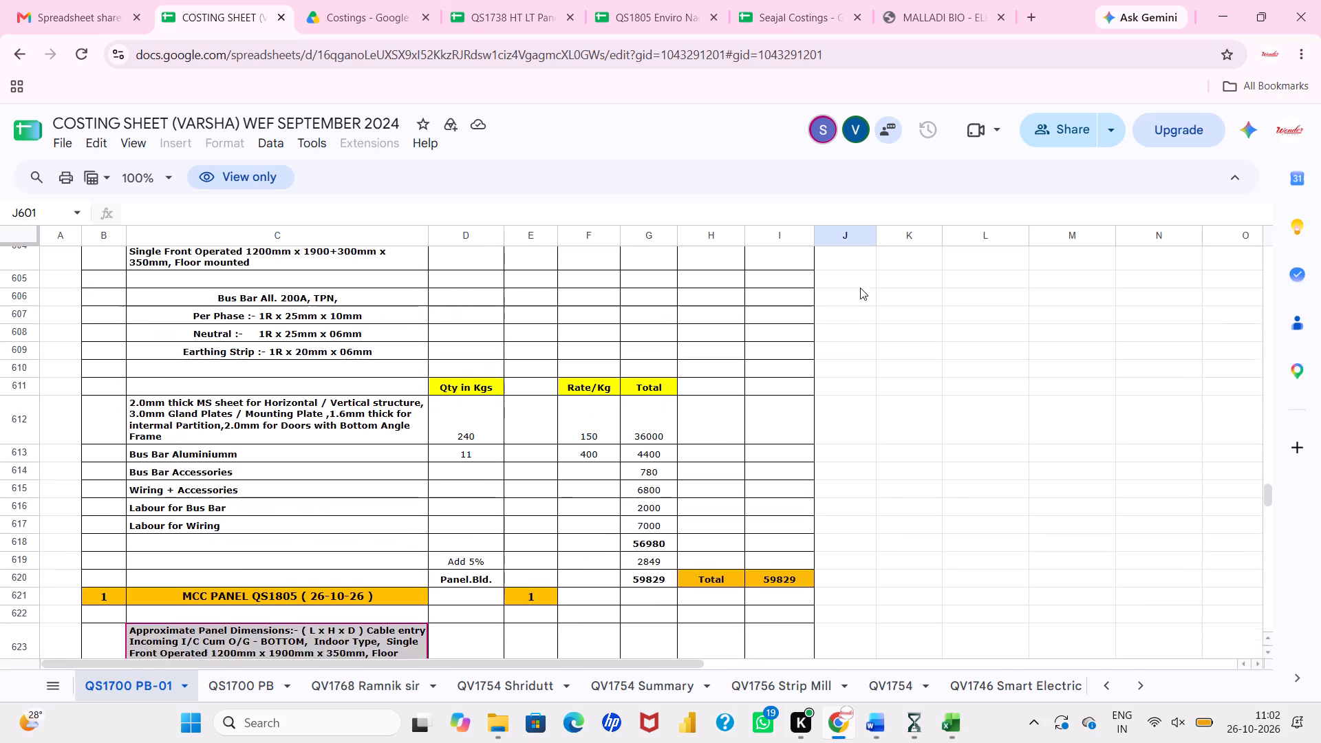
pyautogui.scroll(1, 860, 288)
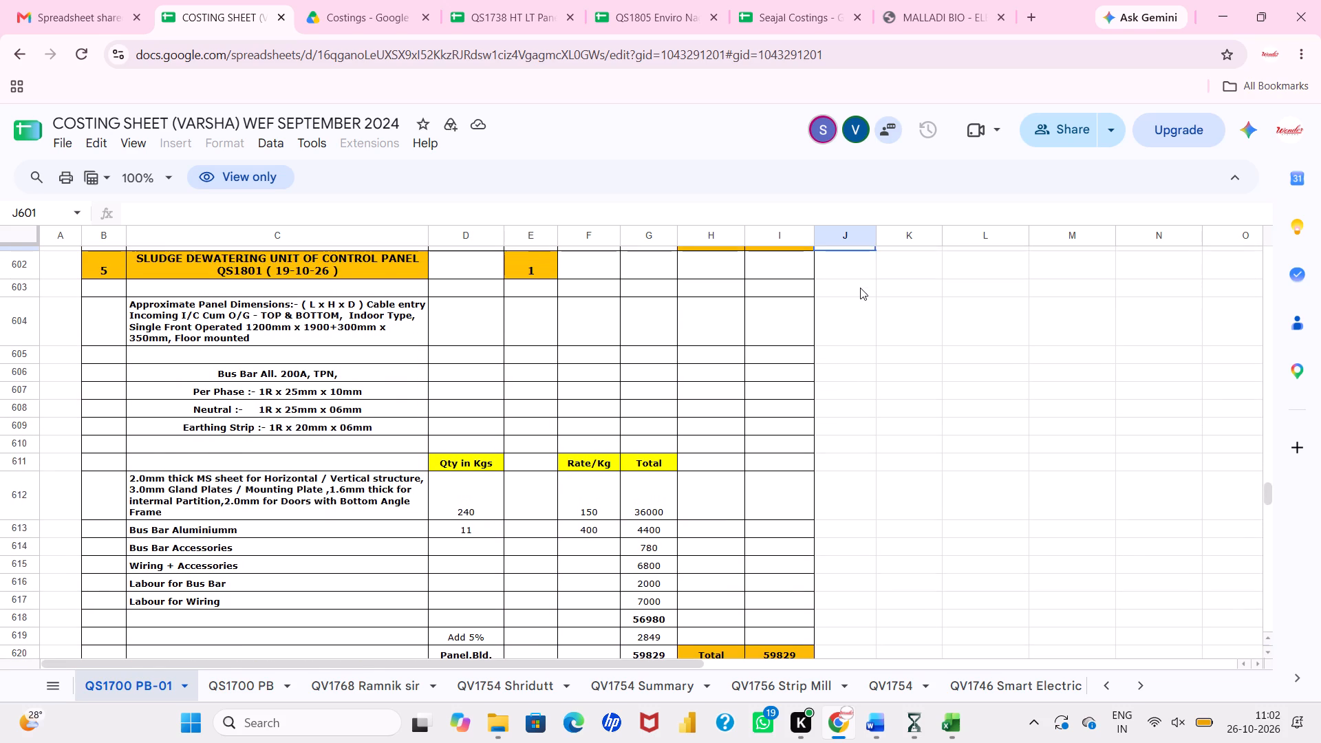
pyautogui.scroll(-2, 860, 288)
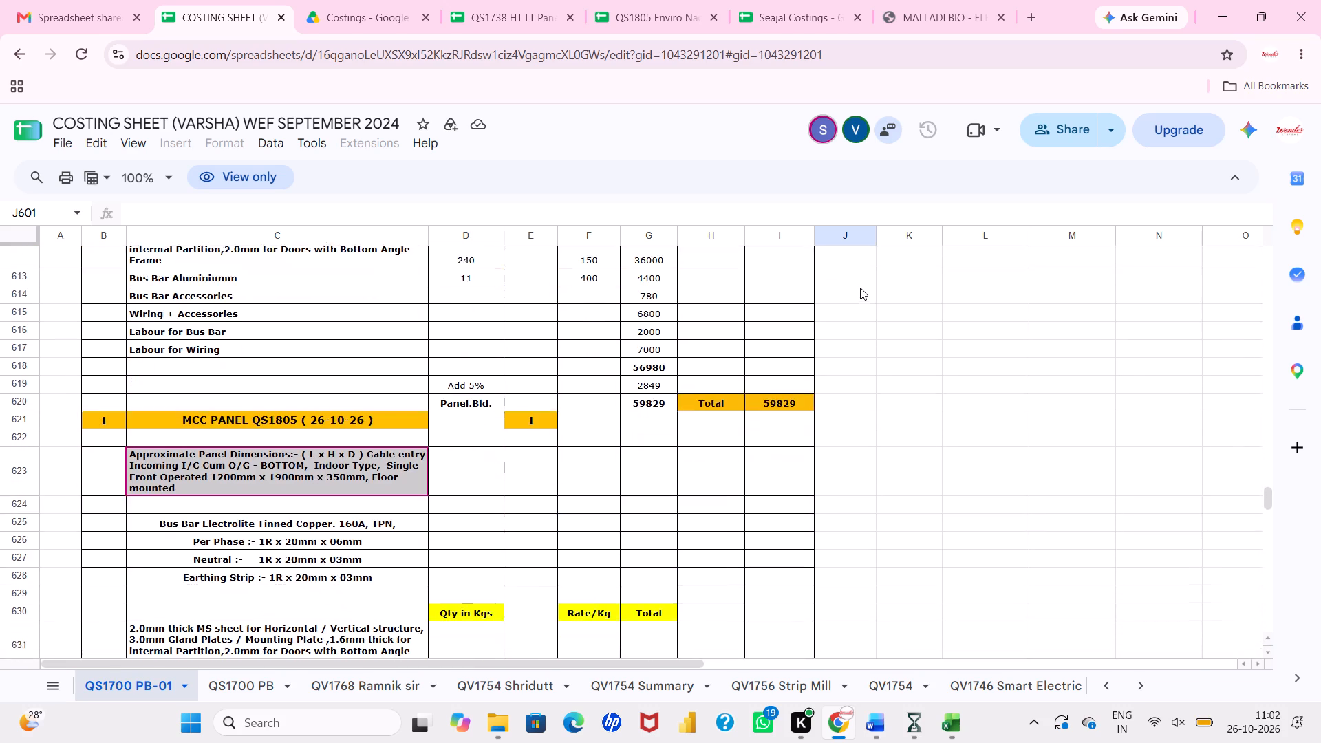
pyautogui.scroll(-1, 860, 288)
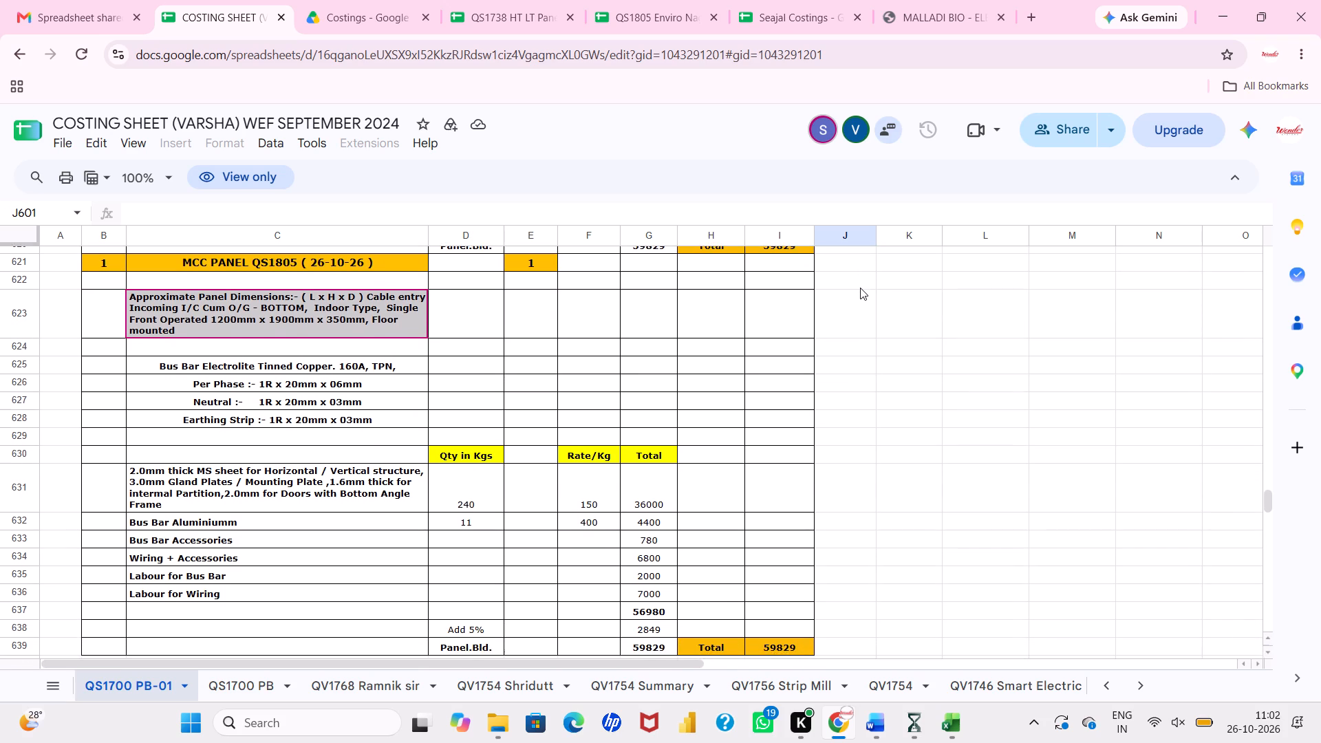
pyautogui.scroll(-1, 860, 288)
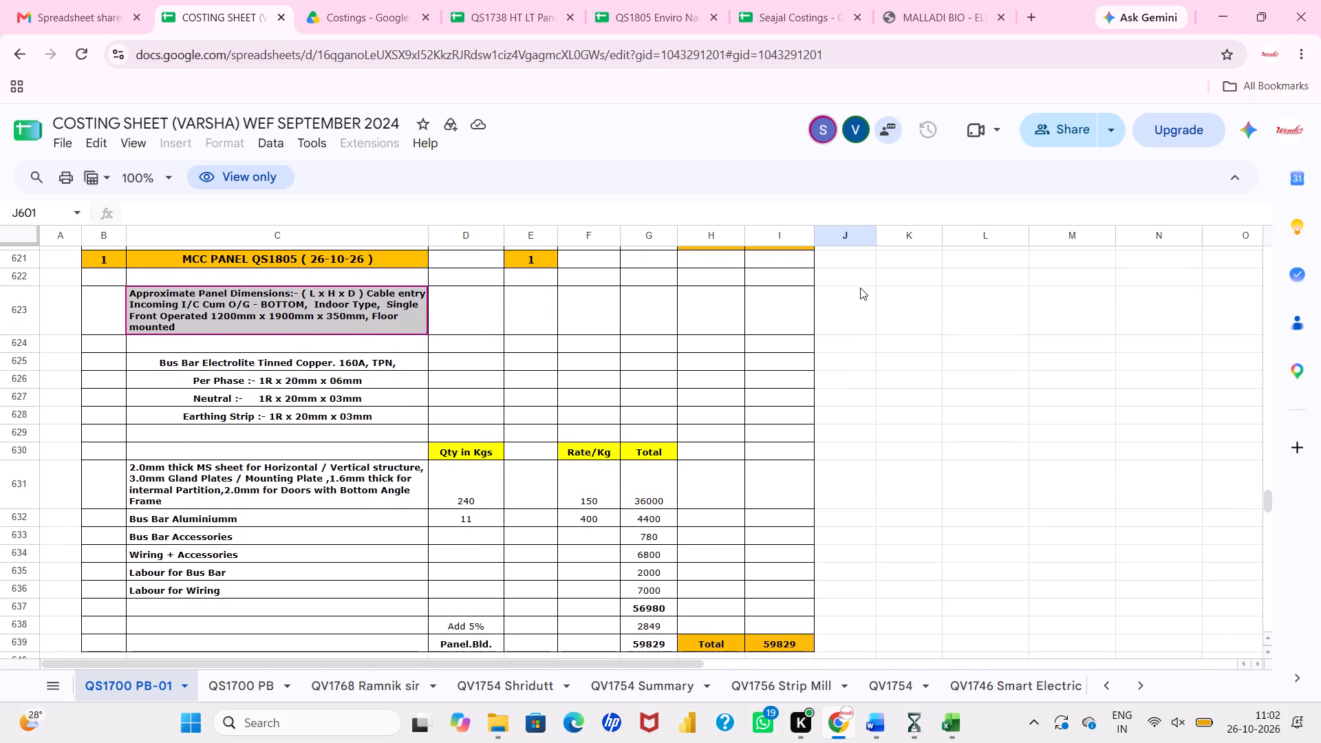
pyautogui.click(860, 248)
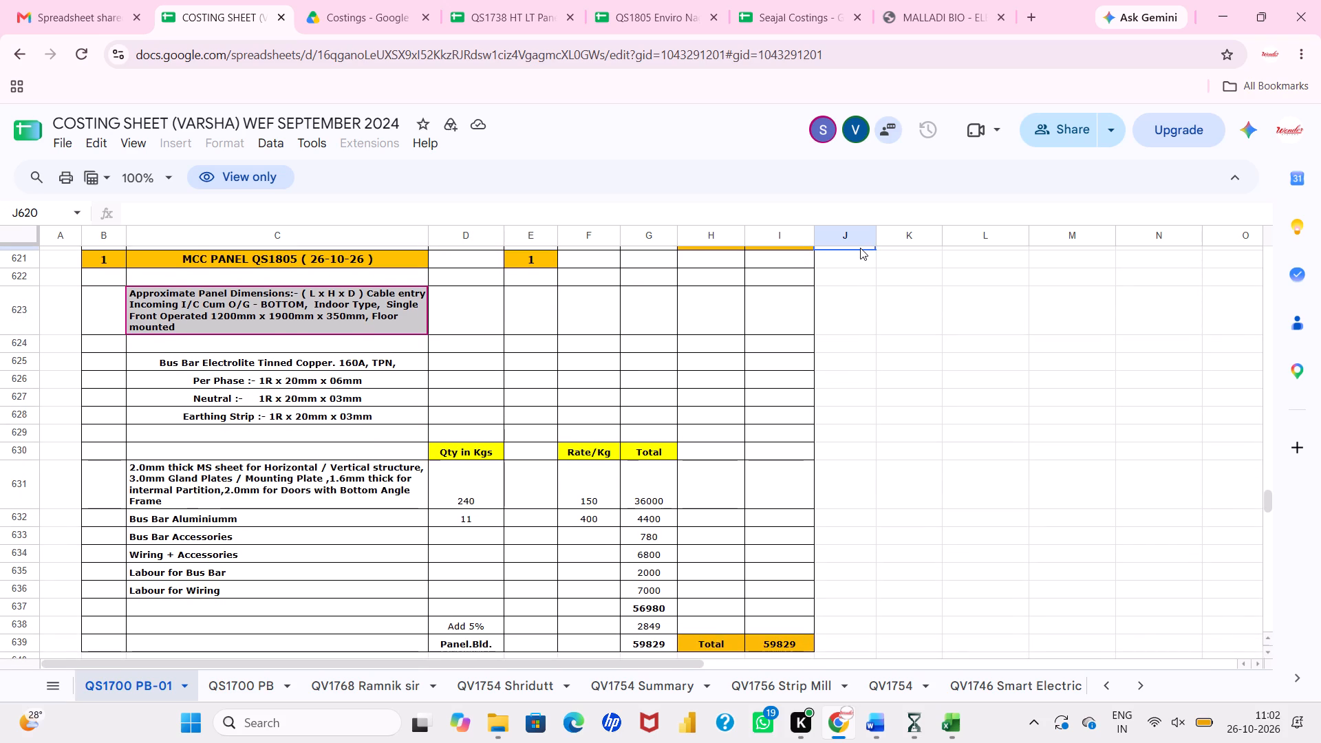
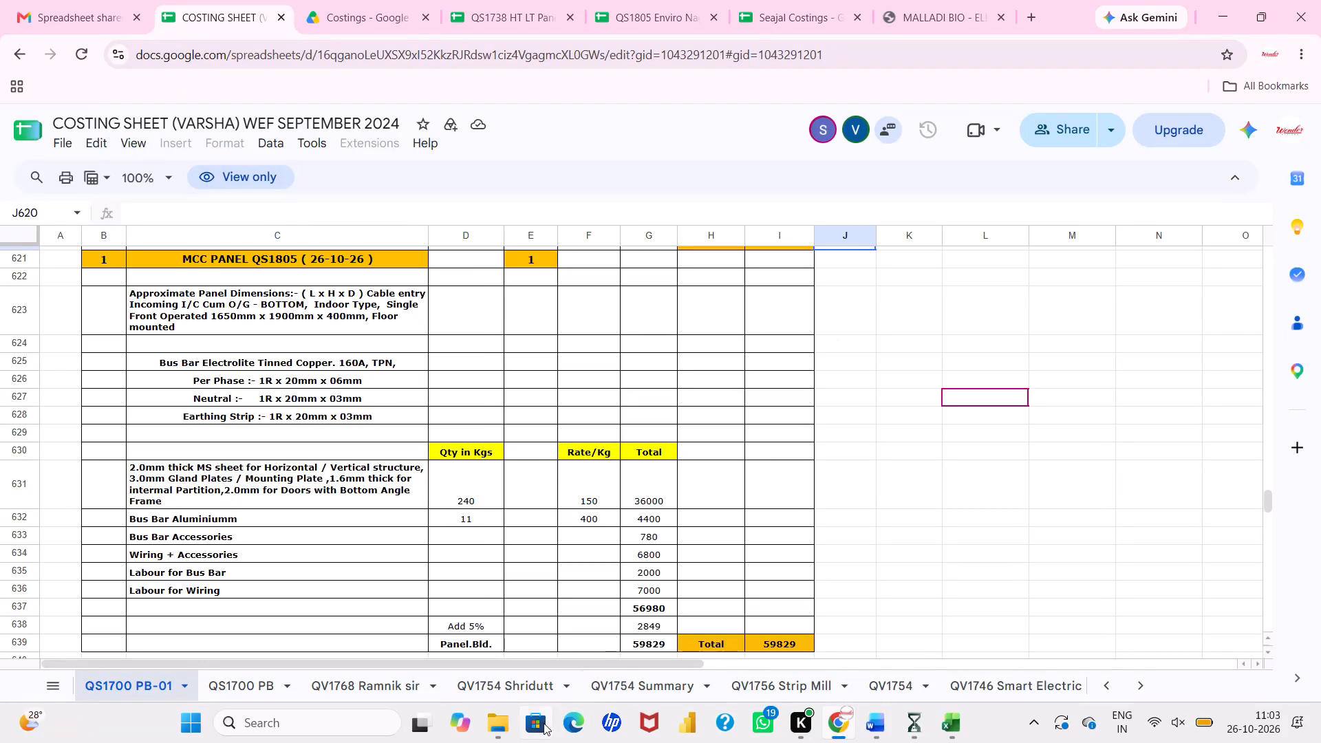
# Check the panel specification notes in the MALLADI BIO electrical load list PDF, including switchgear makes, cable make and busbar requirement.
pyautogui.click(886, 23)
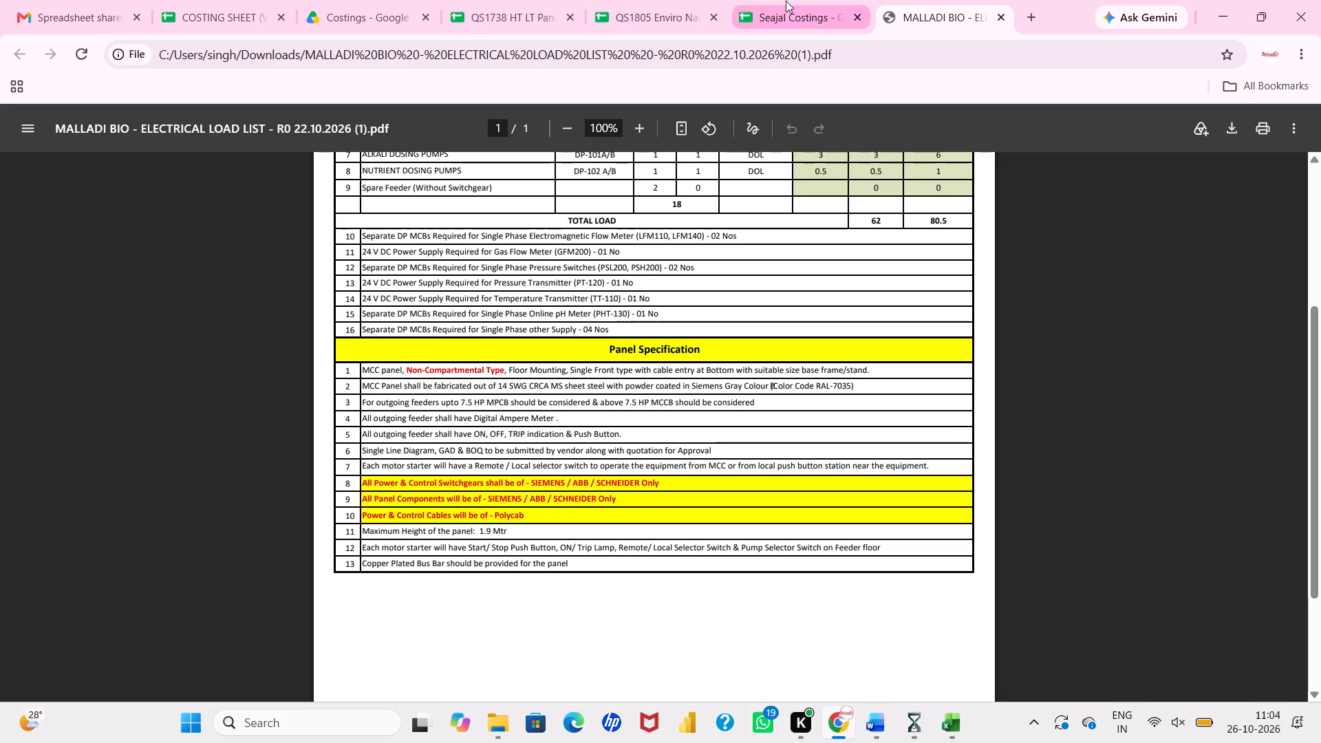
# Return to the Varsha costing sheet and jump to the collaborator's position in the MCC PANEL QS1805 cost block.
pyautogui.click(190, 34)
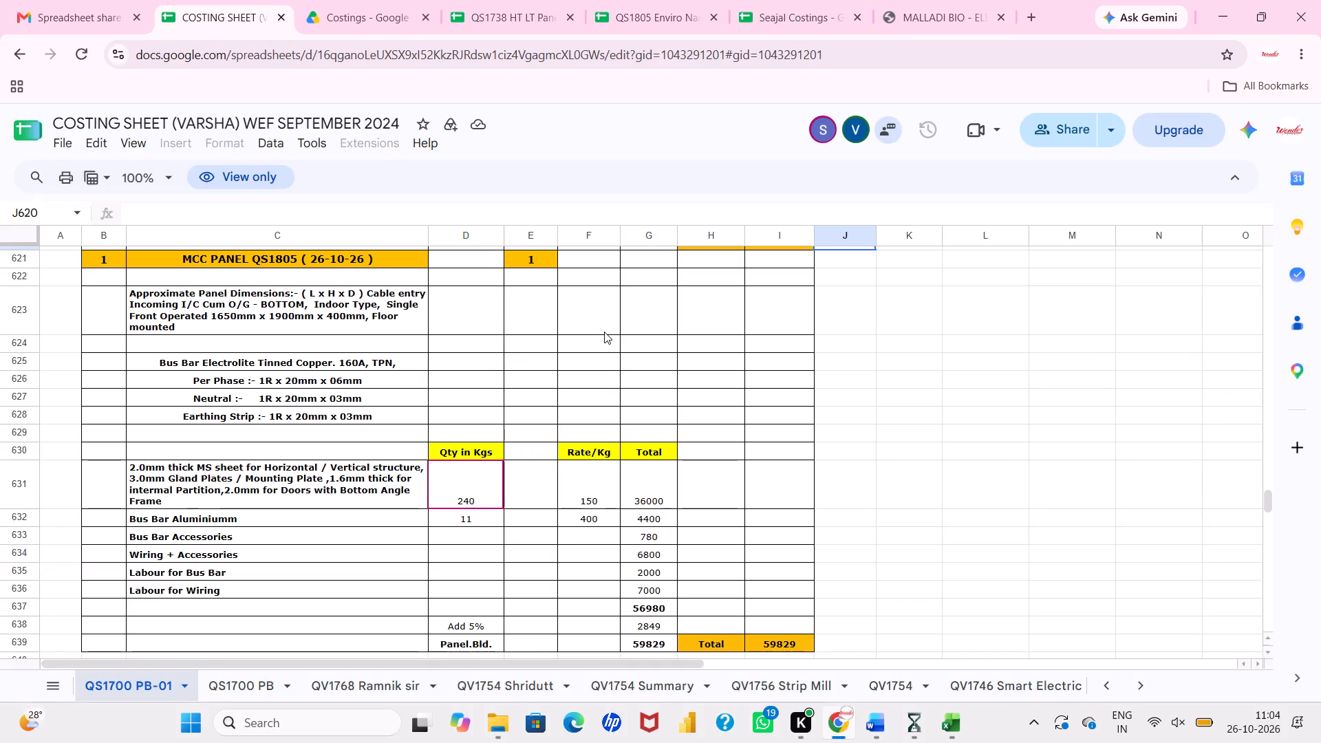
pyautogui.click(821, 136)
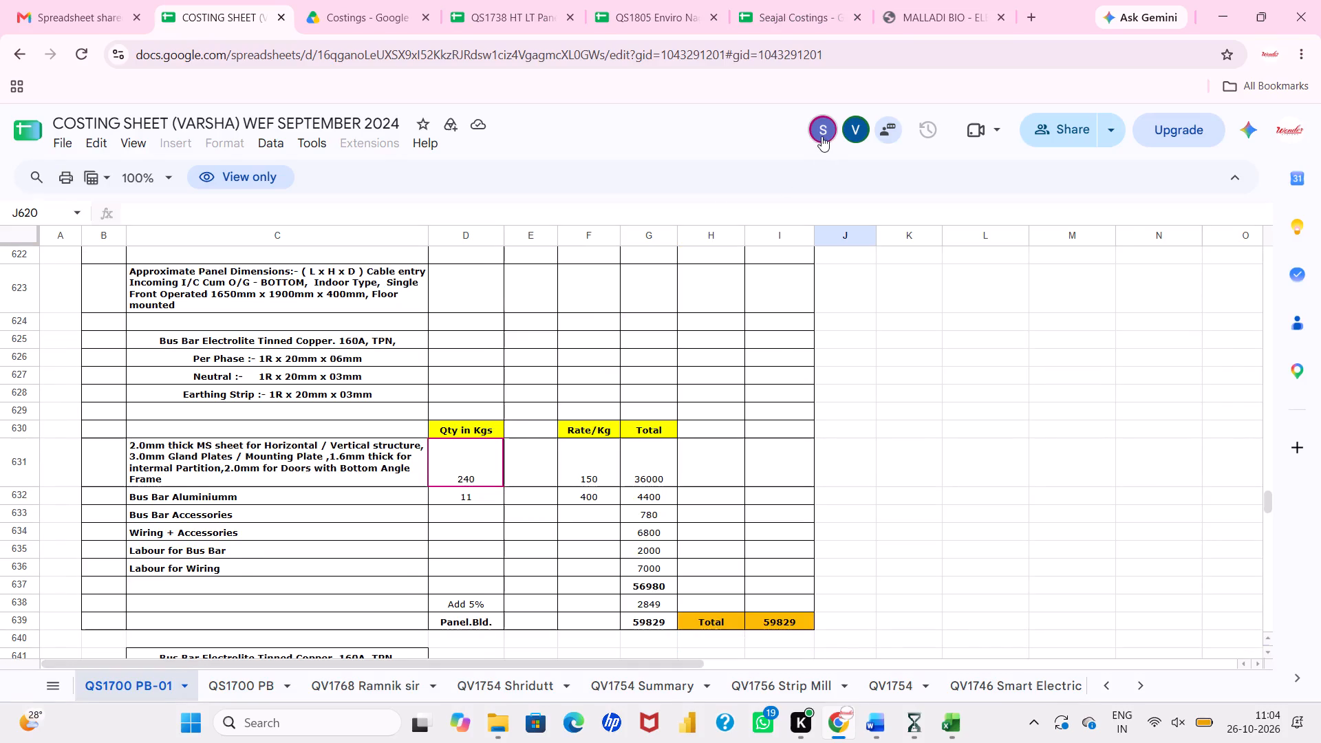
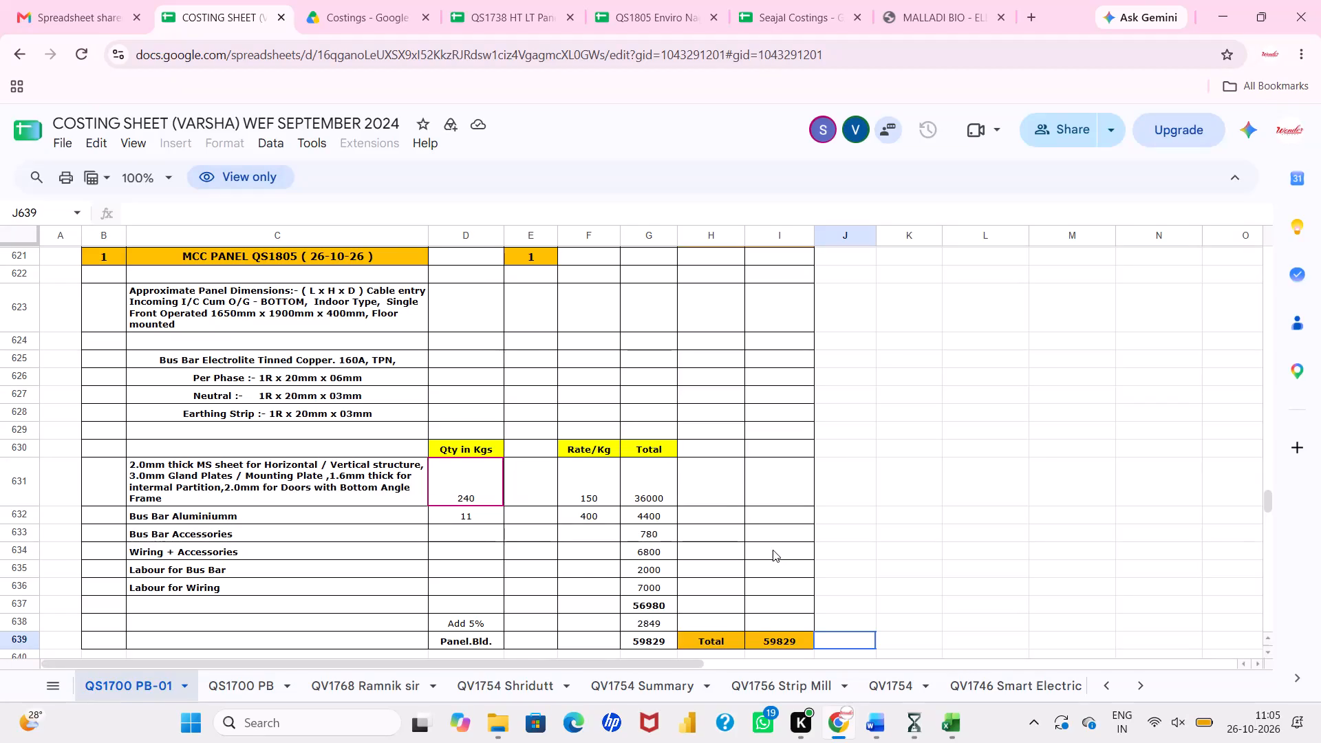
# Examine the MCC PANEL QS1805 cost block in the Varsha costing sheet, including busbar sizes, sheet weight, rates and panel total.
pyautogui.click(890, 538)
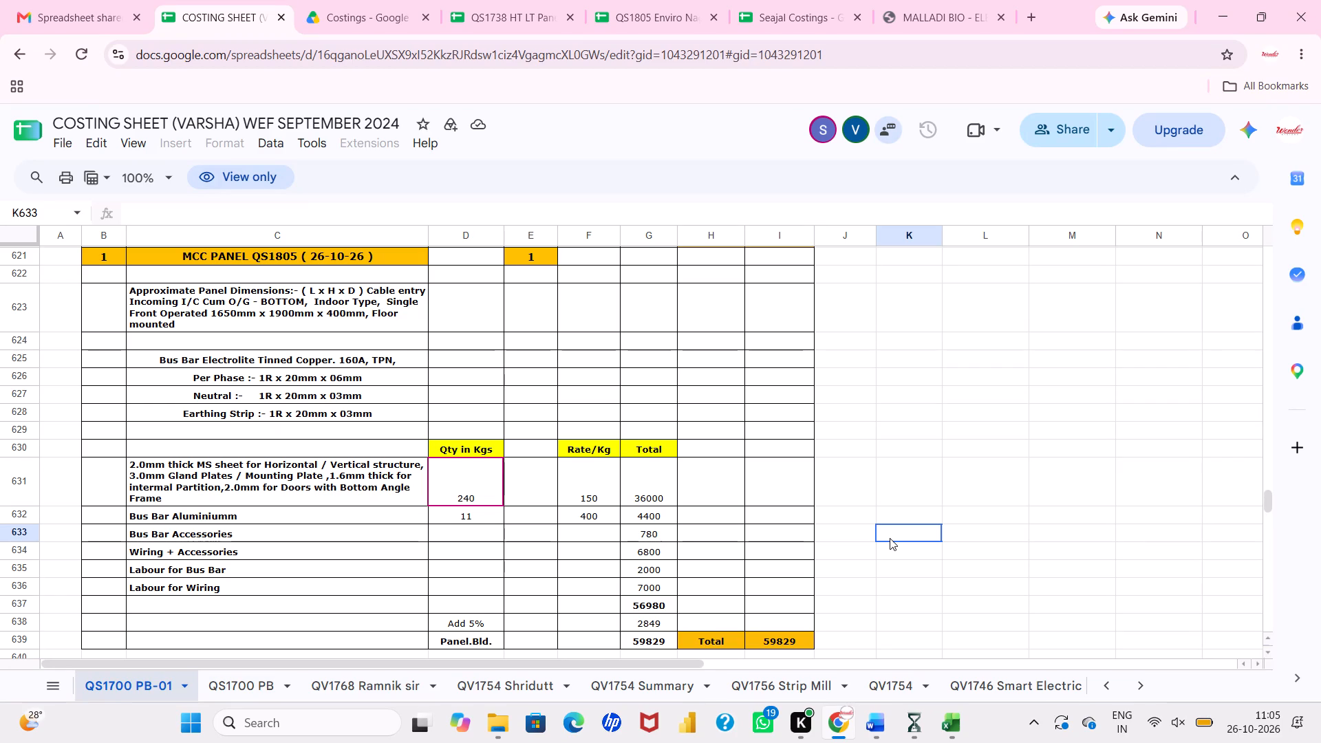
pyautogui.click(910, 469)
pyautogui.scroll(1, 910, 469)
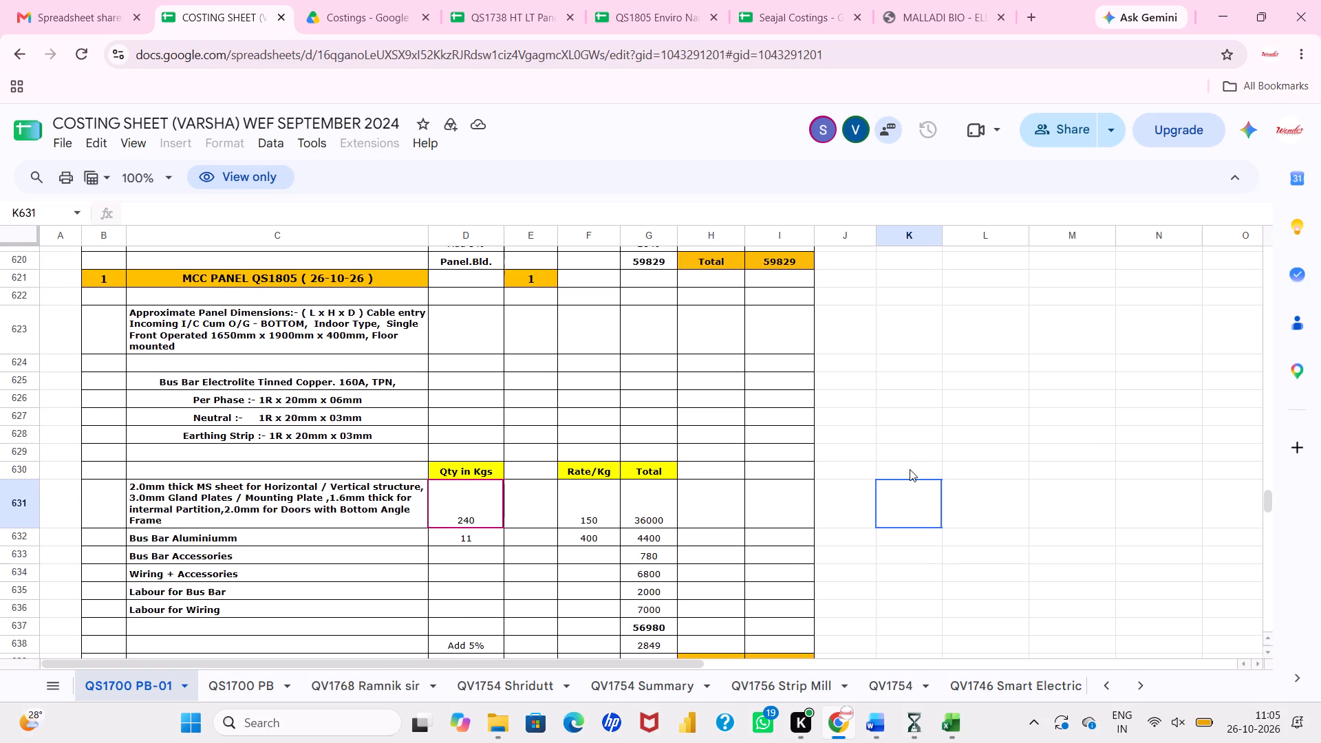
pyautogui.hscroll(1, 910, 469)
pyautogui.scroll(-2, 910, 469)
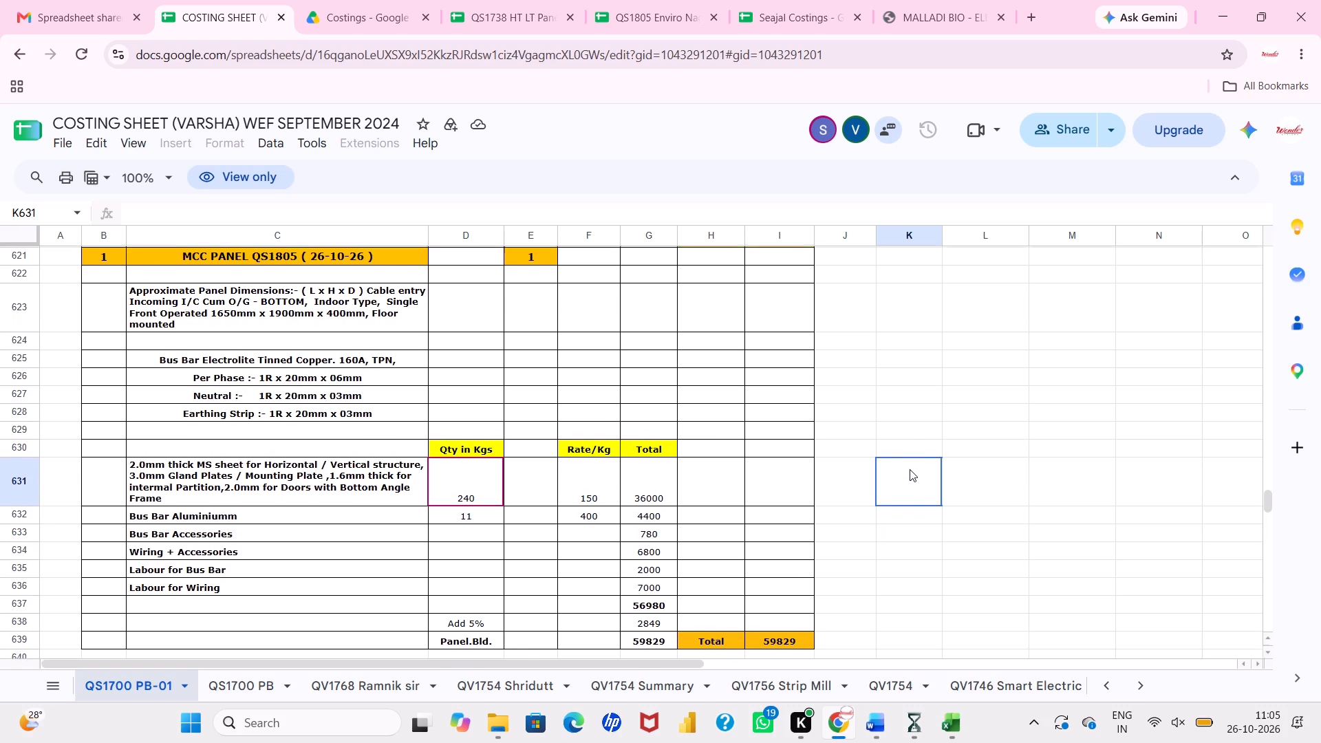
pyautogui.scroll(-3, 910, 469)
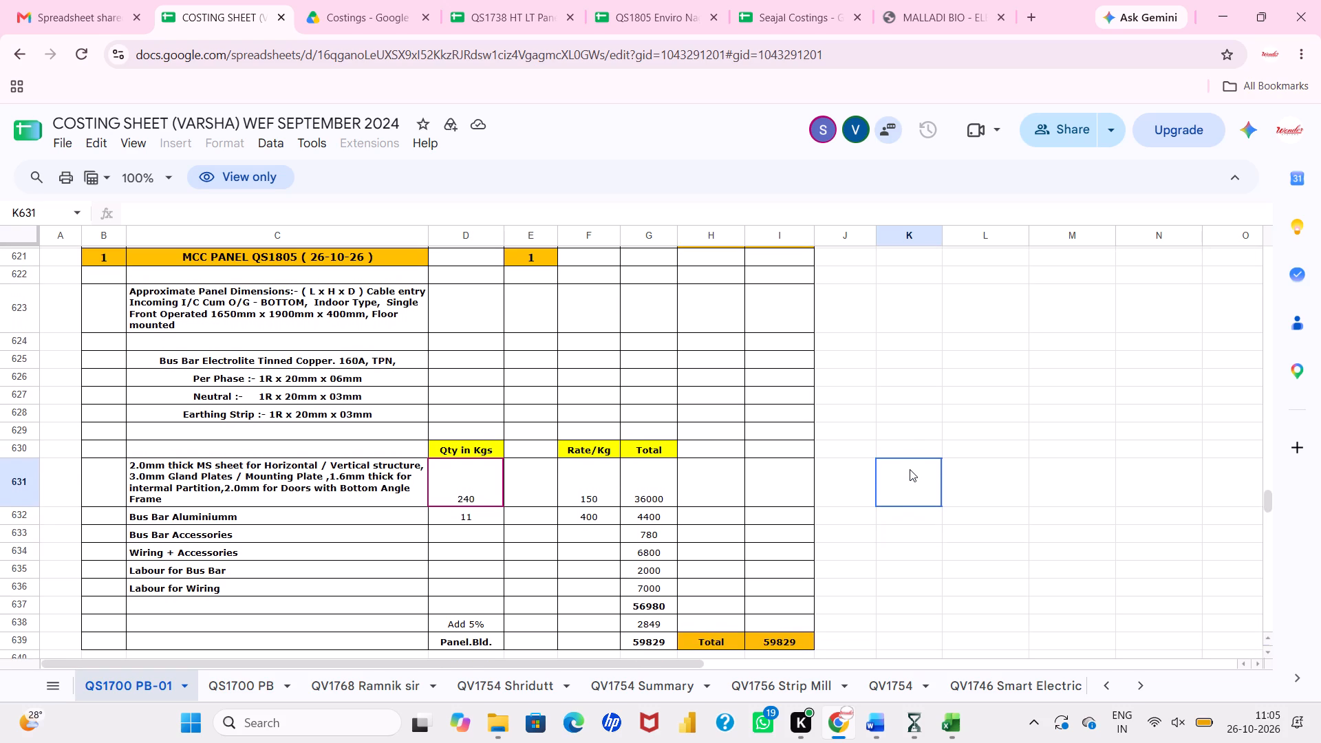
pyautogui.scroll(-2, 910, 469)
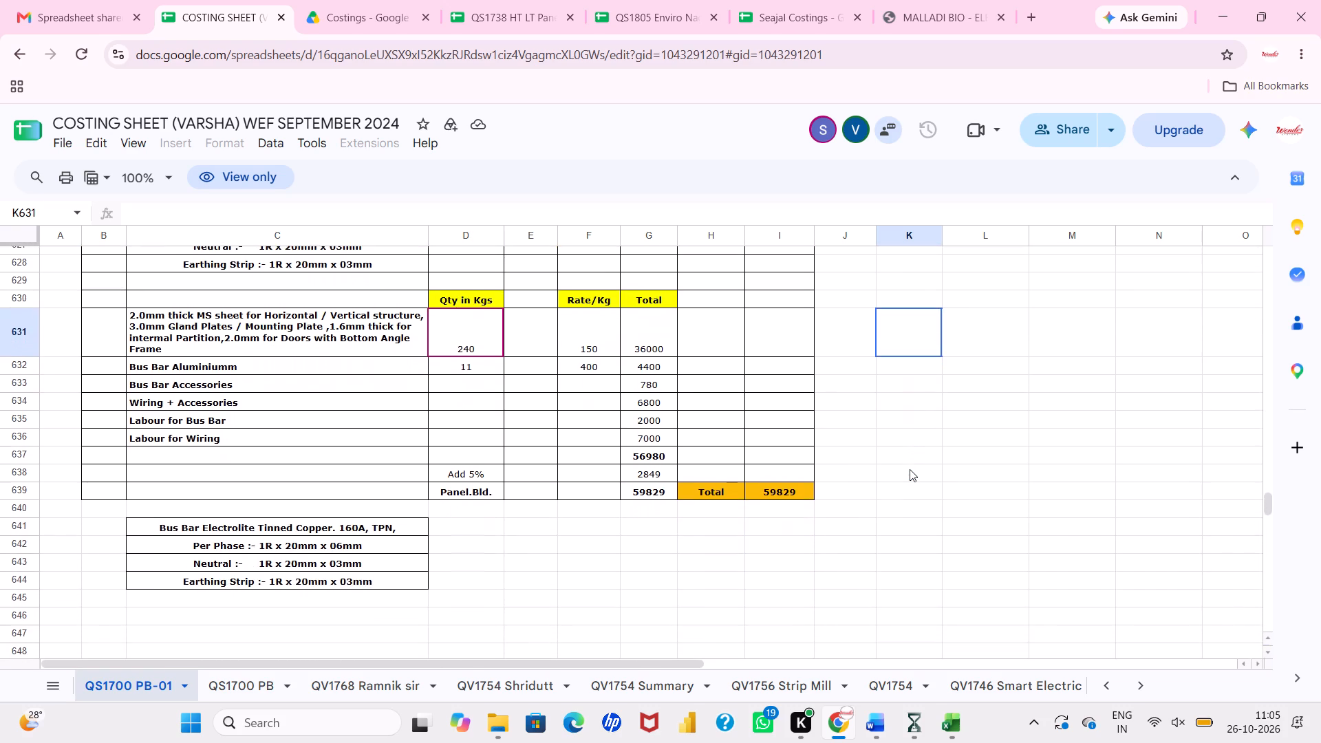
pyautogui.scroll(-1, 910, 469)
pyautogui.scroll(2, 910, 469)
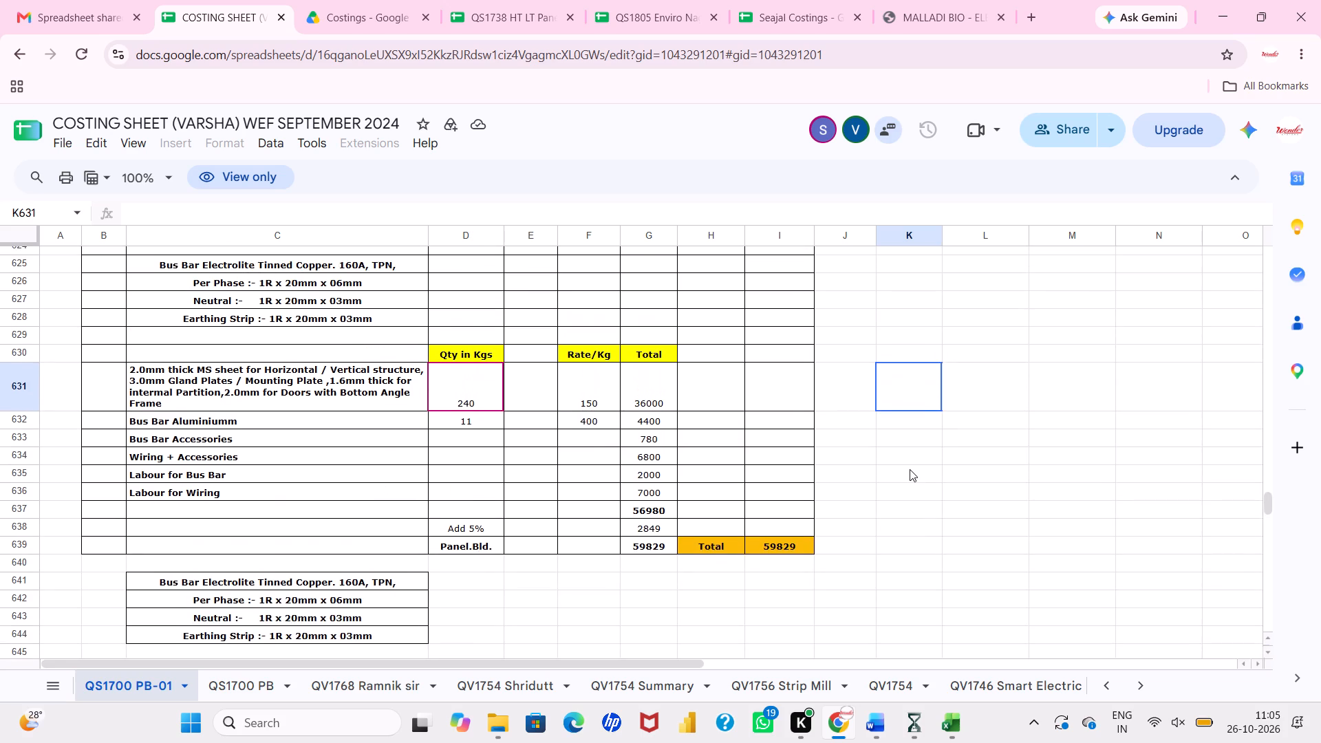
pyautogui.scroll(1, 910, 469)
pyautogui.scroll(-1, 910, 469)
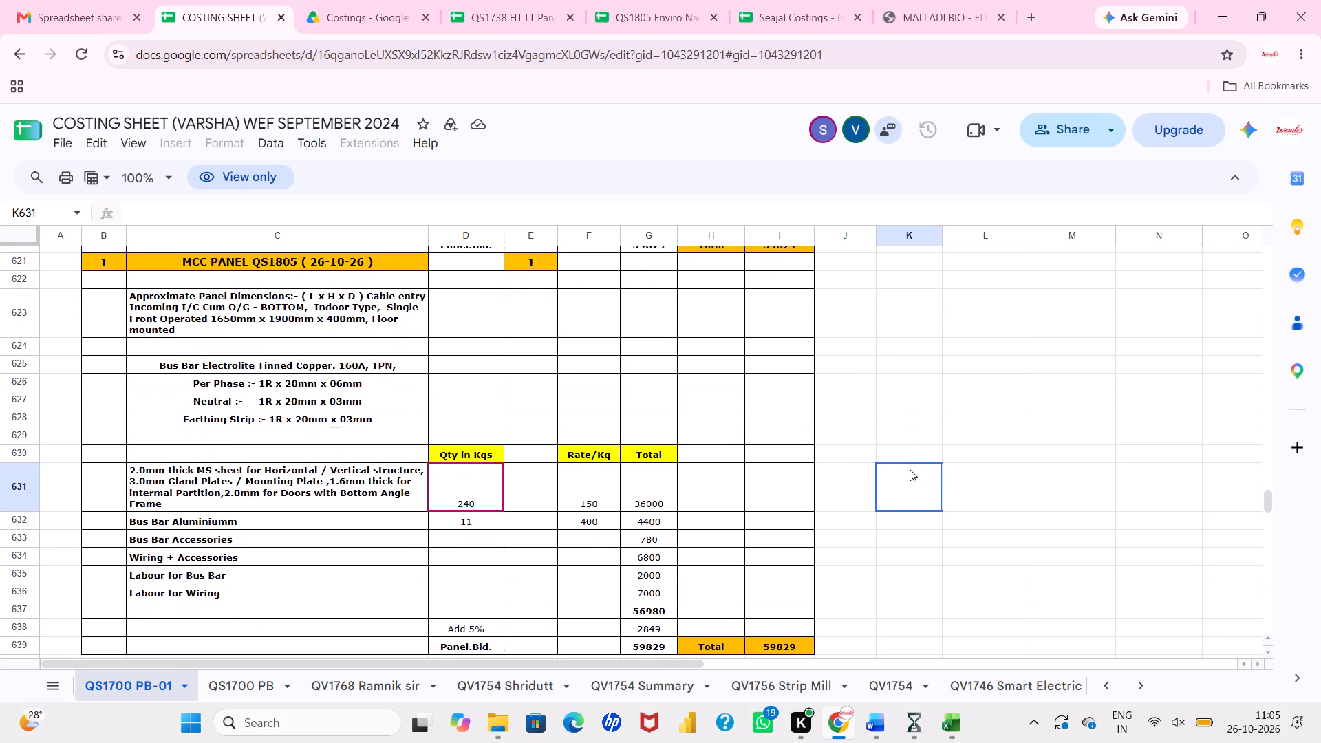
pyautogui.scroll(-1, 910, 469)
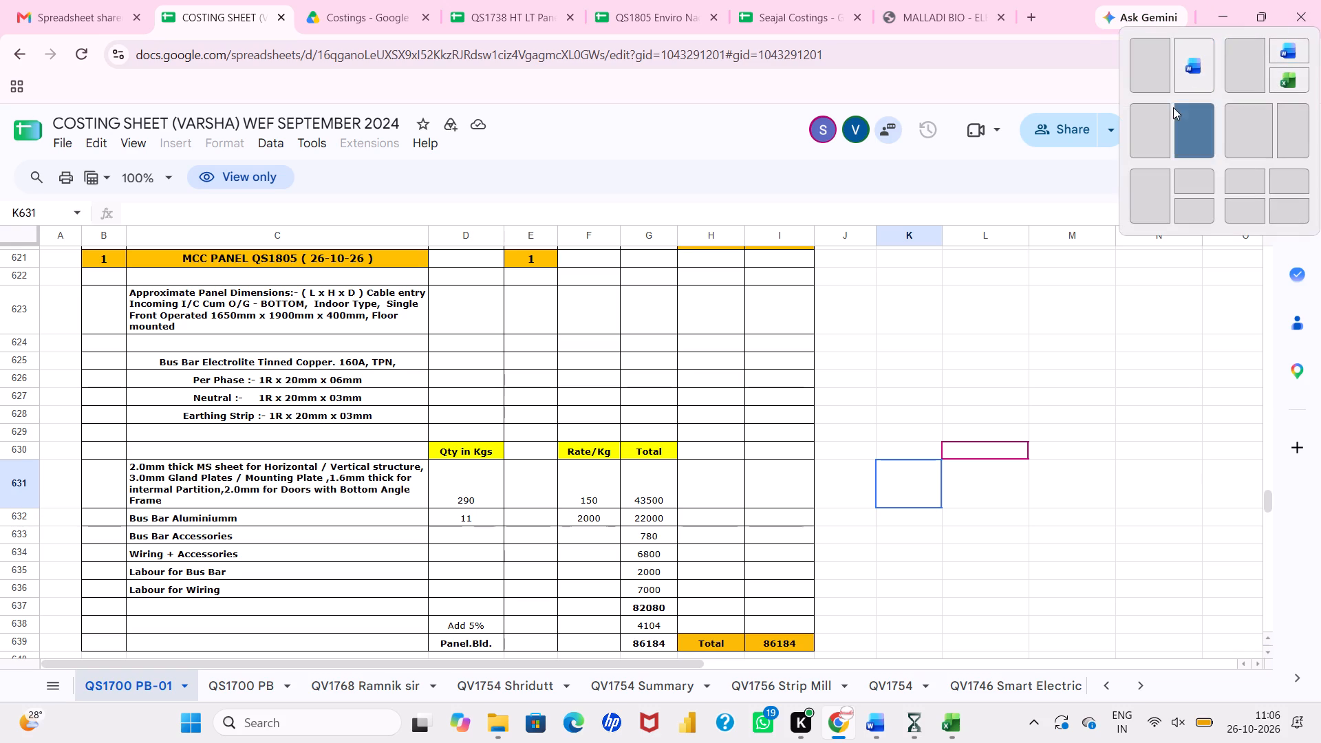
# Arrange the Varsha costing sheet and the Price_List.xlsm workbook side by side.
pyautogui.click(1159, 126)
pyautogui.click(1034, 270)
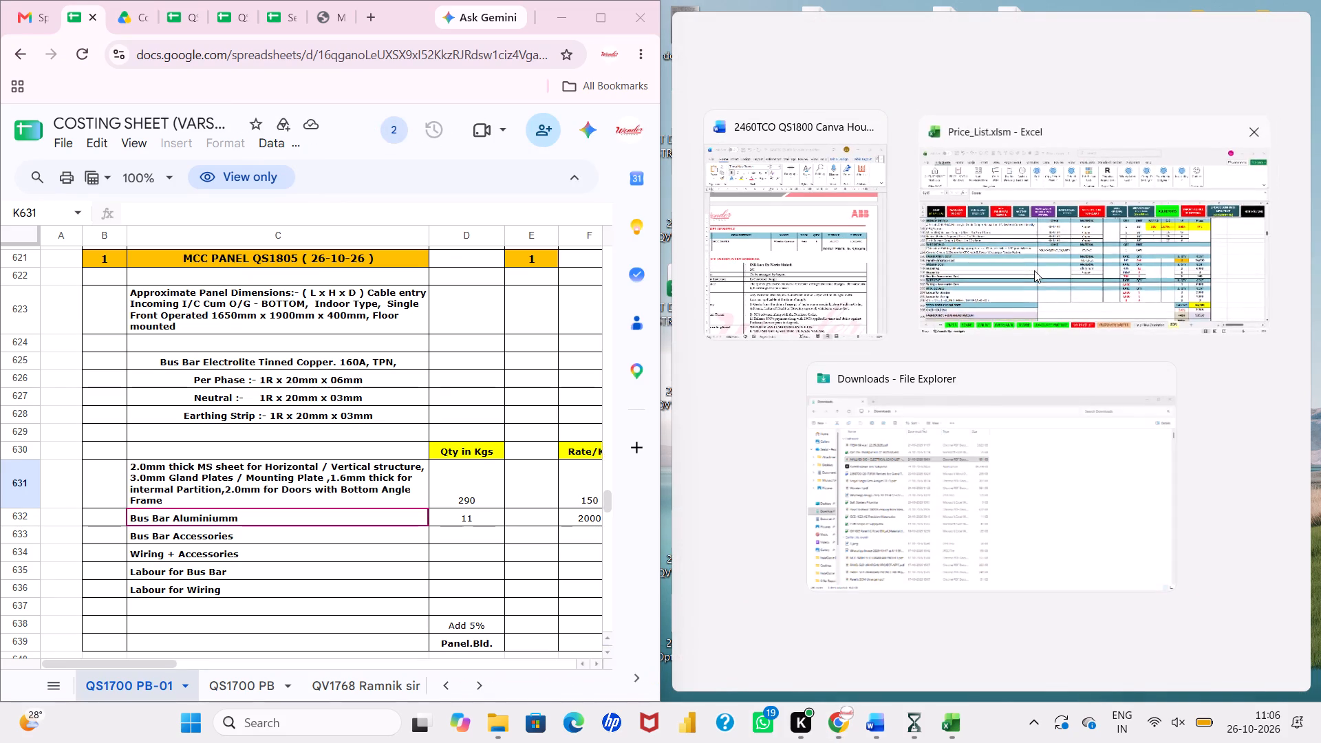
# In the Price_List busbar details, set the main (RYB) copper busbar size to 20 x 6 mm.
pyautogui.hscroll(-2, 1039, 456)
pyautogui.scroll(1, 1039, 456)
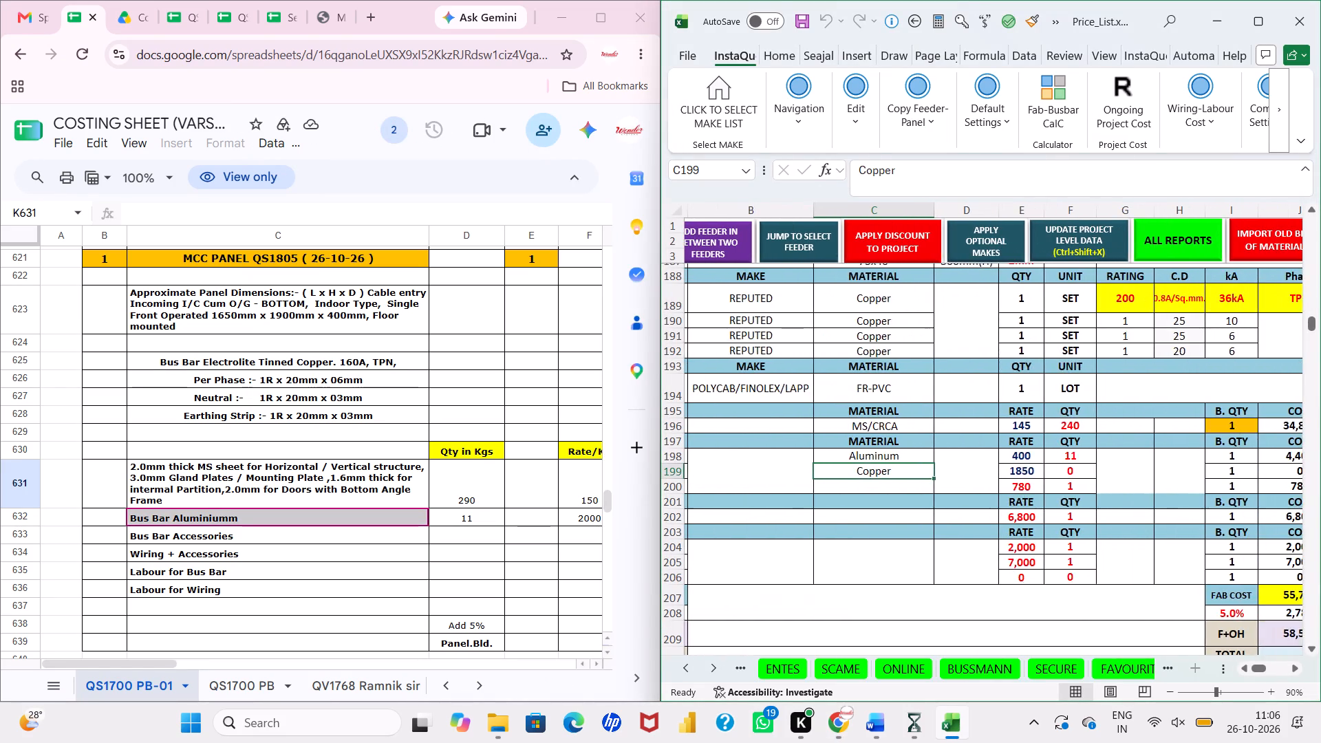
pyautogui.scroll(1, 1039, 456)
pyautogui.hscroll(-1, 1039, 456)
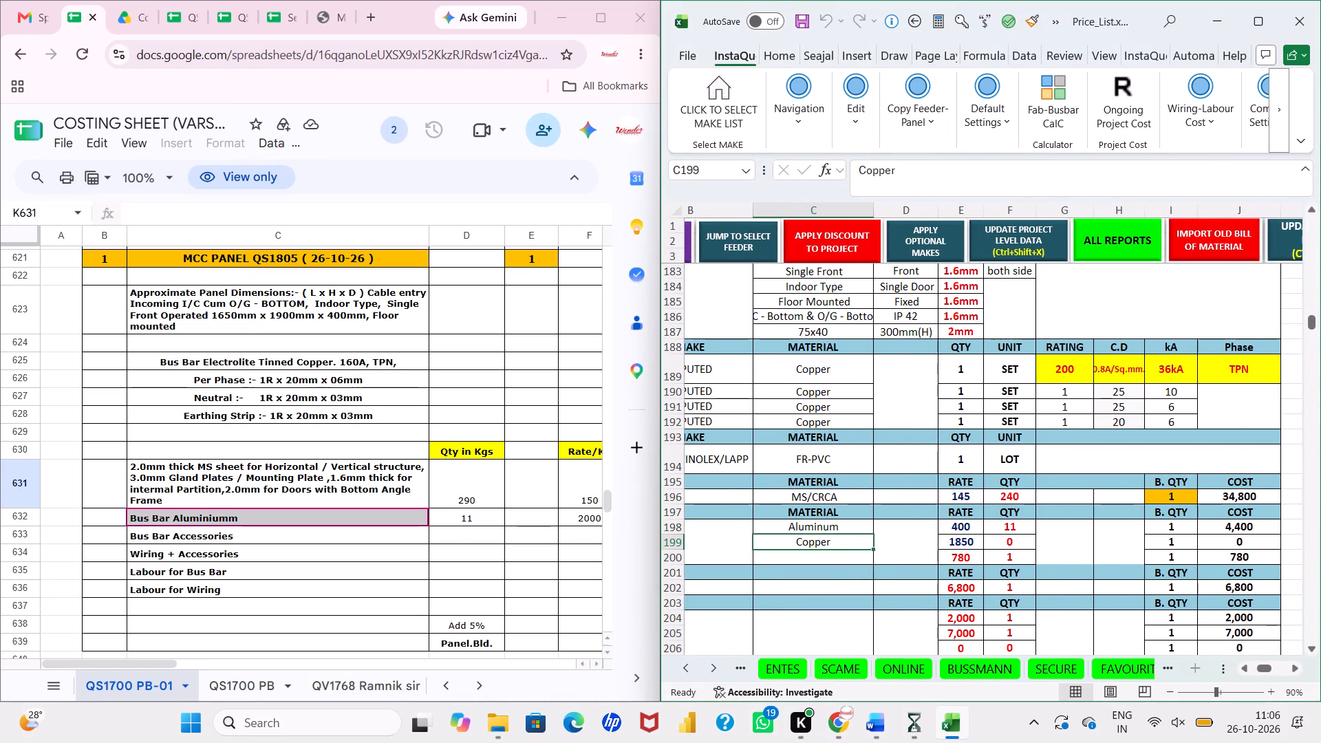
pyautogui.hscroll(3, 1016, 442)
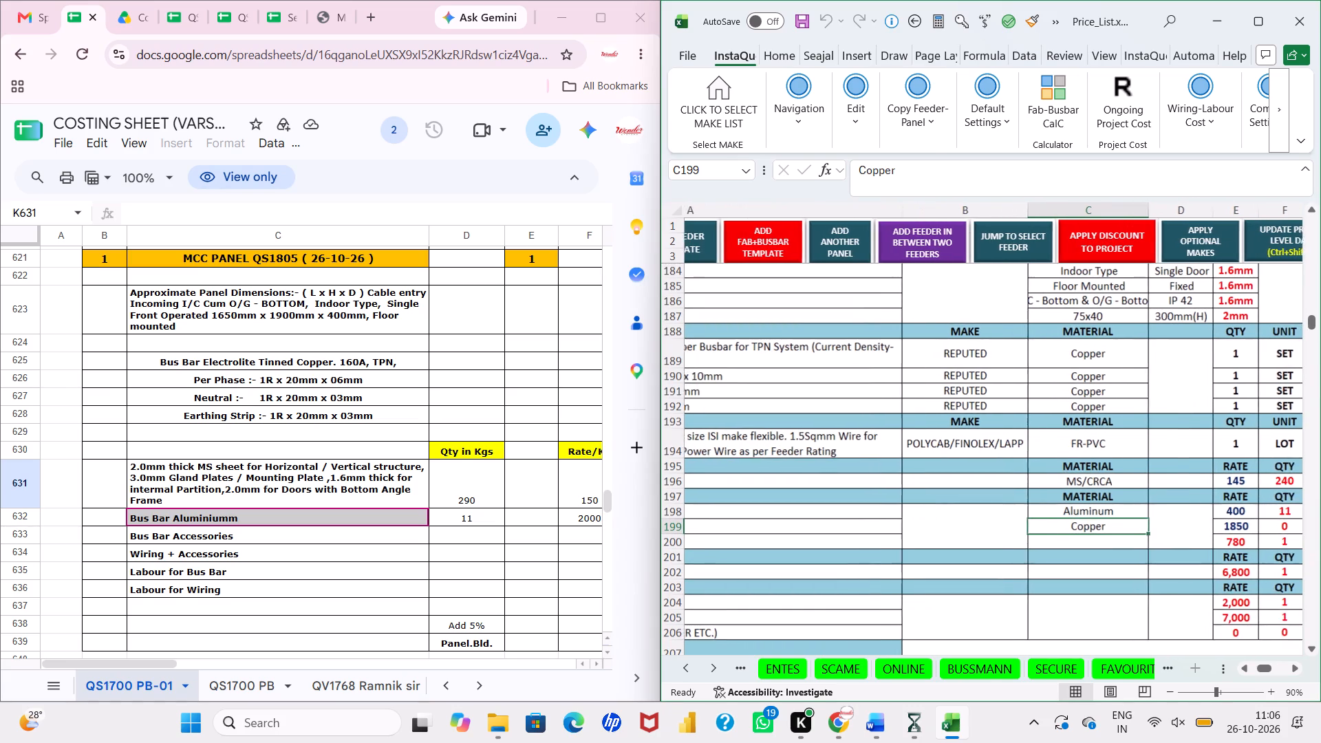
pyautogui.hscroll(3, 1016, 442)
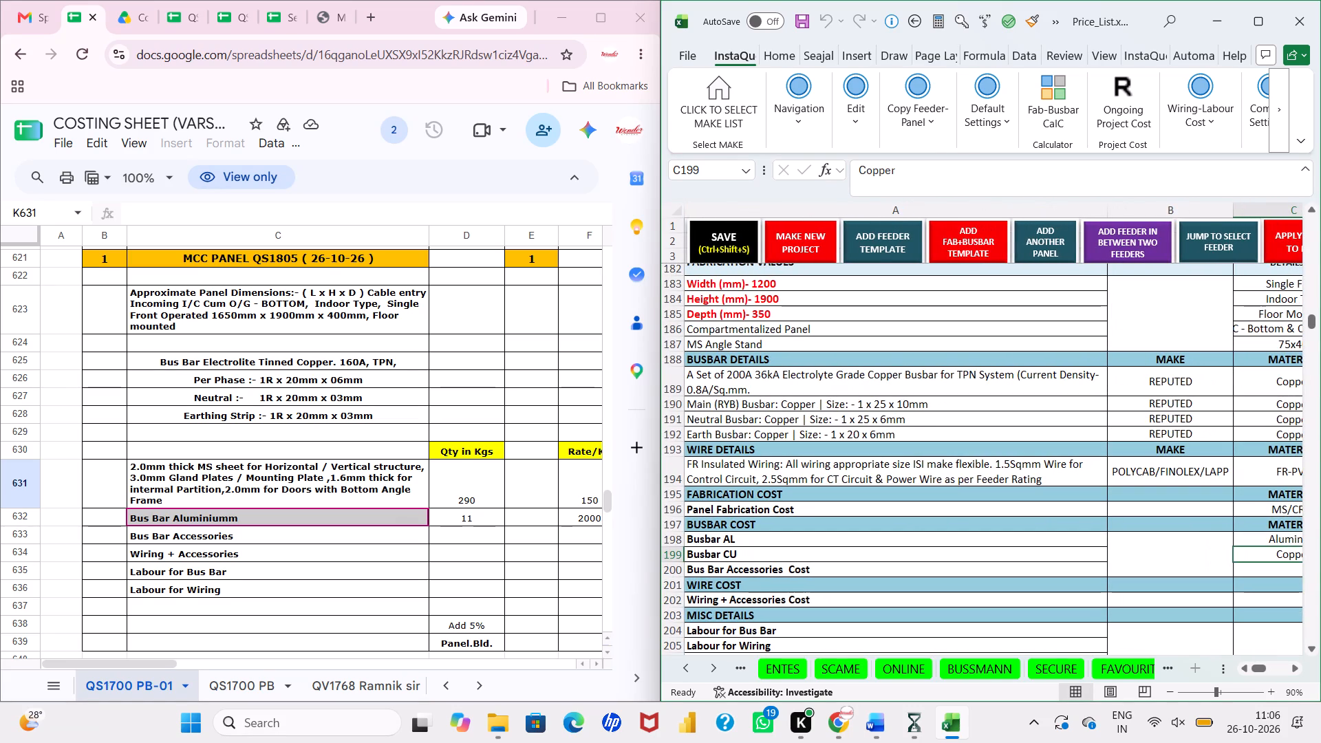
pyautogui.hscroll(-2, 999, 415)
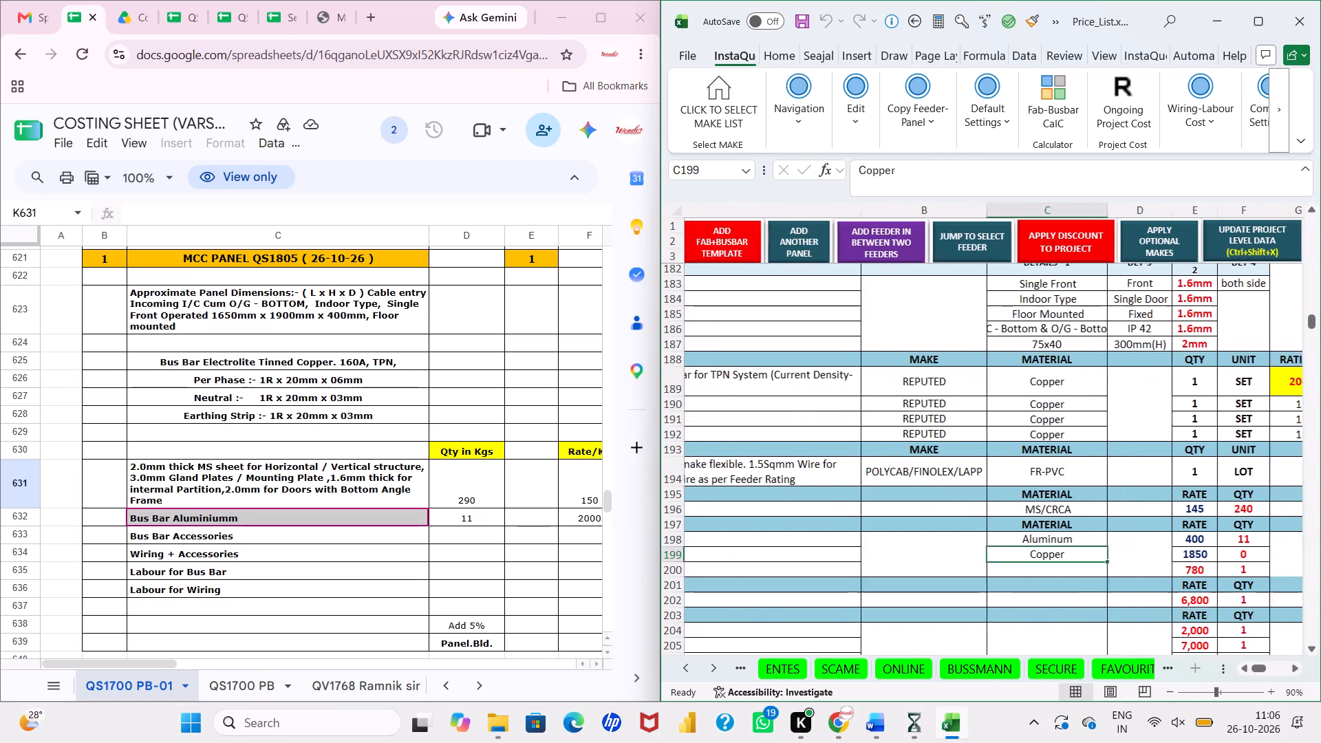
pyautogui.hscroll(-1, 999, 415)
pyautogui.hscroll(-1, 1158, 407)
pyautogui.click(1150, 405)
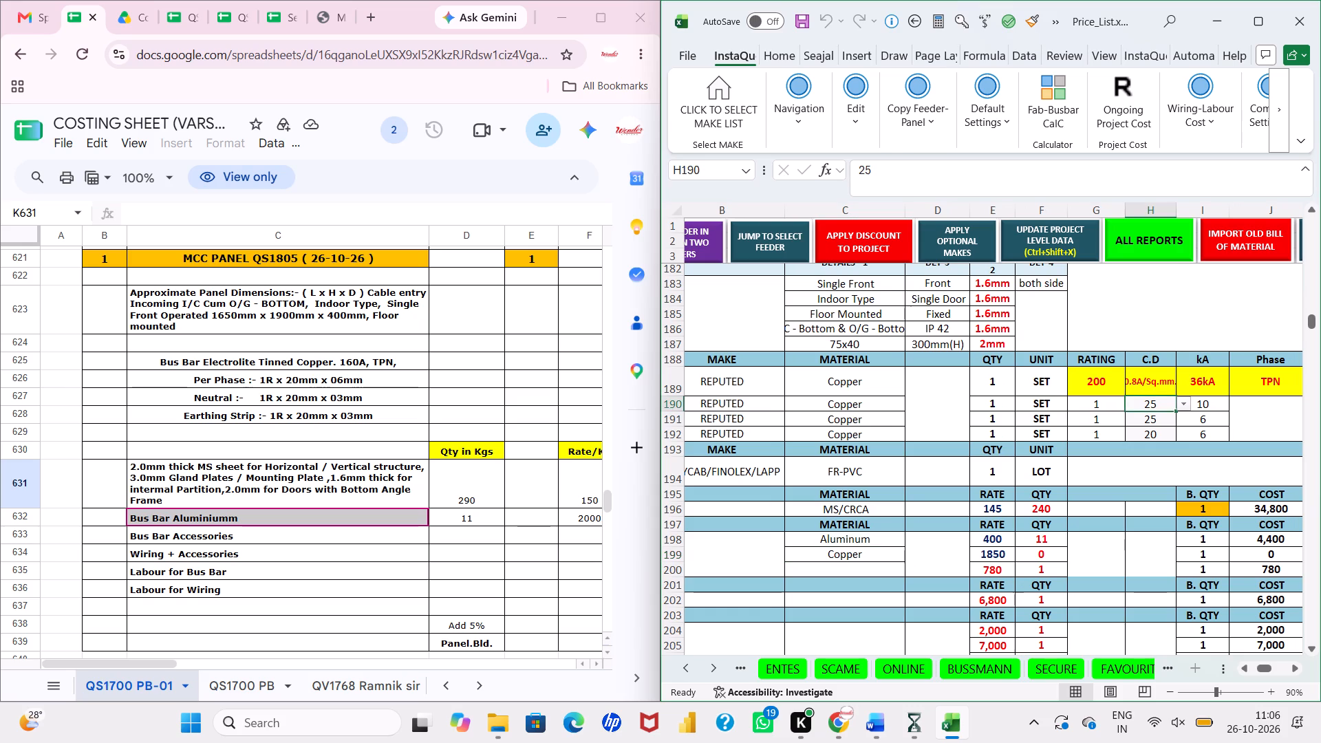
pyautogui.write('20')
pyautogui.press('Right')
pyautogui.press('6')
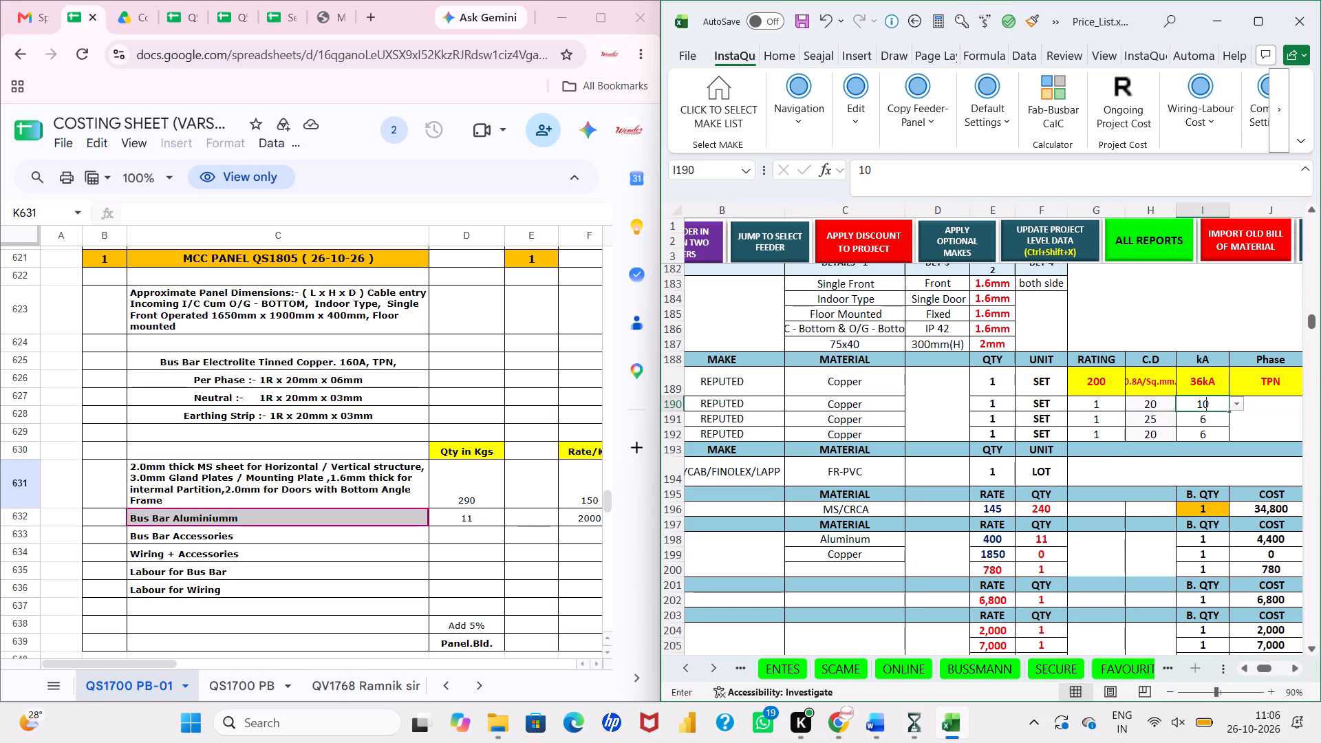
pyautogui.press('Return')
# Set the neutral and earth copper busbar sizes to 20 x 3 mm each.
pyautogui.press('Left')
pyautogui.write('20')
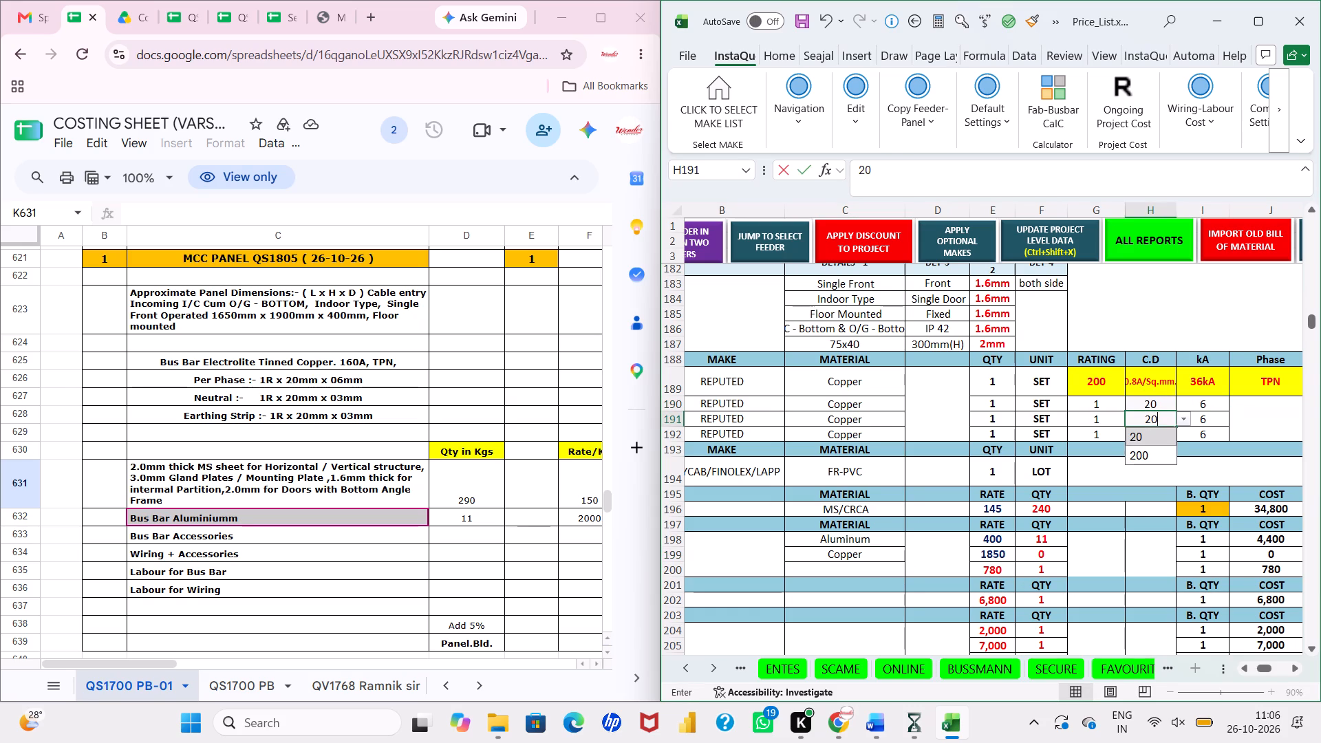
pyautogui.press('Return')
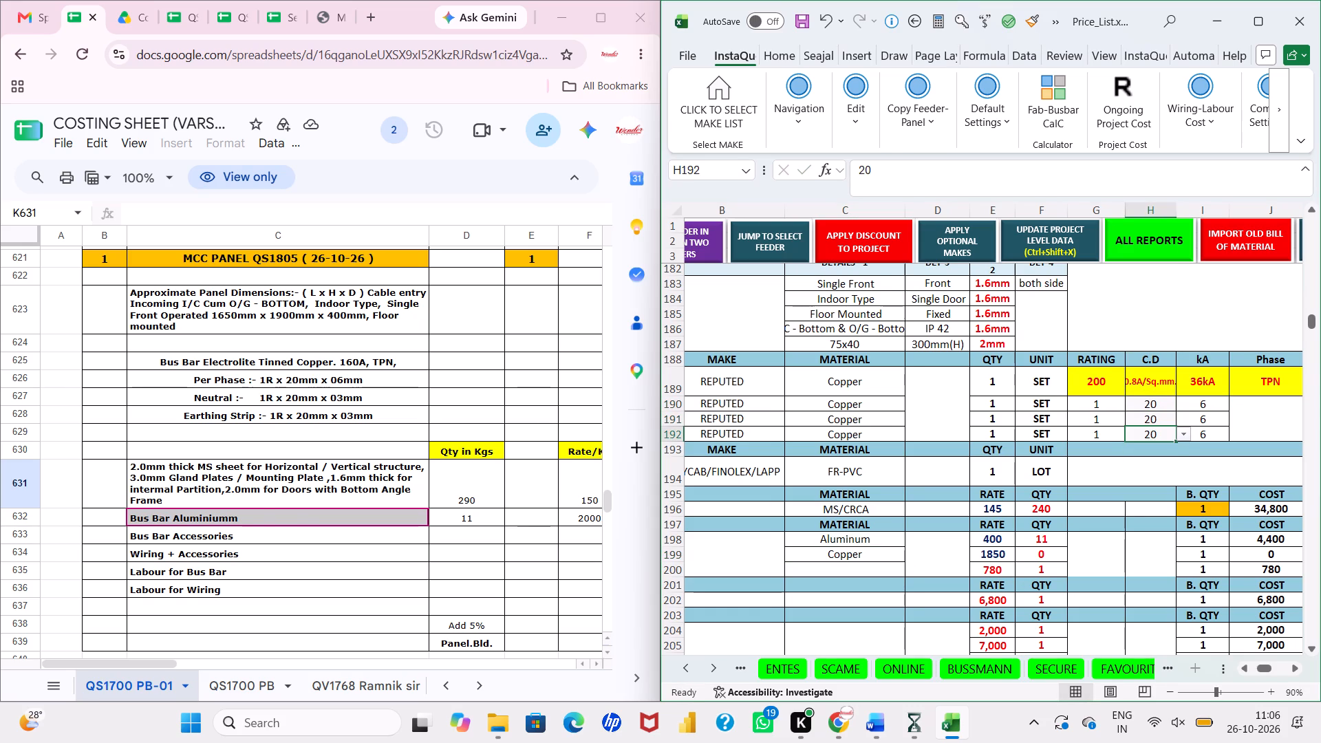
pyautogui.press('Up')
pyautogui.press('Right')
pyautogui.press('3')
pyautogui.press('Return')
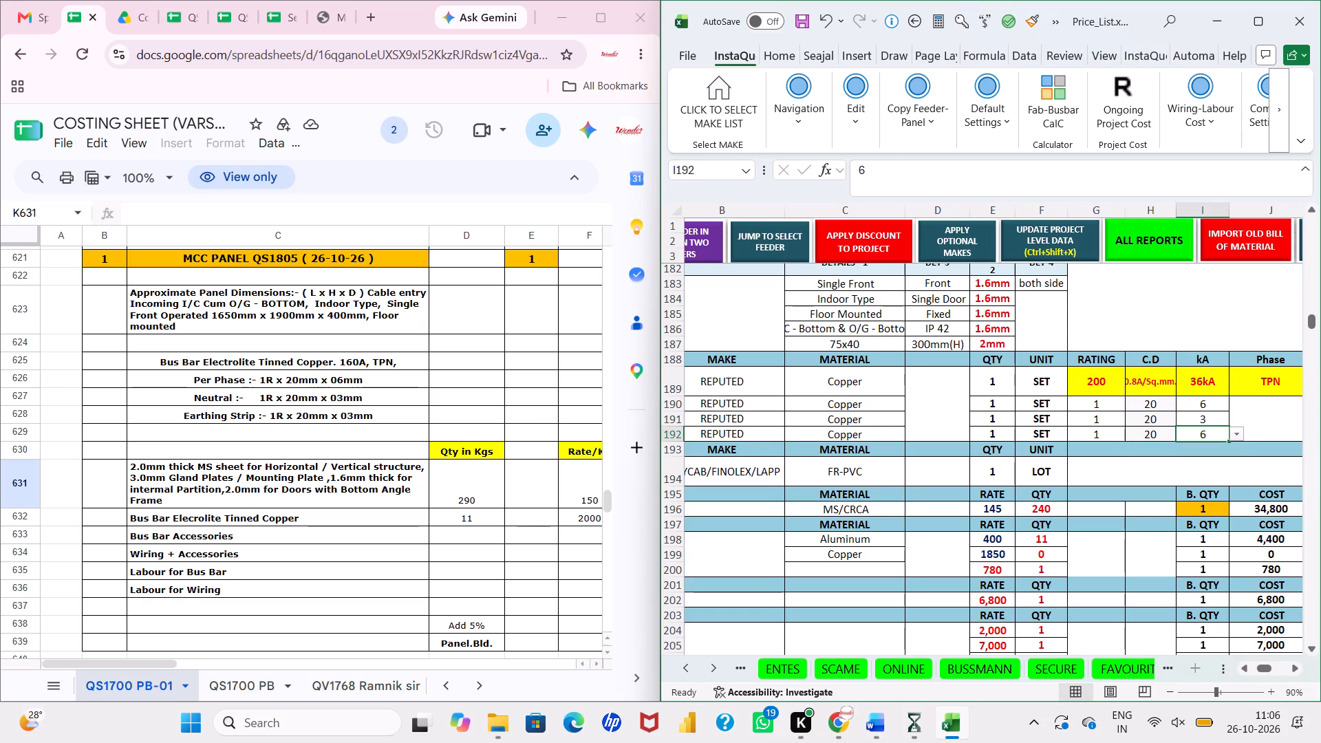
pyautogui.press('3')
pyautogui.press('Return')
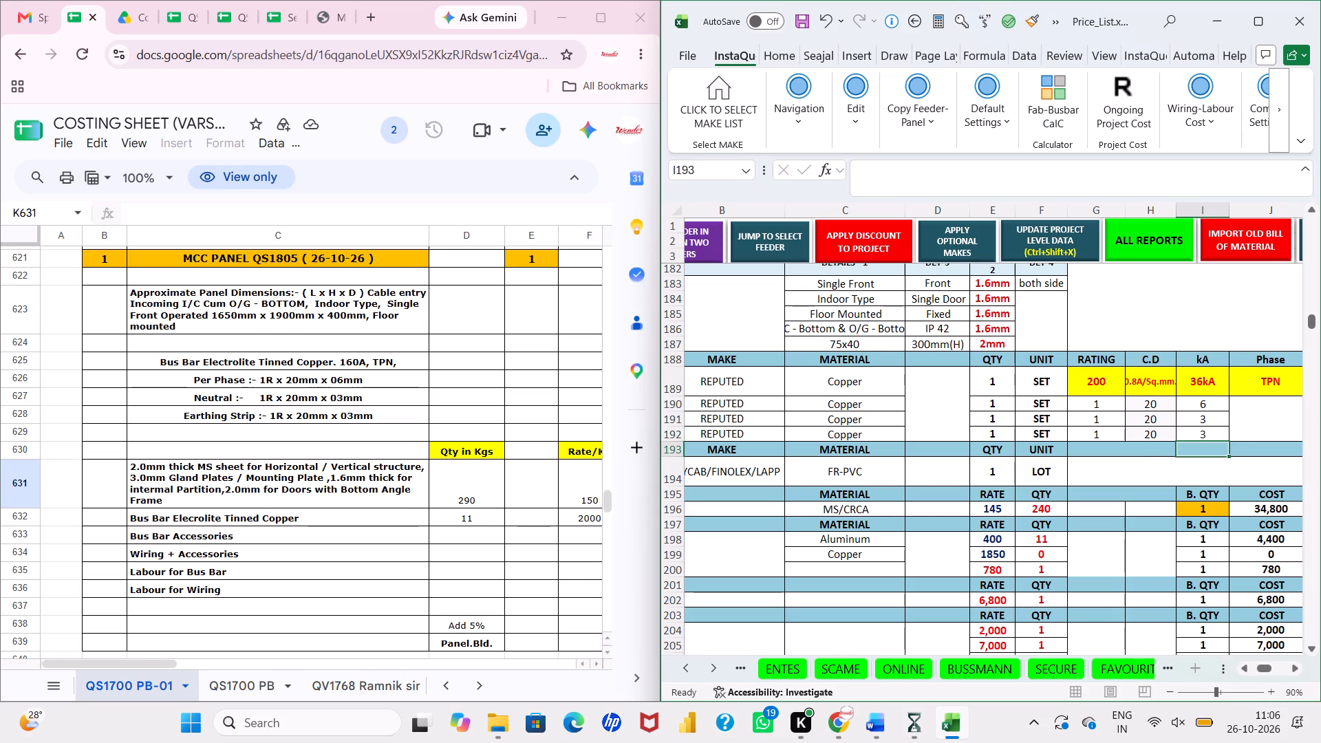
# In the busbar cost rows, set the aluminium quantity to 0 and the copper quantity to 11.
pyautogui.hscroll(1, 1150, 405)
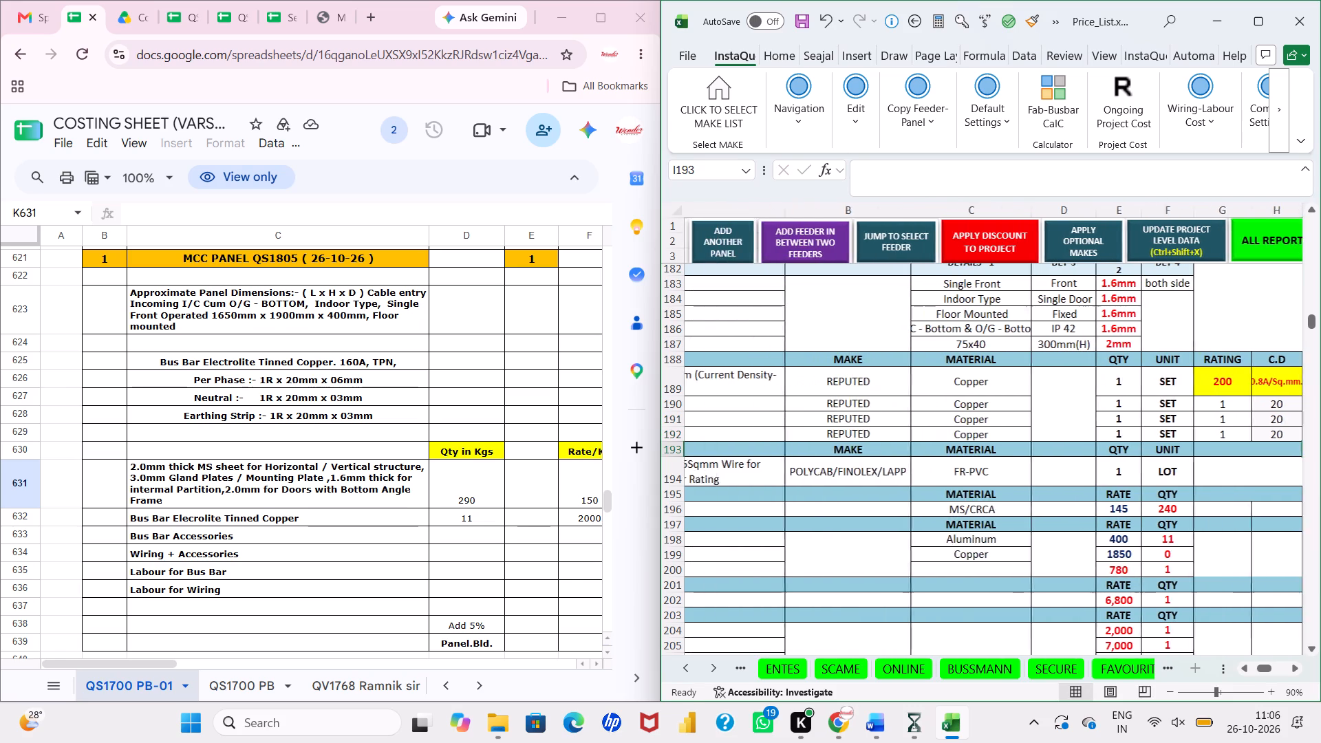
pyautogui.hscroll(-2, 1150, 405)
pyautogui.click(1035, 538)
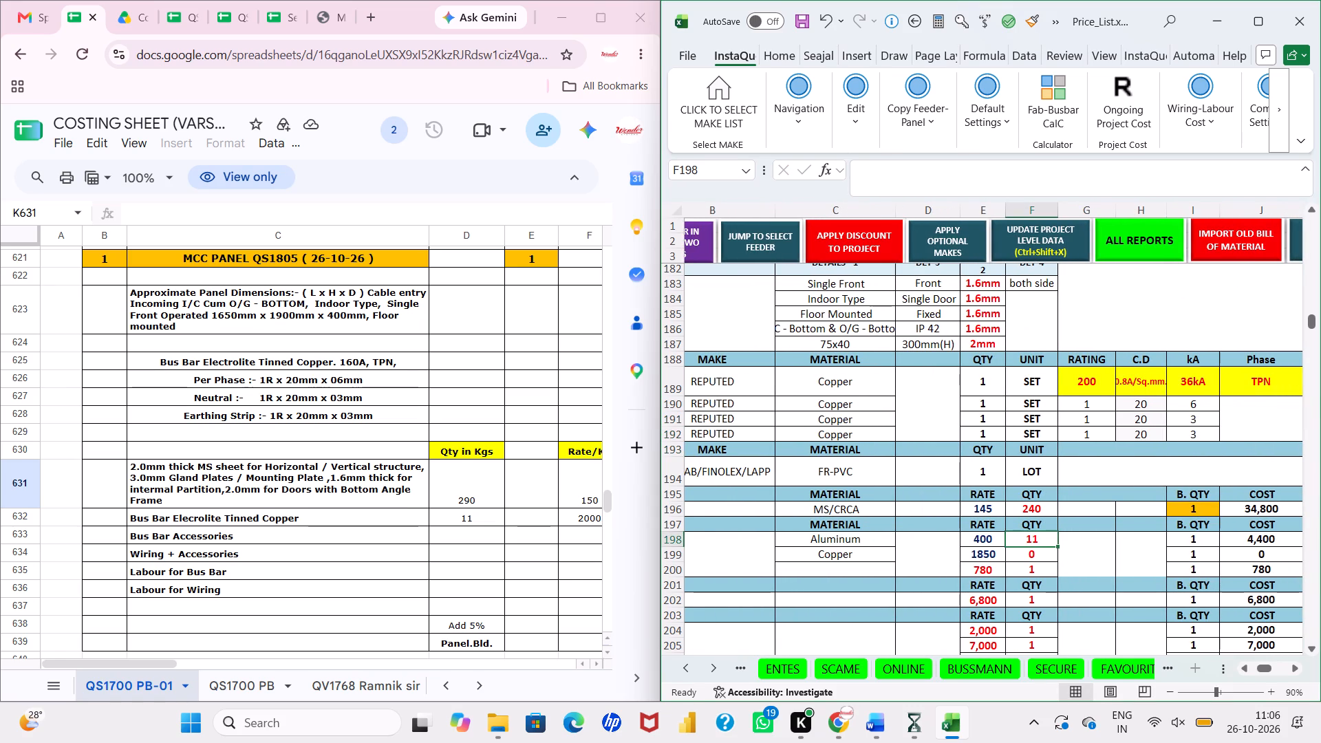
pyautogui.press('0')
pyautogui.press('Return')
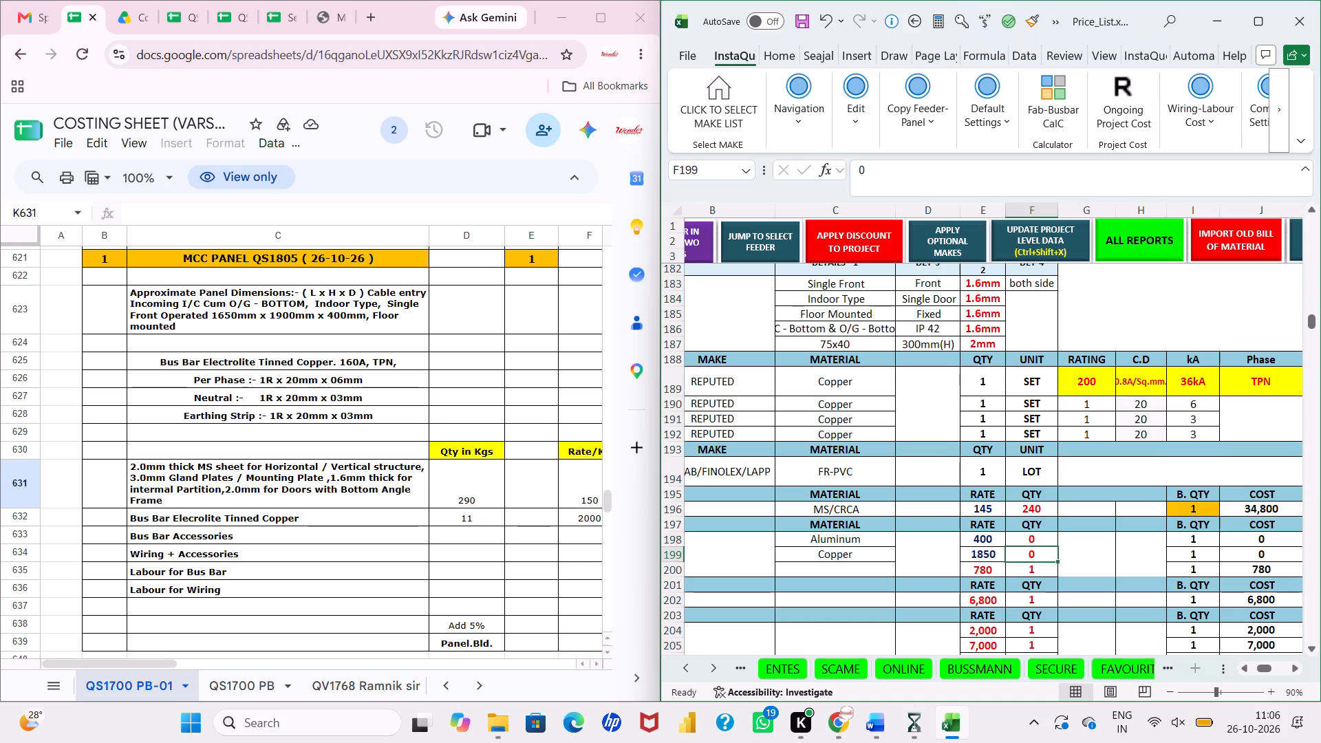
pyautogui.write('11')
pyautogui.press('Return')
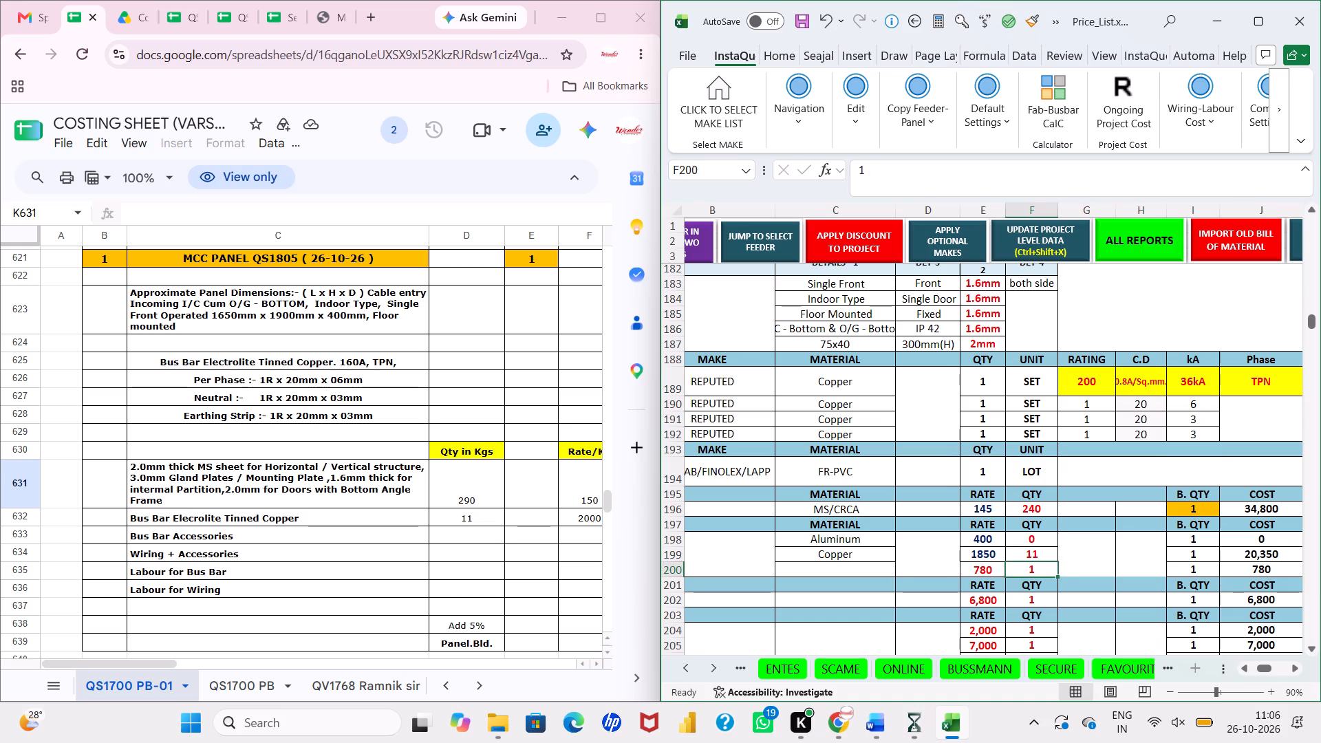
# Set the MS/CRCA panel fabrication quantity to 290.
pyautogui.hscroll(-1, 1035, 538)
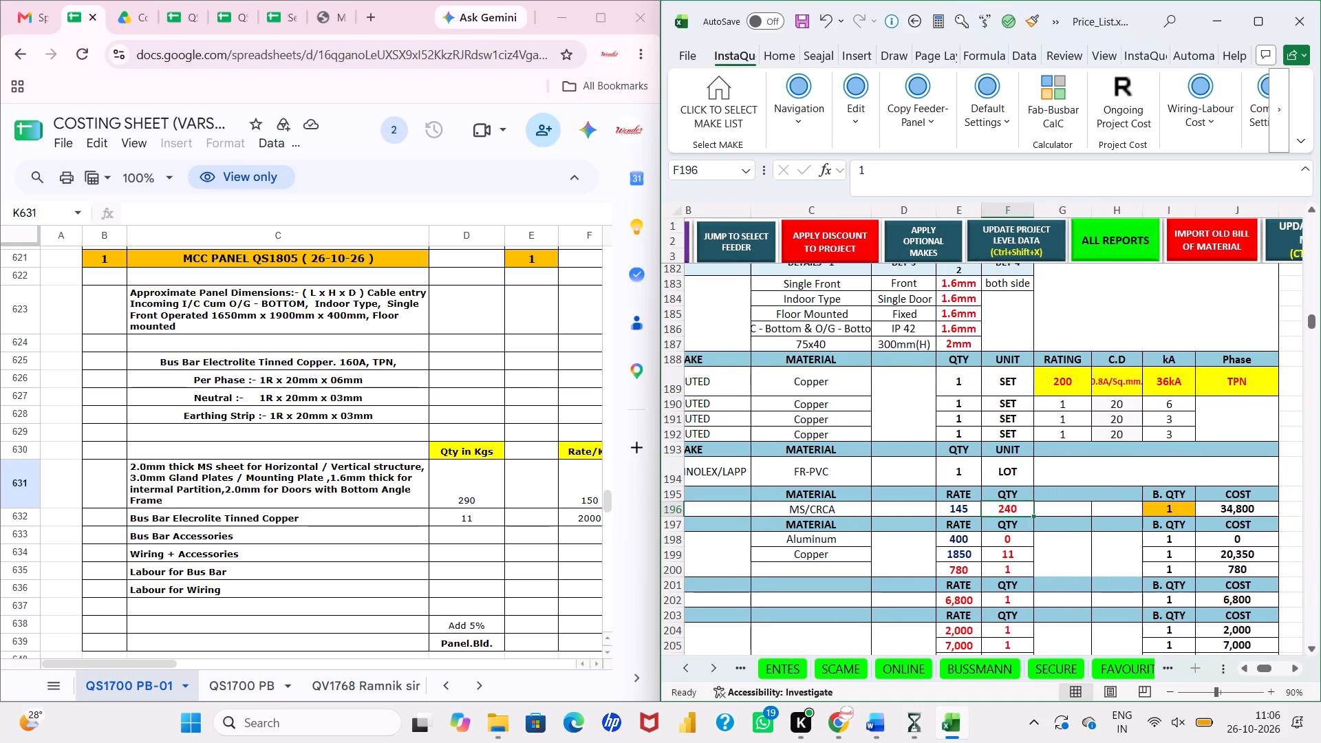
pyautogui.click(1021, 511)
pyautogui.write('290')
pyautogui.press('Return')
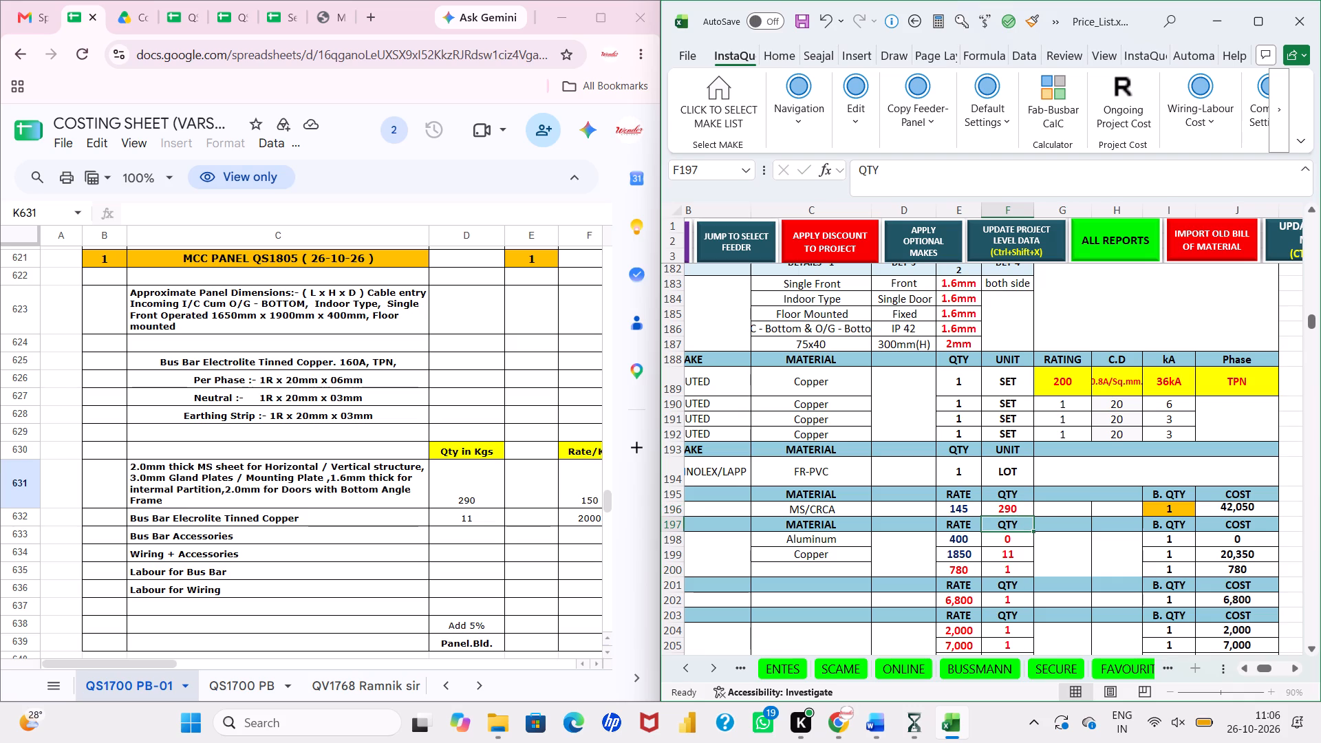
# Compare the fabrication totals with the Varsha costing sheet and save the project in the Price_List workbook.
pyautogui.scroll(-2, 1021, 511)
pyautogui.hscroll(-1, 470, 550)
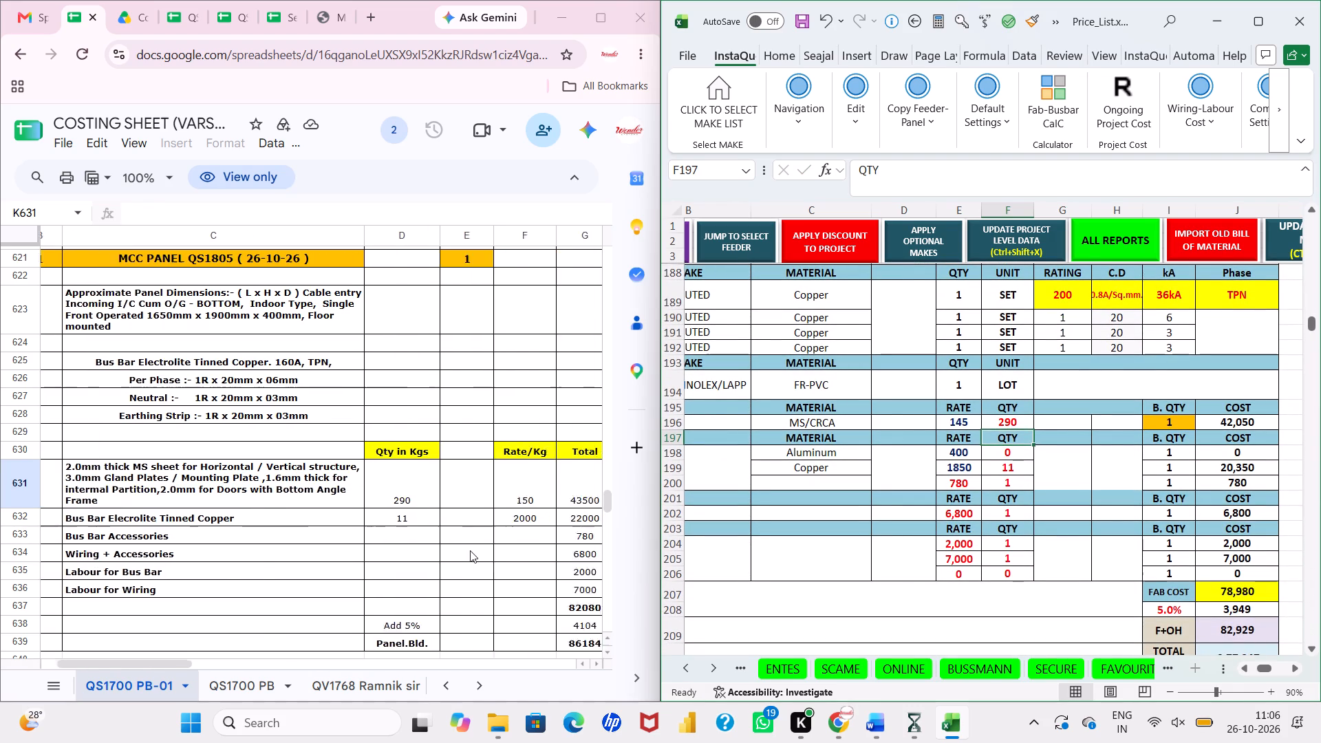
pyautogui.hscroll(-3, 470, 550)
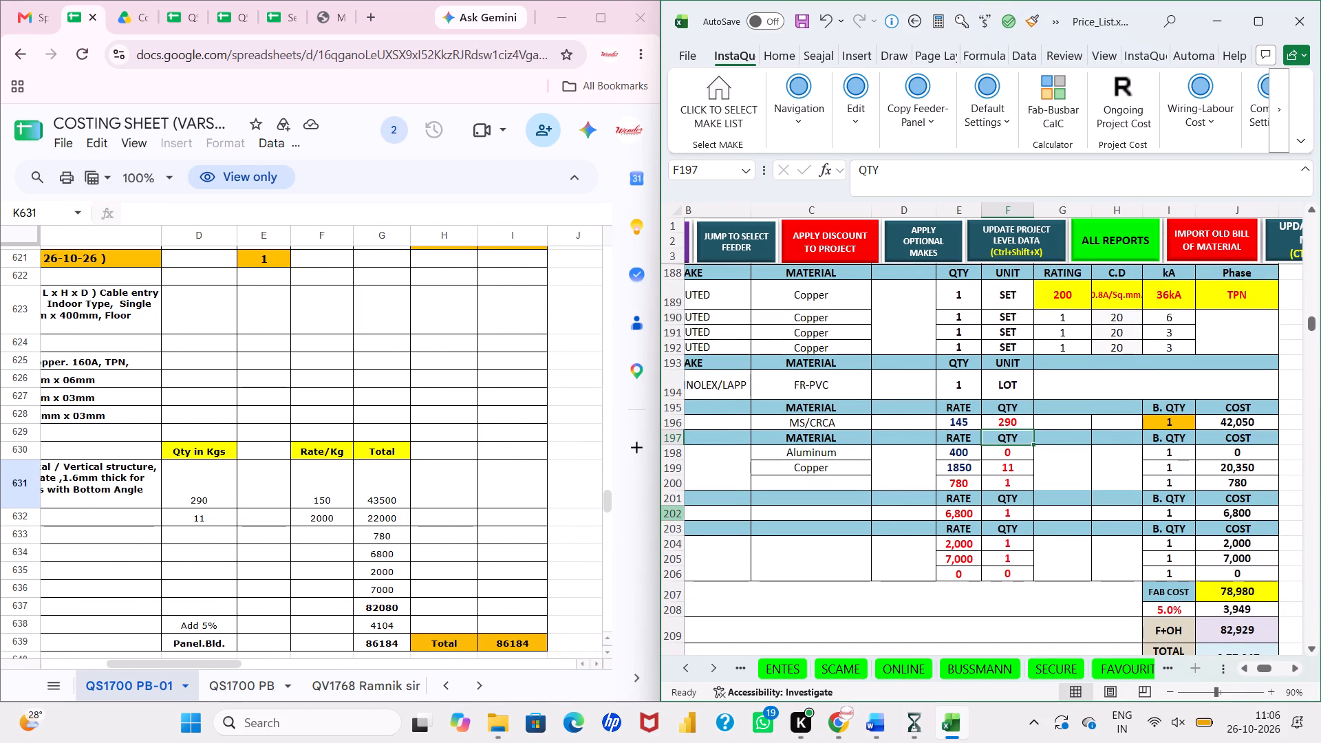
pyautogui.hscroll(2, 704, 265)
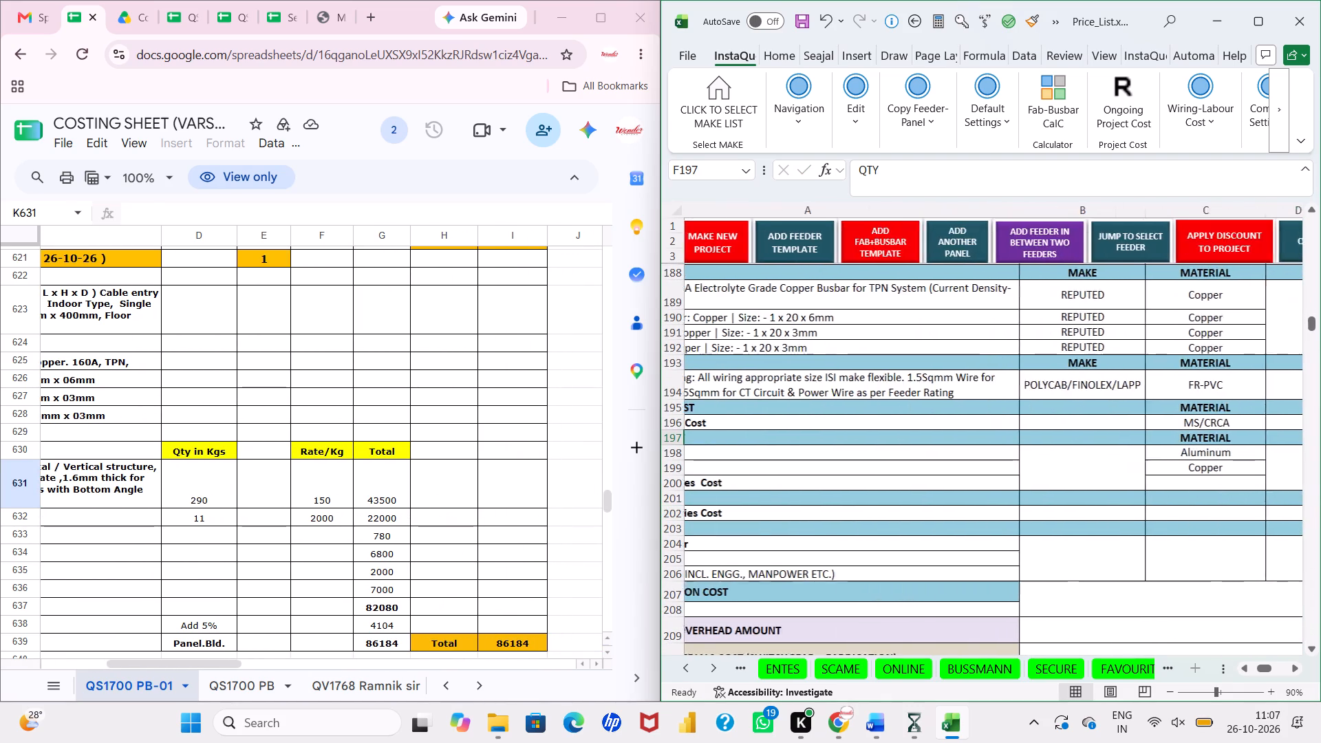
pyautogui.hscroll(1, 702, 252)
pyautogui.click(726, 245)
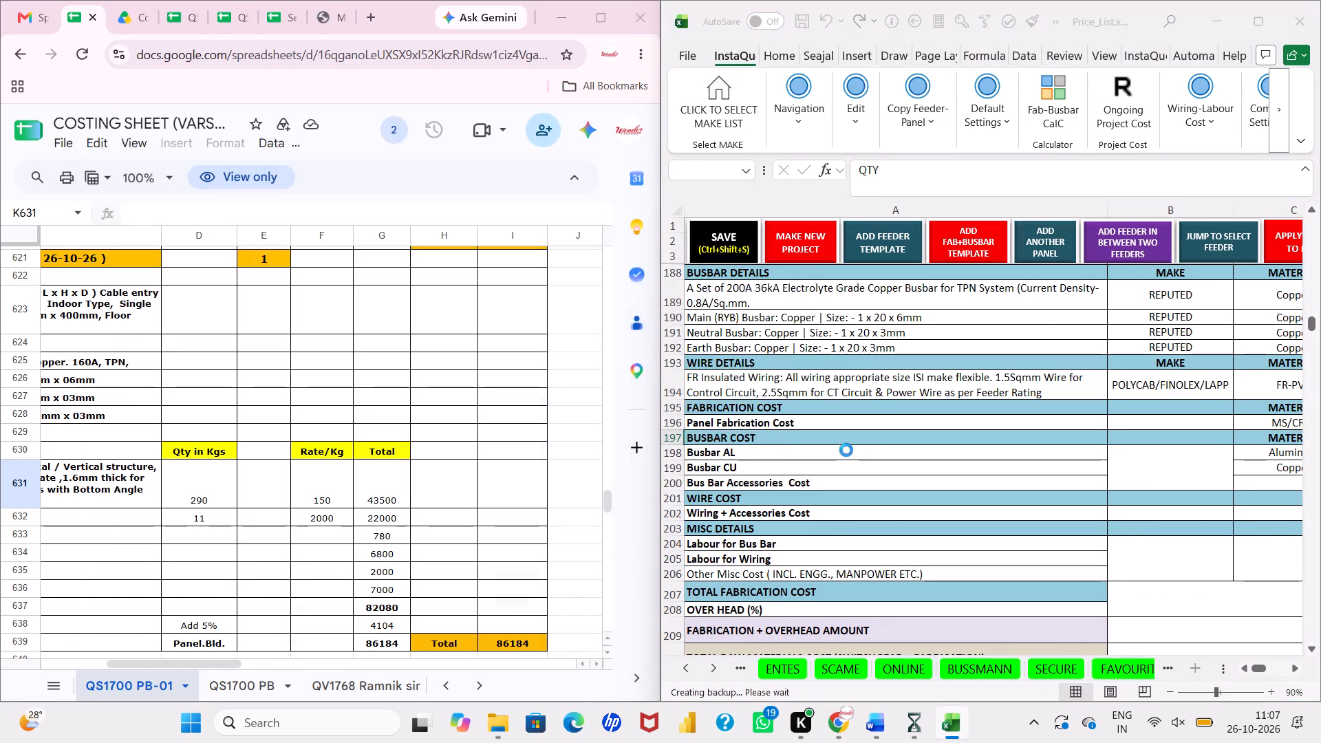
pyautogui.click(787, 449)
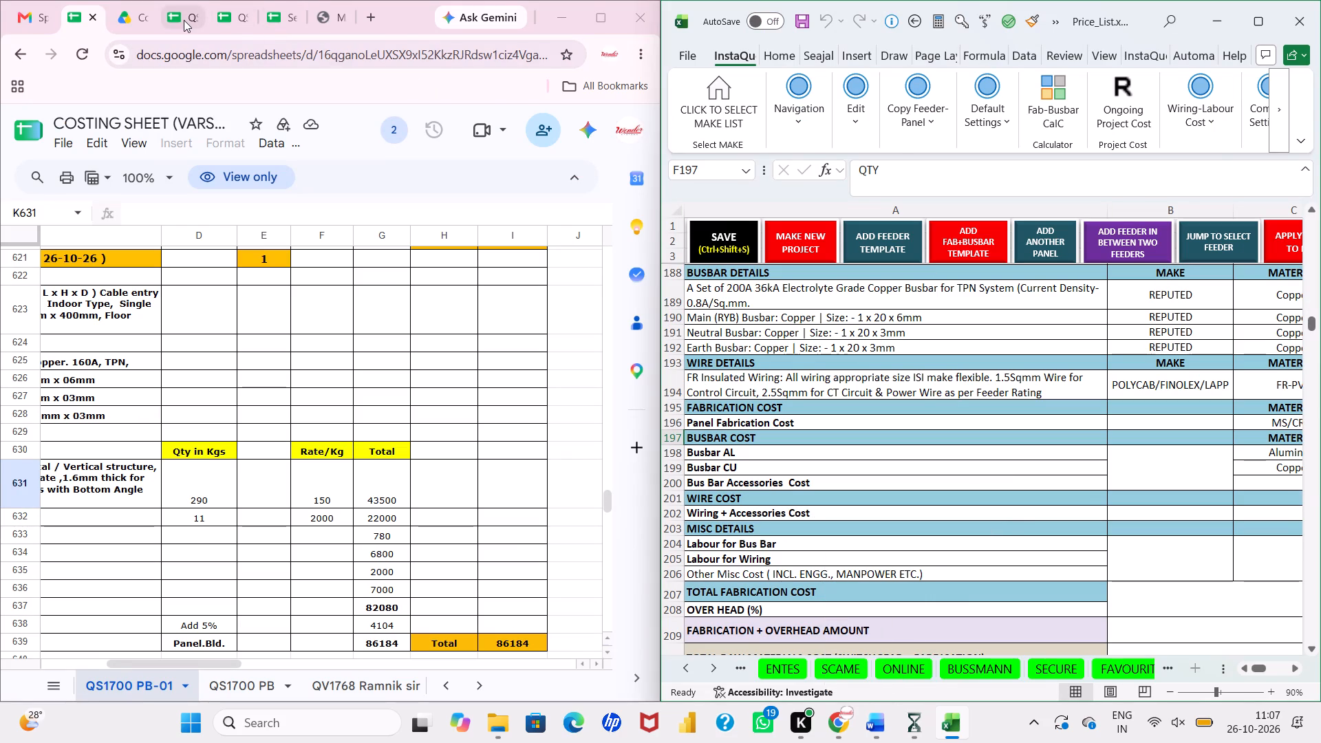
# Separate the QS1738 HT LT Panels spreadsheet into its own window and close it.
pyautogui.moveTo(184, 20); pyautogui.dragTo(903, 120)
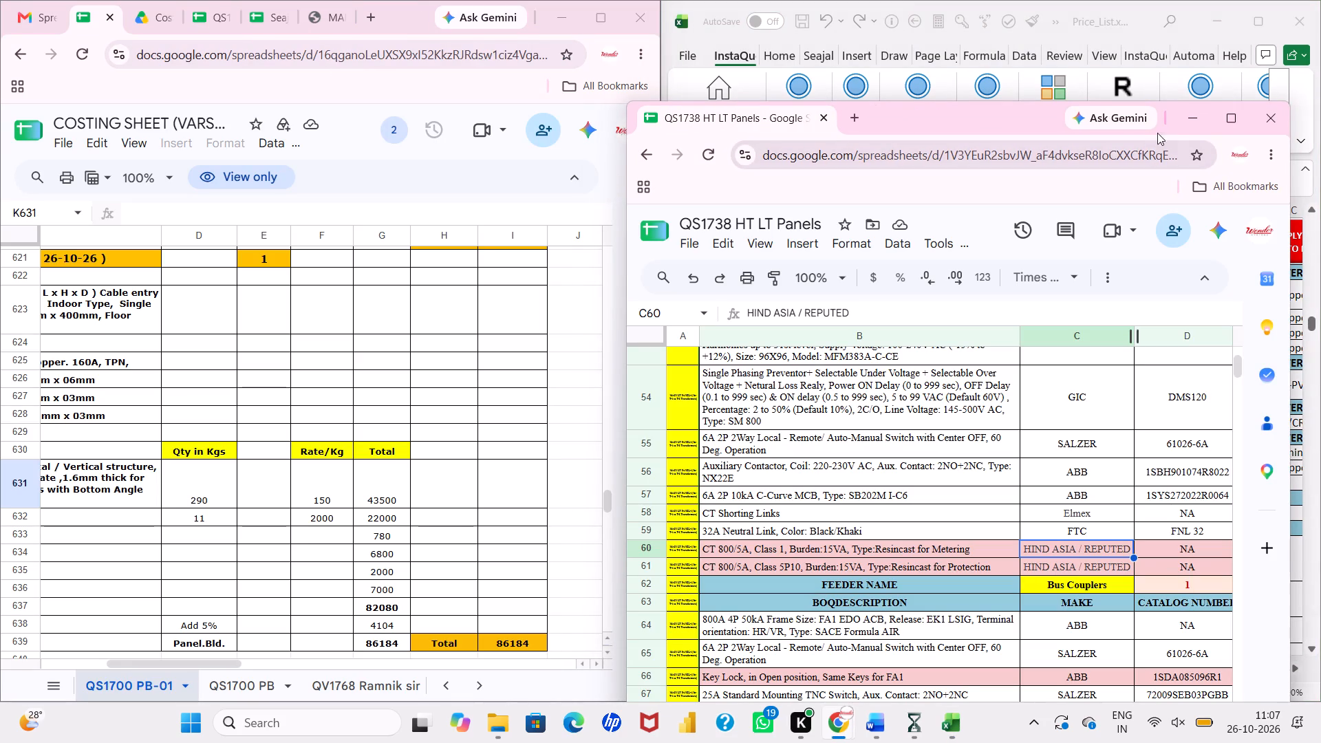
pyautogui.click(1254, 119)
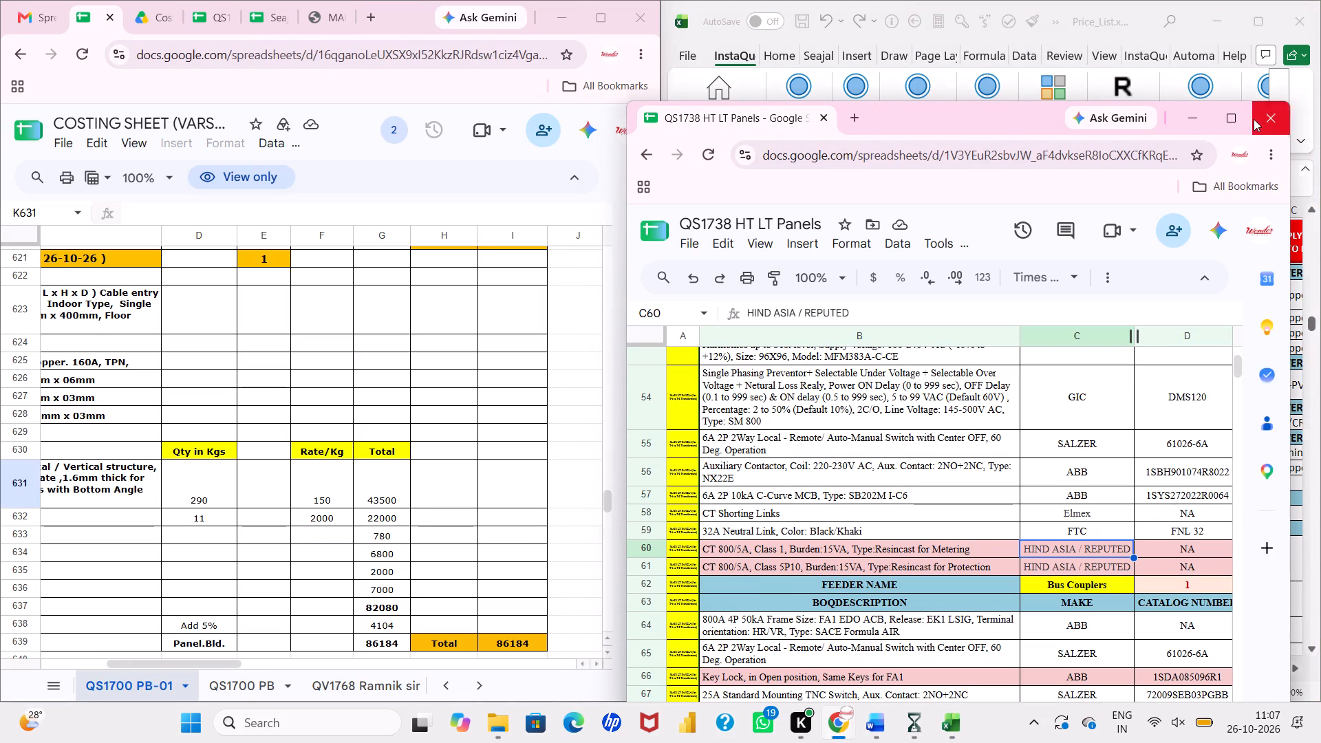
# Place the QS1805 Enviro Nagpur spreadsheet in its own window beside the Varsha costing sheet, showing its busbar and fabrication cost rows.
pyautogui.moveTo(224, 15); pyautogui.dragTo(855, 0)
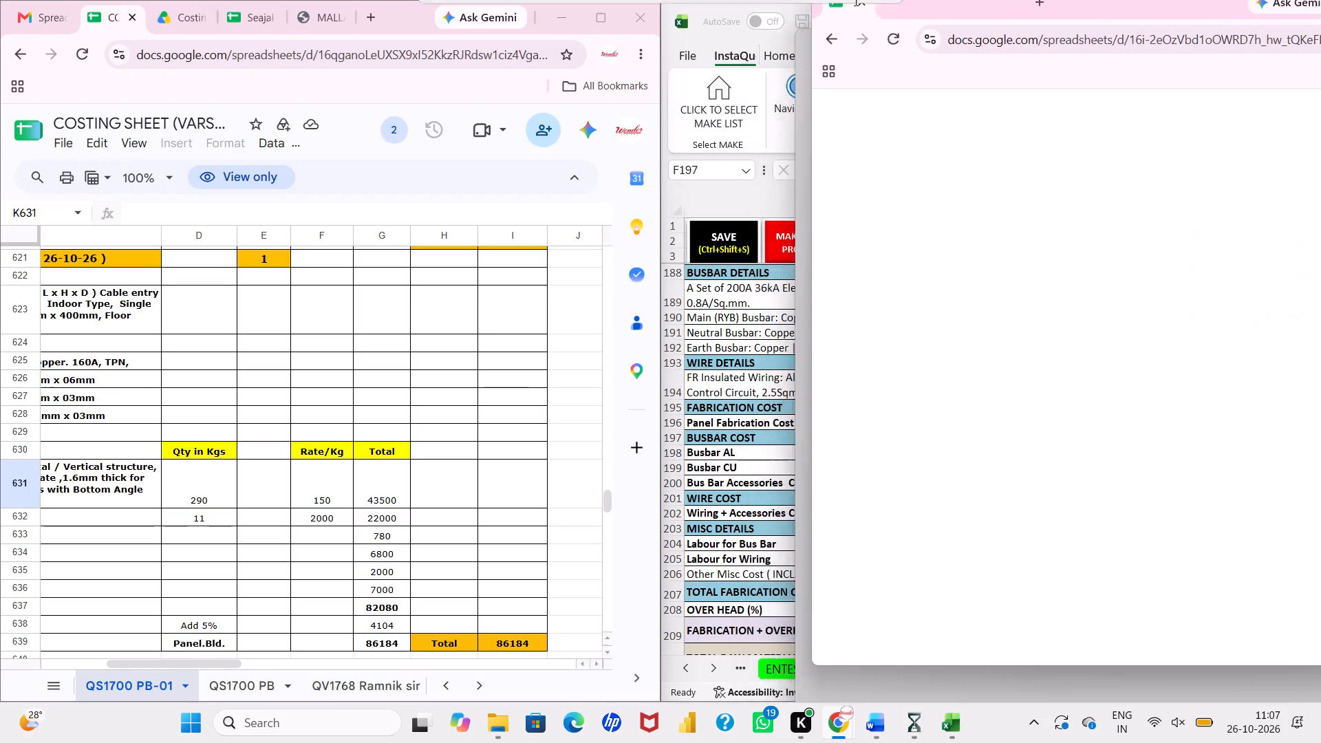
pyautogui.moveTo(855, 0); pyautogui.dragTo(568, 72)
pyautogui.scroll(-2, 846, 308)
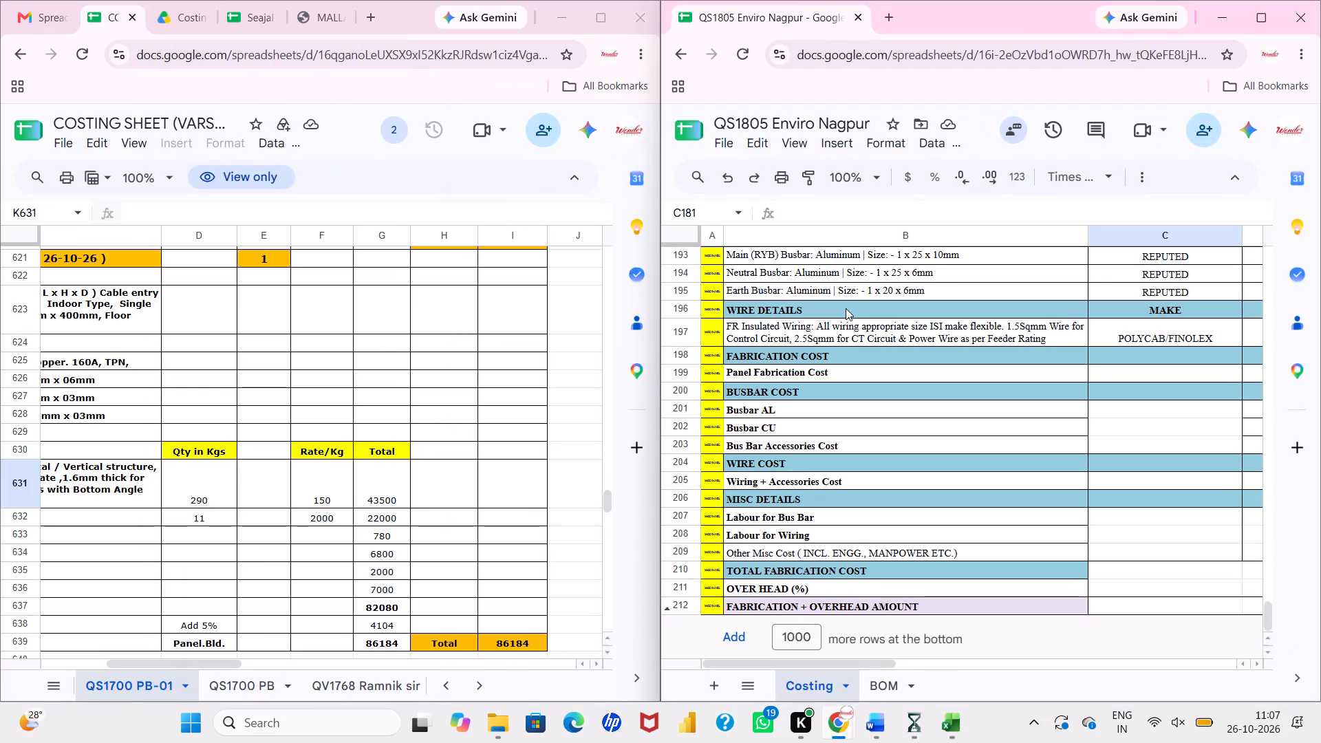
# Set the panel fabrication cost quantity to 290 in the QS1805 Enviro Nagpur costing.
pyautogui.hscroll(-6, 846, 308)
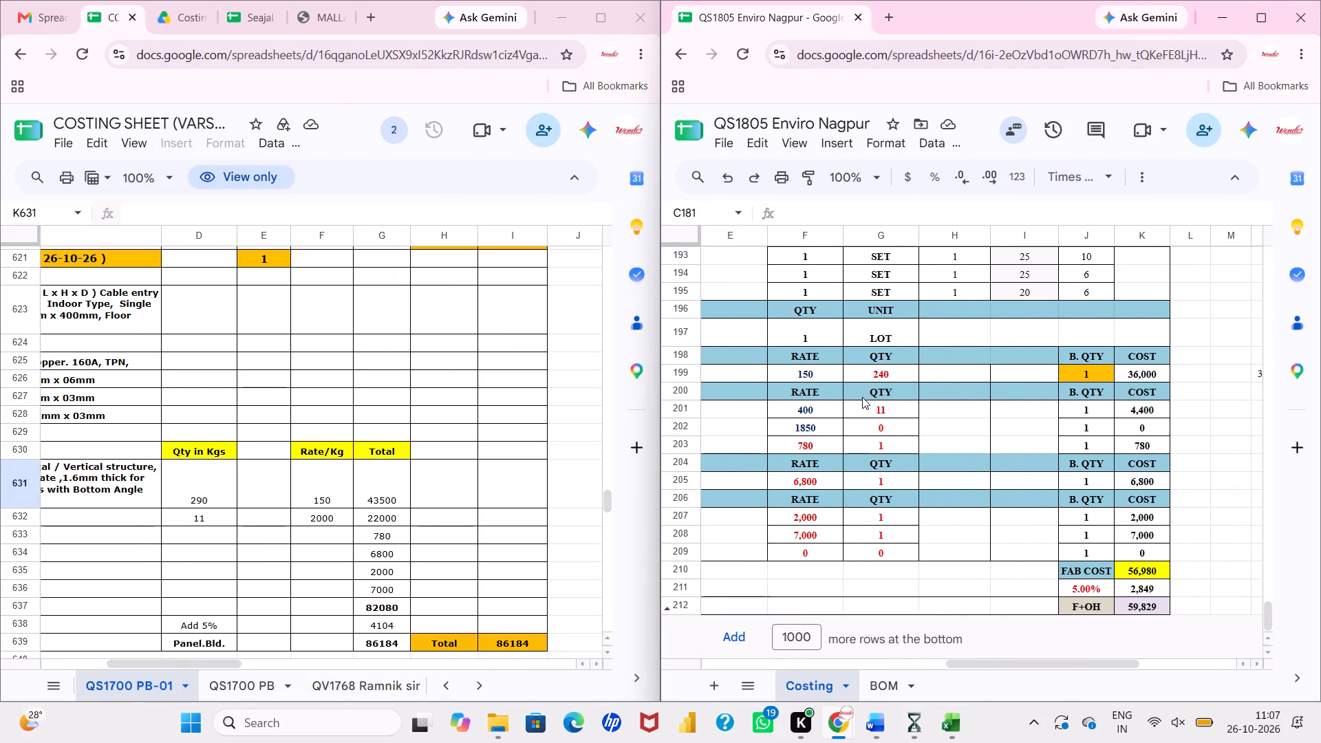
pyautogui.click(879, 370)
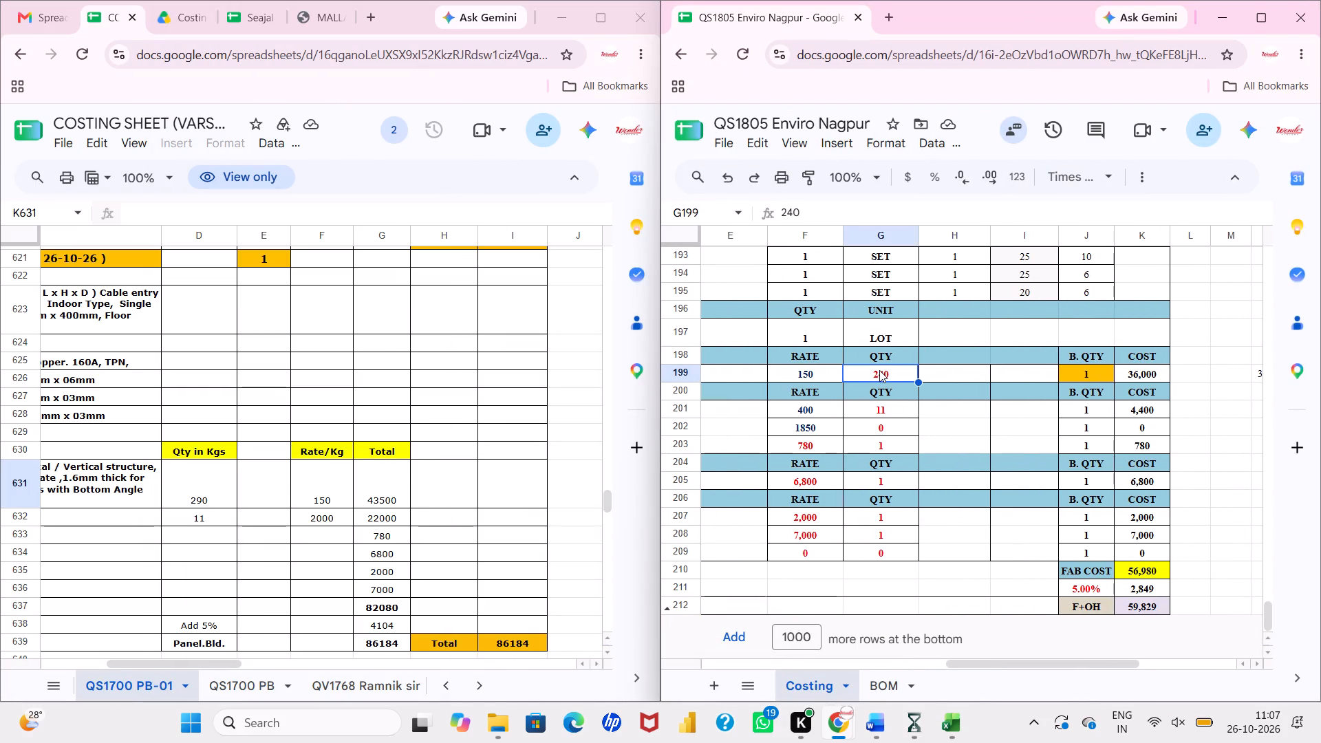
pyautogui.write('290')
pyautogui.press('Return')
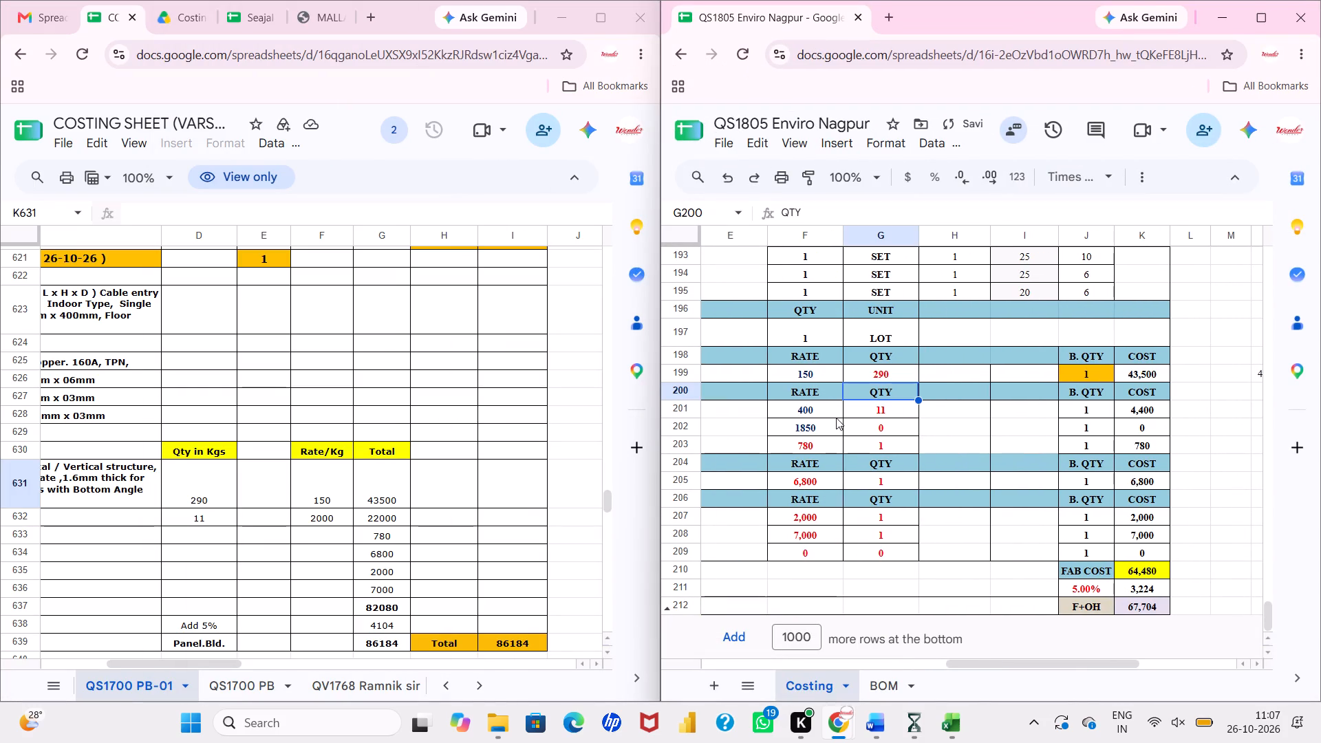
# Move the busbar costing from aluminium to copper: Busbar AL quantity 0, Busbar CU quantity 11 at rate 2000.
pyautogui.click(857, 409)
pyautogui.press('0')
pyautogui.press('Return')
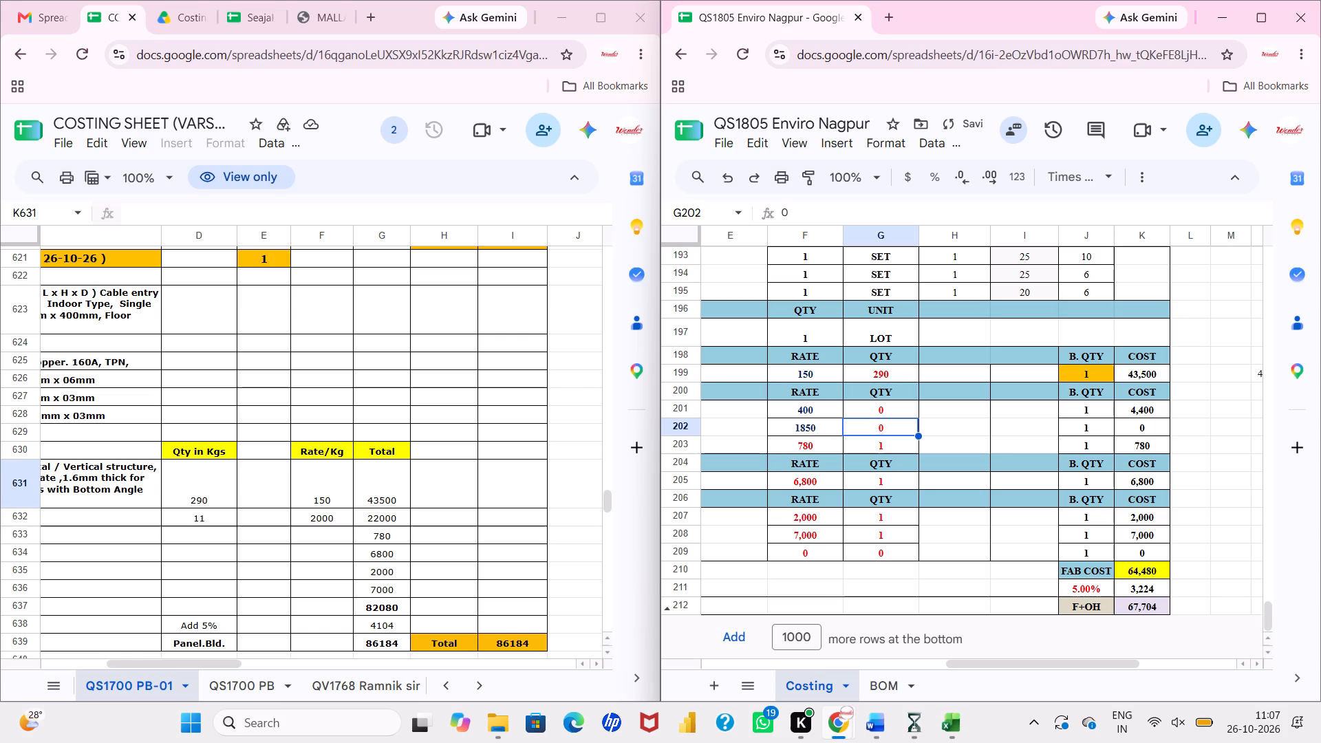
pyautogui.write('11')
pyautogui.press('Left')
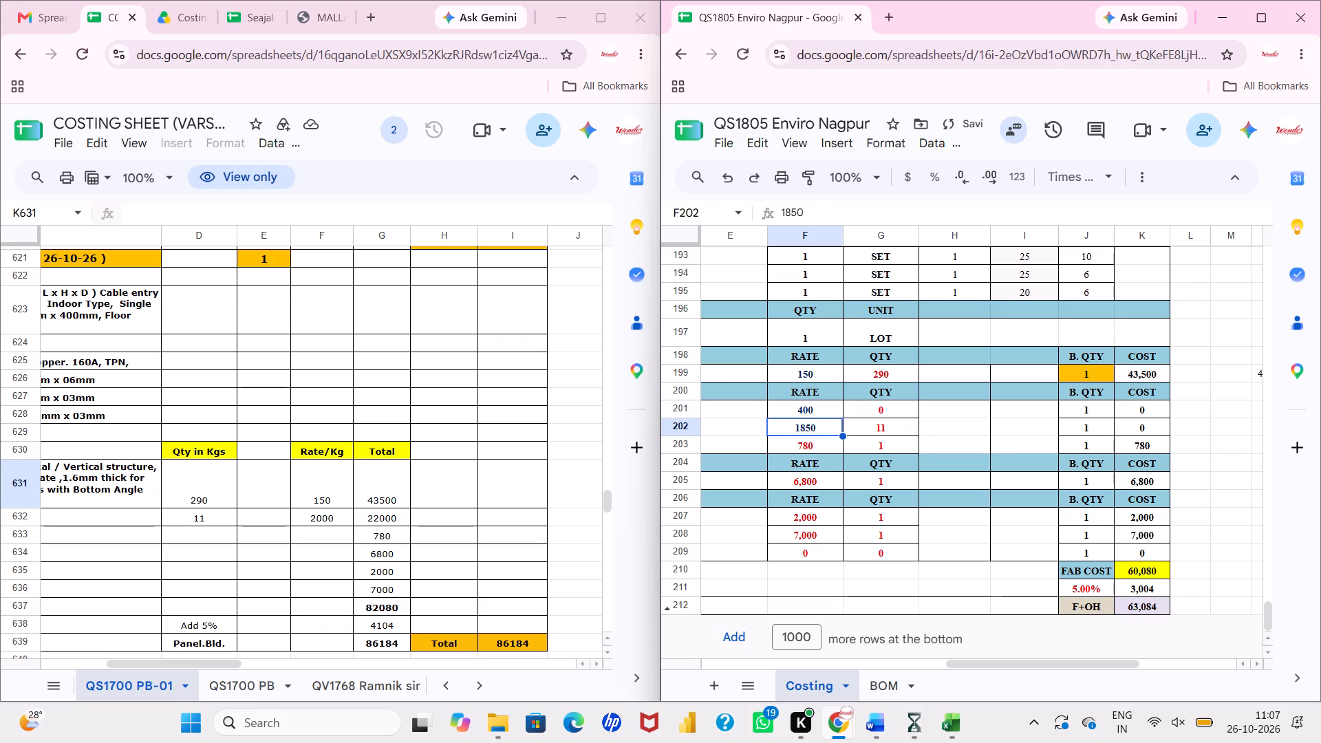
pyautogui.write('2000')
pyautogui.press('Return')
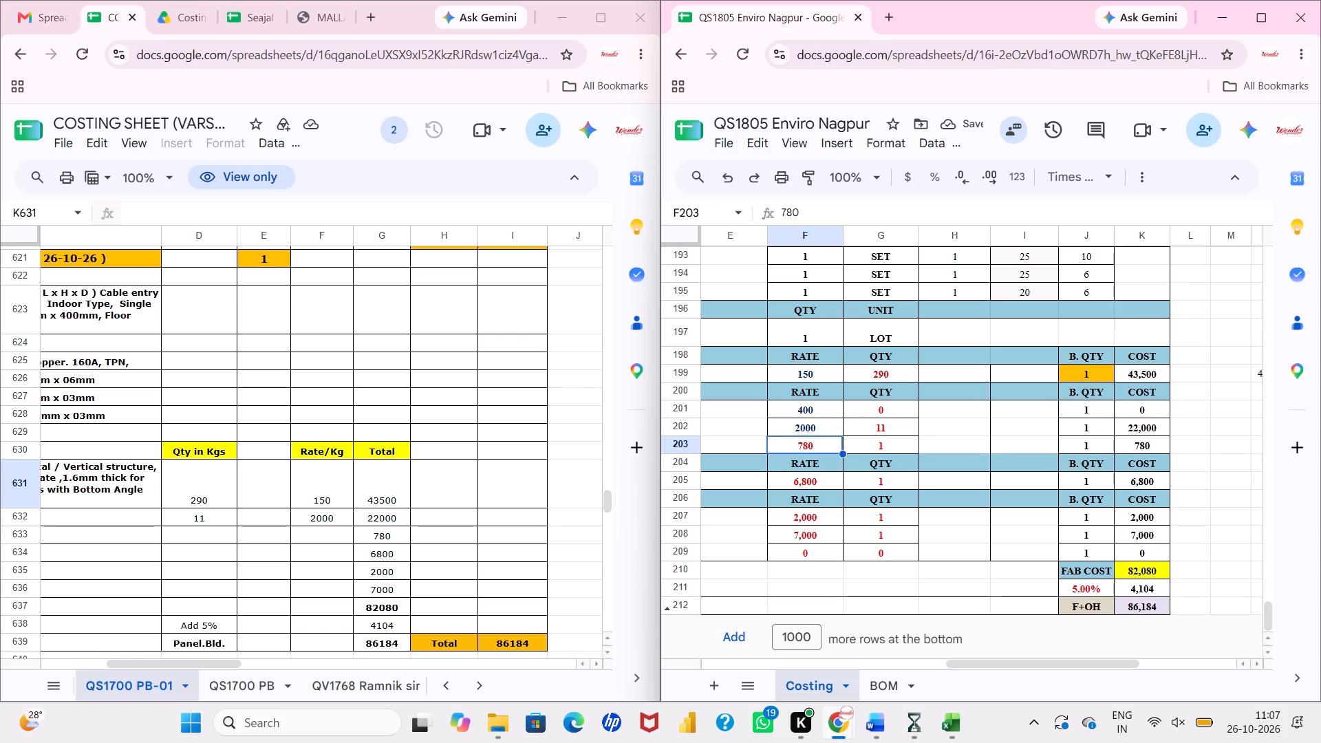
# Compare the fabrication cost lines and totals with the Varsha costing sheet and check the price summary in the QS1805 costing.
pyautogui.hscroll(1, 516, 468)
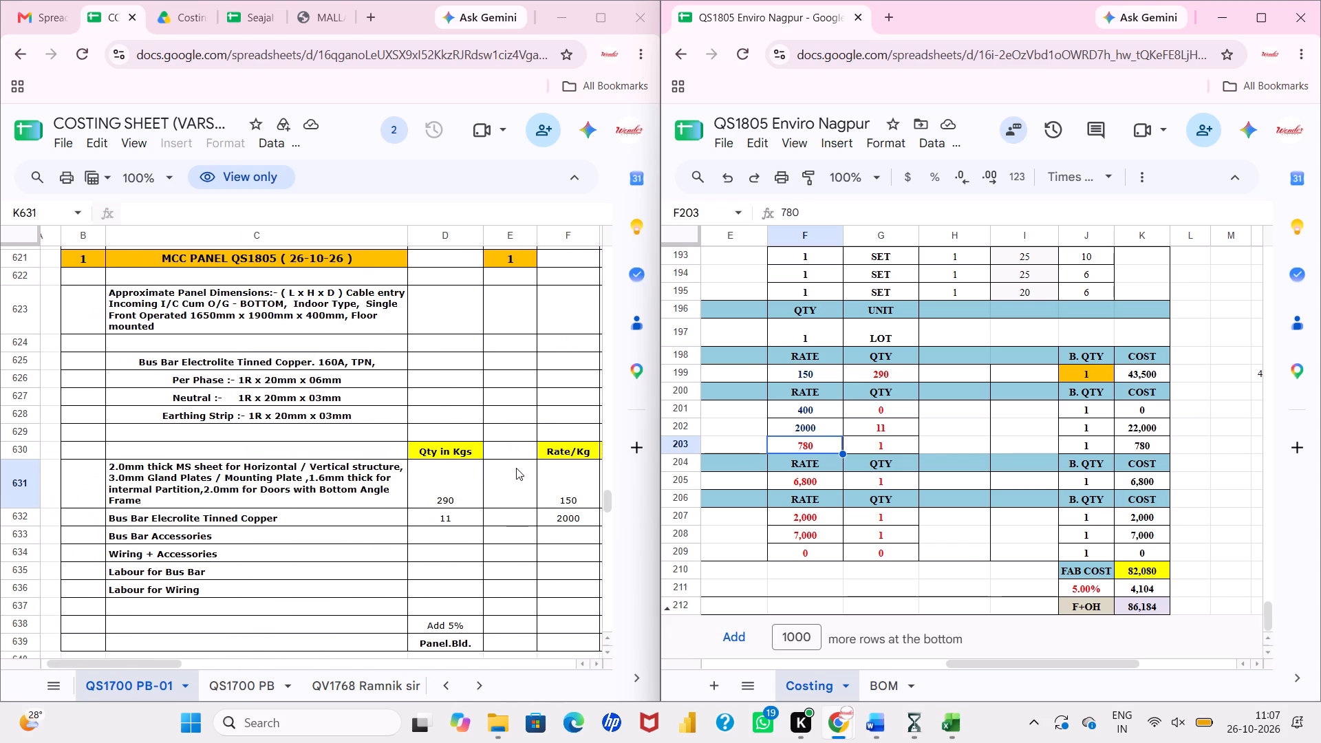
pyautogui.hscroll(-1, 516, 468)
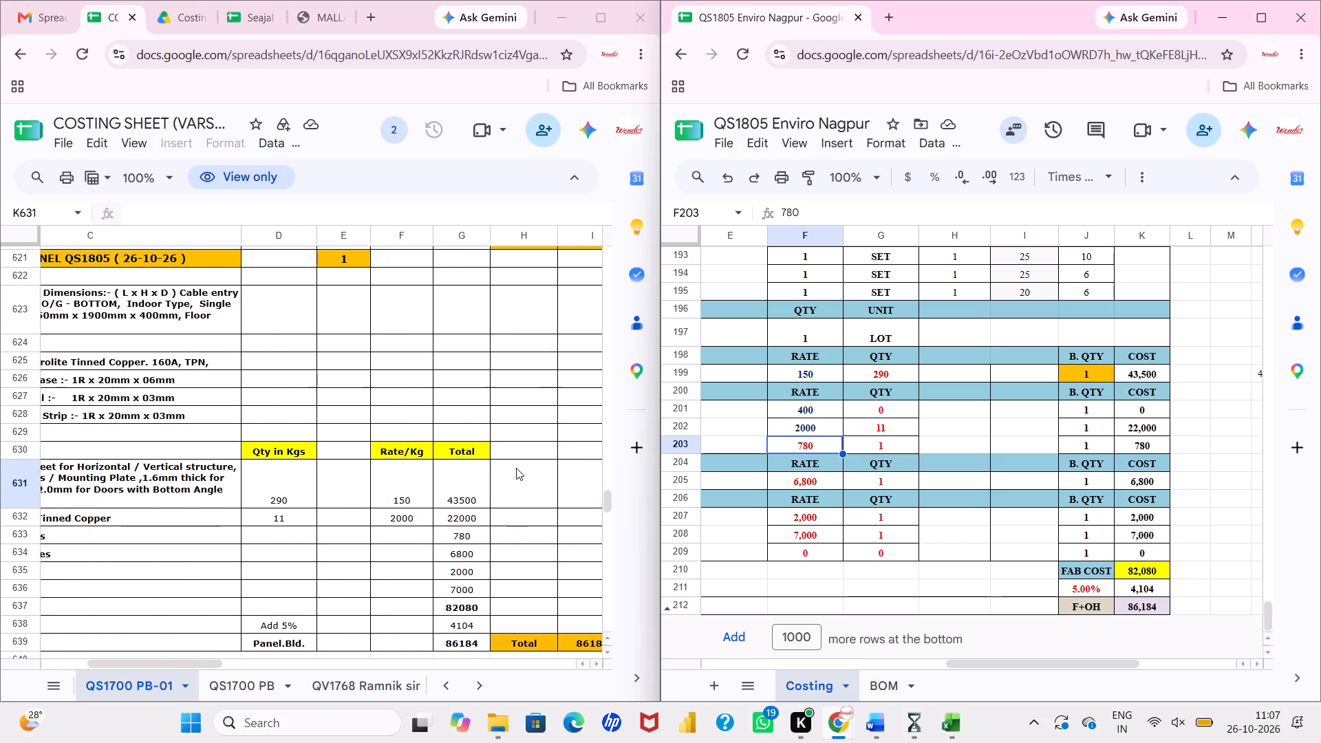
pyautogui.hscroll(-1, 516, 468)
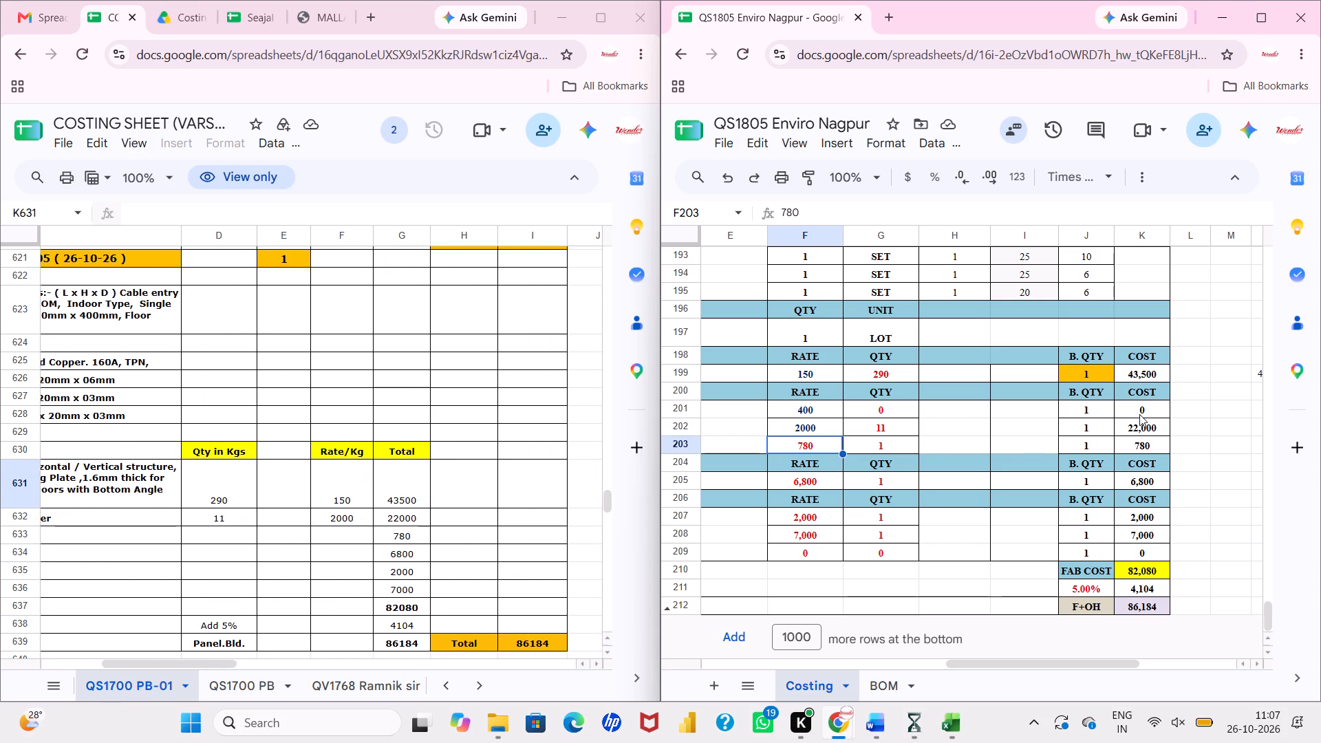
pyautogui.doubleClick(1141, 572)
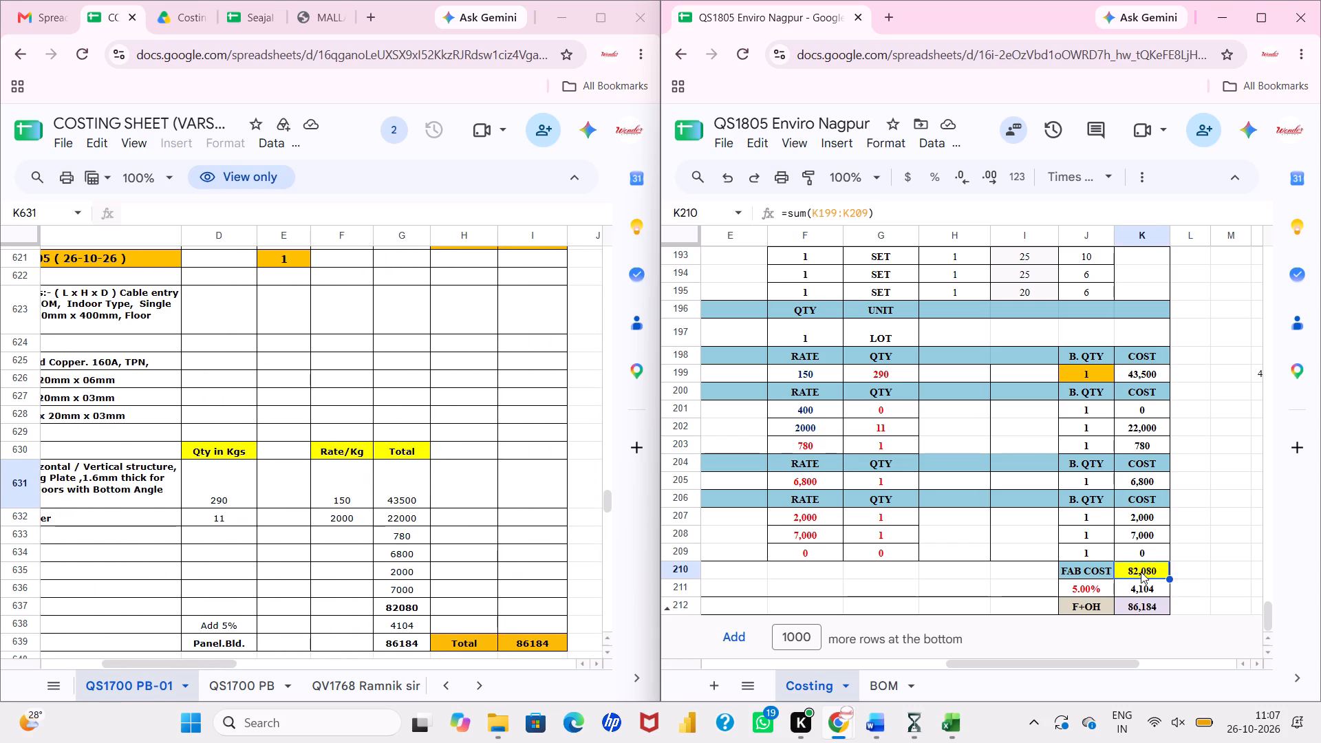
pyautogui.click(1235, 493)
pyautogui.scroll(6, 1235, 493)
pyautogui.scroll(20, 1235, 493)
pyautogui.scroll(2, 1235, 493)
pyautogui.hscroll(-4, 1235, 493)
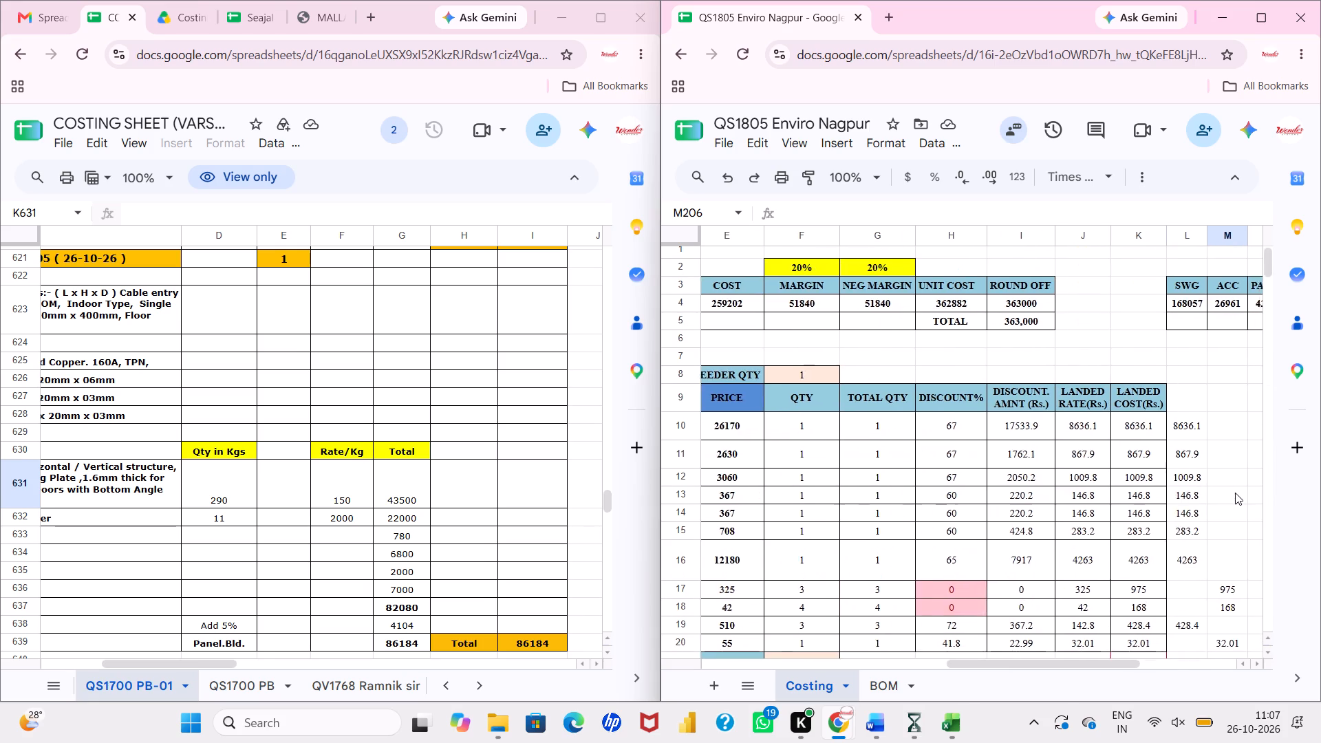
pyautogui.hscroll(-3, 1235, 493)
pyautogui.hscroll(3, 1235, 493)
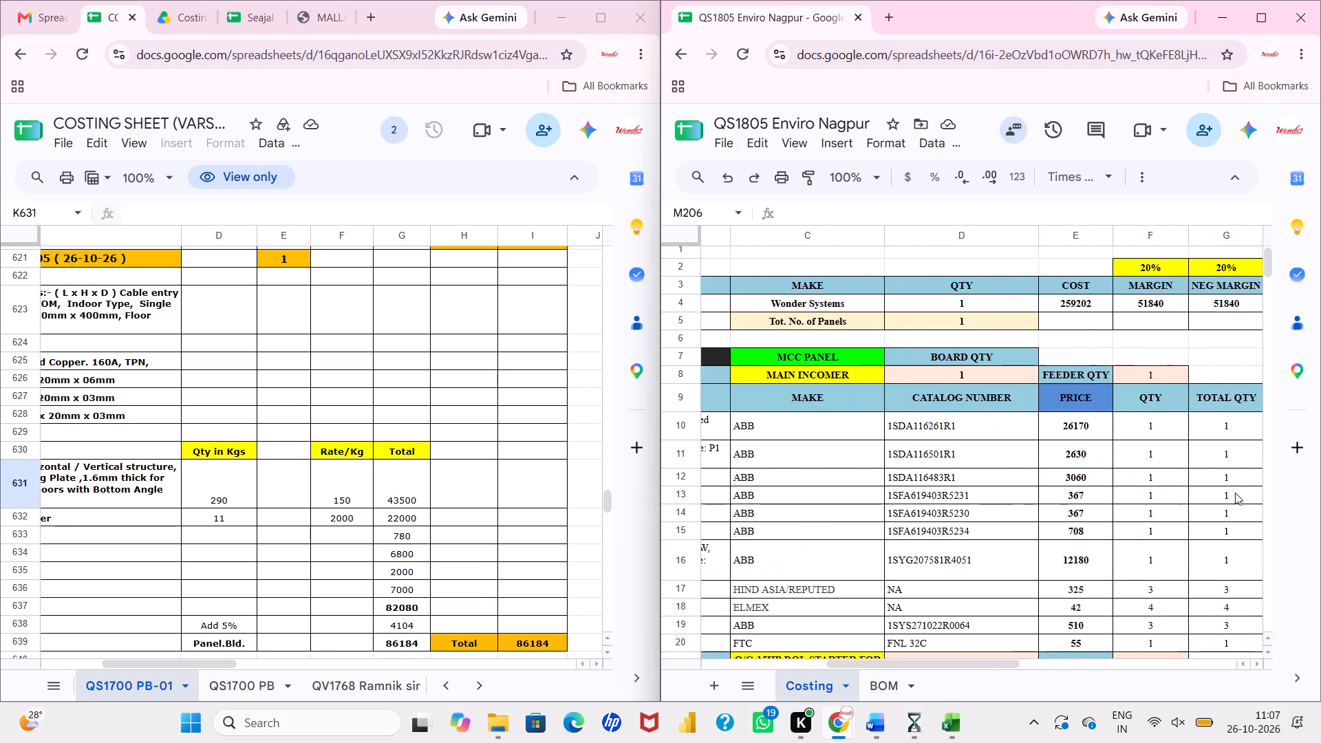
# Review the QS1805 costing rows down to the busbar descriptions, materials and fabrication costs.
pyautogui.scroll(-5, 1235, 493)
pyautogui.hscroll(-6, 1235, 493)
pyautogui.scroll(-7, 1235, 493)
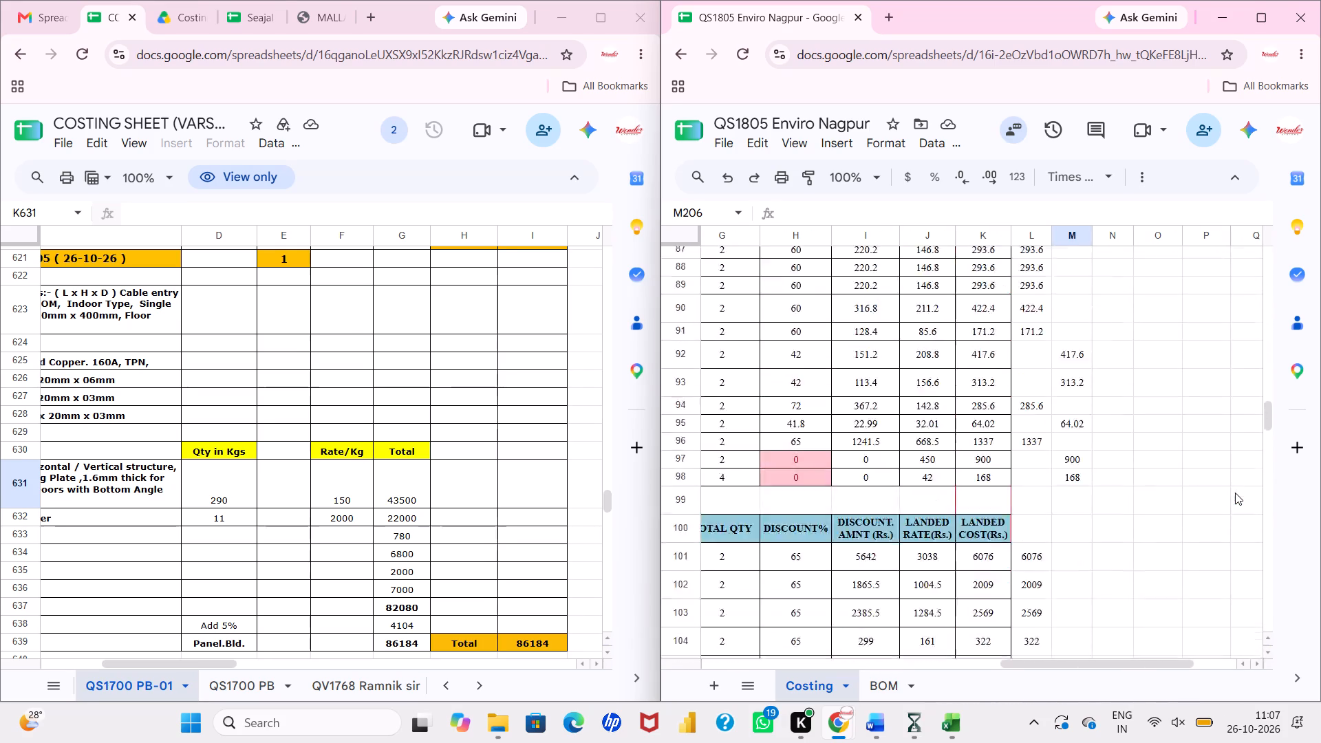
pyautogui.scroll(-5, 1235, 493)
pyautogui.hscroll(2, 1235, 493)
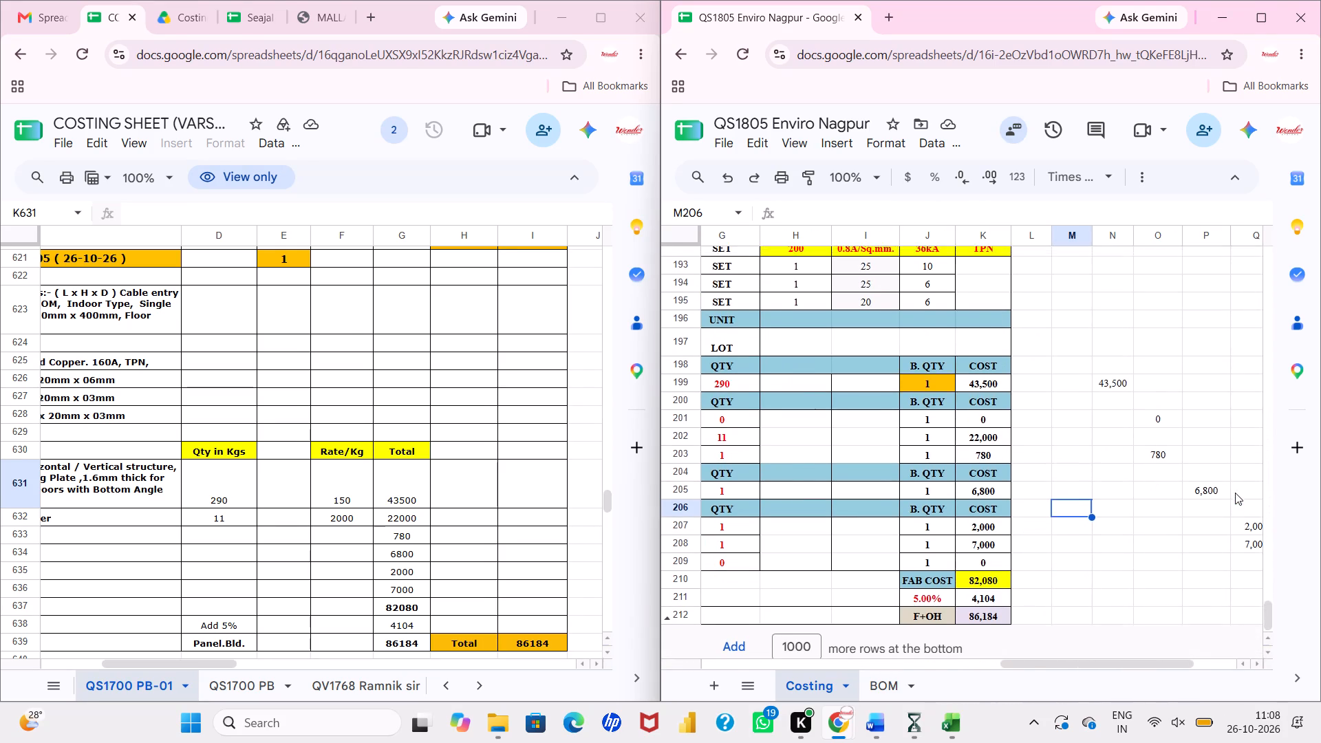
pyautogui.hscroll(5, 1235, 493)
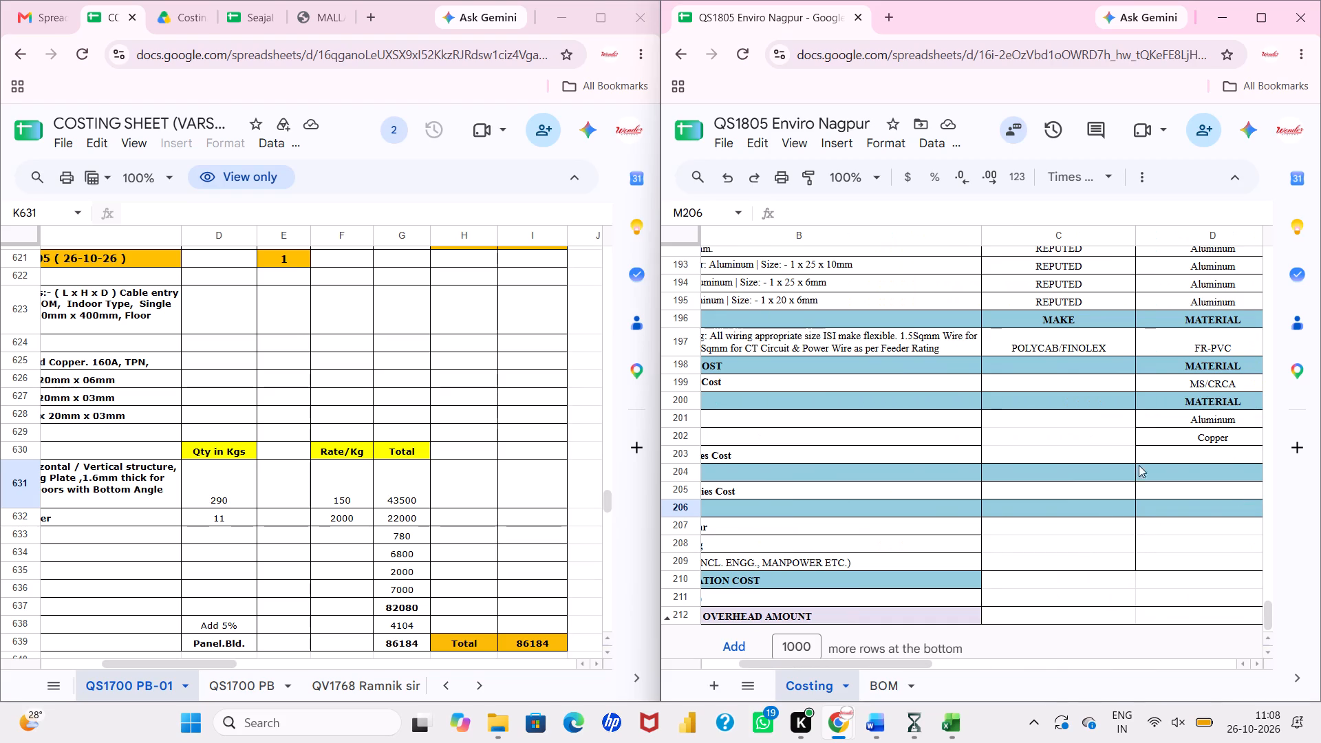
pyautogui.scroll(1, 1028, 439)
pyautogui.scroll(-3, 1027, 414)
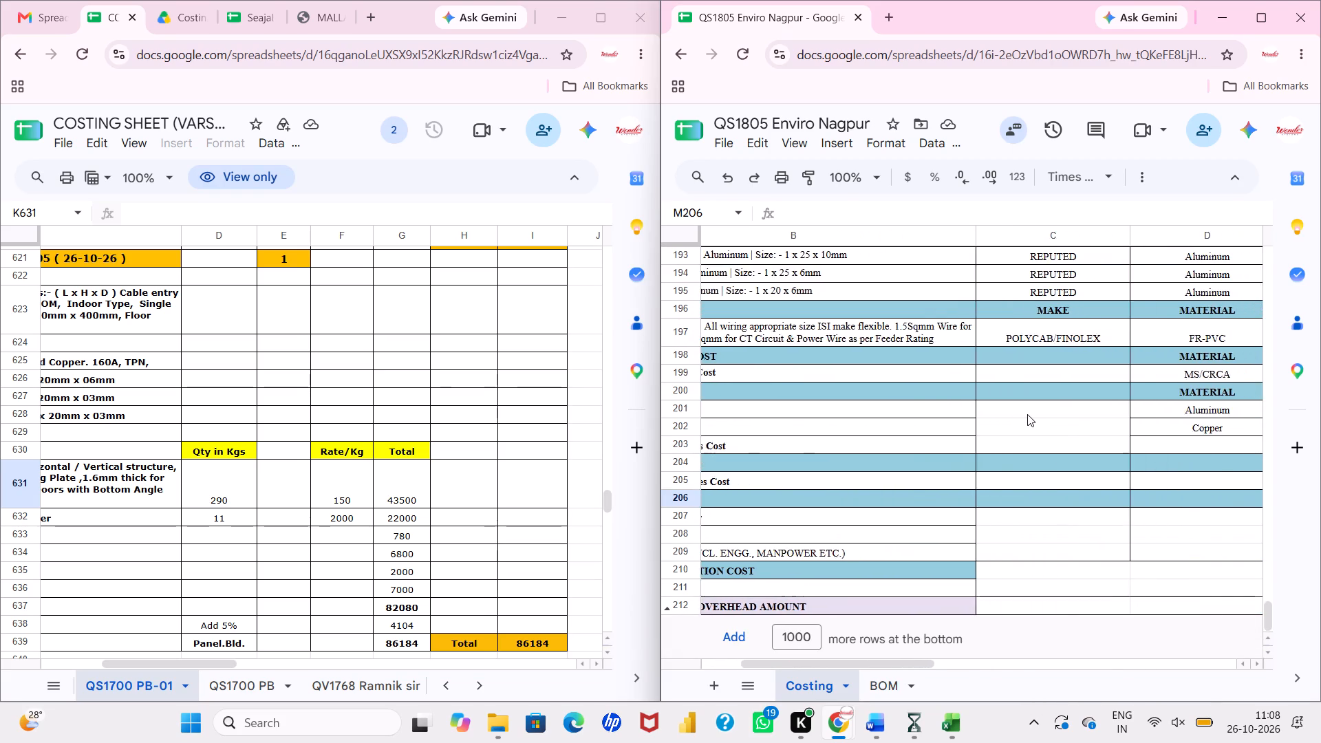
pyautogui.hscroll(-5, 1027, 414)
pyautogui.hscroll(1, 1027, 414)
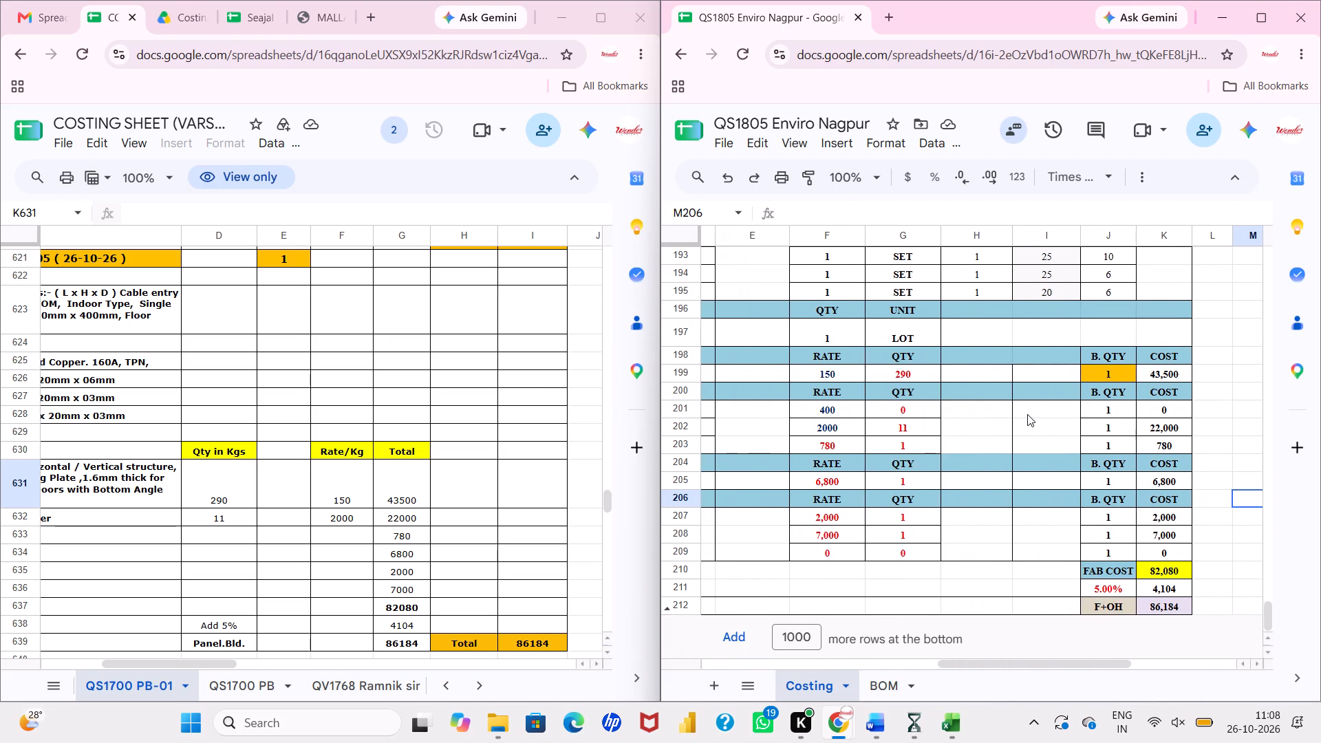
pyautogui.hscroll(1, 1027, 414)
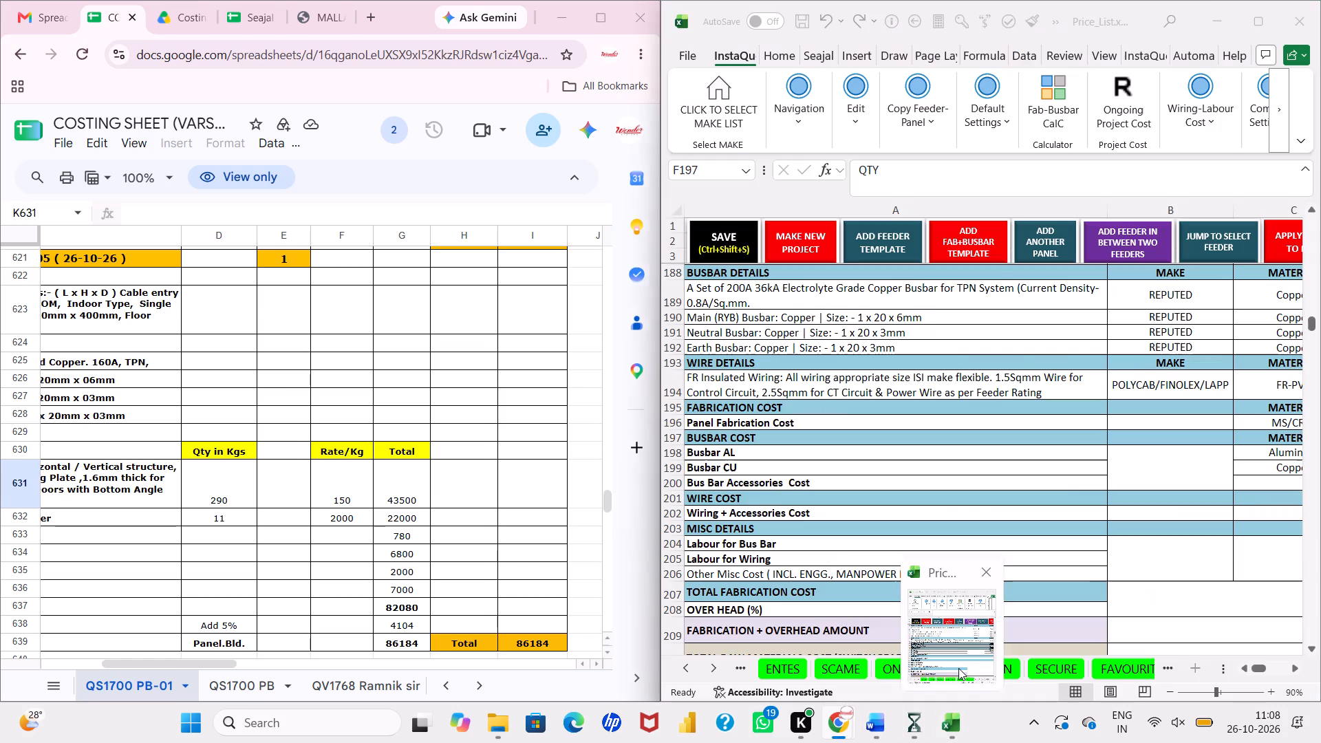
# Switch to the Price_List workbook and copy the block A180:H213, from the panel size description through the final panel cost row.
pyautogui.click(958, 668)
pyautogui.scroll(2, 895, 475)
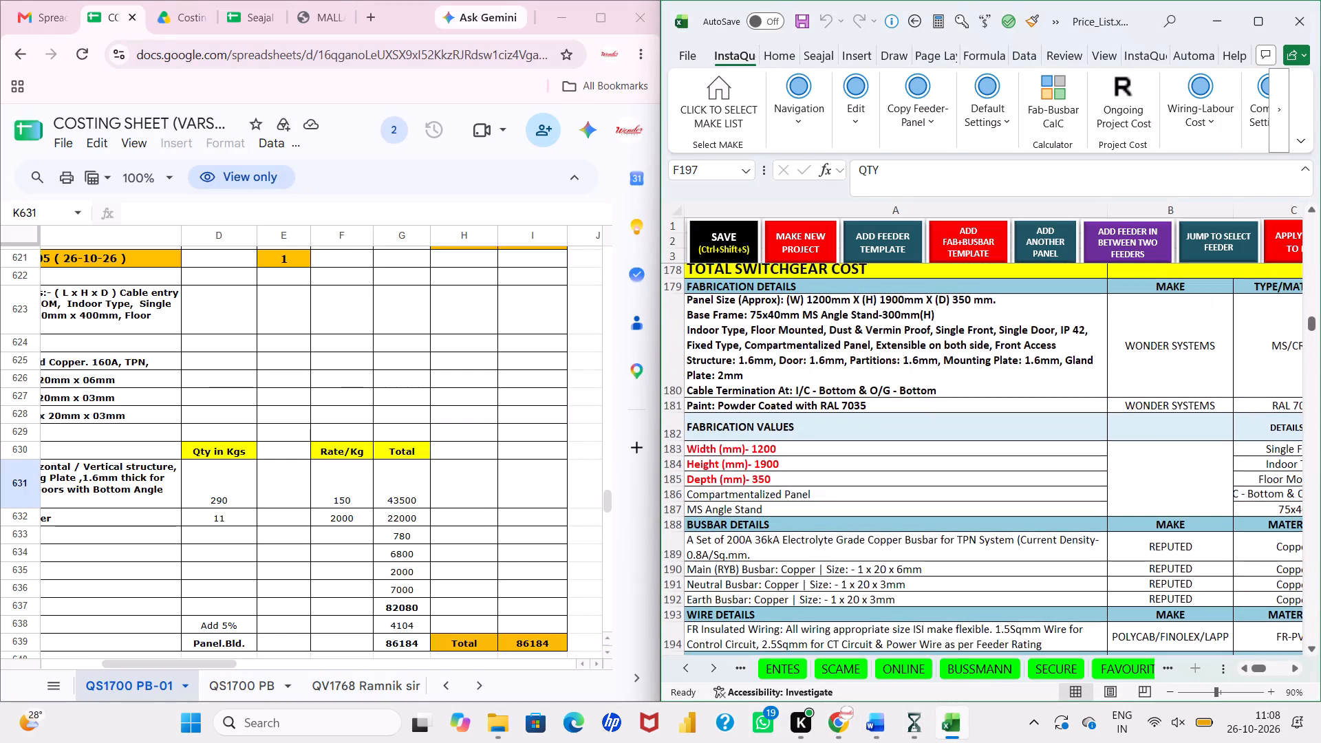
pyautogui.scroll(1, 895, 475)
pyautogui.moveTo(898, 391); pyautogui.dragTo(901, 392)
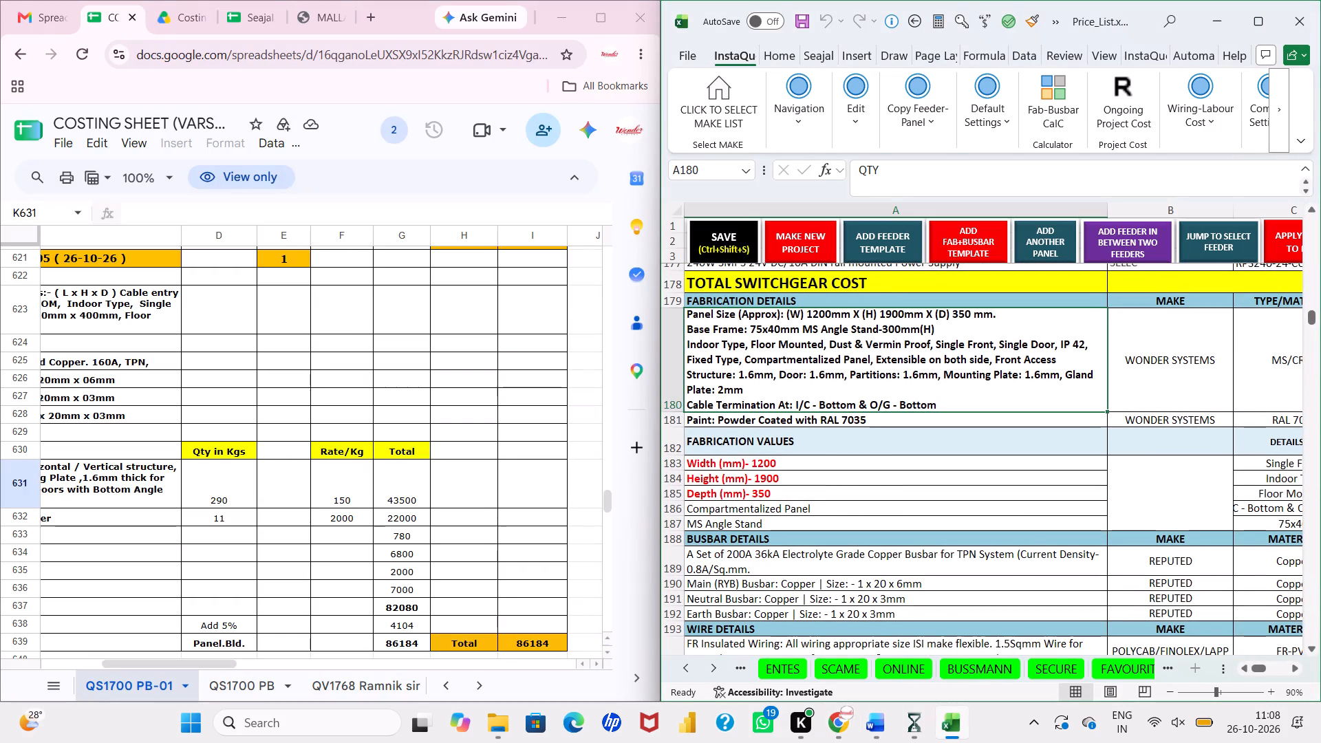
pyautogui.moveTo(901, 392); pyautogui.dragTo(1185, 461)
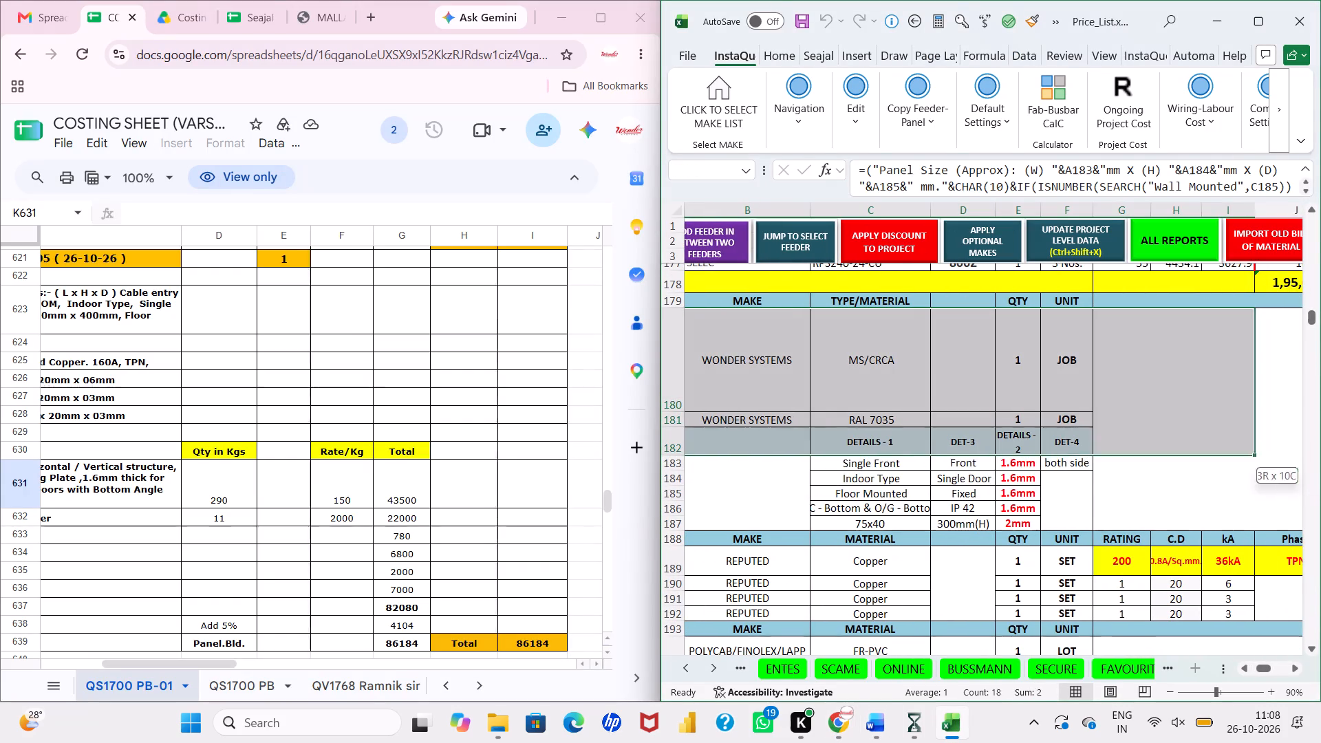
pyautogui.moveTo(1185, 461); pyautogui.dragTo(1256, 497)
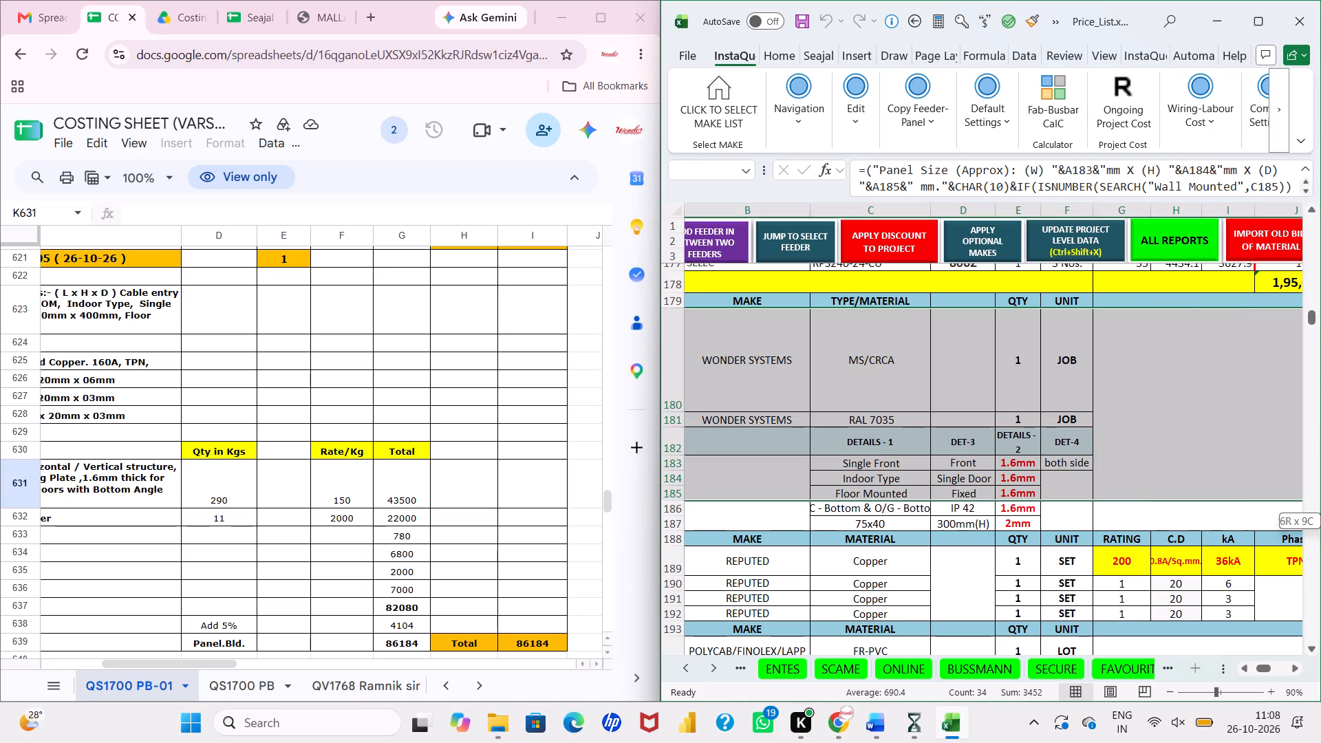
pyautogui.moveTo(1256, 497); pyautogui.dragTo(1272, 507)
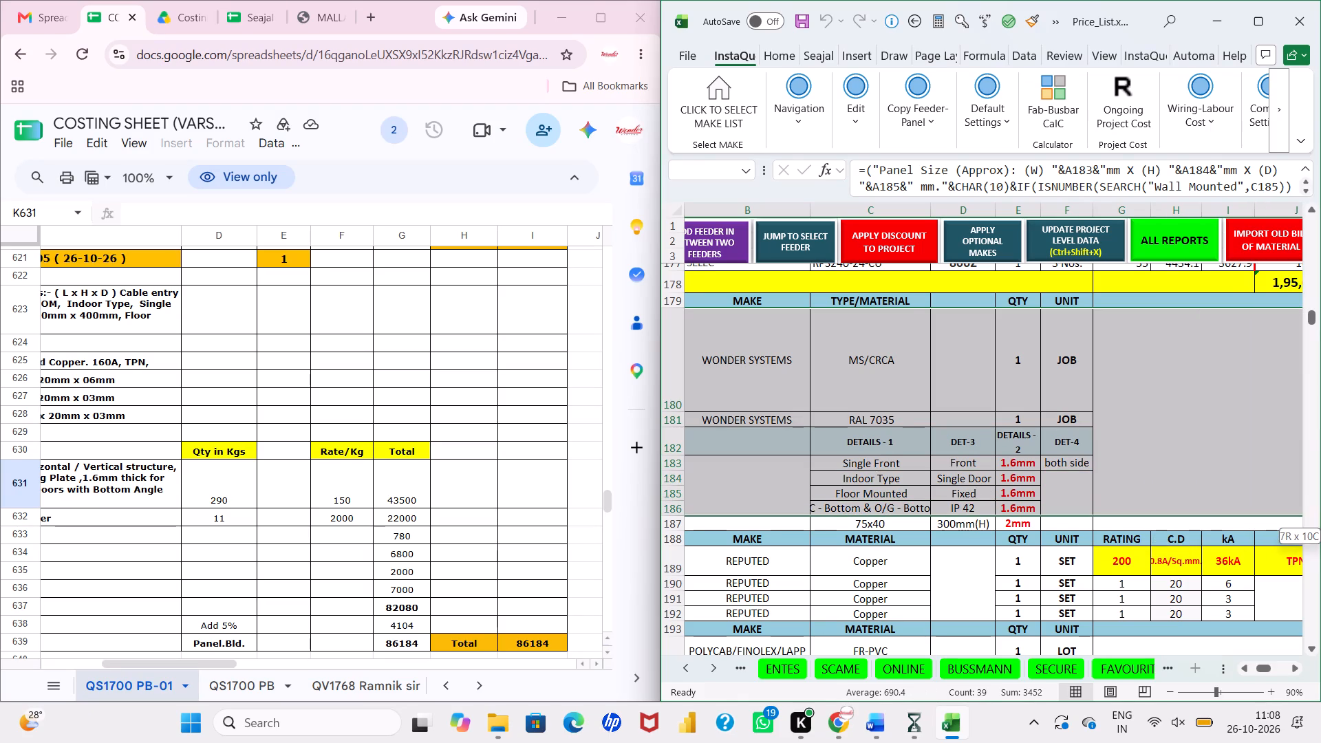
pyautogui.moveTo(1272, 507); pyautogui.dragTo(1225, 569)
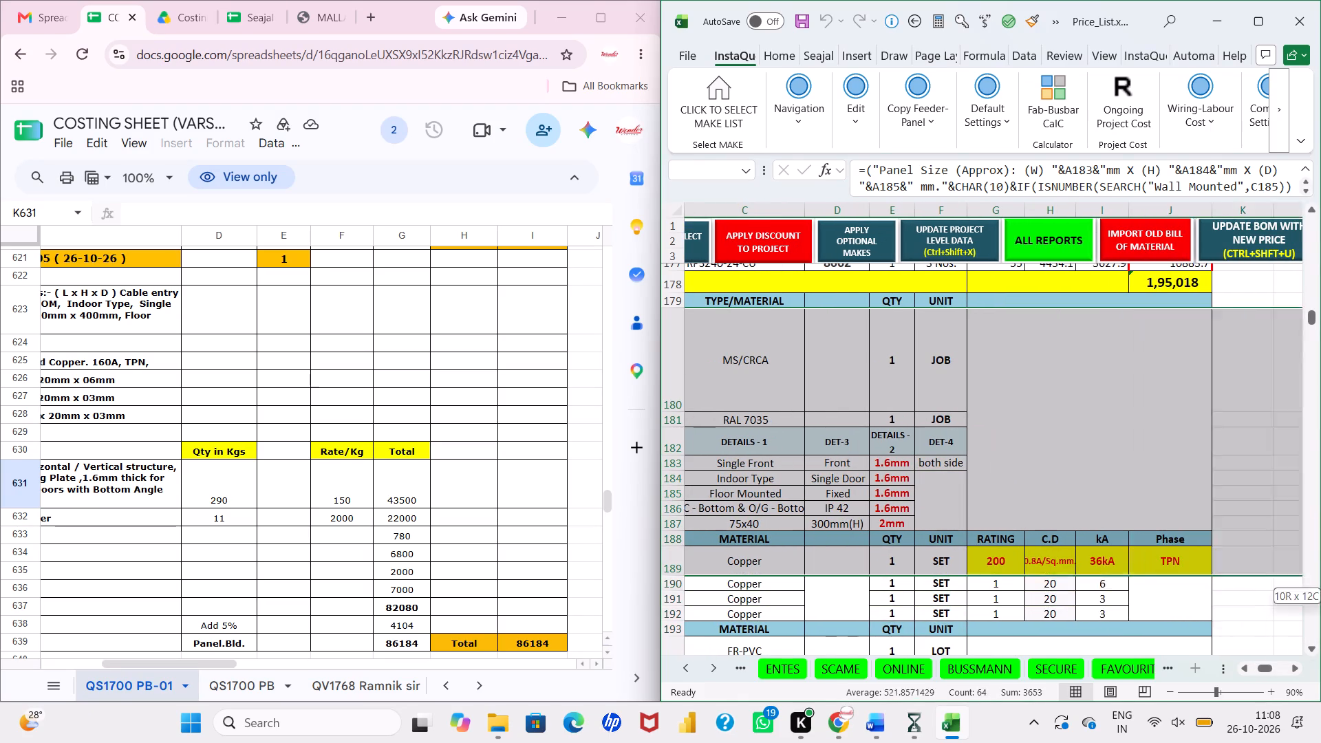
pyautogui.moveTo(1225, 569); pyautogui.dragTo(1029, 710)
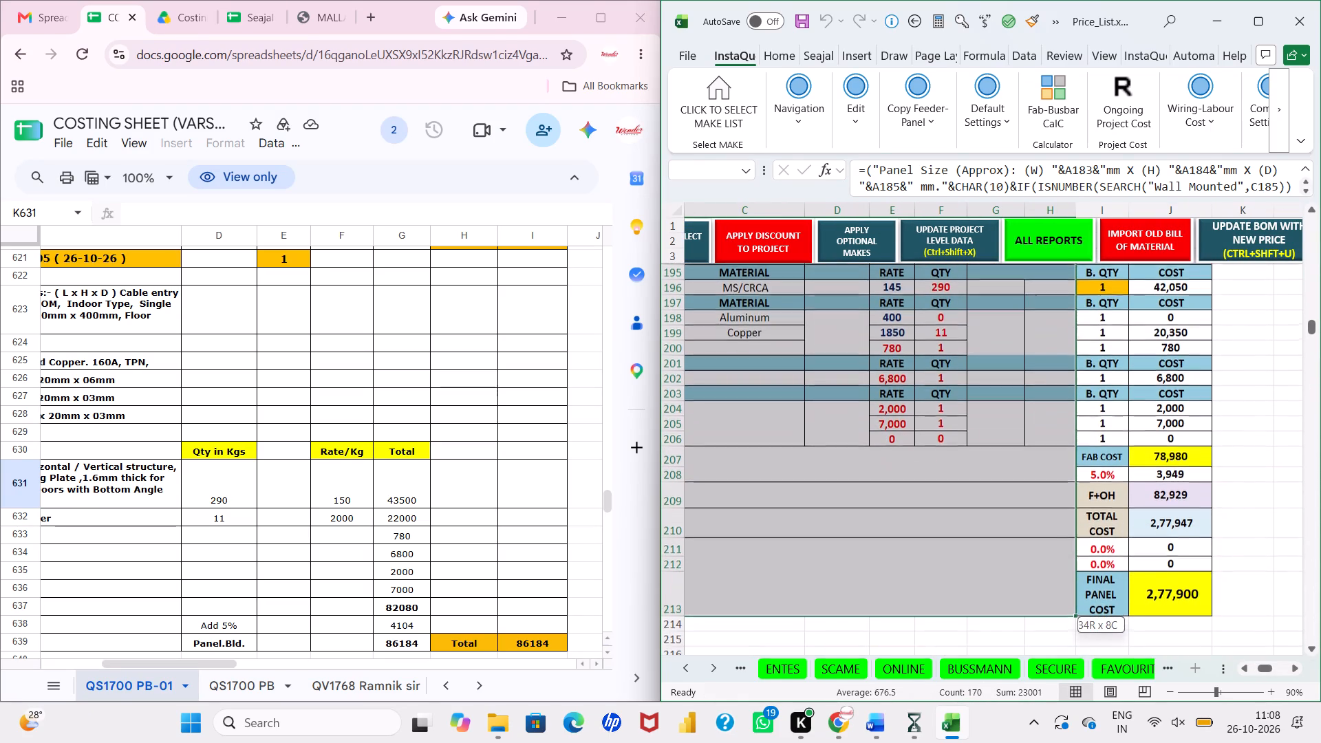
pyautogui.moveTo(1029, 710); pyautogui.dragTo(1032, 435)
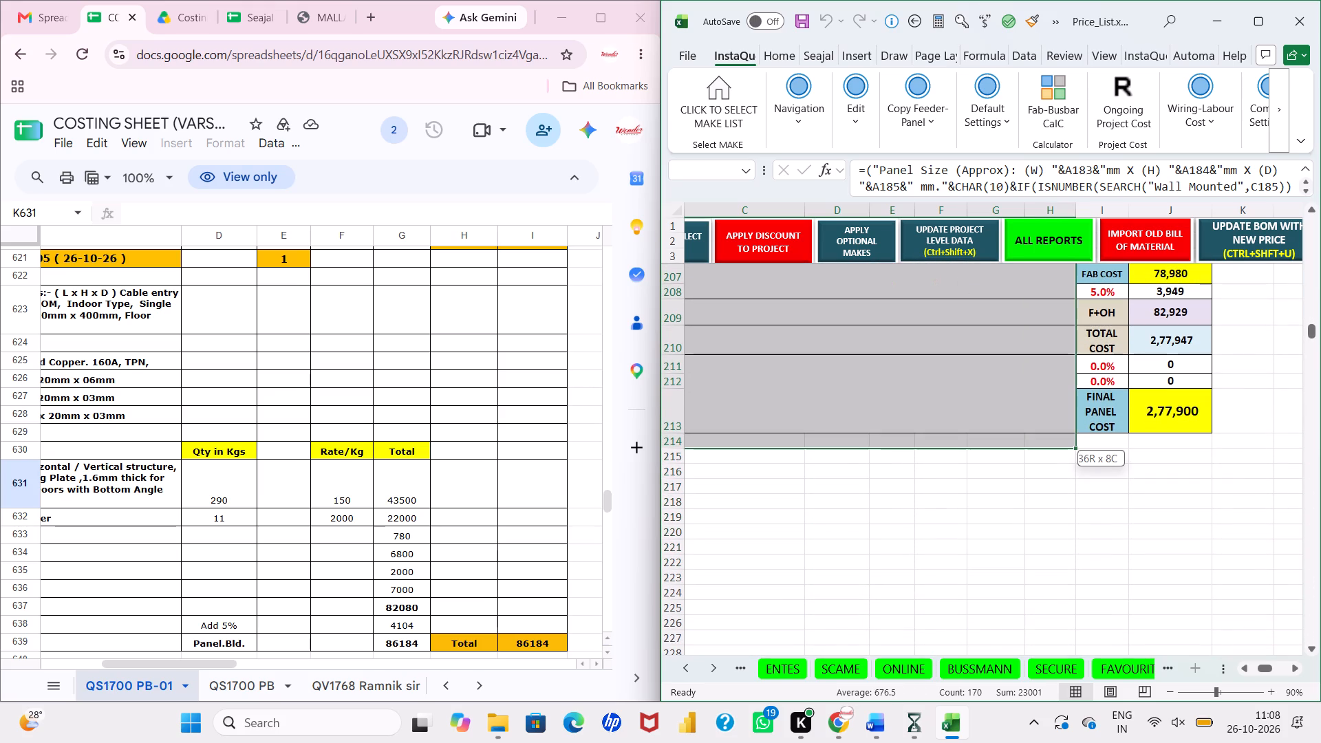
pyautogui.moveTo(1032, 435); pyautogui.dragTo(1033, 424)
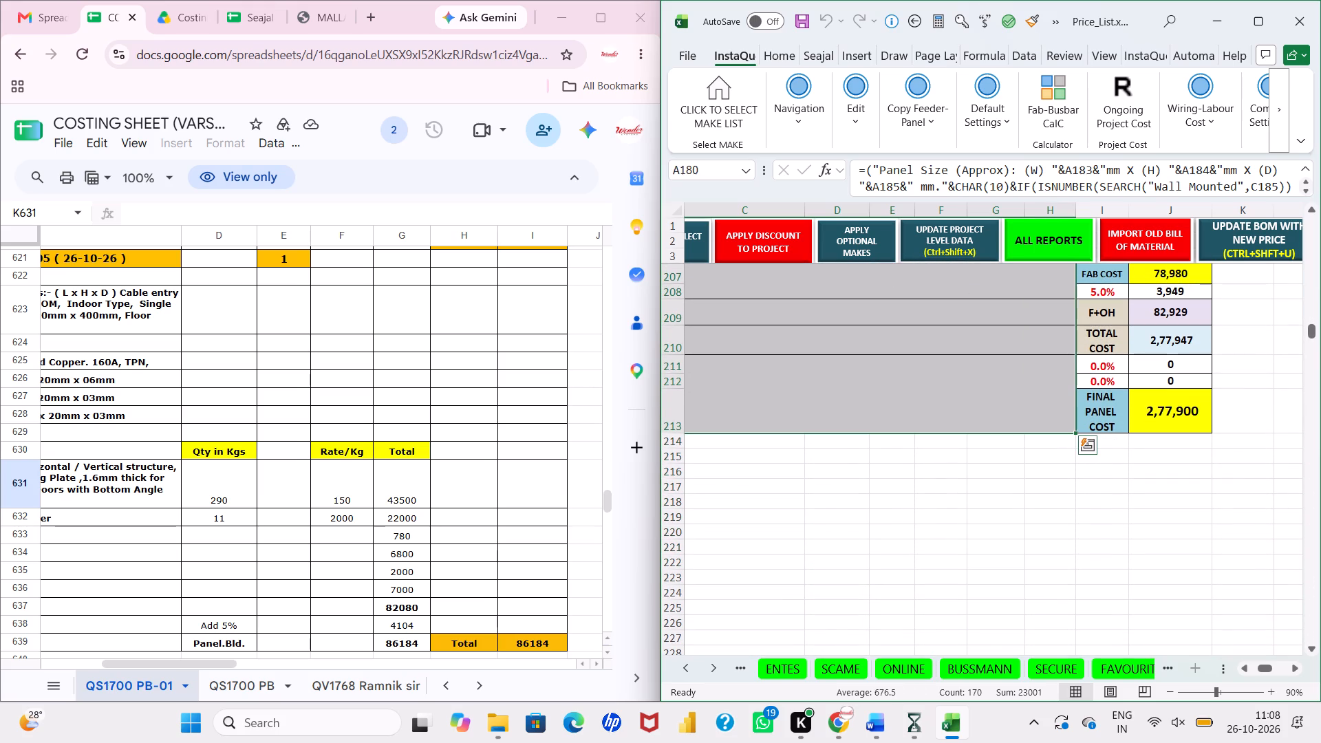
pyautogui.hotkey('ctrl', 'c')
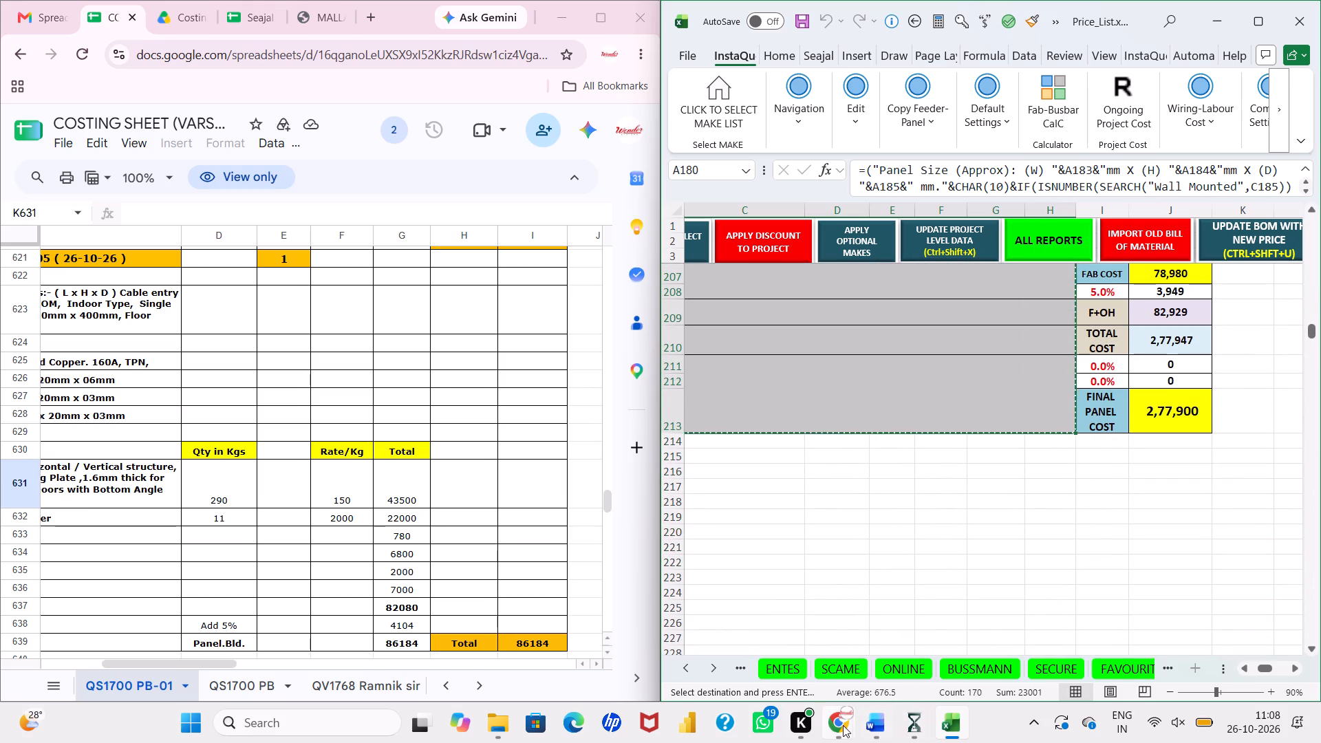
# Switch back to the QS1805 Enviro Nagpur spreadsheet and go to its fabrication details rows.
pyautogui.click(843, 725)
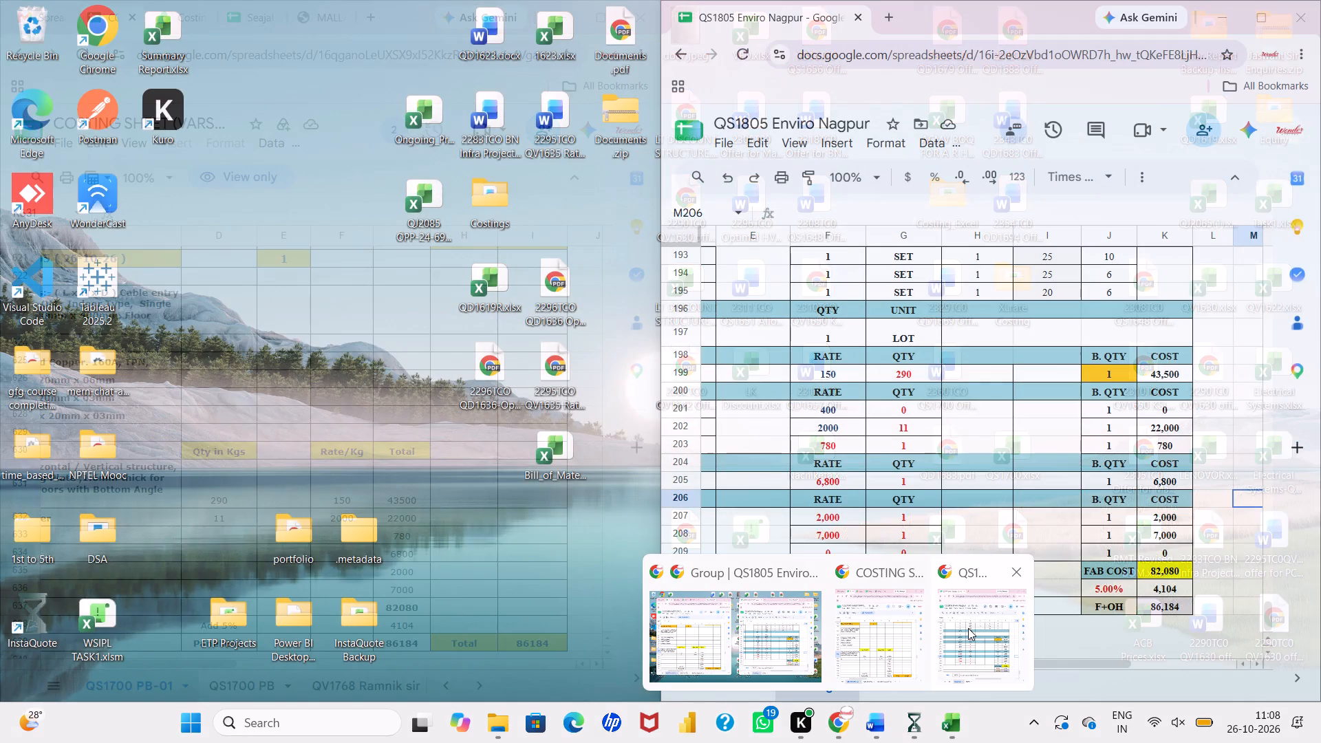
pyautogui.click(968, 628)
pyautogui.hscroll(3, 950, 476)
pyautogui.scroll(2, 950, 476)
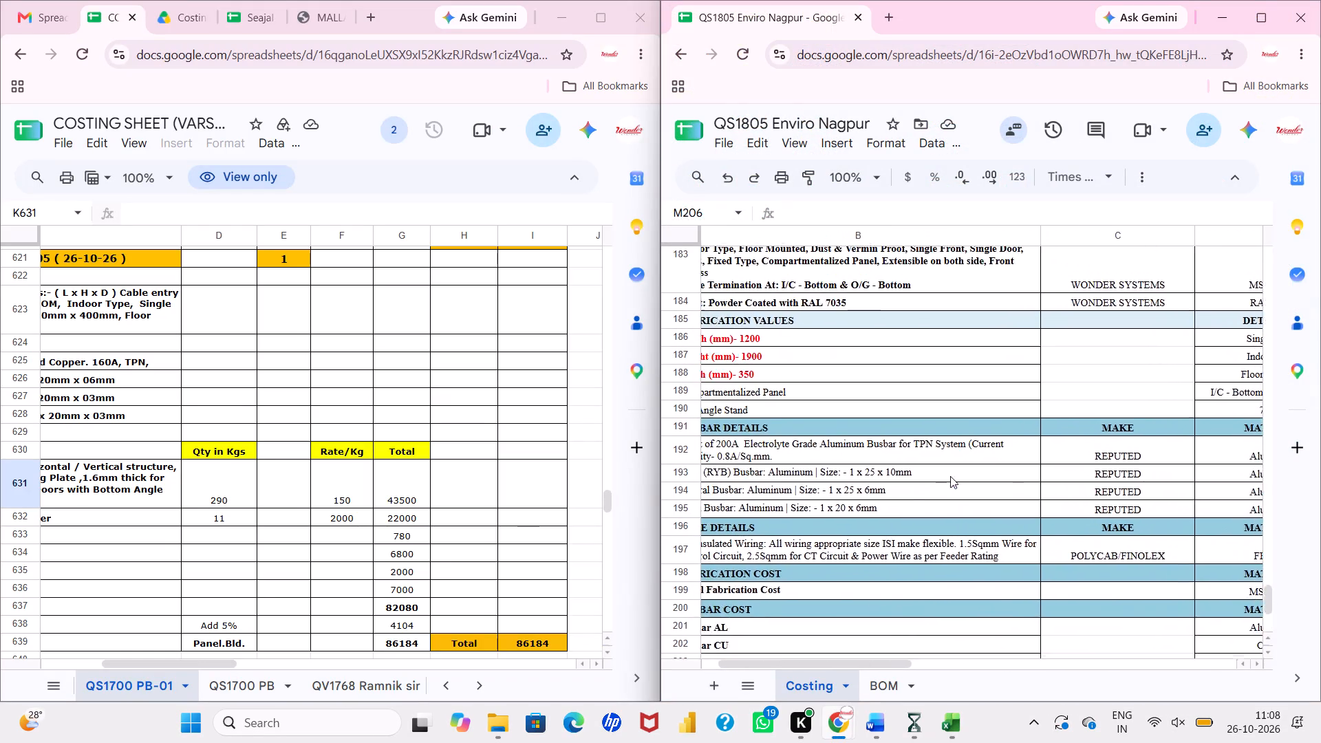
pyautogui.hscroll(1, 950, 476)
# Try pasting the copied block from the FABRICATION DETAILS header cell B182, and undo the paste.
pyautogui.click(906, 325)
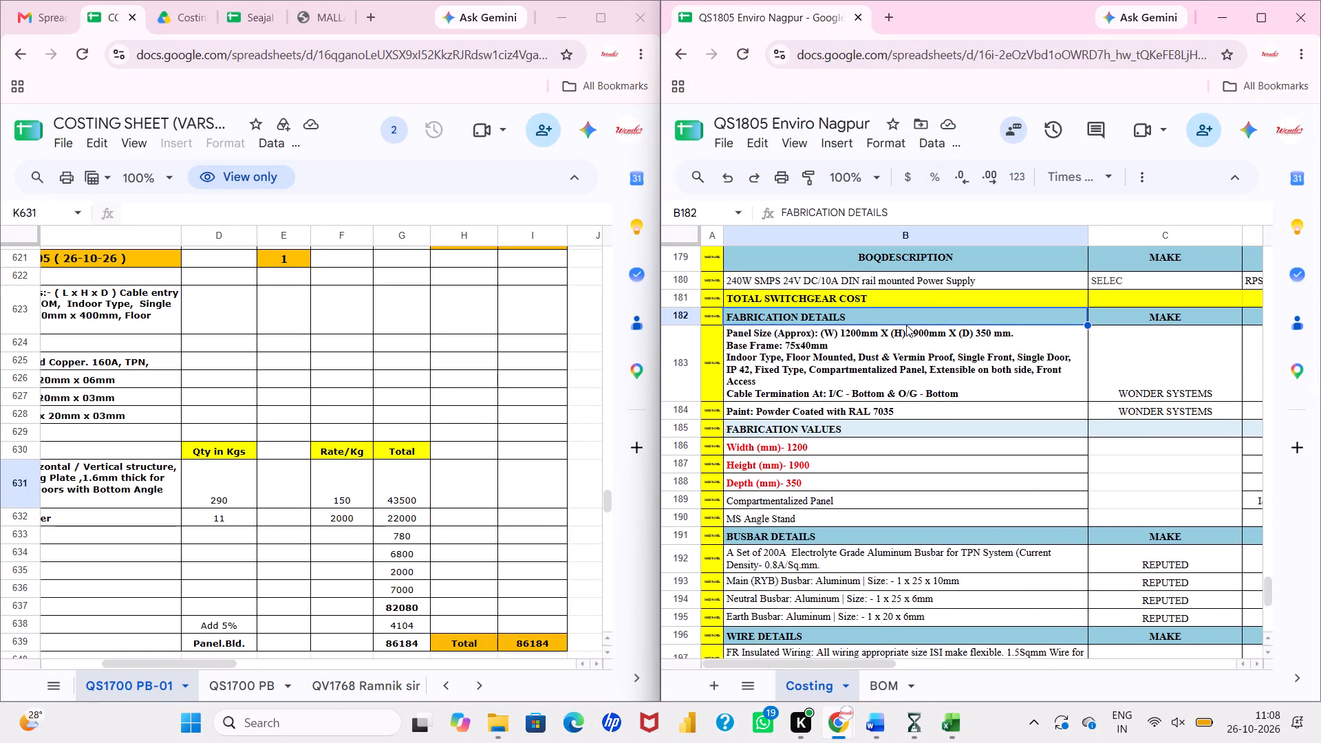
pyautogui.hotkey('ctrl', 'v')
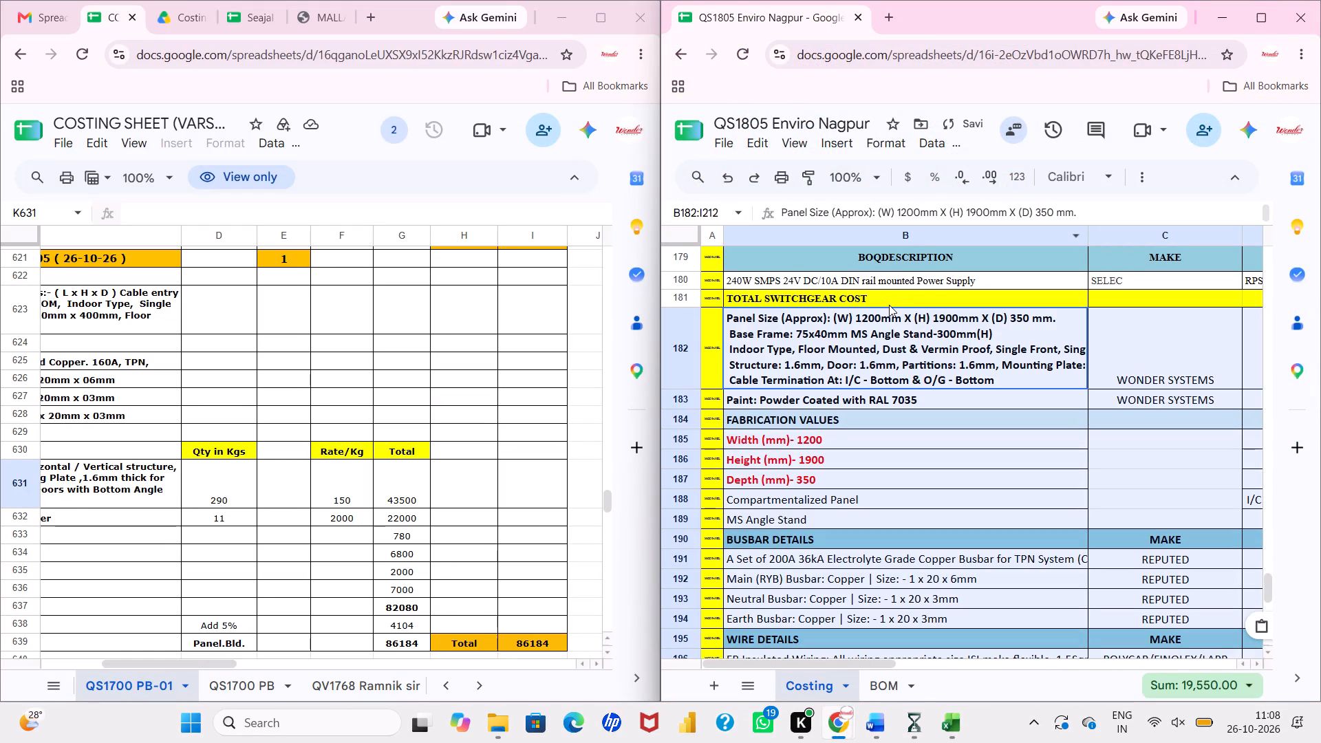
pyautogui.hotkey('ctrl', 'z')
# Paste the copied block starting at the panel size description in B183, over the existing fabrication, busbar and cost rows.
pyautogui.click(857, 358)
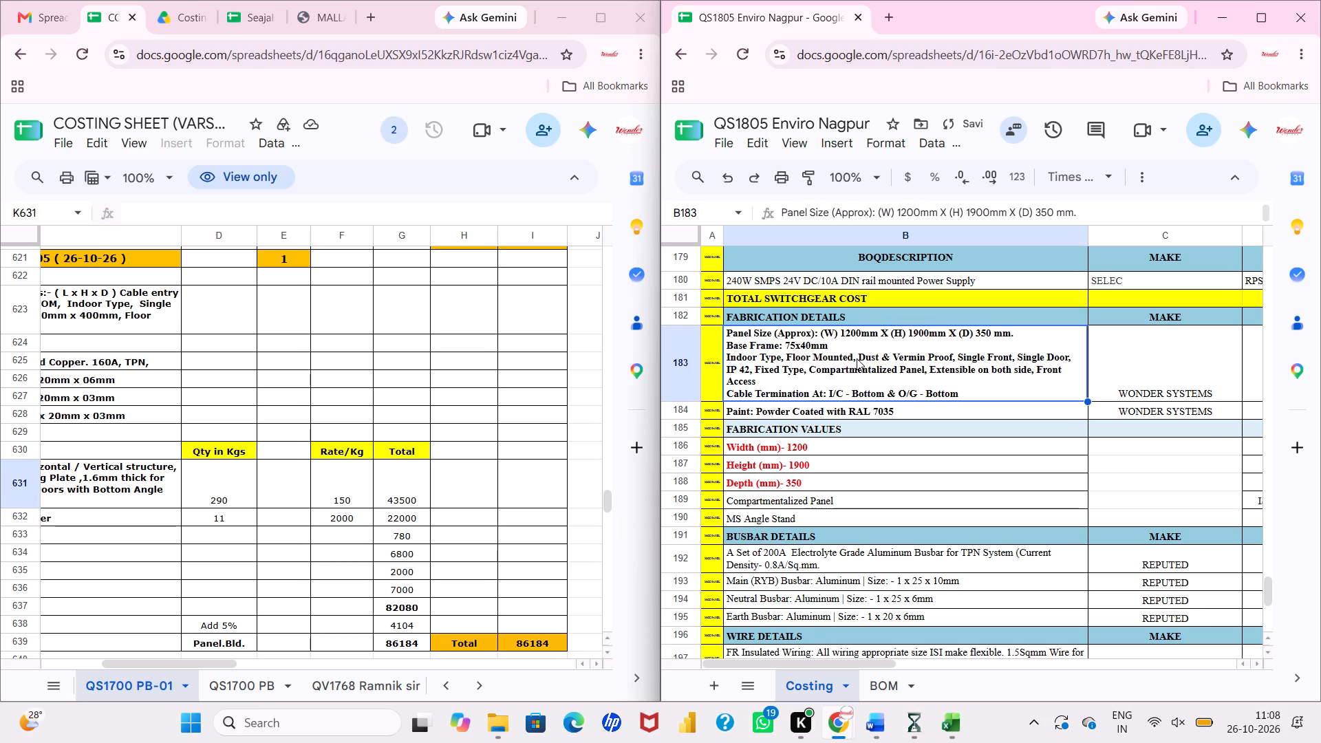
pyautogui.hotkey('ctrl', 'v')
# Format the pasted block B183:I212 in Times New Roman at font size 9.
pyautogui.scroll(-4, 857, 358)
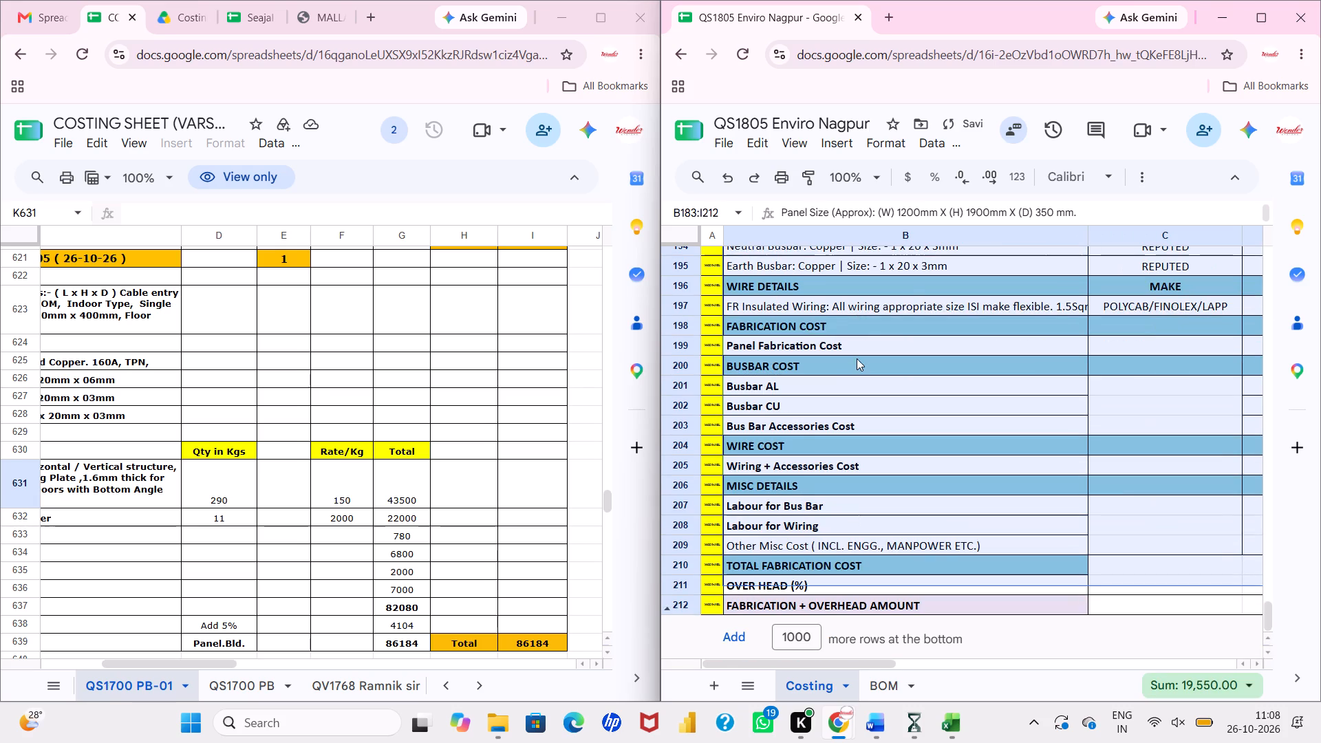
pyautogui.click(1108, 172)
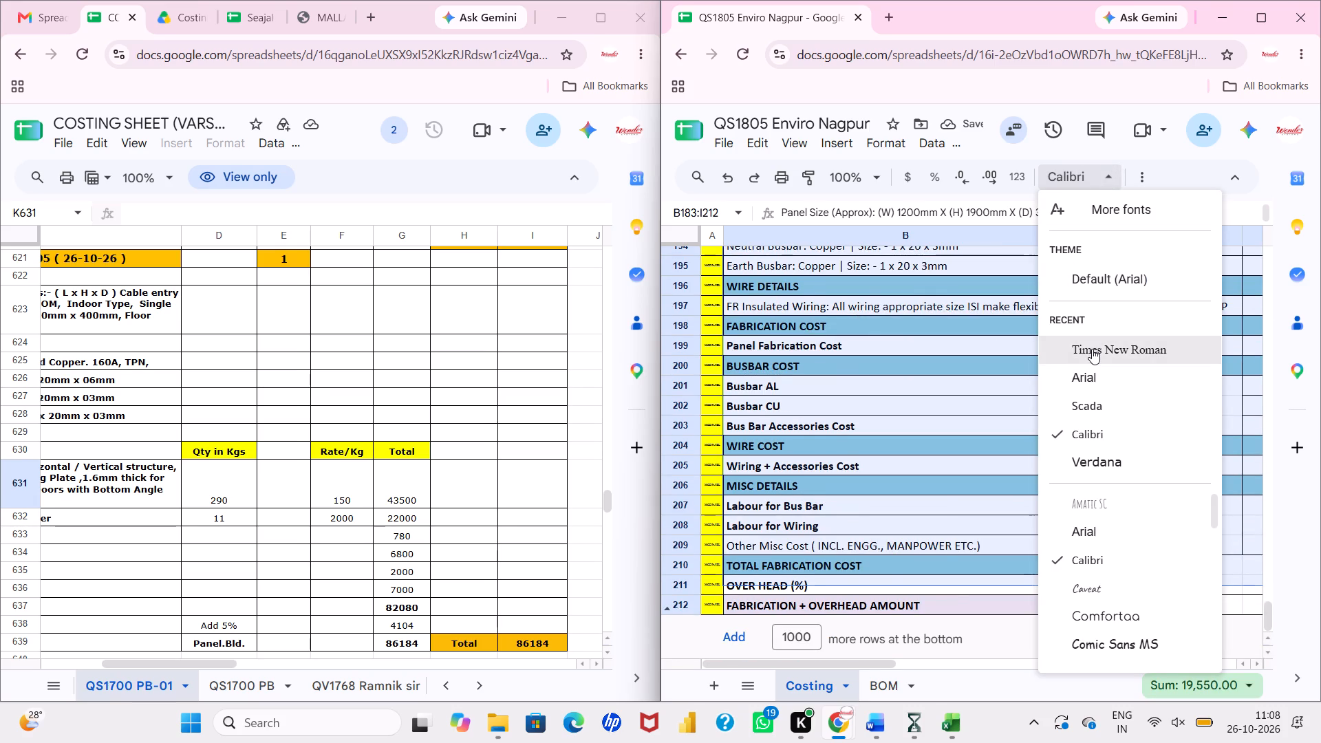
pyautogui.click(1092, 349)
pyautogui.click(1141, 183)
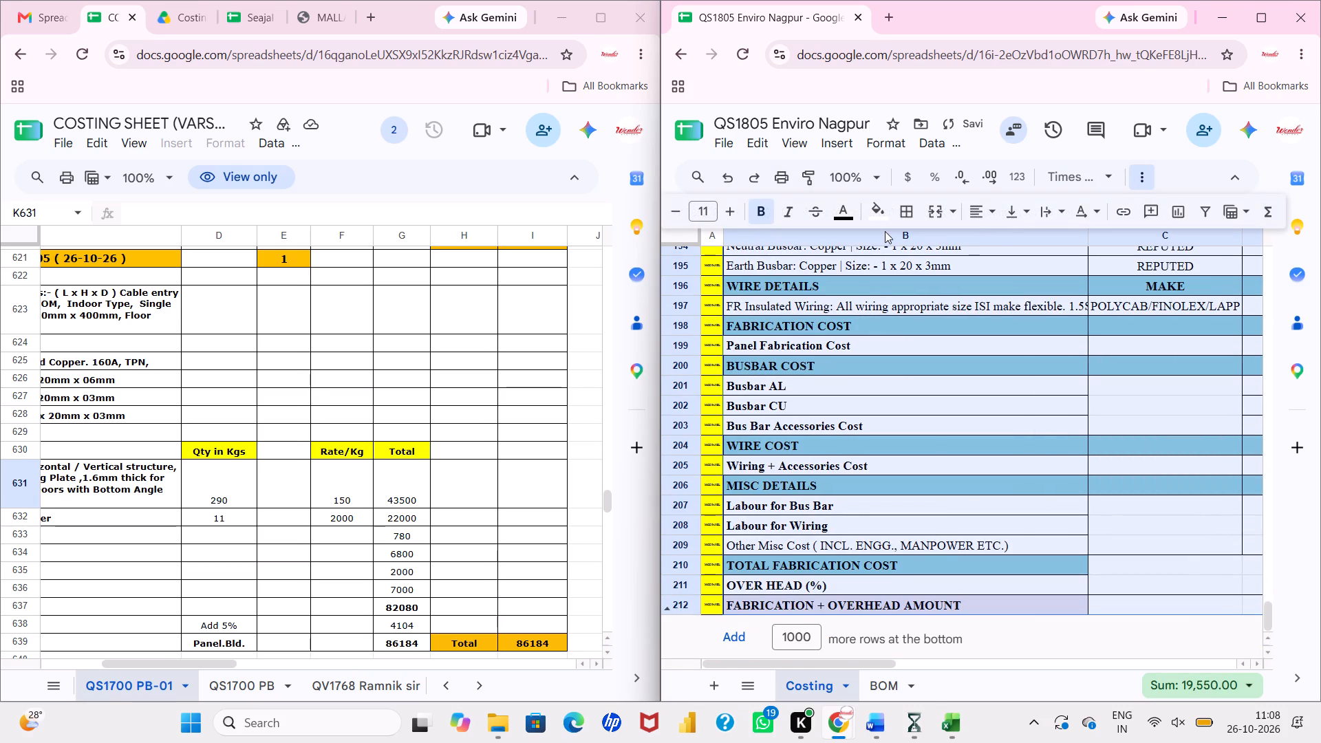
pyautogui.click(685, 212)
pyautogui.click(685, 212)
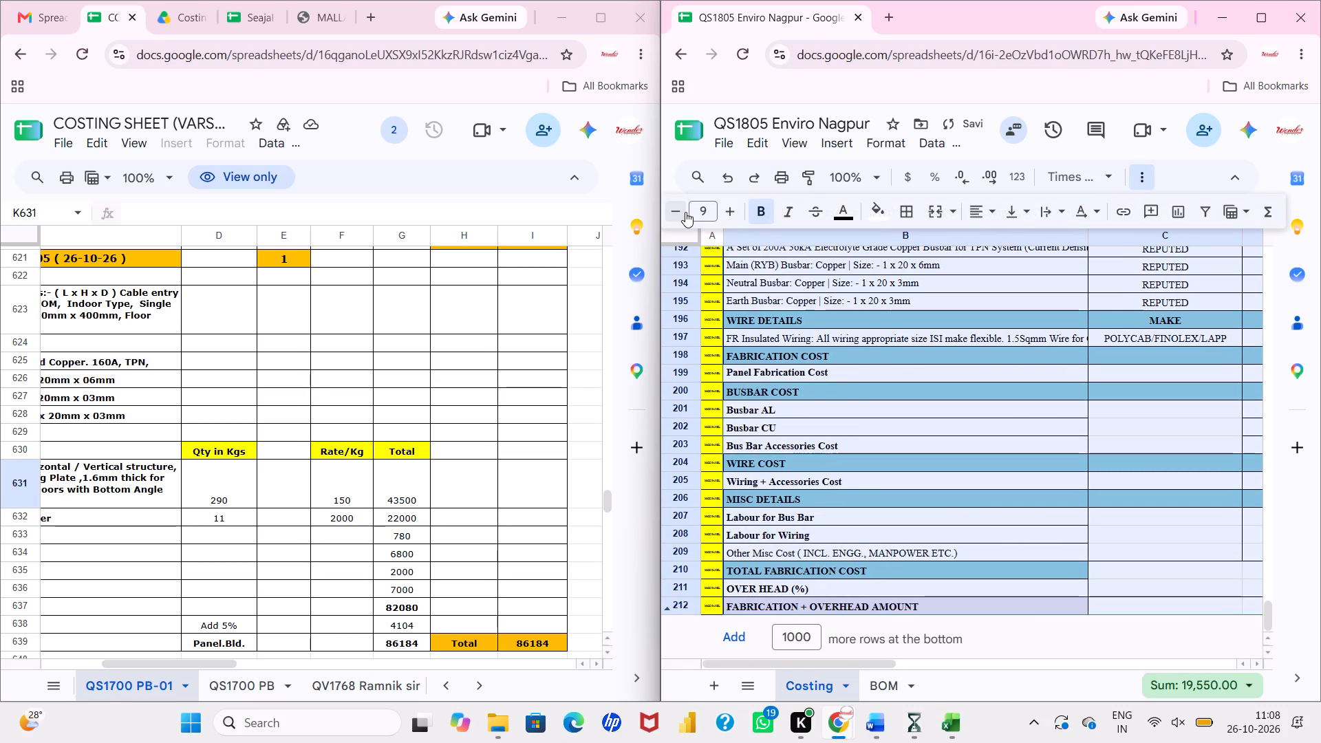
pyautogui.click(907, 355)
# Clear the aluminium busbar breakdown cell O201 and link O202 to the copper busbar cost in K202.
pyautogui.hscroll(-3, 907, 355)
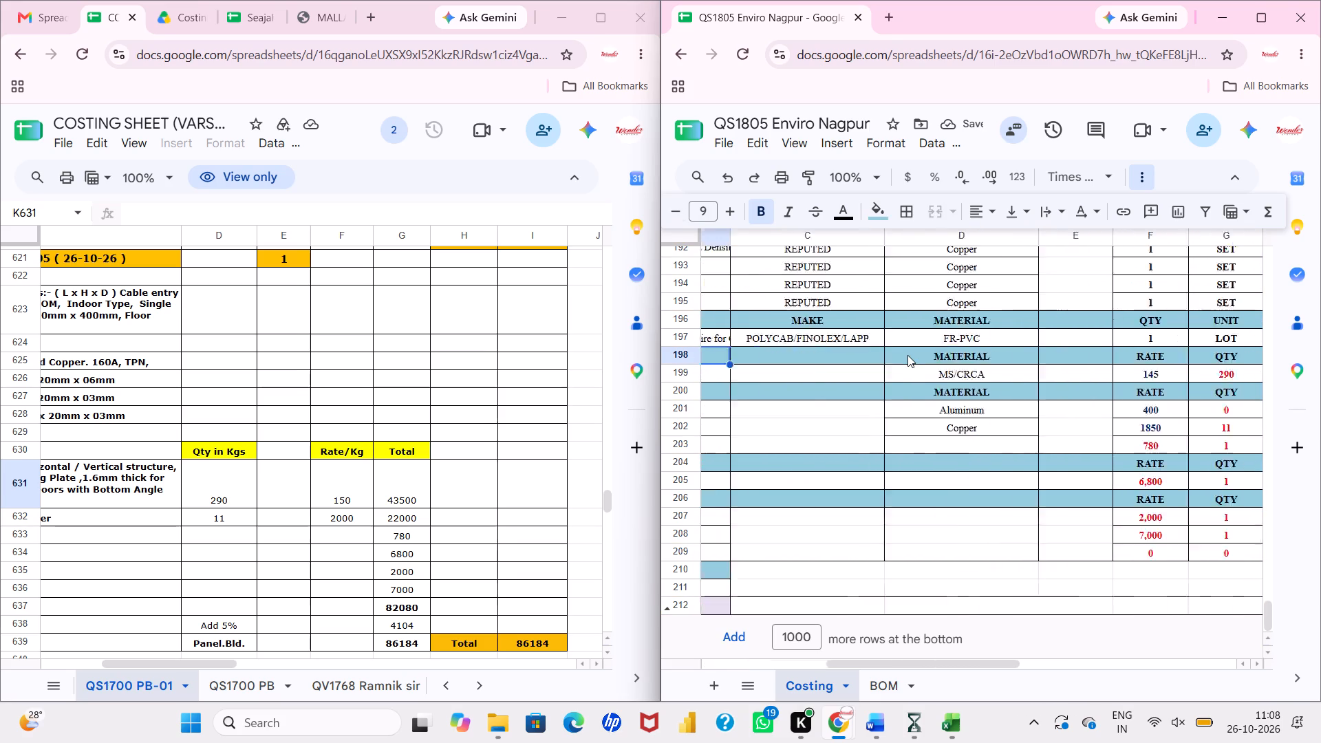
pyautogui.hscroll(-2, 907, 355)
pyautogui.scroll(-1, 907, 355)
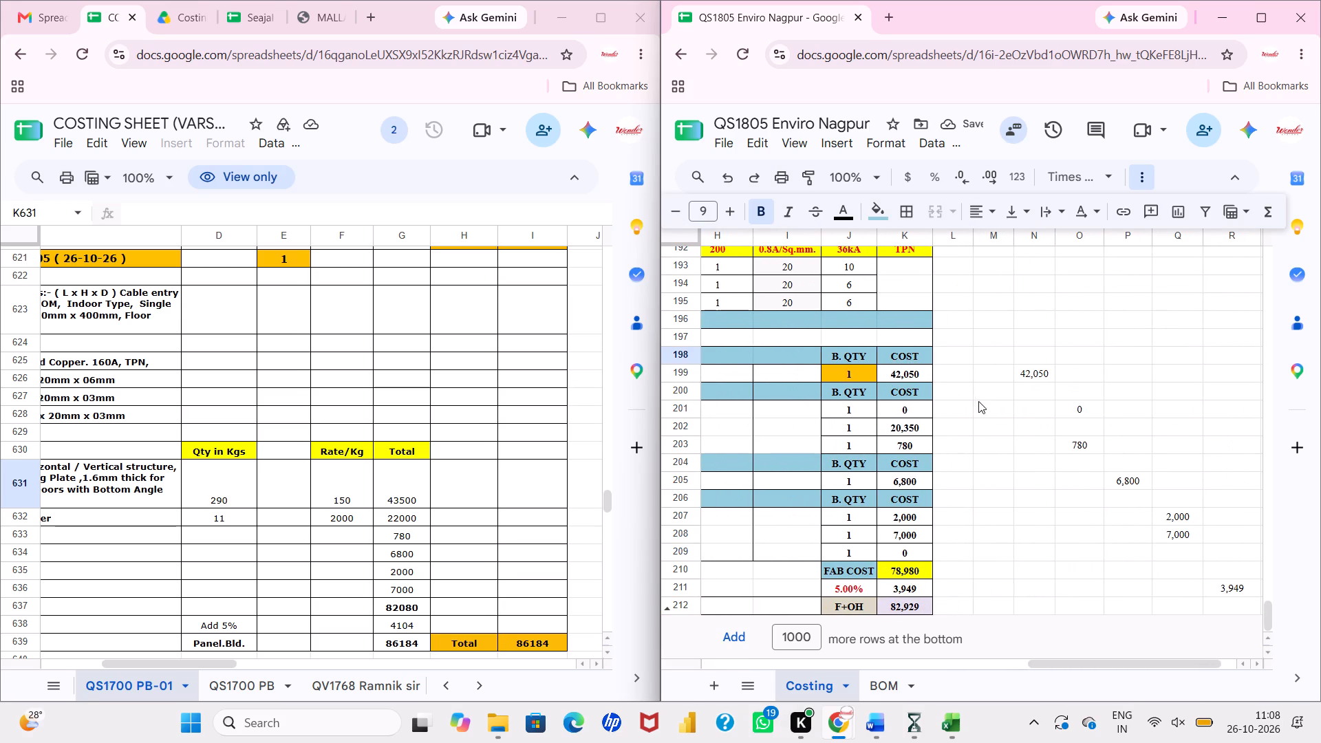
pyautogui.click(1084, 409)
pyautogui.press('Delete')
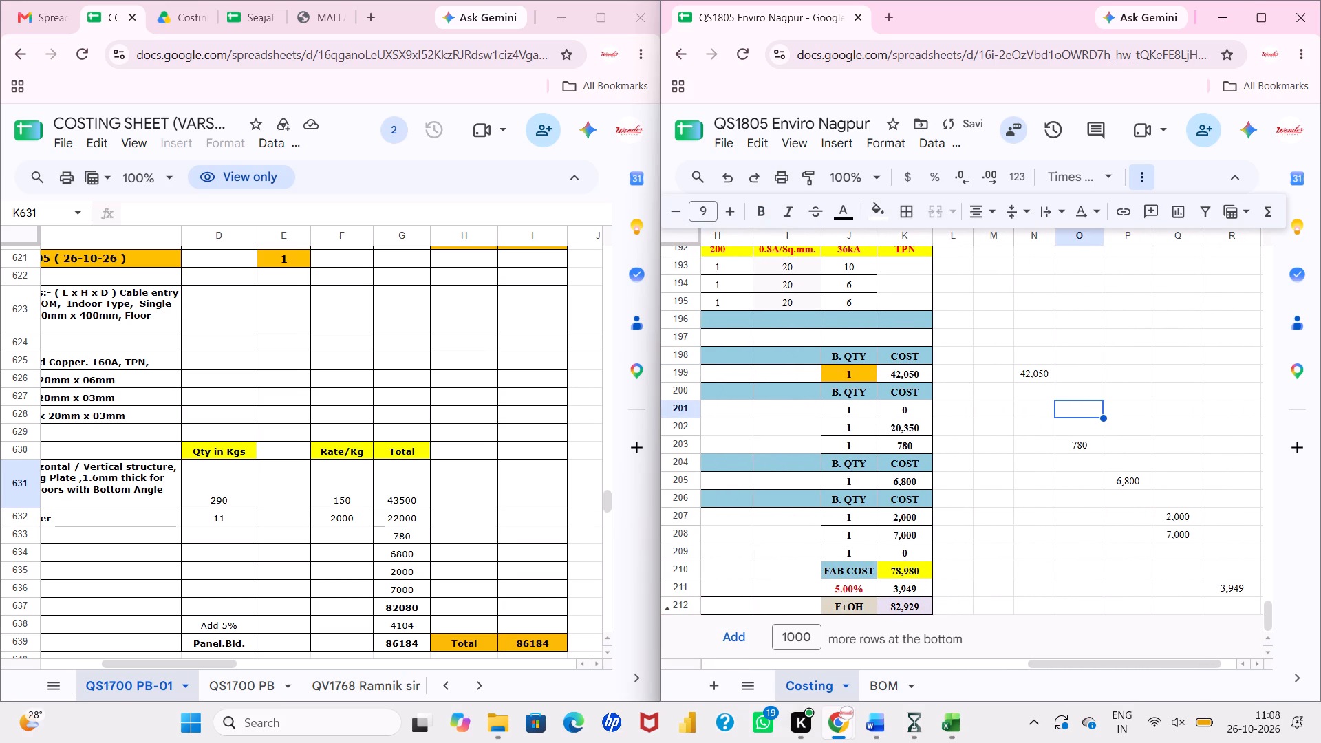
pyautogui.click(1069, 429)
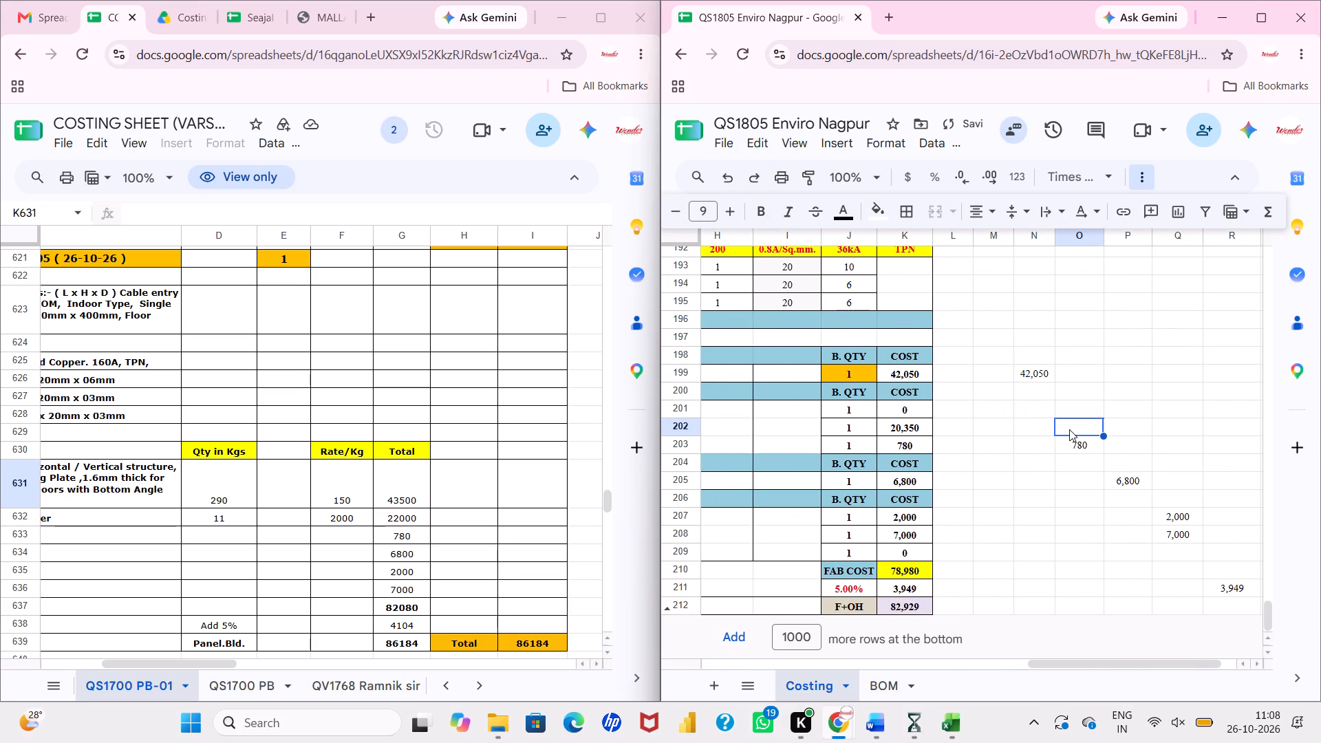
pyautogui.press('=')
pyautogui.press('Left')
pyautogui.press('Left')
pyautogui.press('Left')
pyautogui.press('Left')
pyautogui.press('Return')
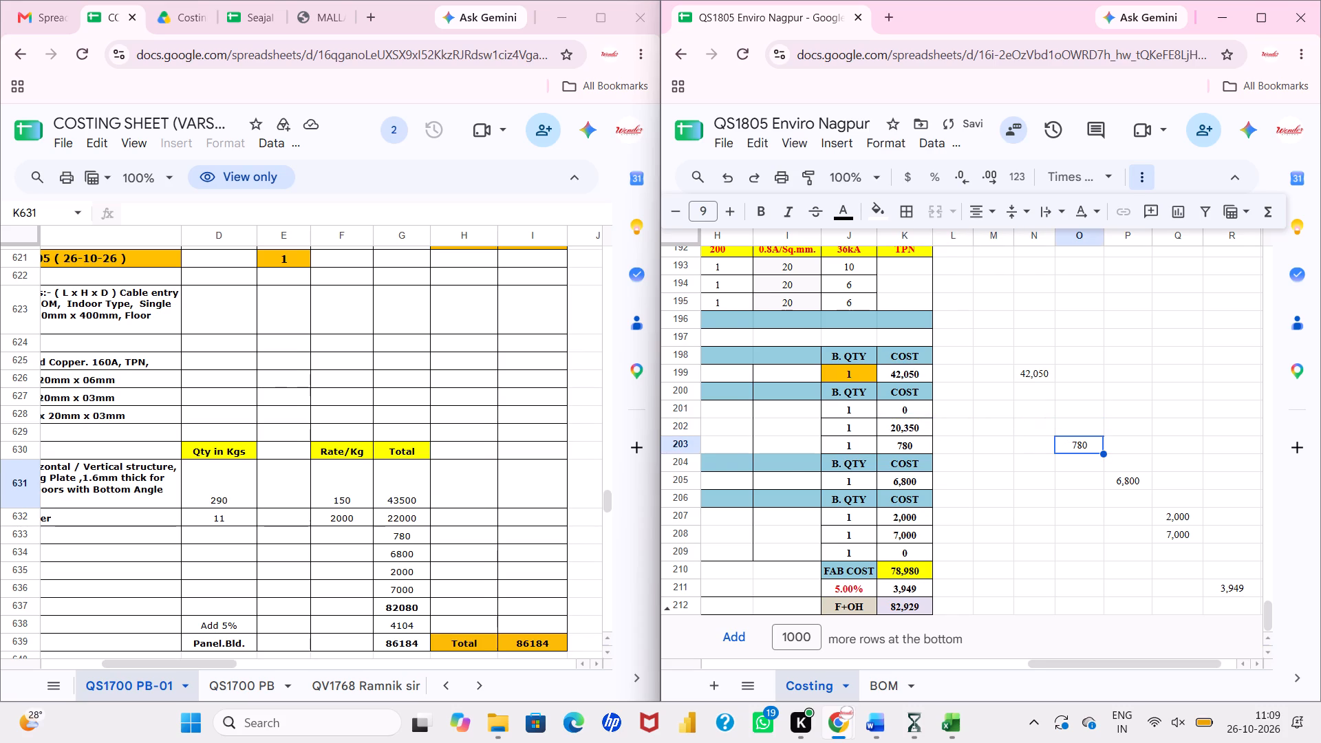
# Set the copper busbar rate in F202 to 2000.
pyautogui.hscroll(2, 1069, 429)
pyautogui.click(945, 426)
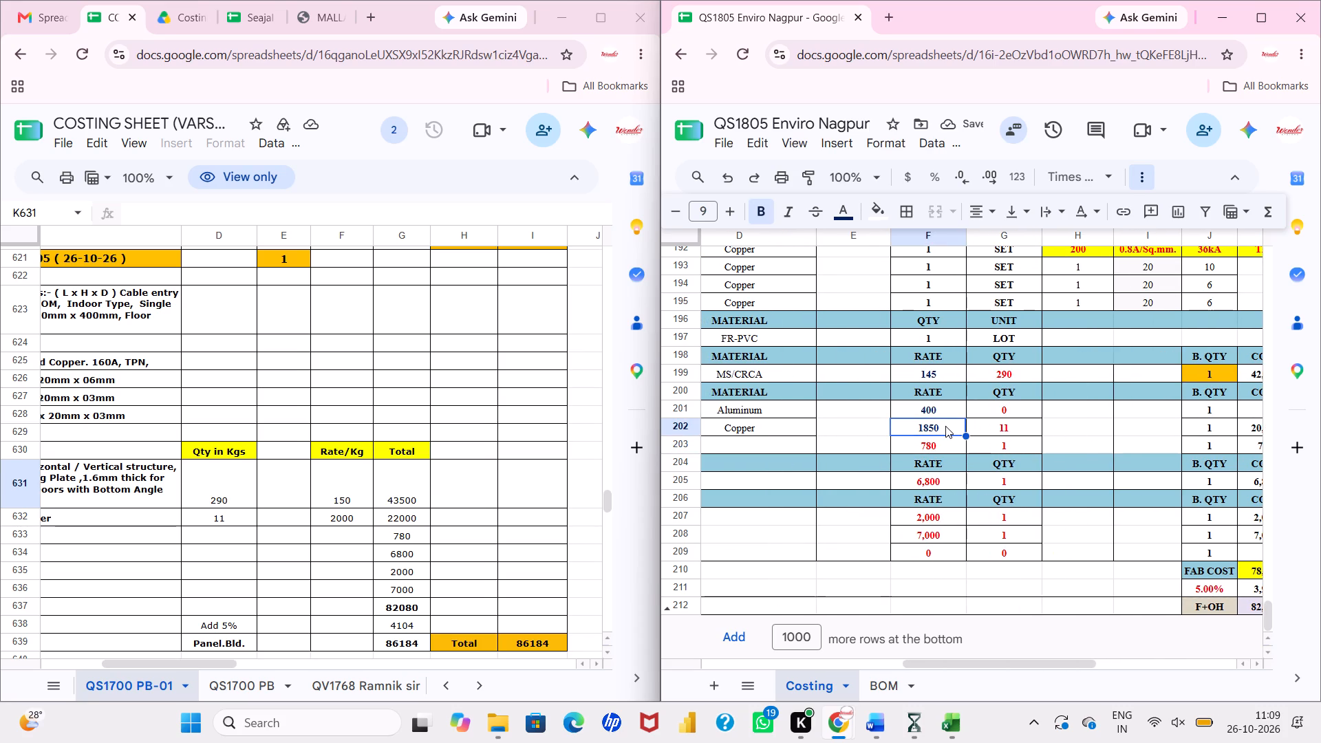
pyautogui.write('2000')
pyautogui.press('Return')
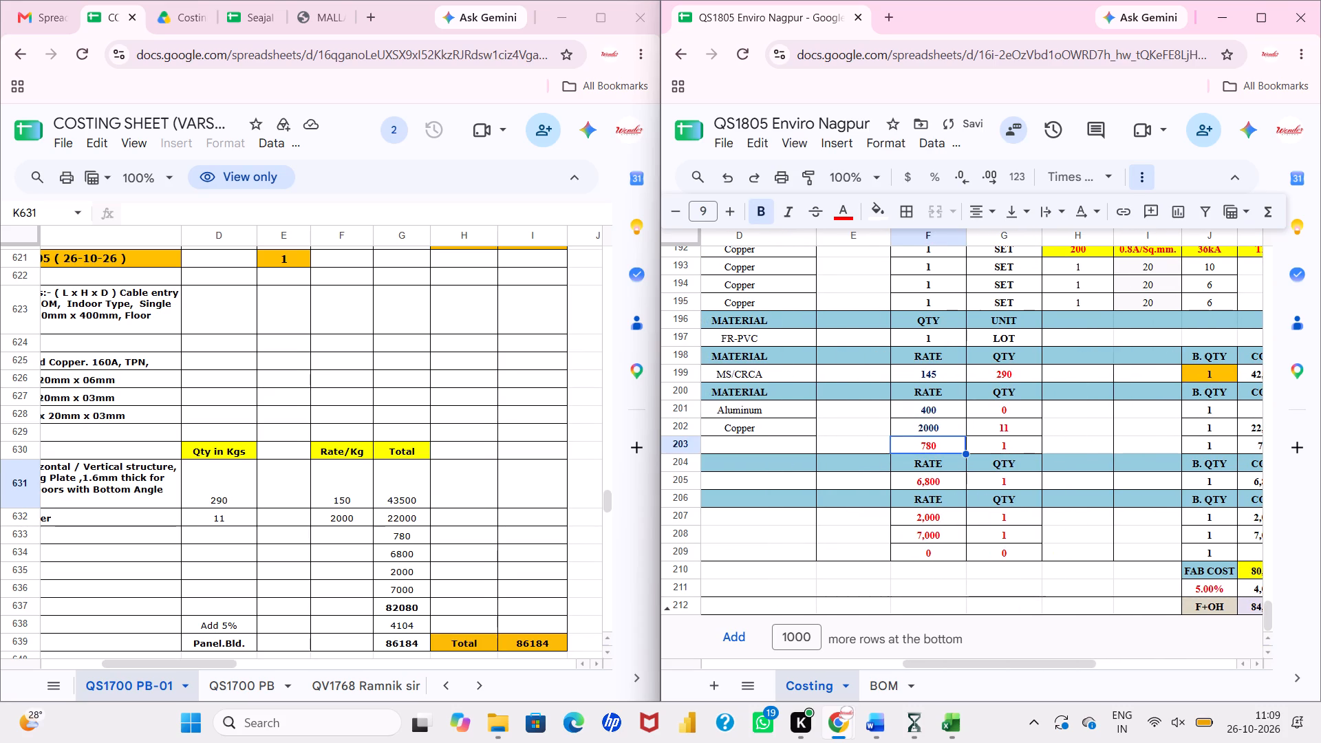
# Set the panel fabrication rate in F199 to 150.
pyautogui.hscroll(-1, 945, 426)
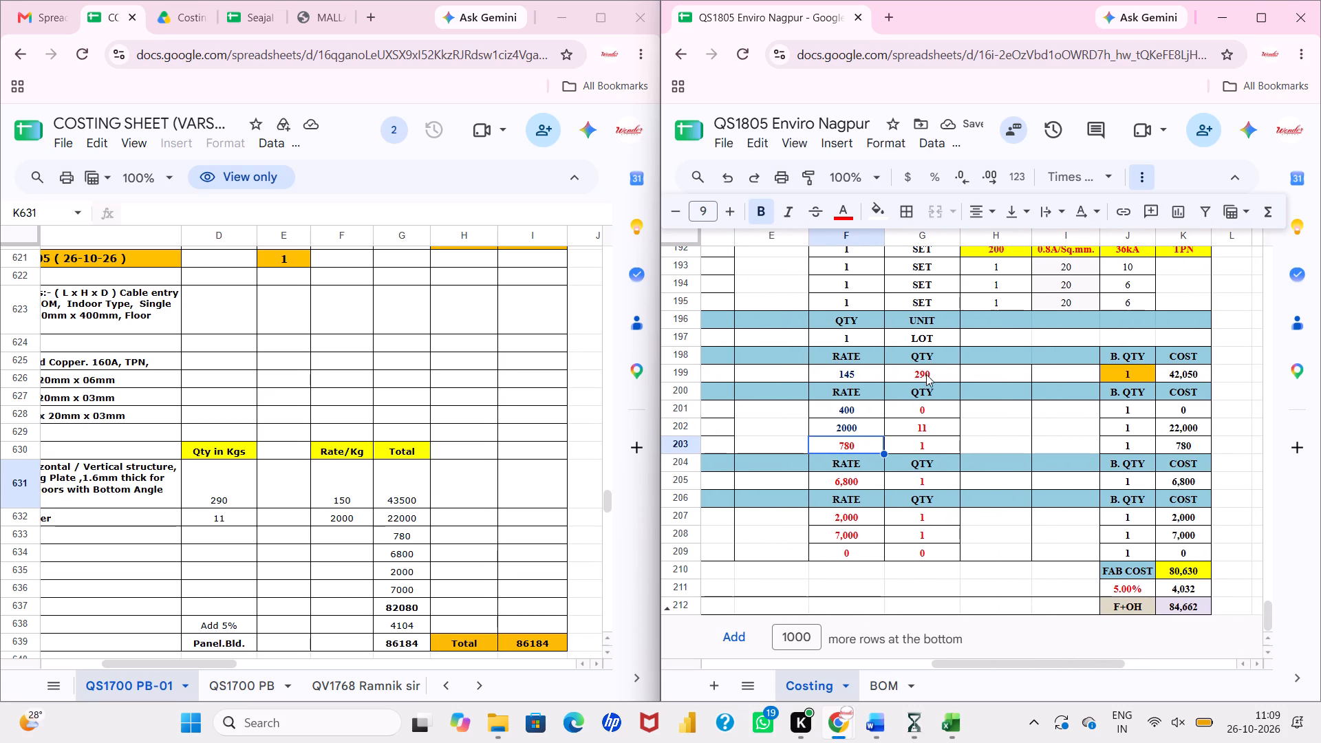
pyautogui.click(844, 374)
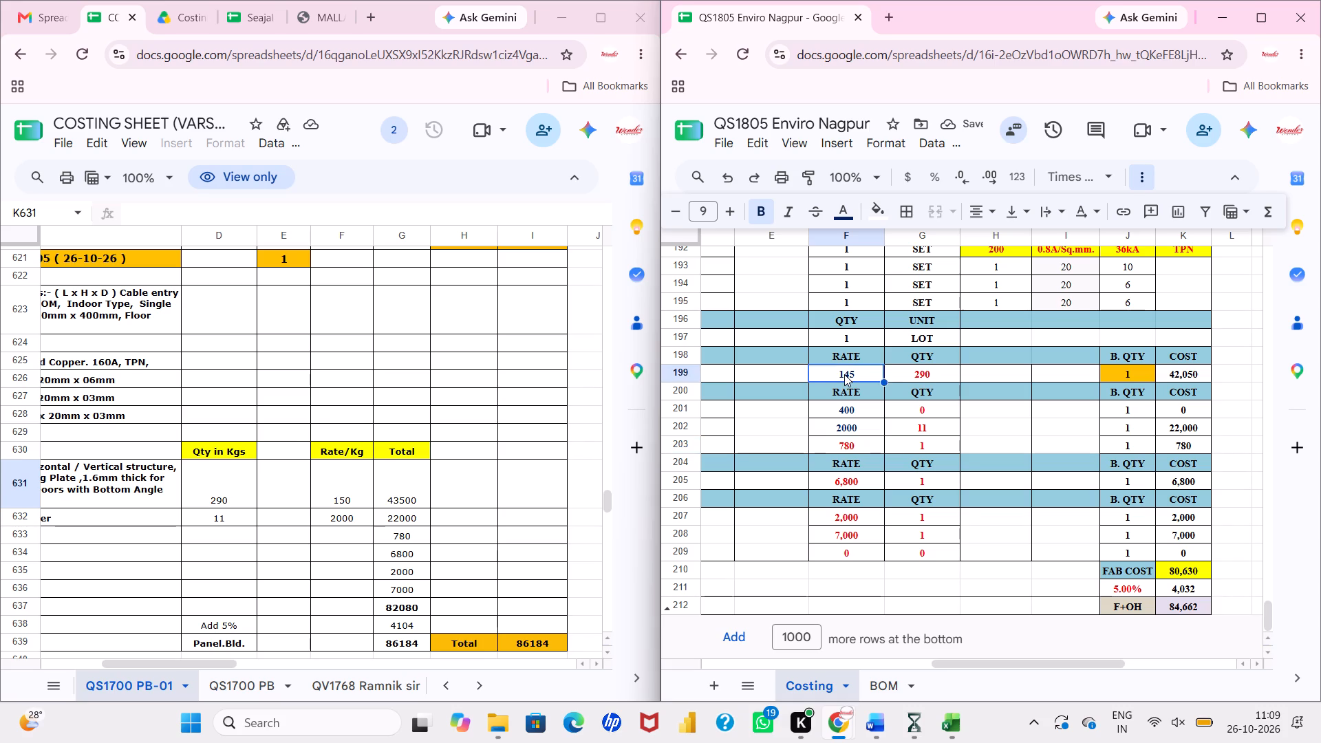
pyautogui.write('150')
pyautogui.press('Return')
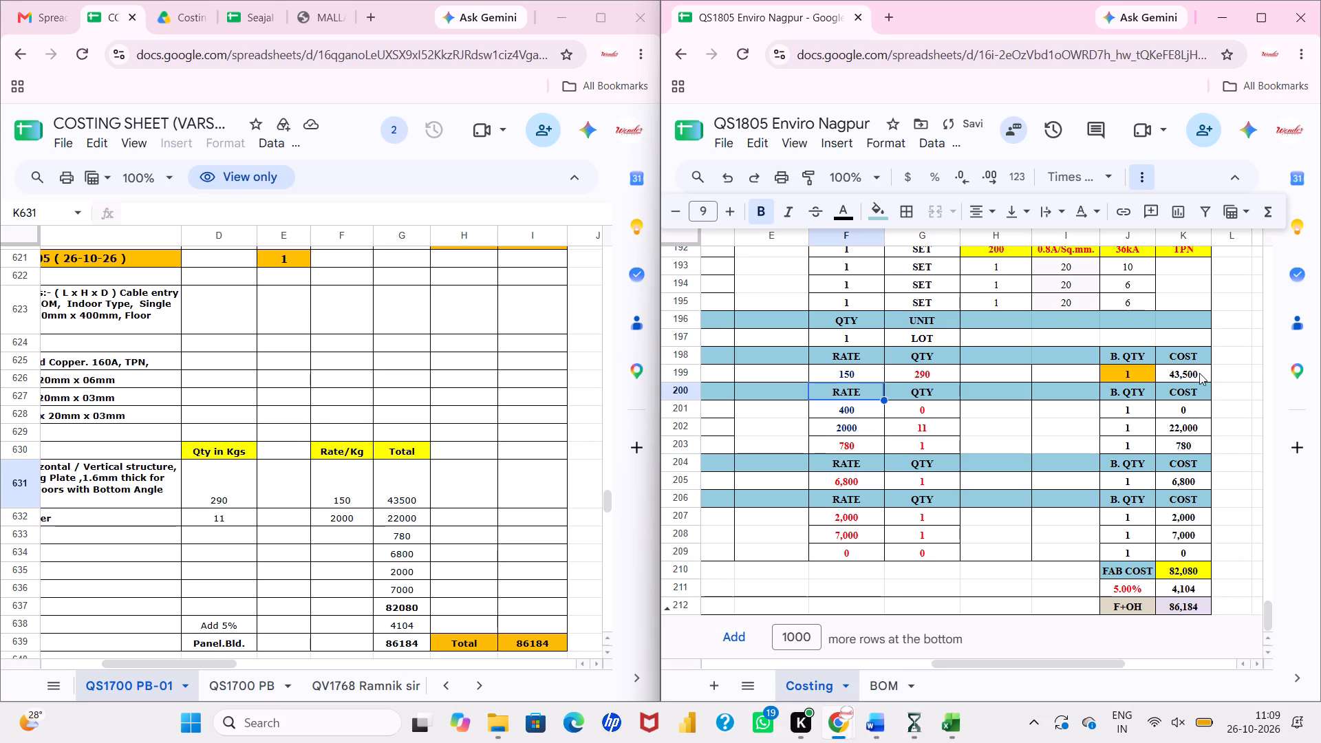
# Check the formulas in the COST column from the panel fabrication row K199 through the fabrication plus overhead row K212.
pyautogui.doubleClick(1189, 378)
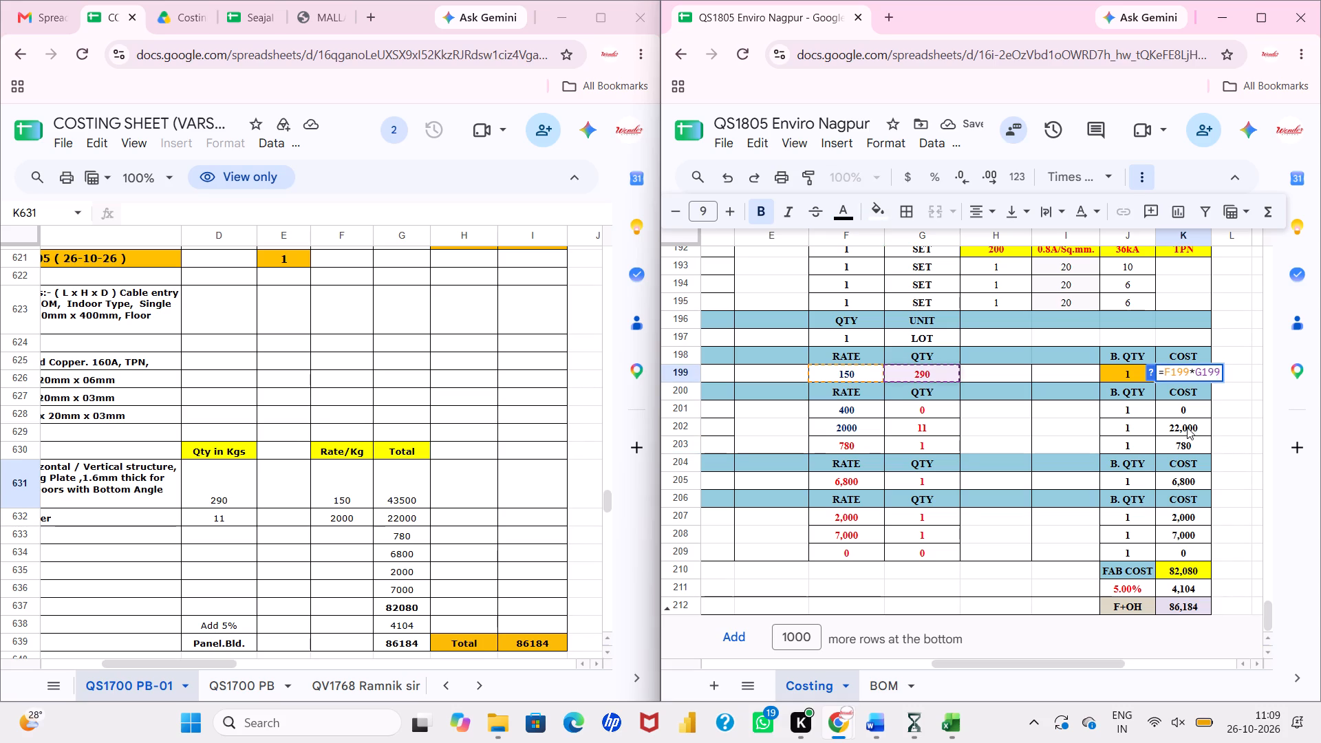
pyautogui.doubleClick(1187, 427)
pyautogui.doubleClick(1187, 451)
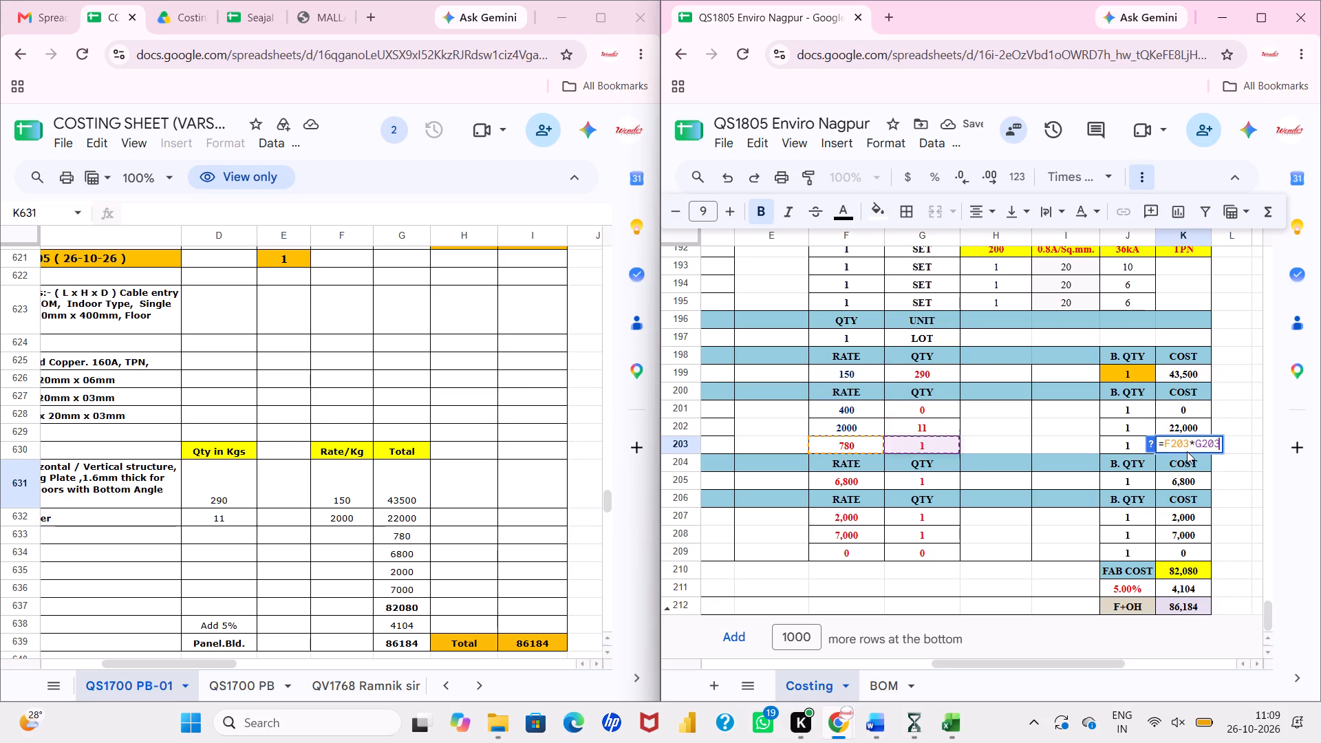
pyautogui.doubleClick(1188, 486)
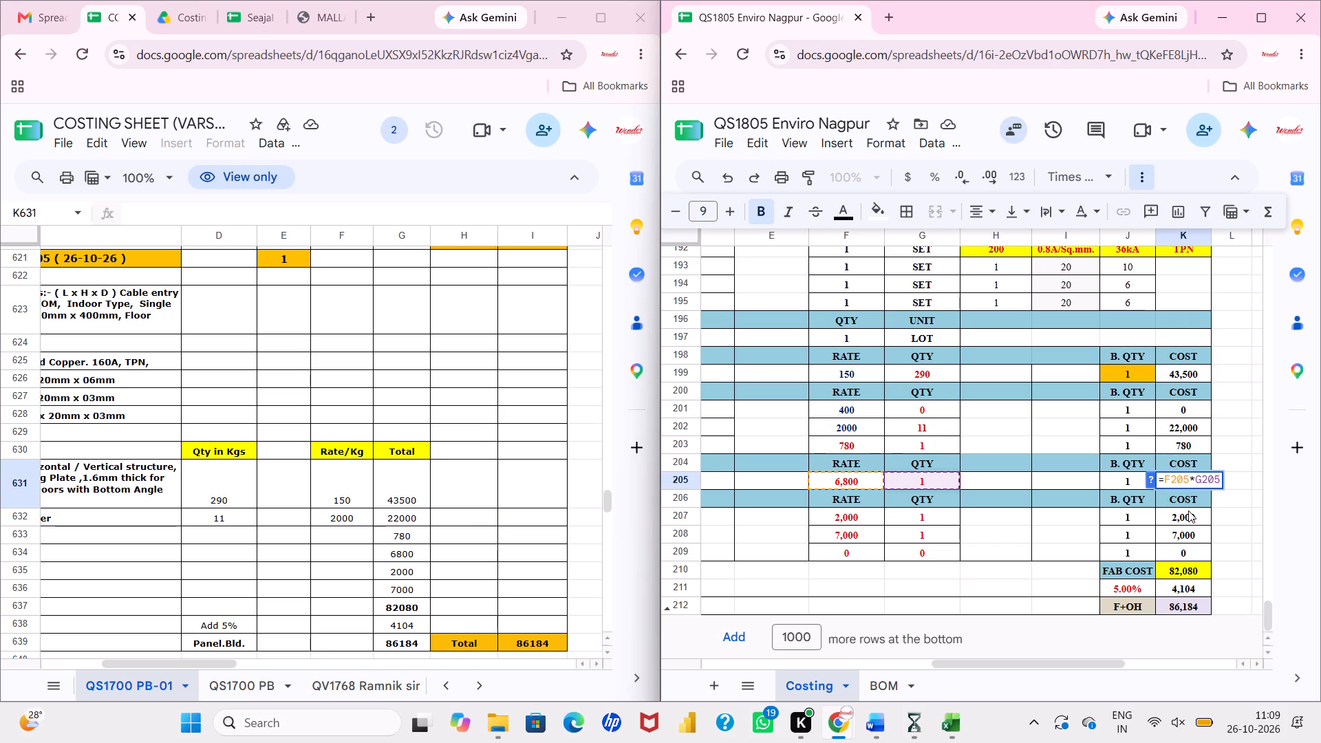
pyautogui.doubleClick(1188, 510)
pyautogui.doubleClick(1192, 538)
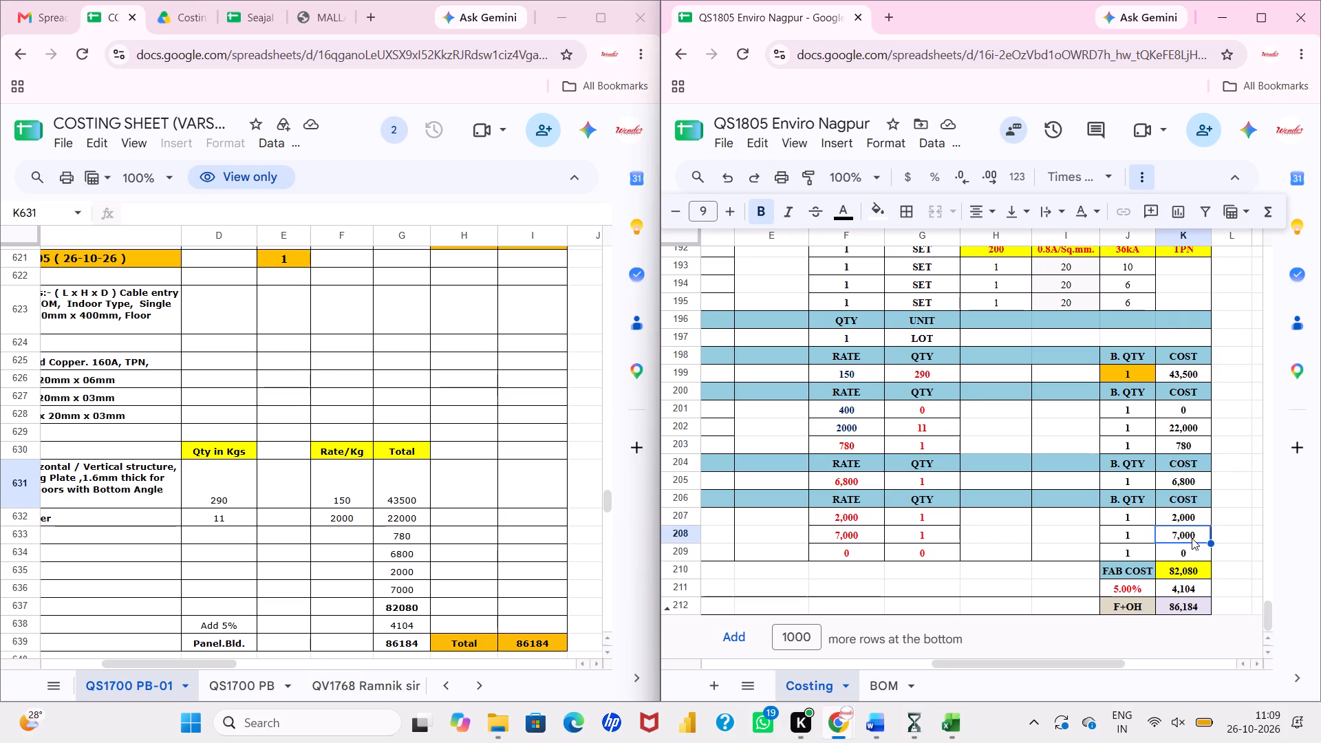
pyautogui.doubleClick(1193, 556)
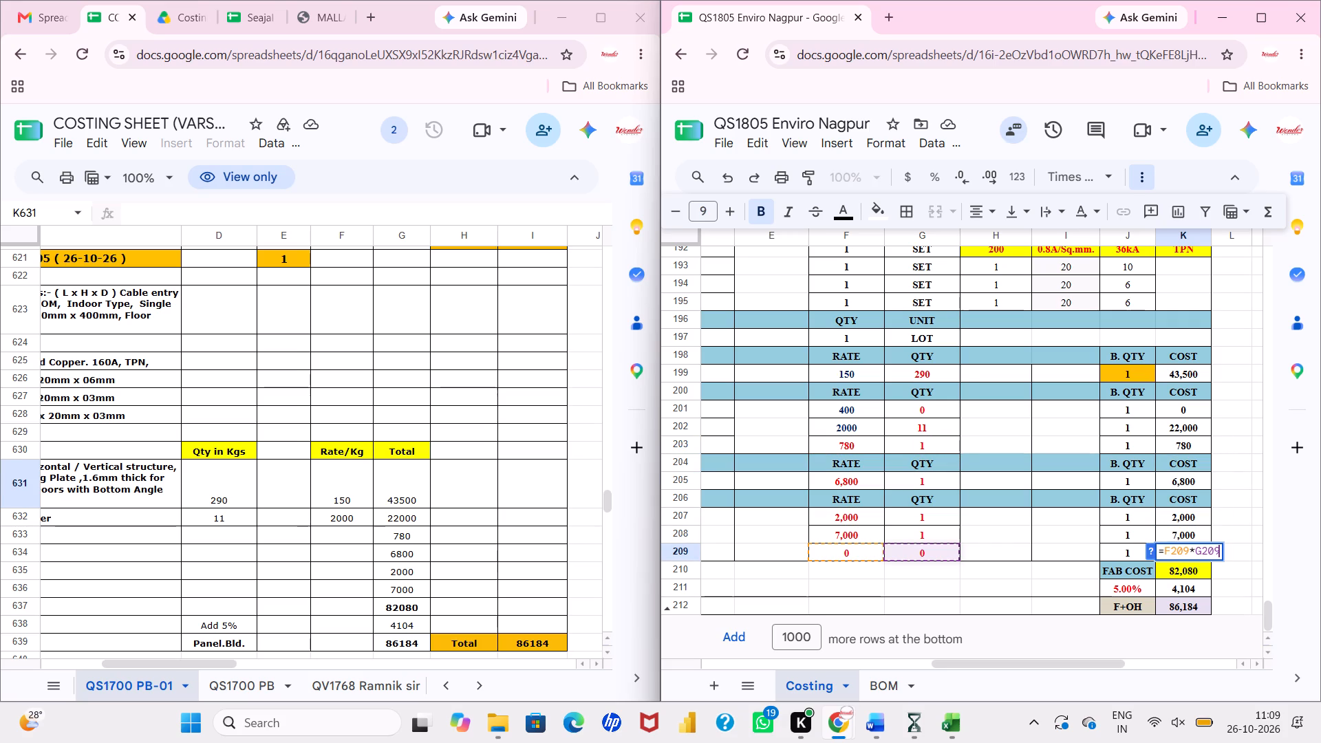
pyautogui.doubleClick(1196, 576)
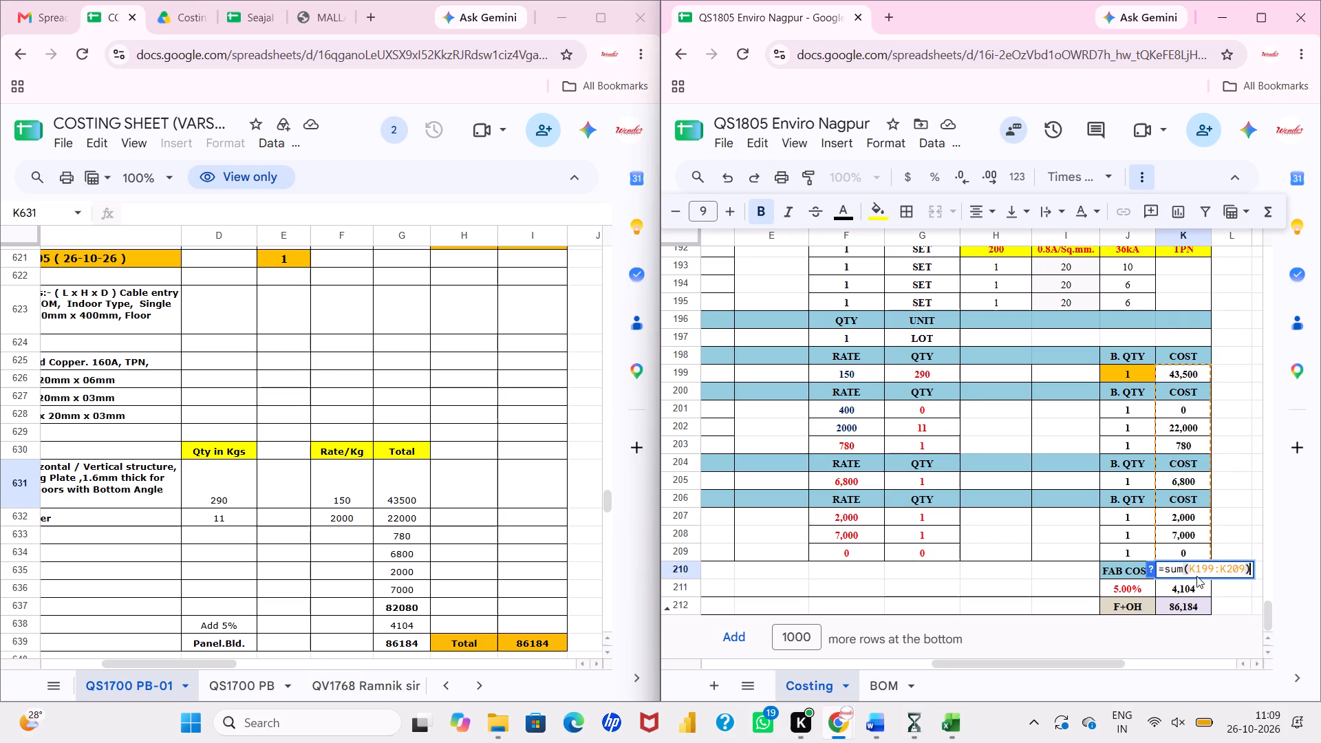
pyautogui.doubleClick(1196, 590)
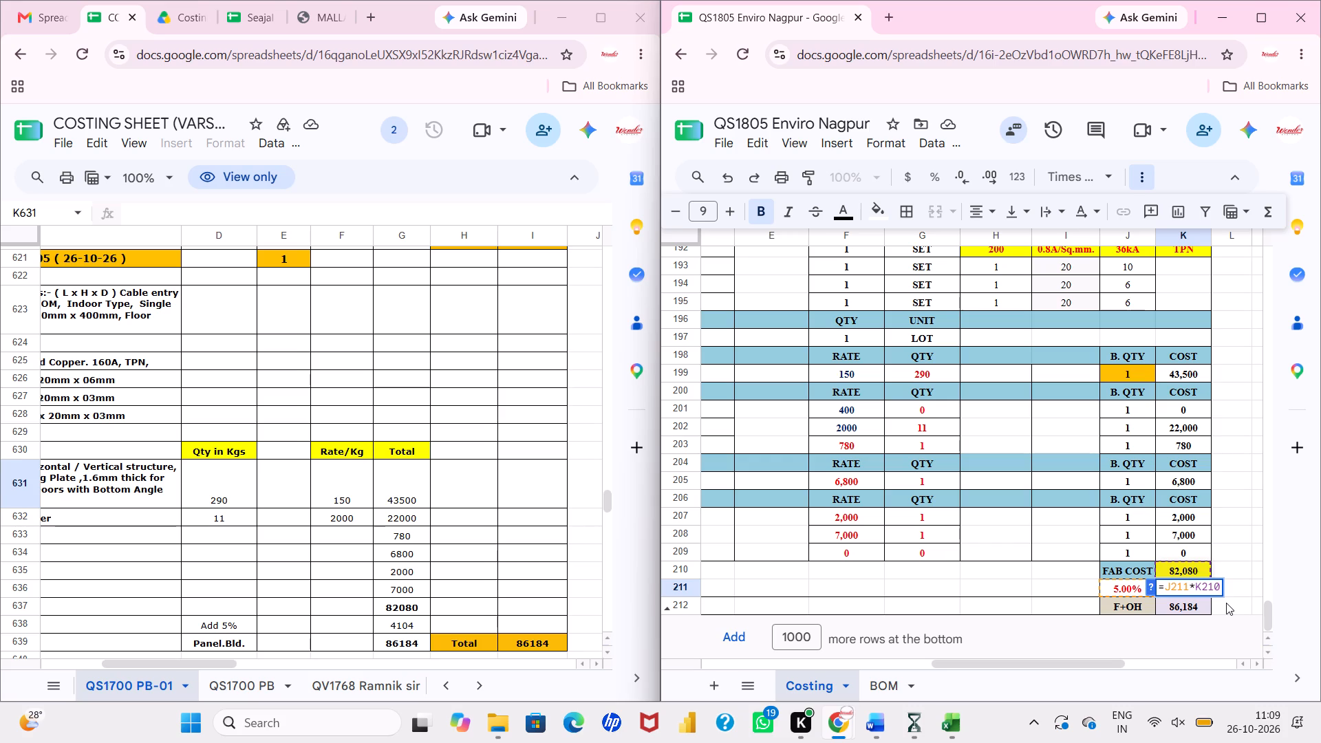
pyautogui.click(1226, 603)
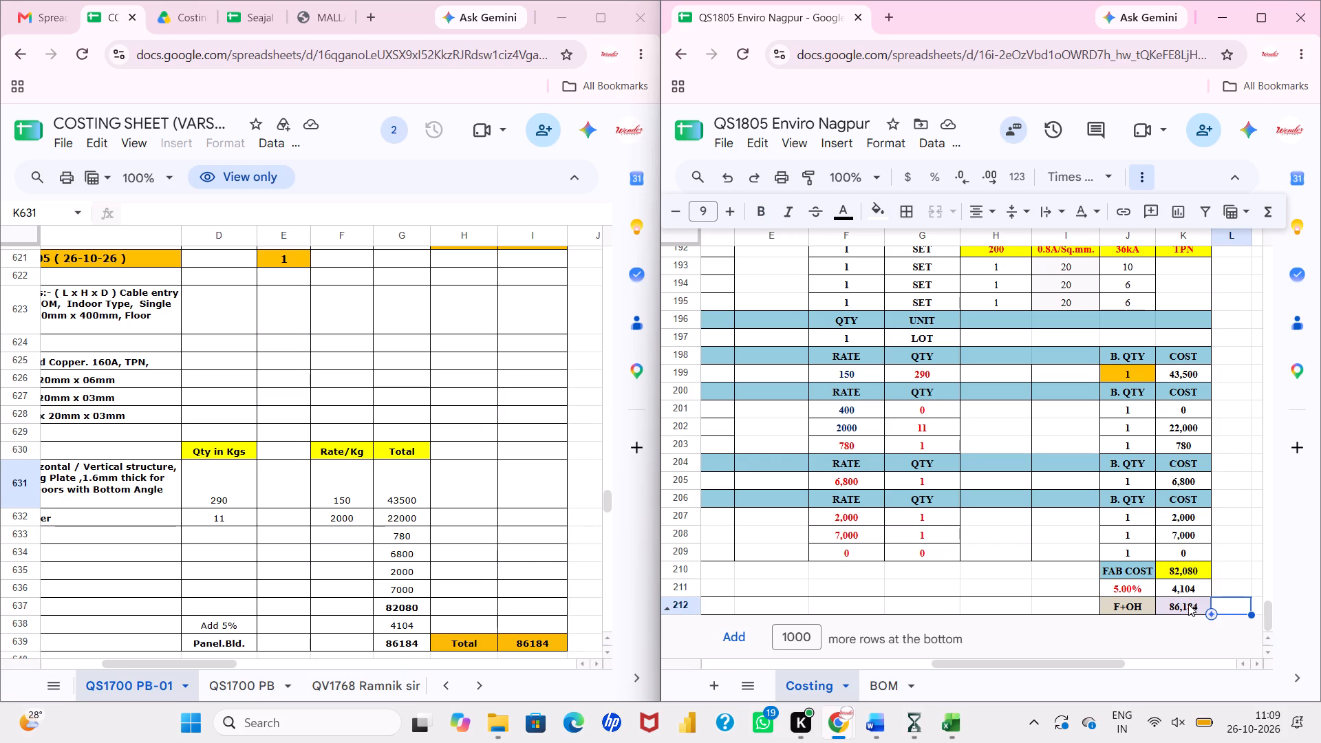
pyautogui.doubleClick(1188, 604)
pyautogui.click(1236, 567)
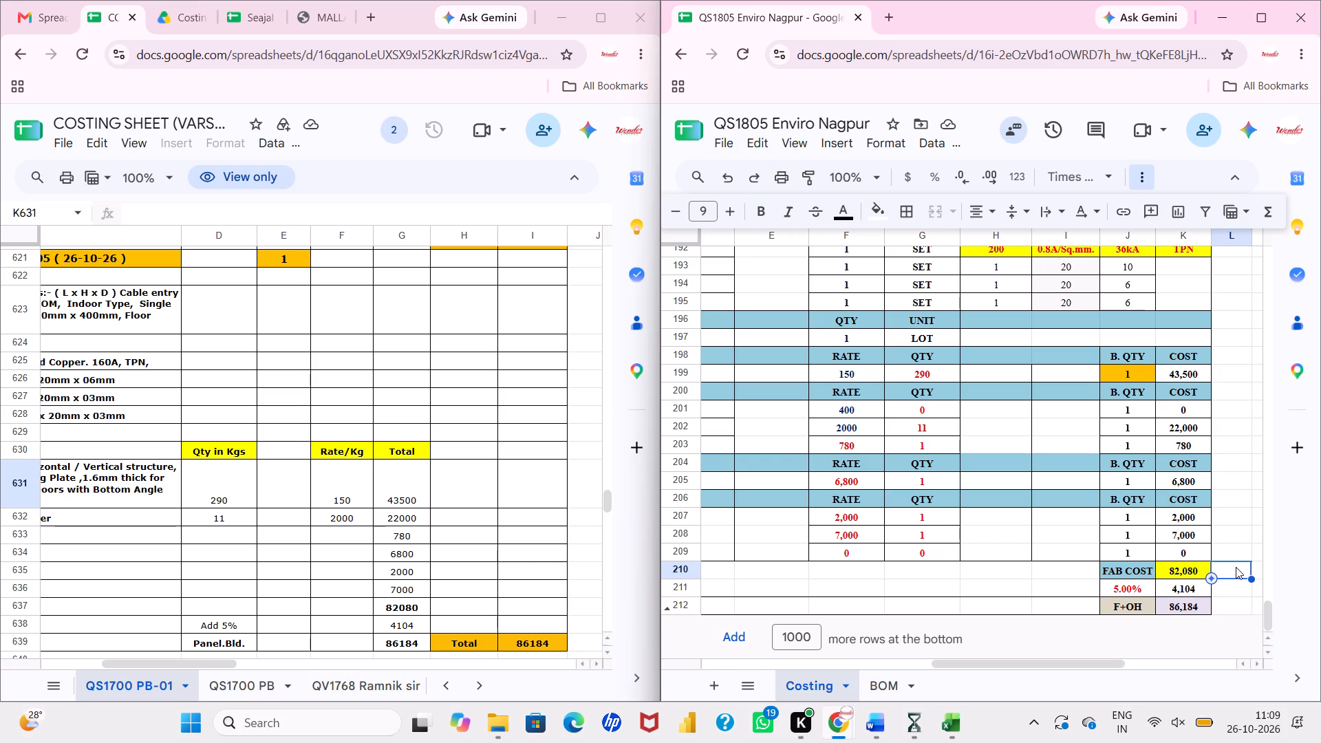
# Review the cost breakdown columns against the panel costs and busbar specification in the reference costing sheet.
pyautogui.hscroll(-4, 1236, 567)
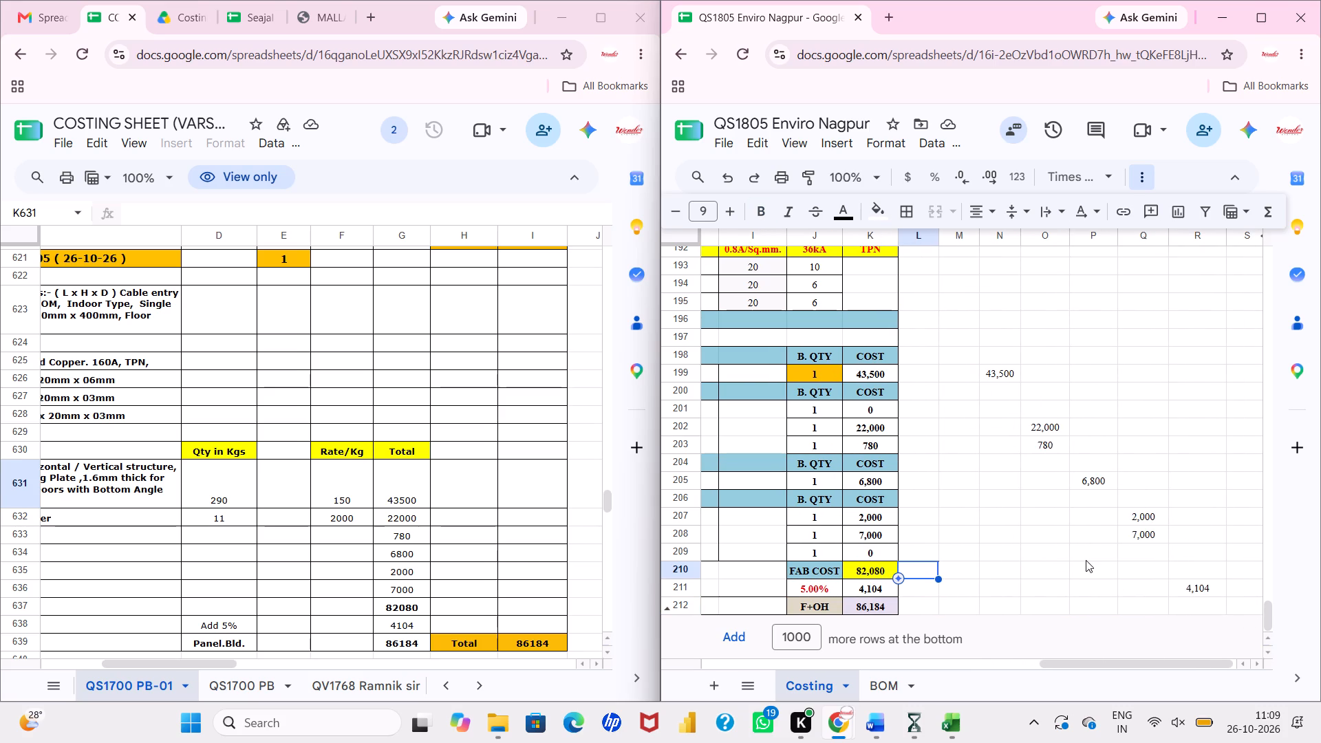
pyautogui.hscroll(-1, 522, 570)
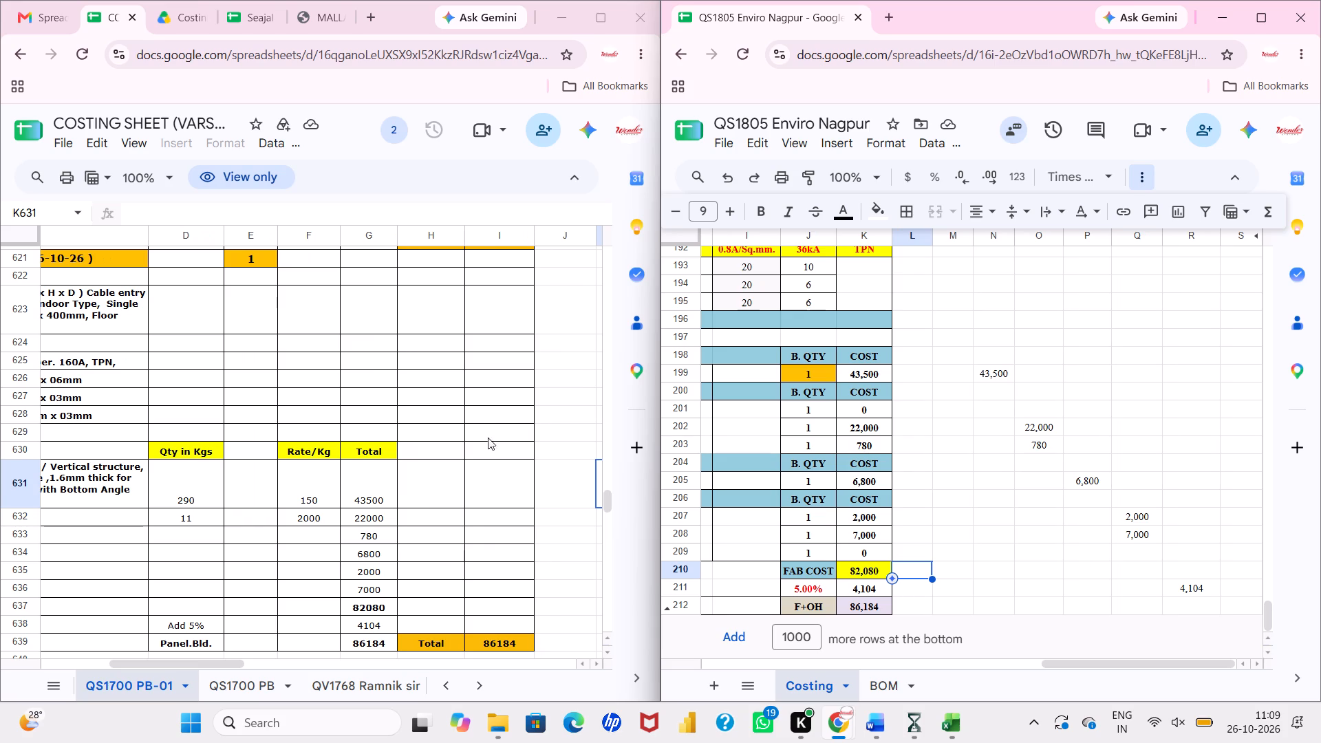
pyautogui.scroll(1, 501, 411)
pyautogui.click(519, 267)
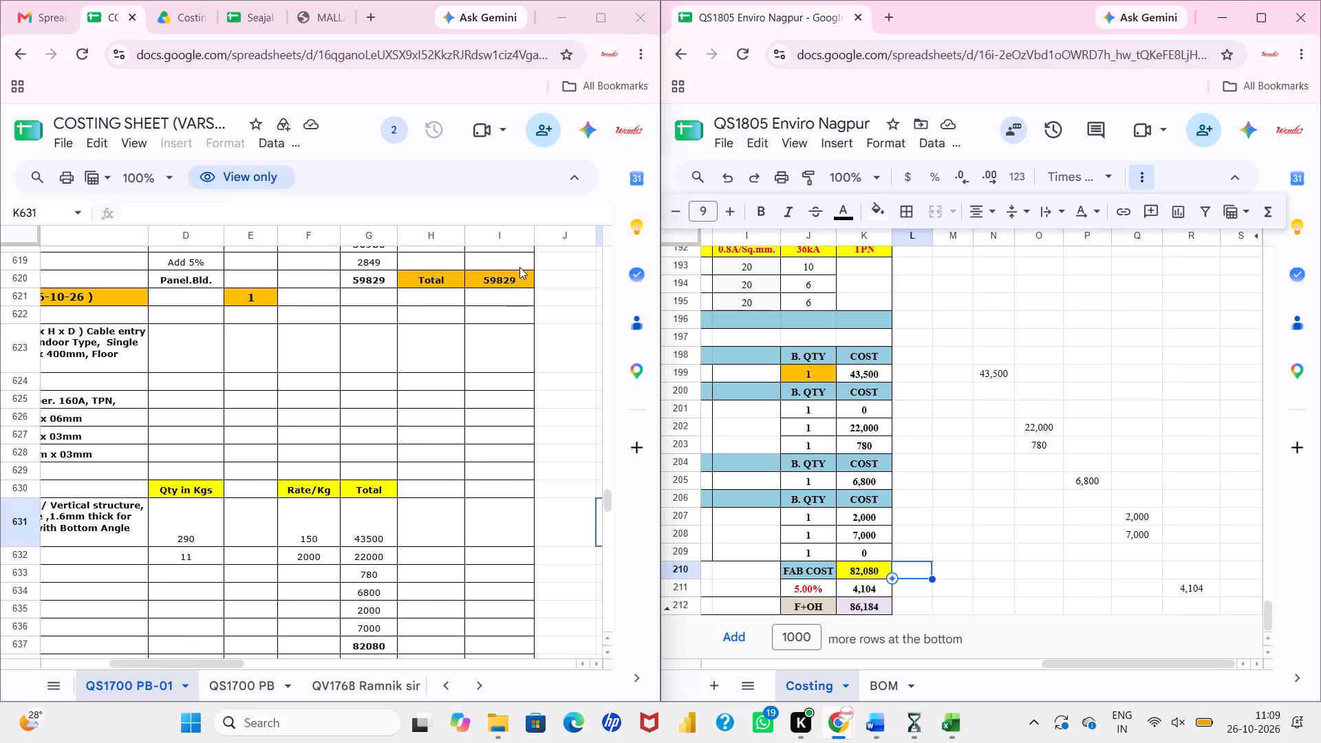
pyautogui.scroll(-1, 519, 267)
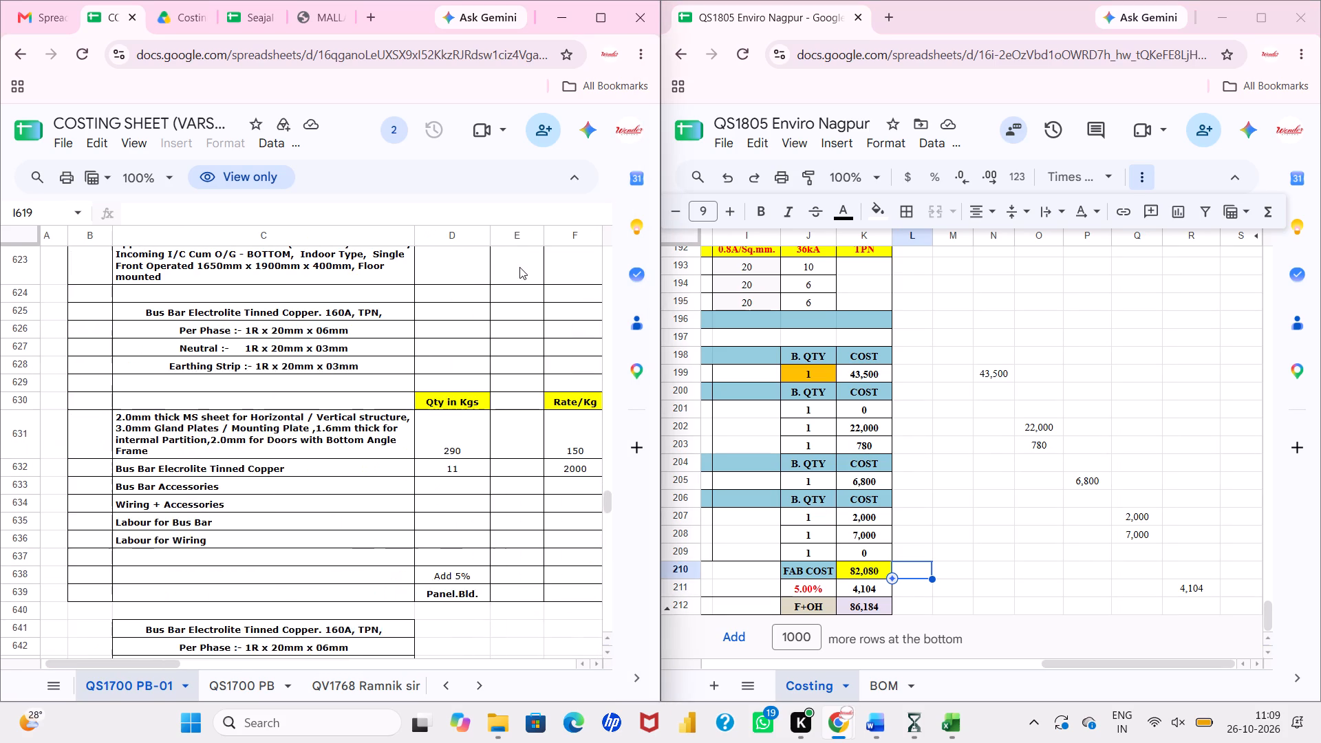
pyautogui.hscroll(5, 949, 378)
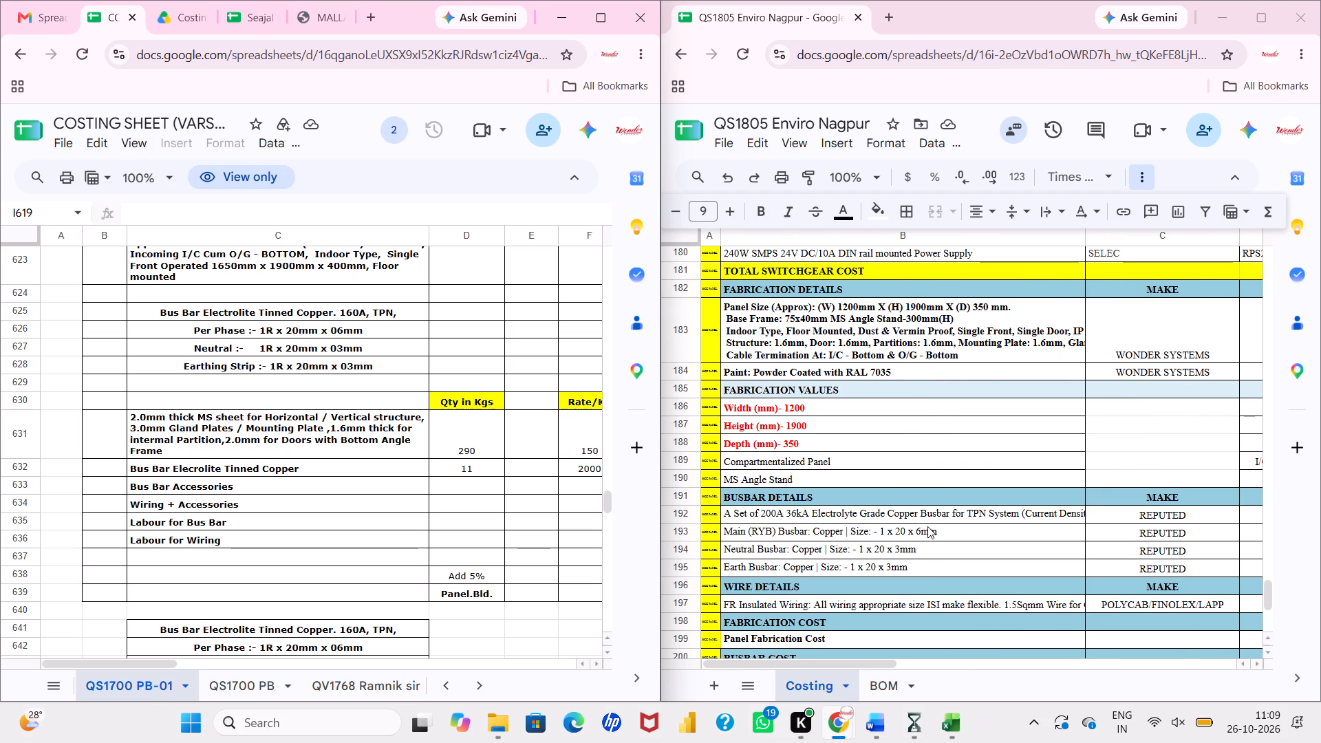
# Remove "MS Angle Stand-300mm(H)" from the base frame line of the panel description in B183, leaving "Base Frame: 75x40mm".
pyautogui.click(948, 346)
pyautogui.doubleClick(962, 316)
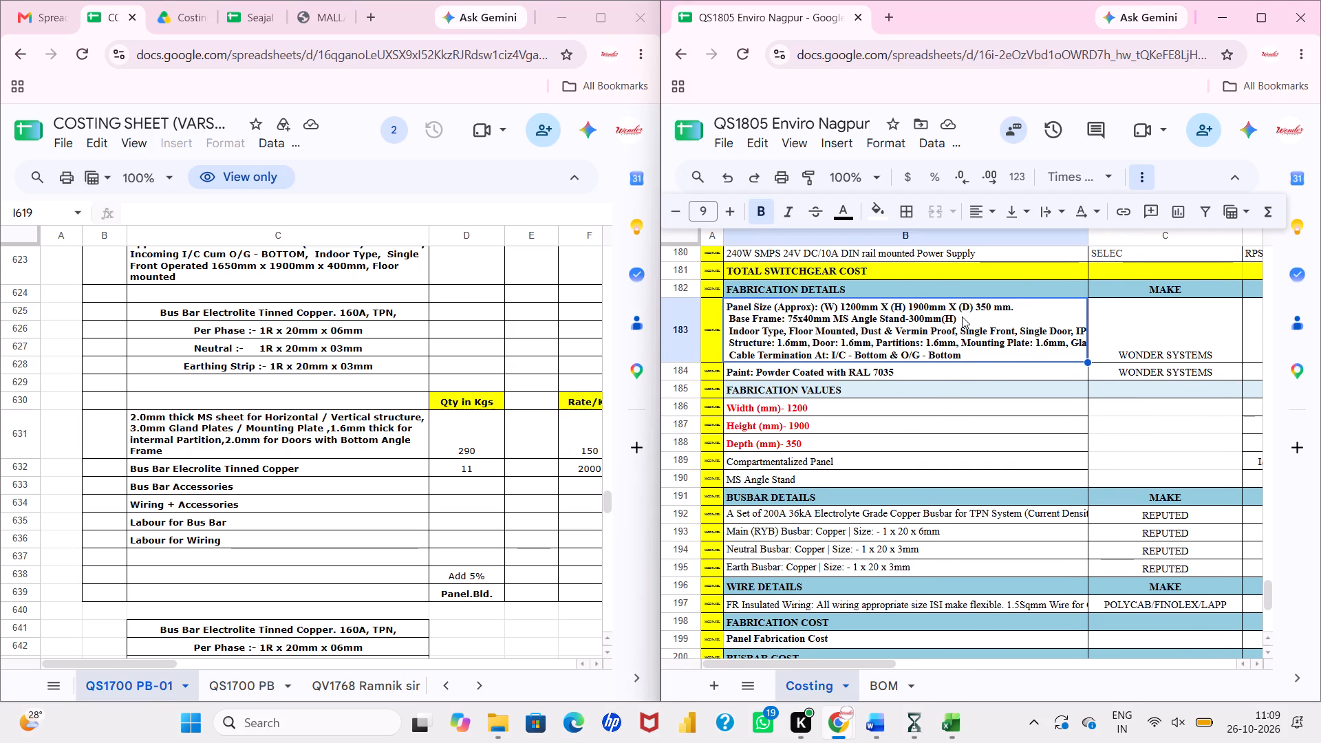
pyautogui.moveTo(958, 319); pyautogui.dragTo(839, 321)
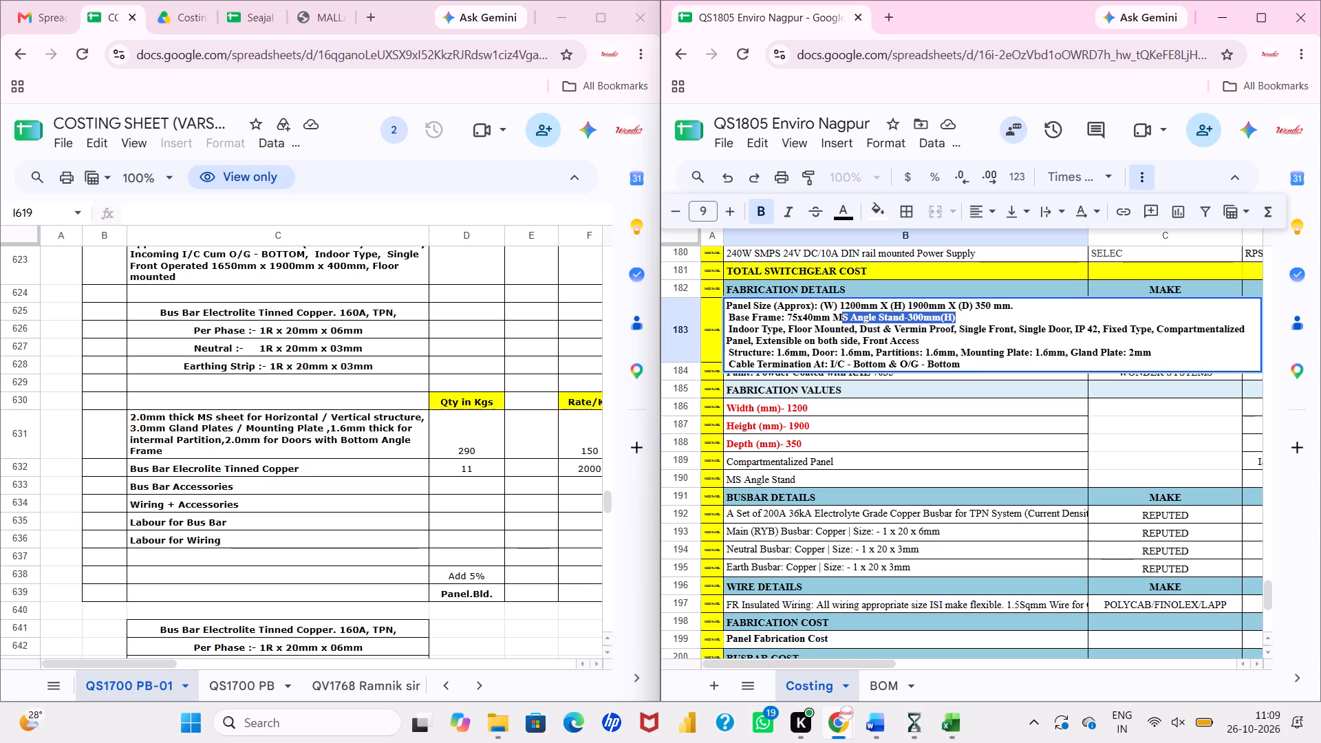
pyautogui.moveTo(839, 321); pyautogui.dragTo(837, 321)
pyautogui.press('Delete')
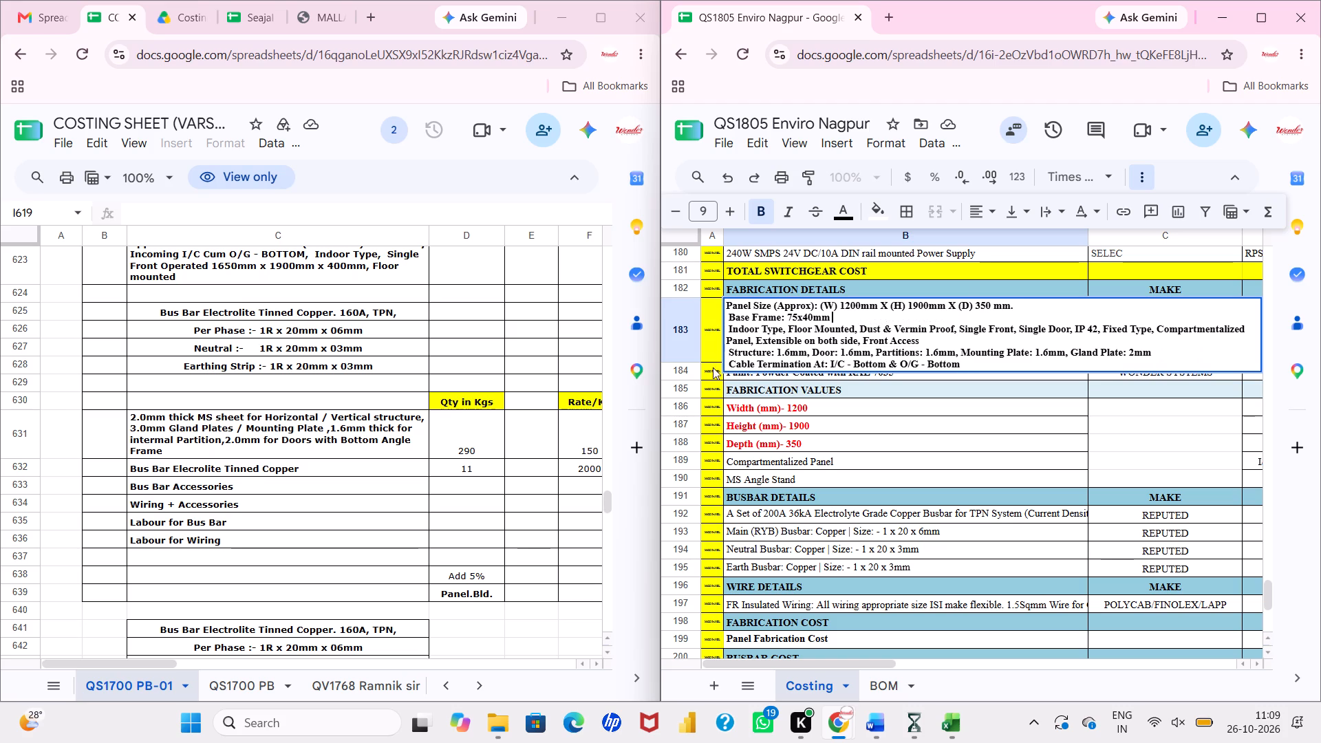
# Delete the line listing structure, door, partition, mounting plate and gland plate thicknesses from the panel description, closing the gap it leaves.
pyautogui.moveTo(729, 354); pyautogui.dragTo(1166, 357)
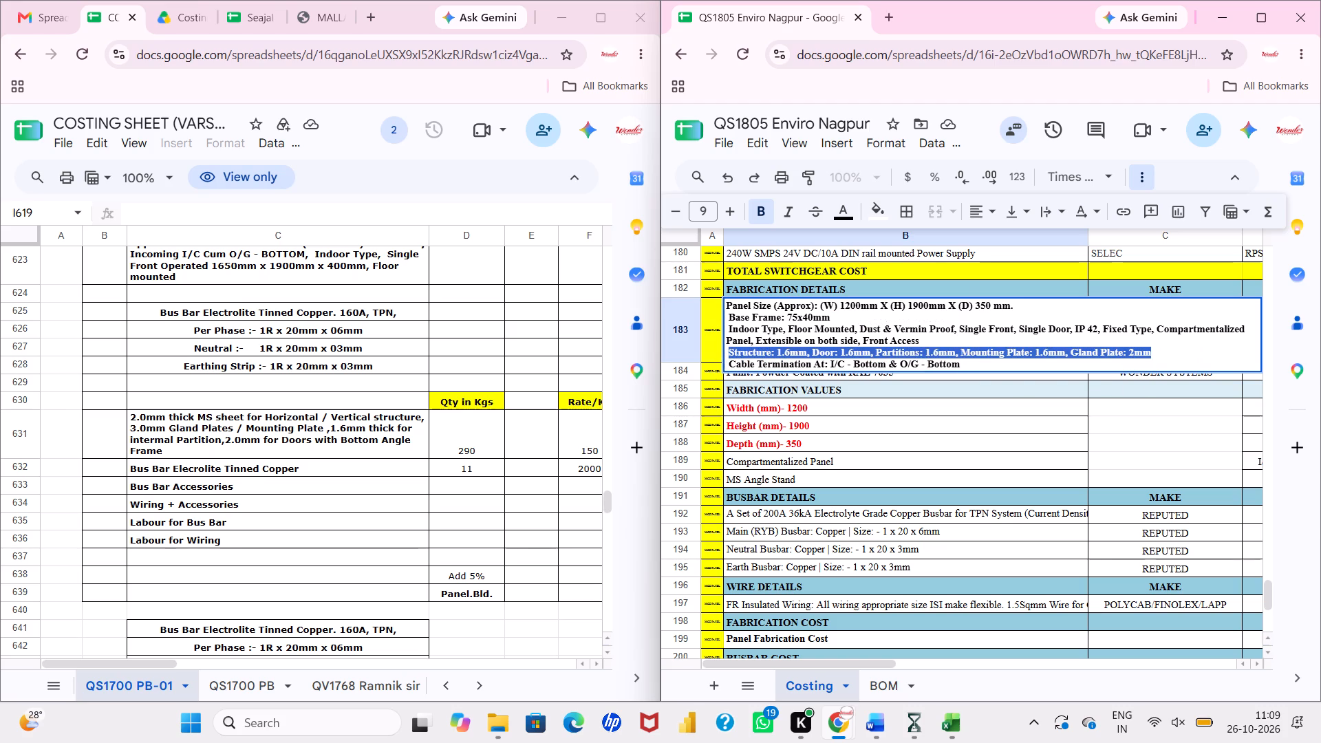
pyautogui.moveTo(1166, 357); pyautogui.dragTo(1164, 352)
pyautogui.press('Delete')
pyautogui.press('Delete')
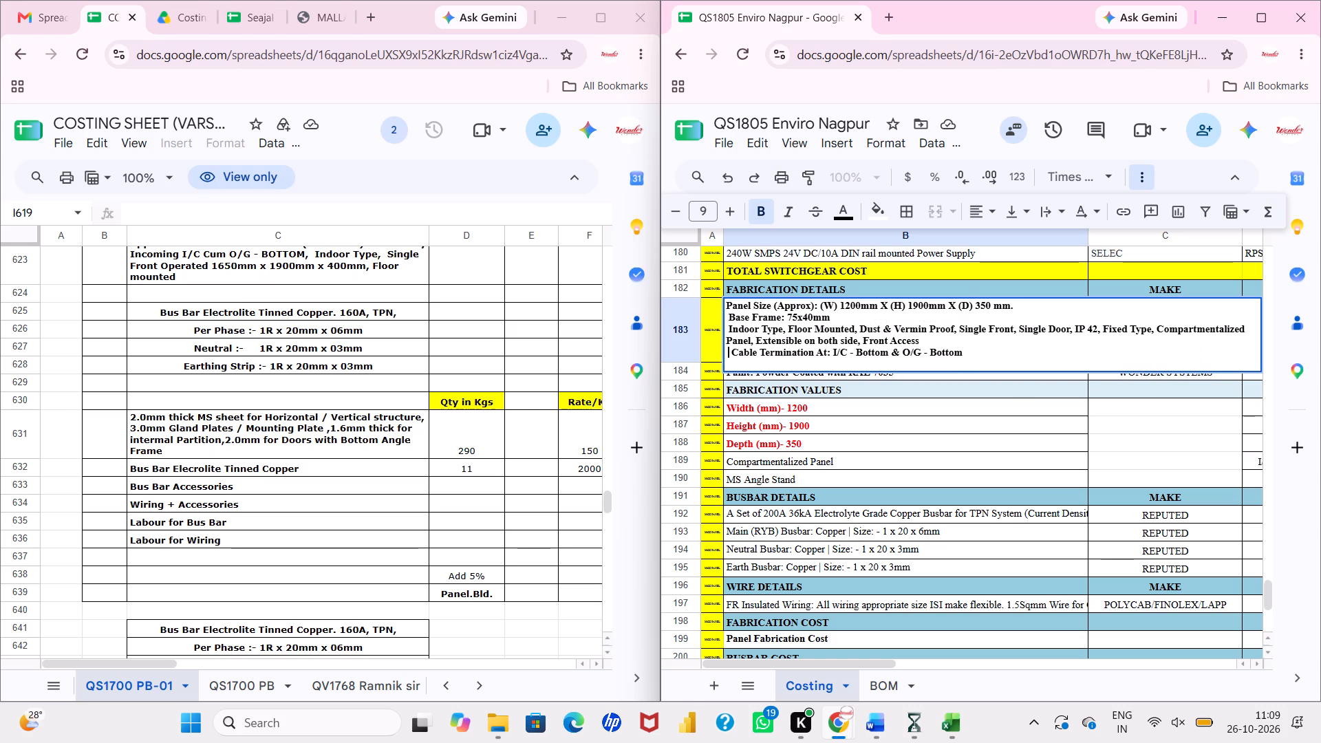
pyautogui.press('Delete')
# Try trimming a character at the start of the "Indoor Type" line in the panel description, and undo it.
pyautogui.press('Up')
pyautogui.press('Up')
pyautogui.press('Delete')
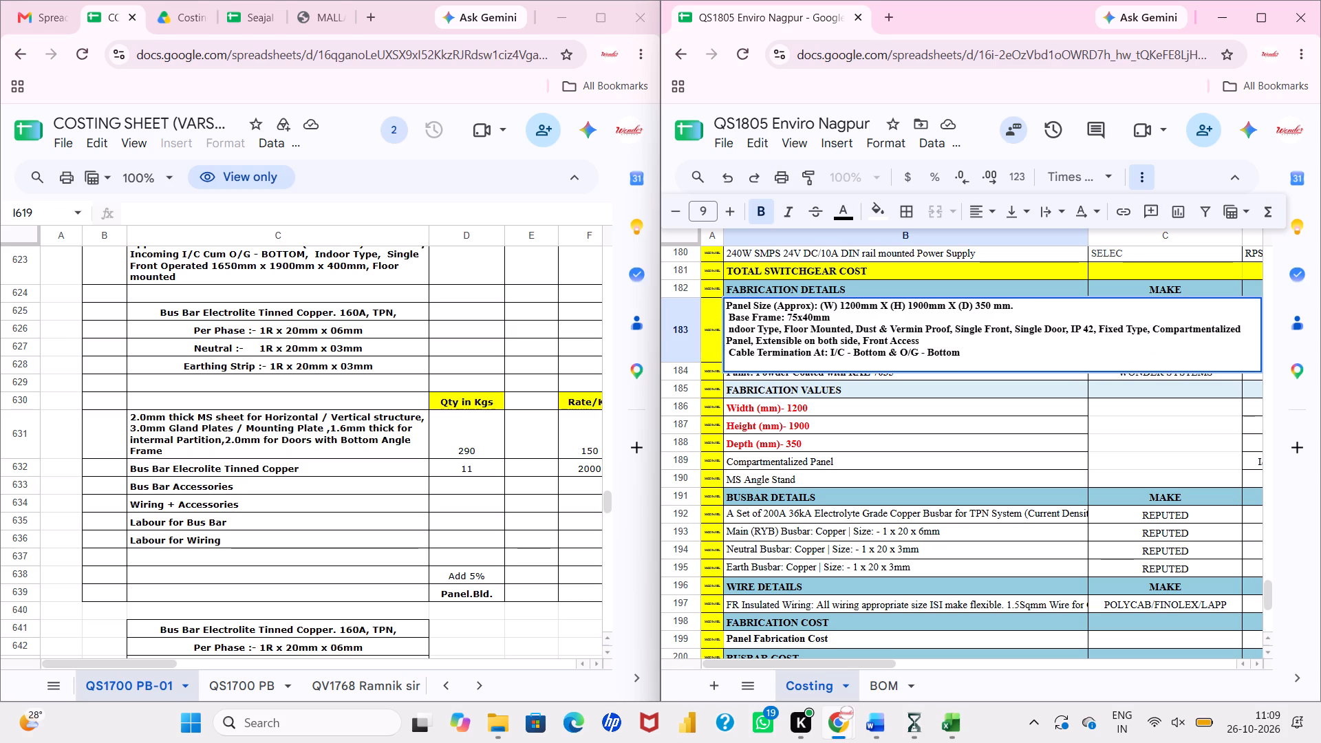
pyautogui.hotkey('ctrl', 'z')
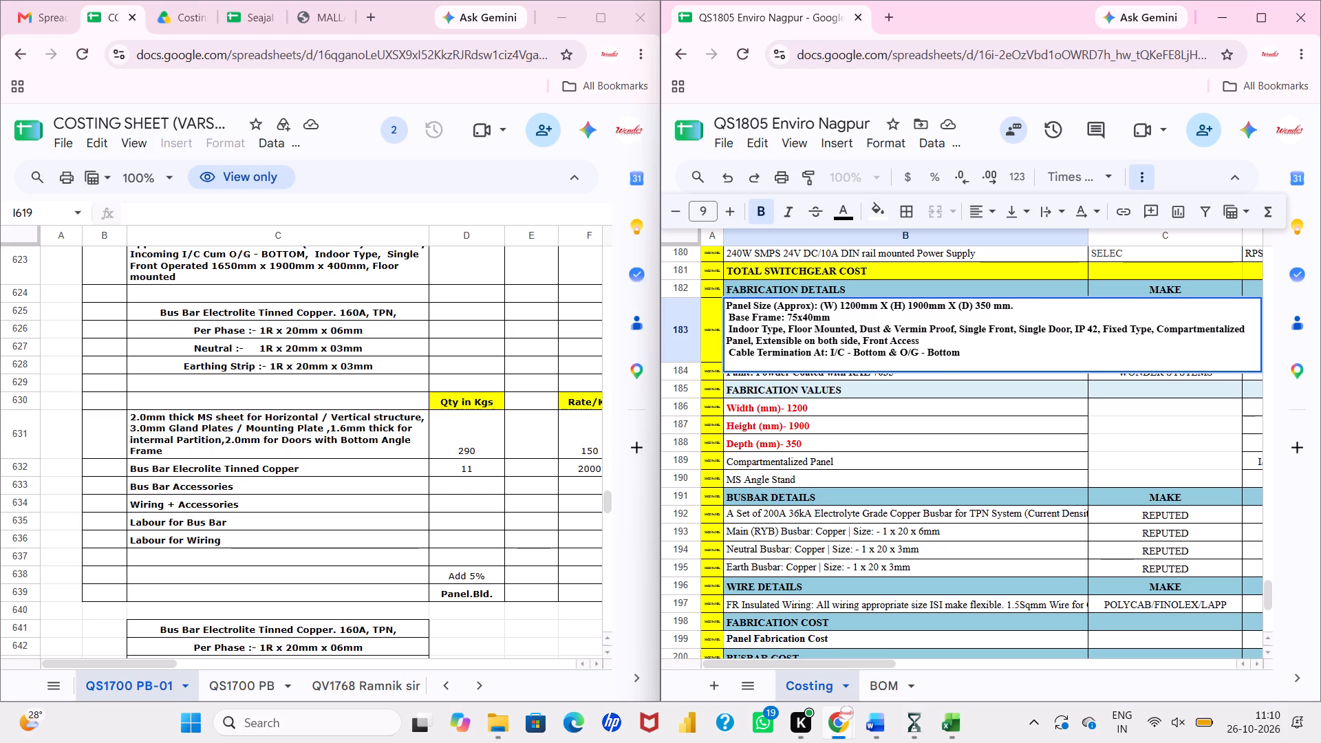
# Remove the leading spaces from the Indoor Type, Base Frame and Cable Termination lines of the panel description in B183.
pyautogui.press('BackSpace')
pyautogui.press('Up')
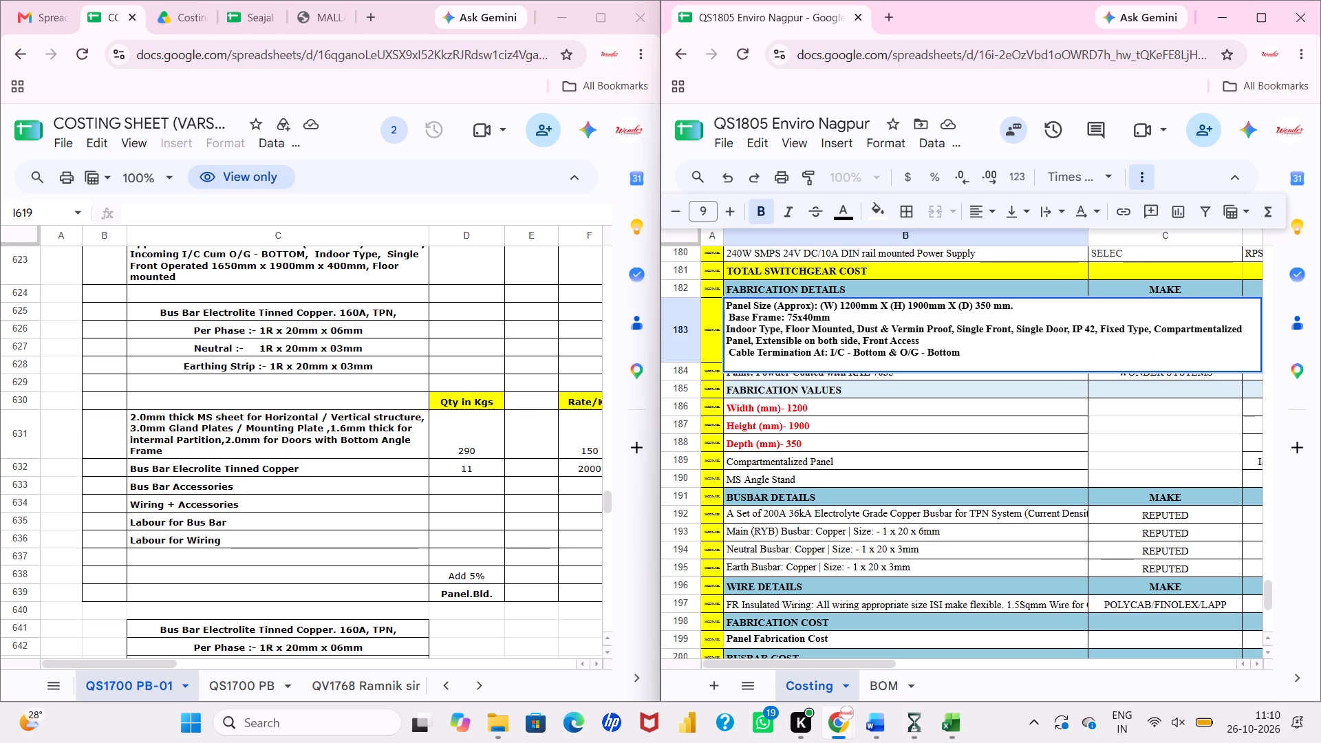
pyautogui.press('Delete')
pyautogui.press('Down')
pyautogui.press('Down')
pyautogui.press('Down')
pyautogui.press('Delete')
pyautogui.press('Return')
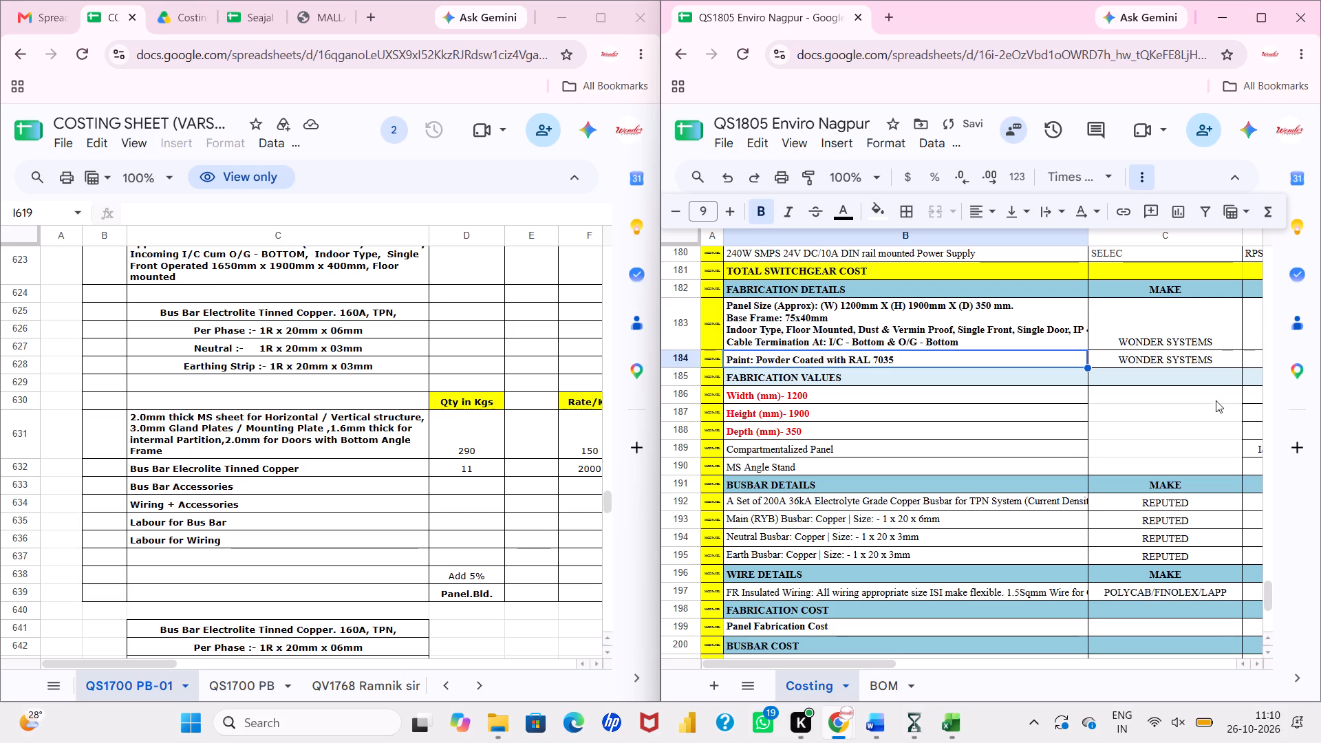
# Set the copper busbar quantity in the QS1805 costing's busbar cost section to 12.57, matching the reference costing sheet.
pyautogui.click(1167, 443)
pyautogui.hscroll(-1, 1167, 443)
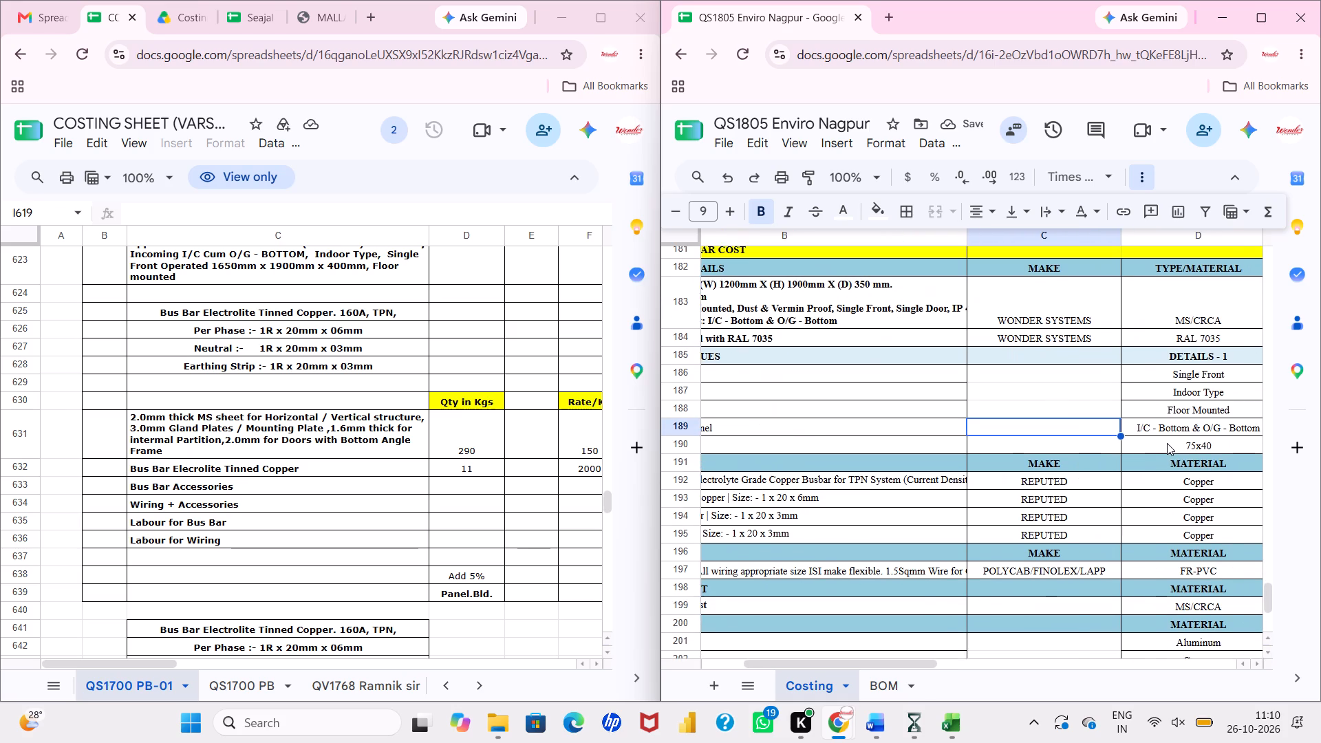
pyautogui.hscroll(-5, 1167, 443)
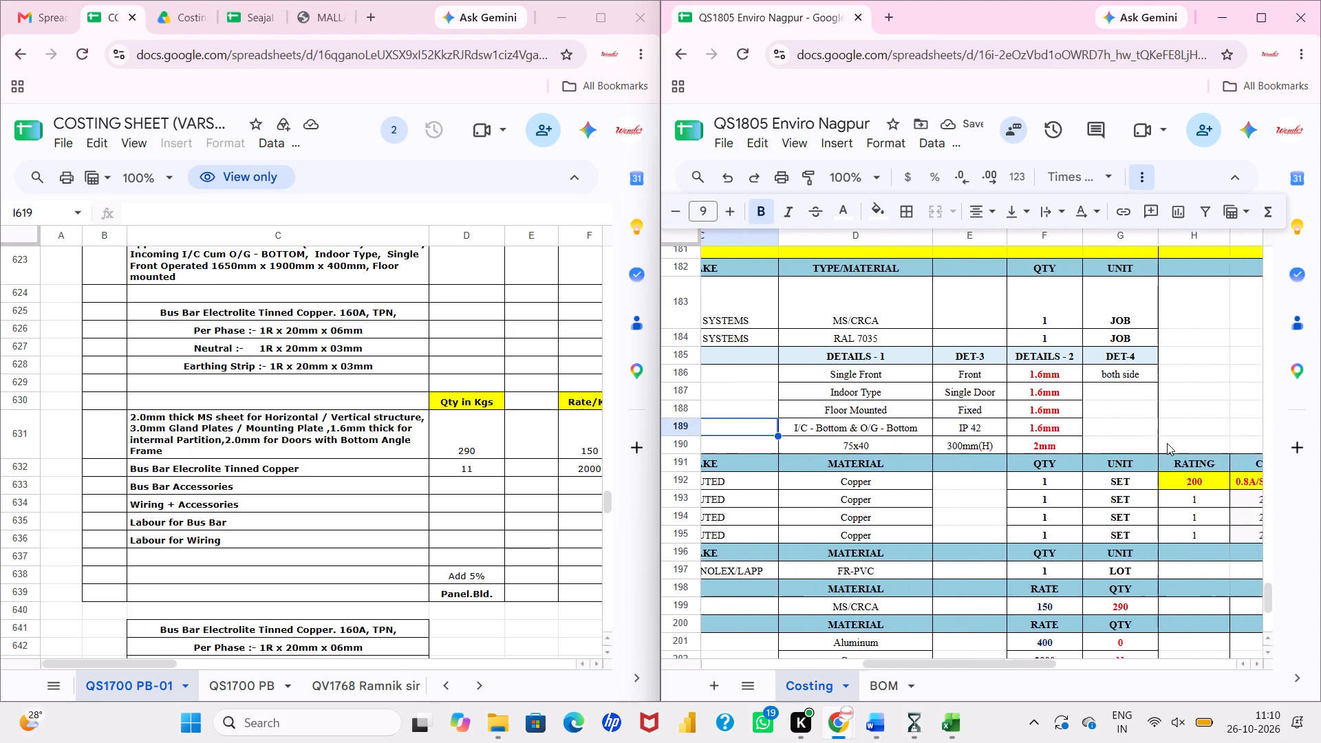
pyautogui.hscroll(-2, 1167, 443)
pyautogui.scroll(-1, 1167, 443)
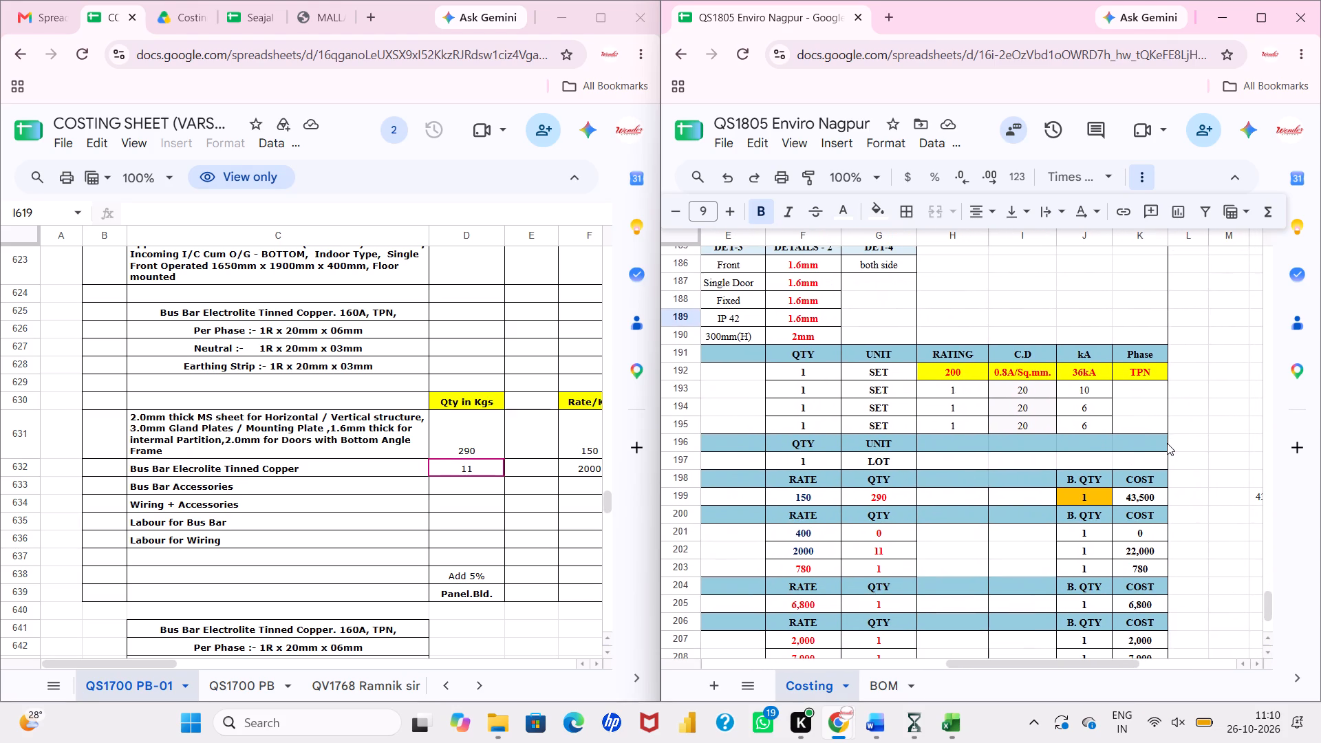
pyautogui.hscroll(-2, 568, 398)
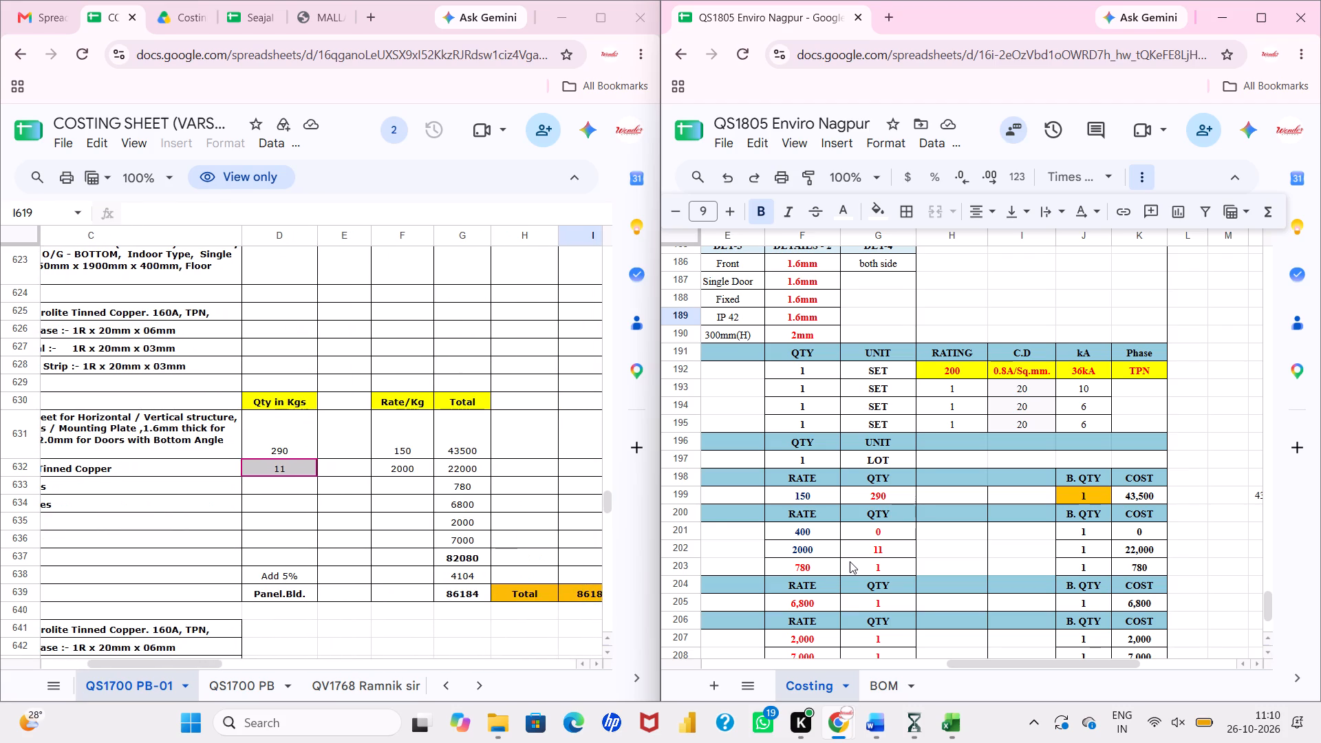
pyautogui.hscroll(1, 850, 561)
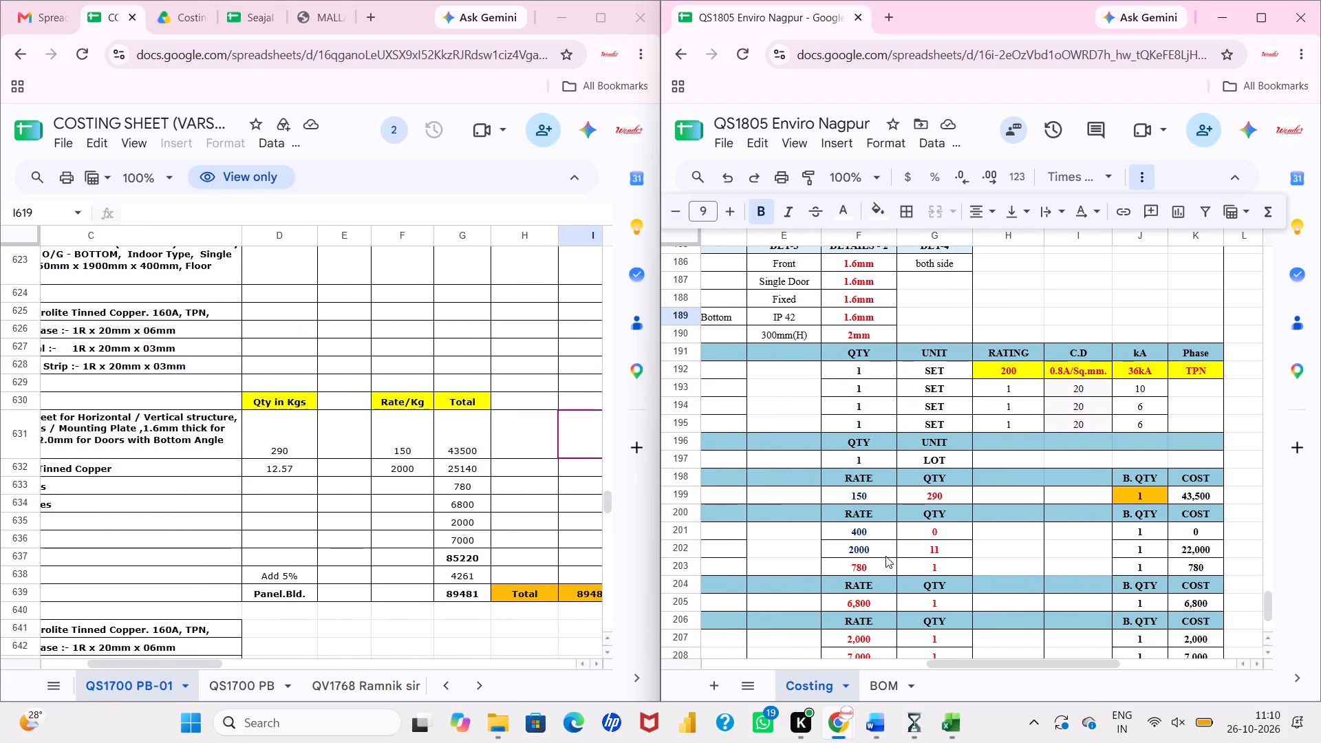
pyautogui.click(923, 550)
pyautogui.write('12.57')
pyautogui.press('Return')
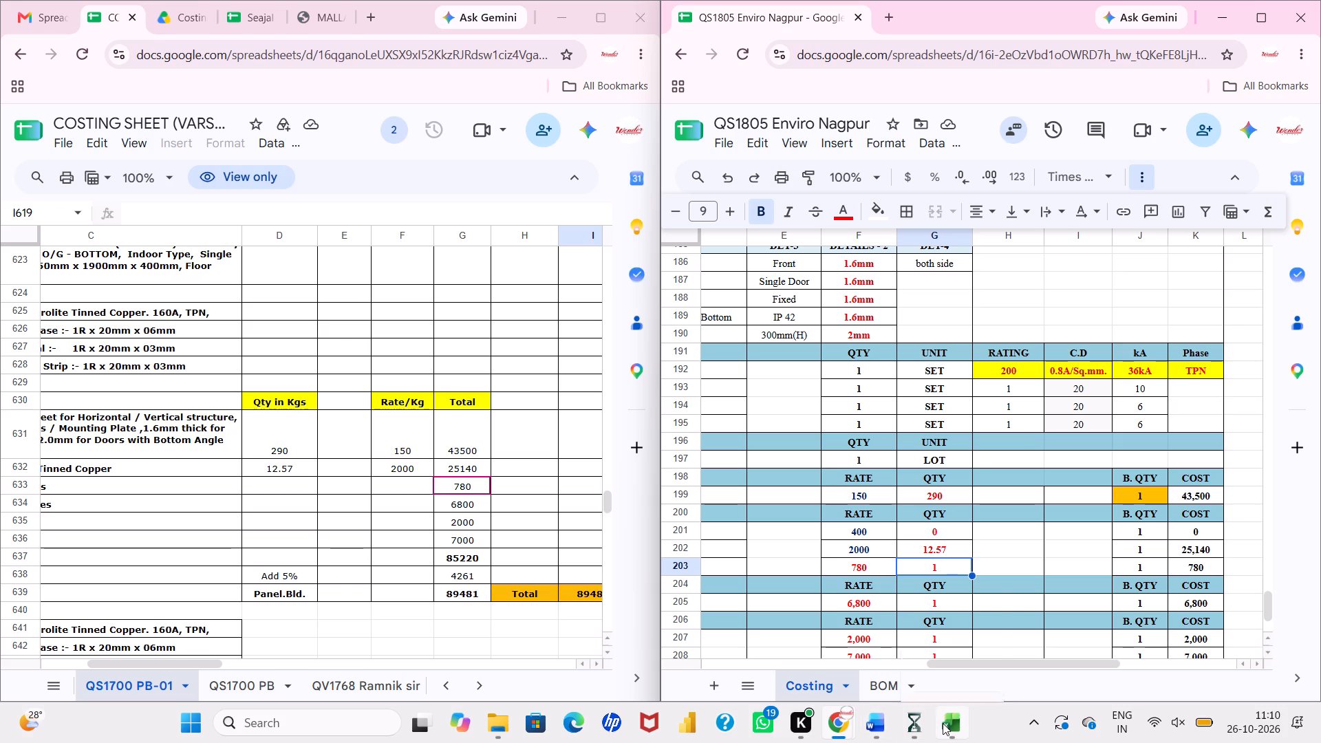
# Switch to the Excel price list and set the copper busbar quantity in F199 to 12.57.
pyautogui.click(957, 648)
pyautogui.scroll(2, 936, 472)
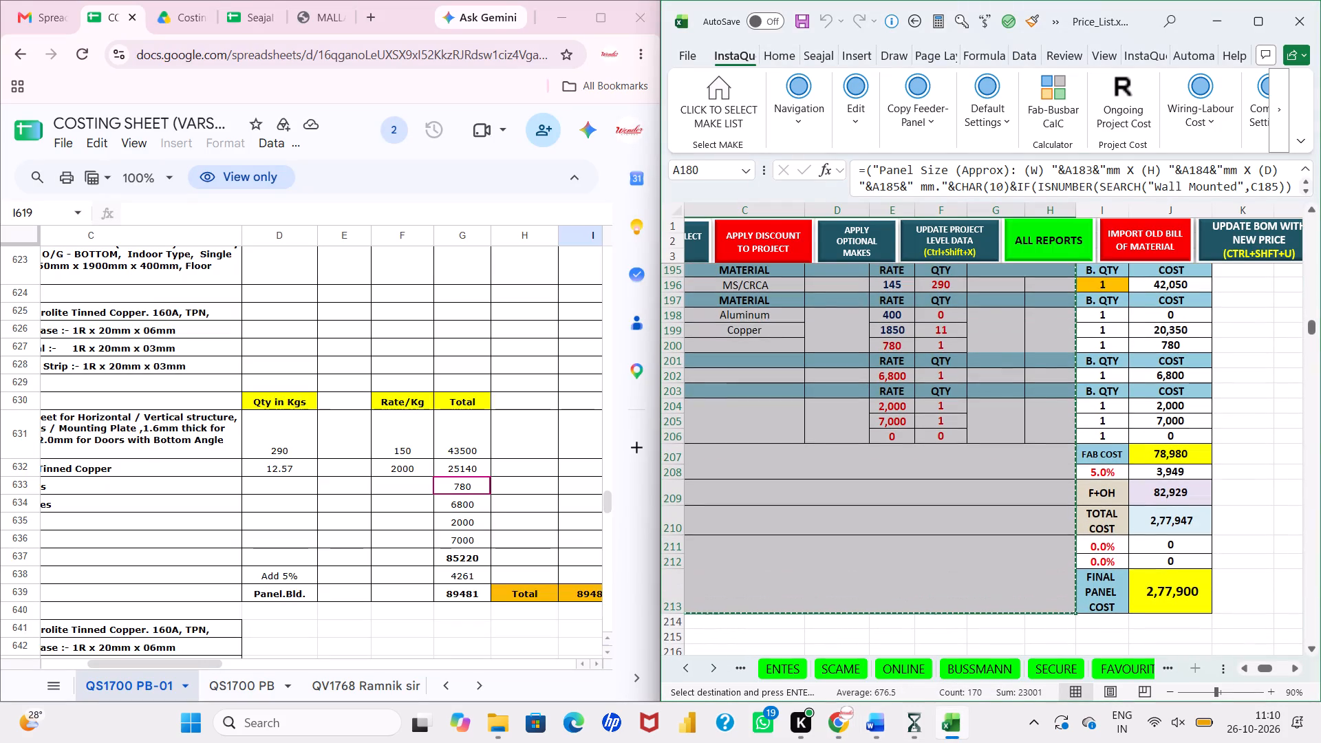
pyautogui.click(948, 333)
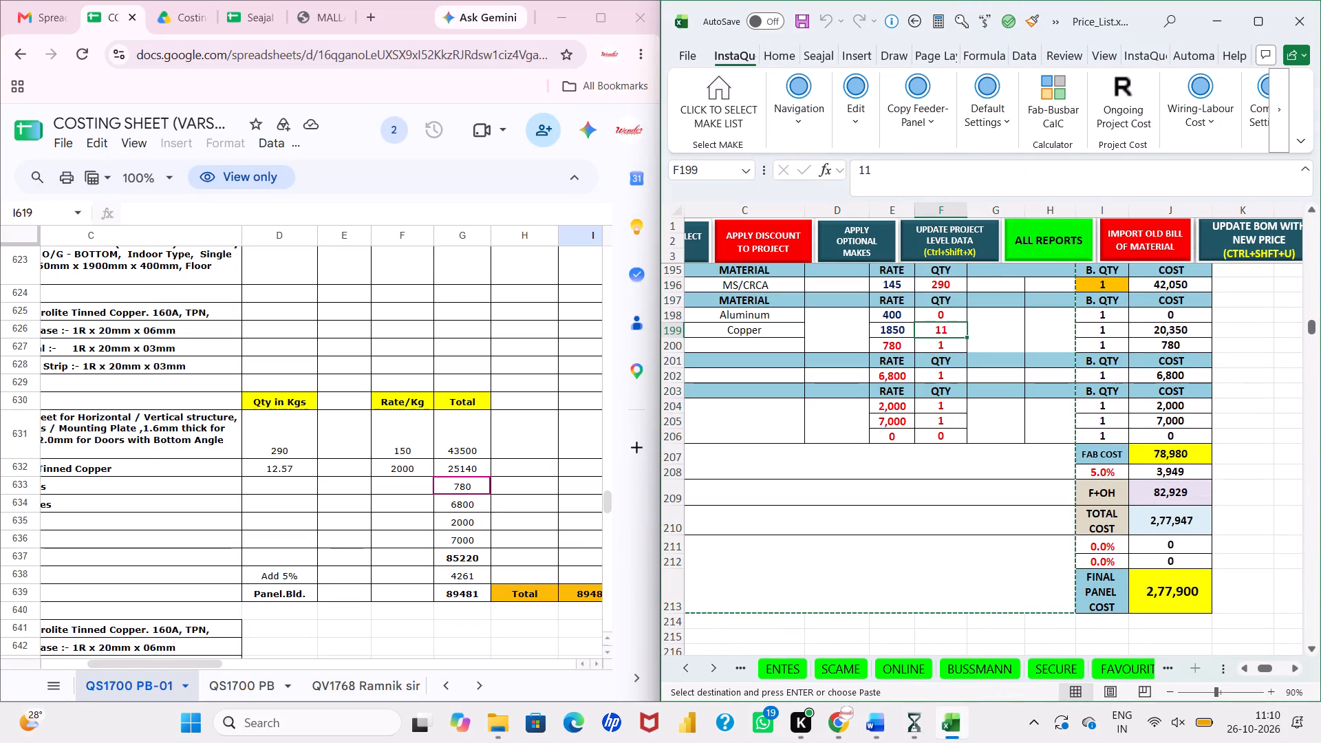
pyautogui.press('Escape')
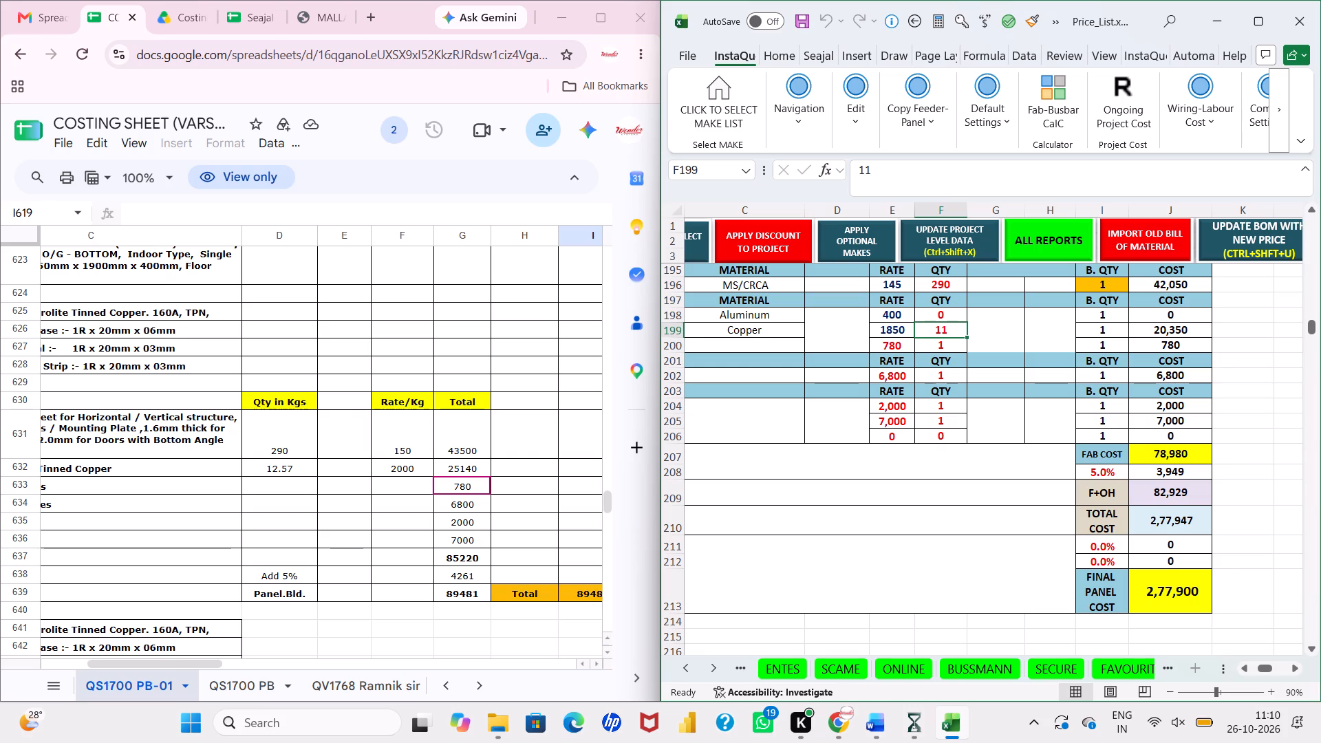
pyautogui.write('12.57')
pyautogui.press('Return')
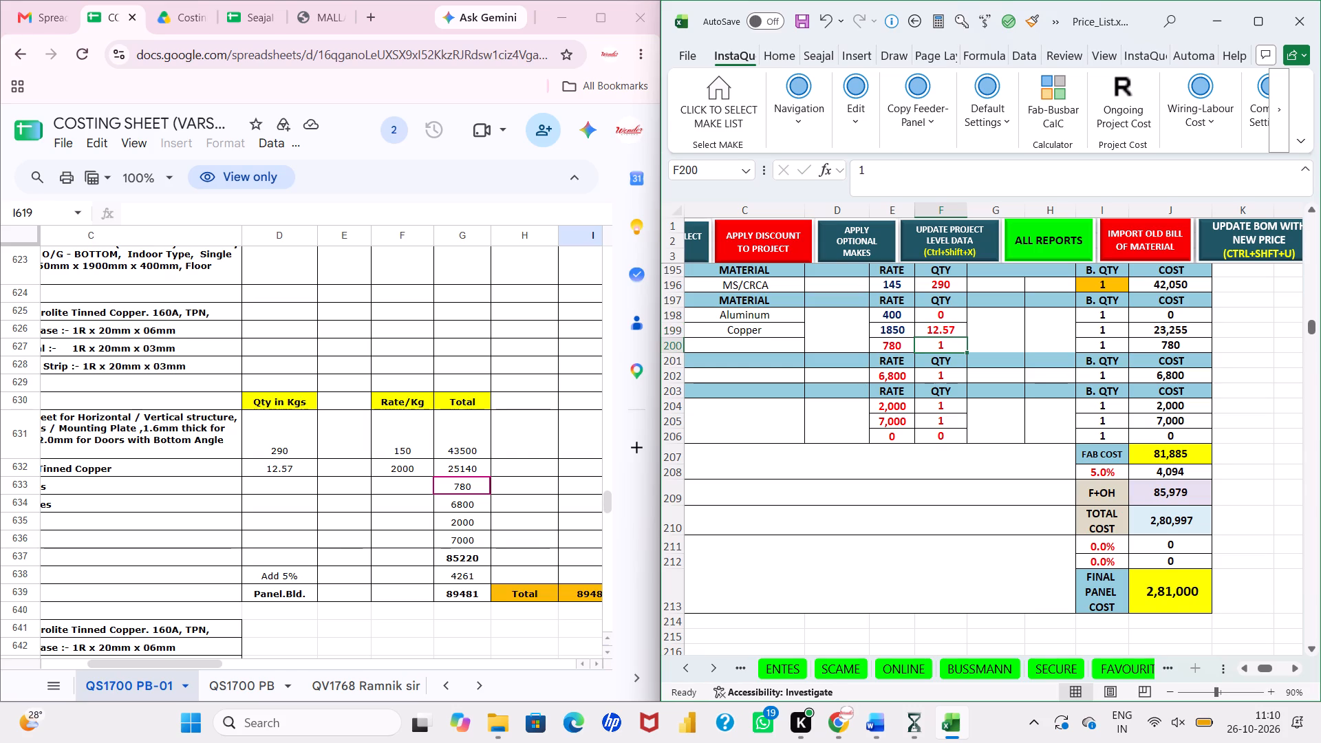
# Save a backup of the ongoing project with the copper quantity change.
pyautogui.hscroll(1, 742, 295)
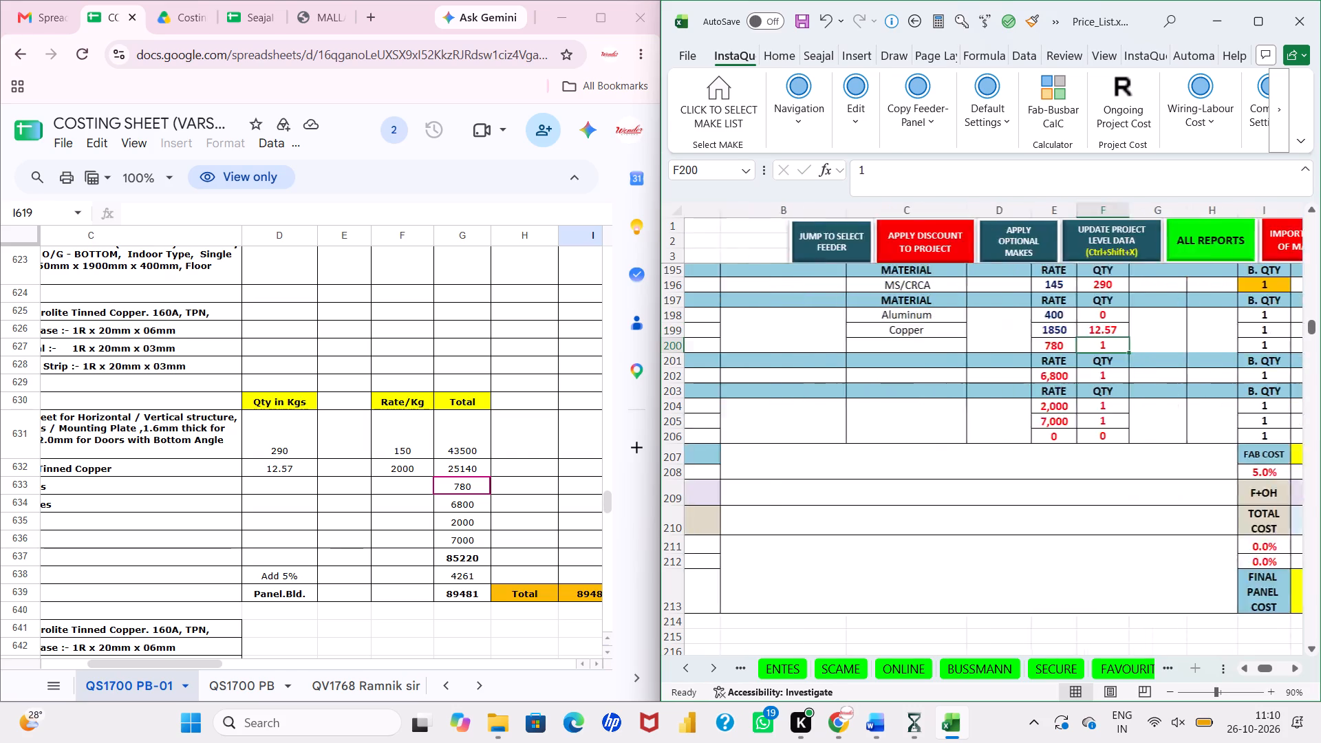
pyautogui.click(733, 248)
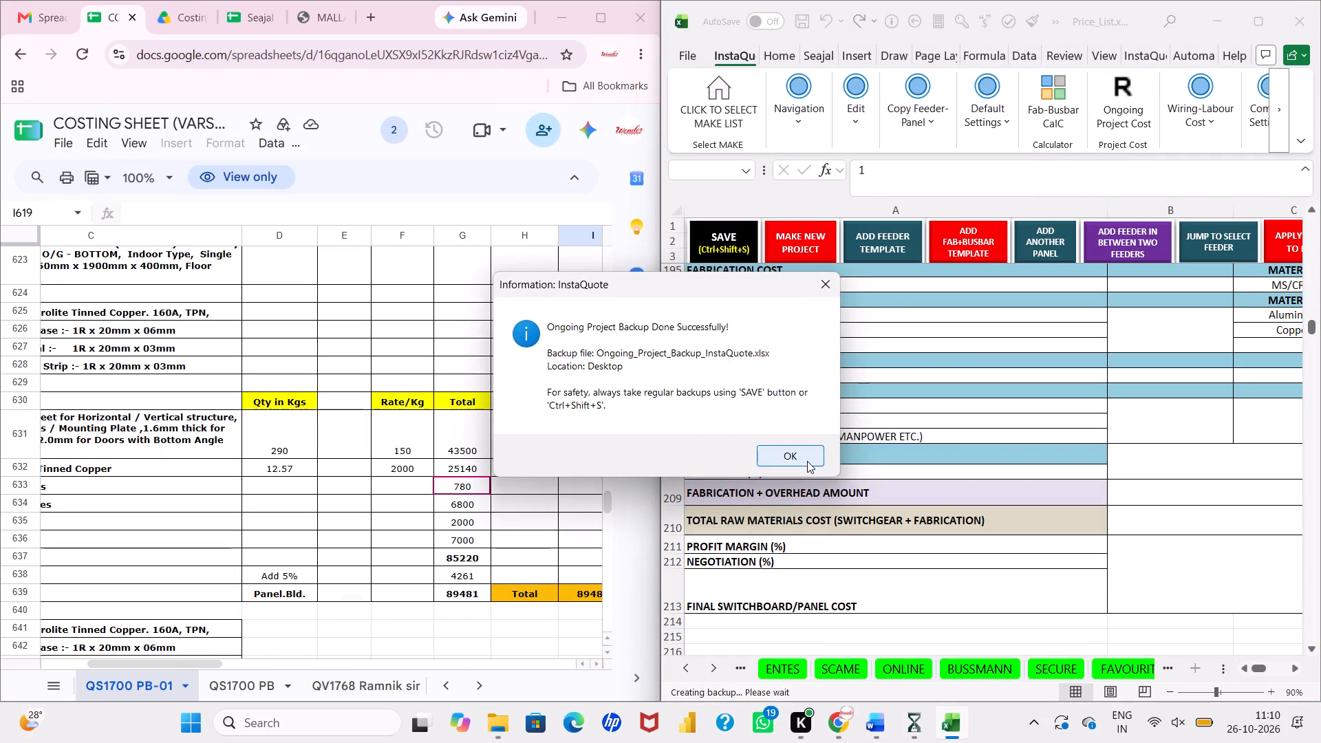
pyautogui.click(807, 461)
# Set the busbar set's rating to 160 and its kA value to 50 in the busbar details.
pyautogui.scroll(1, 876, 462)
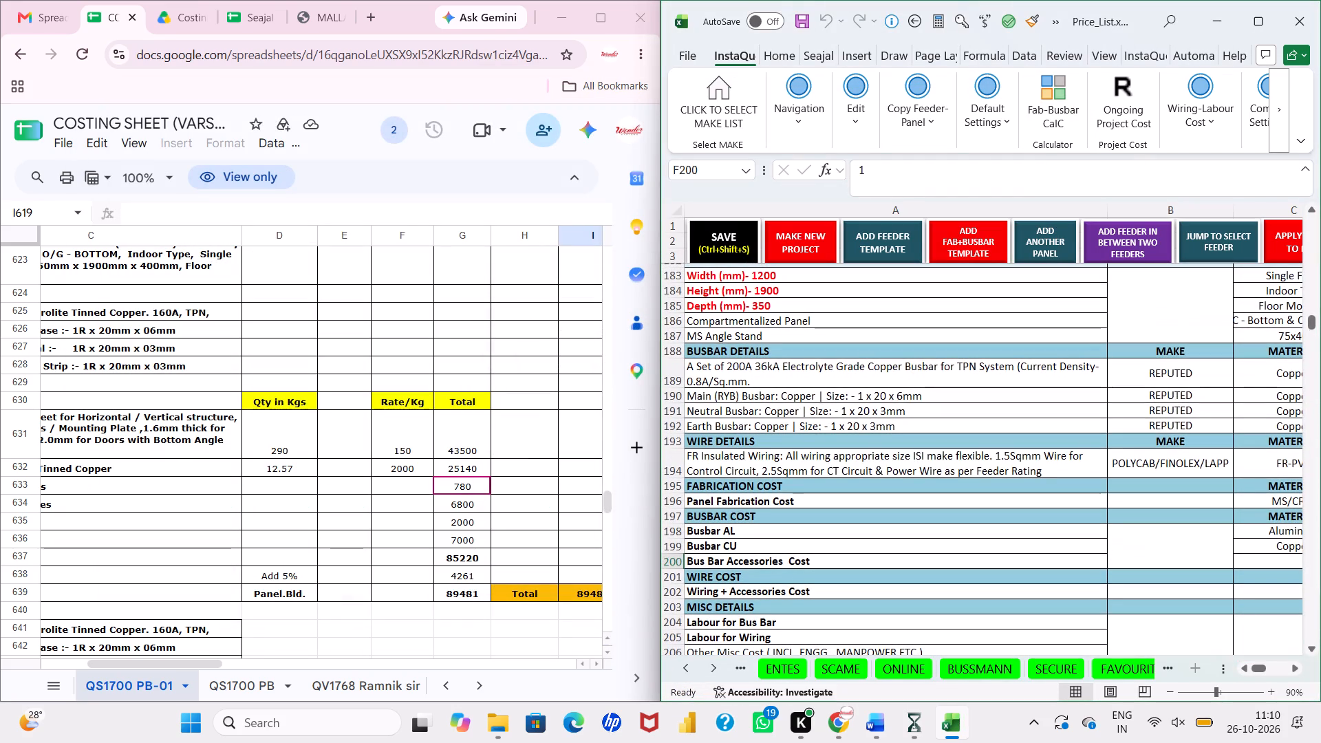
pyautogui.hscroll(1, 402, 553)
pyautogui.hscroll(-3, 866, 504)
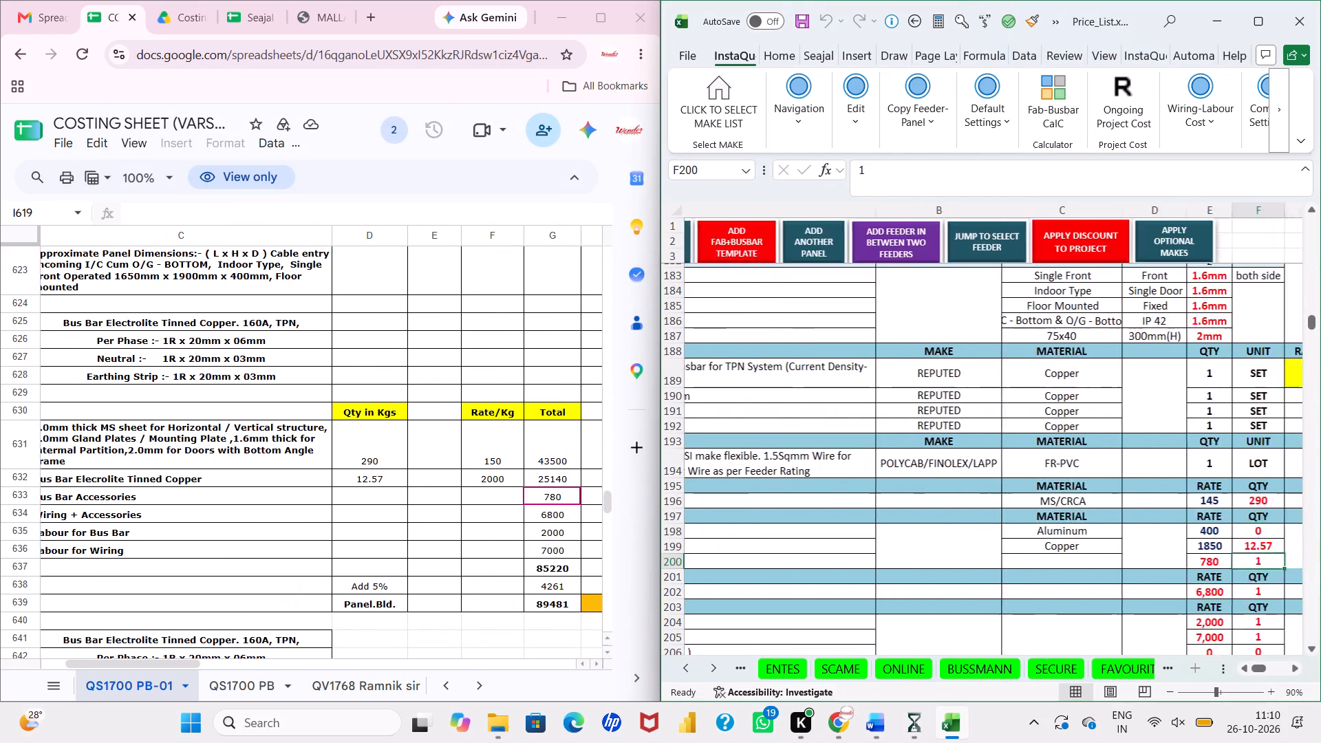
pyautogui.hscroll(-1, 866, 504)
pyautogui.hscroll(-1, 1032, 484)
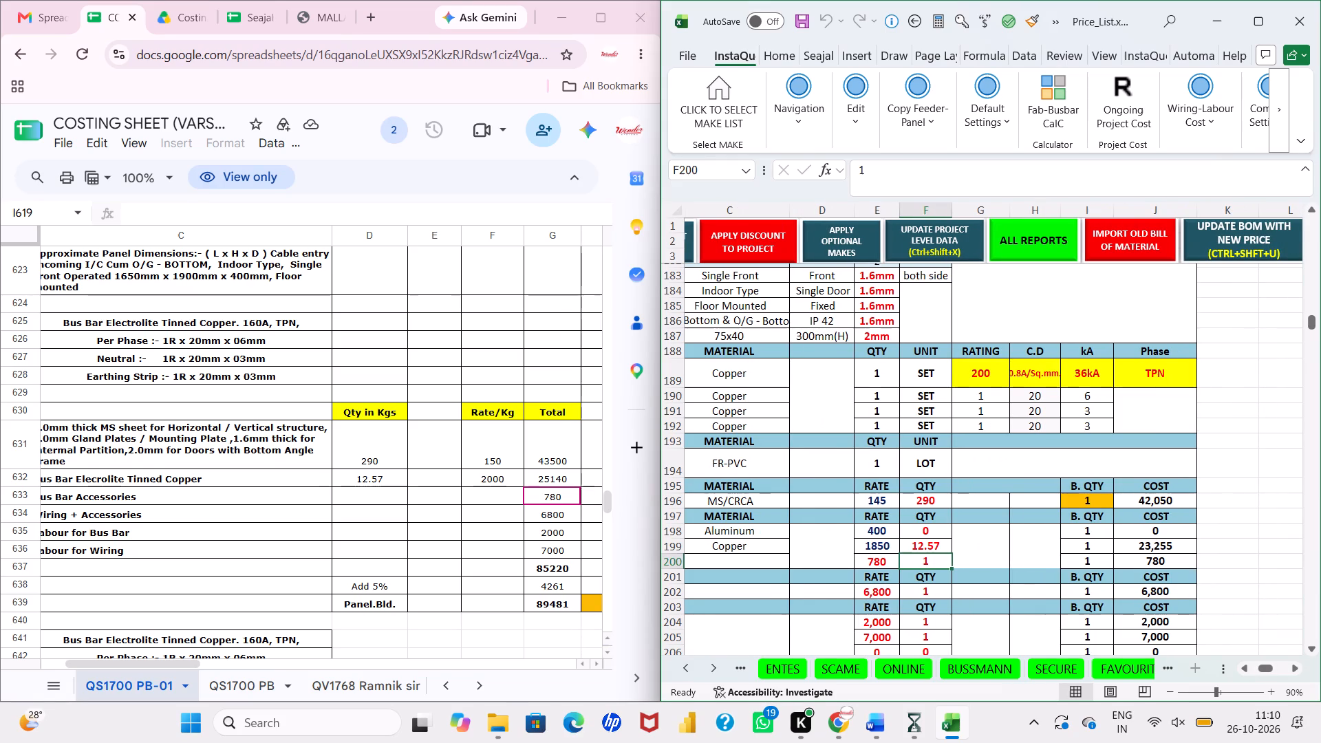
pyautogui.click(998, 381)
pyautogui.write('16')
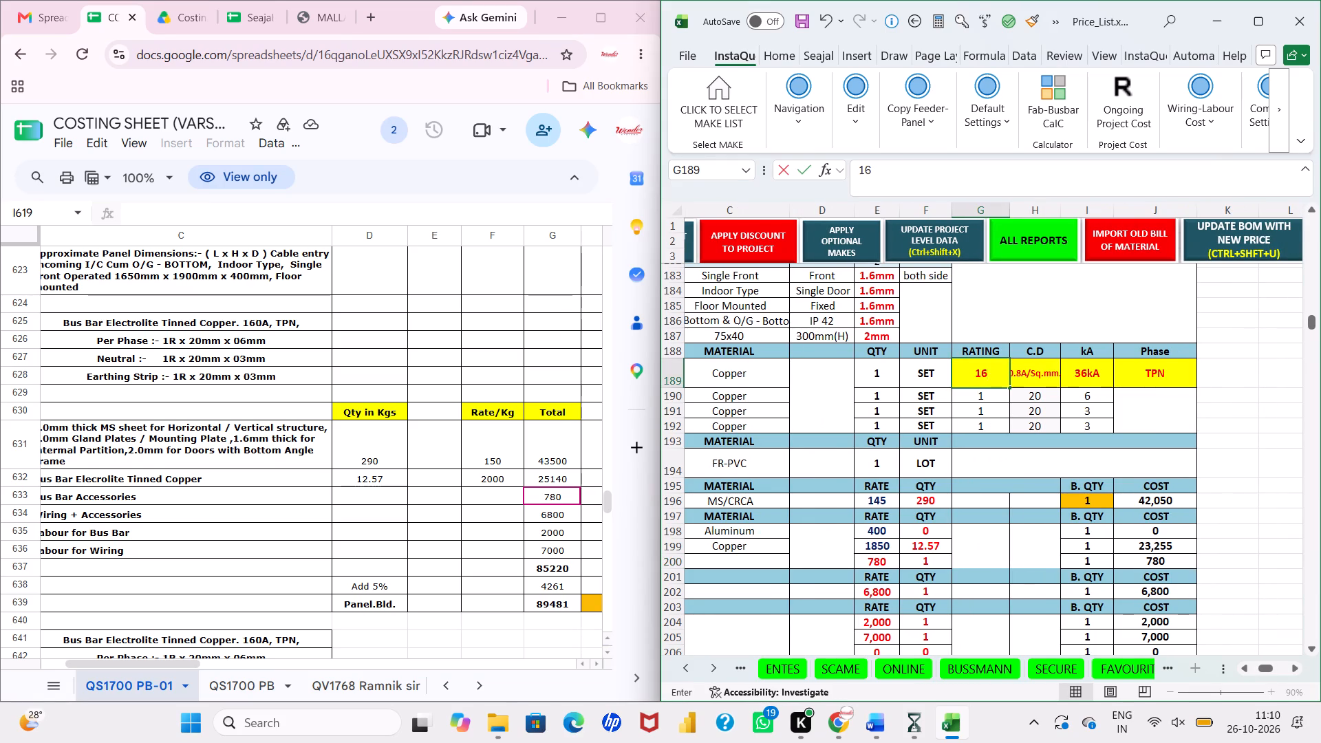
pyautogui.press('0')
pyautogui.press('Return')
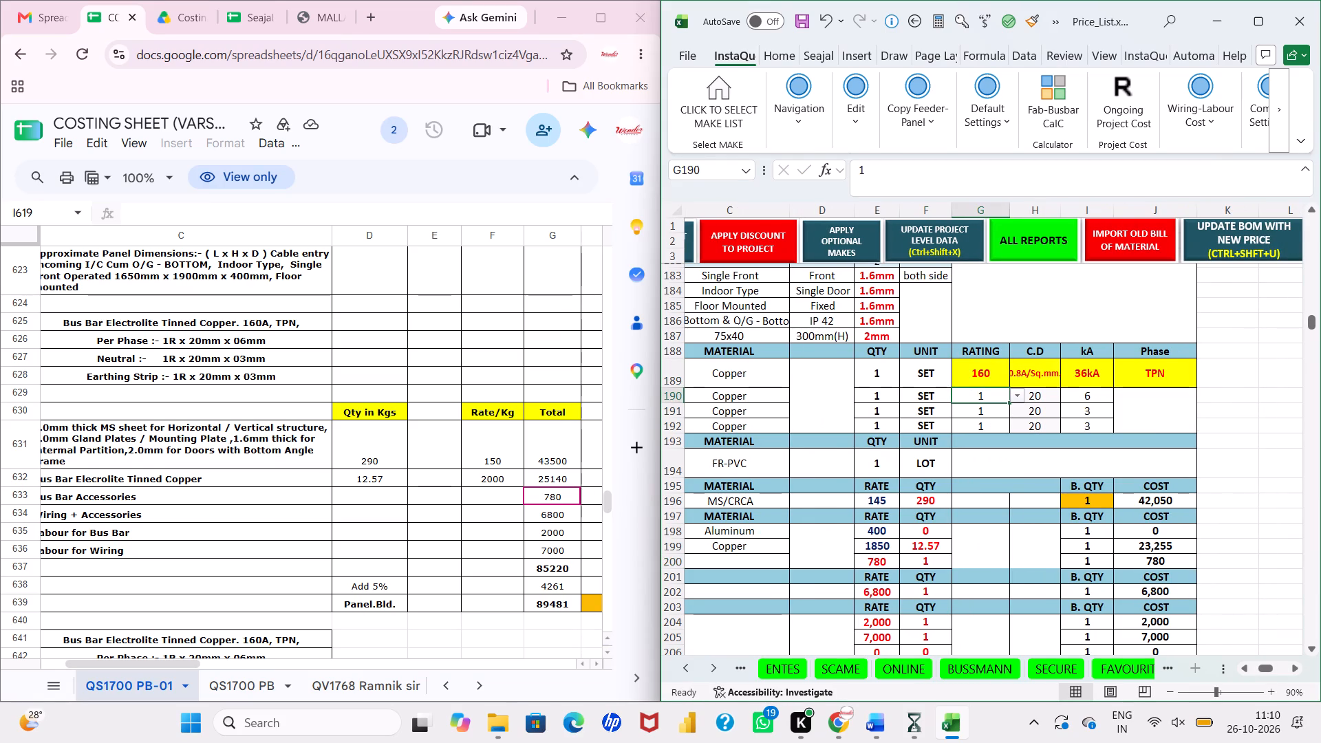
pyautogui.click(1087, 367)
pyautogui.write('50')
pyautogui.press('Return')
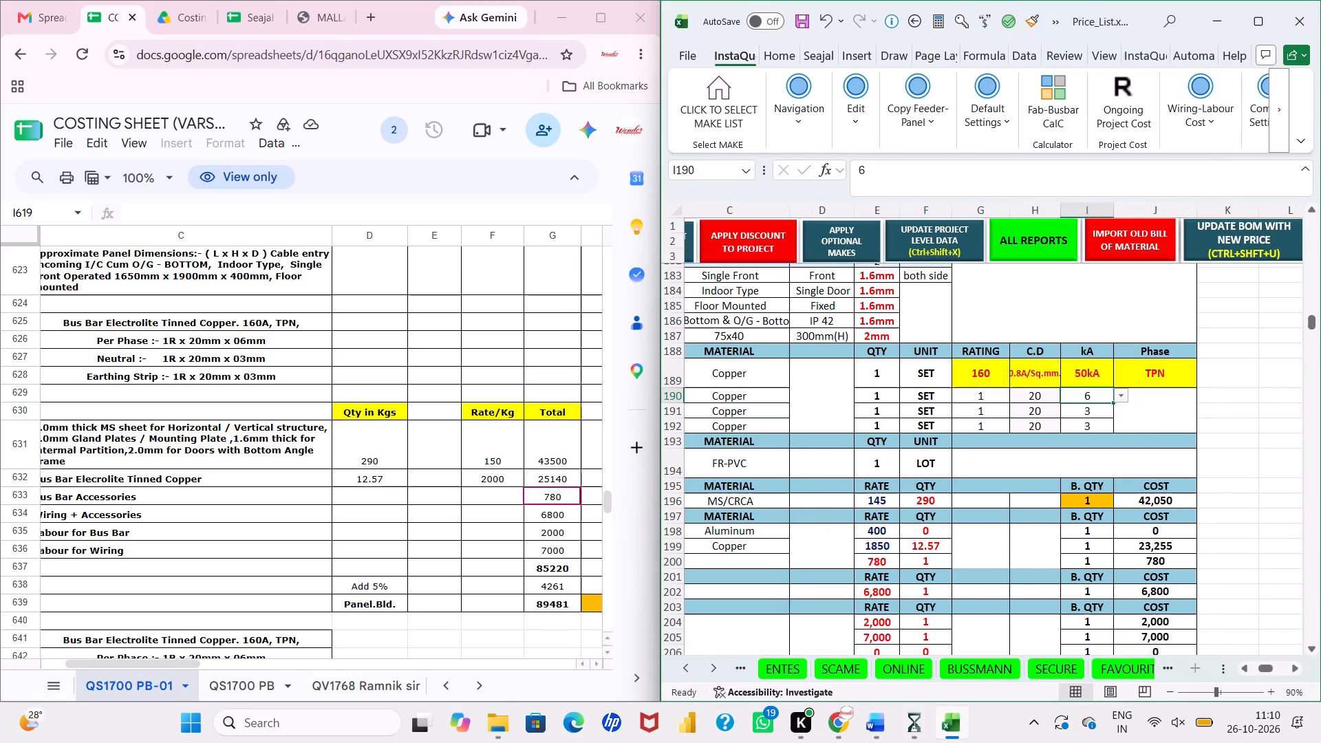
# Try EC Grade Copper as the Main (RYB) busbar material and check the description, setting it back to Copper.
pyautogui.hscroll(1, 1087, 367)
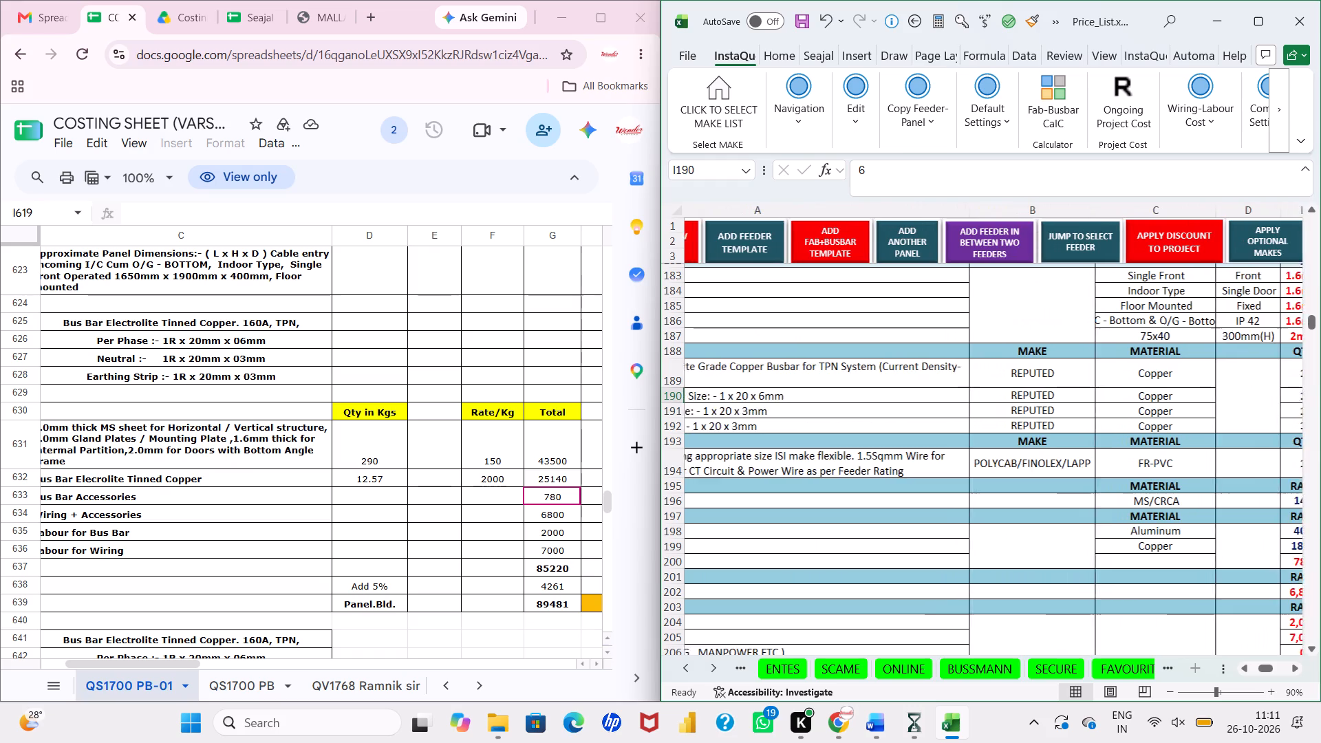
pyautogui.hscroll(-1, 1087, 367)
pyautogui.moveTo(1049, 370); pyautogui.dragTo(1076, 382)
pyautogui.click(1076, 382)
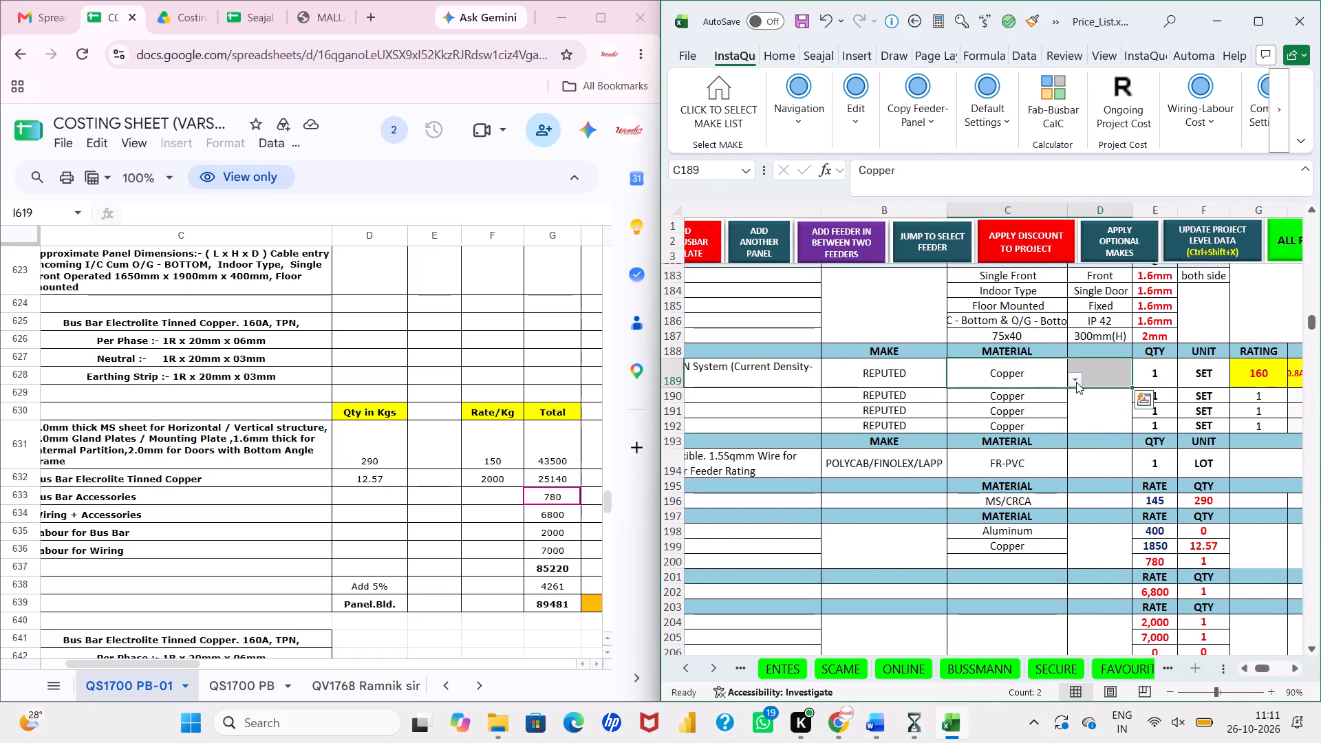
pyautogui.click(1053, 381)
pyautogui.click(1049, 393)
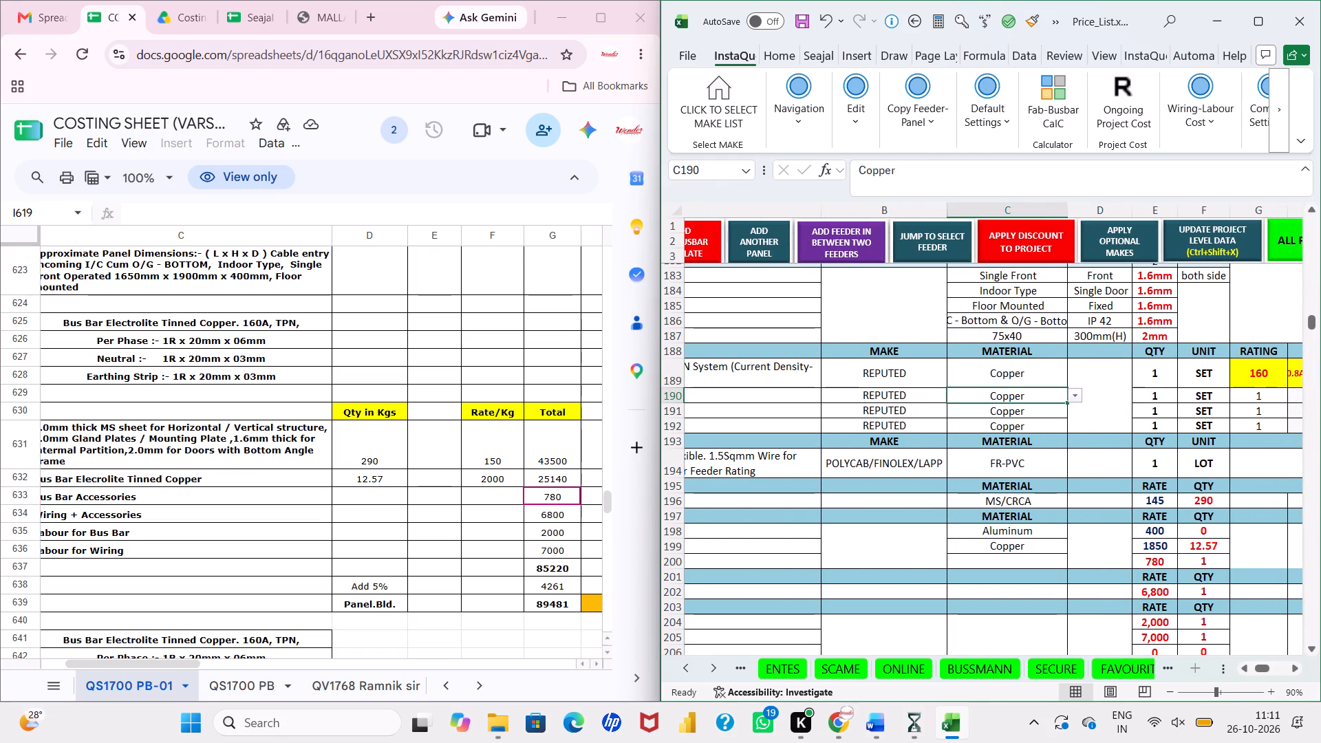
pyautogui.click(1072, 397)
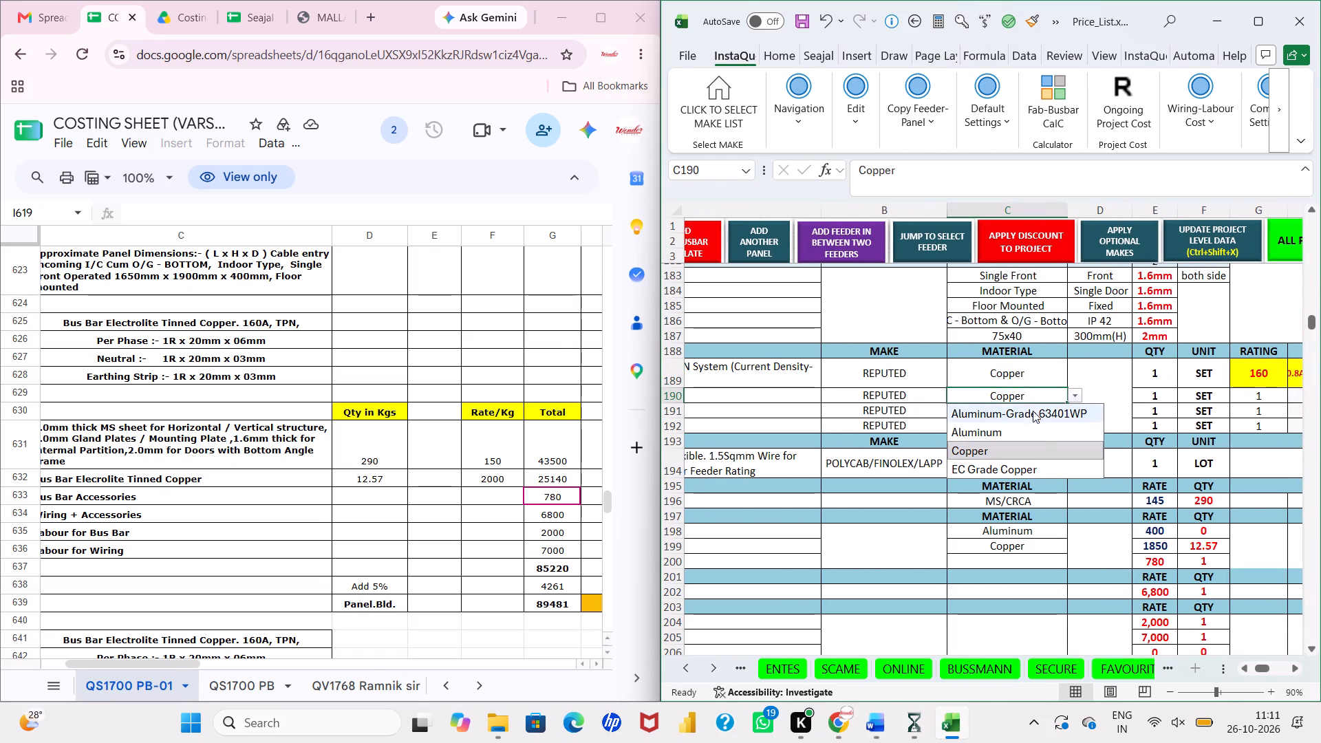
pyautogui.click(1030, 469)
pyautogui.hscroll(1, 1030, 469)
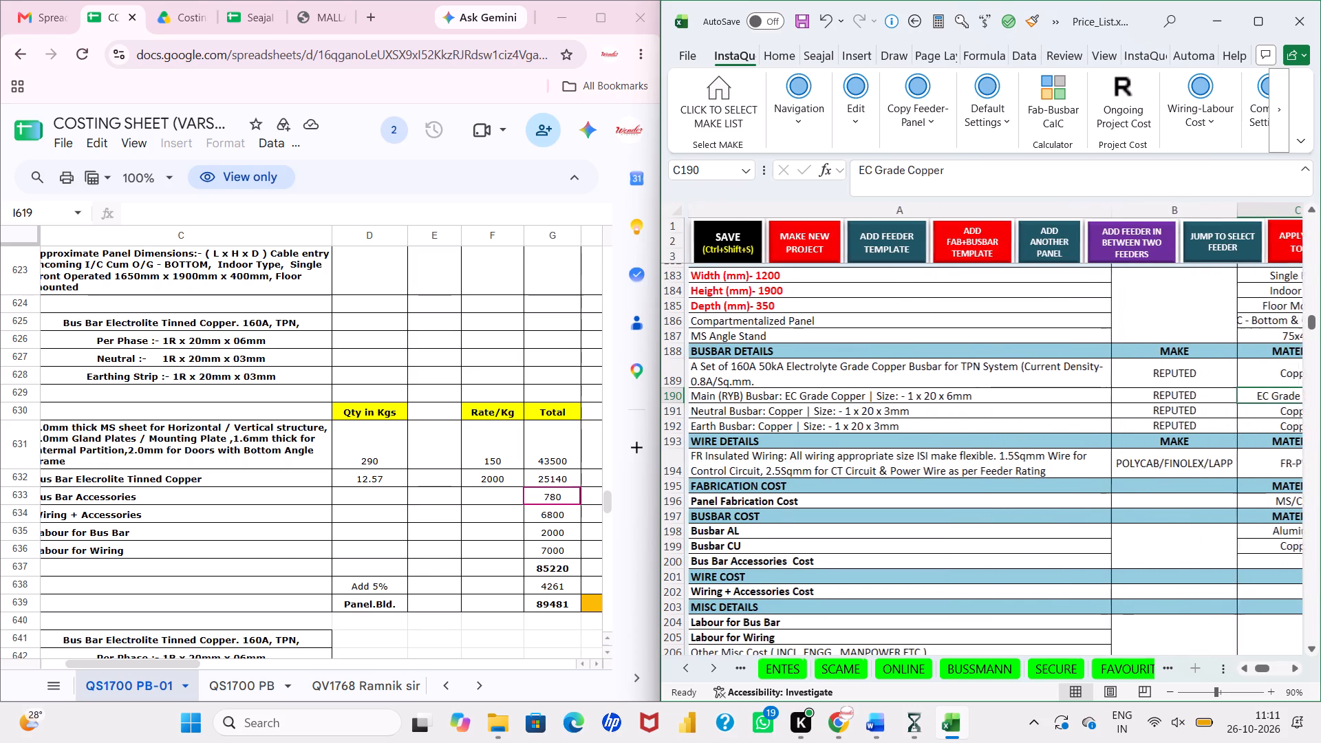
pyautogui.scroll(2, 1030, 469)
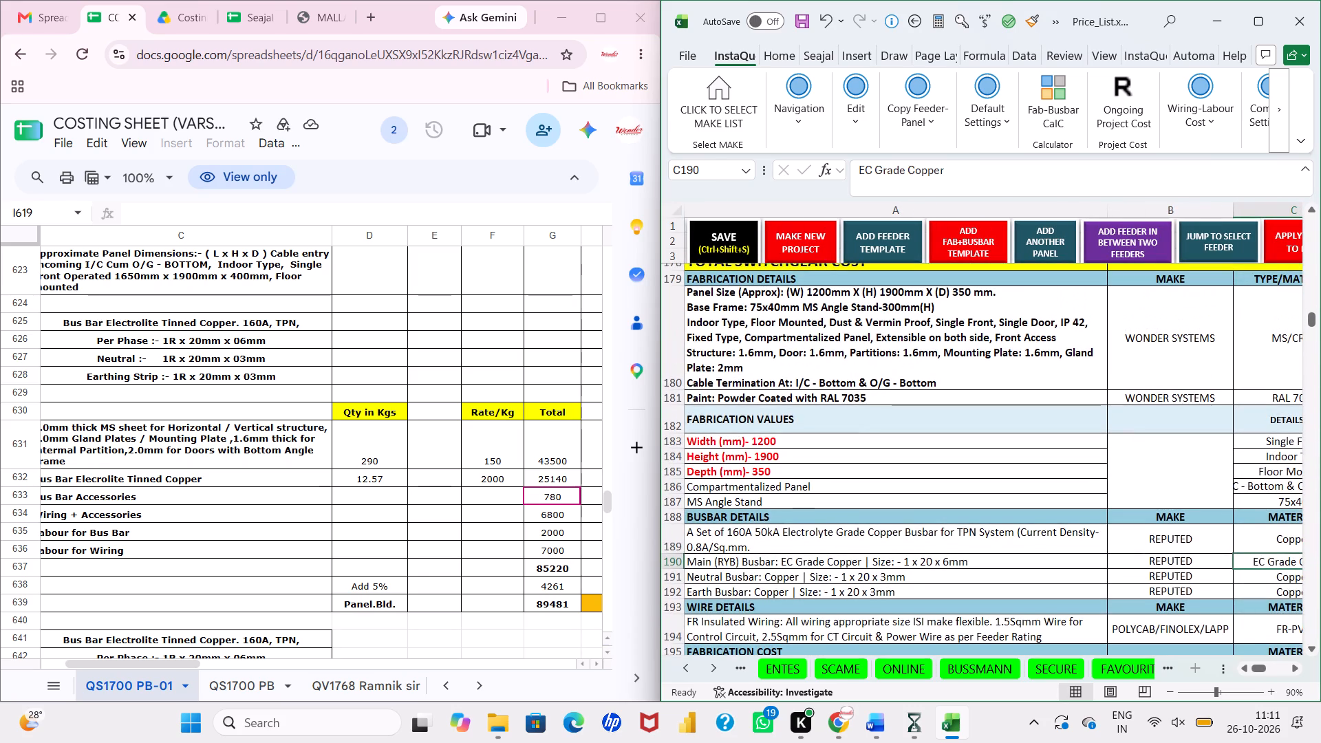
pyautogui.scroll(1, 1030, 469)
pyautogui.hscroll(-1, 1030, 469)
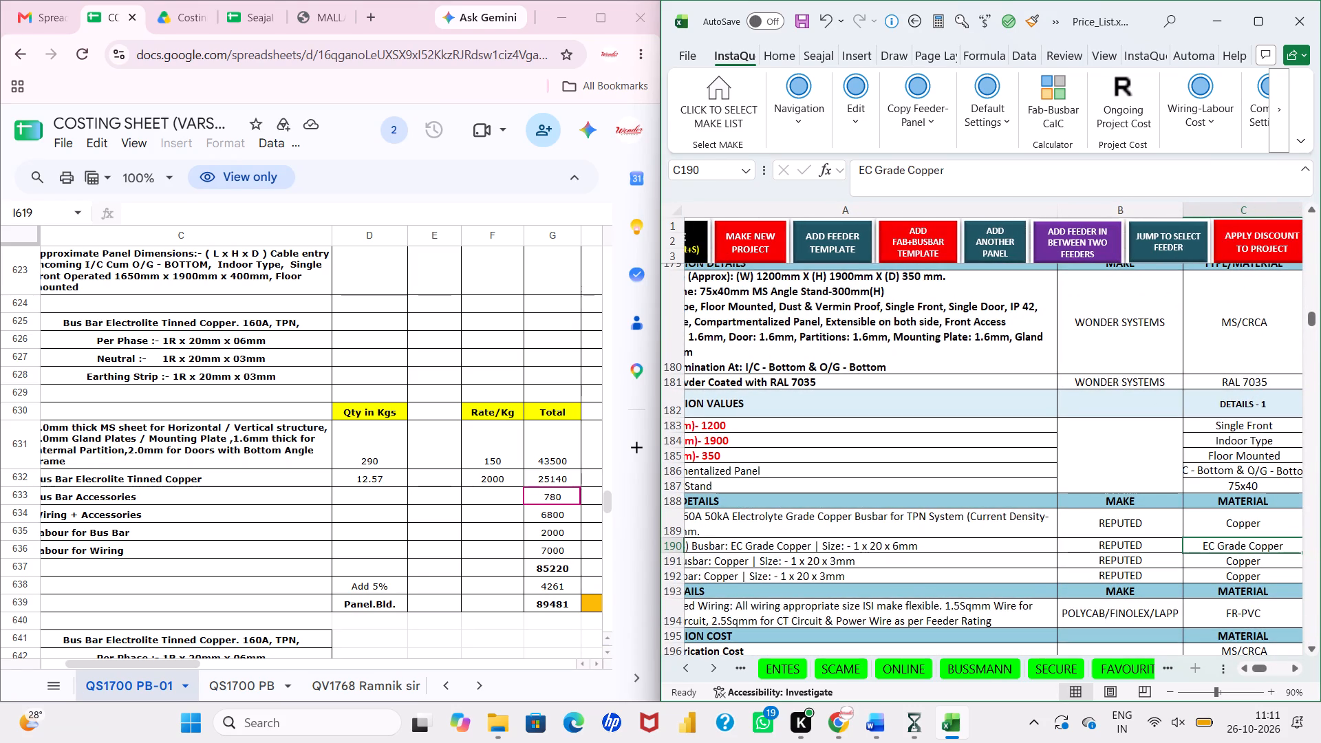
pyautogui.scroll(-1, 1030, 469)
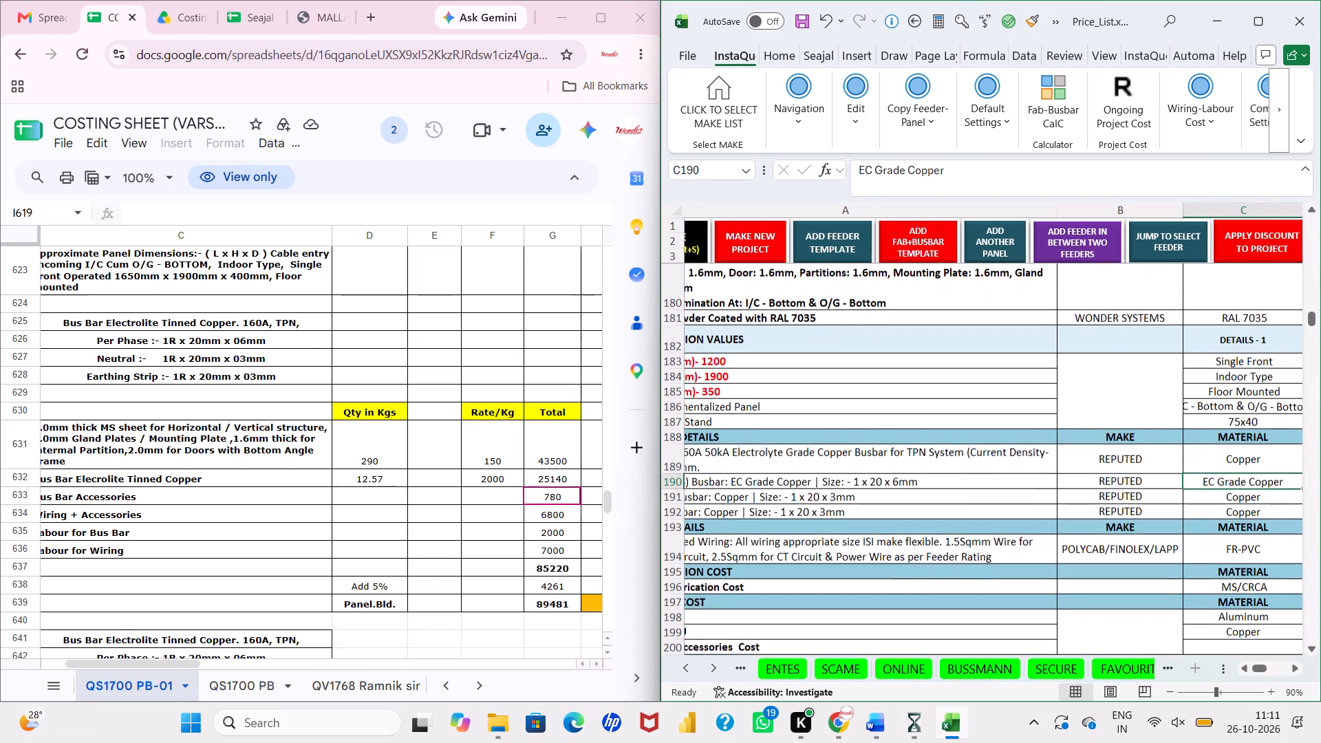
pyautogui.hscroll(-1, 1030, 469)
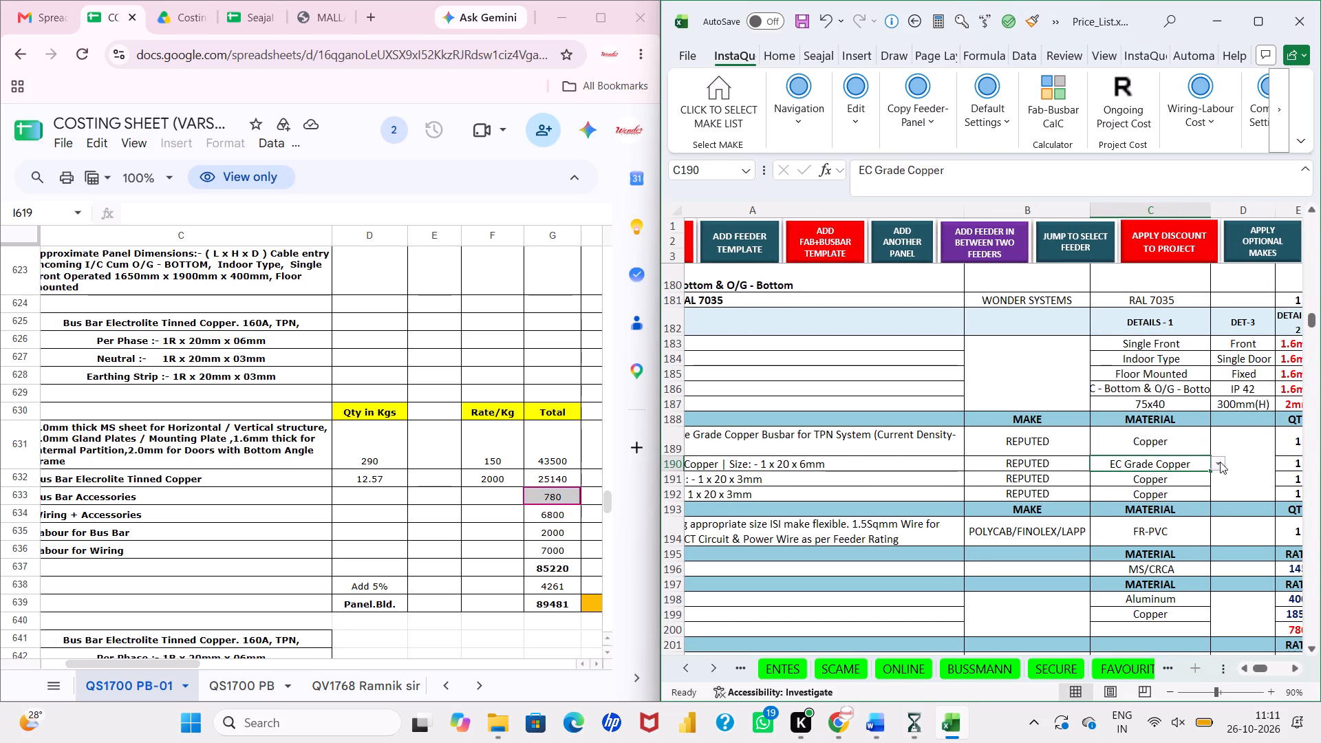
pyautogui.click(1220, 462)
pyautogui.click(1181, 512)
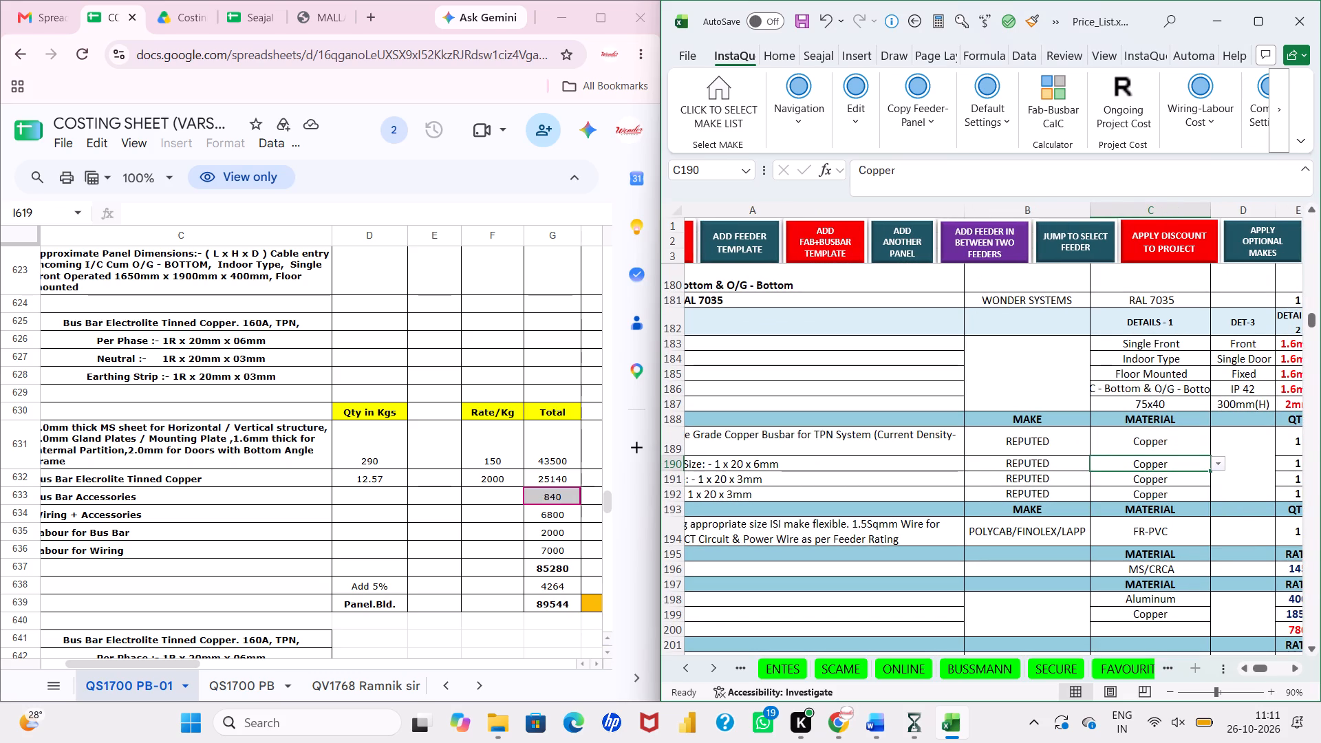
# Check the busbar set description in A189 and save a backup of the ongoing project.
pyautogui.hscroll(1, 1181, 512)
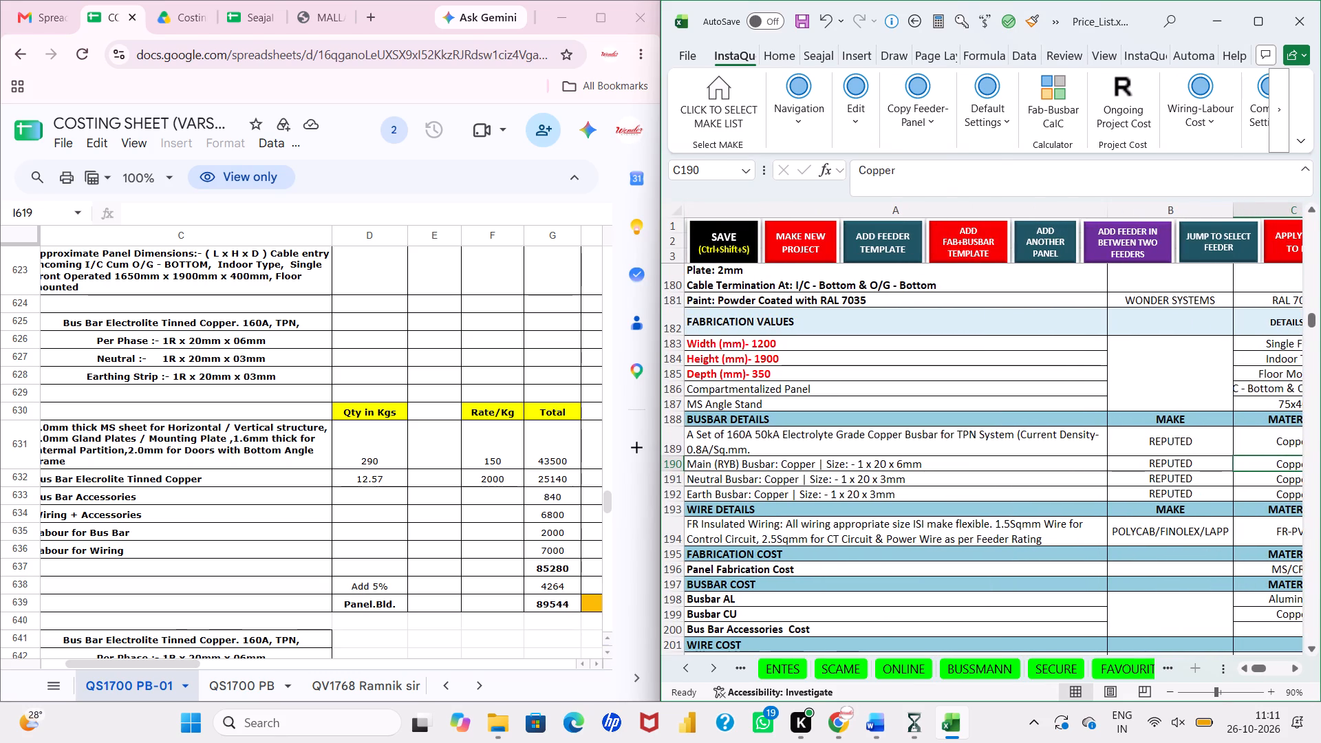
pyautogui.click(1036, 452)
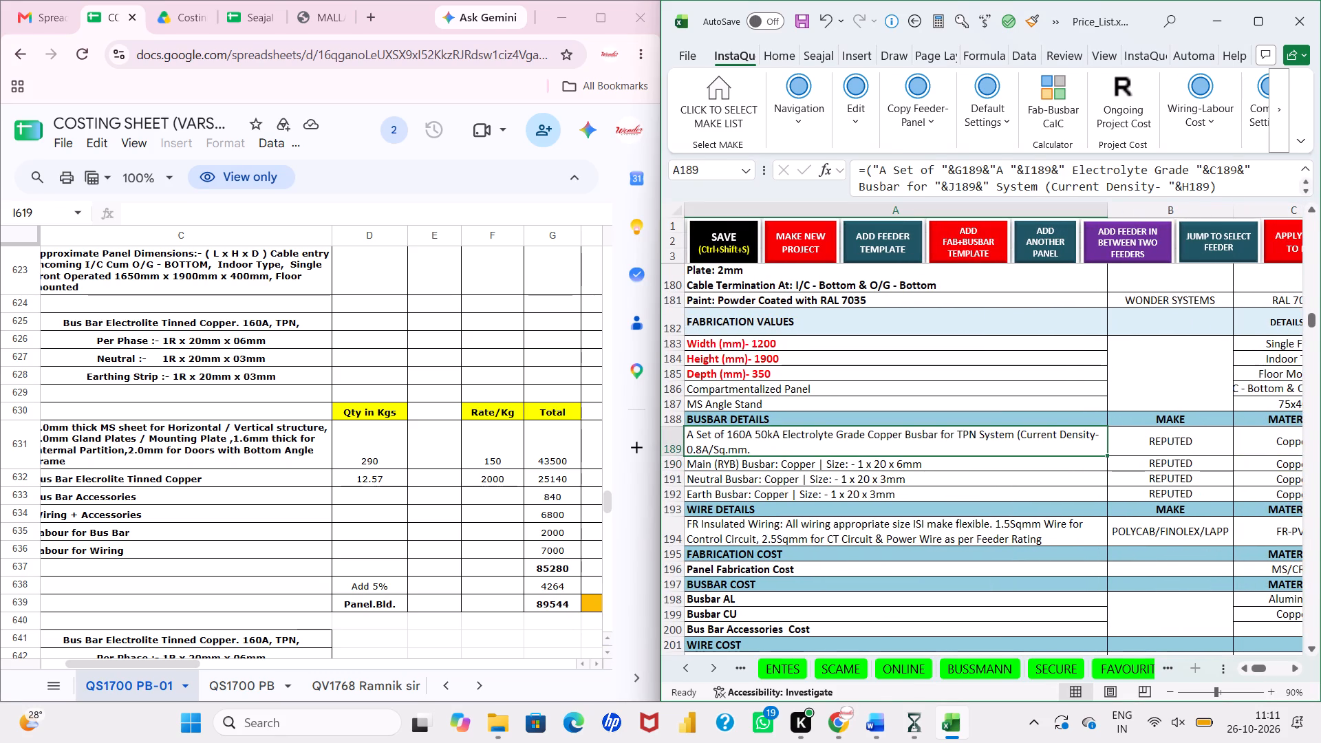
pyautogui.click(725, 241)
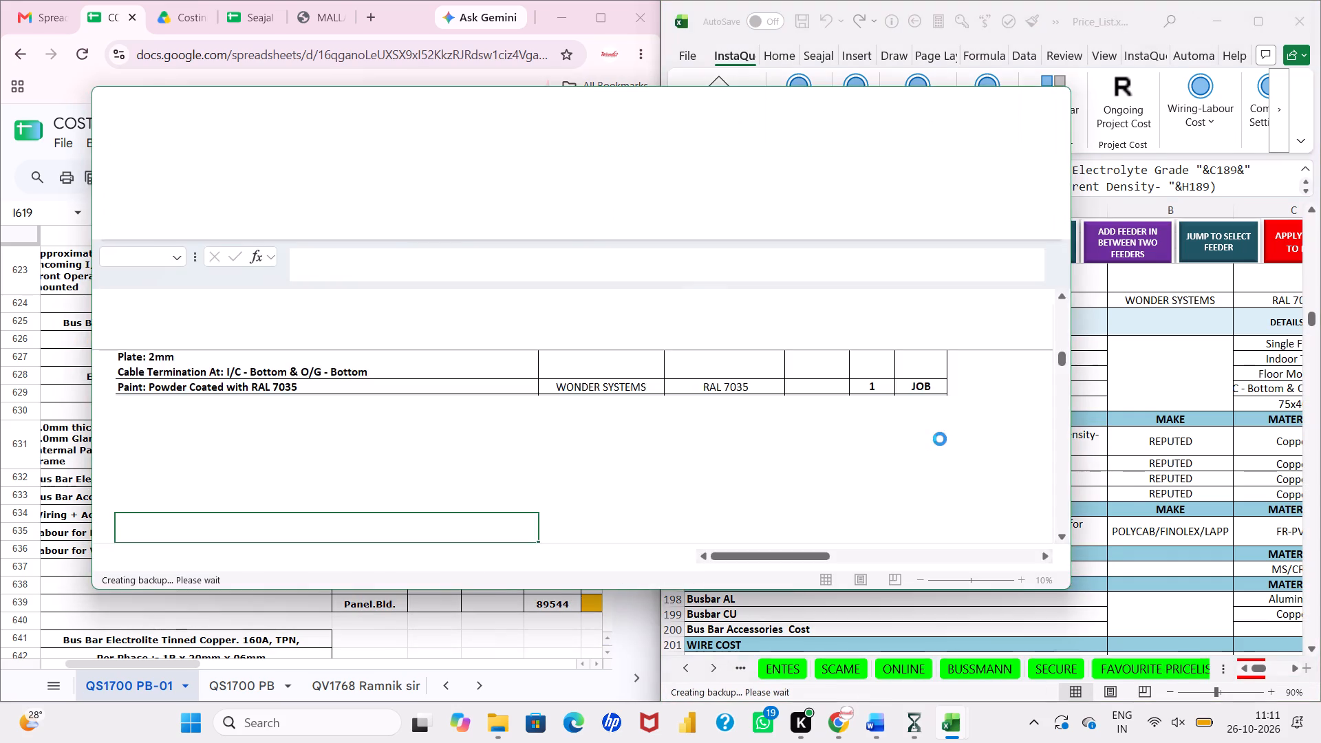
pyautogui.click(789, 457)
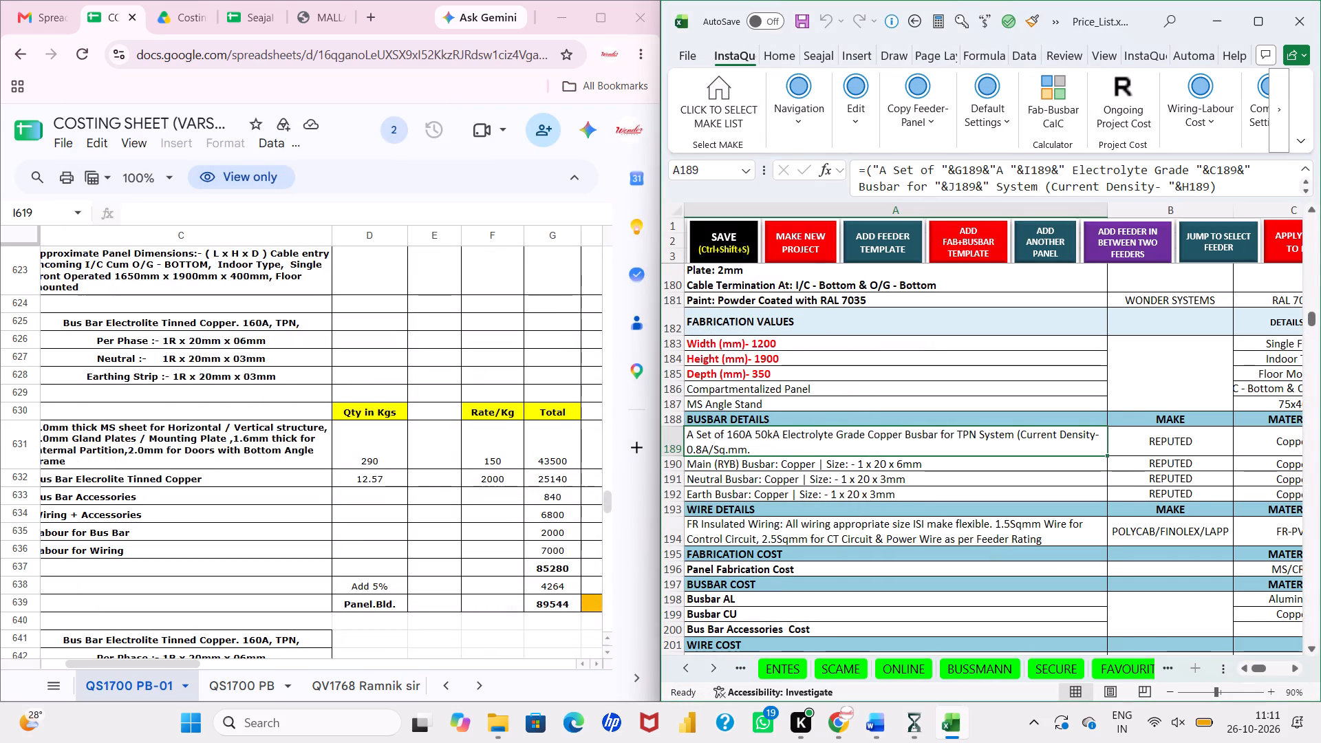
# Set the Bus Bar Accessories Cost rate in the Price_List BOM to 840.
pyautogui.hscroll(1, 789, 457)
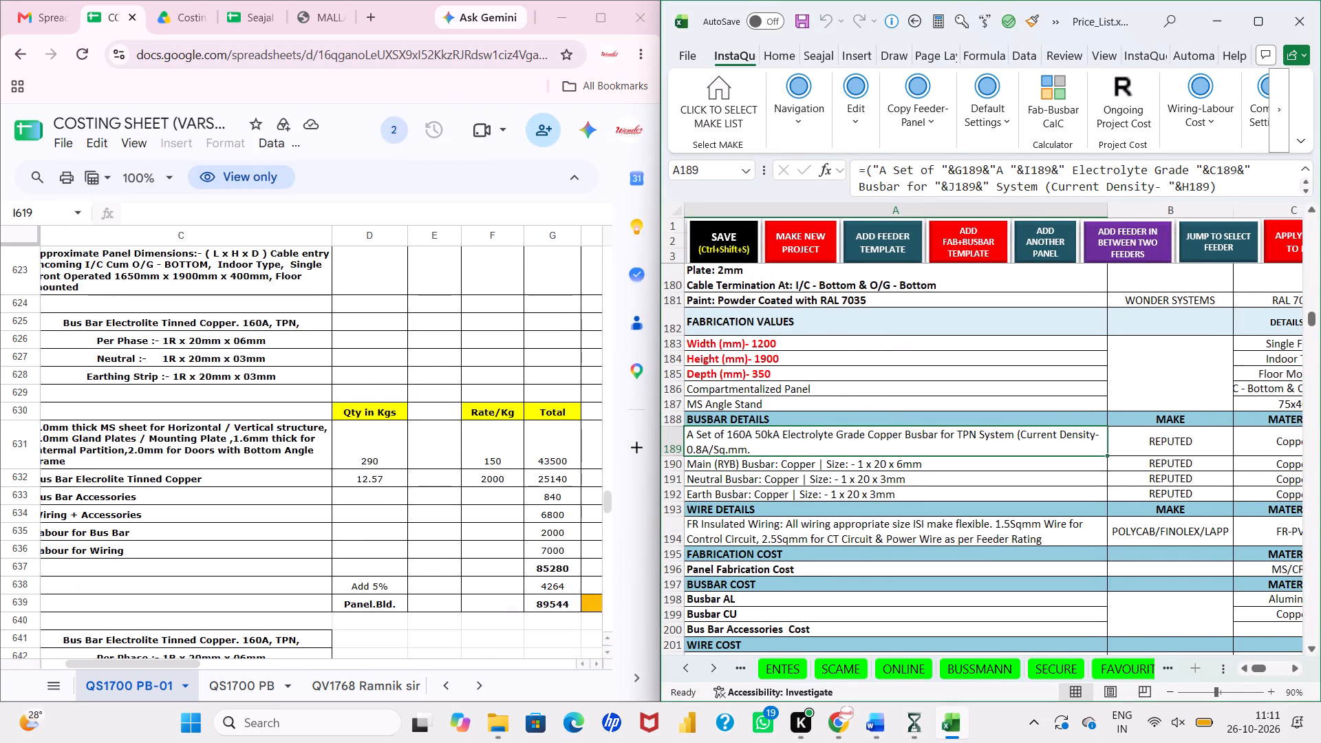
pyautogui.hscroll(-2, 789, 457)
pyautogui.scroll(-1, 789, 457)
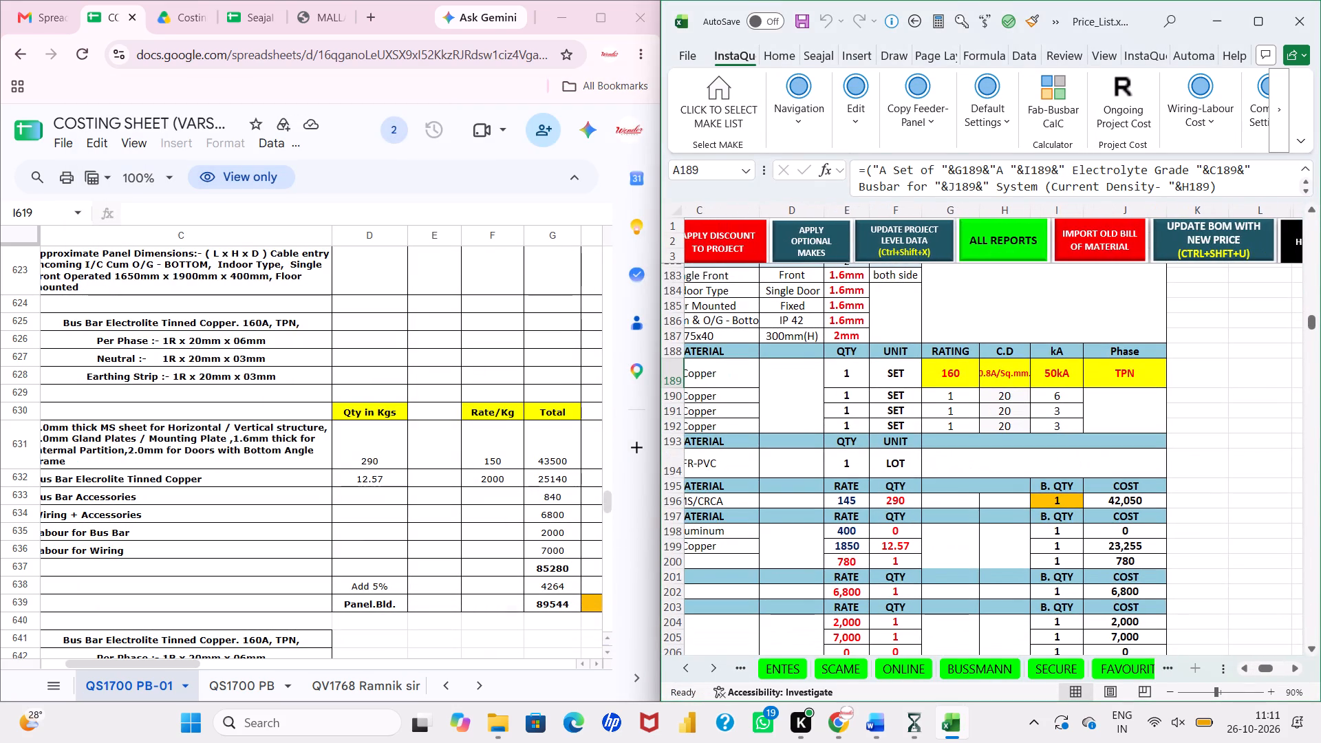
pyautogui.click(845, 559)
pyautogui.write('840')
pyautogui.press('Return')
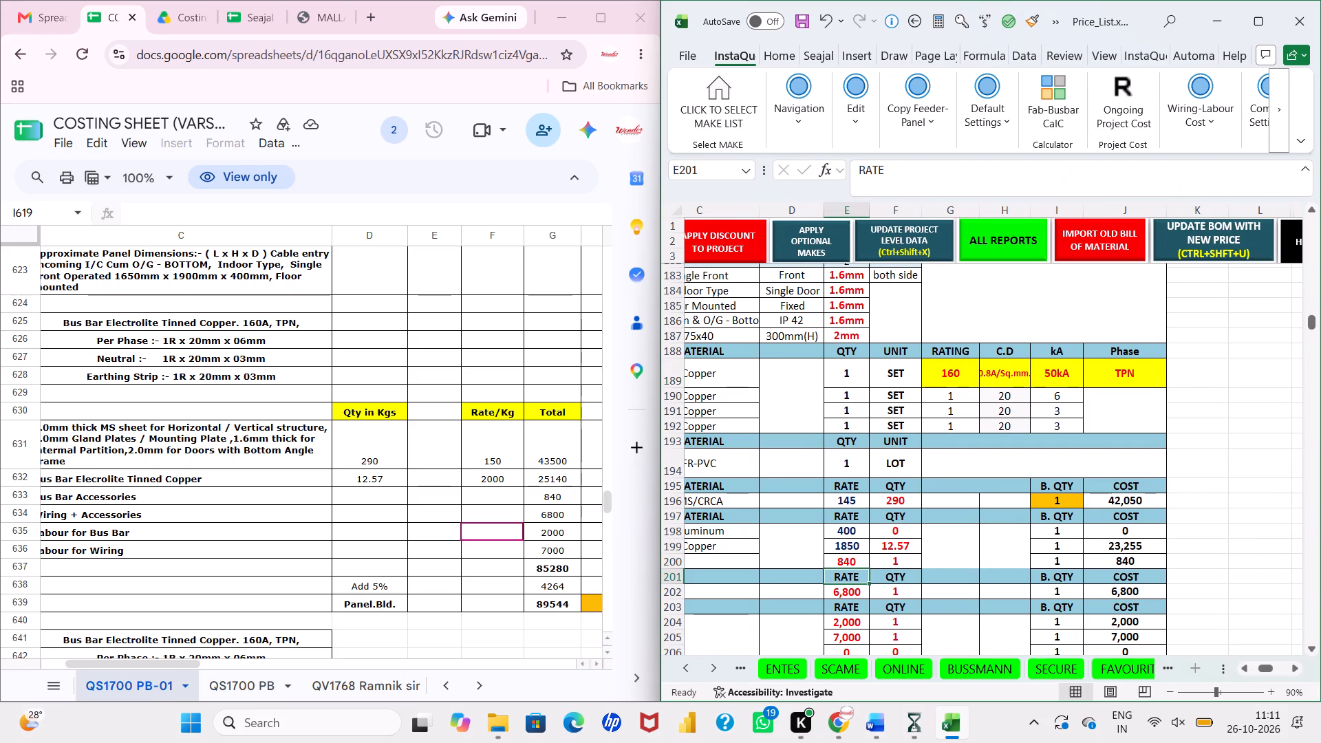
# Save a backup of the ongoing project with the busbar accessories rate change.
pyautogui.click(851, 588)
pyautogui.scroll(-1, 851, 588)
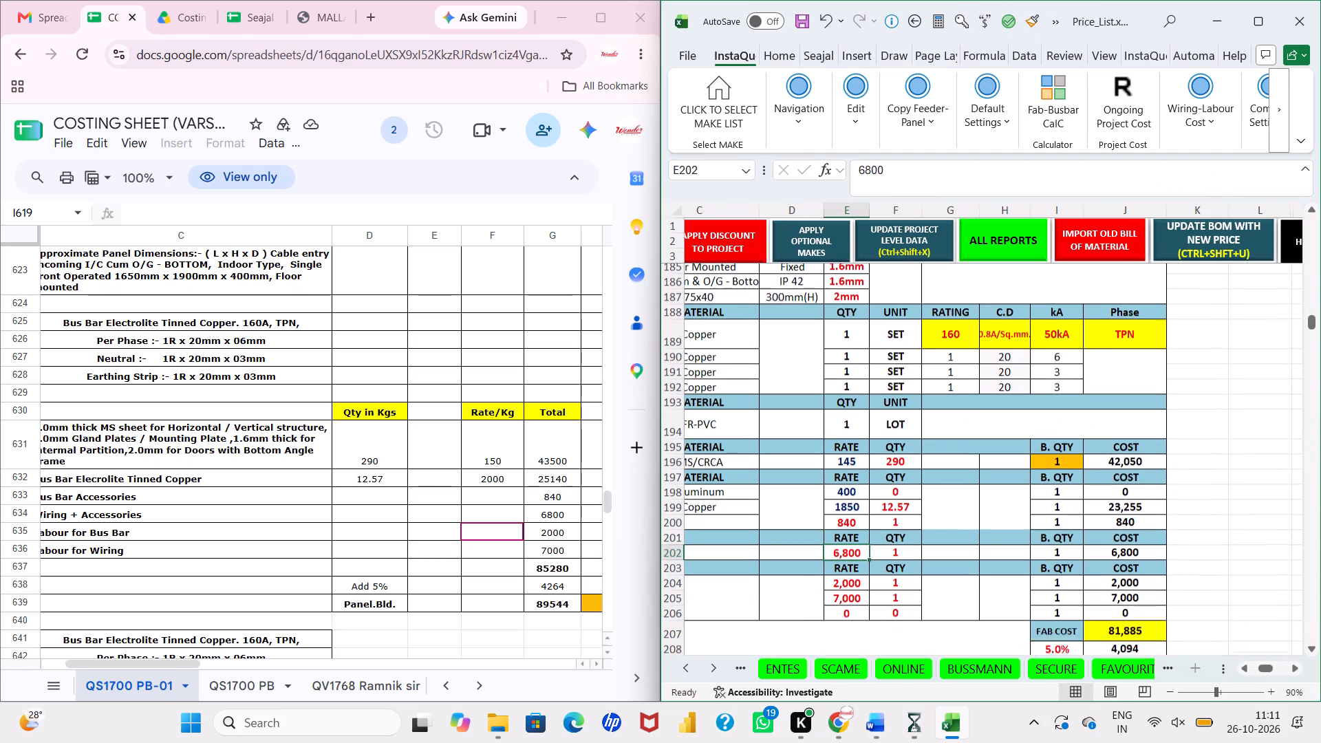
pyautogui.scroll(-1, 851, 588)
pyautogui.click(913, 589)
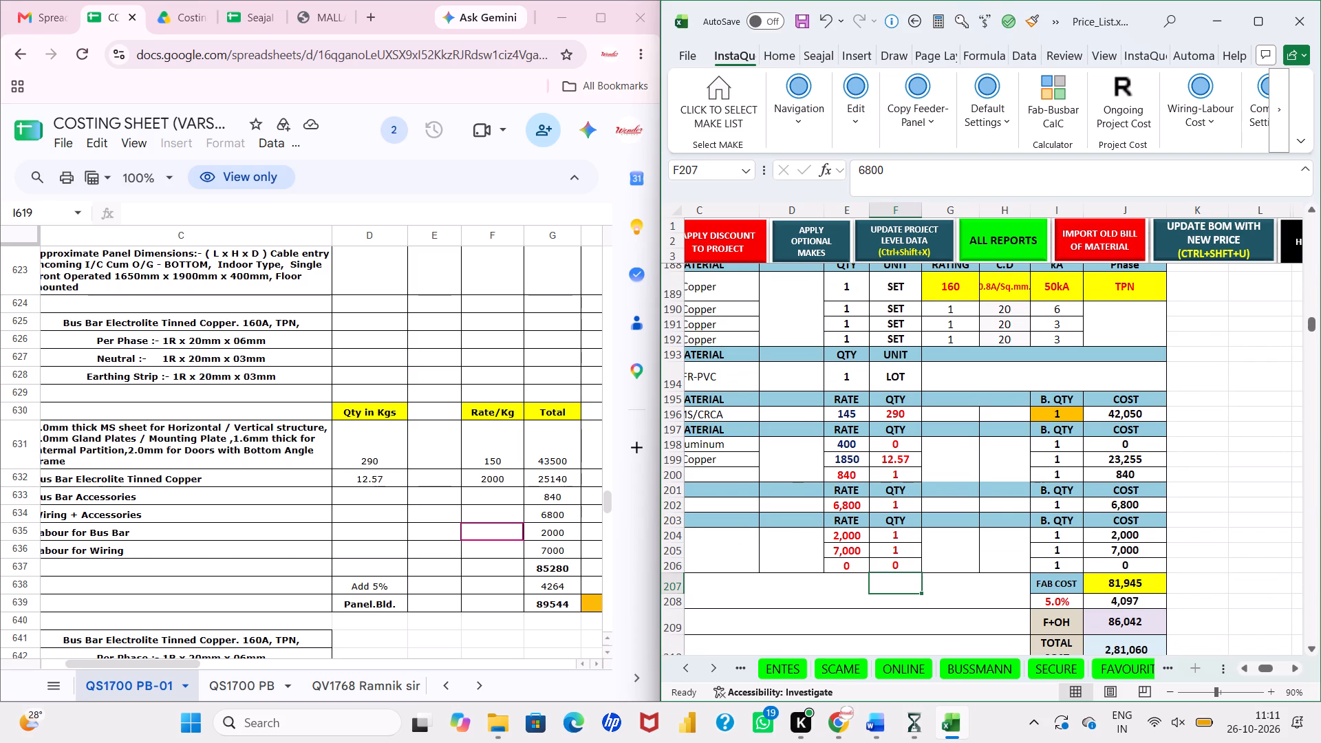
pyautogui.hscroll(2, 865, 373)
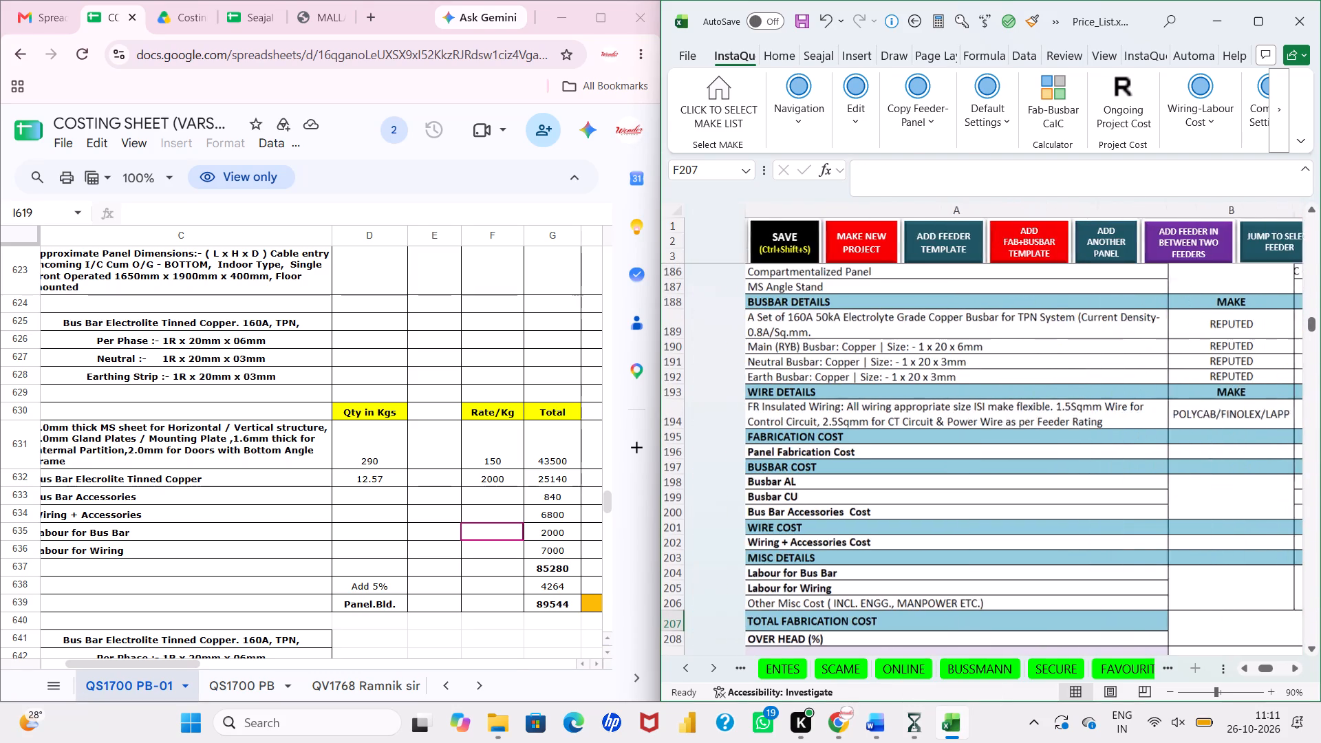
pyautogui.click(715, 241)
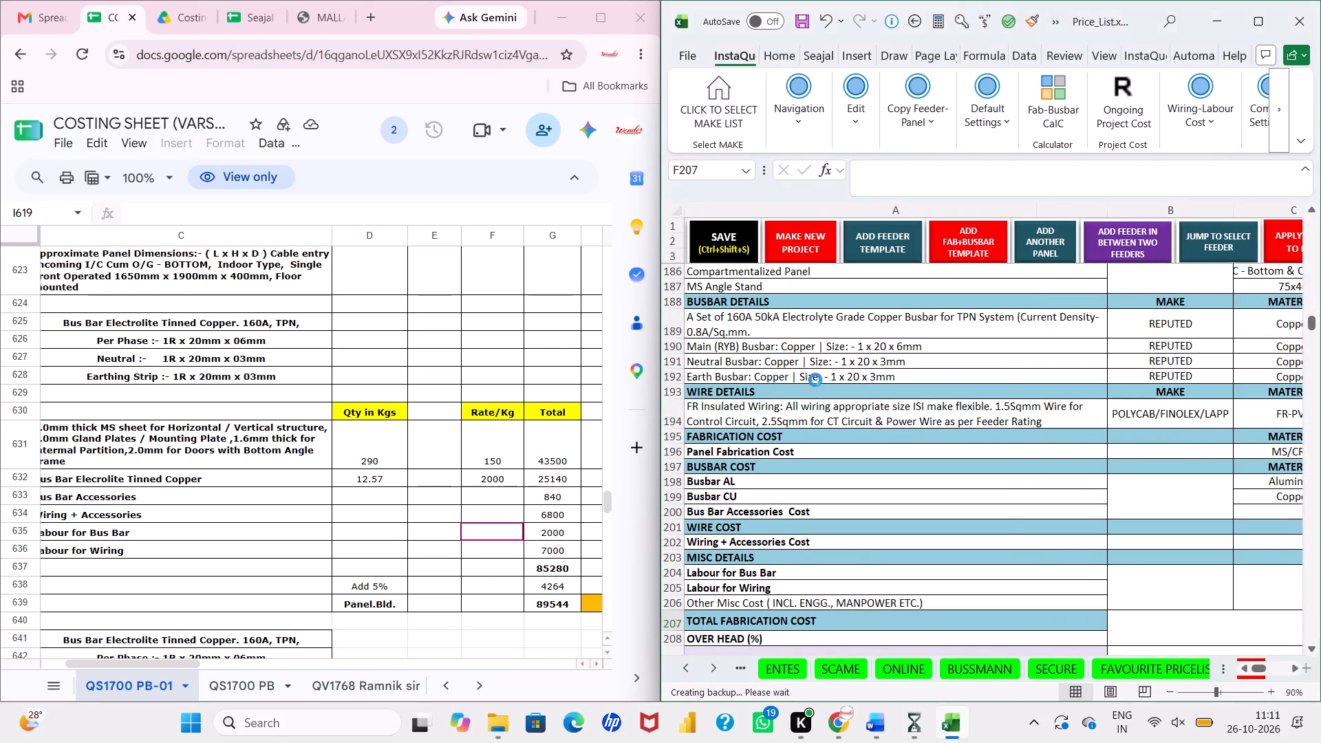
pyautogui.click(804, 451)
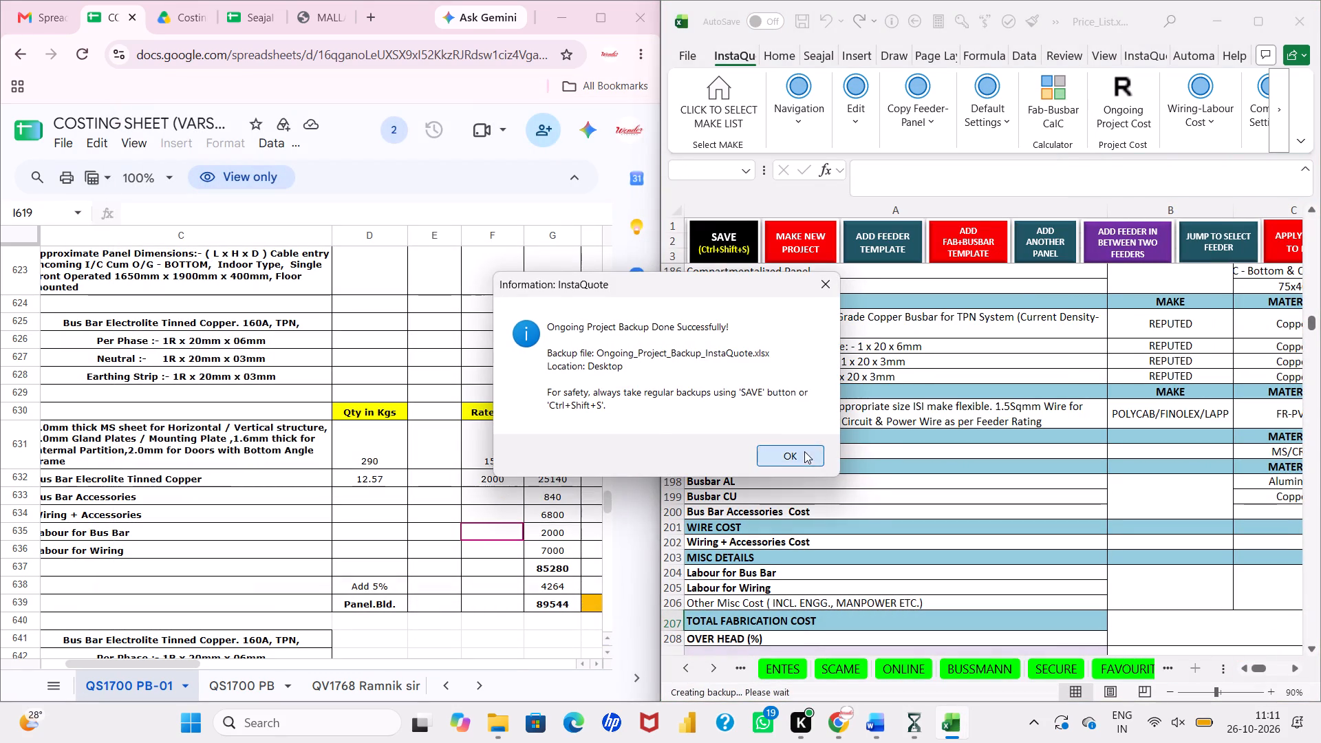
# Check the busbar, wiring, labour and total fabrication cost rows in the price list against the costing sheet.
pyautogui.hscroll(-2, 873, 477)
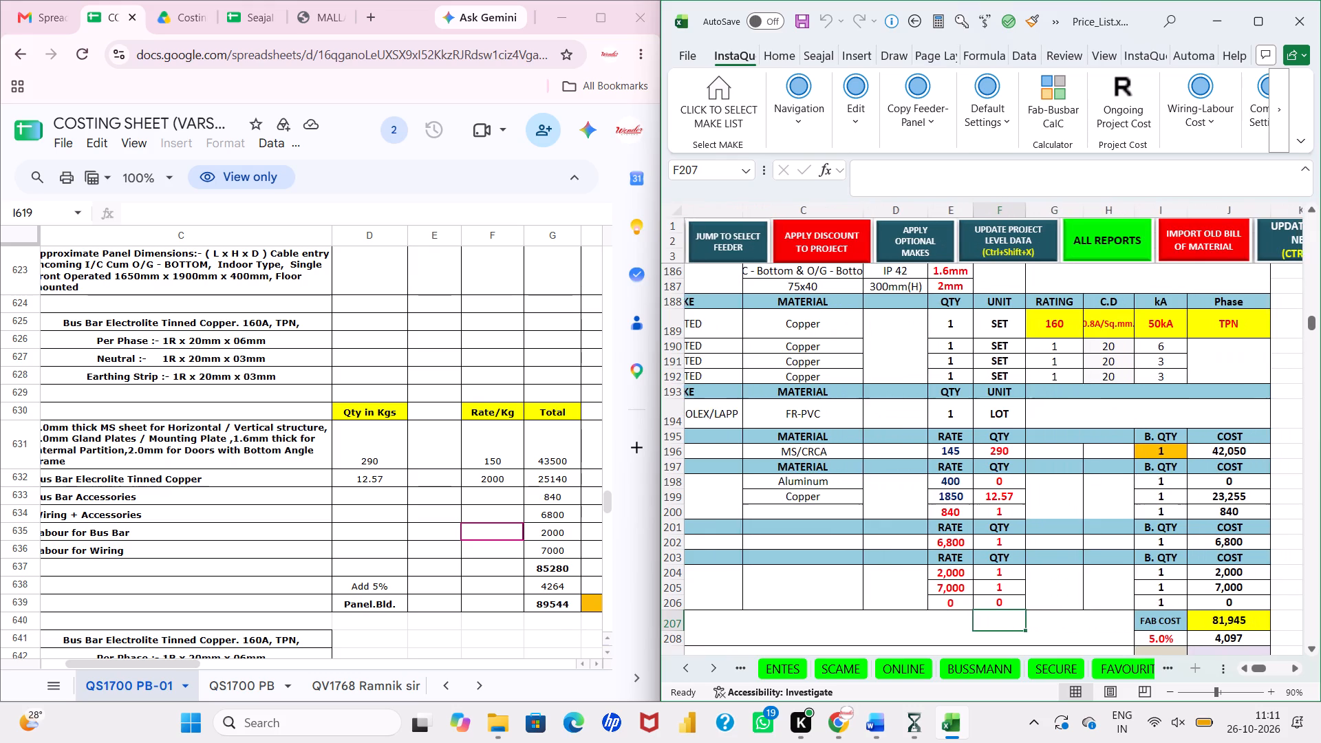
pyautogui.hscroll(-1, 873, 477)
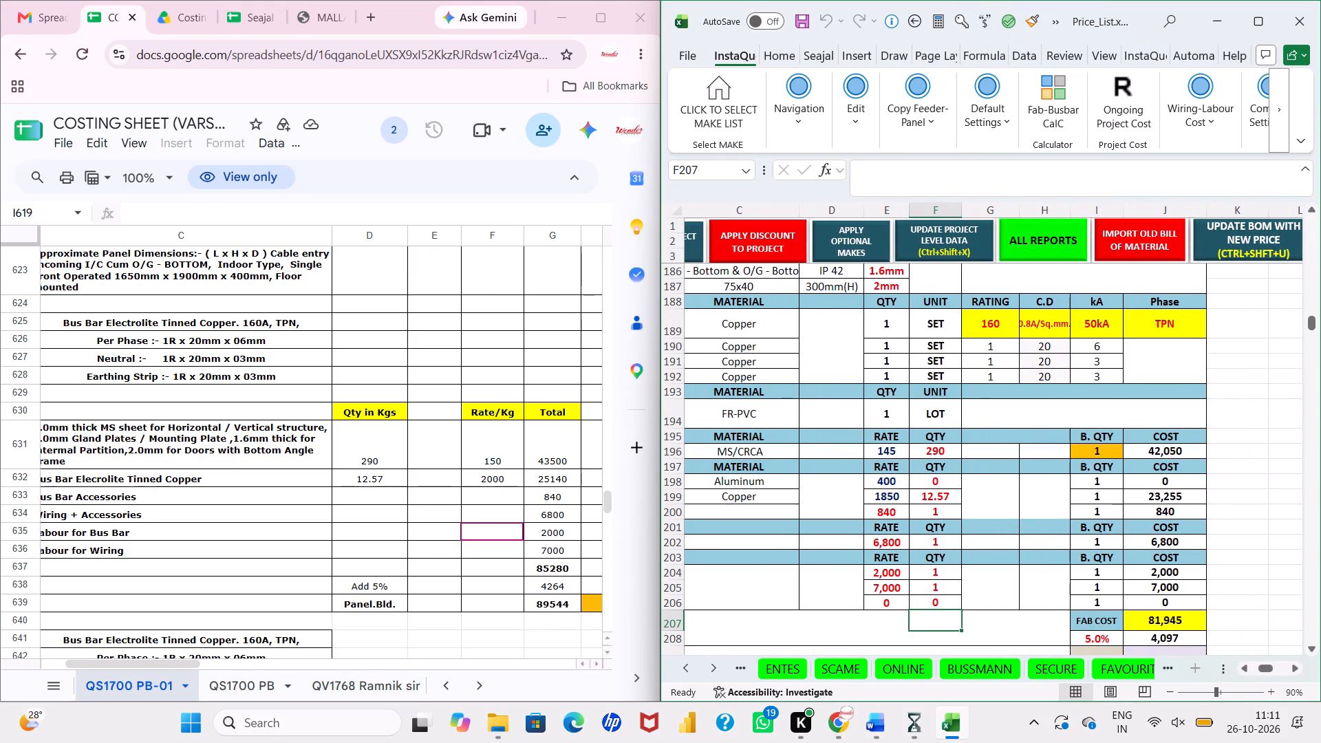
pyautogui.scroll(-1, 873, 477)
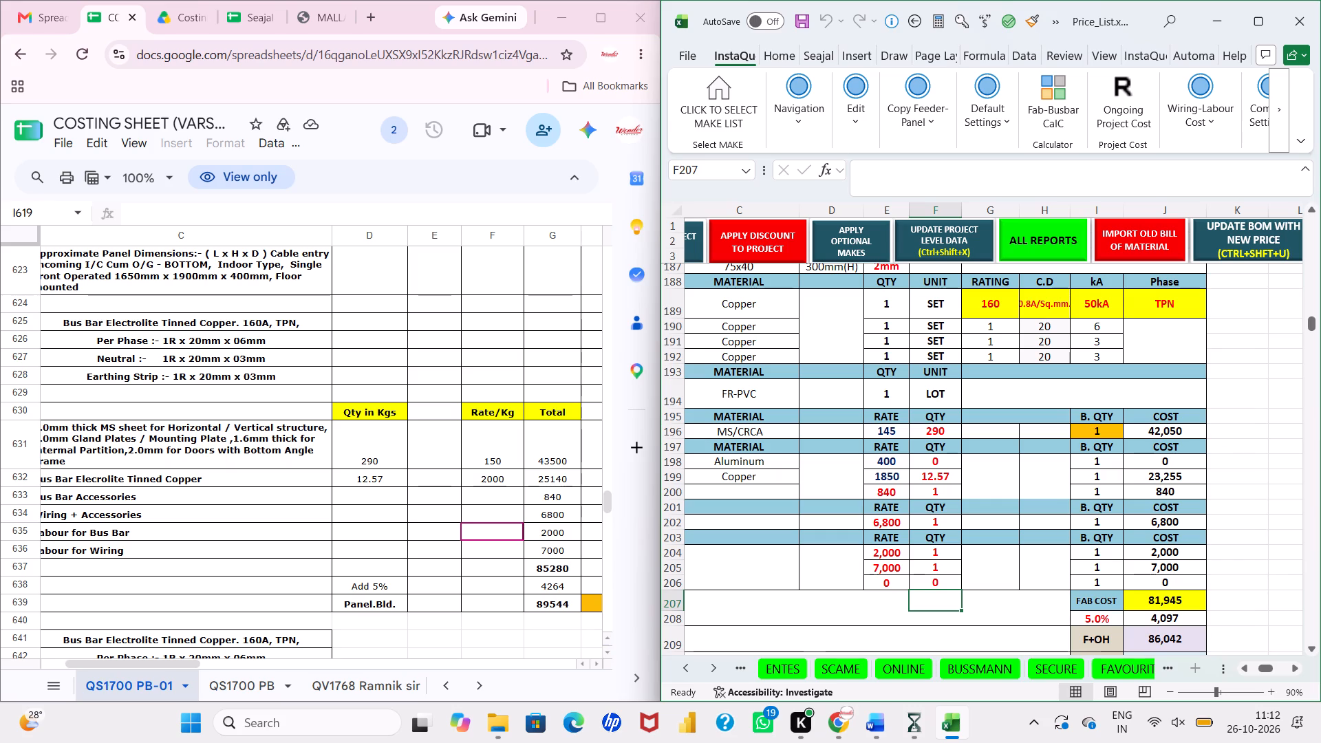
pyautogui.click(864, 559)
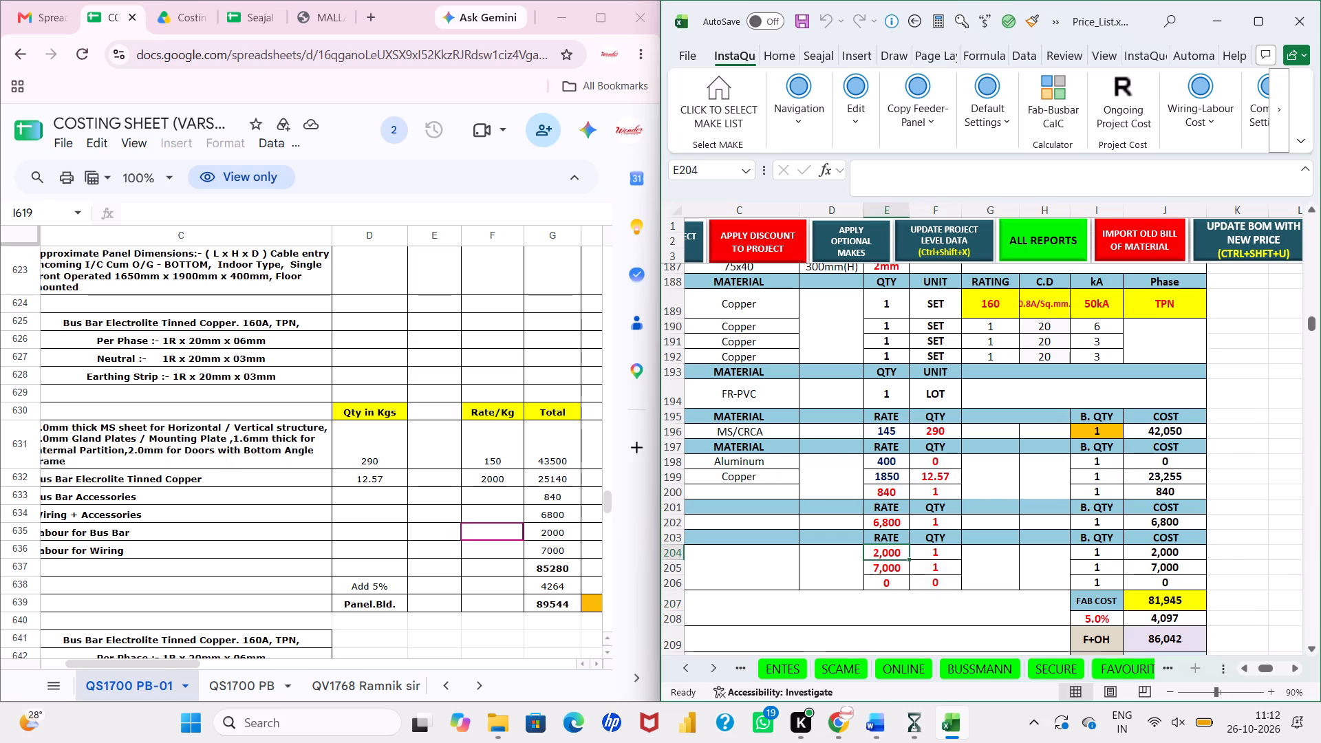
pyautogui.click(839, 568)
pyautogui.click(848, 597)
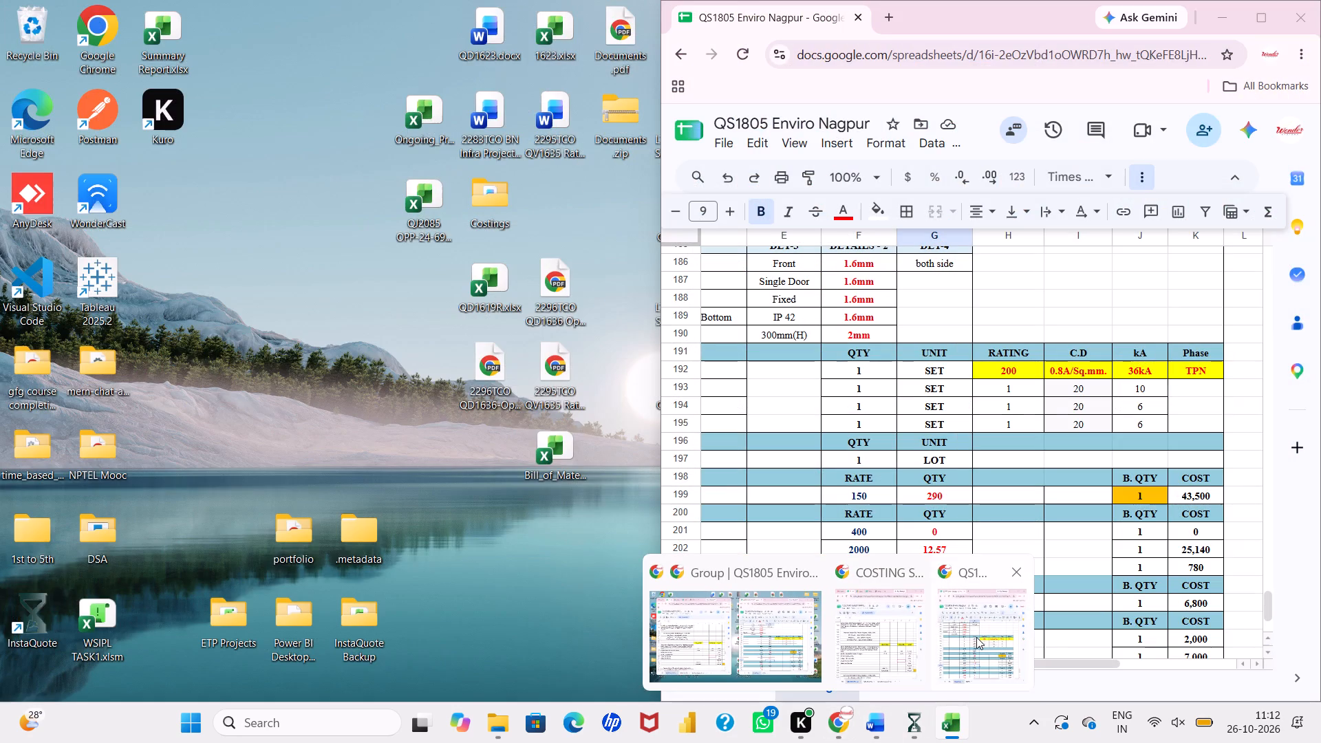
# Switch to the QS1805 Enviro Nagpur online sheet and set the busbar accessories rate in F203 to 840.
pyautogui.click(976, 637)
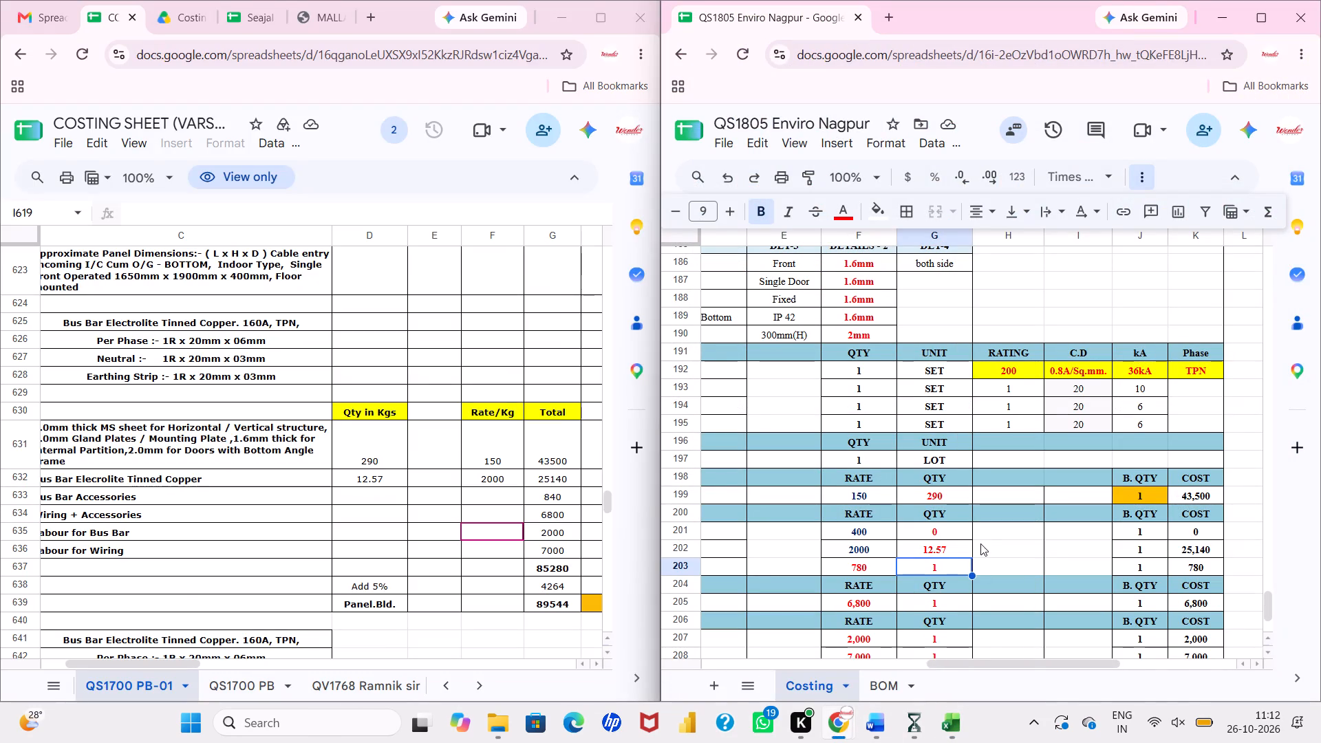
pyautogui.scroll(-1, 980, 543)
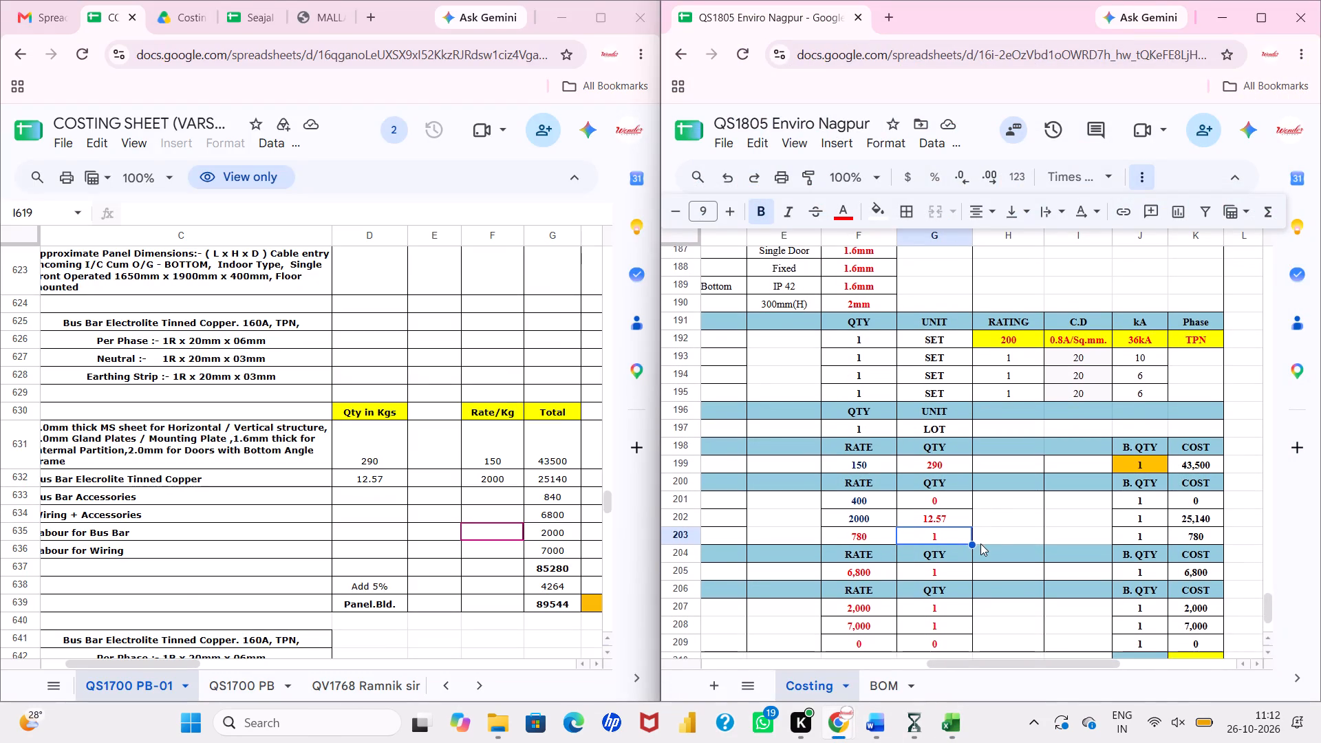
pyautogui.scroll(-1, 980, 543)
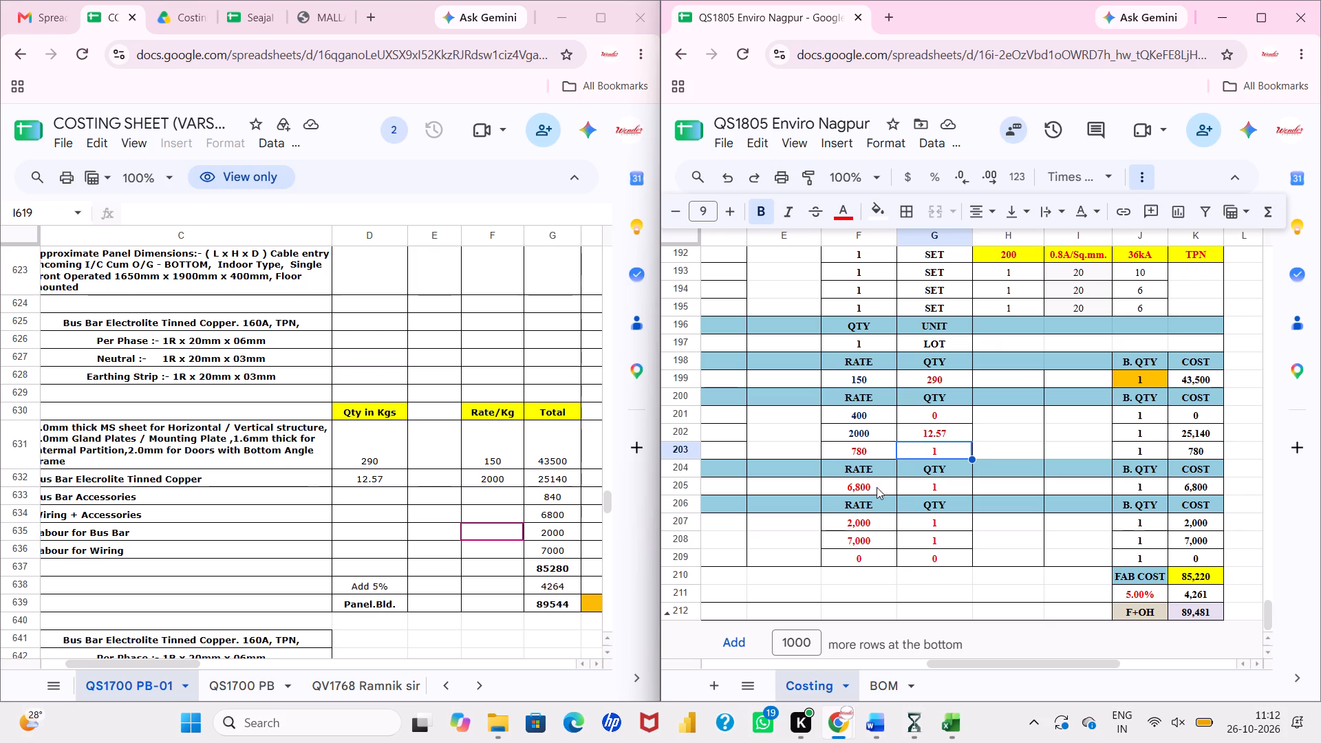
pyautogui.click(881, 448)
pyautogui.write('840')
pyautogui.press('Return')
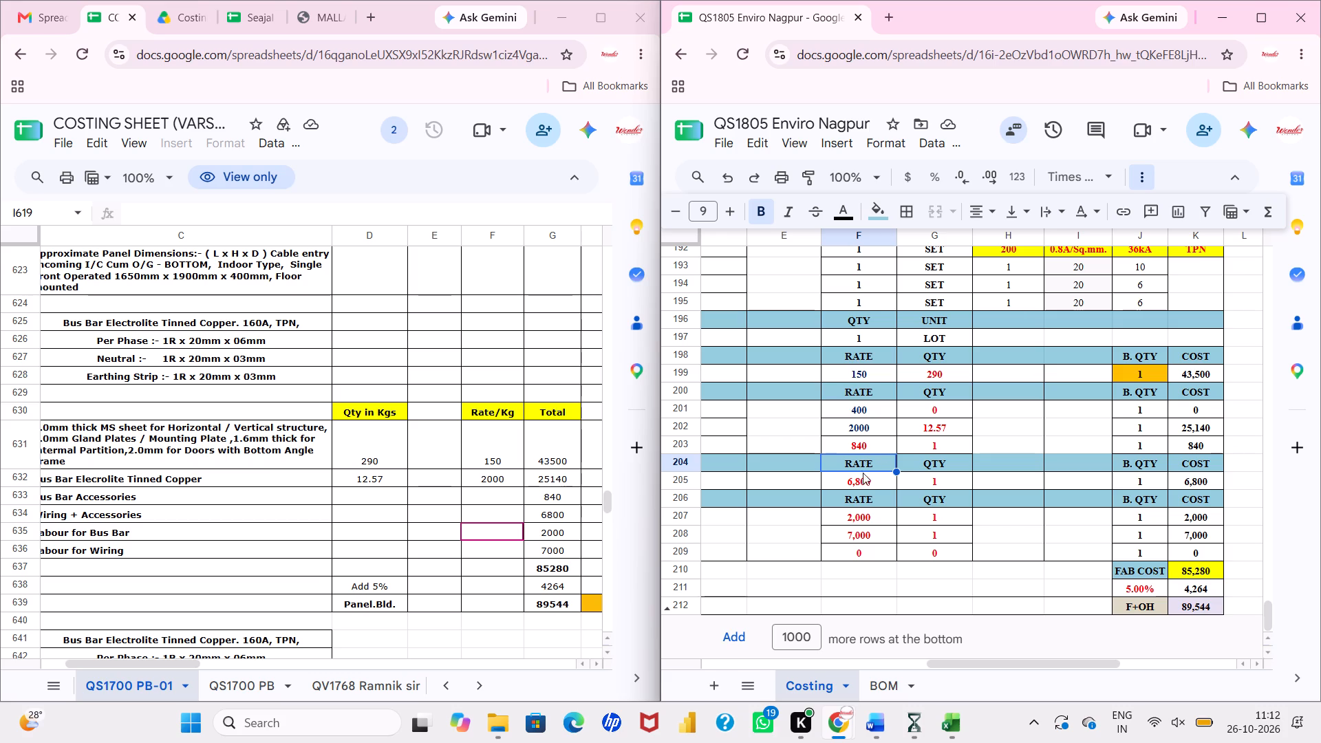
# Look over the make, material and rate rows in the QS1805 sheet and bring up the Canva Housing offer in Word.
pyautogui.click(864, 481)
pyautogui.click(864, 467)
pyautogui.hscroll(1, 864, 467)
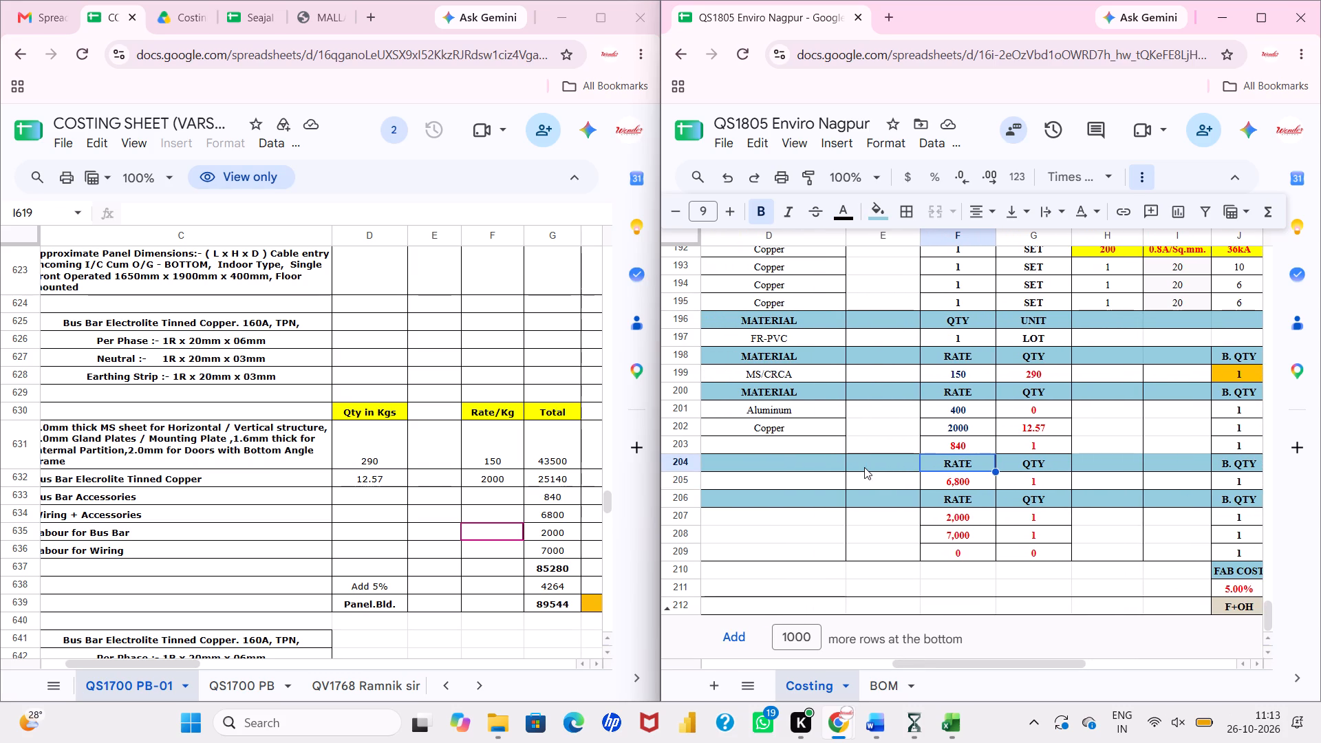
pyautogui.hscroll(2, 864, 467)
pyautogui.click(882, 528)
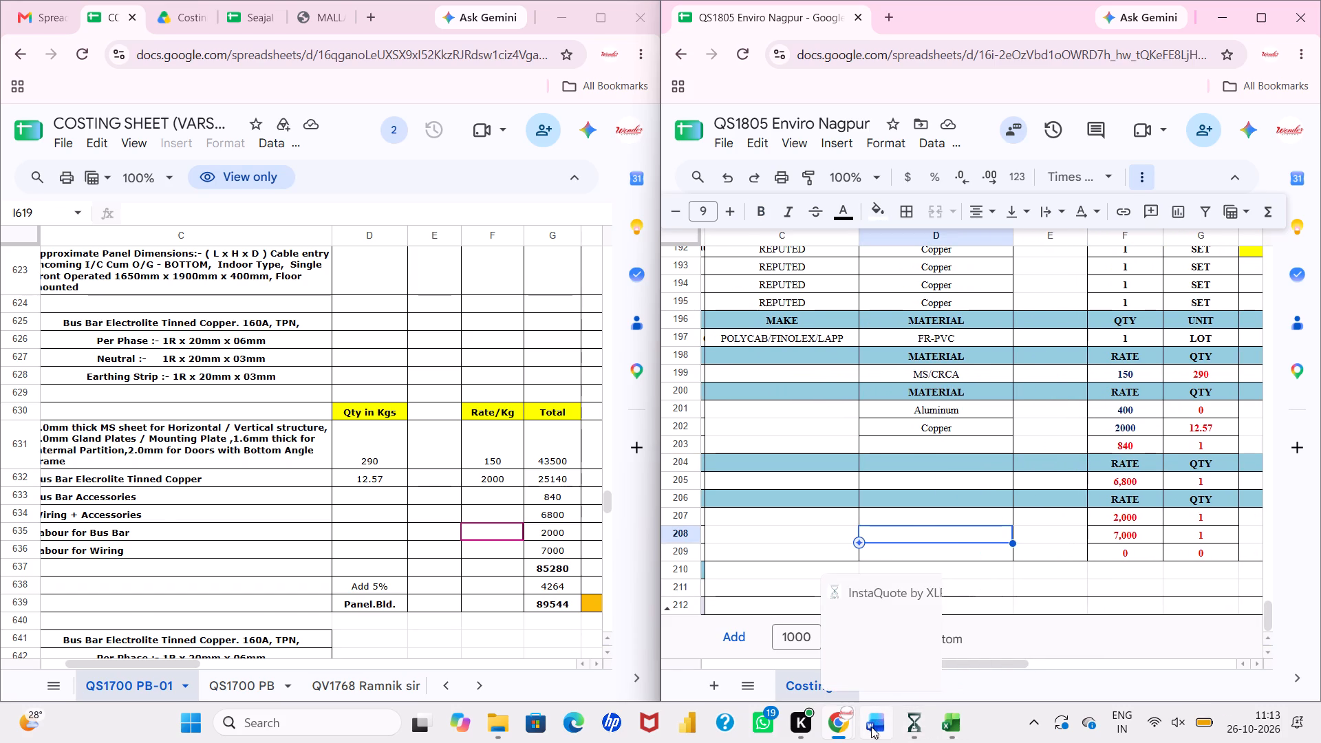
pyautogui.click(879, 640)
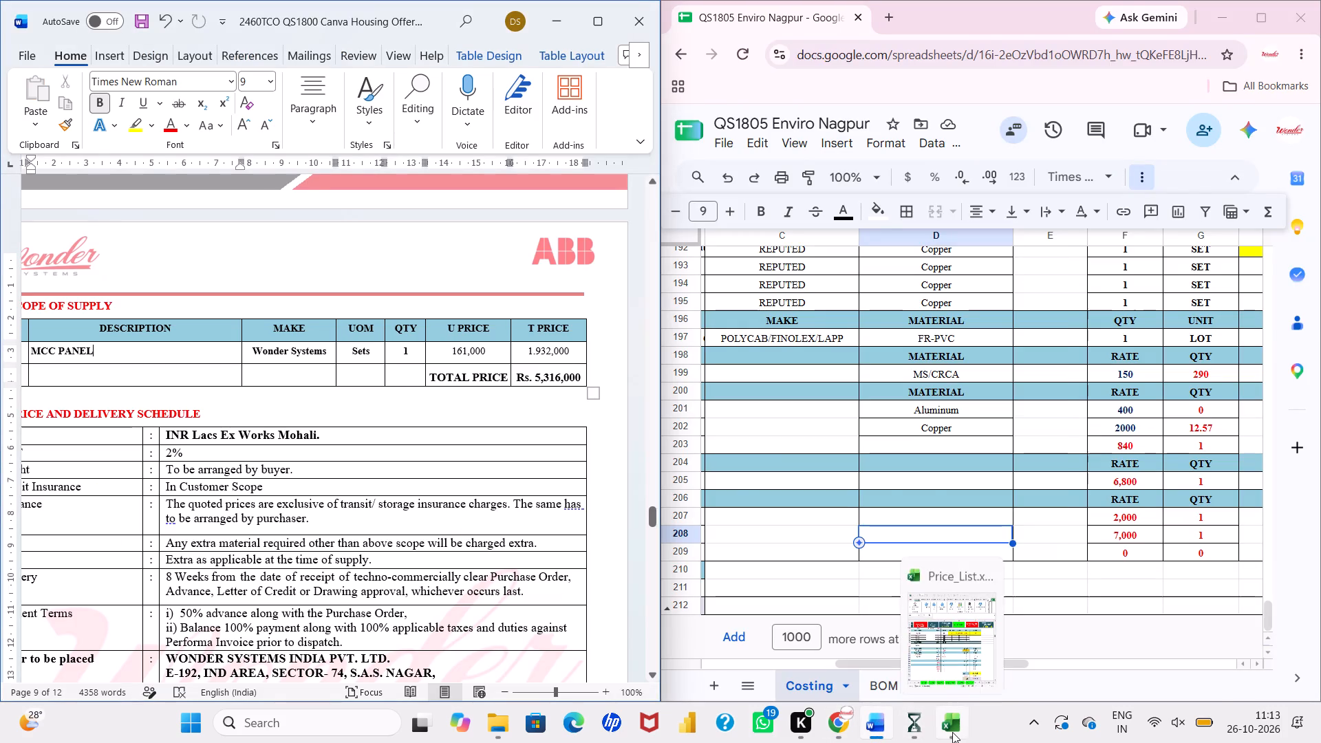
# Return to Price_List in Excel, maximise it and save a backup of the ongoing project.
pyautogui.click(960, 646)
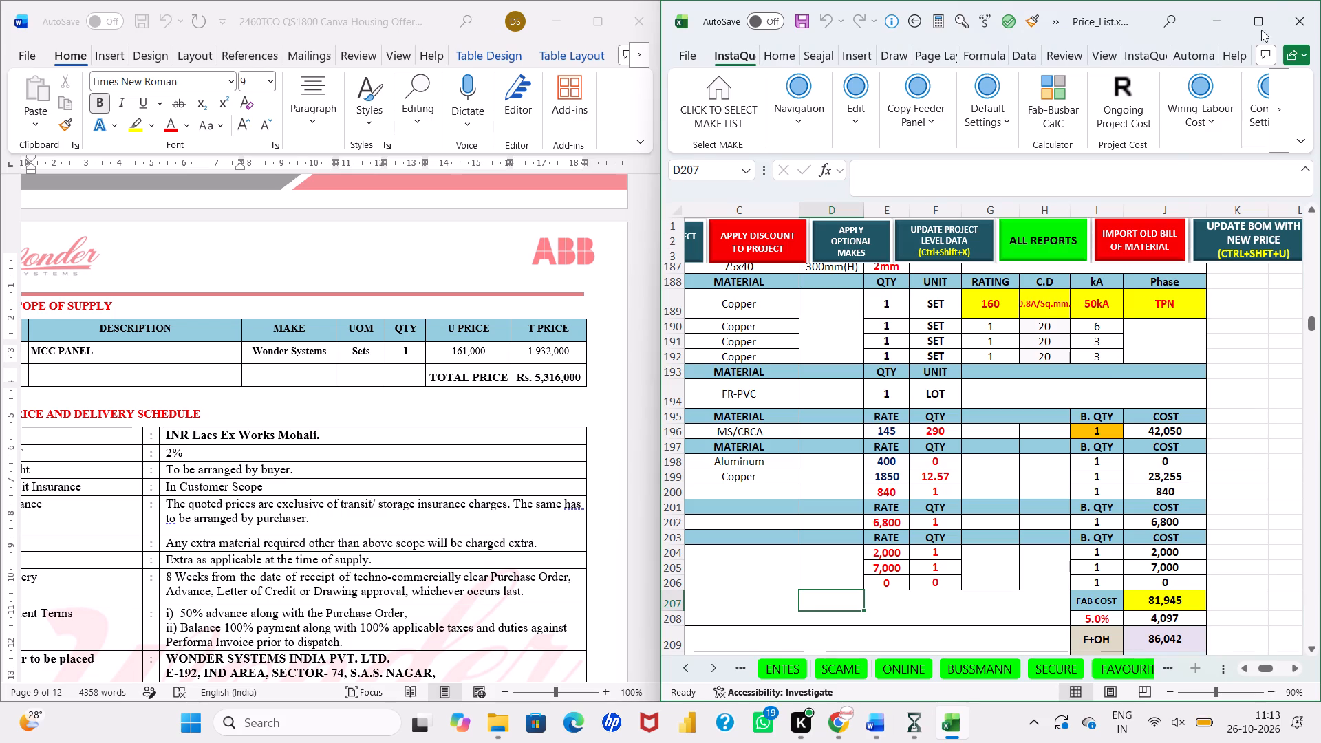
pyautogui.click(1249, 13)
pyautogui.hscroll(2, 709, 327)
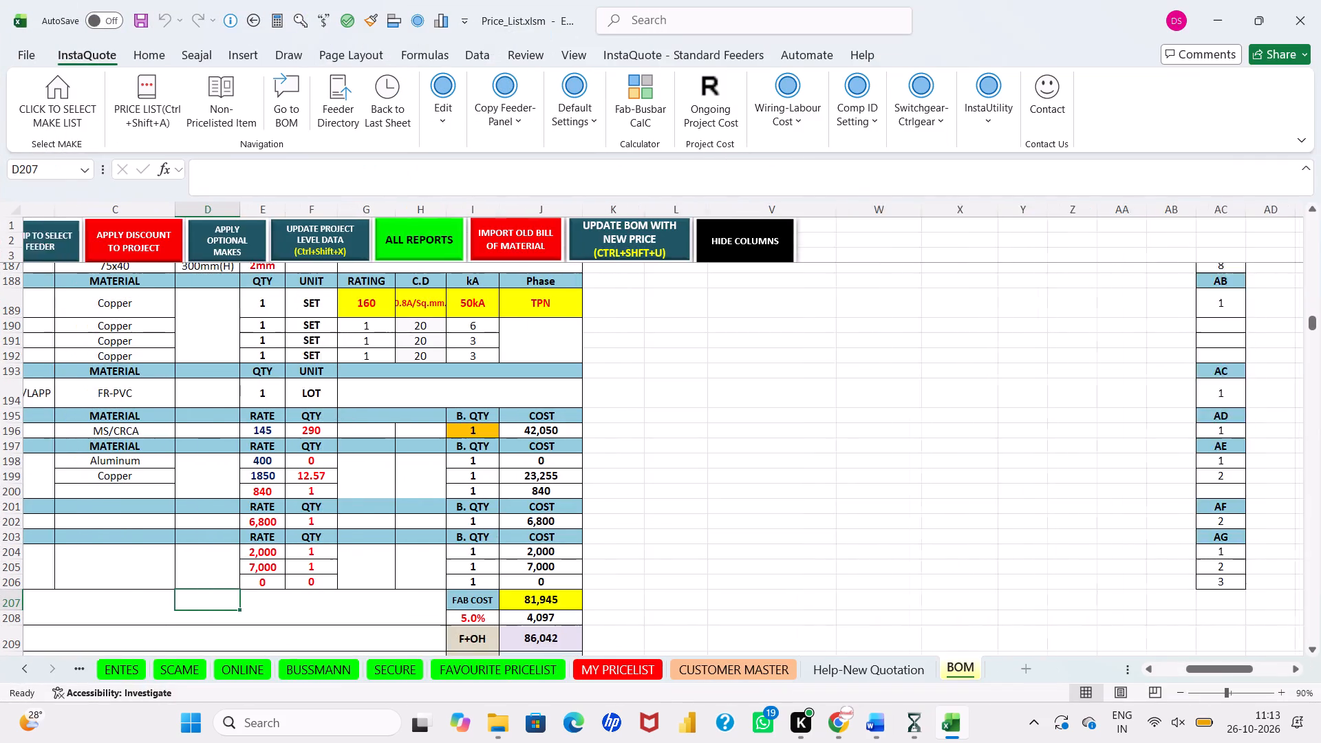
pyautogui.hscroll(2, 709, 327)
pyautogui.click(65, 250)
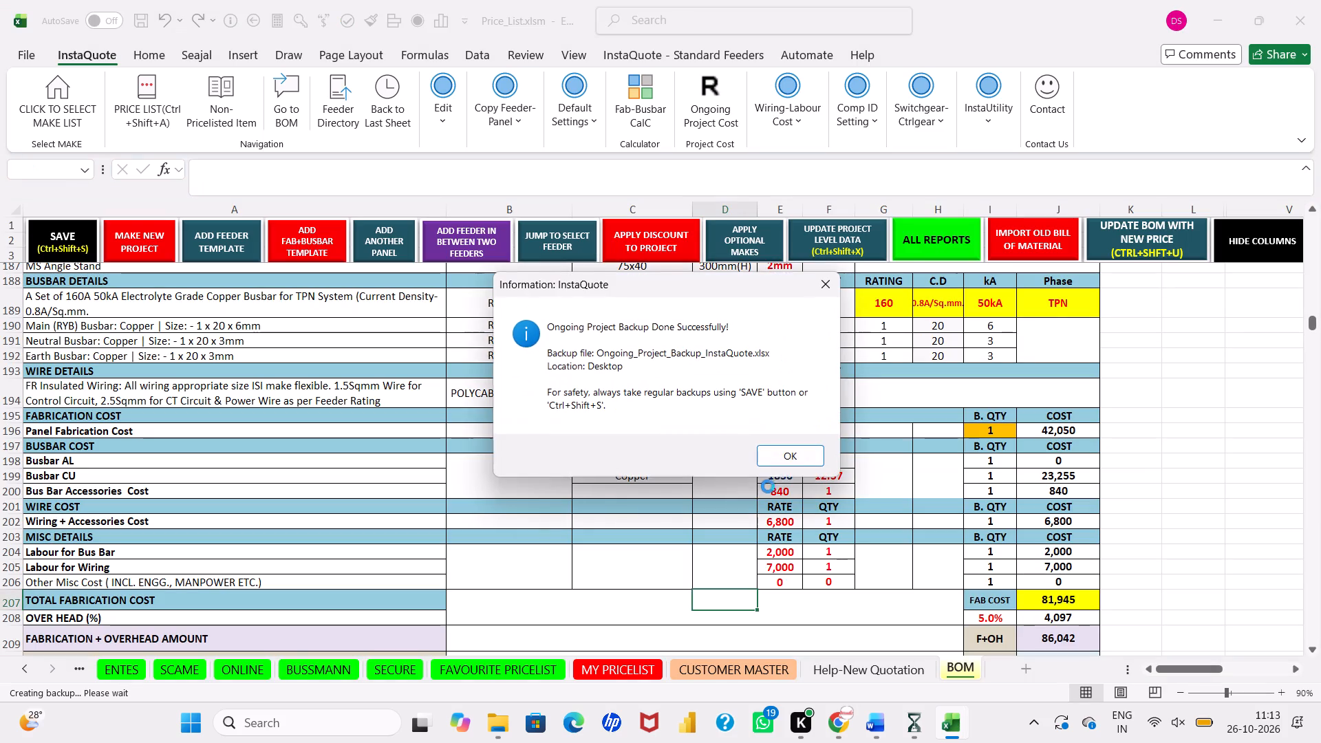
pyautogui.click(796, 458)
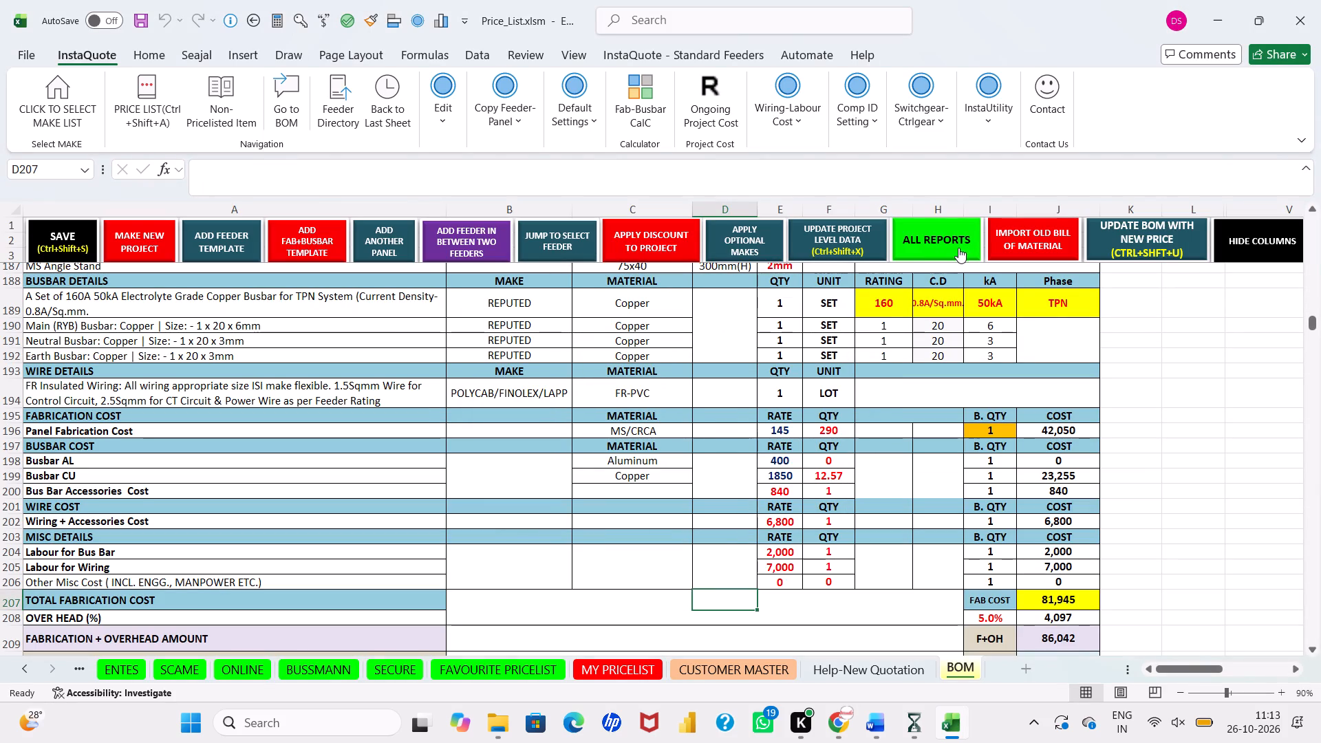
# Generate the MS-Word Offer Report with Catalog Number for the project, using the retrieved project data.
pyautogui.click(958, 248)
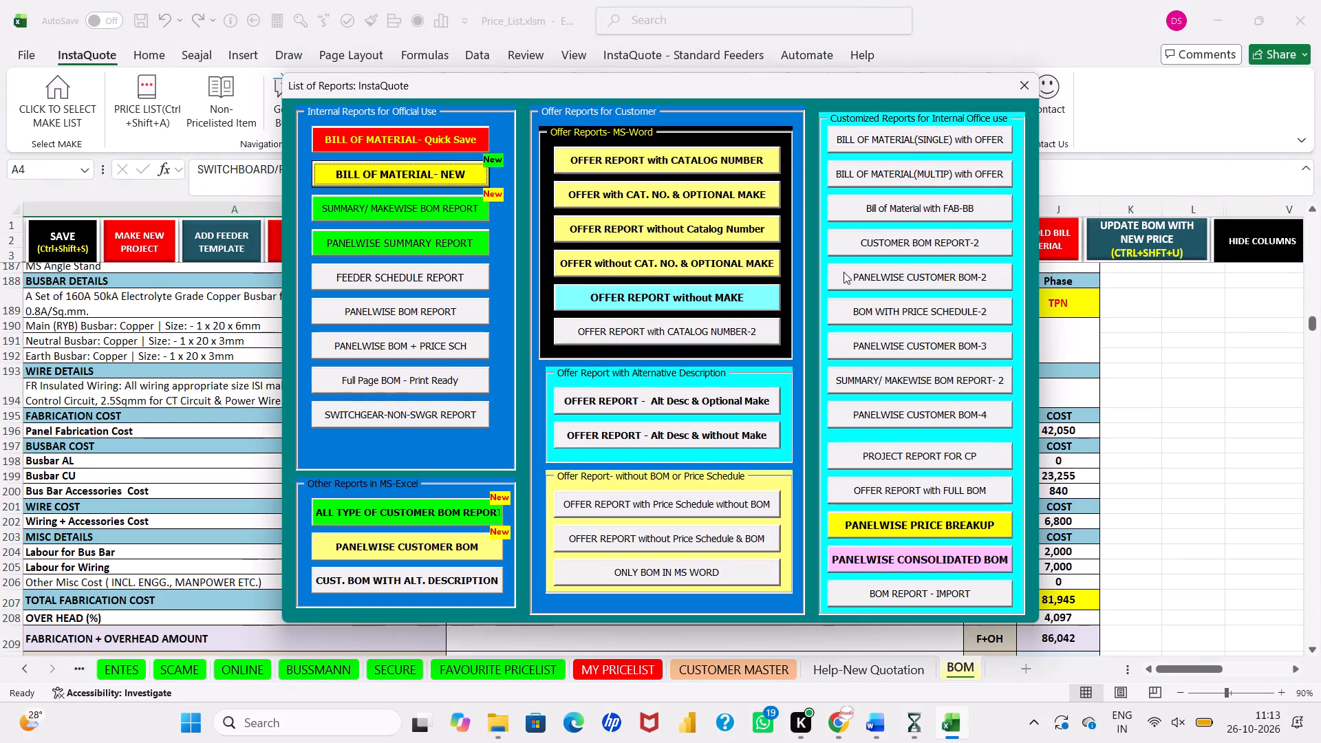
pyautogui.click(754, 162)
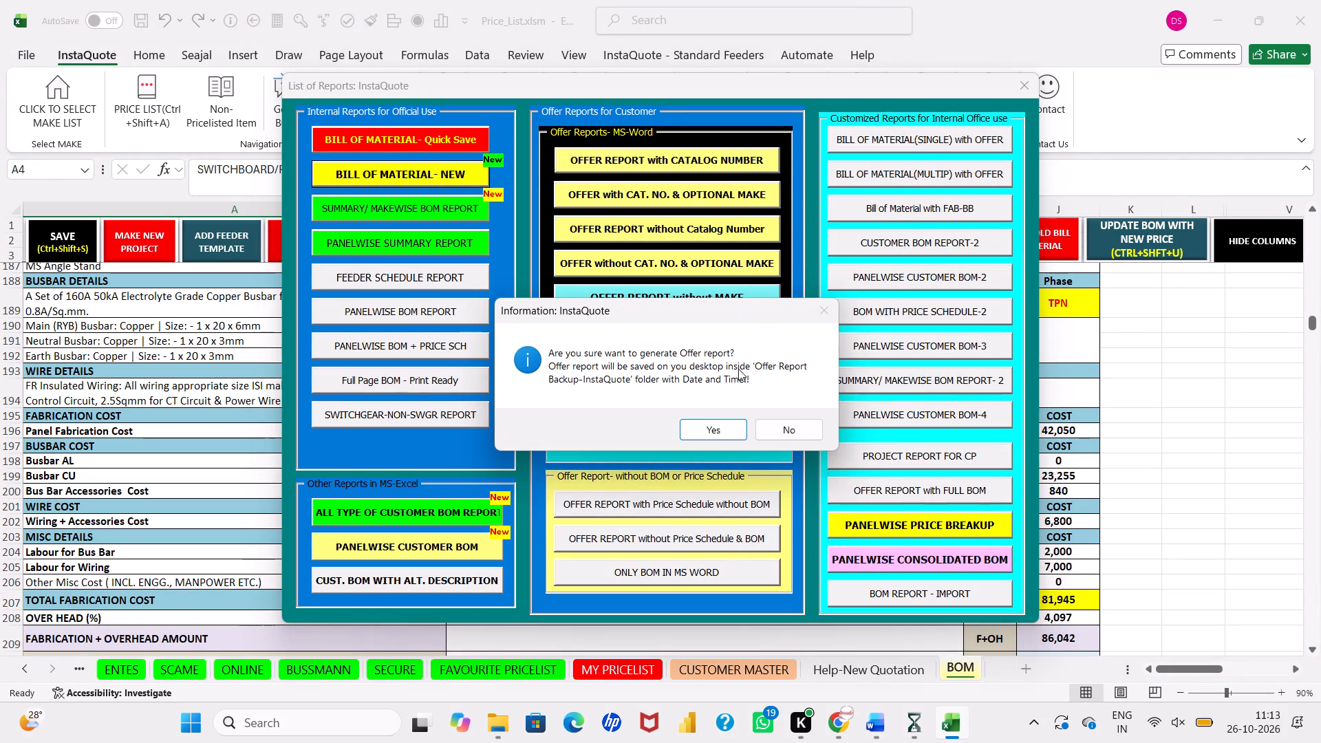
pyautogui.click(738, 426)
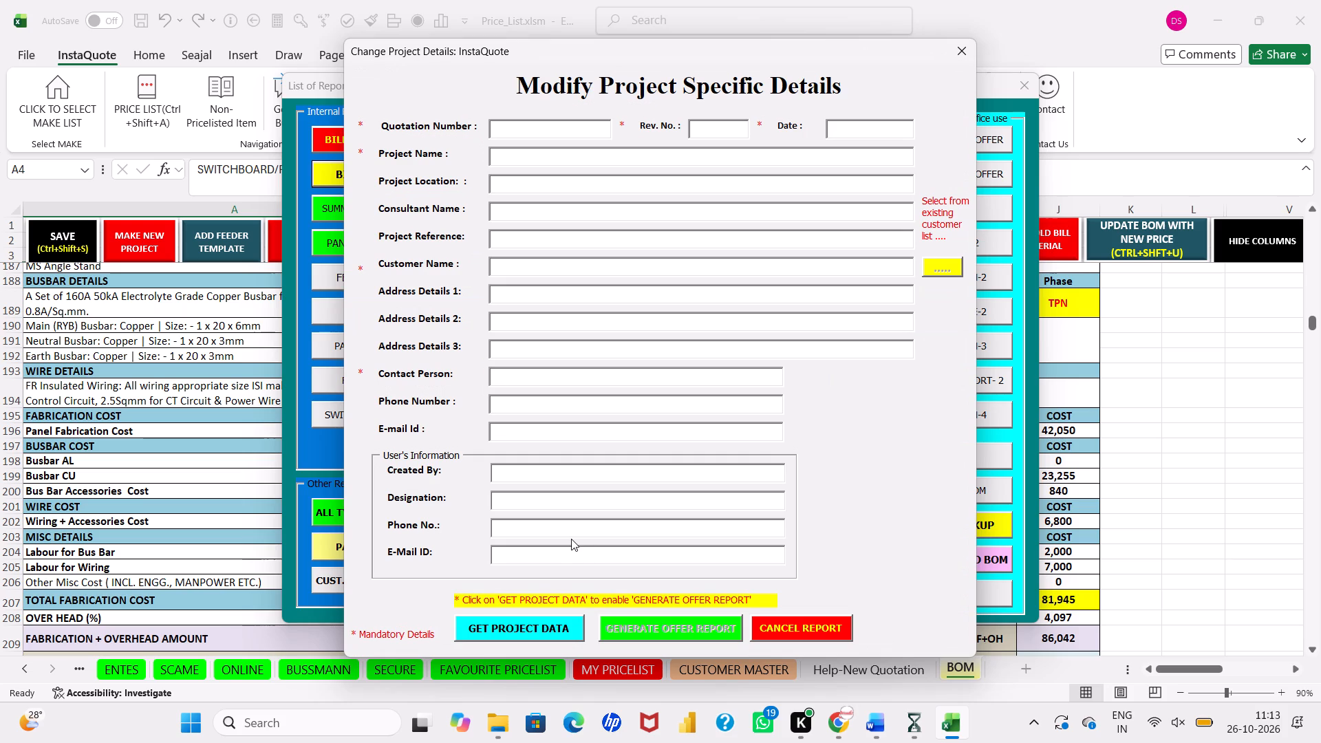
pyautogui.click(533, 621)
pyautogui.click(632, 625)
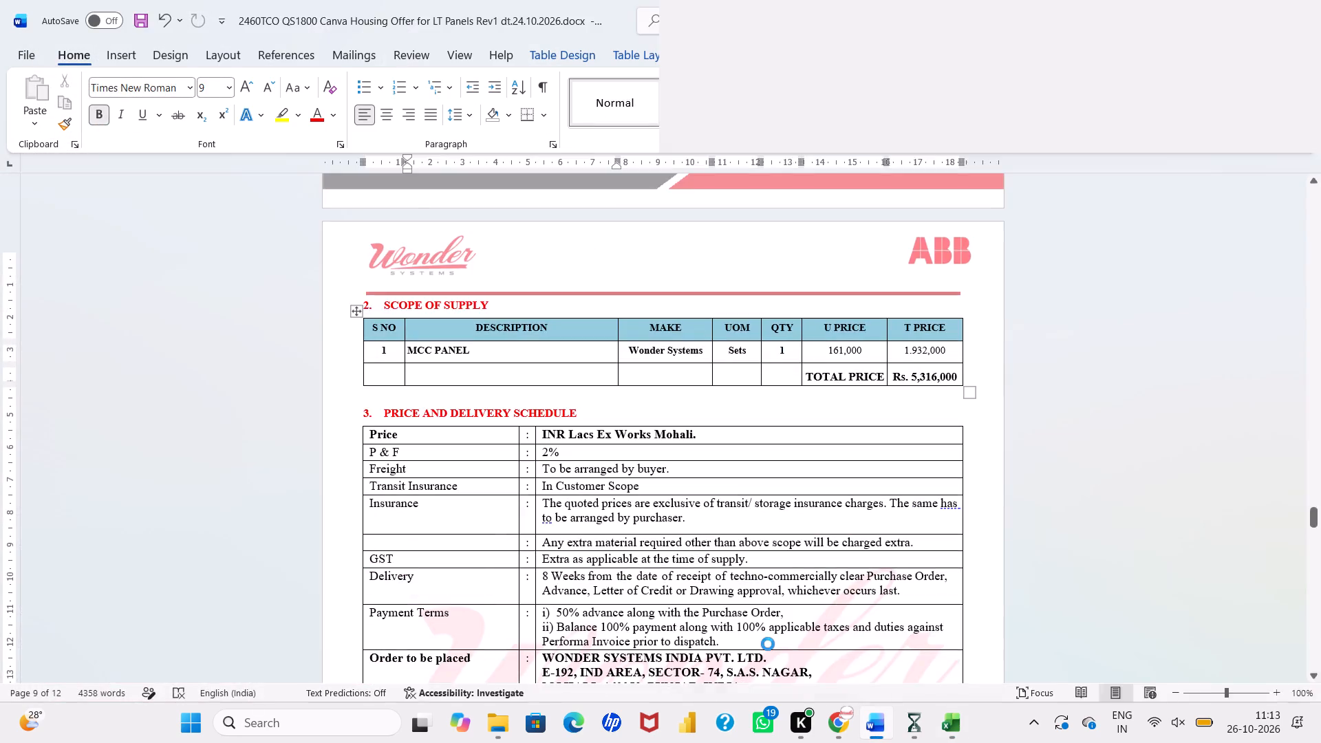
# Look over the generated offer report and examine the feeder, fabrication, busbar and wiring rows in the Canva Housing offer.
pyautogui.scroll(-16, 750, 544)
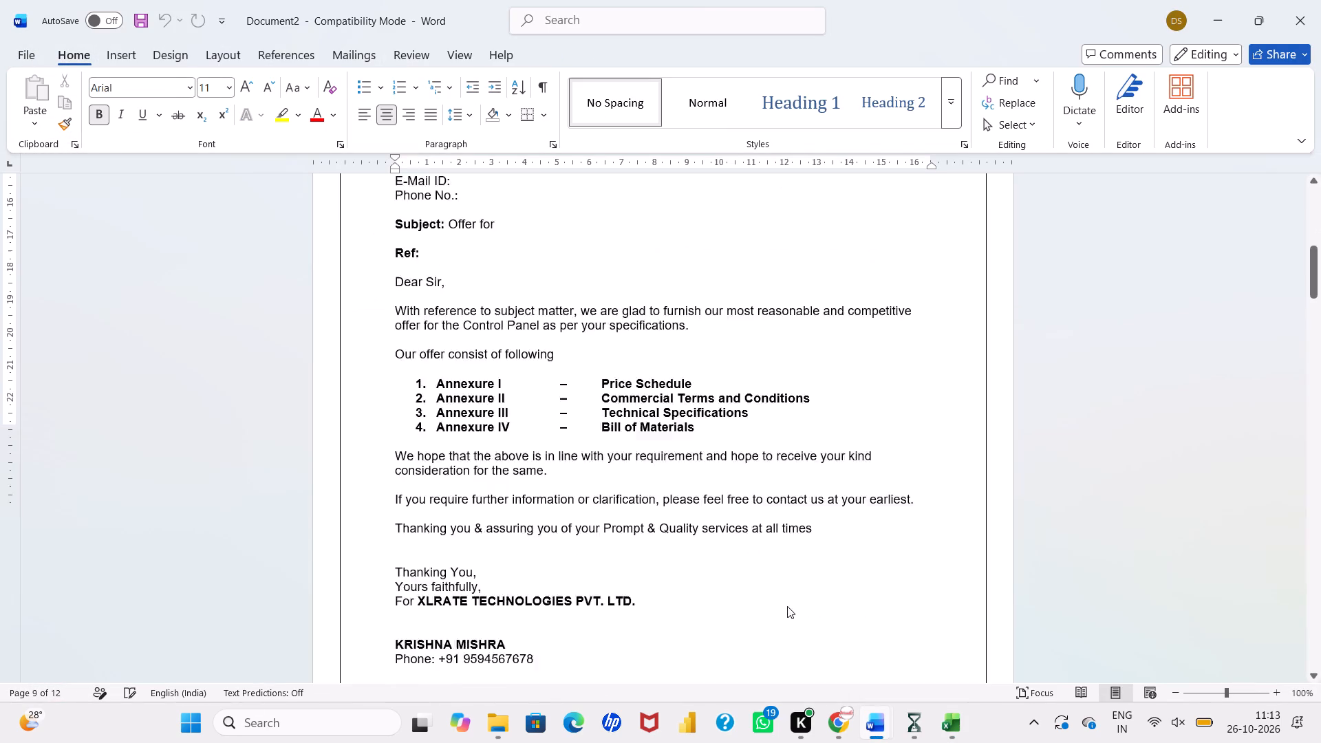
pyautogui.scroll(-1, 787, 606)
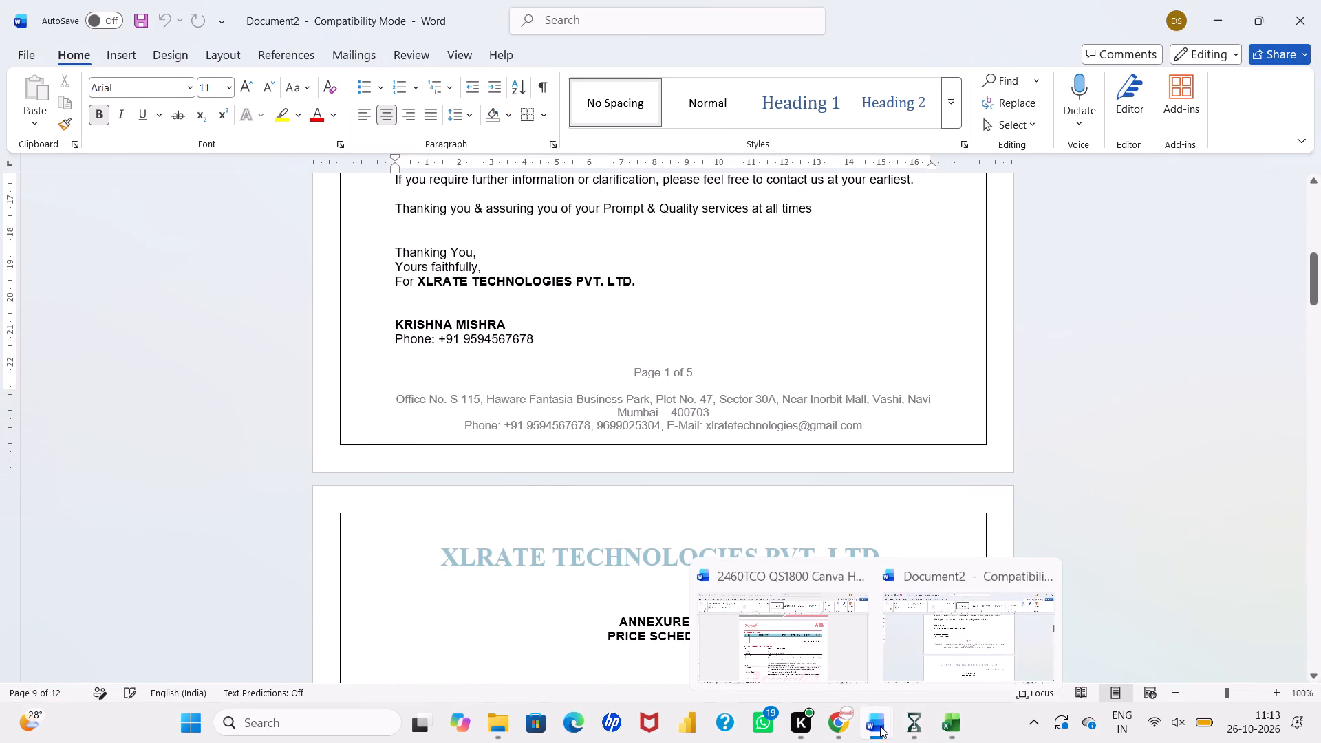
pyautogui.click(804, 640)
pyautogui.scroll(1, 719, 491)
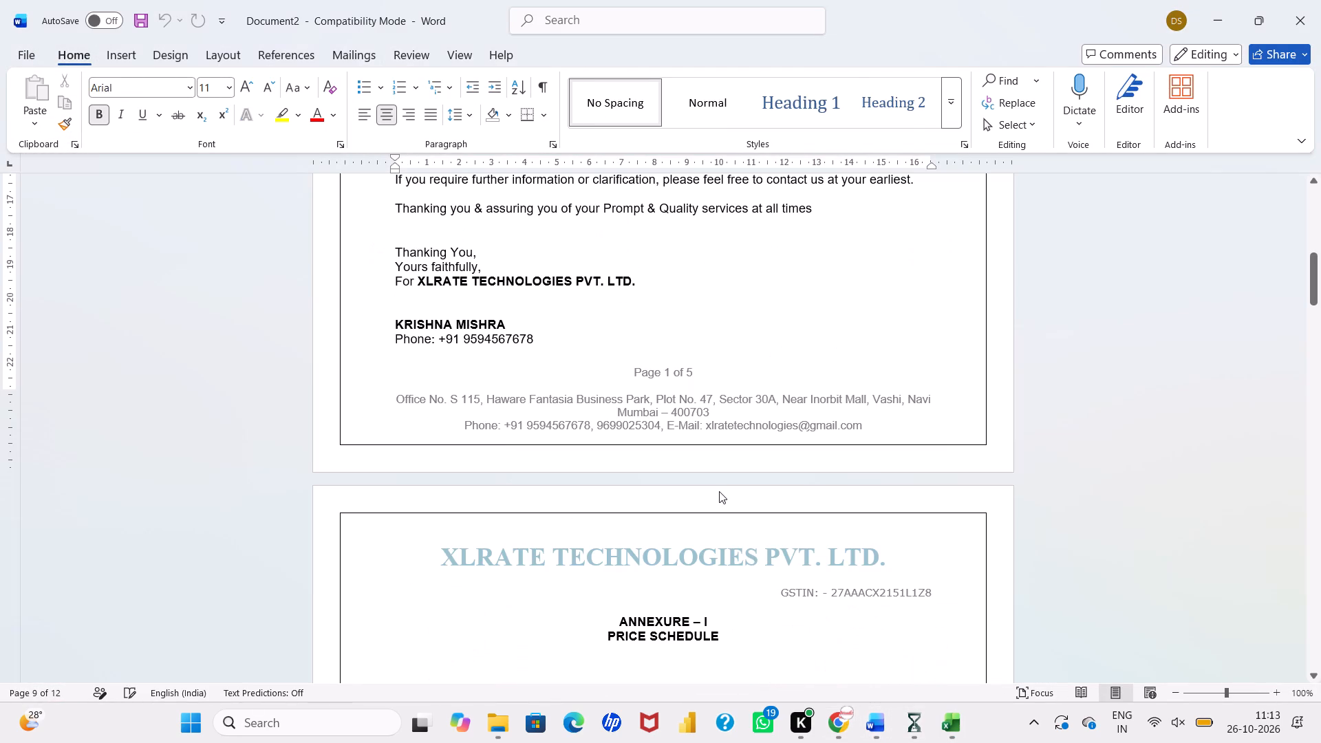
pyautogui.click(826, 660)
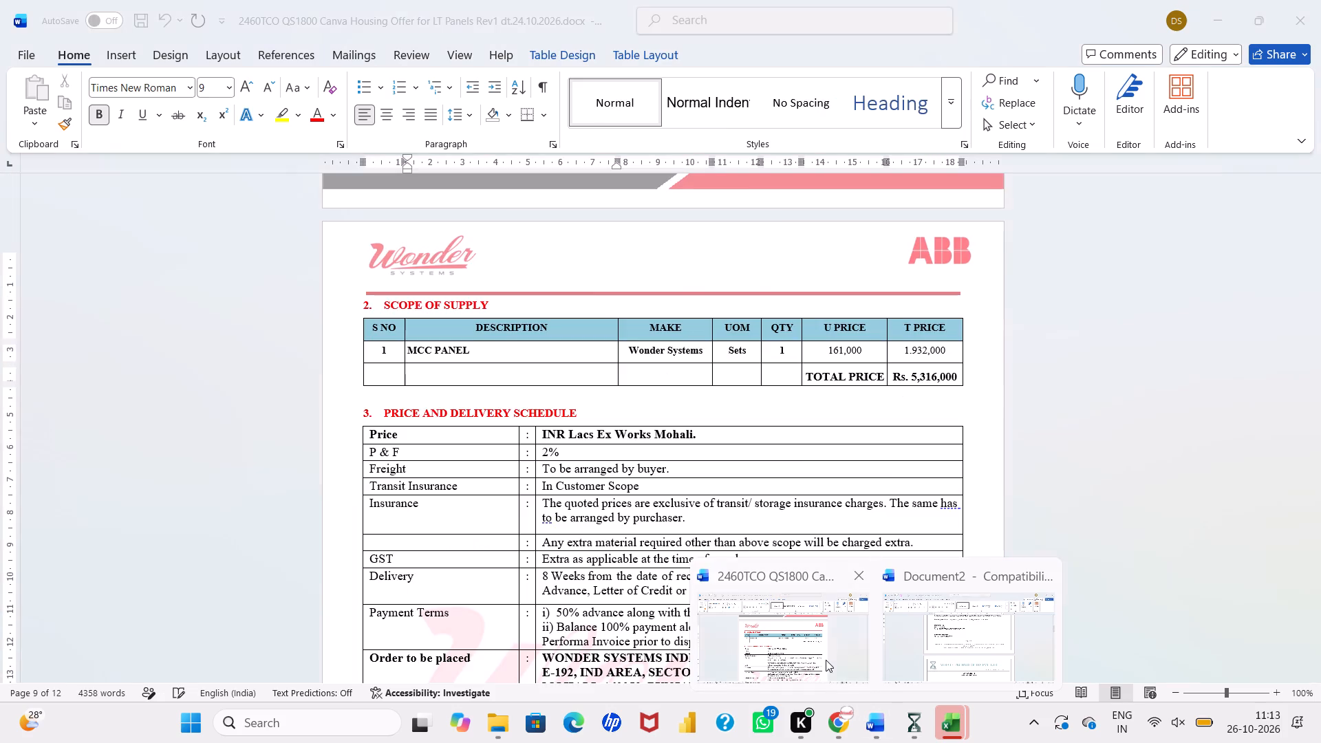
pyautogui.scroll(3, 826, 660)
pyautogui.scroll(3, 755, 477)
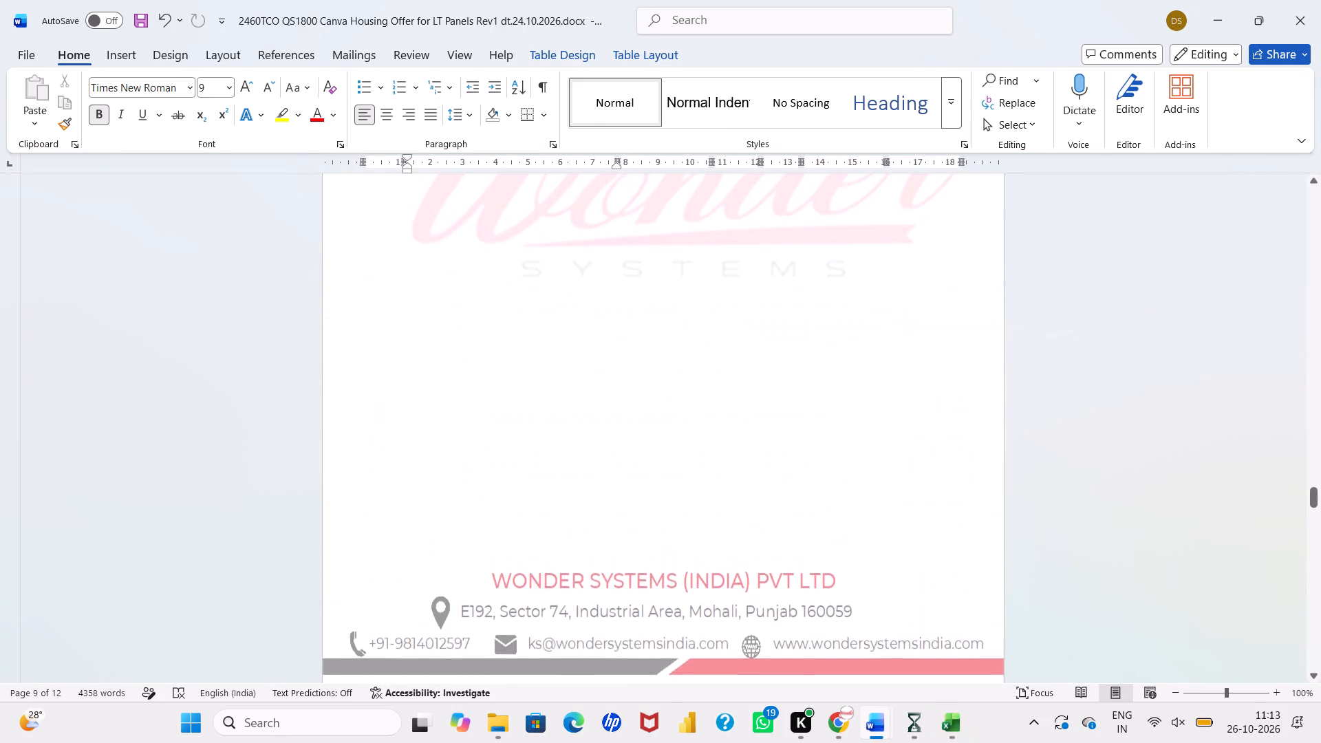
pyautogui.scroll(2, 755, 477)
pyautogui.hscroll(1, 755, 477)
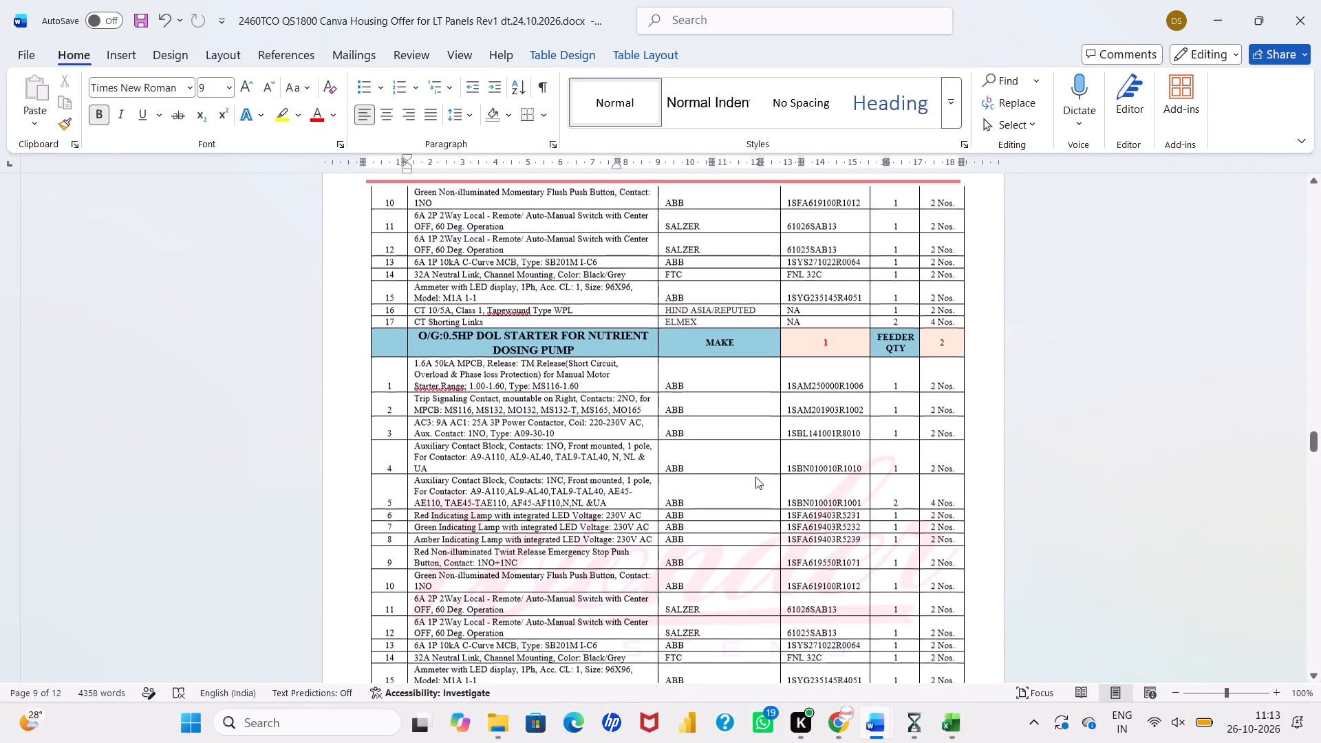
pyautogui.hscroll(3, 755, 477)
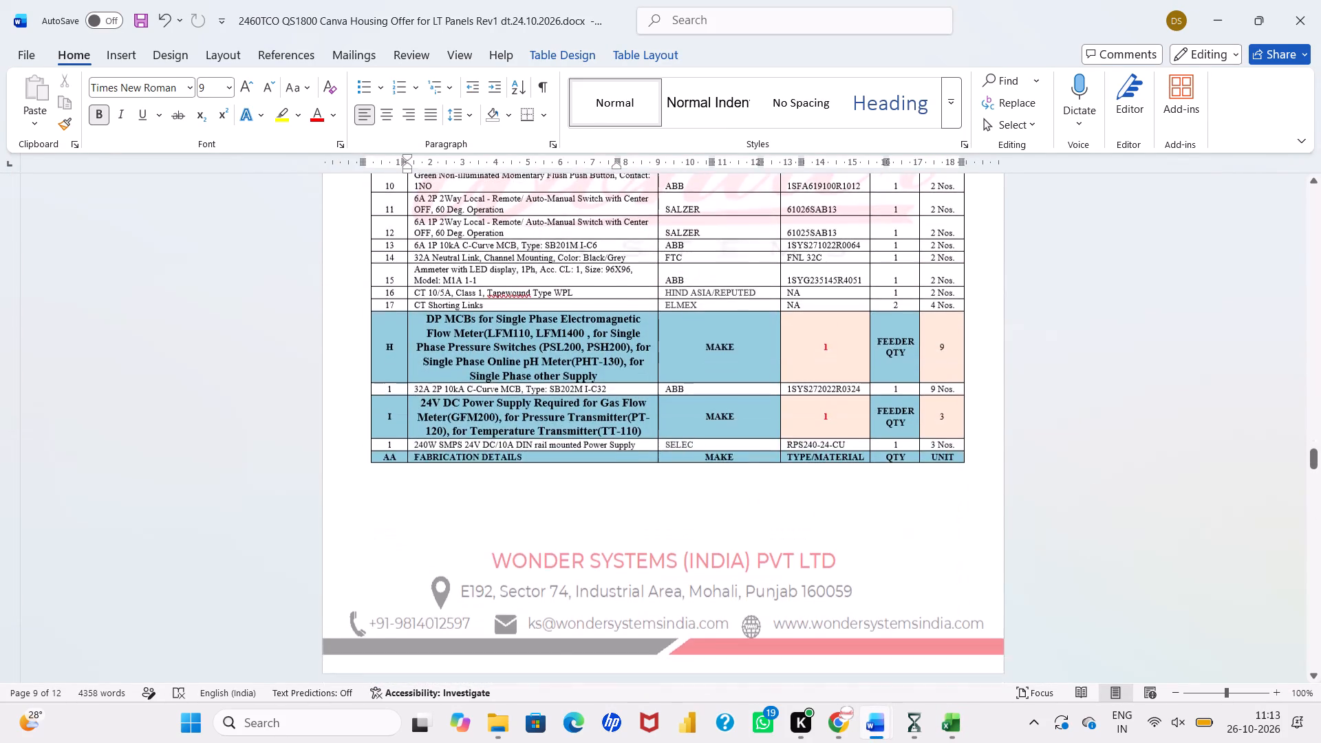
pyautogui.scroll(-2, 755, 477)
pyautogui.scroll(1, 755, 477)
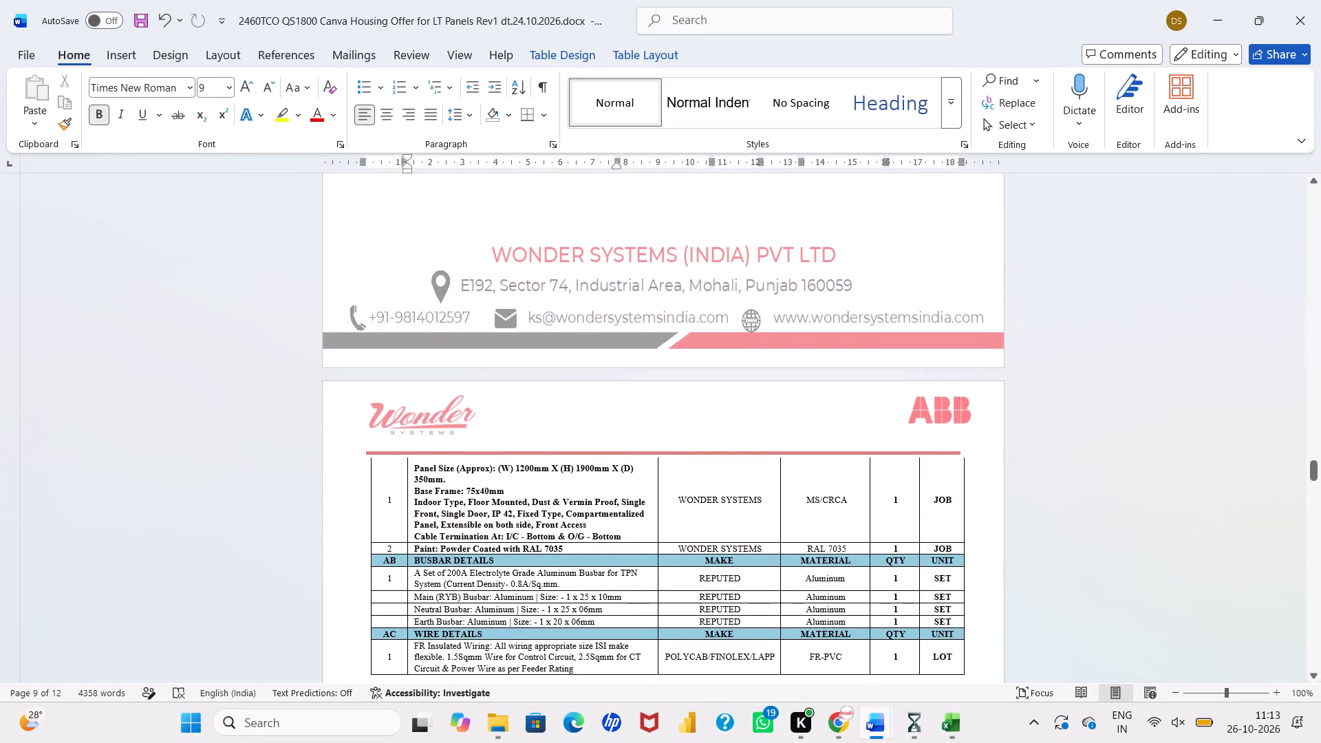
pyautogui.scroll(1, 447, 402)
pyautogui.scroll(-1, 445, 365)
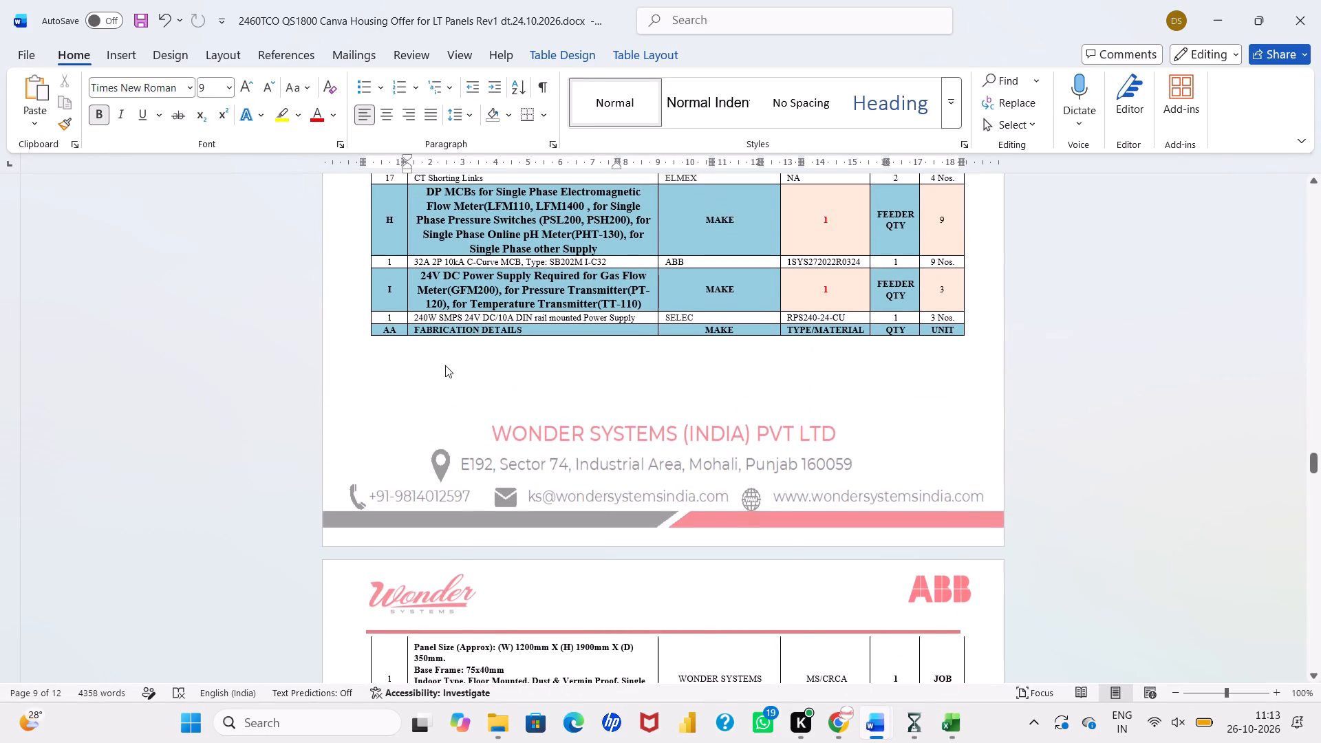
pyautogui.scroll(-1, 445, 365)
pyautogui.scroll(-1, 408, 539)
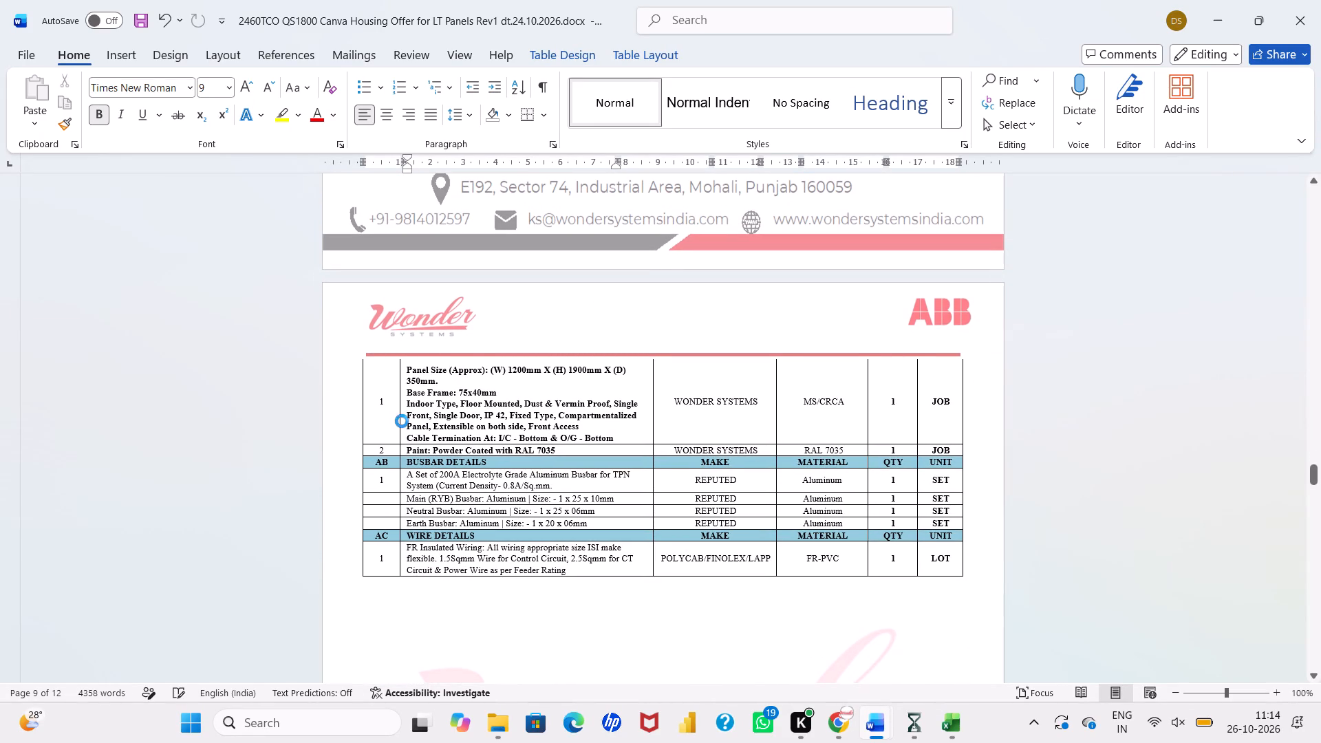
pyautogui.scroll(1, 501, 418)
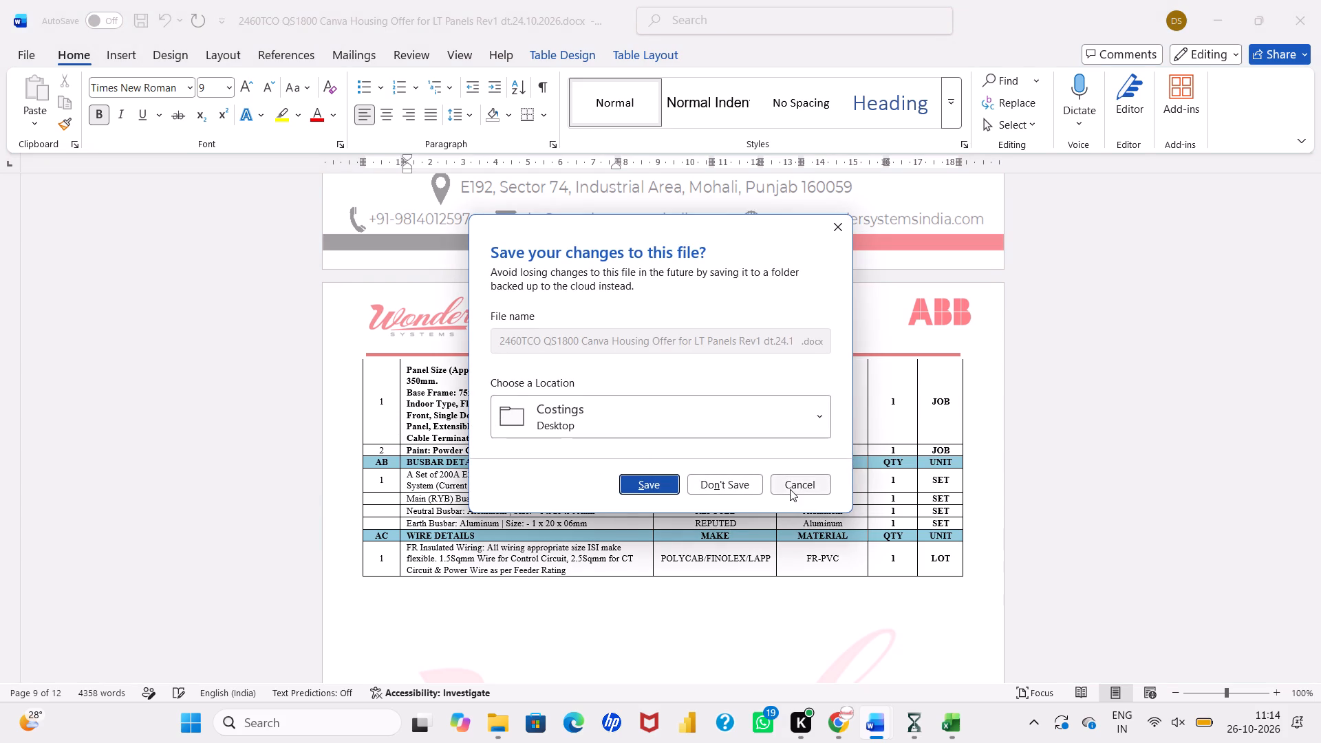
pyautogui.click(792, 485)
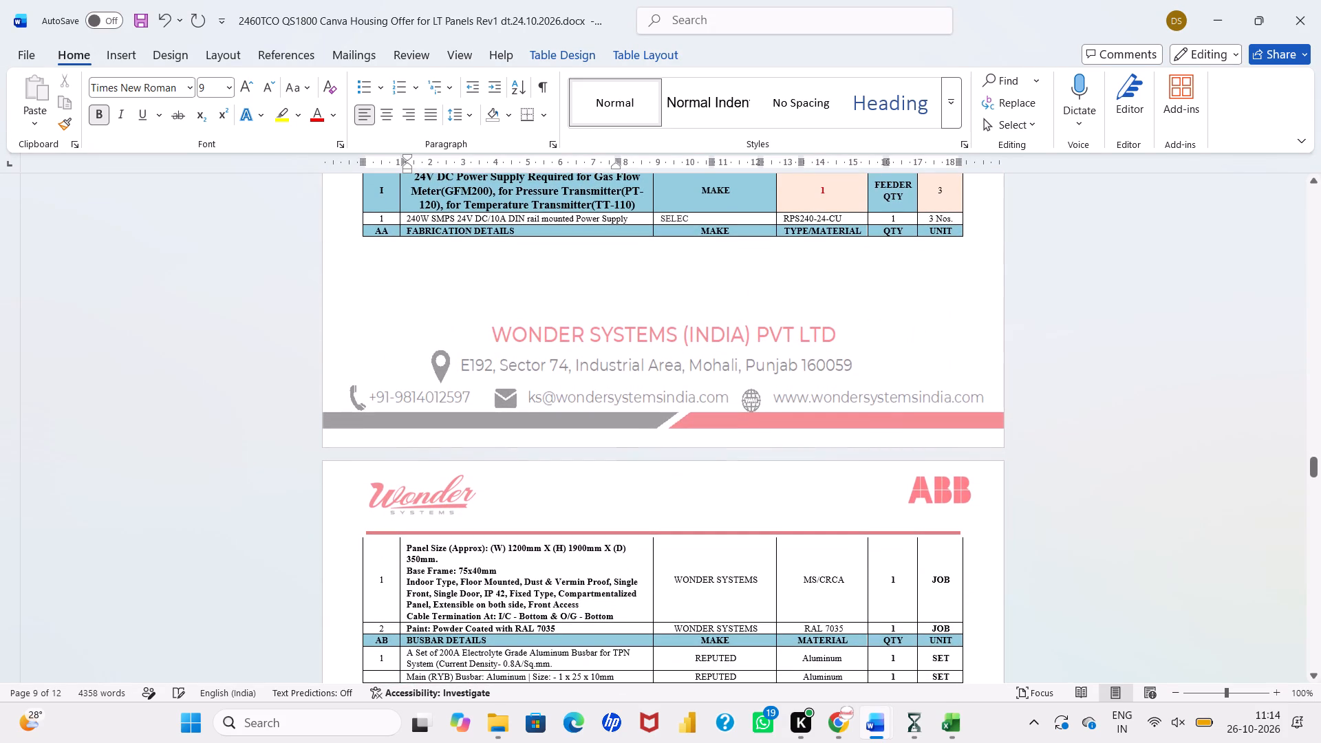
# Delete the old panel size, paint, busbar and wire detail rows below the Fabrication Details header in the Canva Housing offer.
pyautogui.moveTo(389, 570); pyautogui.dragTo(943, 459)
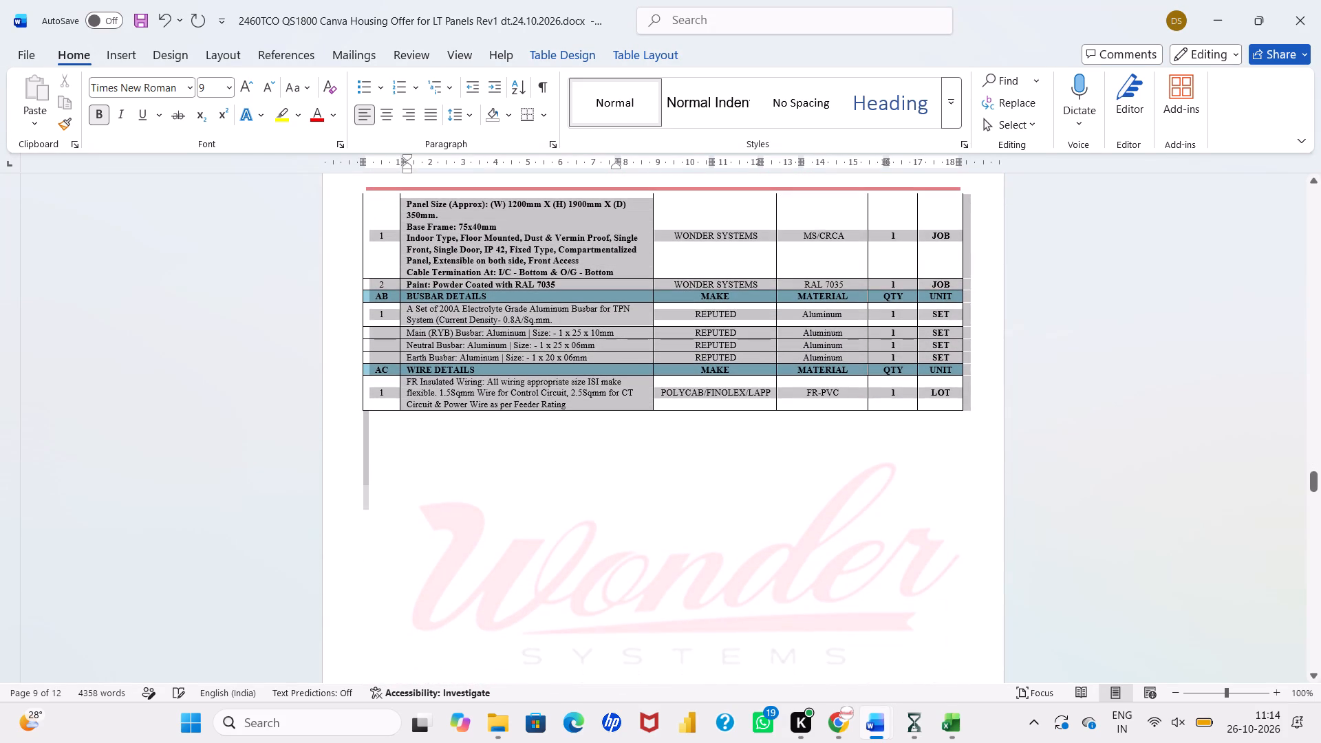
pyautogui.moveTo(943, 459); pyautogui.dragTo(935, 397)
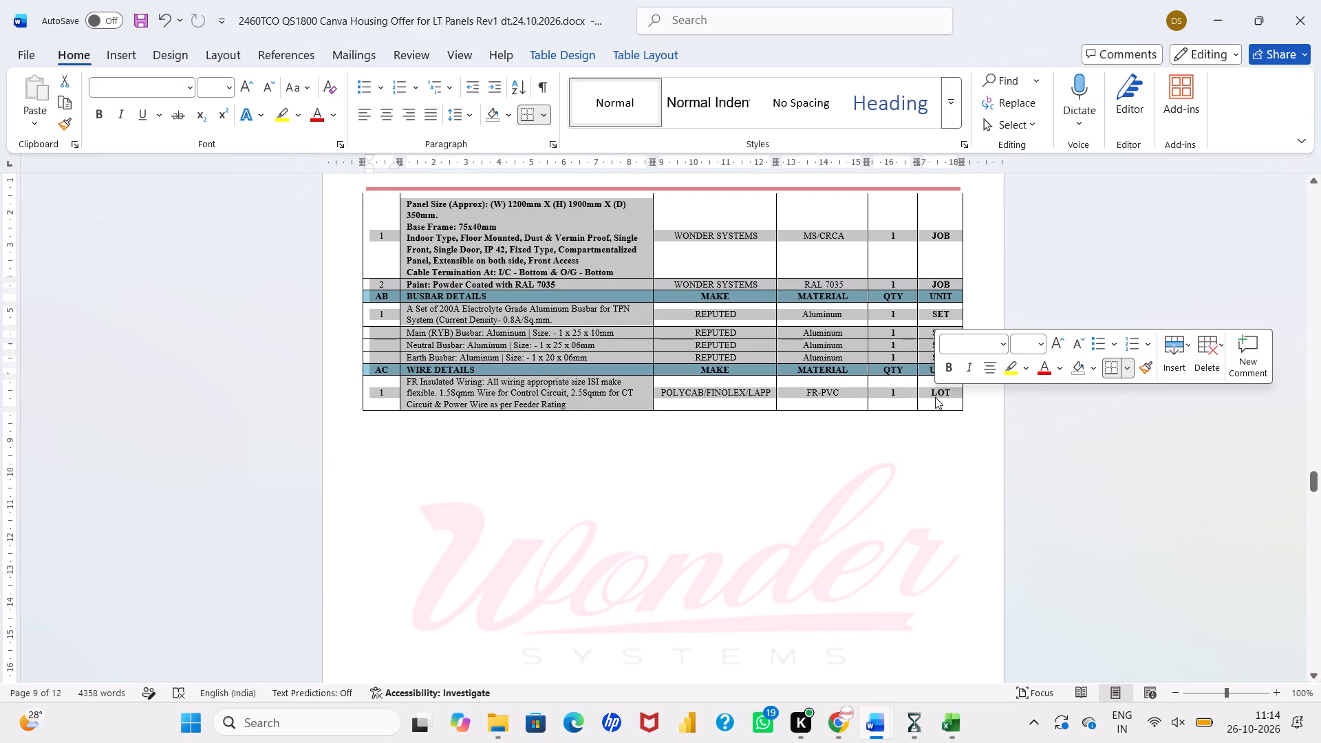
pyautogui.rightClick(935, 397)
pyautogui.click(1009, 255)
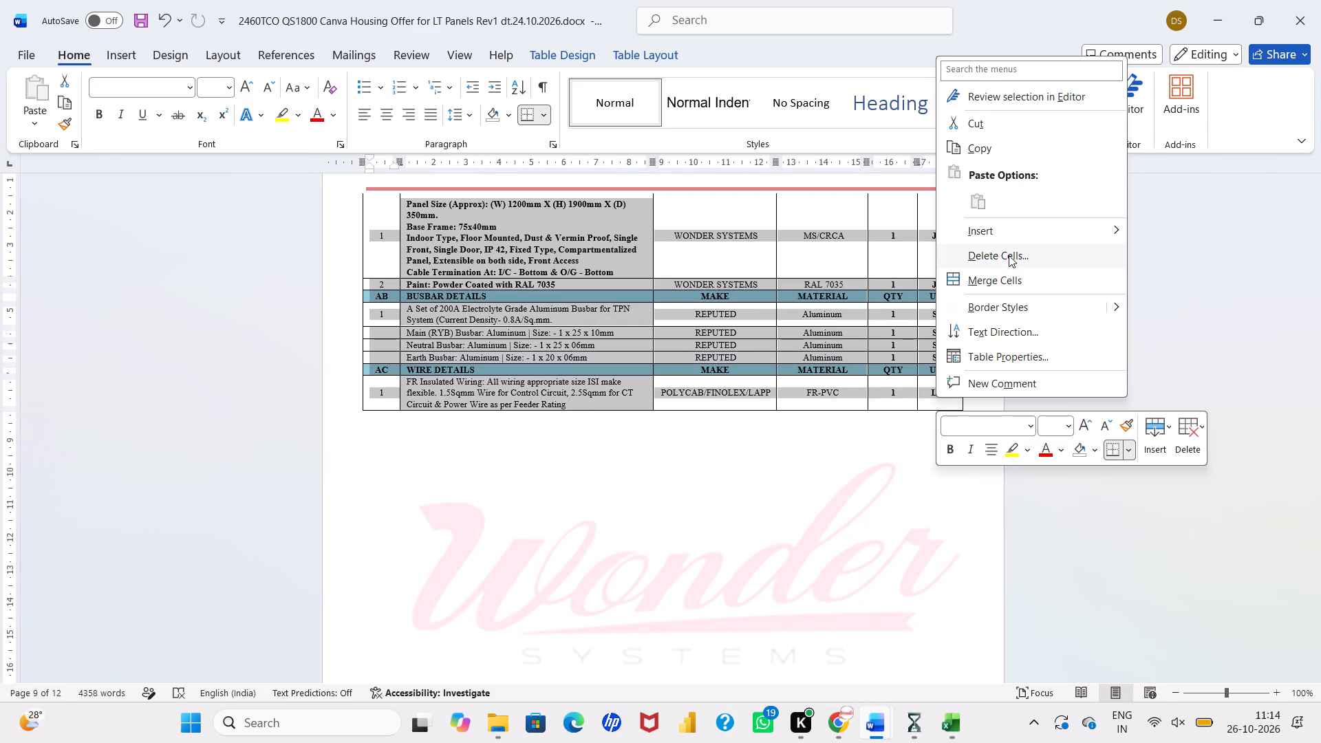
pyautogui.click(648, 348)
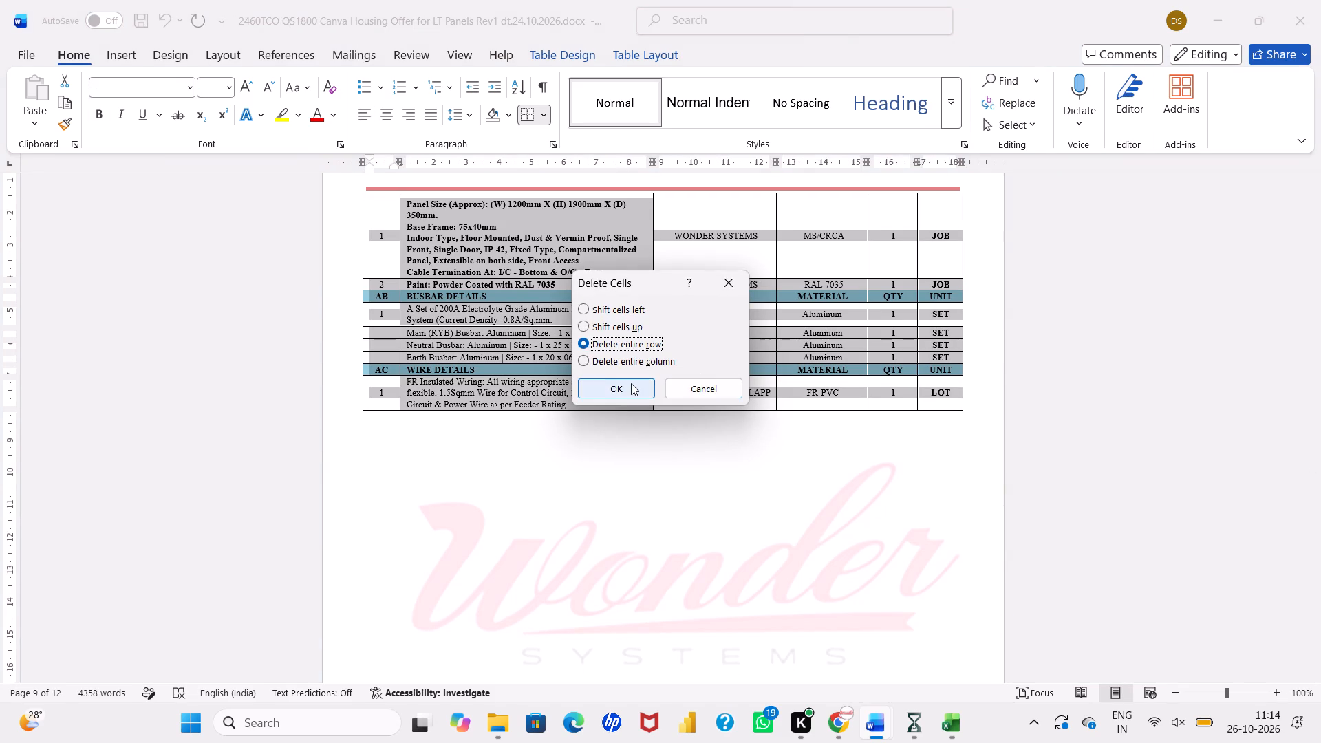
pyautogui.click(631, 383)
# Copy the panel, paint, busbar and wire detail rows from the ENVIRO NAGPUR offer report and paste them below the Canva offer's Fabrication Details header.
pyautogui.scroll(2, 631, 383)
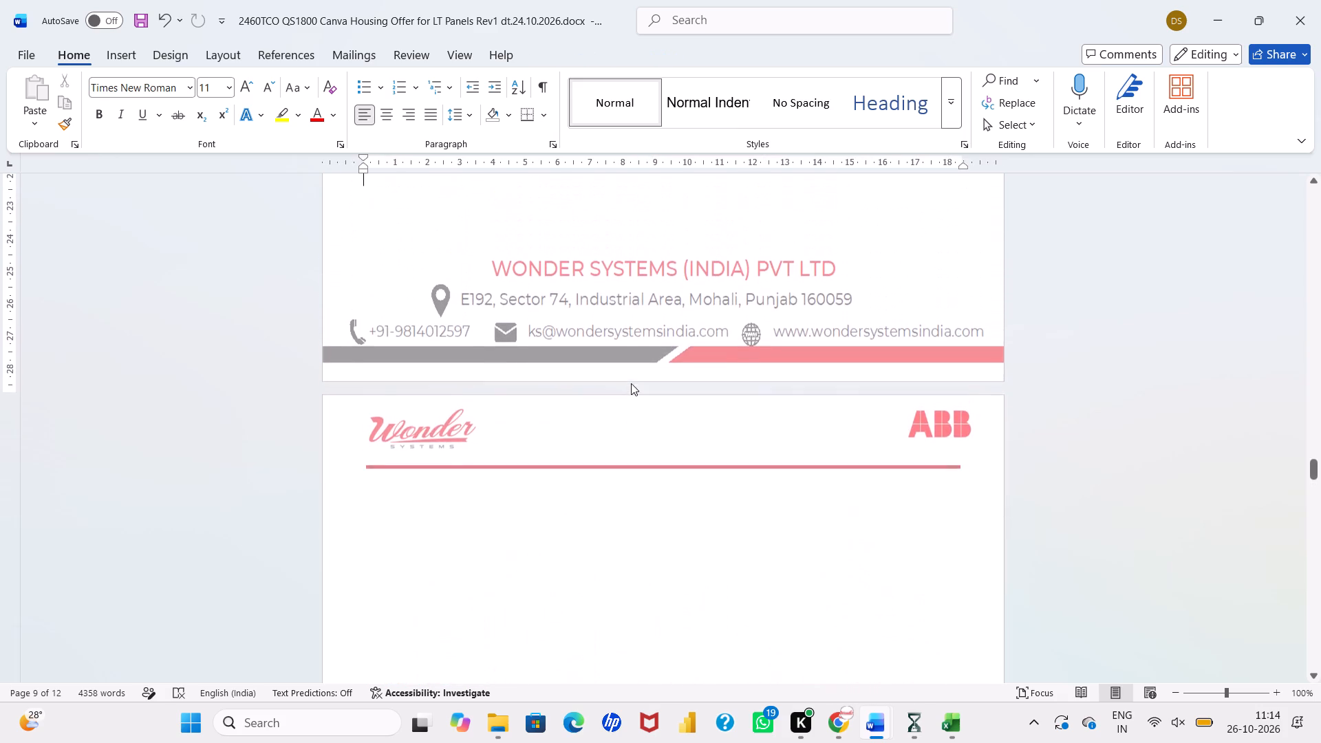
pyautogui.scroll(1, 631, 383)
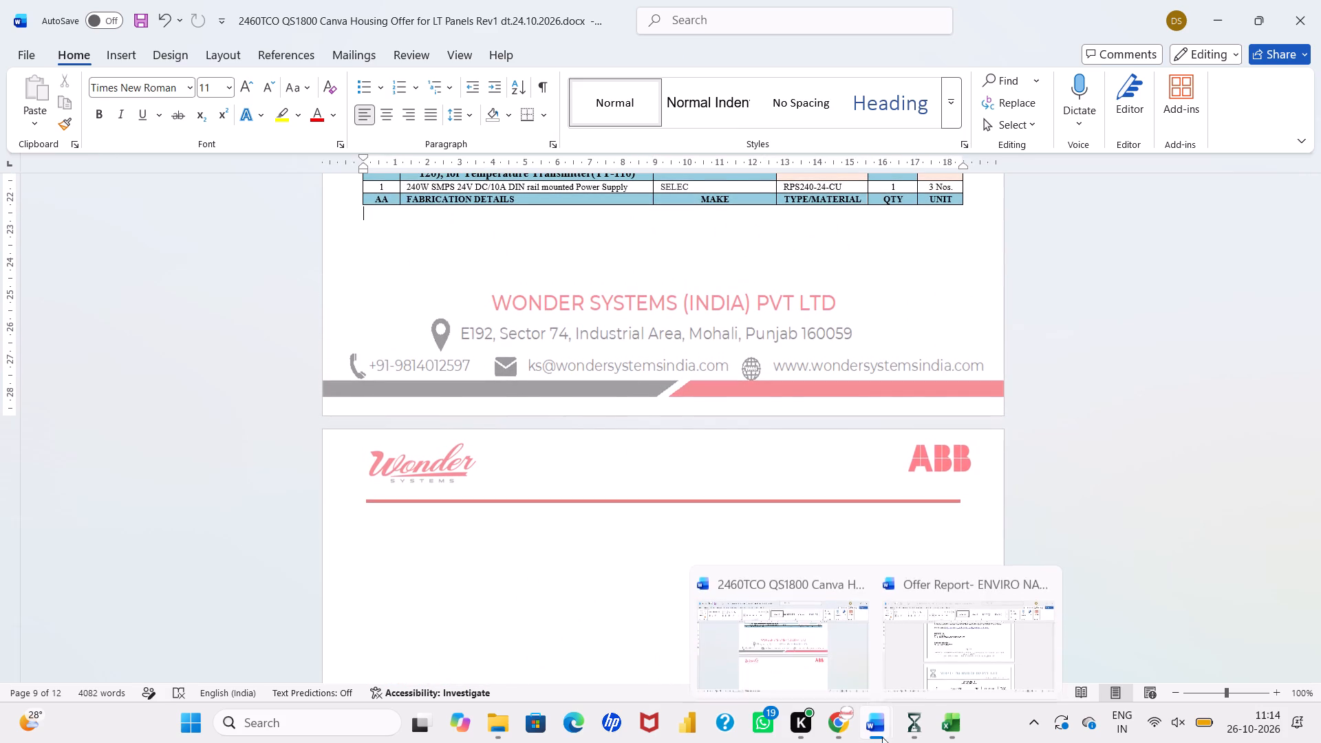
pyautogui.click(970, 614)
pyautogui.scroll(-20, 806, 559)
pyautogui.scroll(-7, 806, 559)
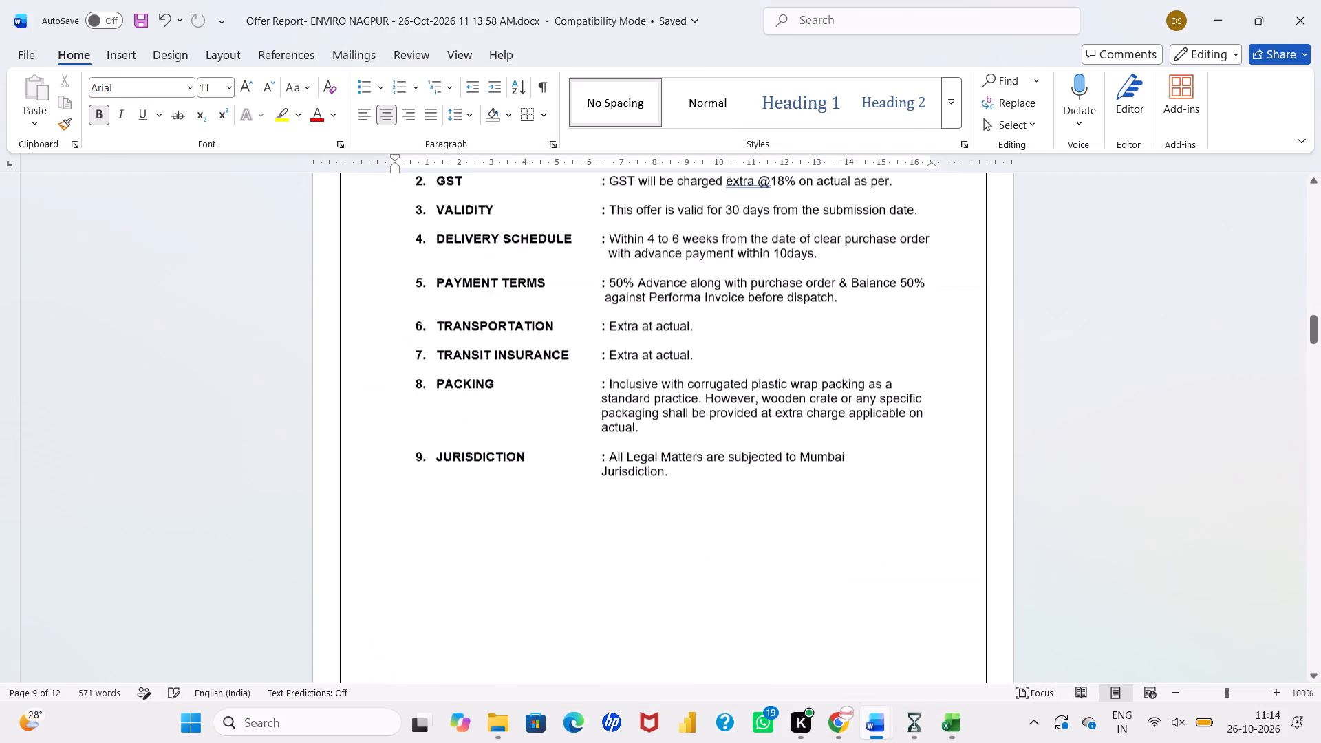
pyautogui.scroll(-20, 806, 559)
pyautogui.scroll(-20, 806, 559)
pyautogui.scroll(-20, 806, 559)
pyautogui.scroll(2, 806, 559)
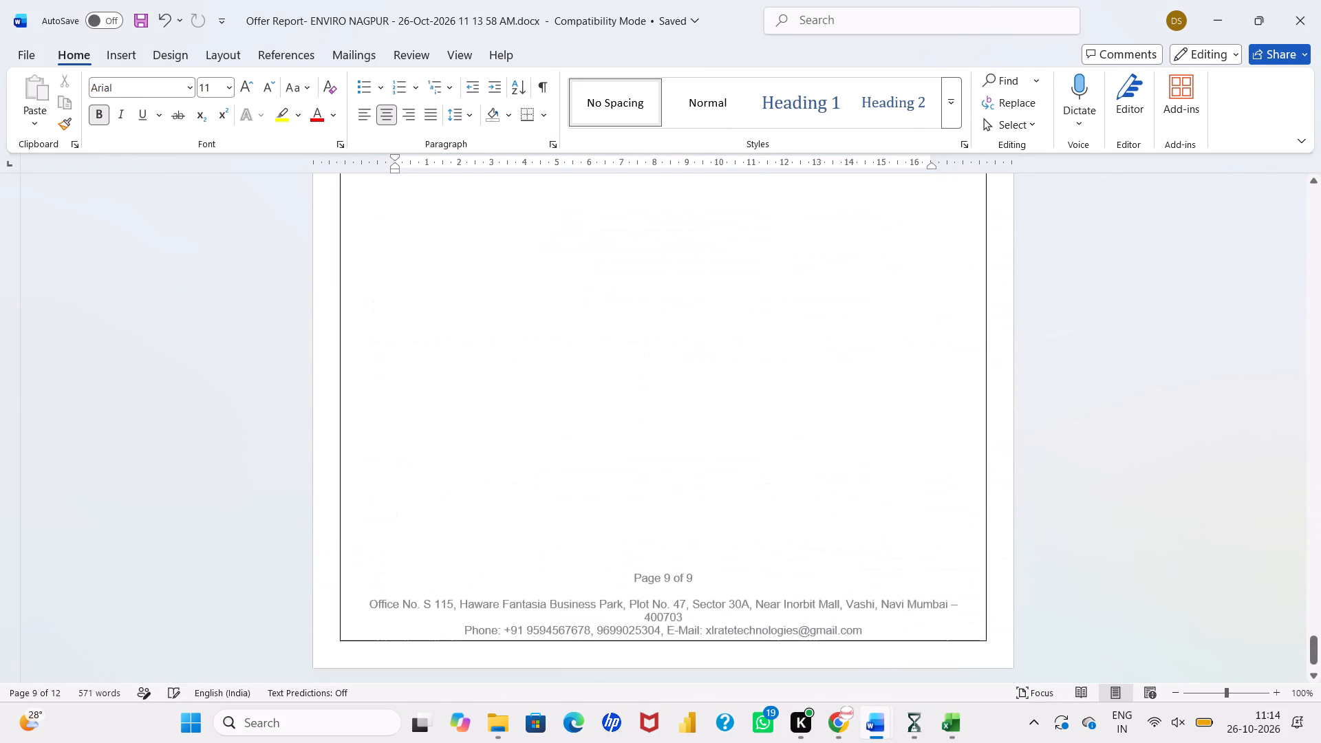
pyautogui.scroll(3, 806, 559)
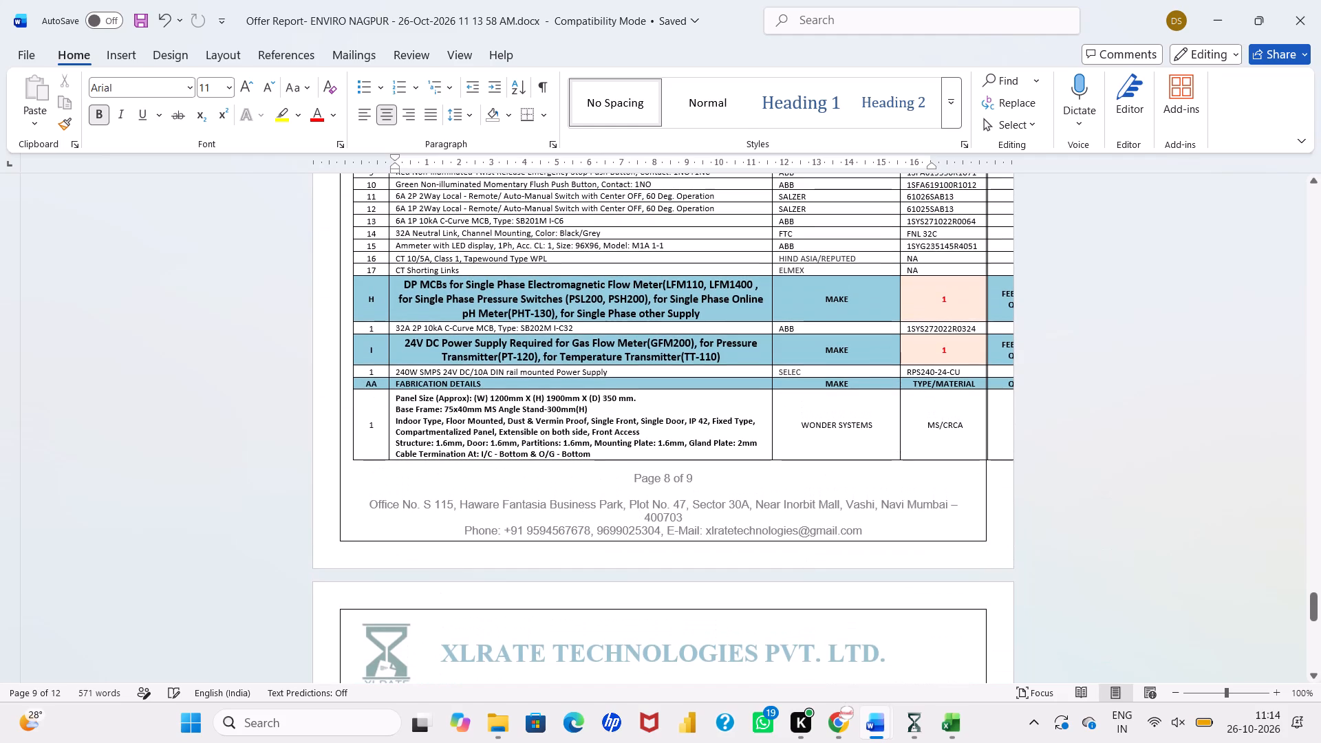
pyautogui.moveTo(379, 413); pyautogui.dragTo(996, 288)
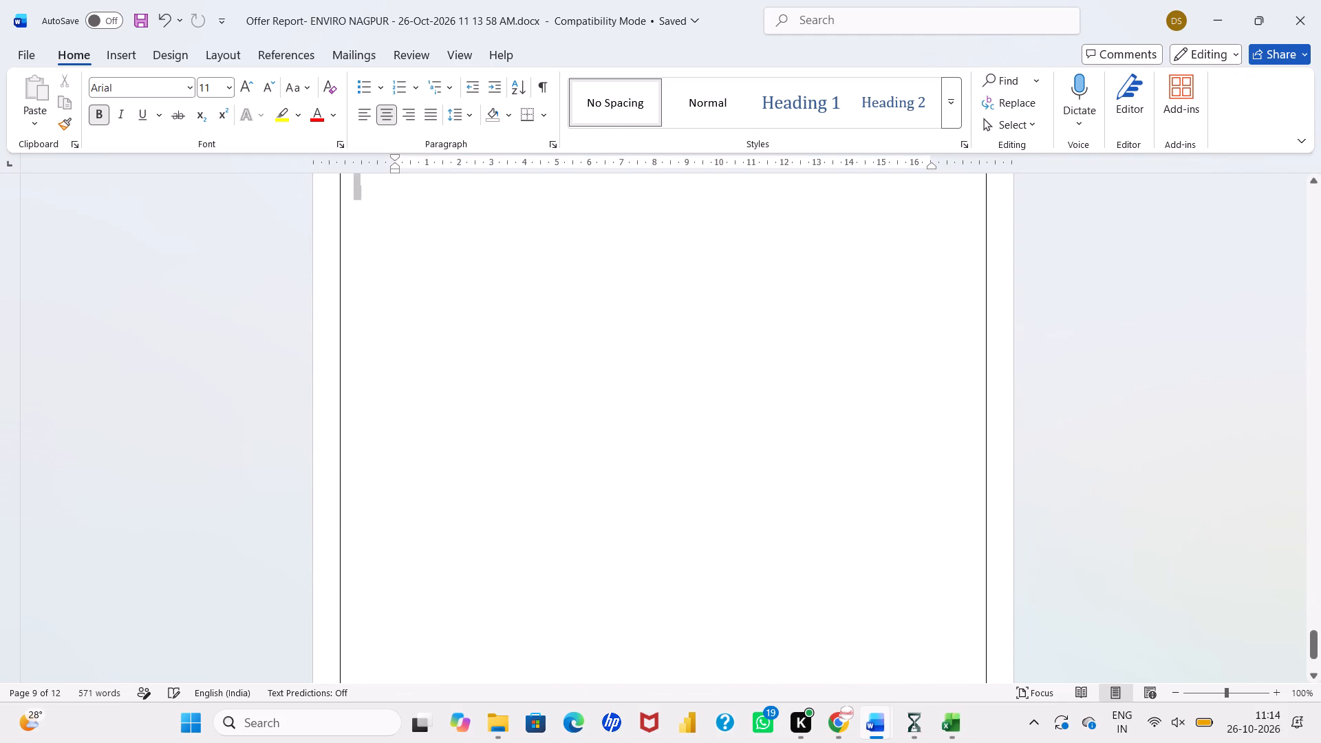
pyautogui.moveTo(996, 288); pyautogui.dragTo(999, 279)
pyautogui.scroll(4, 999, 279)
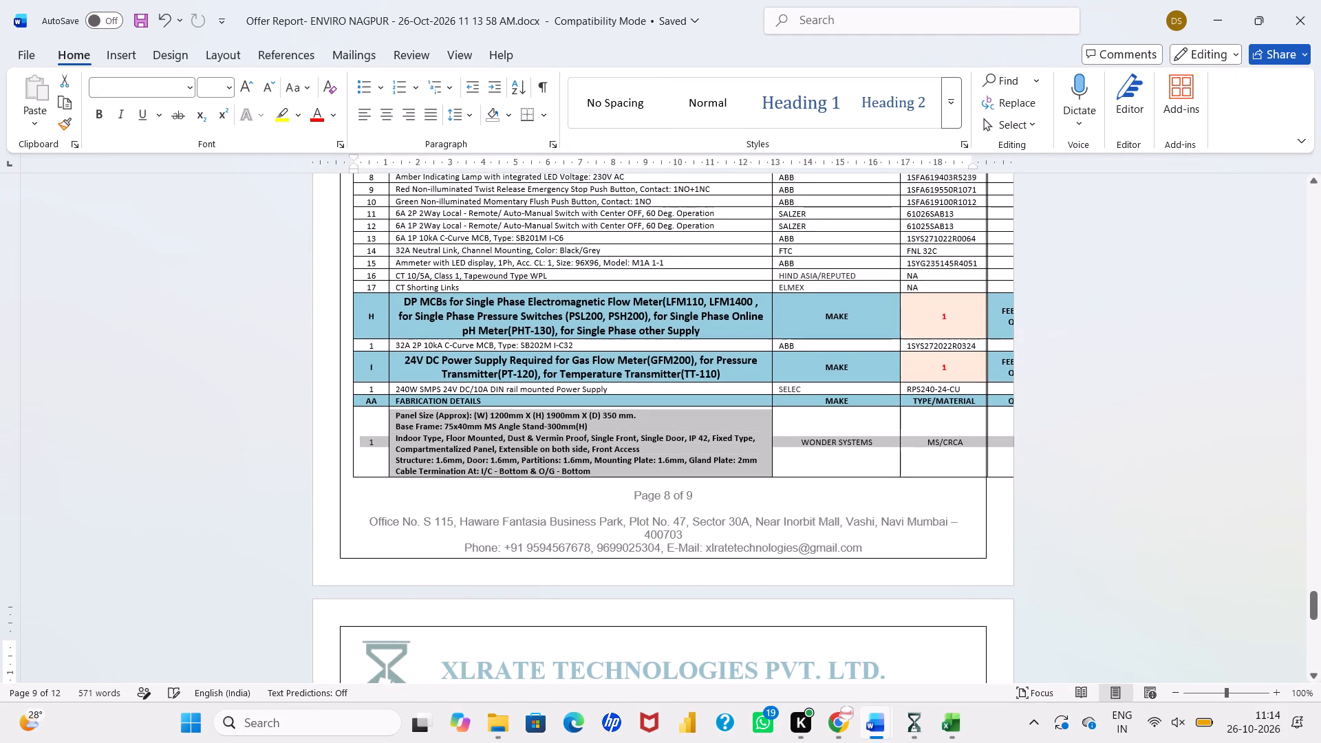
pyautogui.hotkey('ctrl', 'c')
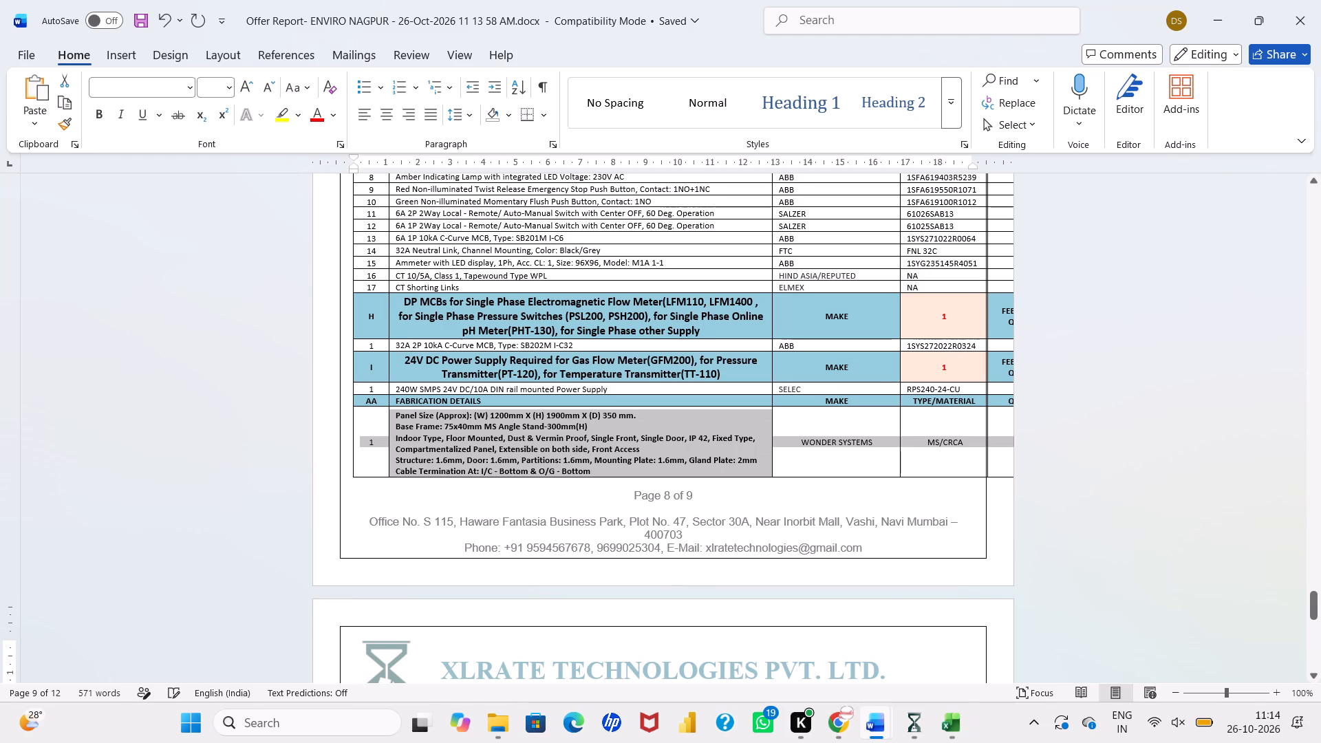
pyautogui.click(841, 658)
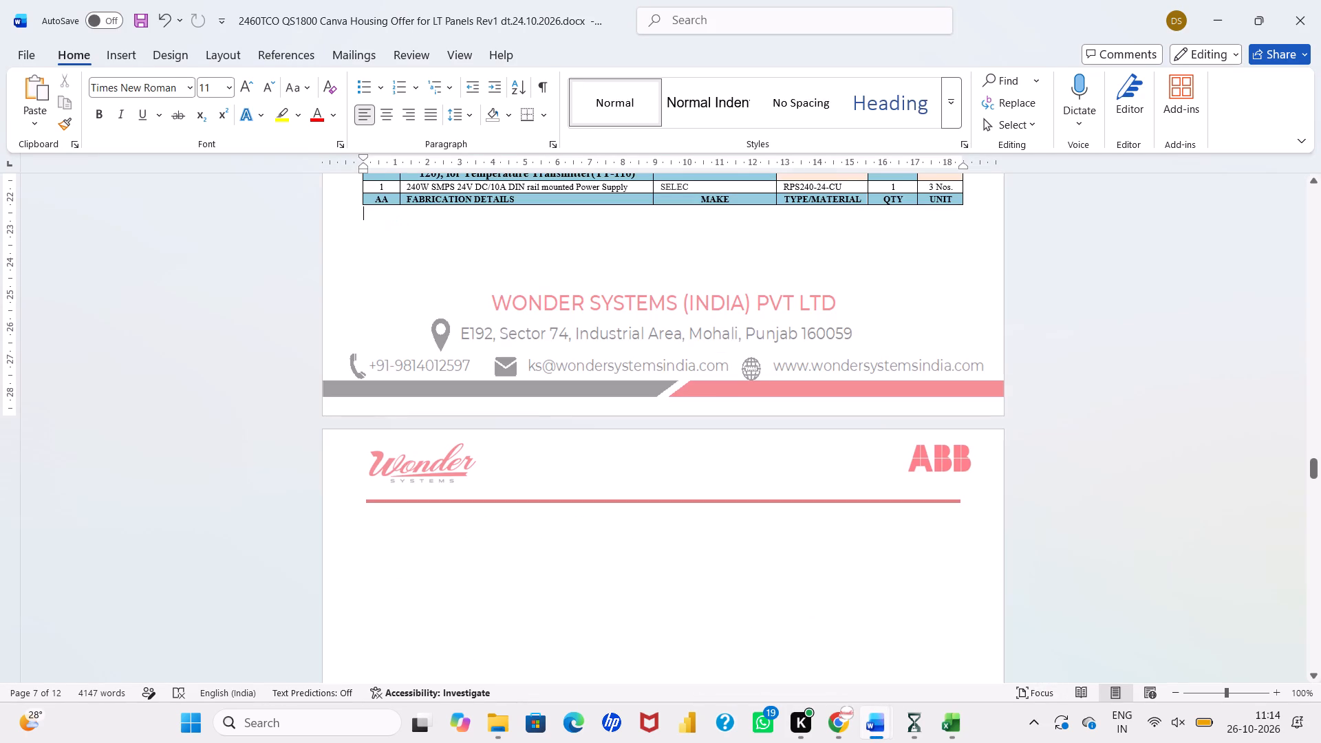
pyautogui.hotkey('ctrl', 'v')
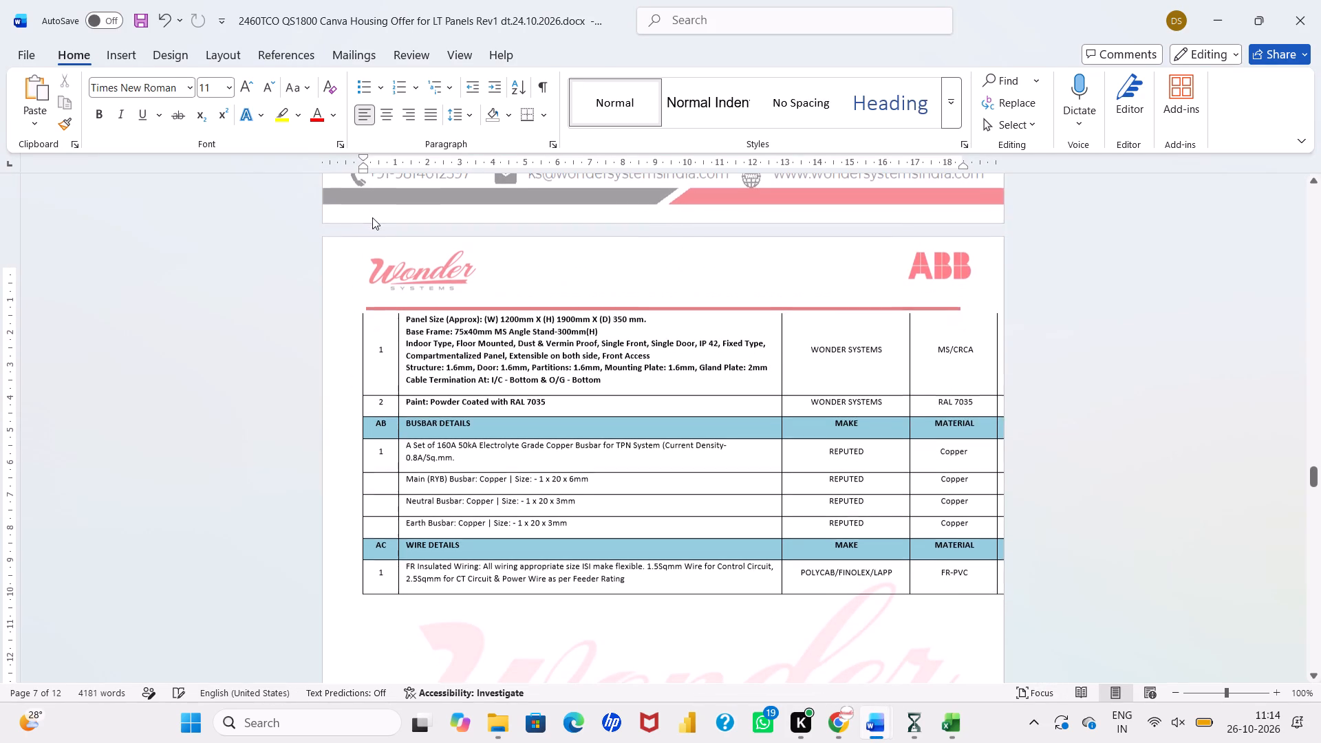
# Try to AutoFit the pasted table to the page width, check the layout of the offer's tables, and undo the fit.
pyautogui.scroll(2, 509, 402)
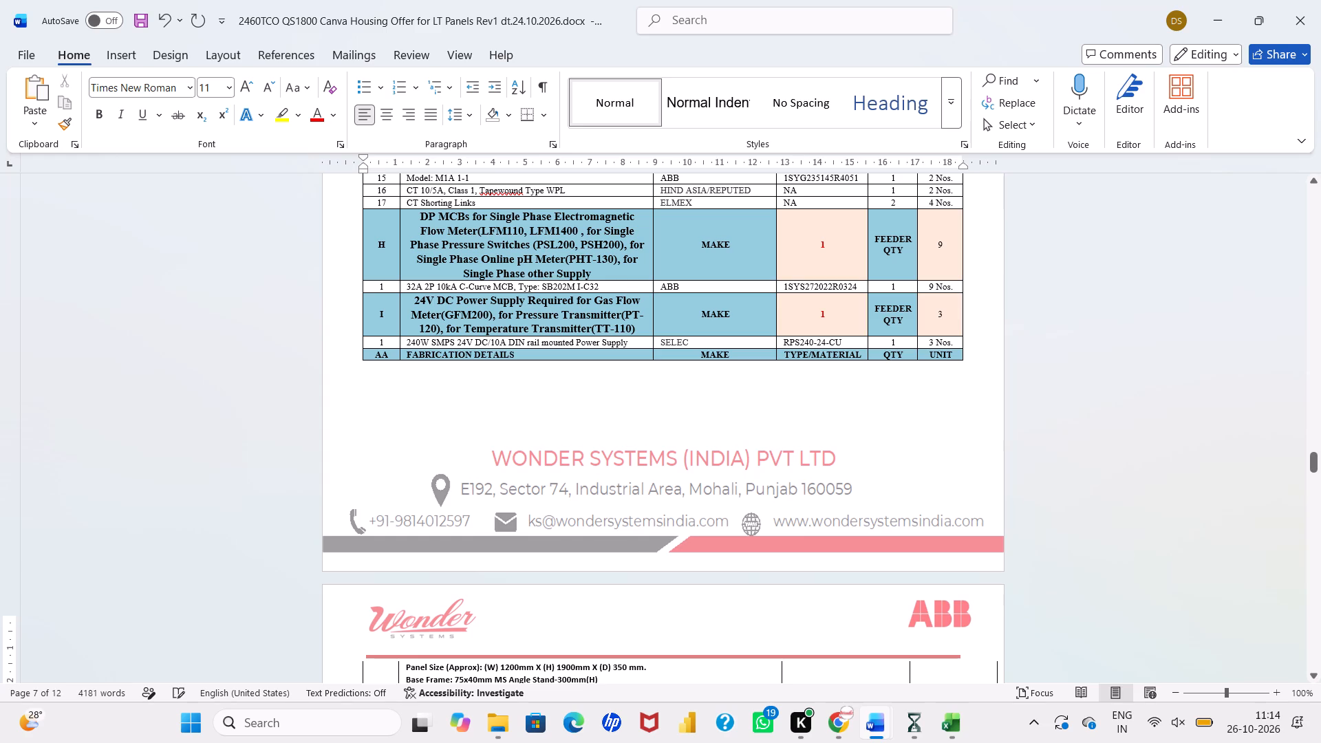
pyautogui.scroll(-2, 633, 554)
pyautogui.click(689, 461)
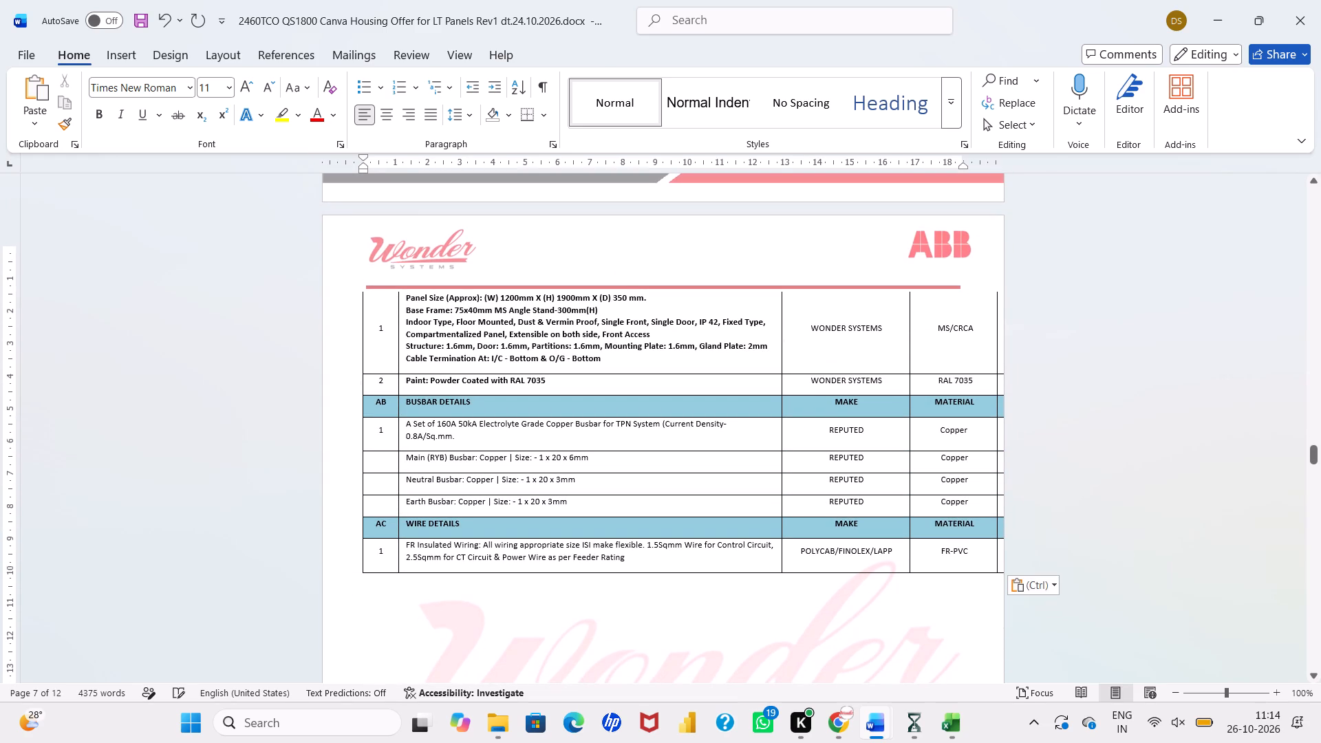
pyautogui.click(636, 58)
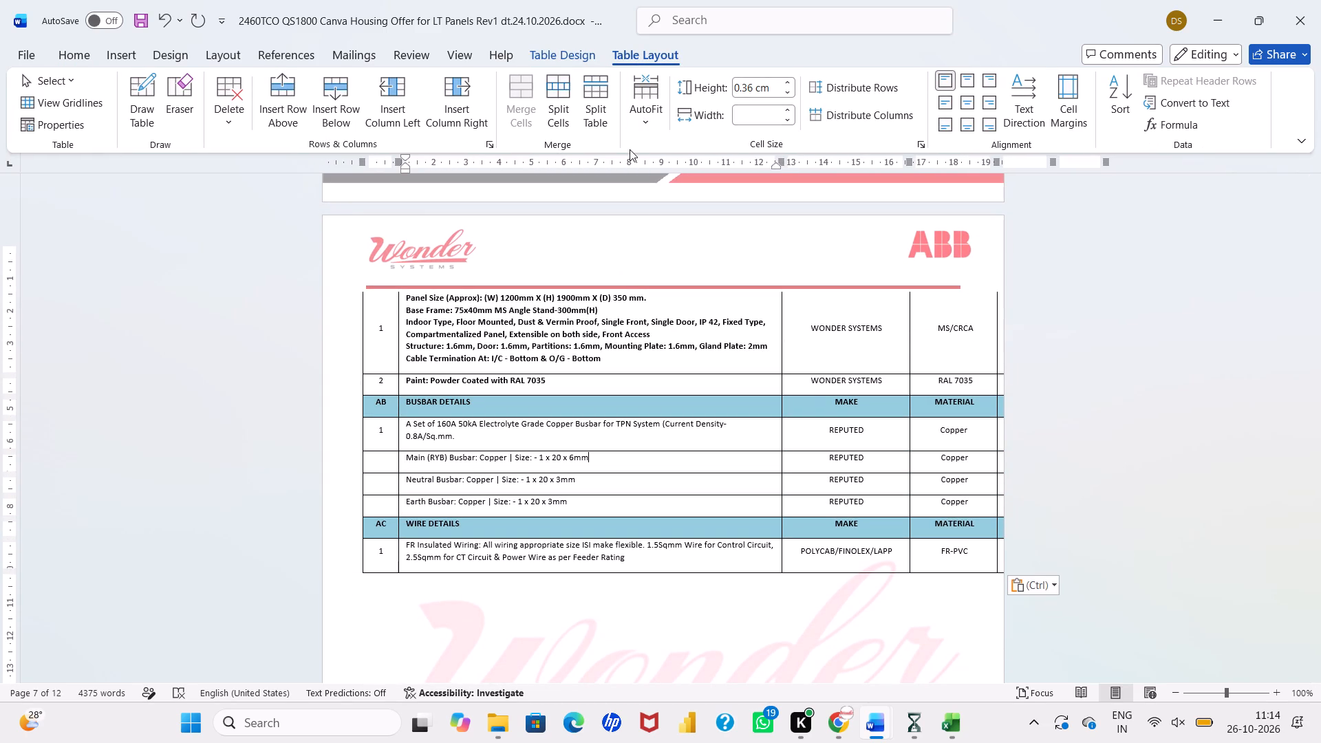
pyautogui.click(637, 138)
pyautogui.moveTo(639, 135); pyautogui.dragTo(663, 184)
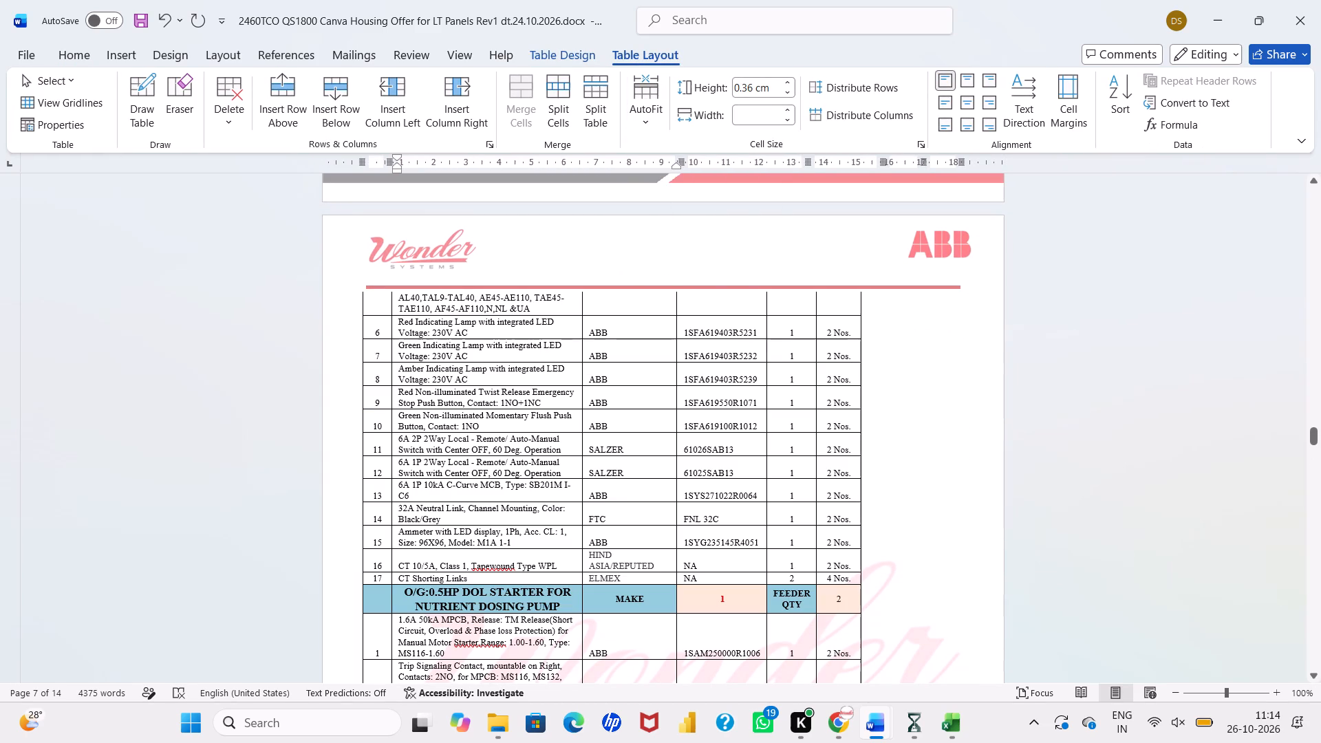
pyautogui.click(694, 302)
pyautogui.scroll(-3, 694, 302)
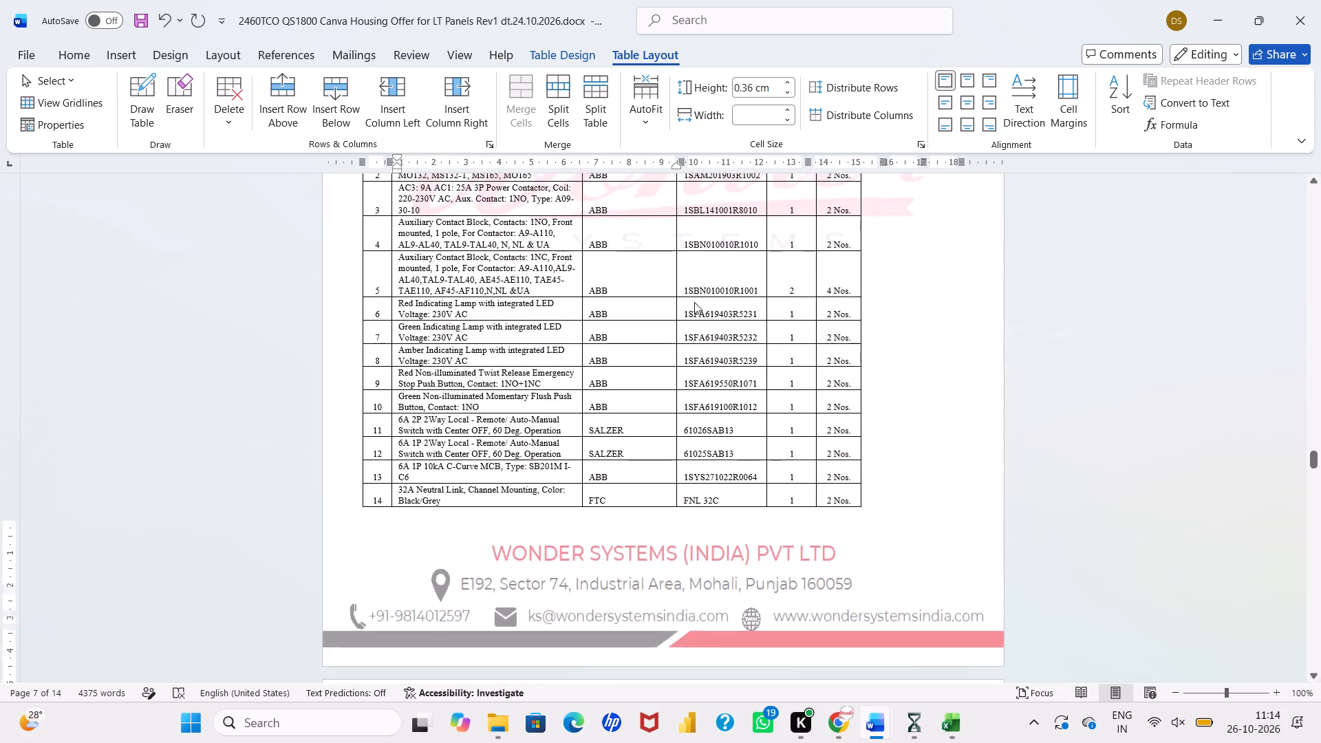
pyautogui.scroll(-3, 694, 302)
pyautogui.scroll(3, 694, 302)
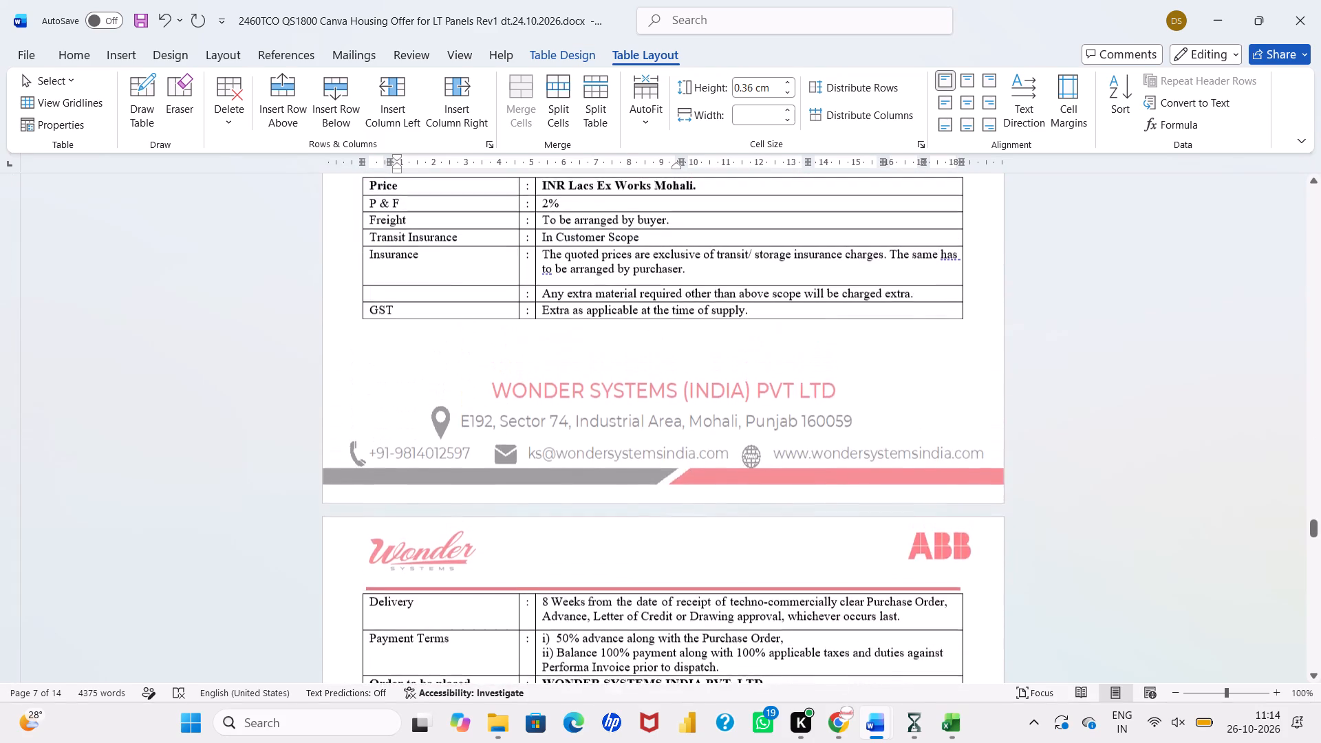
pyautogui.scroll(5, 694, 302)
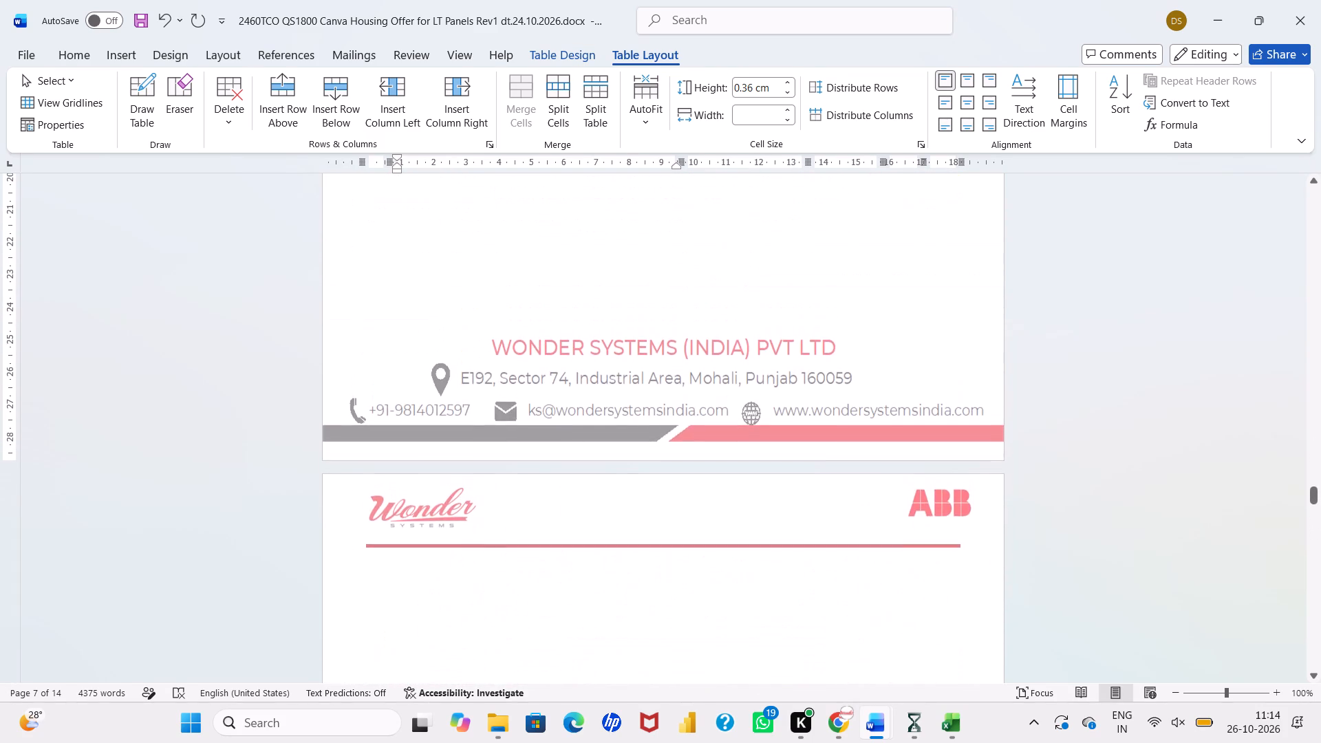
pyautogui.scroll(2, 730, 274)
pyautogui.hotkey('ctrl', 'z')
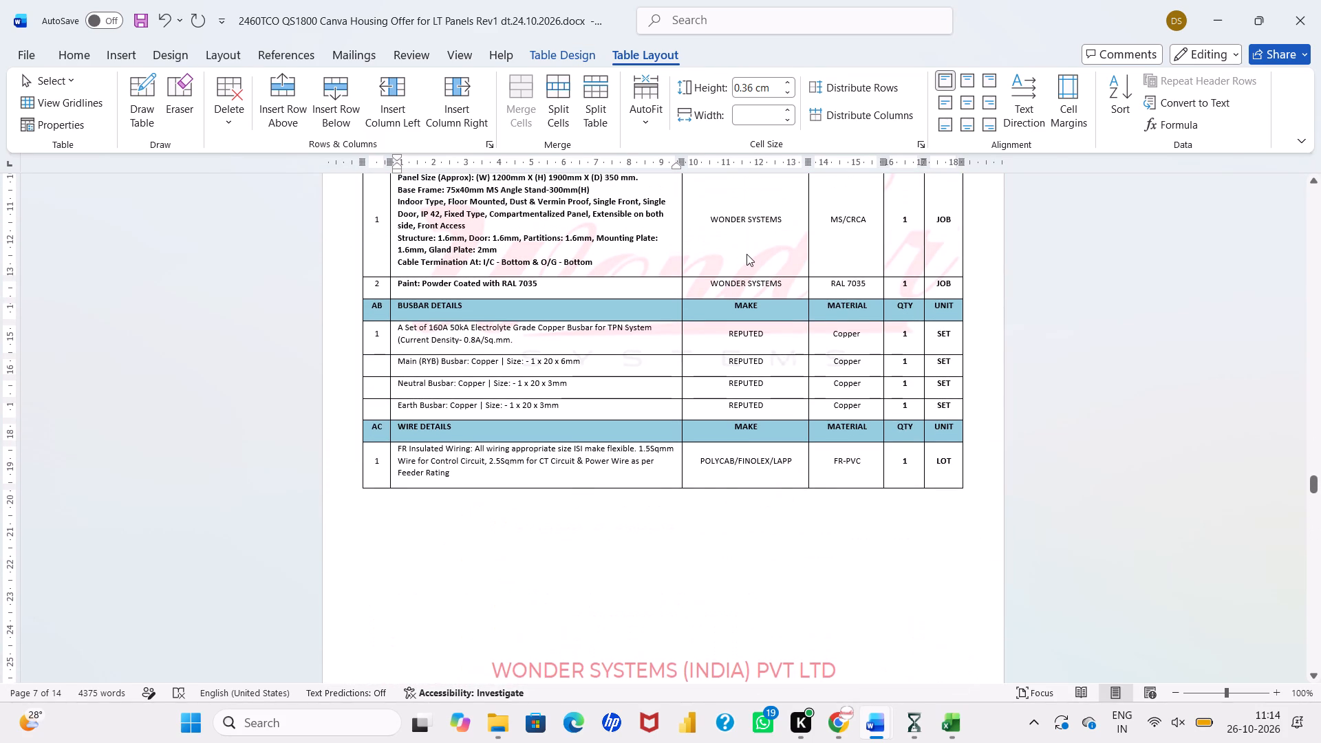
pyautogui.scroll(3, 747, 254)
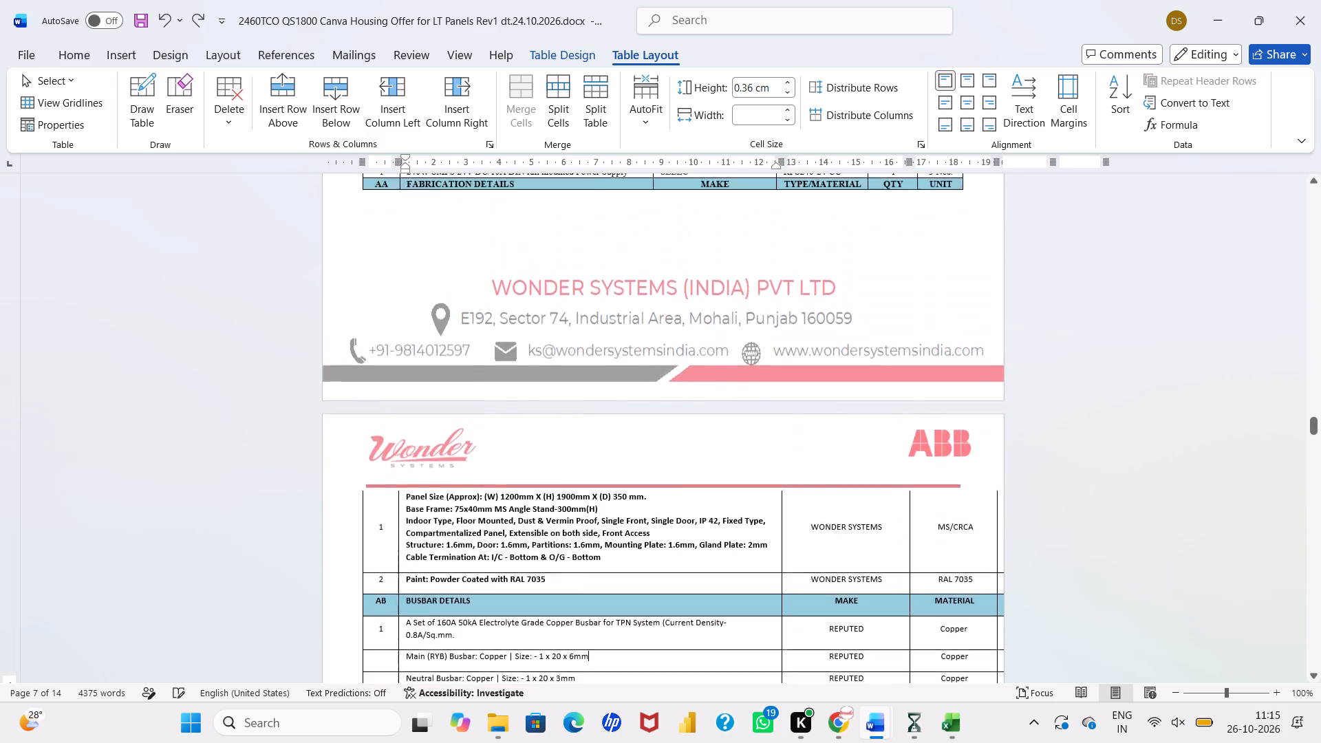
# Delete the pasted panel, paint, busbar and wire detail rows that overrun the page width below the Canva offer's Fabrication Details header.
pyautogui.scroll(1, 747, 254)
pyautogui.scroll(-4, 808, 418)
pyautogui.moveTo(592, 377); pyautogui.dragTo(1001, 592)
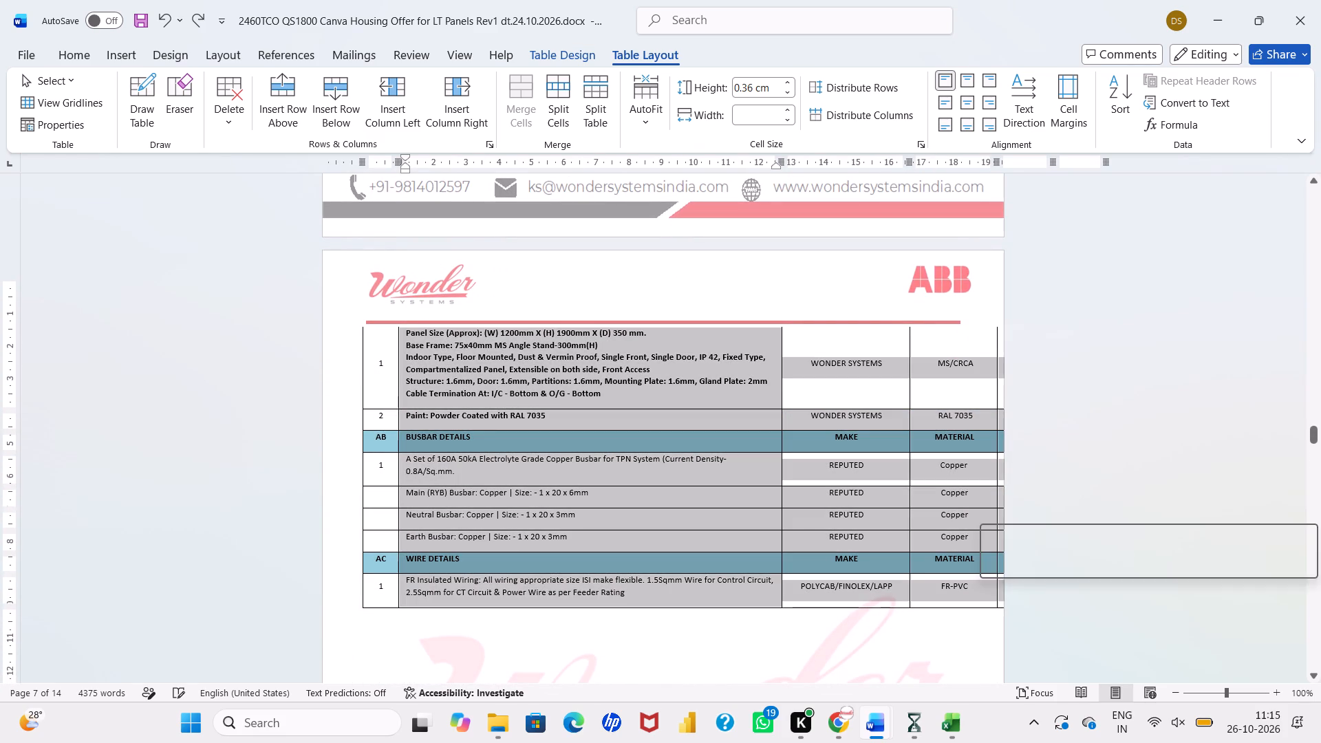
pyautogui.rightClick(1001, 592)
pyautogui.click(1054, 453)
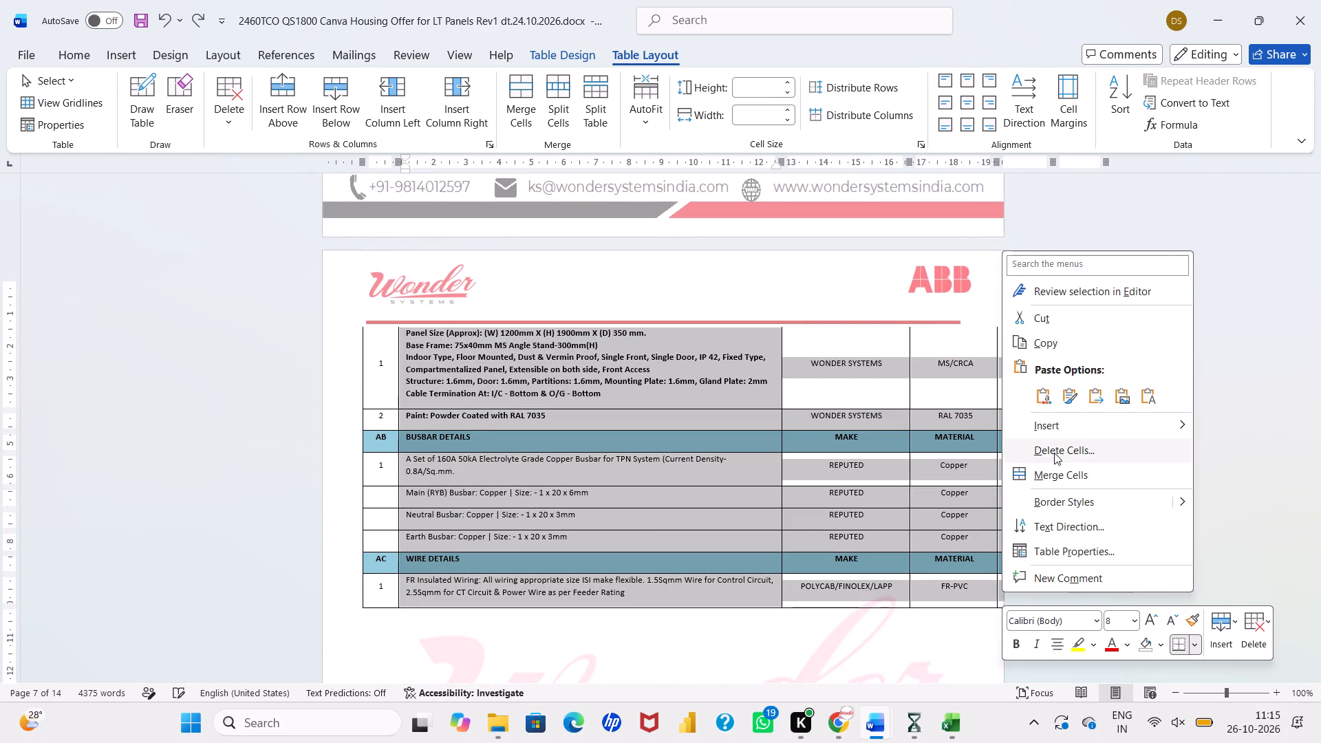
pyautogui.click(659, 348)
pyautogui.click(632, 387)
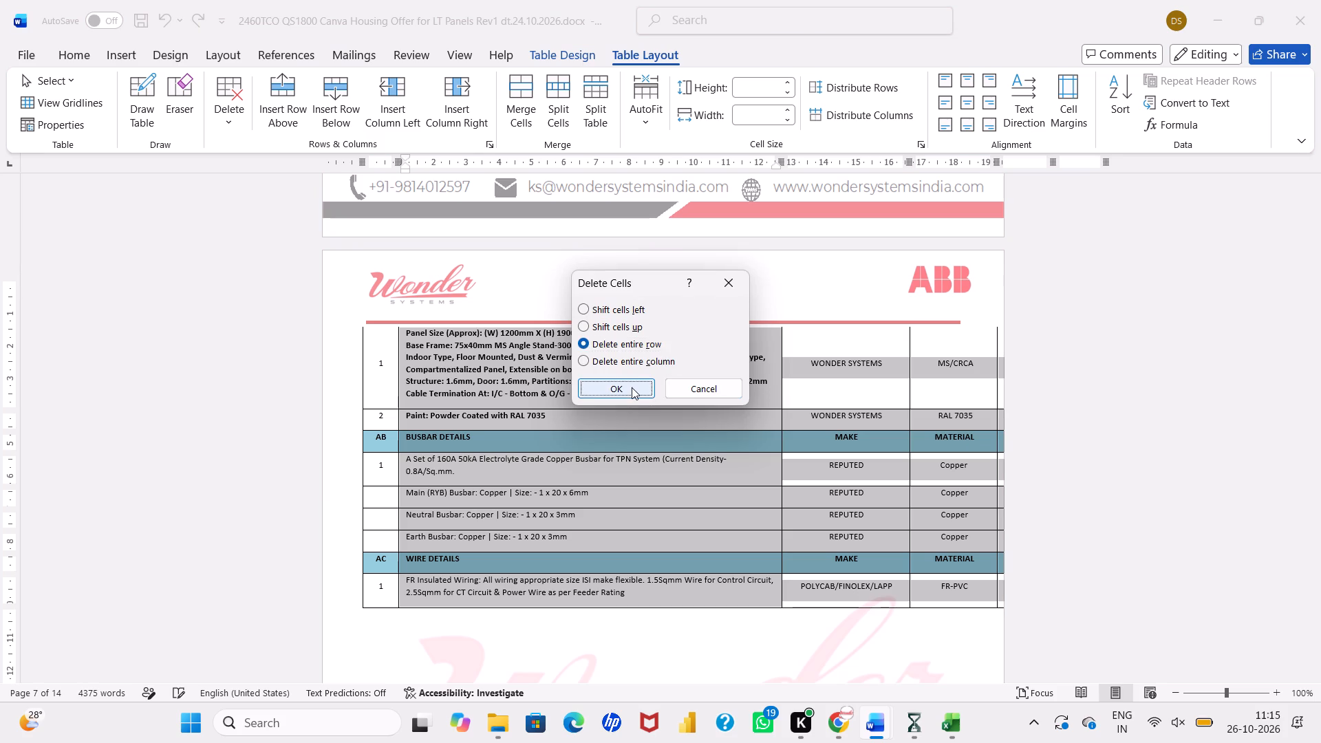
pyautogui.scroll(1, 685, 424)
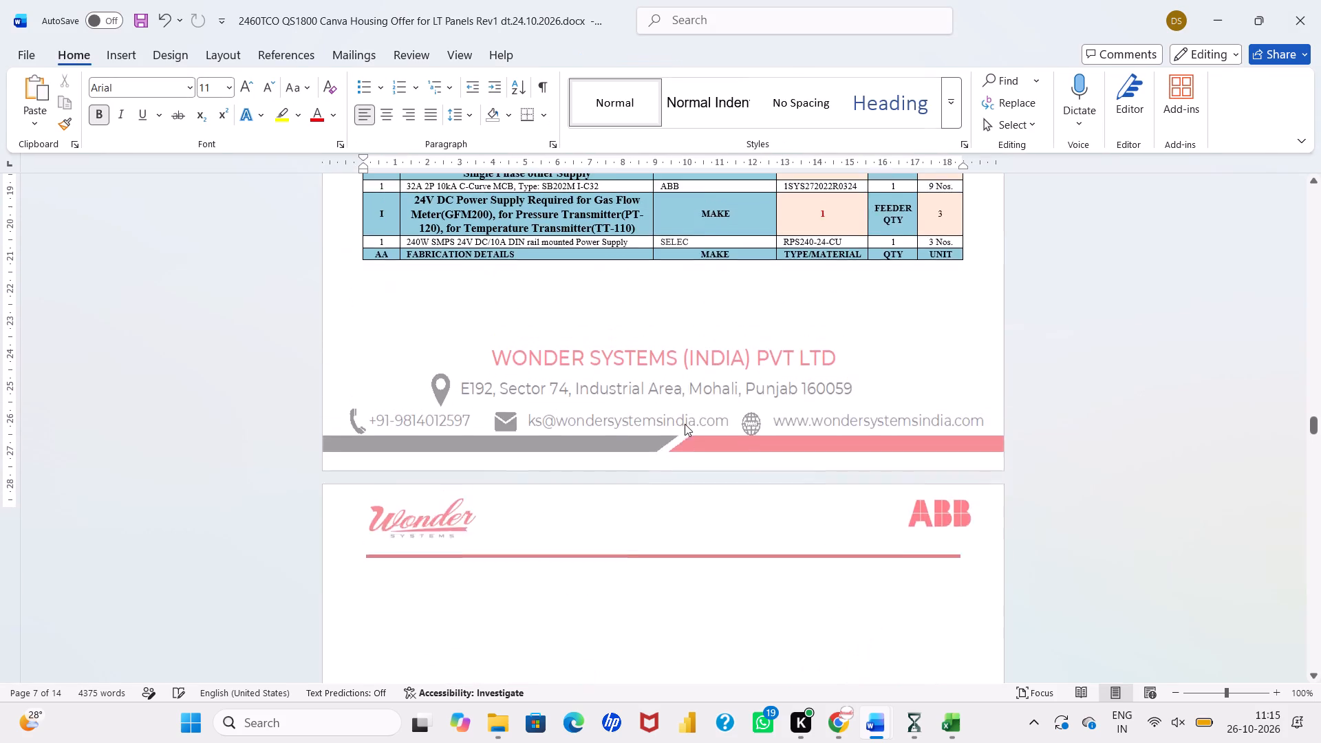
# Switch to the ENVIRO NAGPUR offer report and AutoFit its feeder and fabrication table to the page width.
pyautogui.scroll(1, 685, 424)
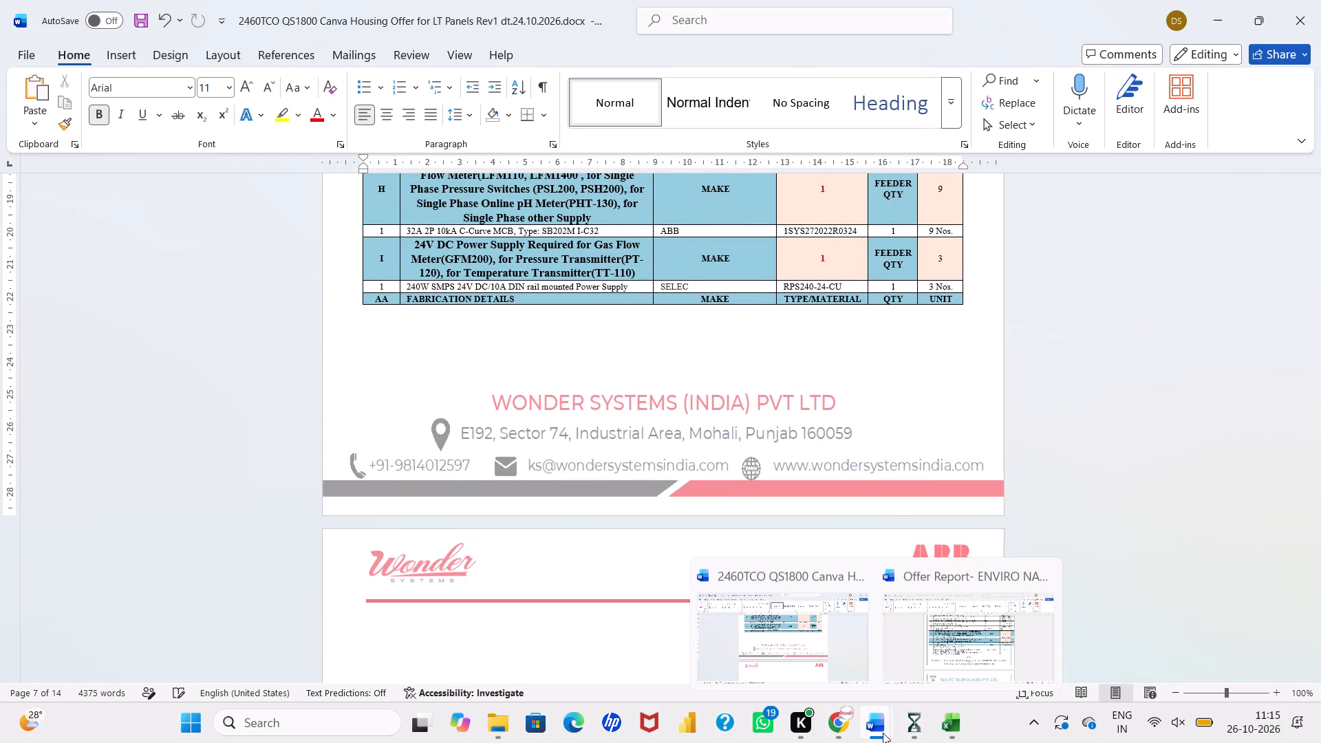
pyautogui.click(944, 642)
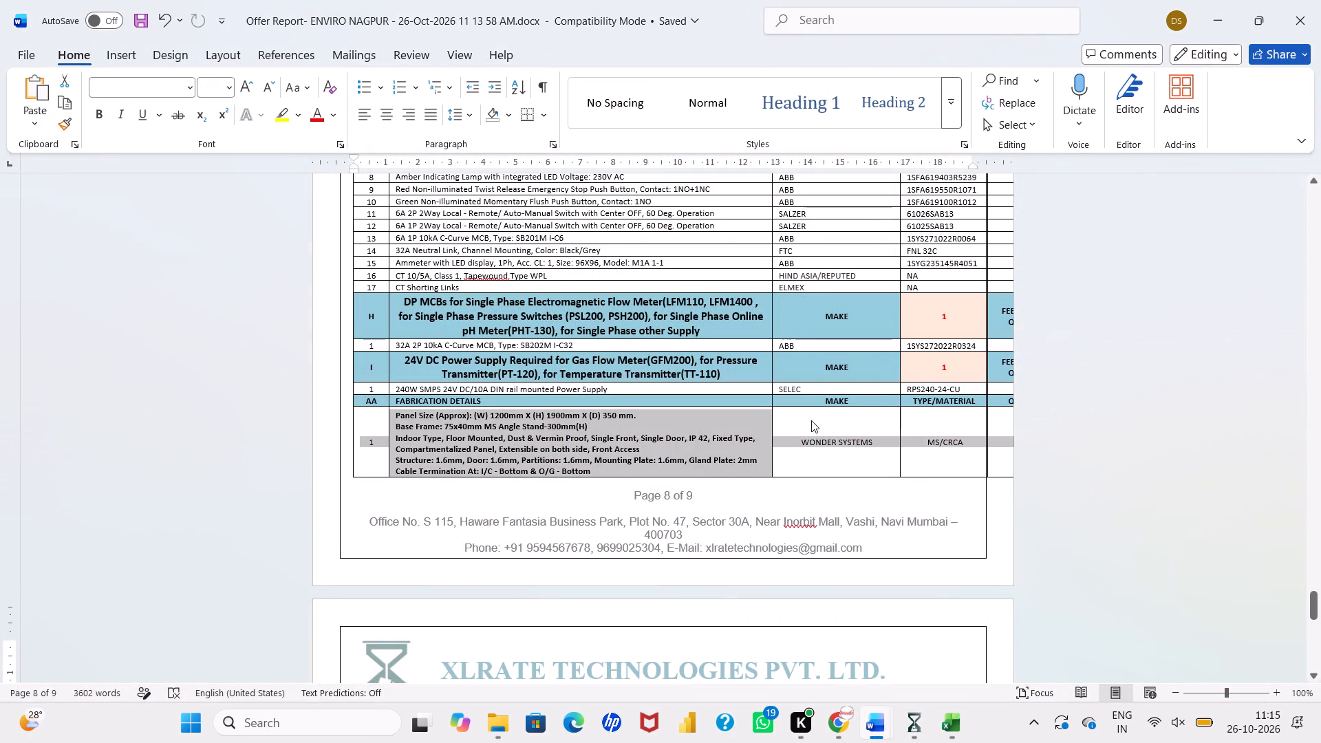
pyautogui.click(810, 418)
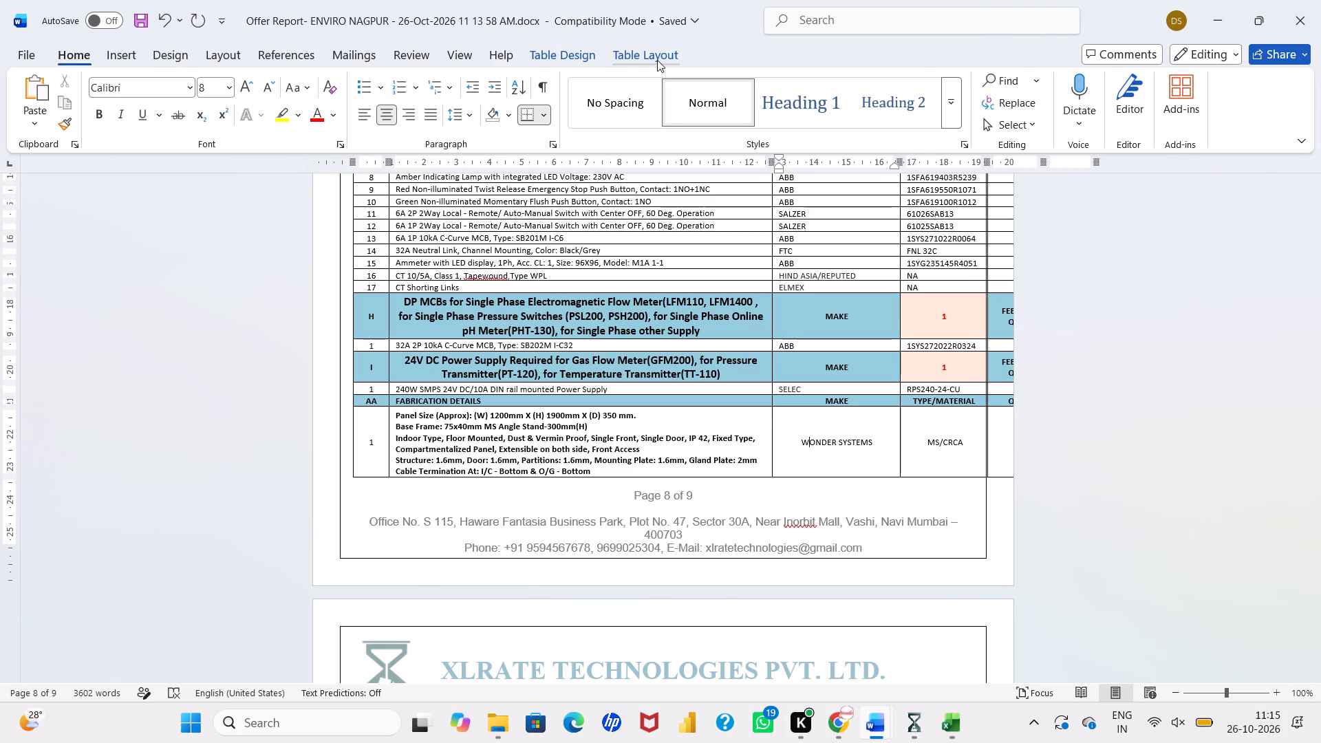
pyautogui.click(657, 60)
pyautogui.click(656, 109)
pyautogui.click(663, 172)
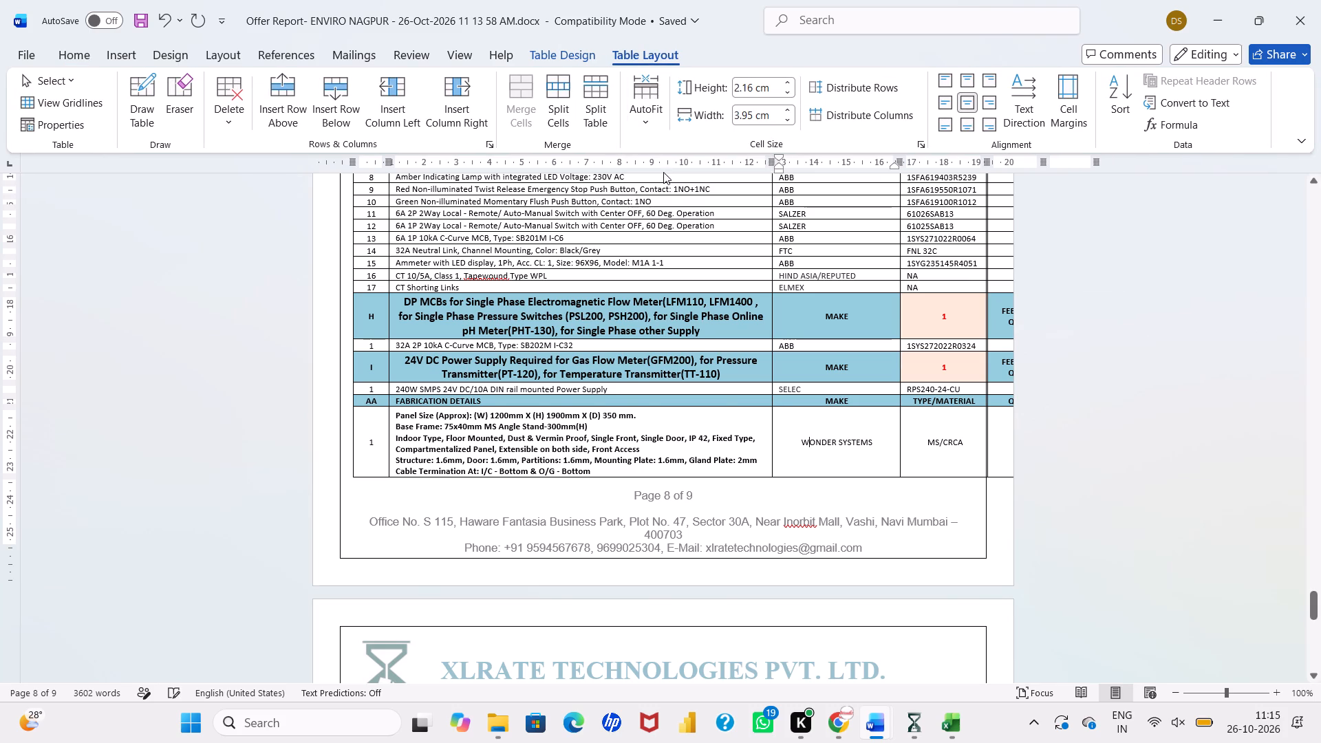
pyautogui.scroll(-6, 747, 459)
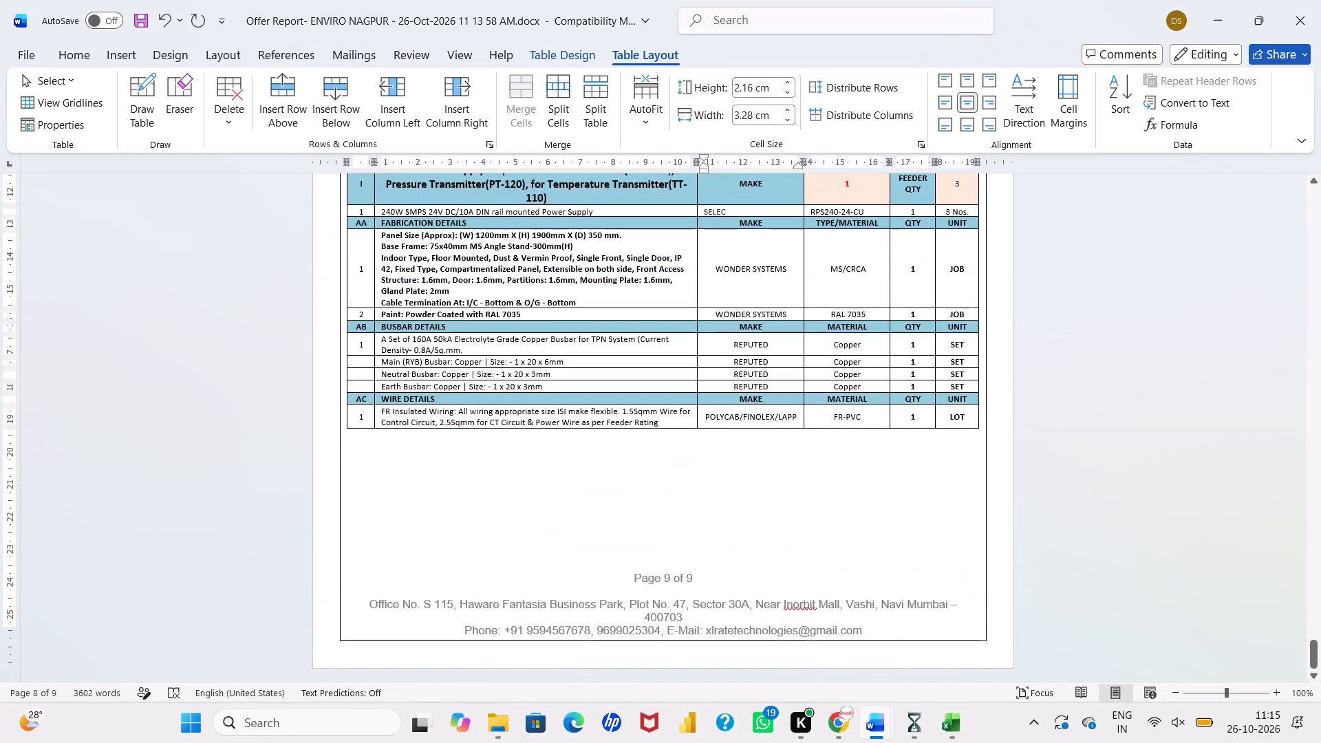
# Copy the report's resized panel, paint, busbar and wire detail rows and paste them below the Canva offer's Fabrication Details header.
pyautogui.scroll(1, 747, 459)
pyautogui.moveTo(369, 360); pyautogui.dragTo(949, 511)
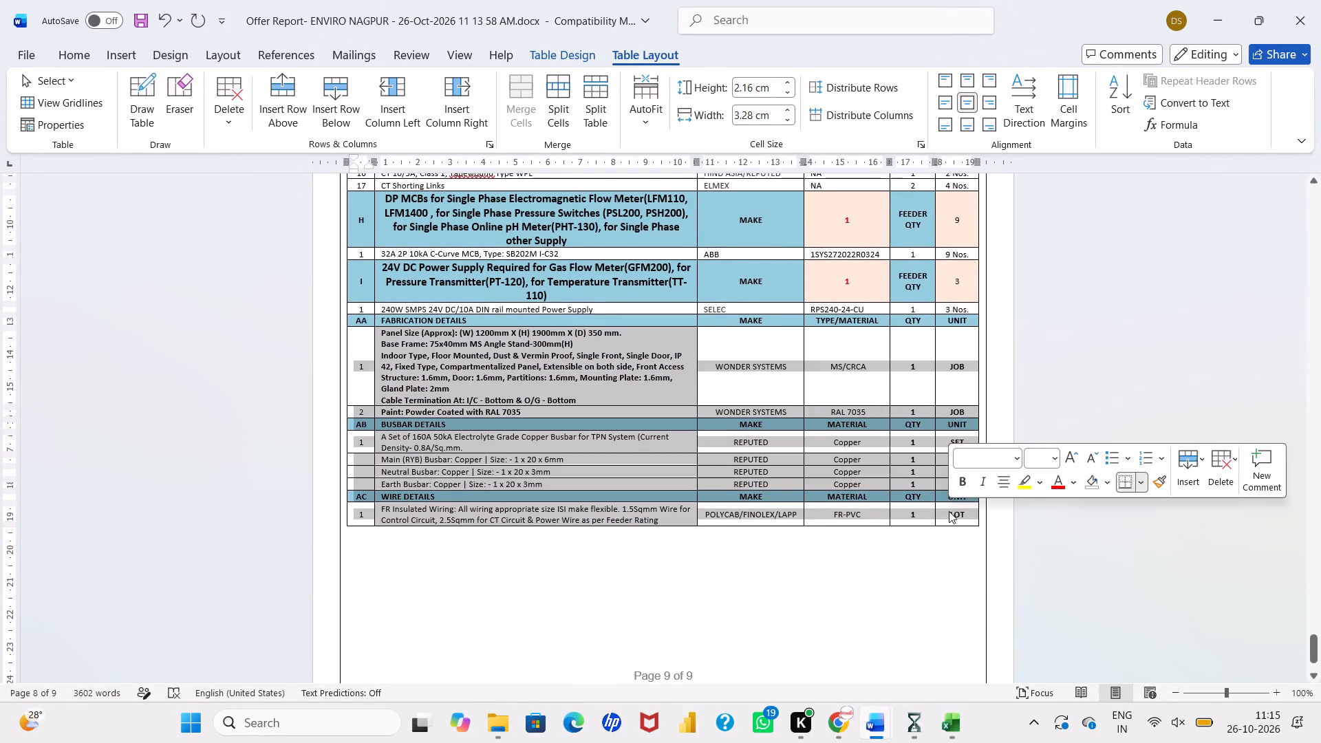
pyautogui.hotkey('ctrl', 'c')
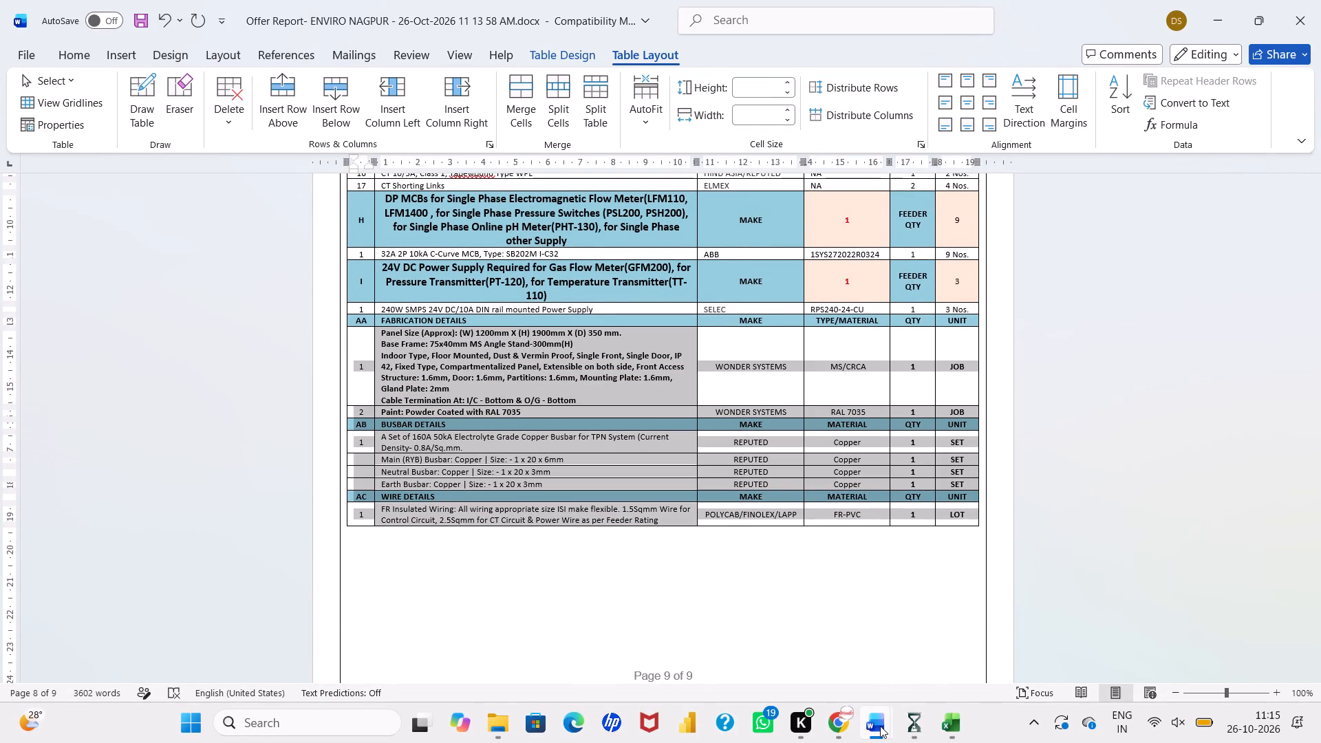
pyautogui.click(826, 661)
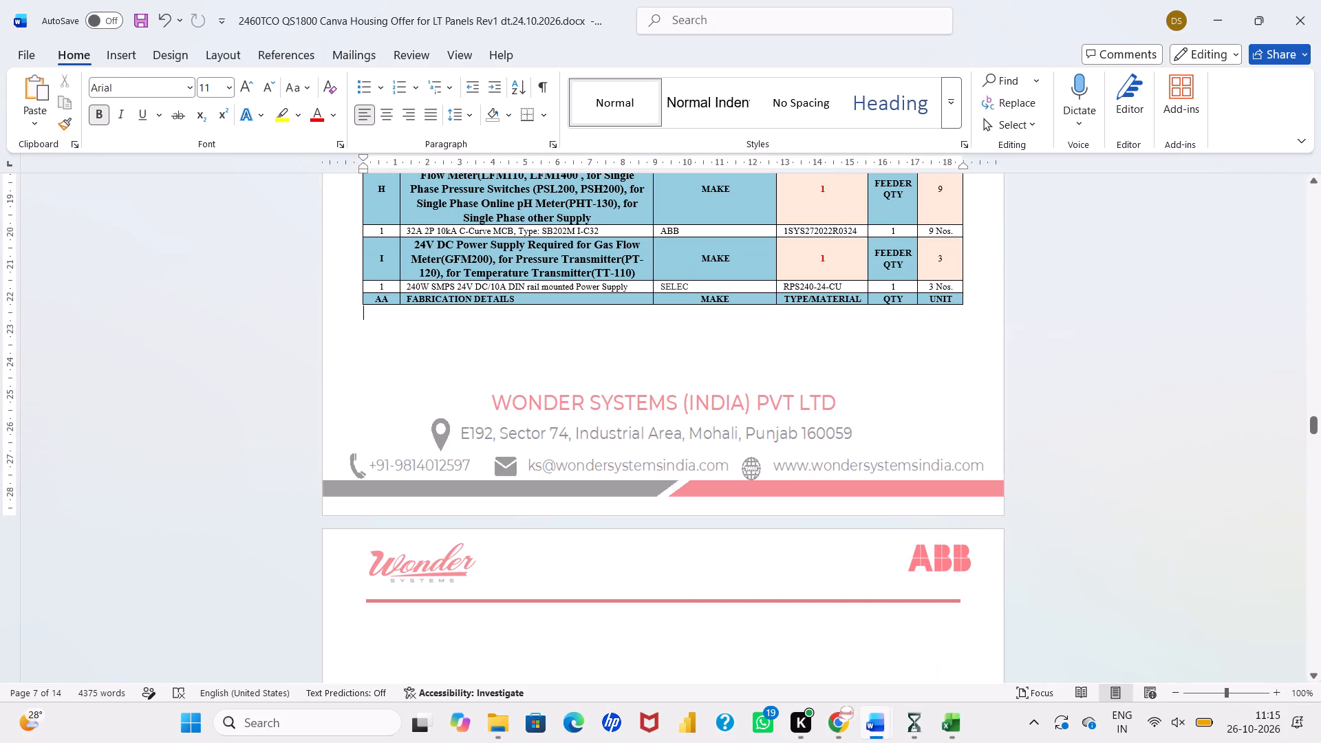
pyautogui.hotkey('ctrl', 'v')
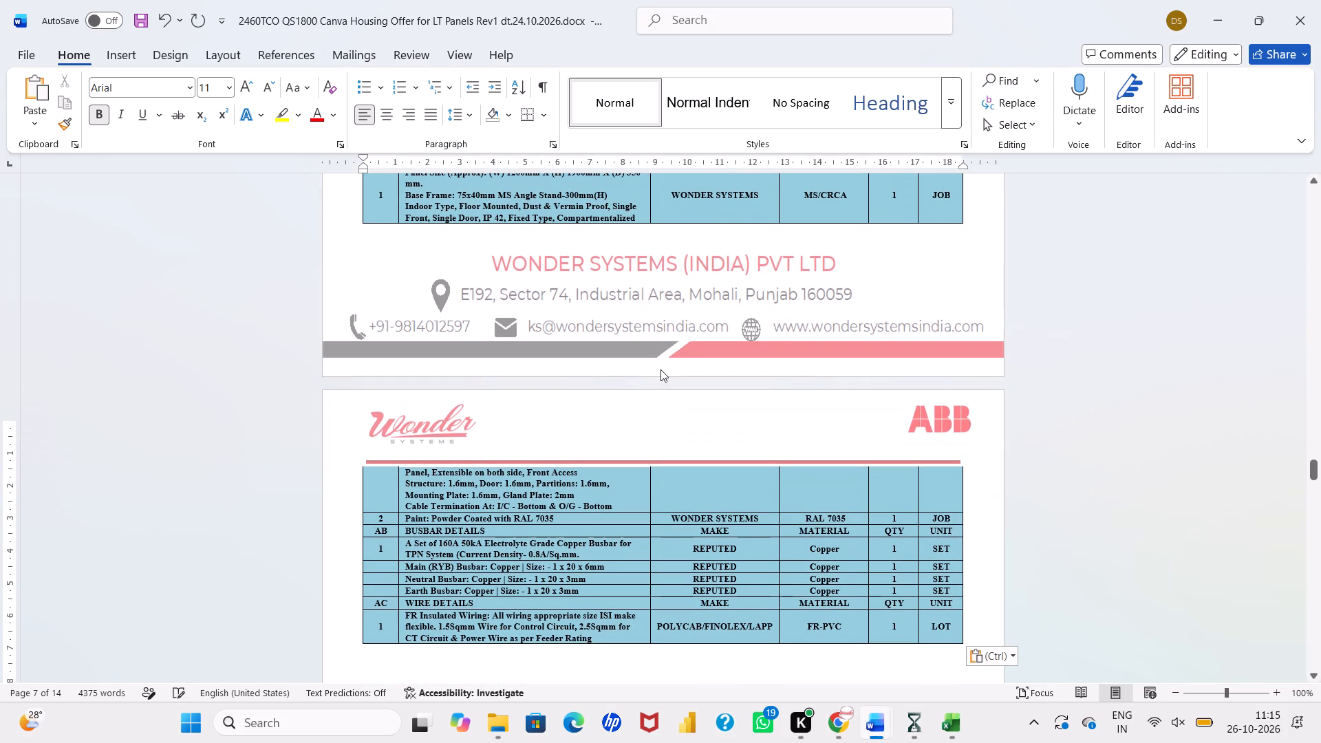
# Remove the blue shading from the panel size row and the RAL 7035 paint row in the Canva offer.
pyautogui.scroll(2, 660, 369)
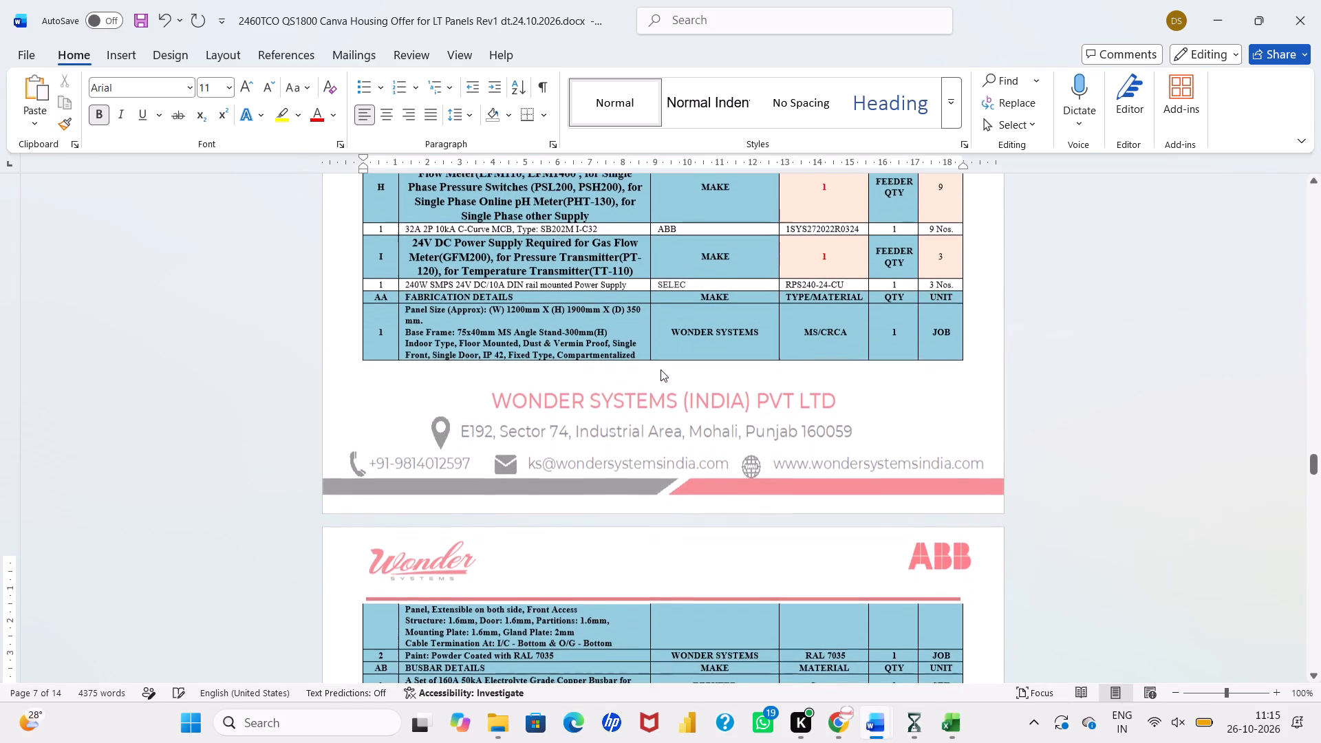
pyautogui.moveTo(447, 325); pyautogui.dragTo(651, 341)
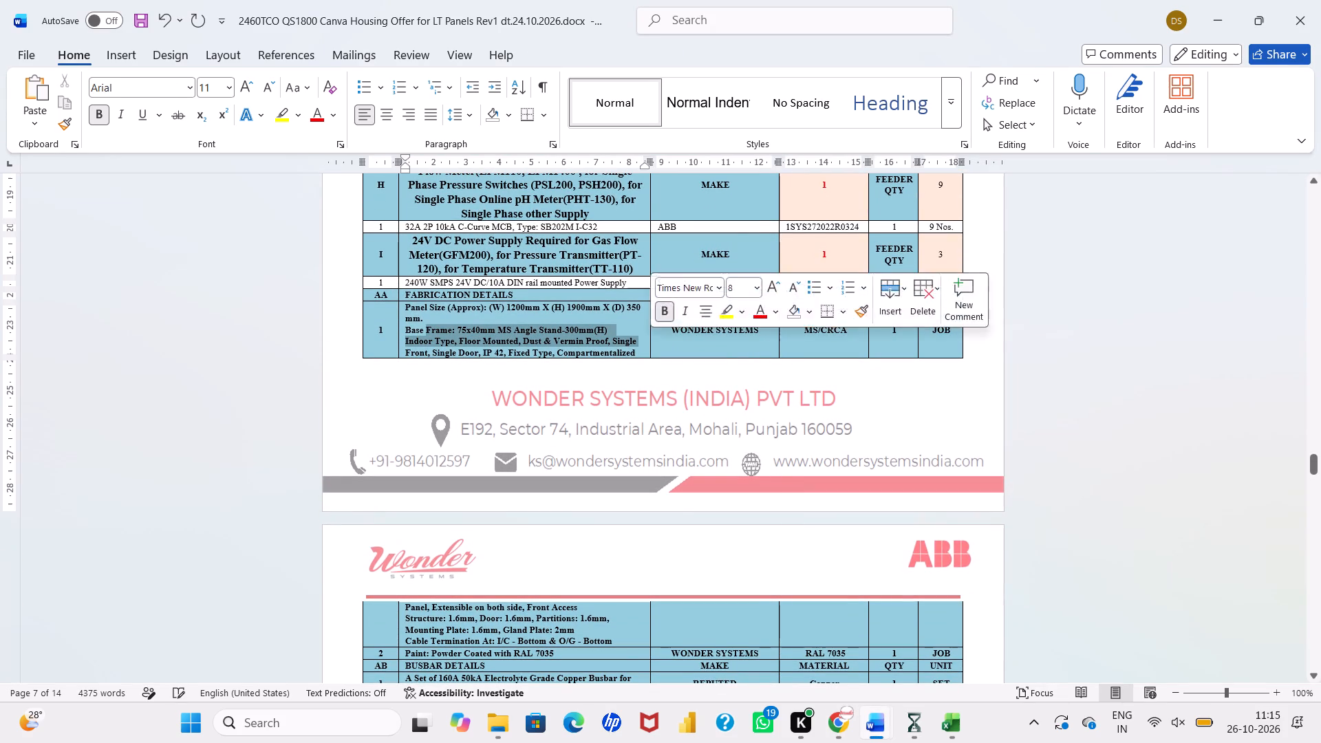
pyautogui.moveTo(390, 325); pyautogui.dragTo(920, 407)
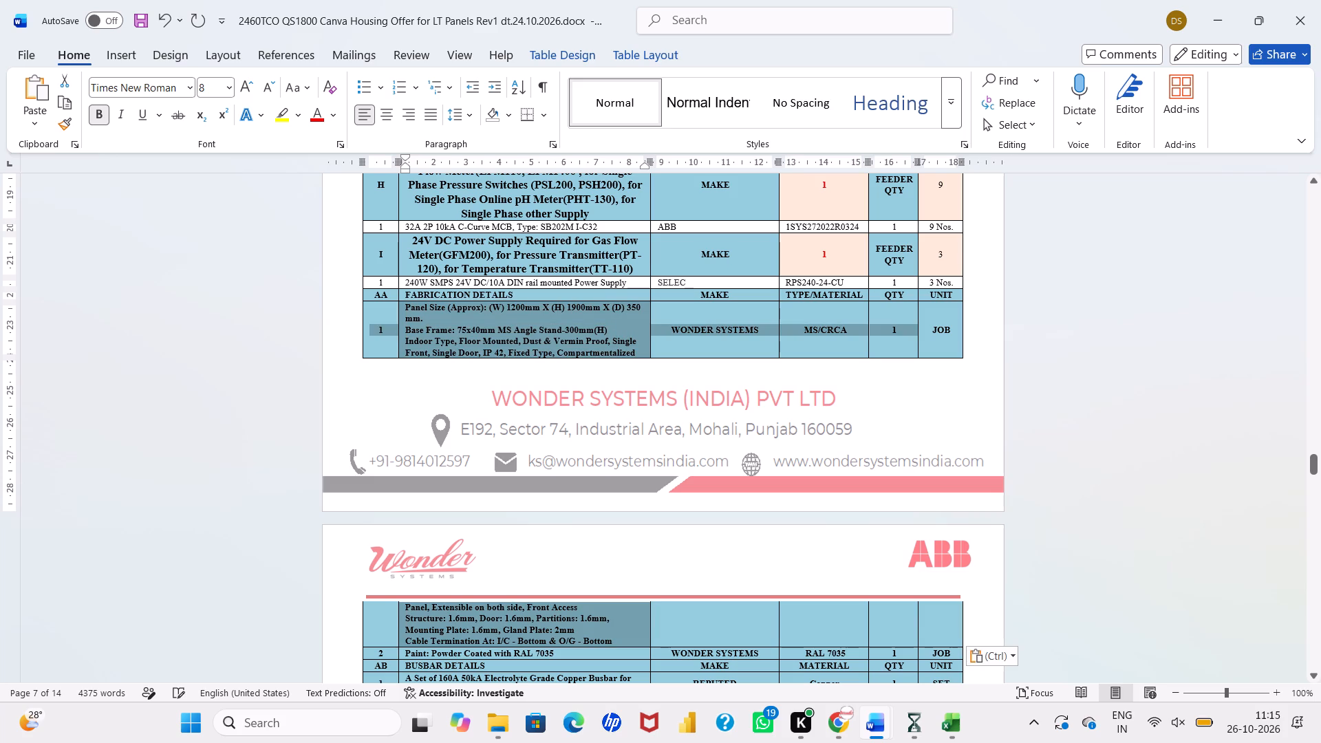
pyautogui.moveTo(920, 407); pyautogui.dragTo(925, 615)
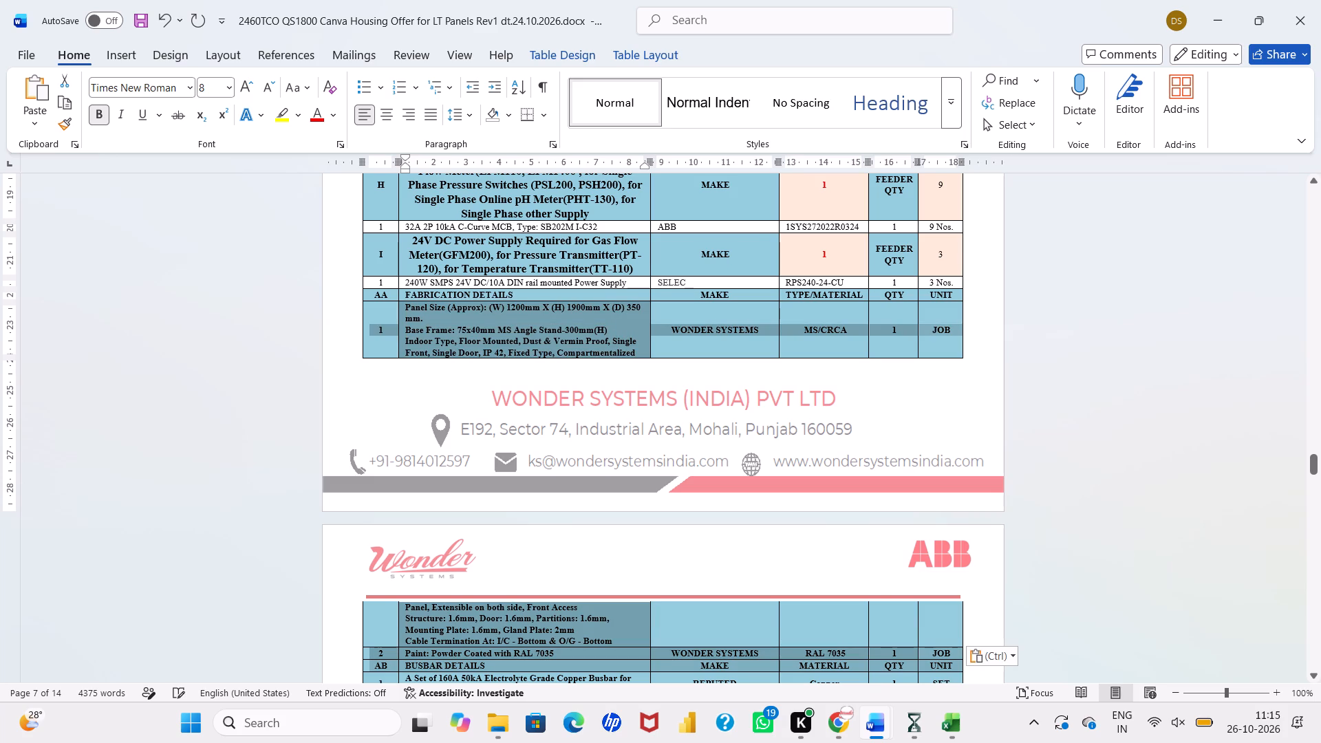
pyautogui.moveTo(925, 615); pyautogui.dragTo(892, 596)
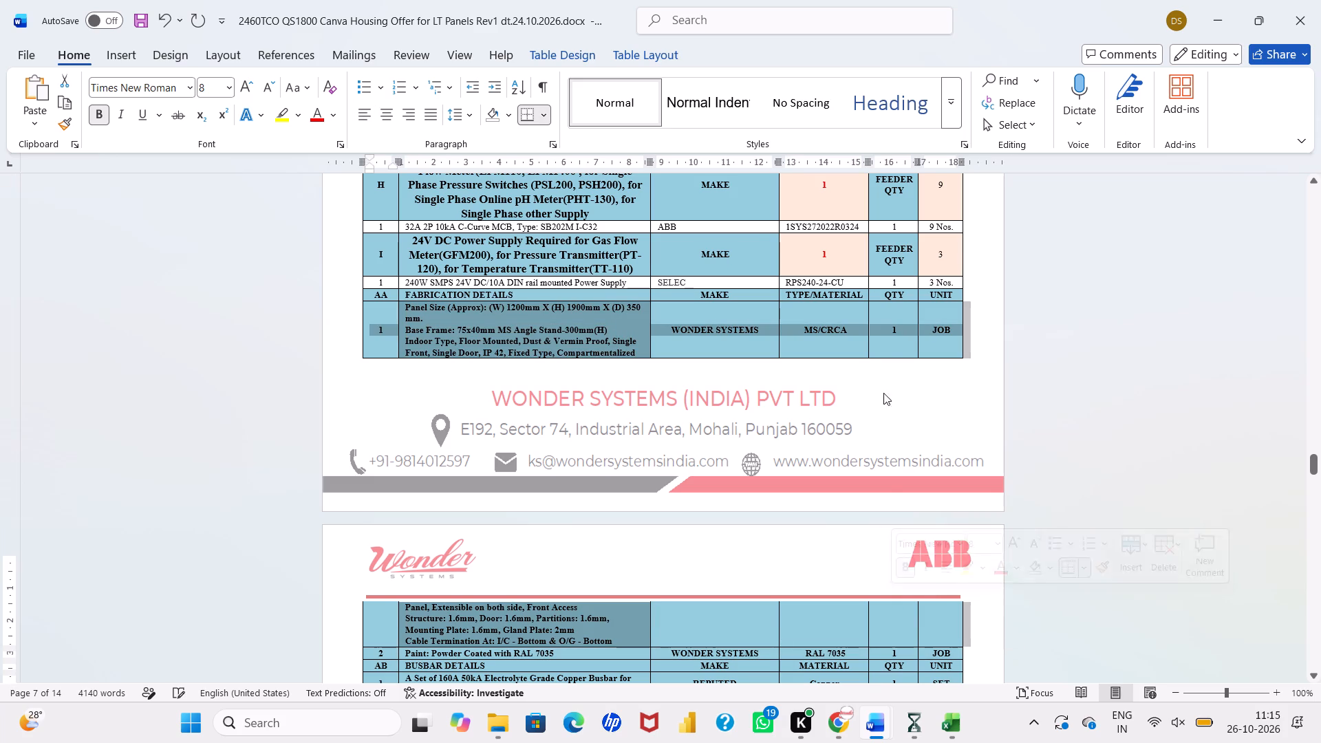
pyautogui.click(489, 118)
pyautogui.click(660, 597)
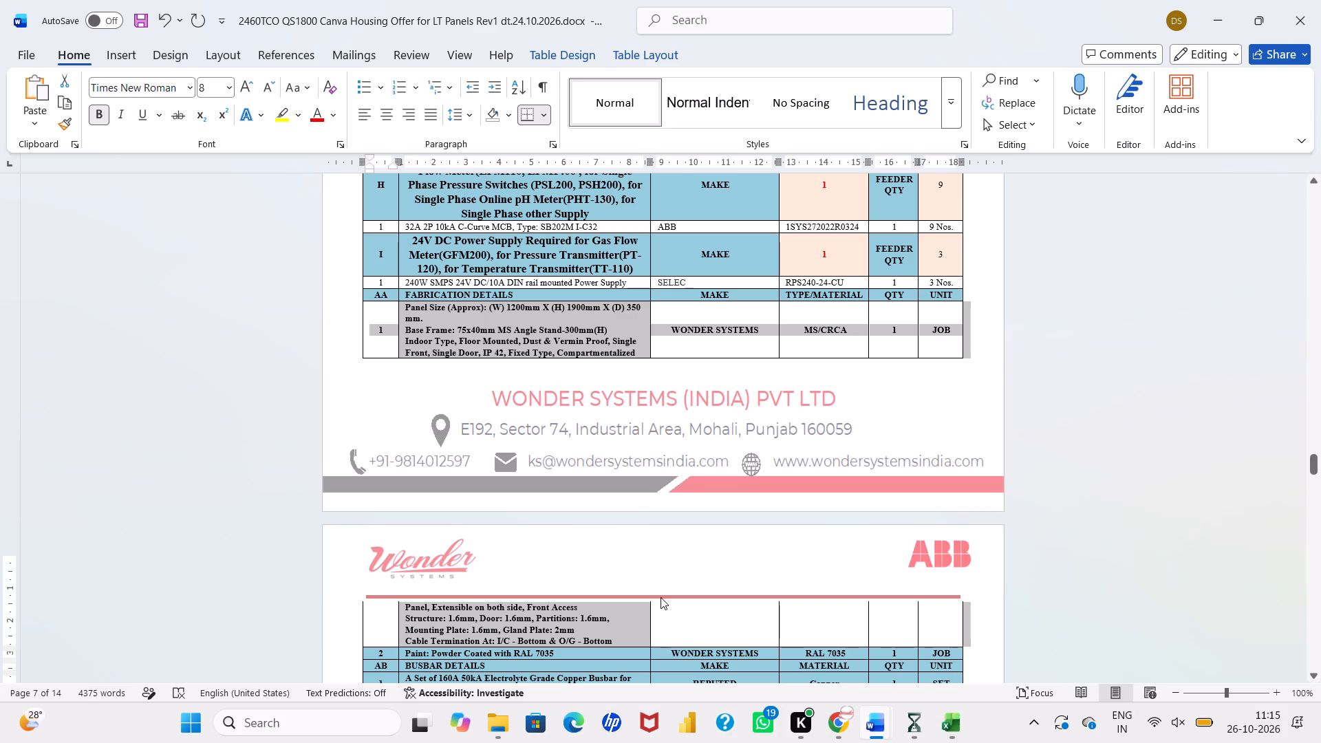
pyautogui.scroll(-2, 660, 597)
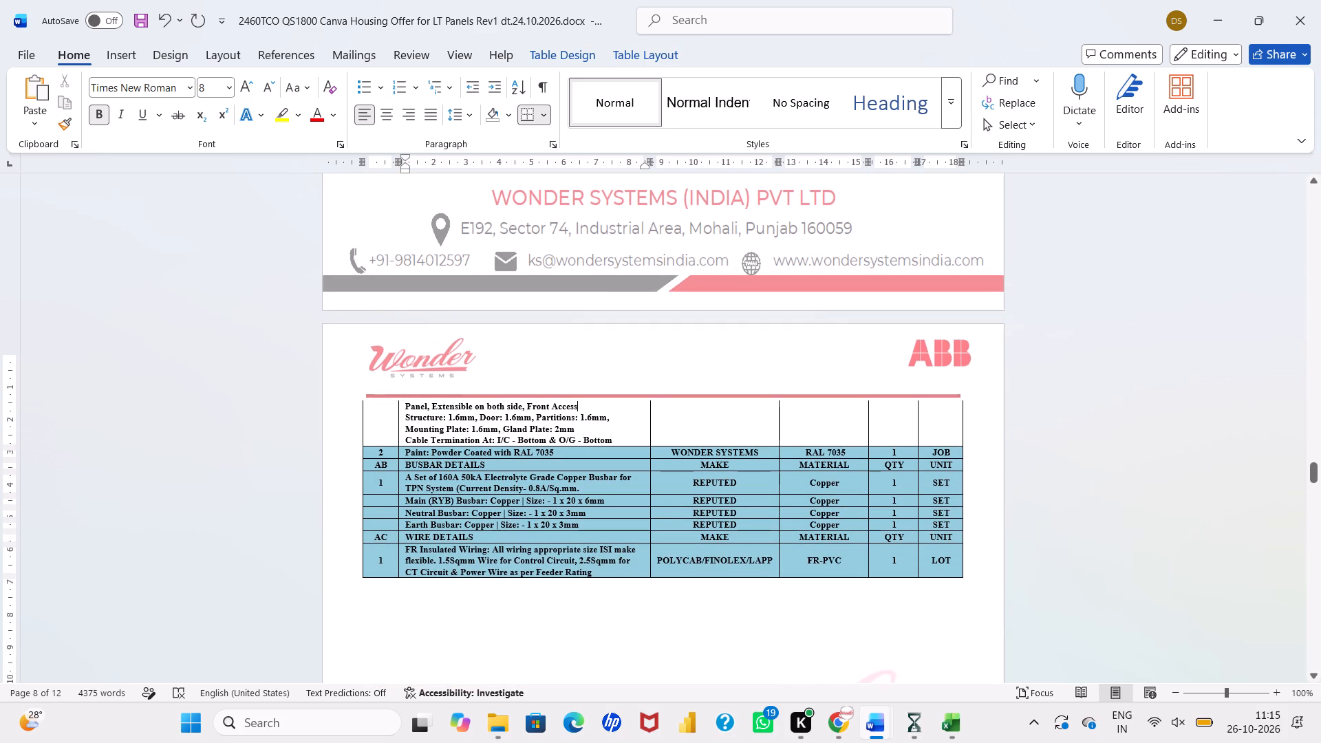
pyautogui.moveTo(391, 452); pyautogui.dragTo(488, 464)
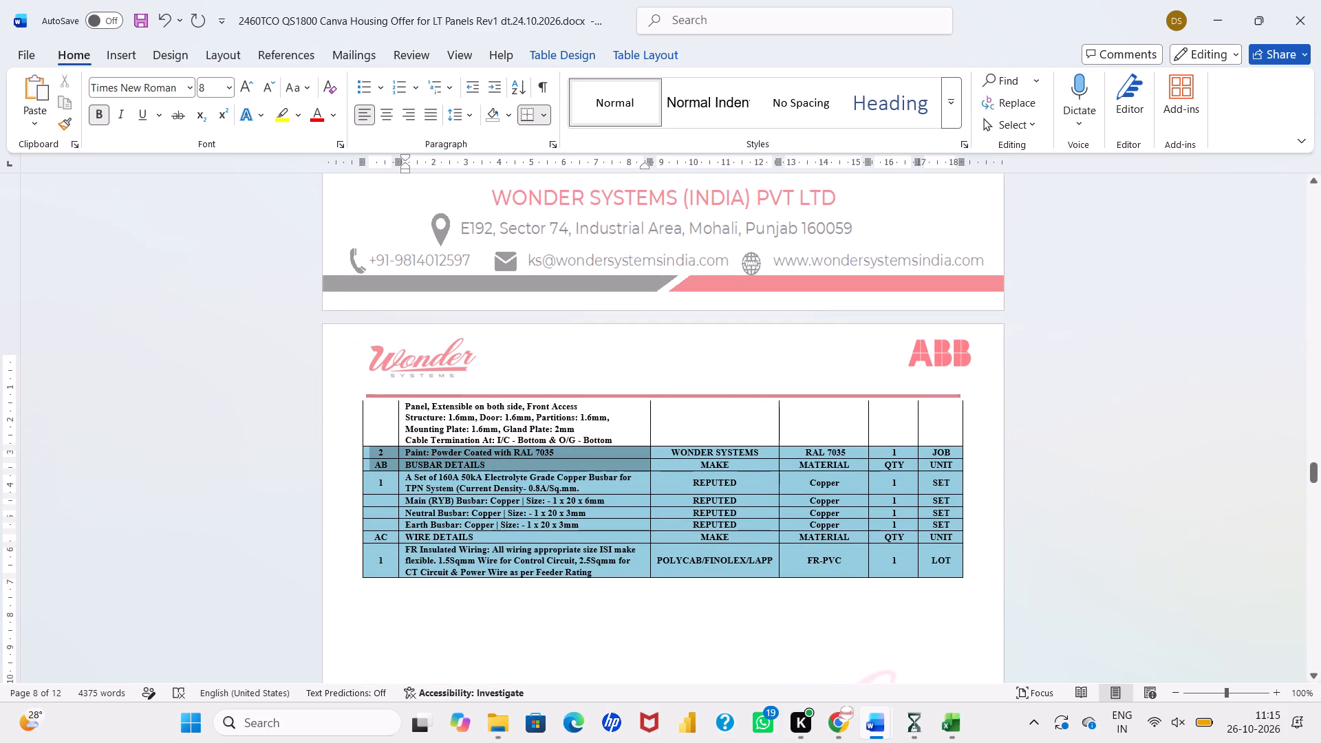
pyautogui.moveTo(488, 464); pyautogui.dragTo(934, 452)
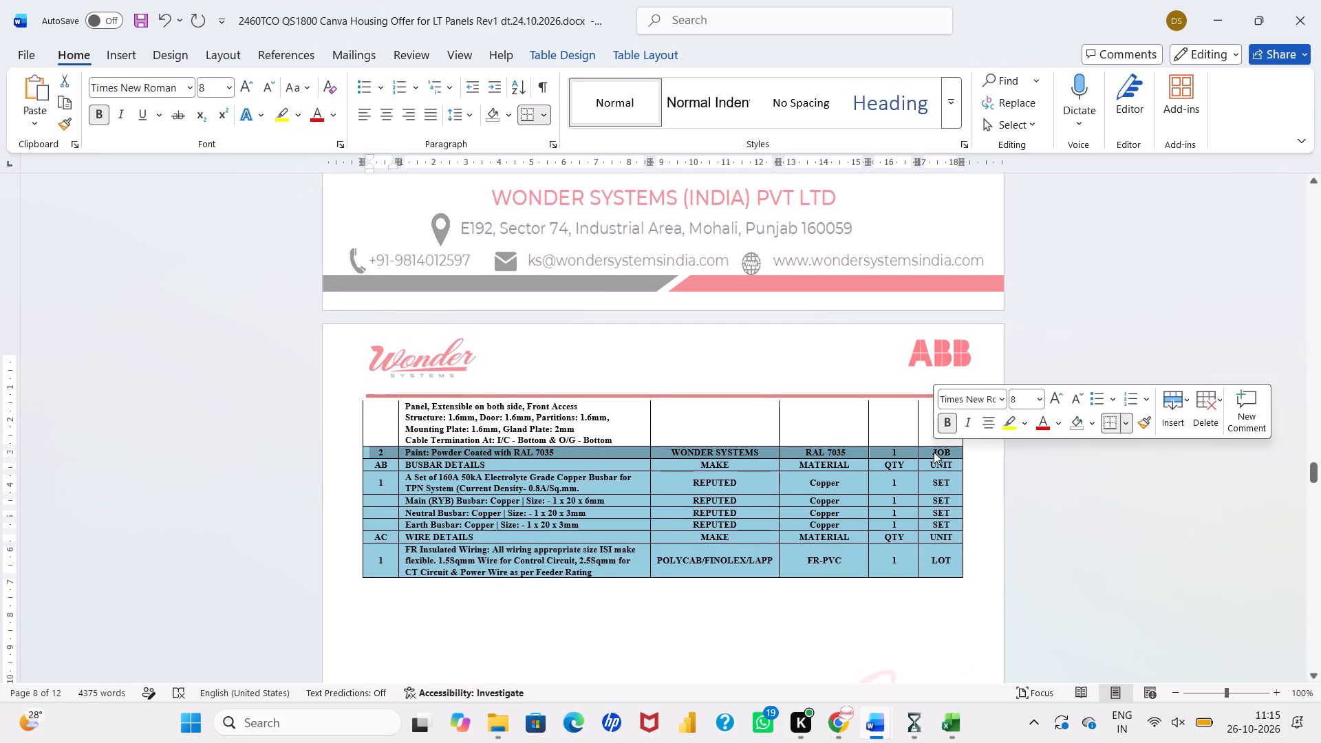
pyautogui.click(1080, 426)
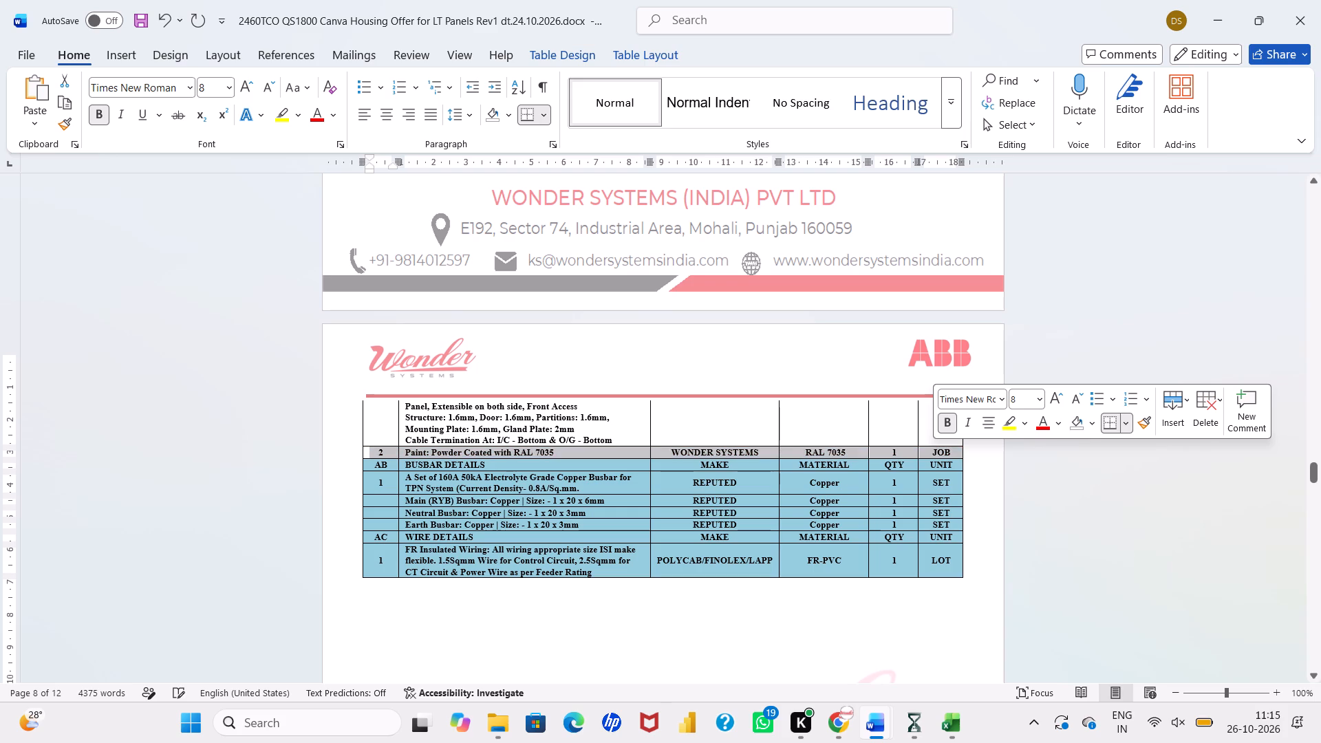
# Remove the blue shading from the four busbar item rows and the FR insulated wiring row, keeping the section headers shaded.
pyautogui.moveTo(384, 482); pyautogui.dragTo(594, 527)
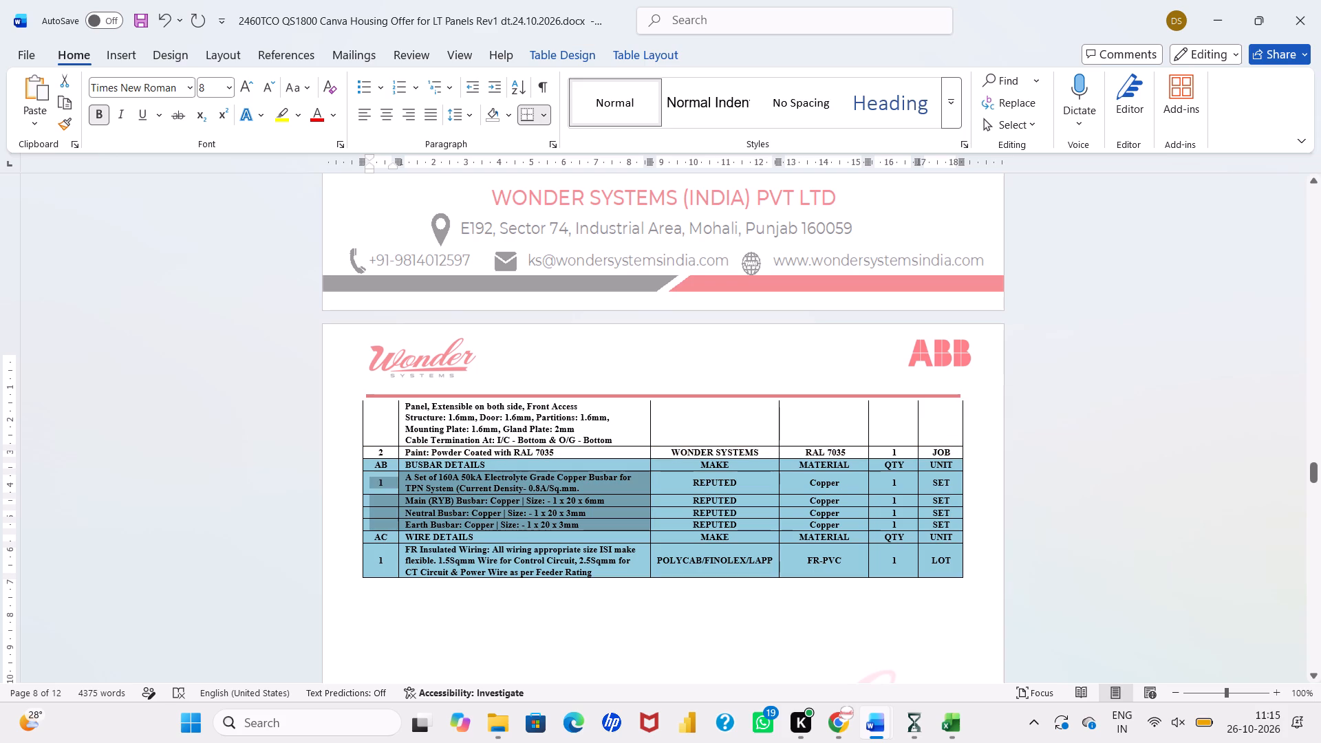
pyautogui.moveTo(594, 527); pyautogui.dragTo(949, 521)
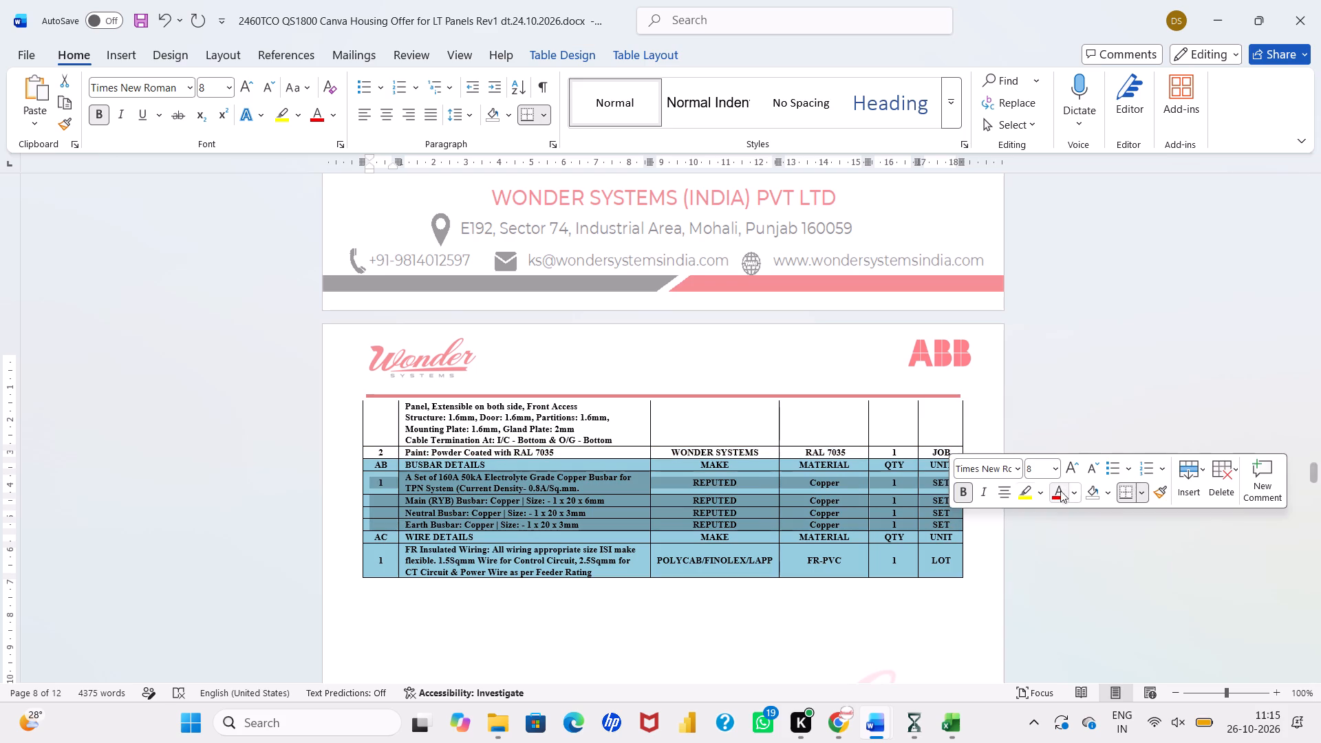
pyautogui.click(1097, 489)
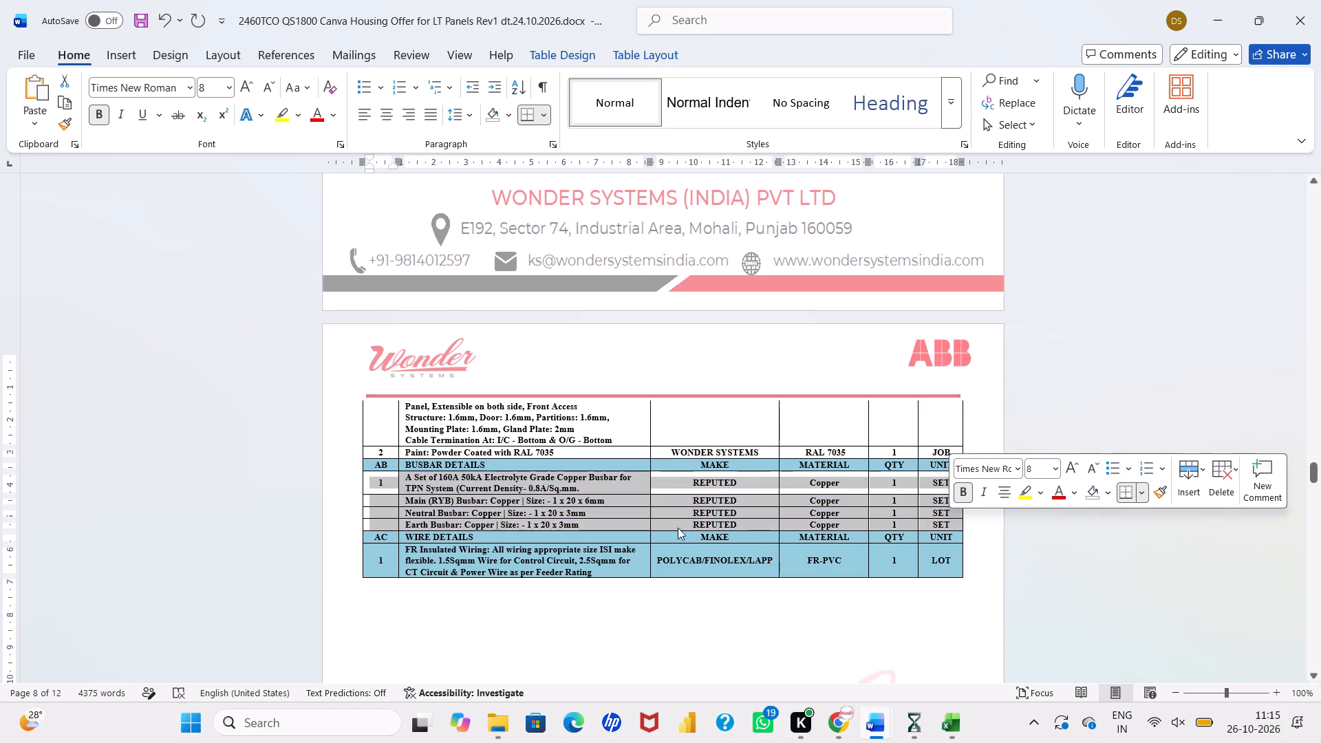
pyautogui.click(644, 516)
pyautogui.scroll(-1, 644, 516)
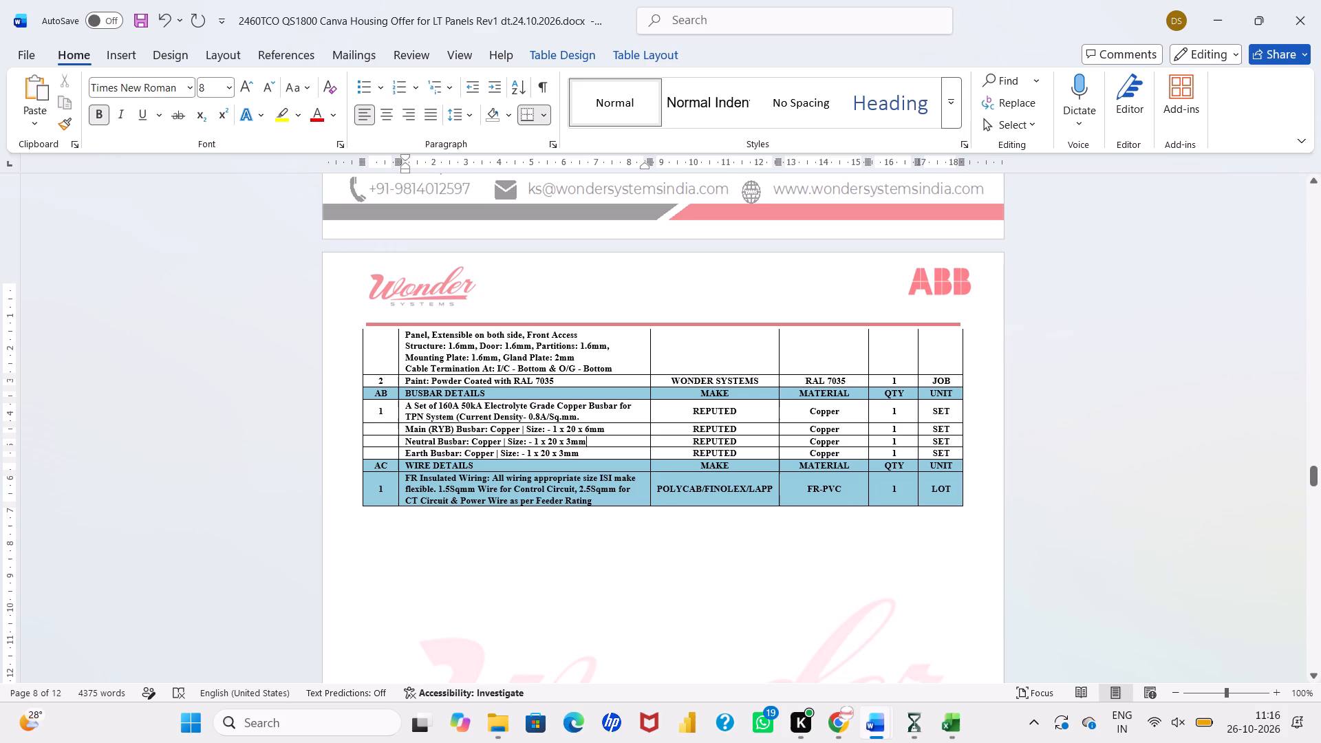
pyautogui.moveTo(394, 496); pyautogui.dragTo(932, 487)
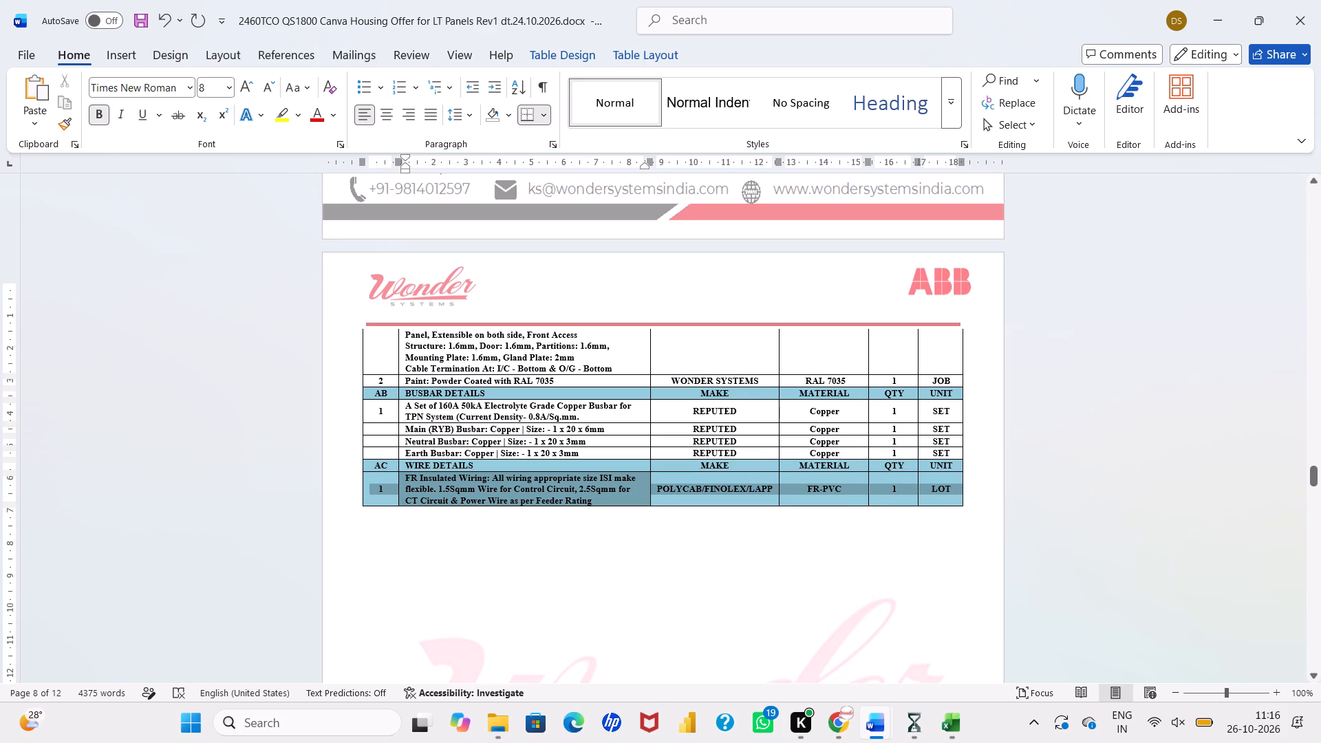
pyautogui.moveTo(932, 487); pyautogui.dragTo(935, 487)
pyautogui.click(1086, 454)
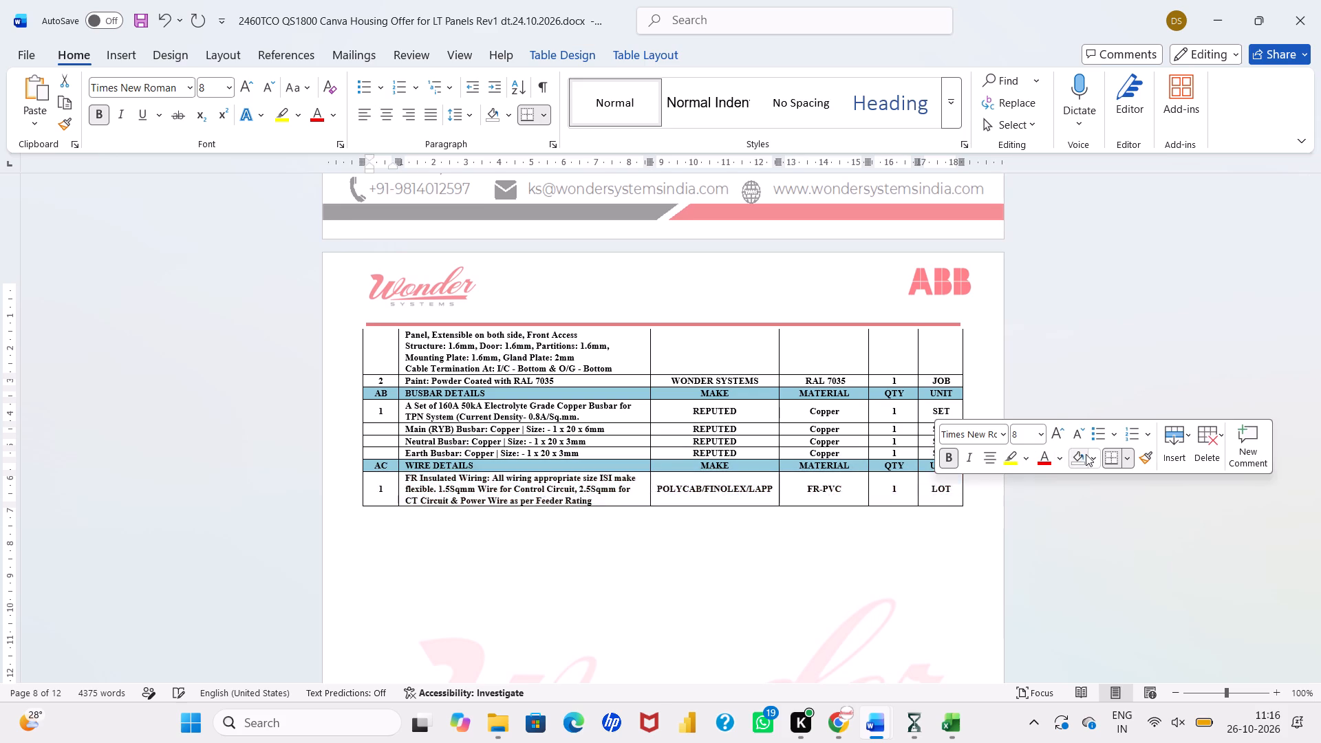
pyautogui.click(837, 530)
# Delete the 50kA rating from the 160A copper busbar set description under Busbar Details.
pyautogui.scroll(-3, 837, 530)
pyautogui.scroll(1, 837, 530)
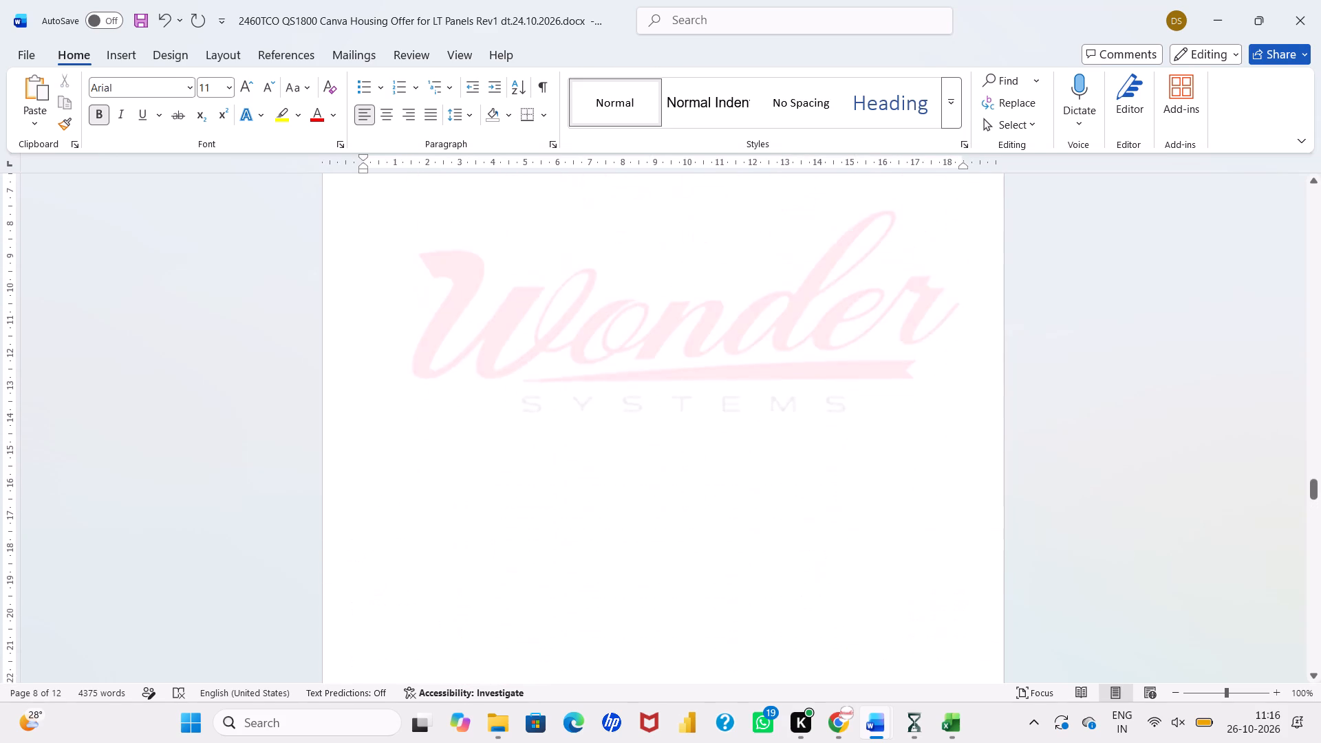
pyautogui.scroll(2, 837, 530)
pyautogui.scroll(1, 728, 394)
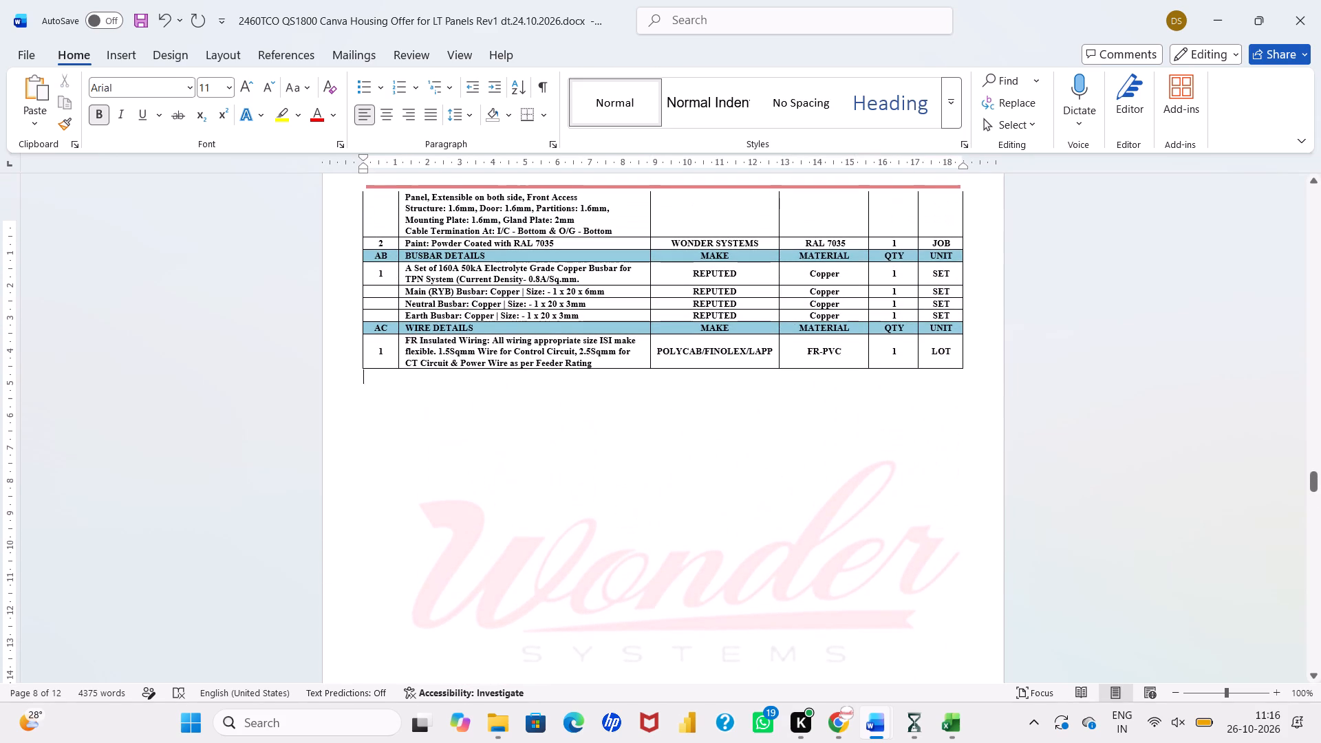
pyautogui.scroll(1, 728, 394)
pyautogui.click(483, 346)
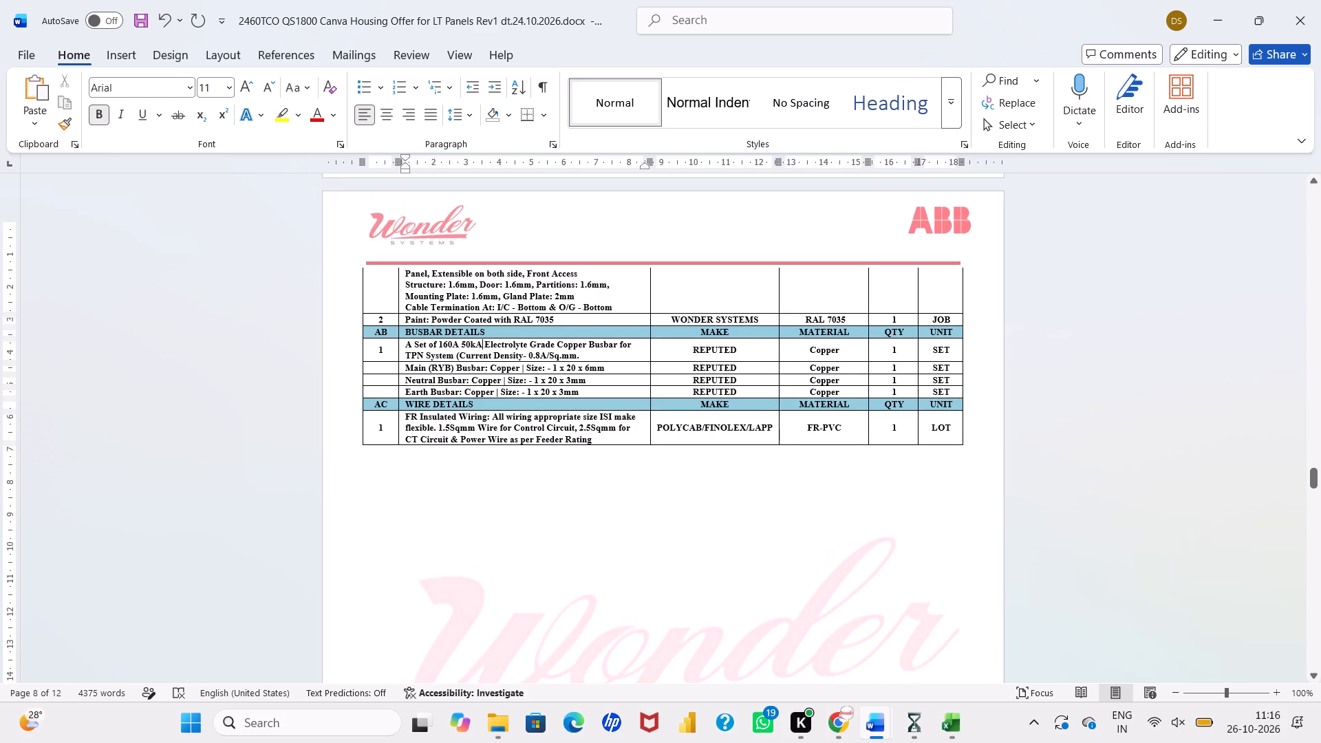
pyautogui.press('BackSpace')
pyautogui.press('BackSpace')
pyautogui.press('BackSpace')
pyautogui.press('BackSpace')
pyautogui.press('Delete')
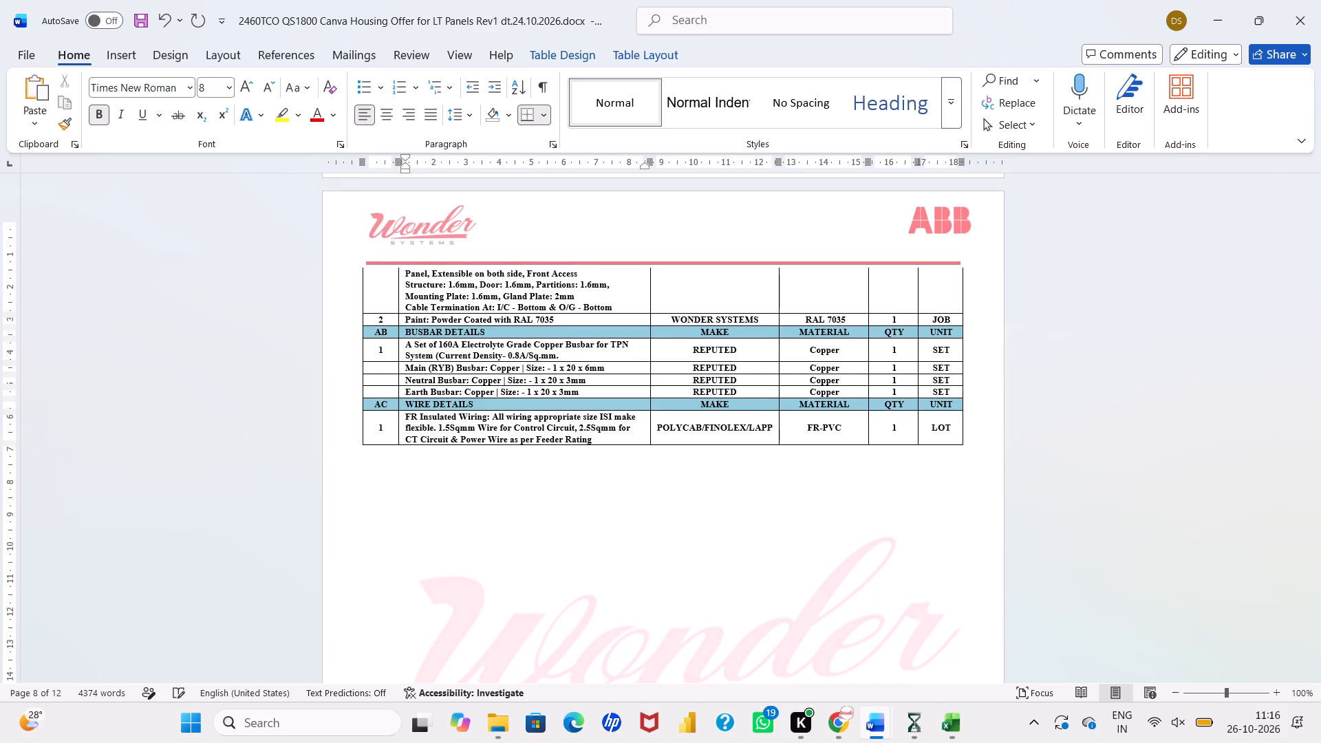
# Delete the Structure, Door, Partitions, Mounting Plate and Gland Plate thickness line from the panel size description.
pyautogui.scroll(1, 495, 328)
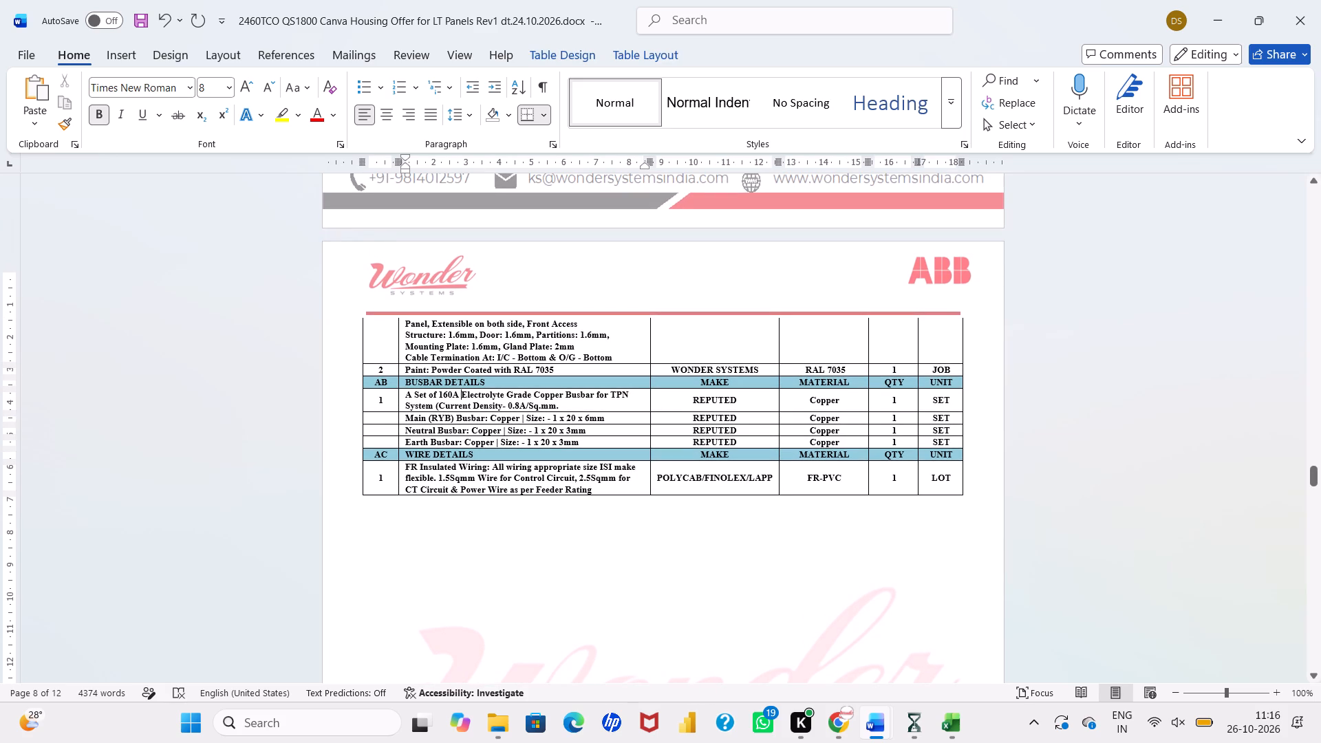
pyautogui.moveTo(574, 346); pyautogui.dragTo(402, 336)
pyautogui.press('Delete')
pyautogui.press('Delete')
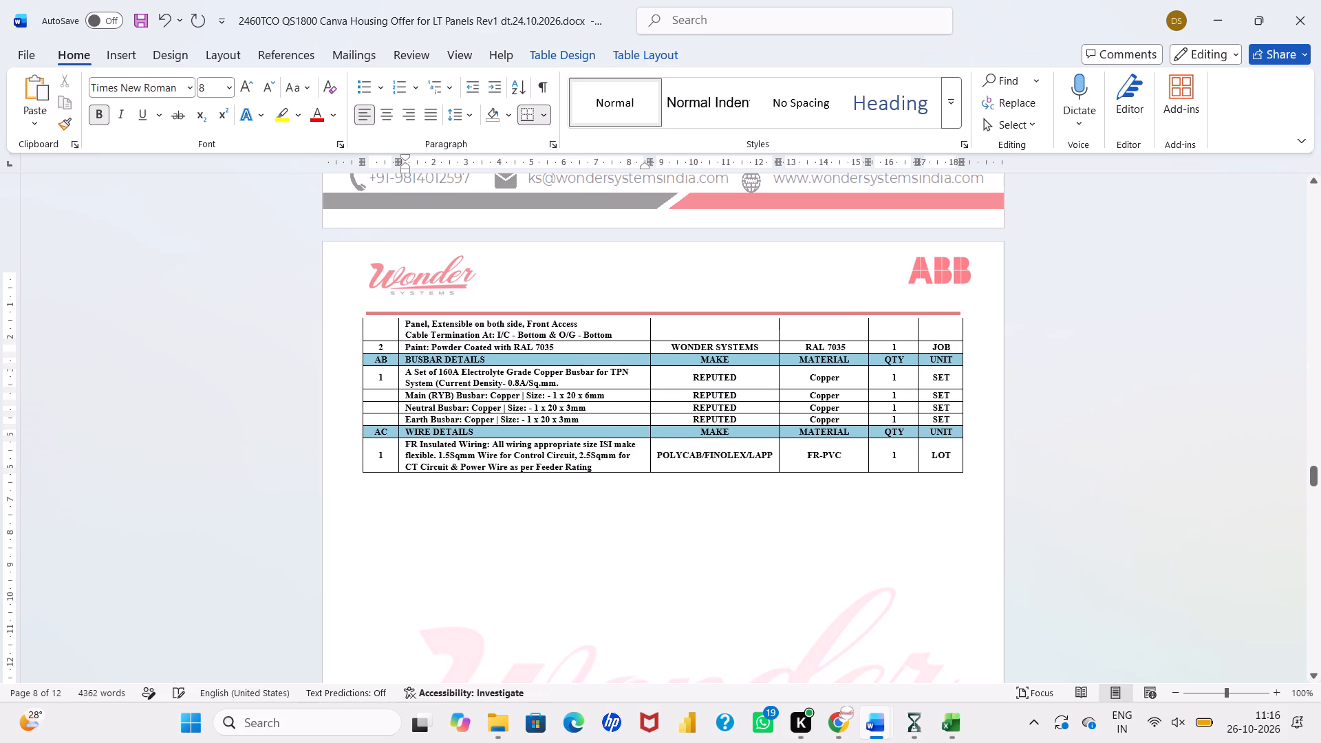
# Delete the MS Angle Stand-300mm(H) text after 75x40mm in the base frame line of the panel size description.
pyautogui.scroll(2, 402, 336)
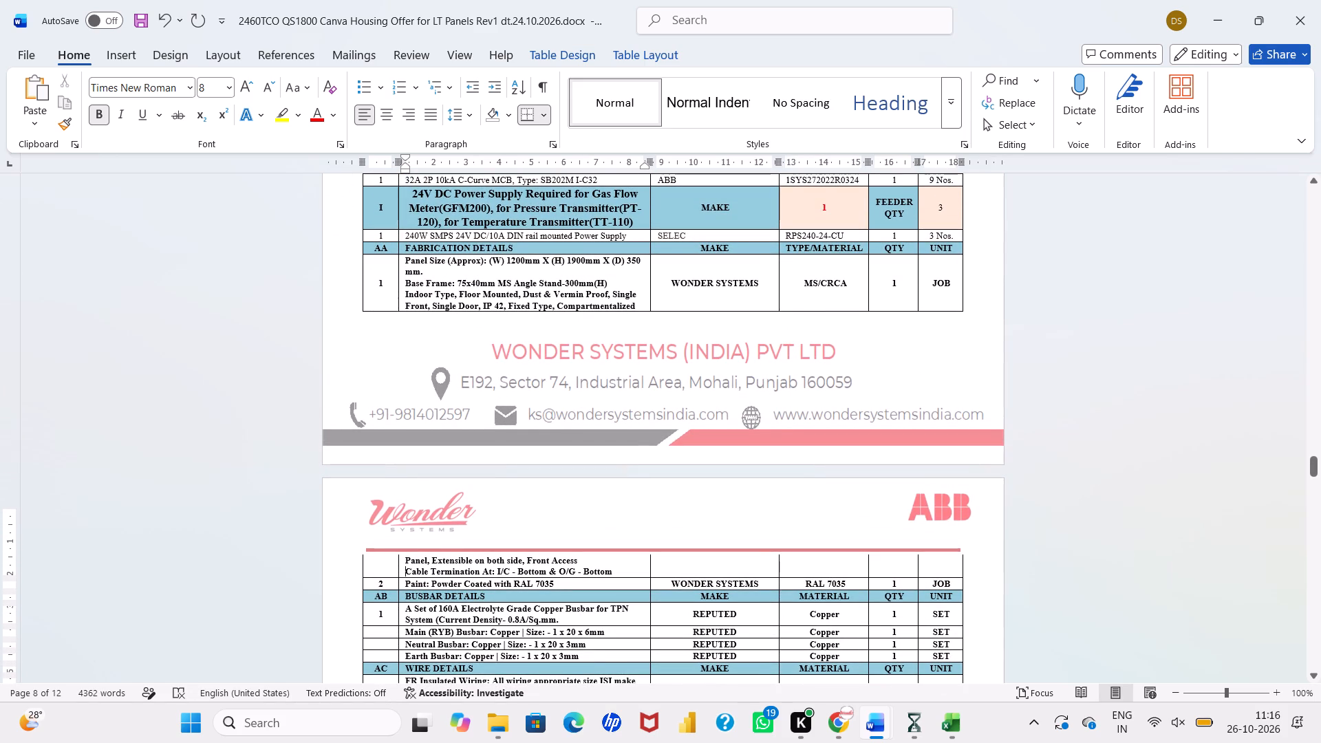
pyautogui.moveTo(497, 283); pyautogui.dragTo(605, 283)
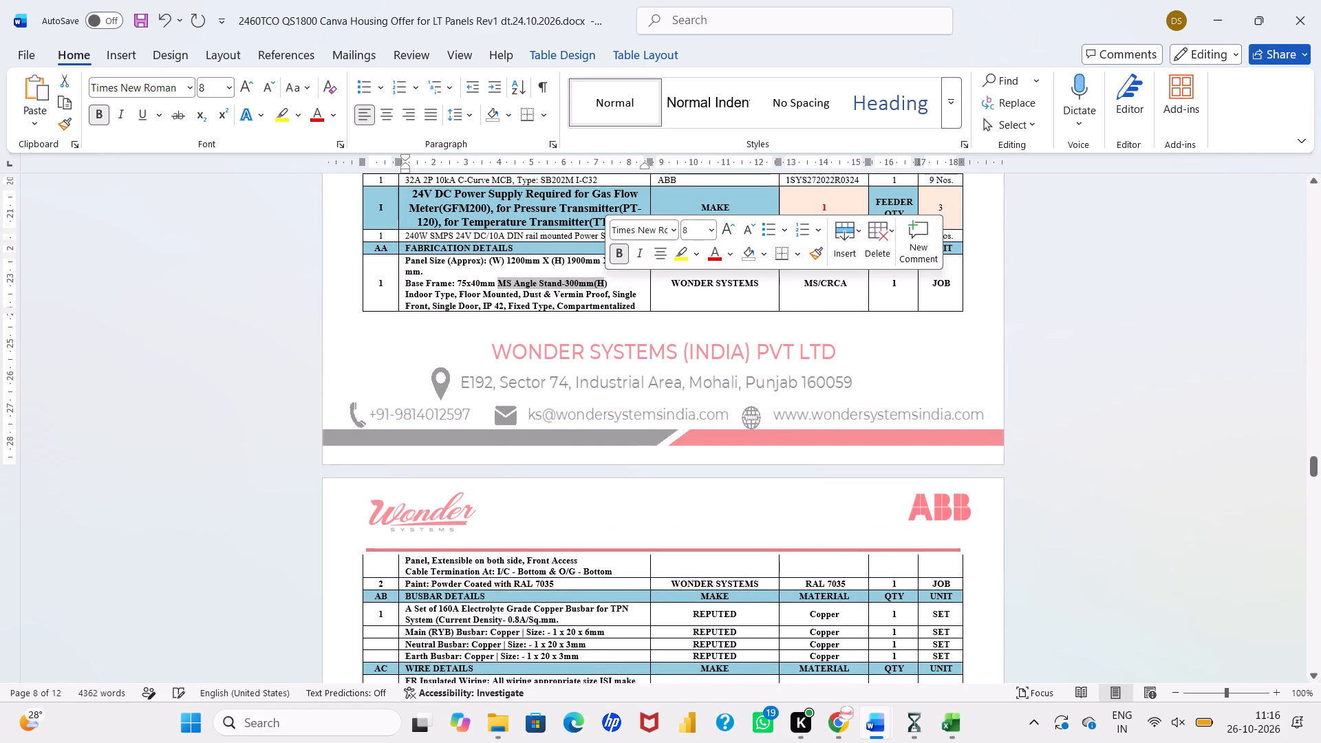
pyautogui.press('Delete')
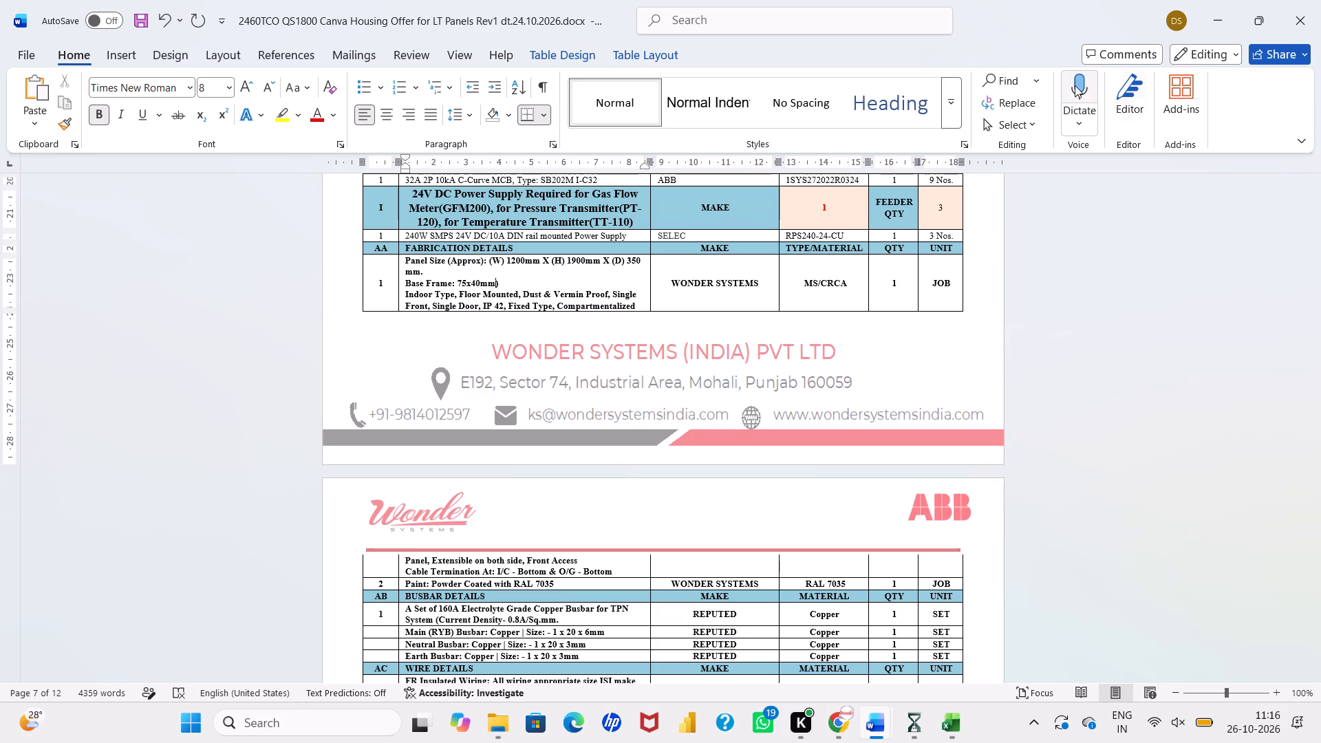
# Place the online costing sheet side by side with the Word offer, showing the MCC Panel QS1805 dimensions.
pyautogui.click(1203, 116)
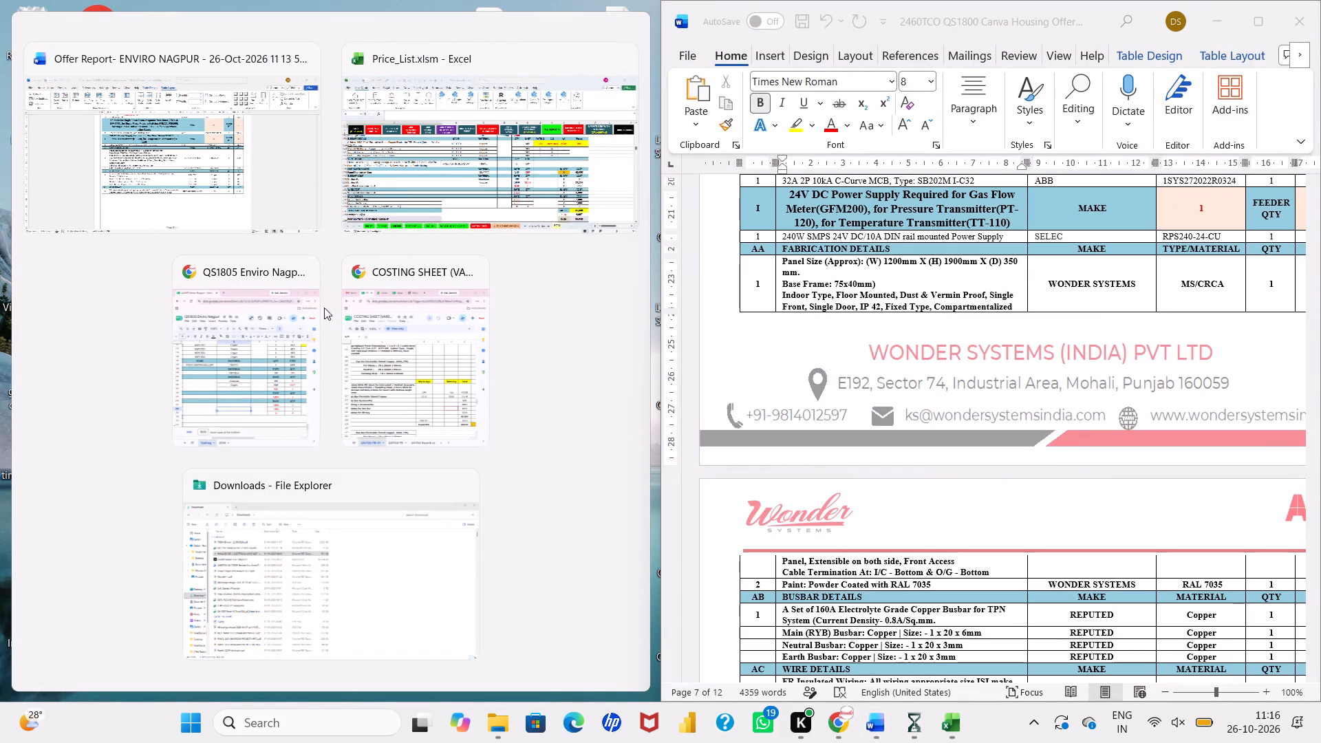
pyautogui.click(403, 343)
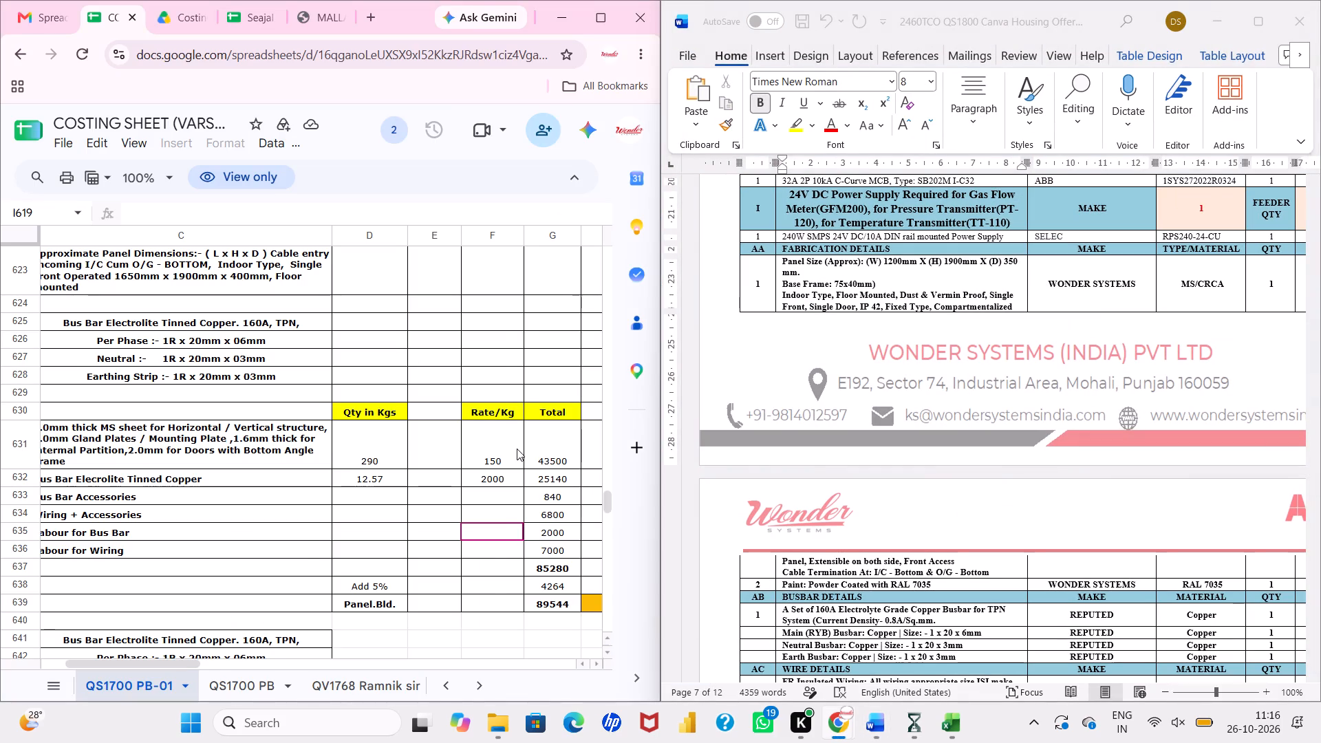
pyautogui.hscroll(-1, 517, 449)
pyautogui.hscroll(1, 513, 451)
pyautogui.scroll(1, 859, 436)
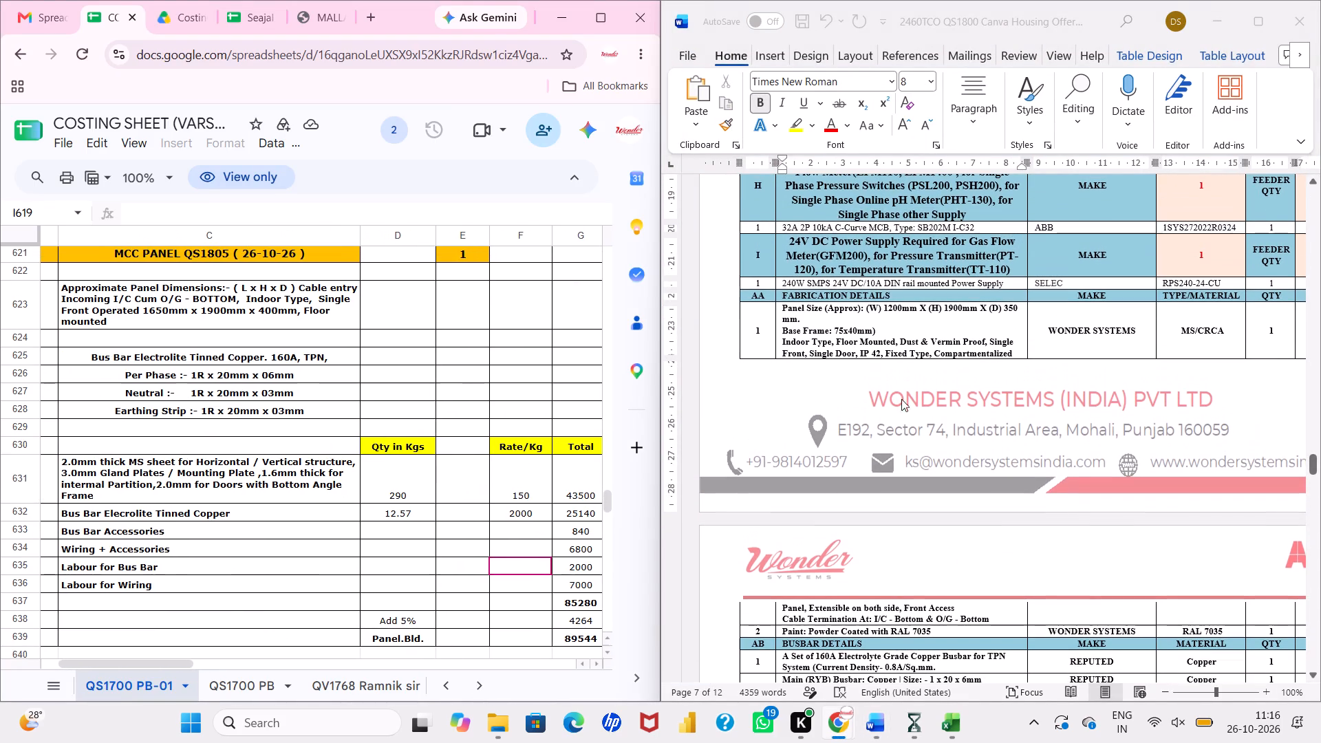
# Set the panel size under Fabrication Details to 1650mm wide and 400mm deep, matching the costing sheet.
pyautogui.click(902, 303)
pyautogui.click(902, 310)
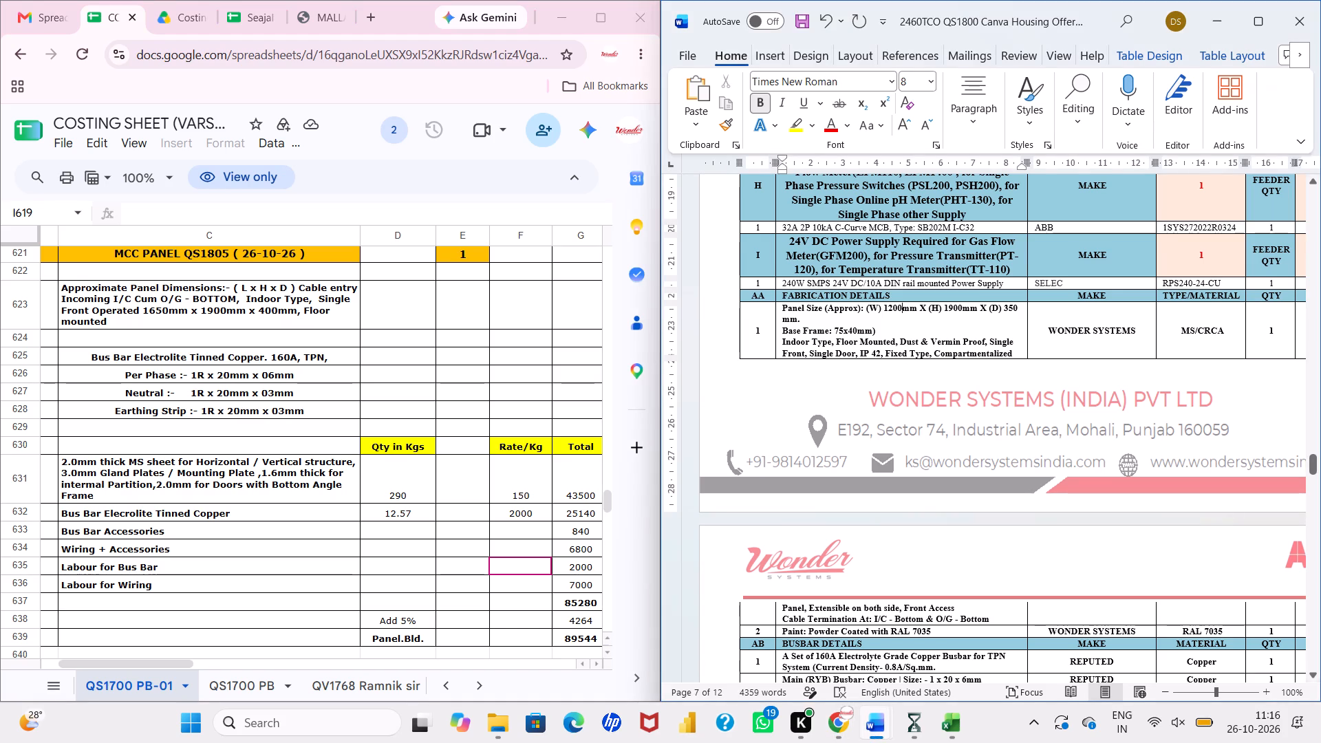
pyautogui.press('BackSpace')
pyautogui.press('BackSpace')
pyautogui.press('BackSpace')
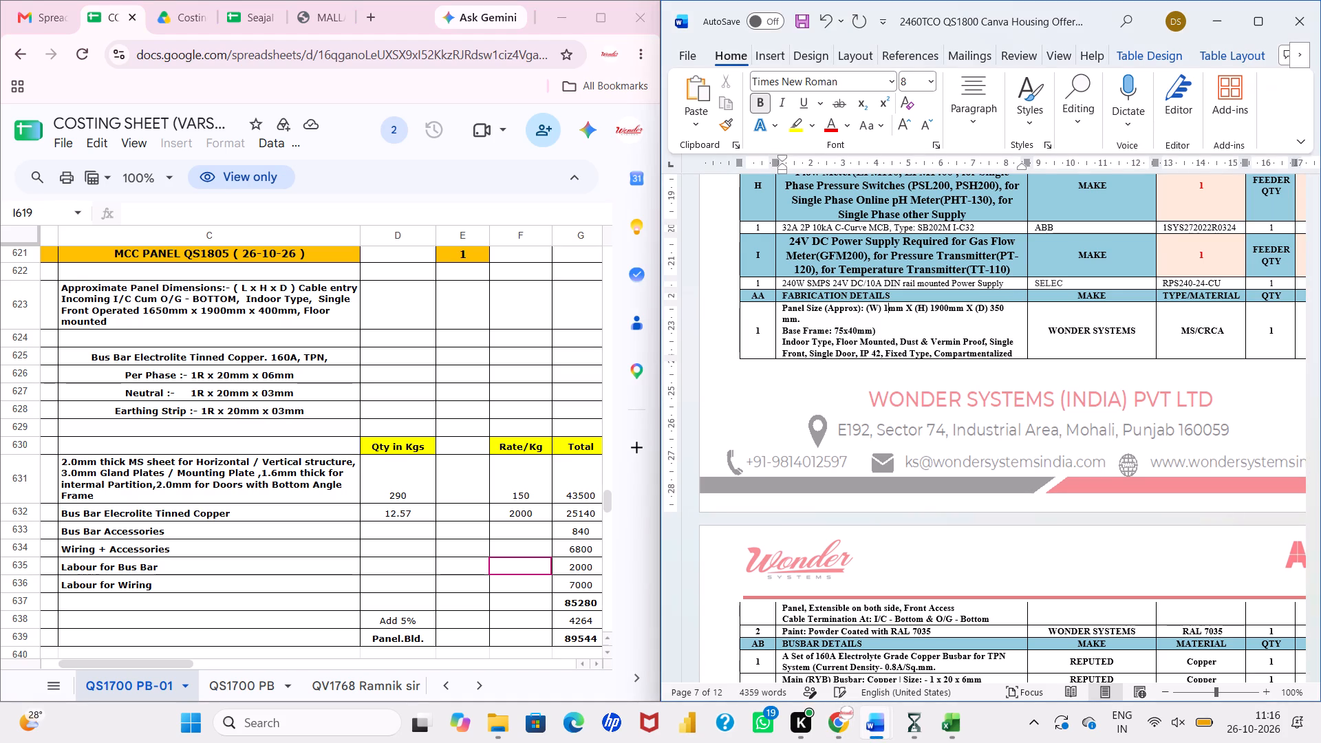
pyautogui.write('650')
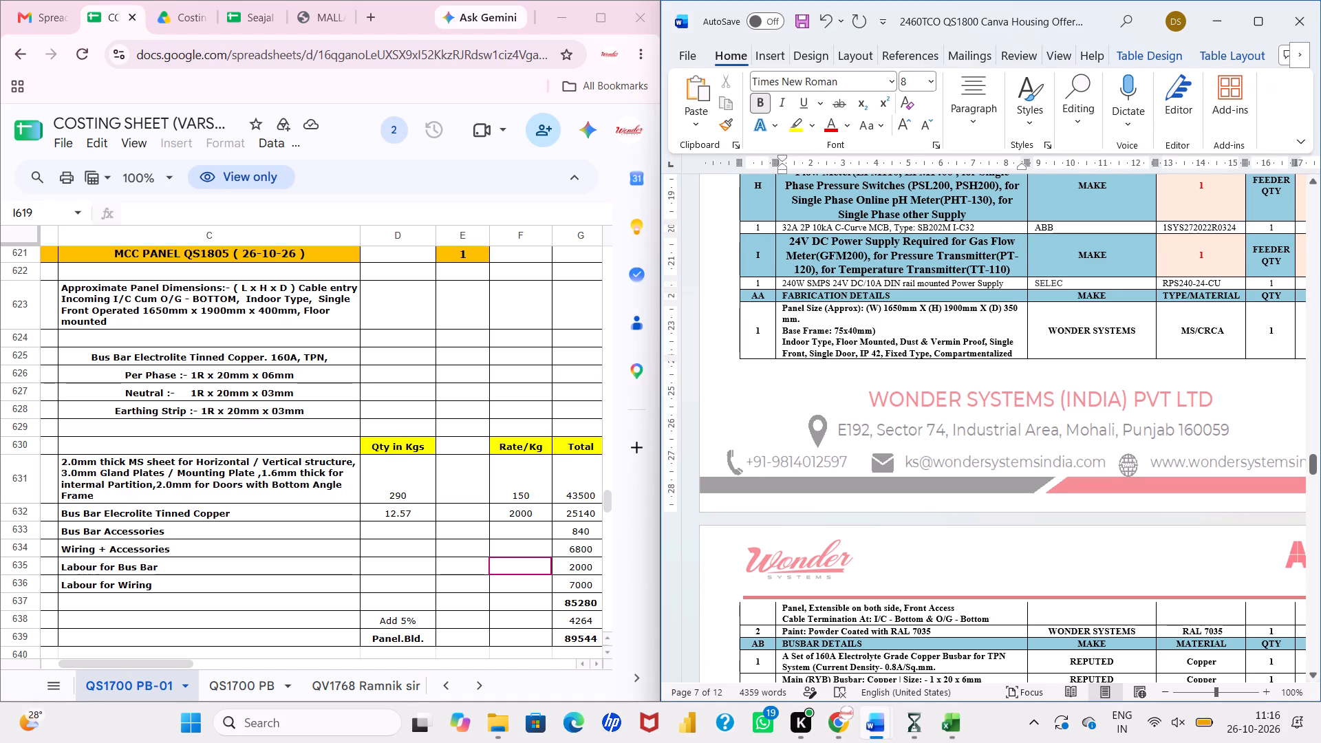
pyautogui.click(1011, 309)
pyautogui.press('BackSpace')
pyautogui.press('BackSpace')
pyautogui.write('40')
# Remove the stray closing bracket after 75x40mm in the base frame line.
pyautogui.click(974, 328)
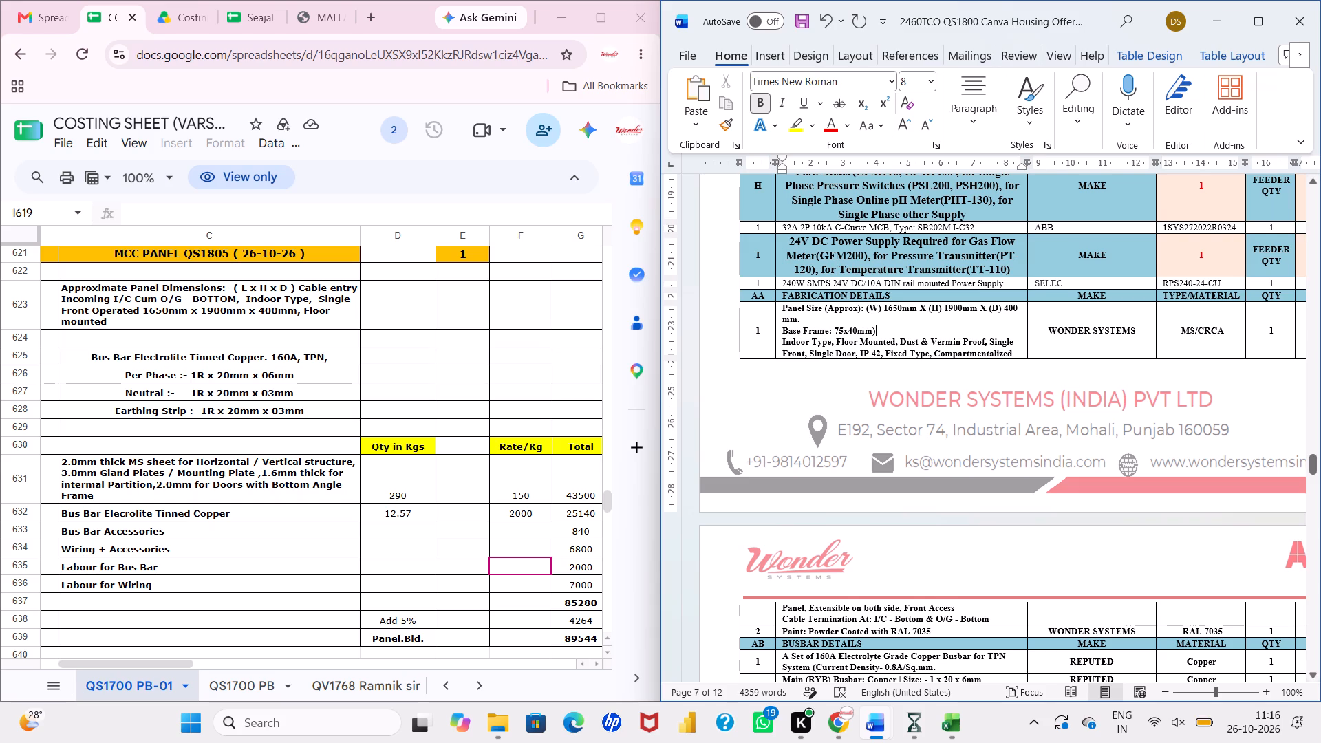
pyautogui.scroll(-1, 974, 328)
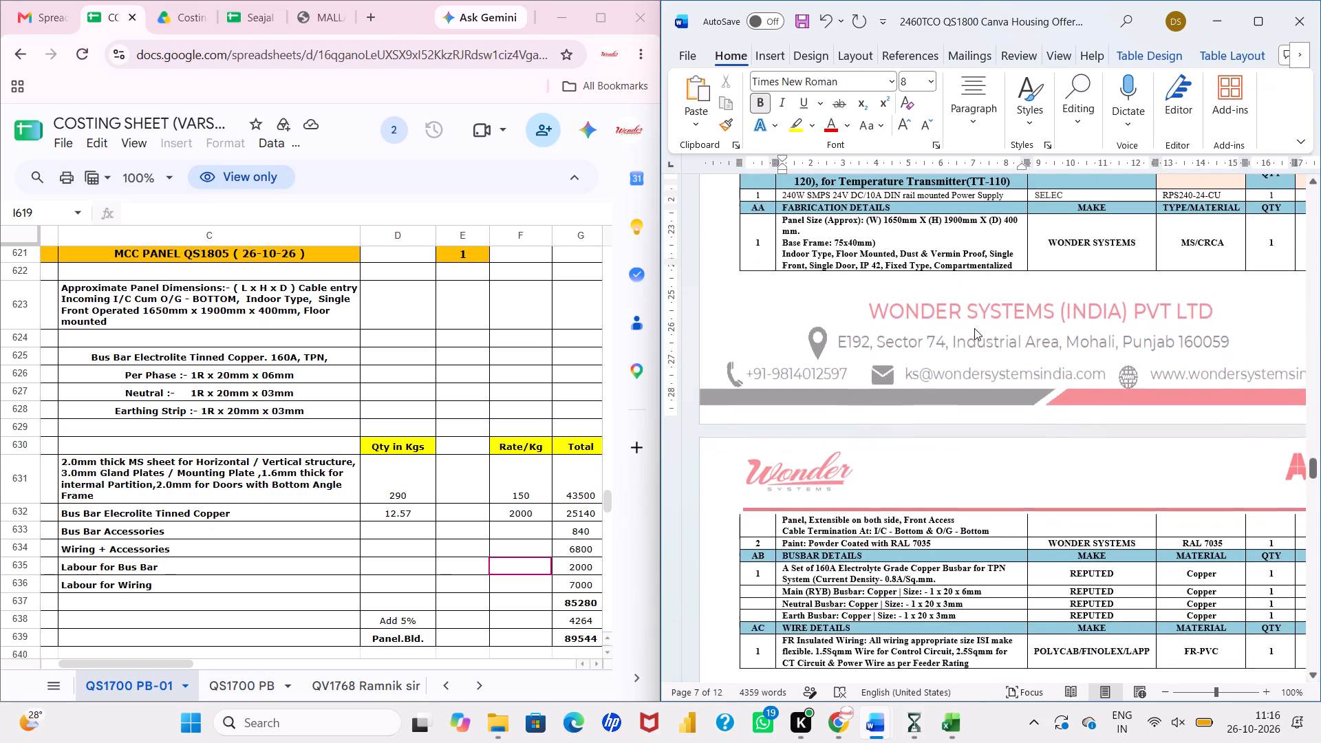
pyautogui.scroll(-1, 974, 328)
pyautogui.press('BackSpace')
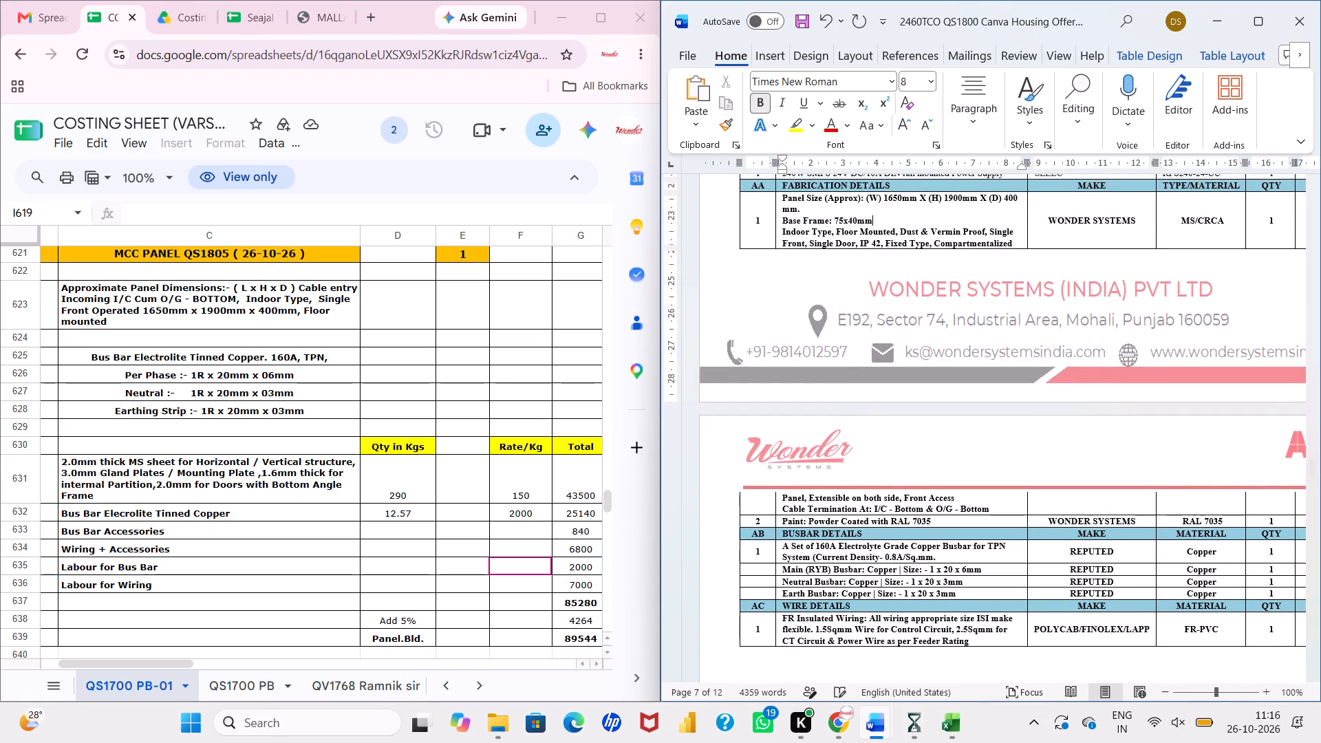
# Check the offer's fabrication, busbar and wire details against the MCC Panel QS1805 entries in the costing sheet.
pyautogui.scroll(-1, 921, 240)
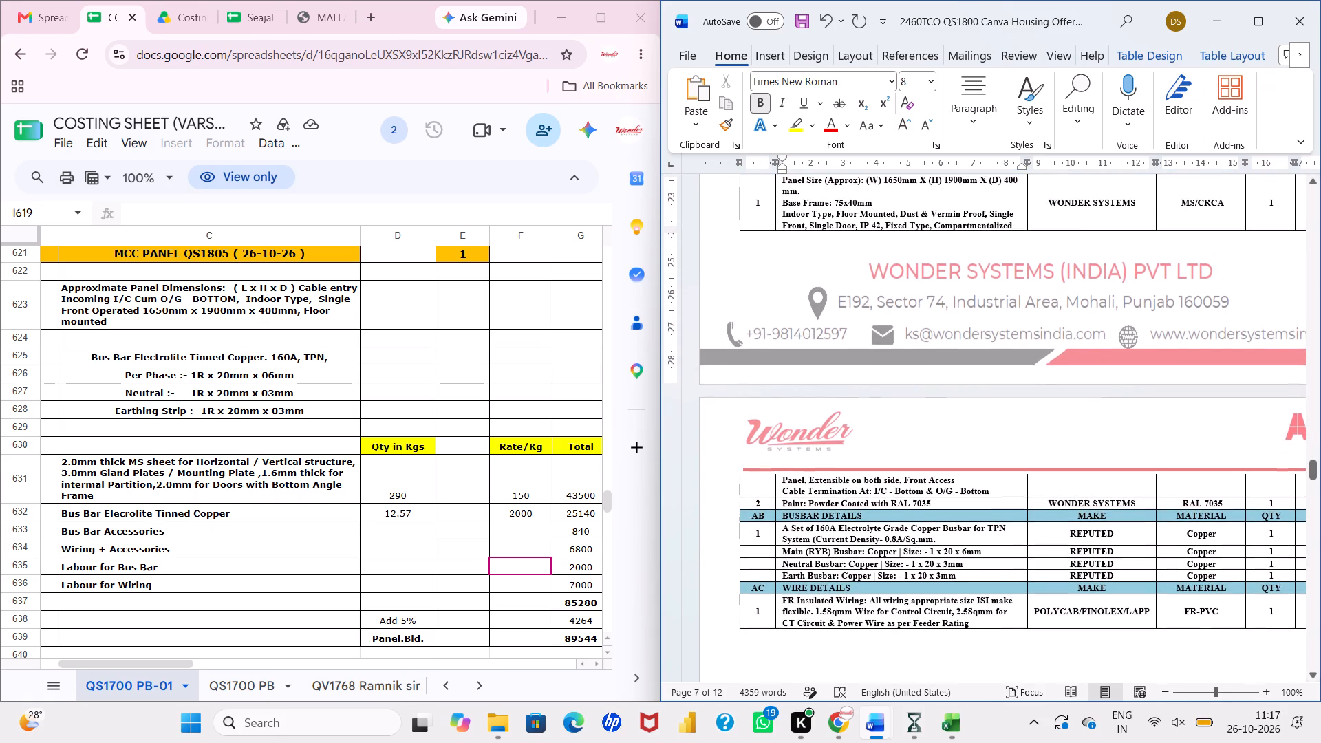
pyautogui.scroll(-1, 921, 240)
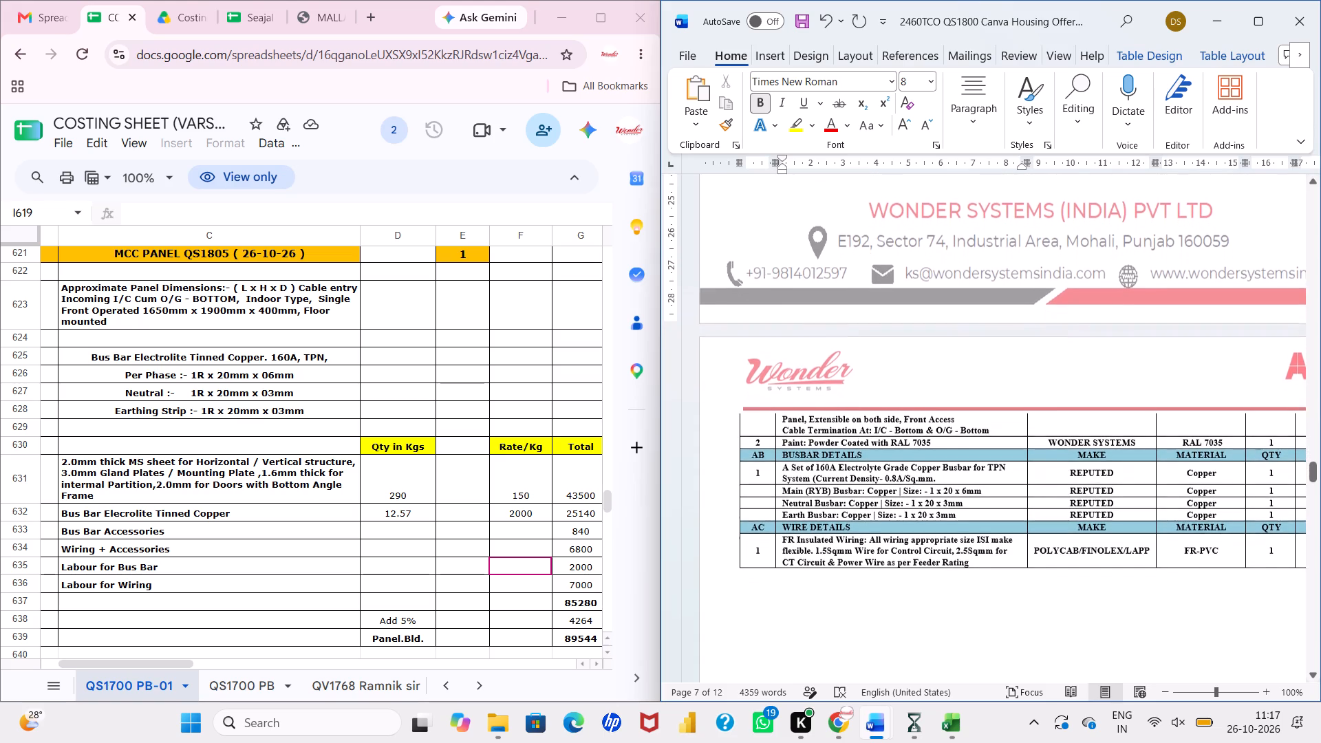
pyautogui.scroll(-1, 921, 240)
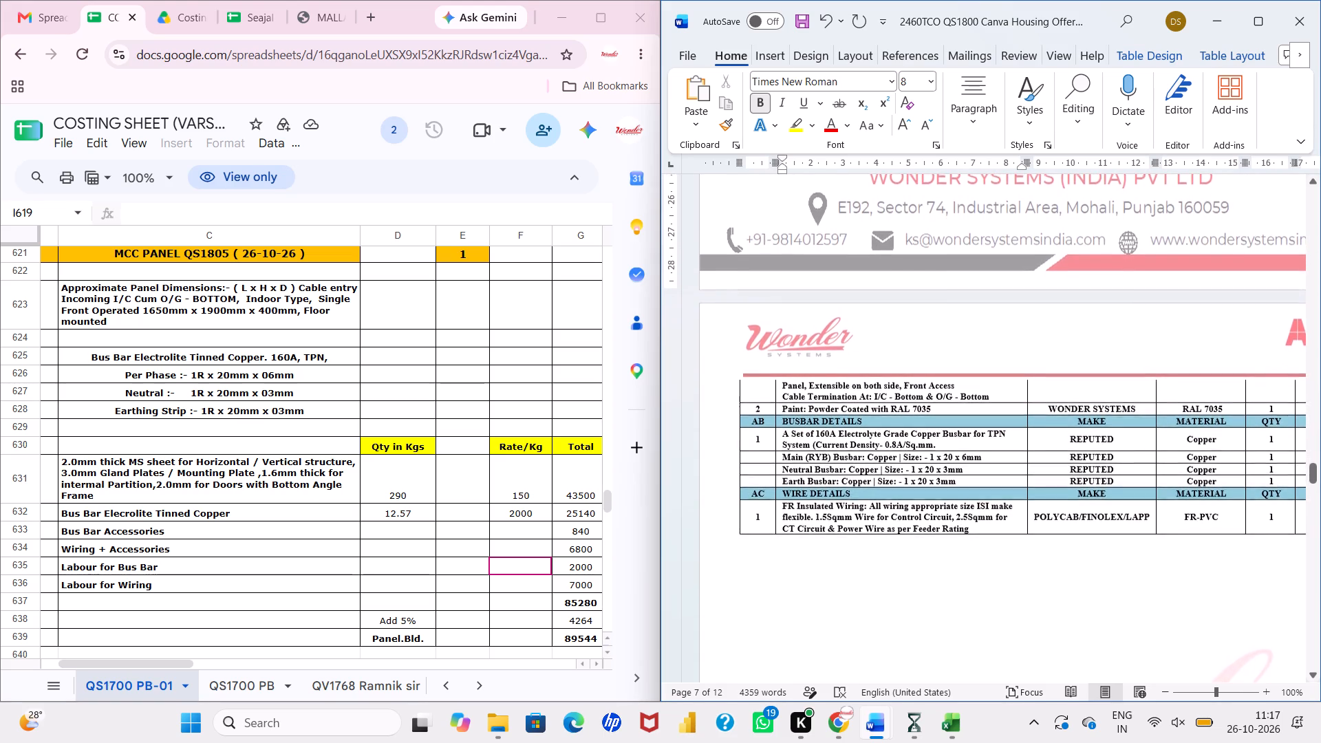
pyautogui.scroll(-1, 921, 240)
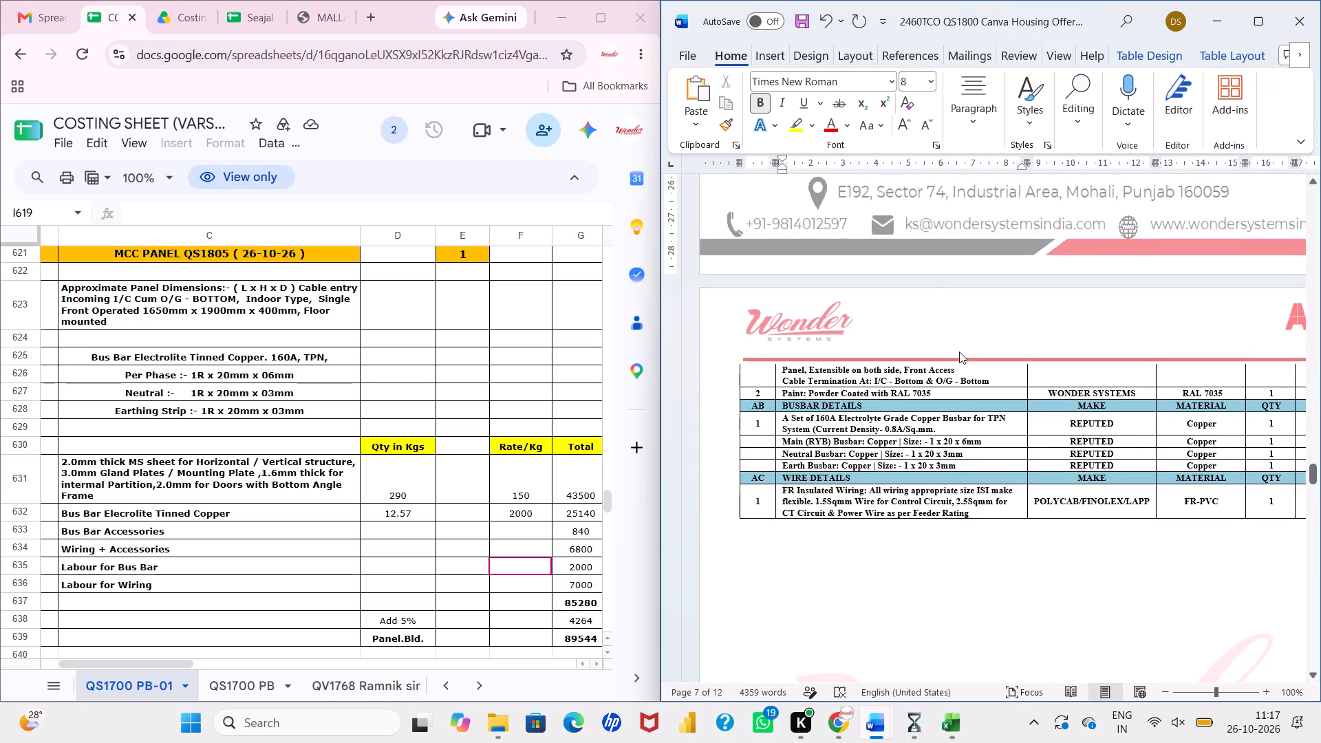
pyautogui.click(957, 424)
pyautogui.scroll(-1, 957, 424)
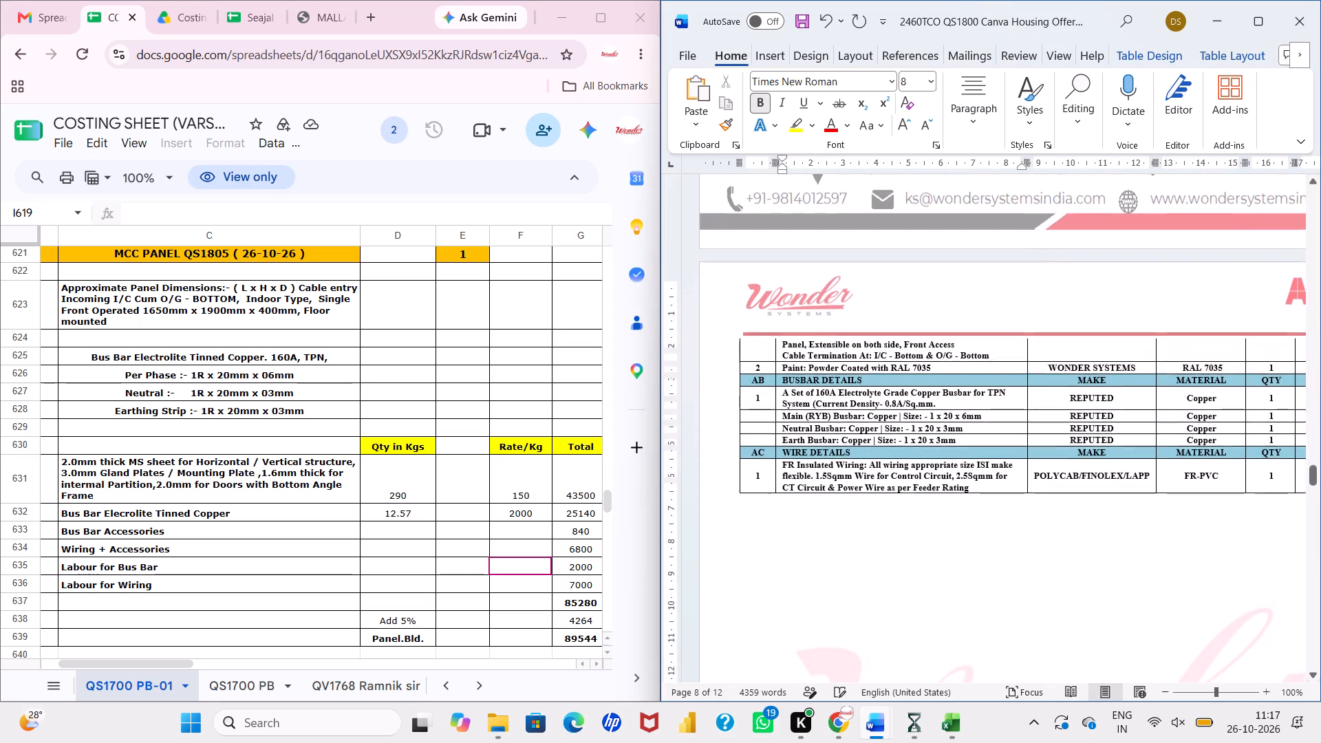
pyautogui.scroll(-1, 957, 424)
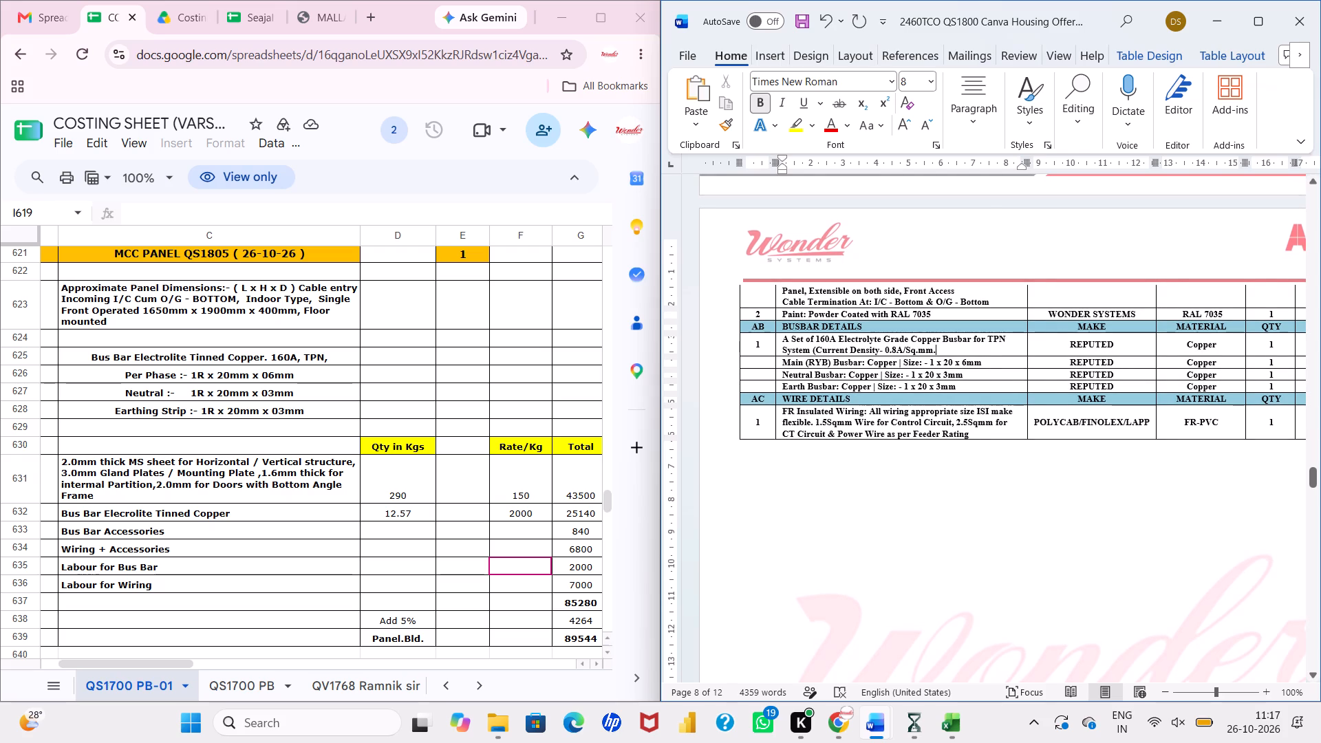
pyautogui.scroll(-2, 957, 424)
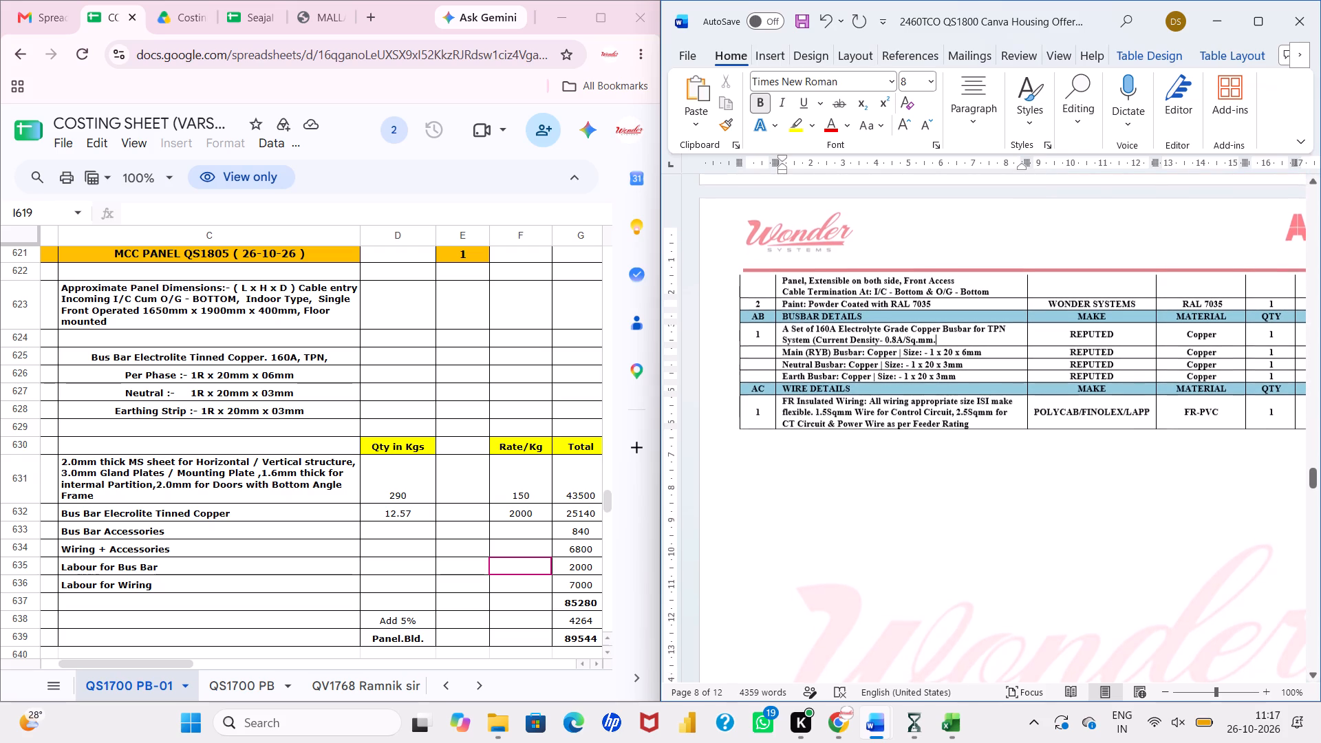
pyautogui.scroll(-2, 957, 424)
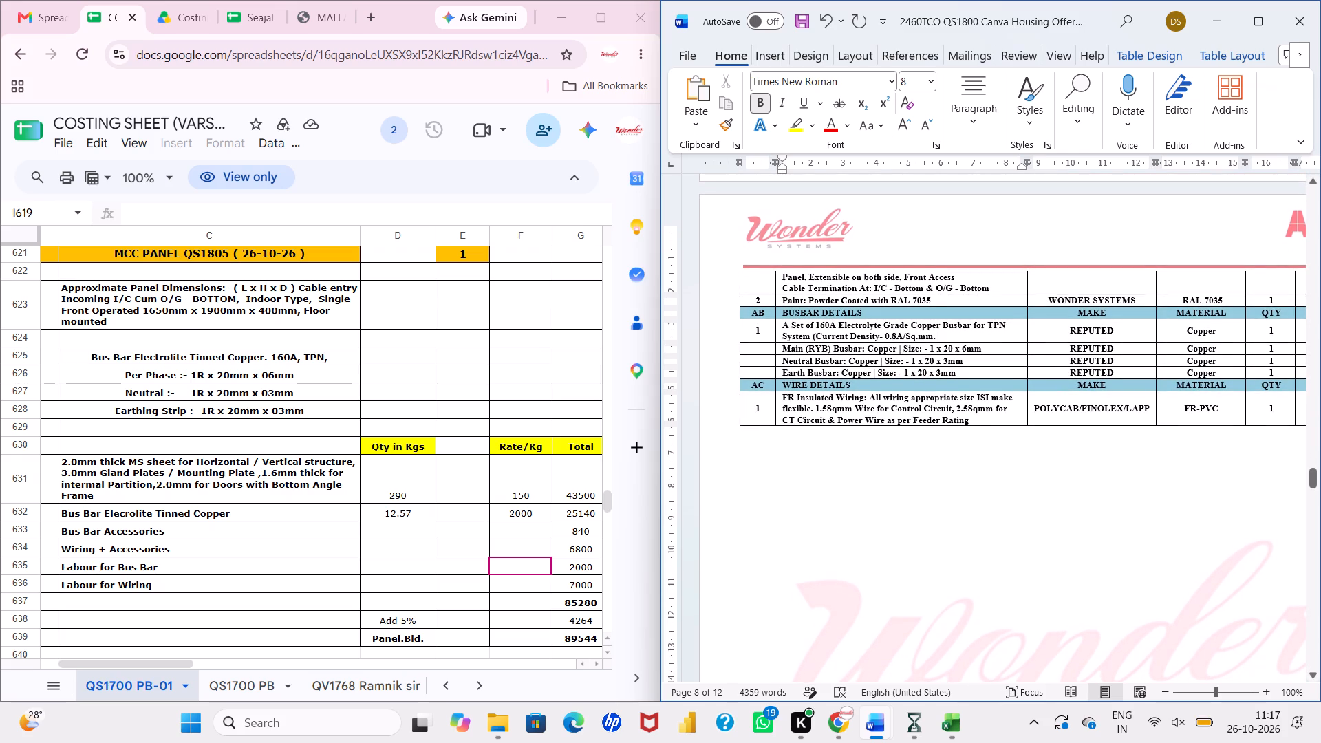
pyautogui.hscroll(-1, 957, 424)
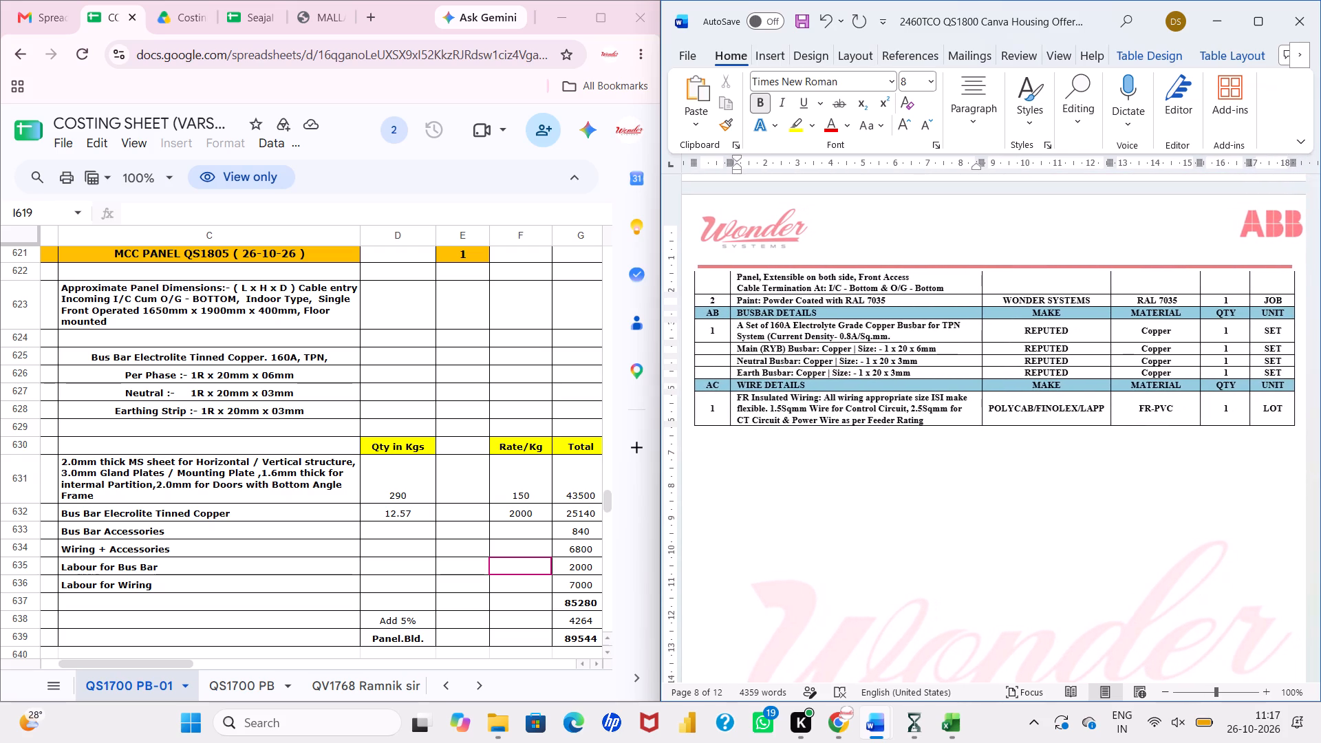
pyautogui.hscroll(-1, 957, 424)
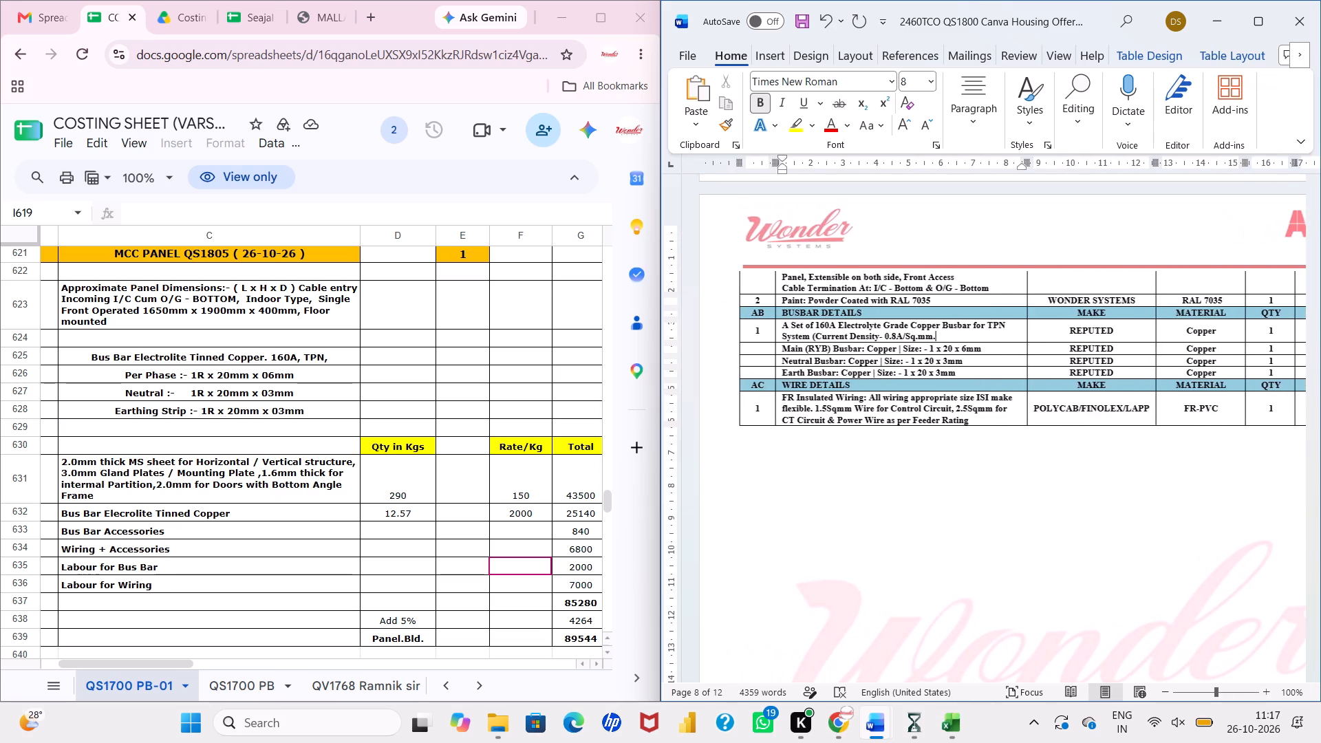
pyautogui.scroll(-2, 957, 424)
pyautogui.scroll(5, 957, 424)
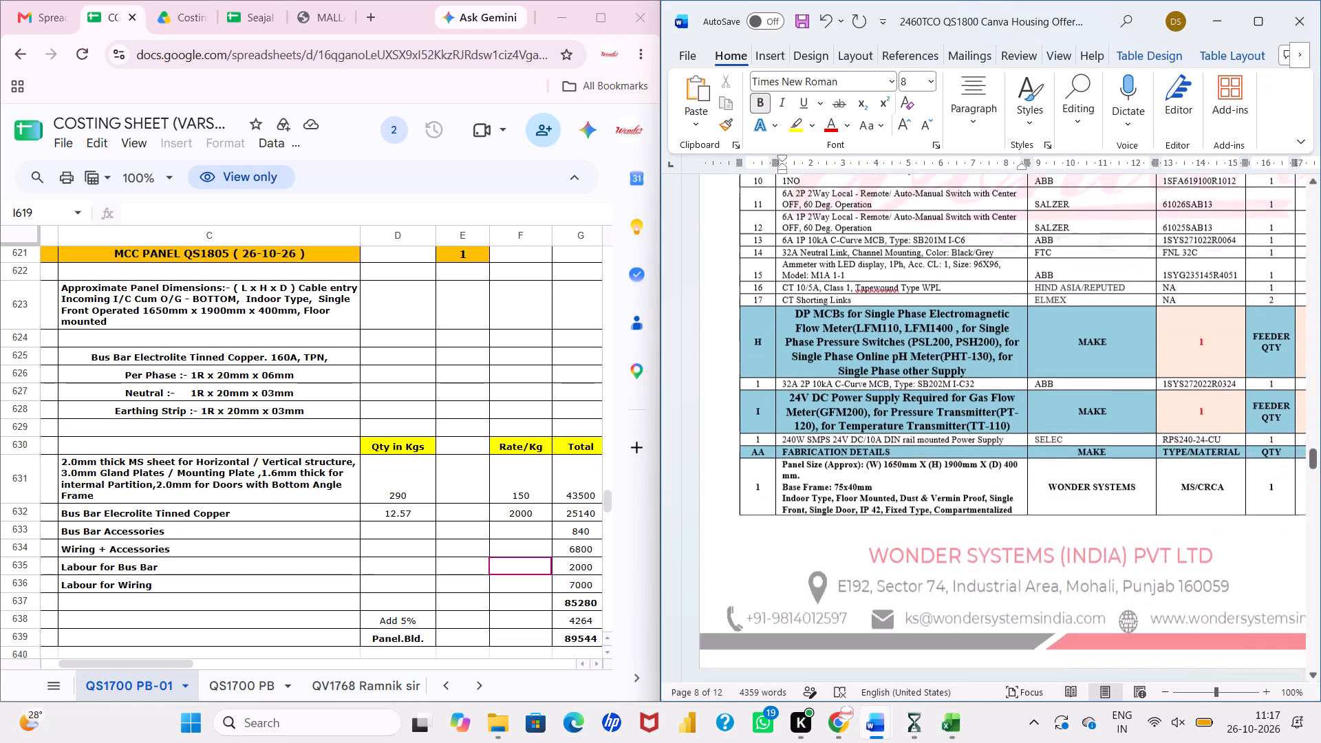
pyautogui.scroll(-1, 957, 424)
pyautogui.hscroll(-1, 957, 424)
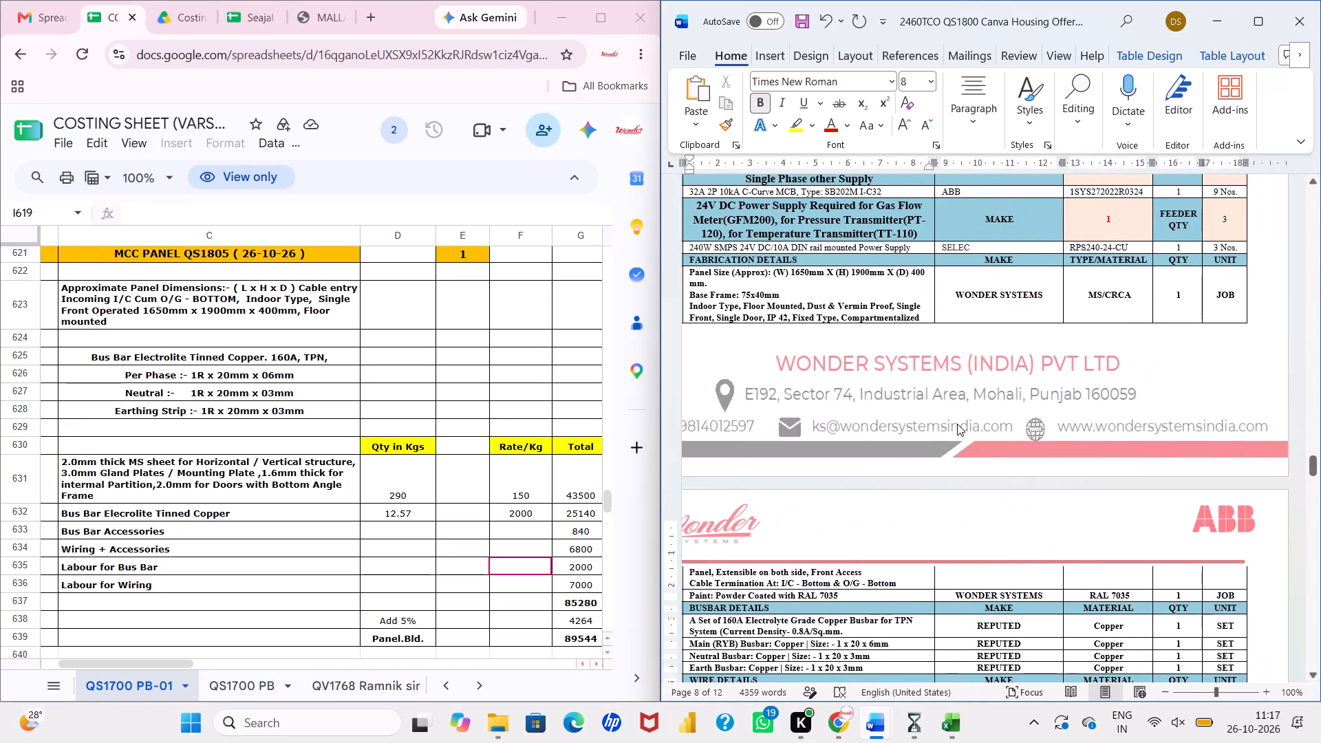
pyautogui.hscroll(-2, 957, 424)
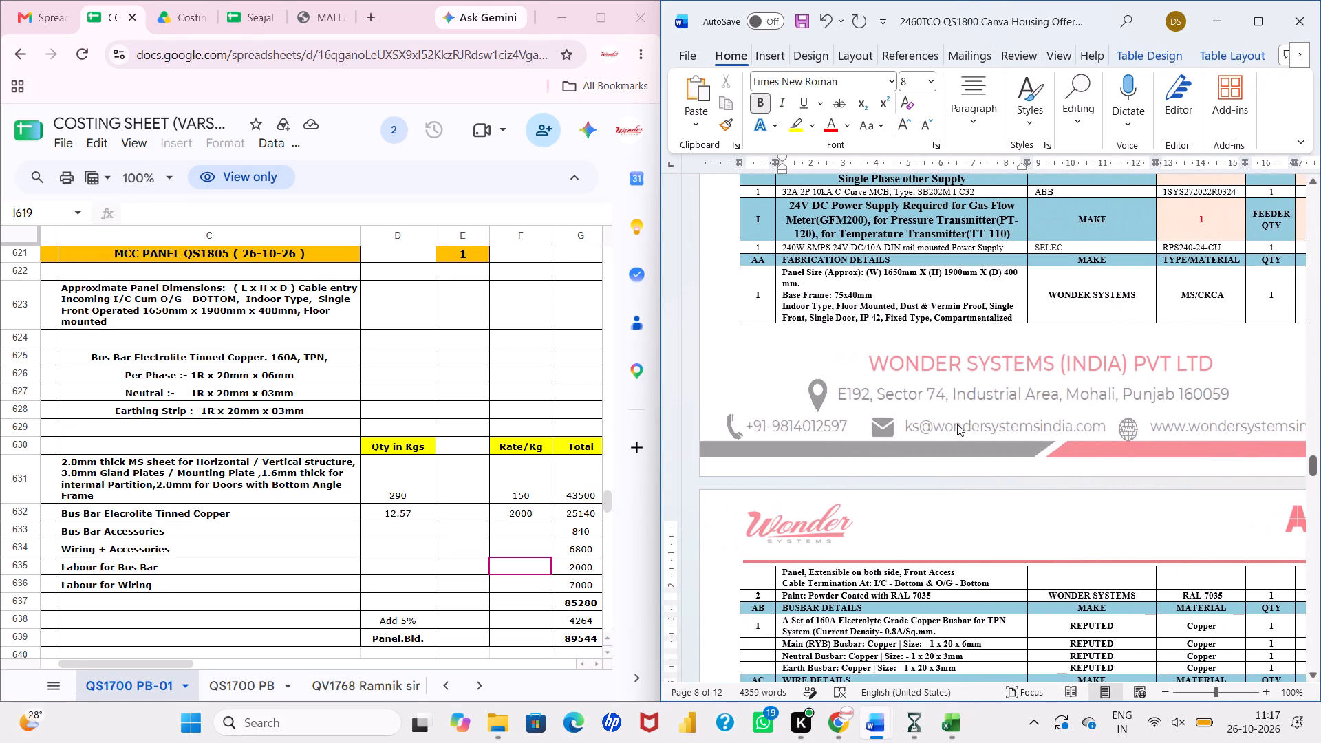
pyautogui.scroll(-1, 957, 424)
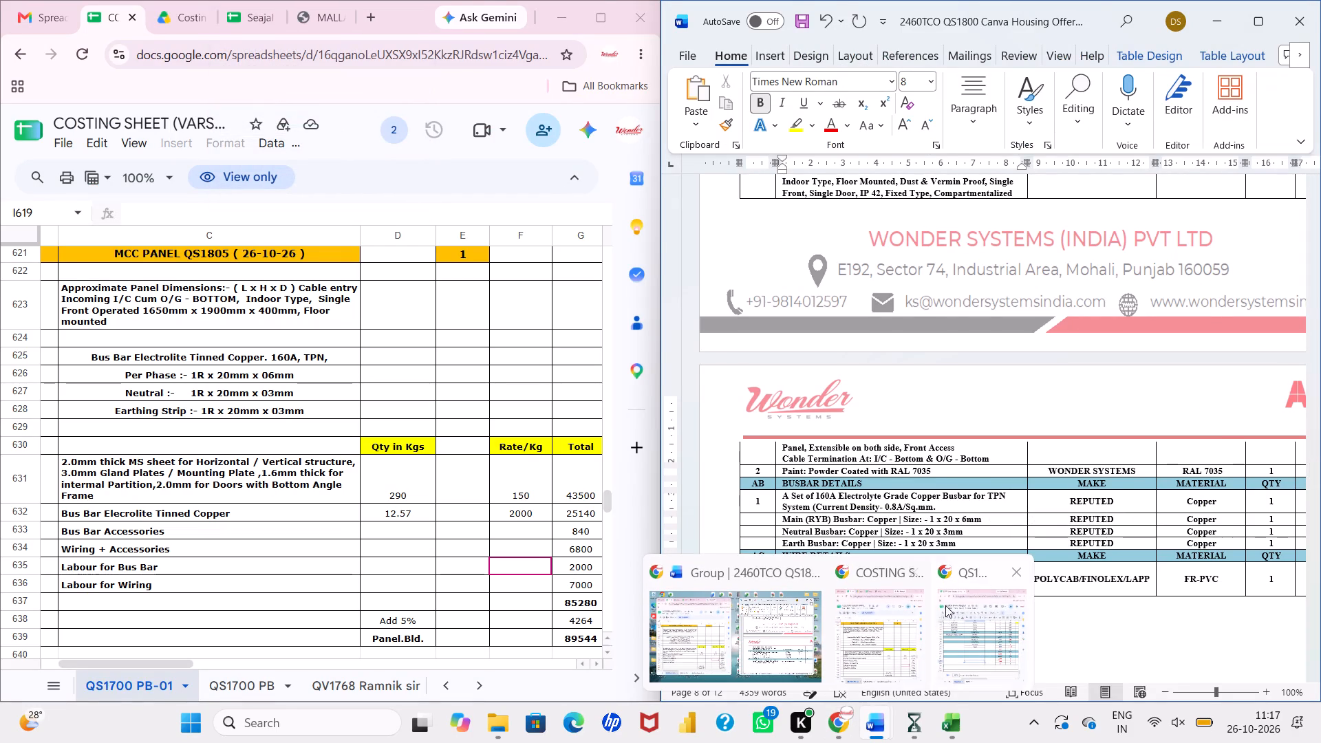
# Switch to the QS1805 Enviro Nagpur sheet and compare its fabrication, busbar, wiring, labour and F+OH costs with the costing sheet.
pyautogui.click(980, 629)
pyautogui.click(955, 464)
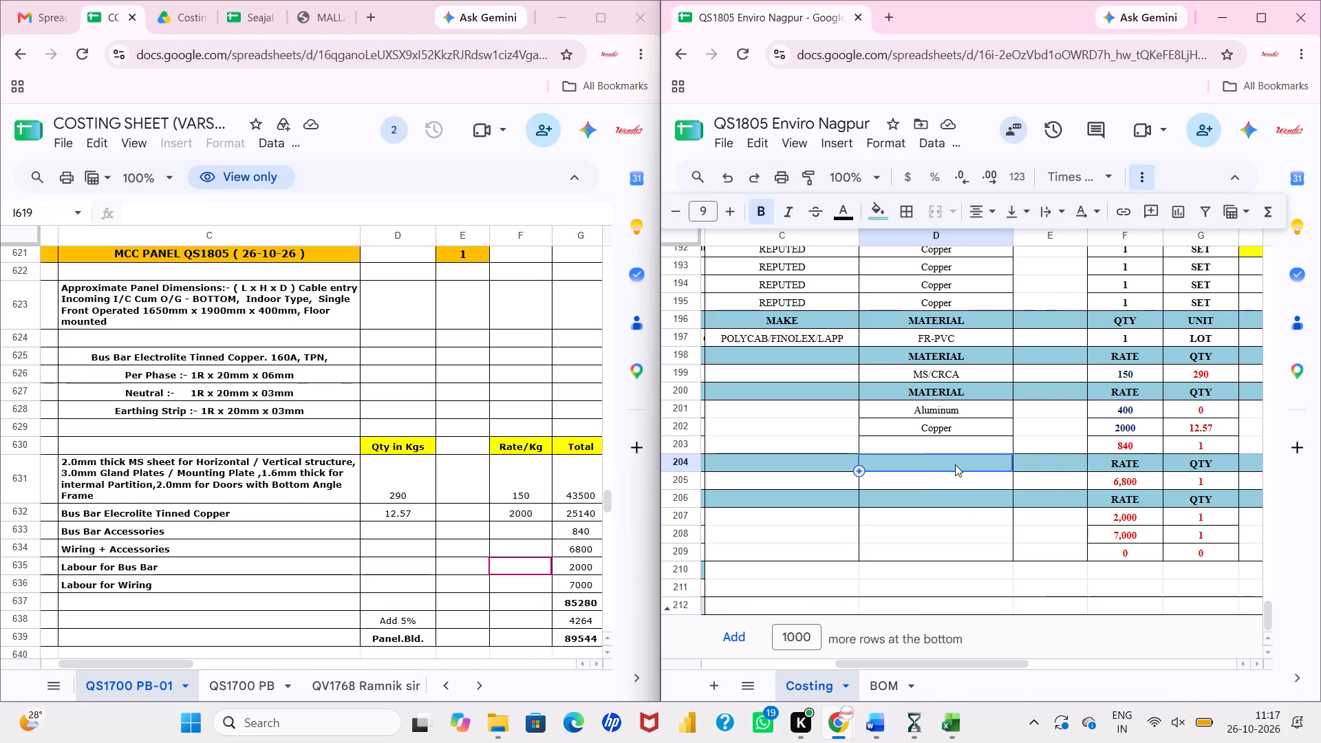
pyautogui.hscroll(-1, 955, 464)
pyautogui.click(1127, 441)
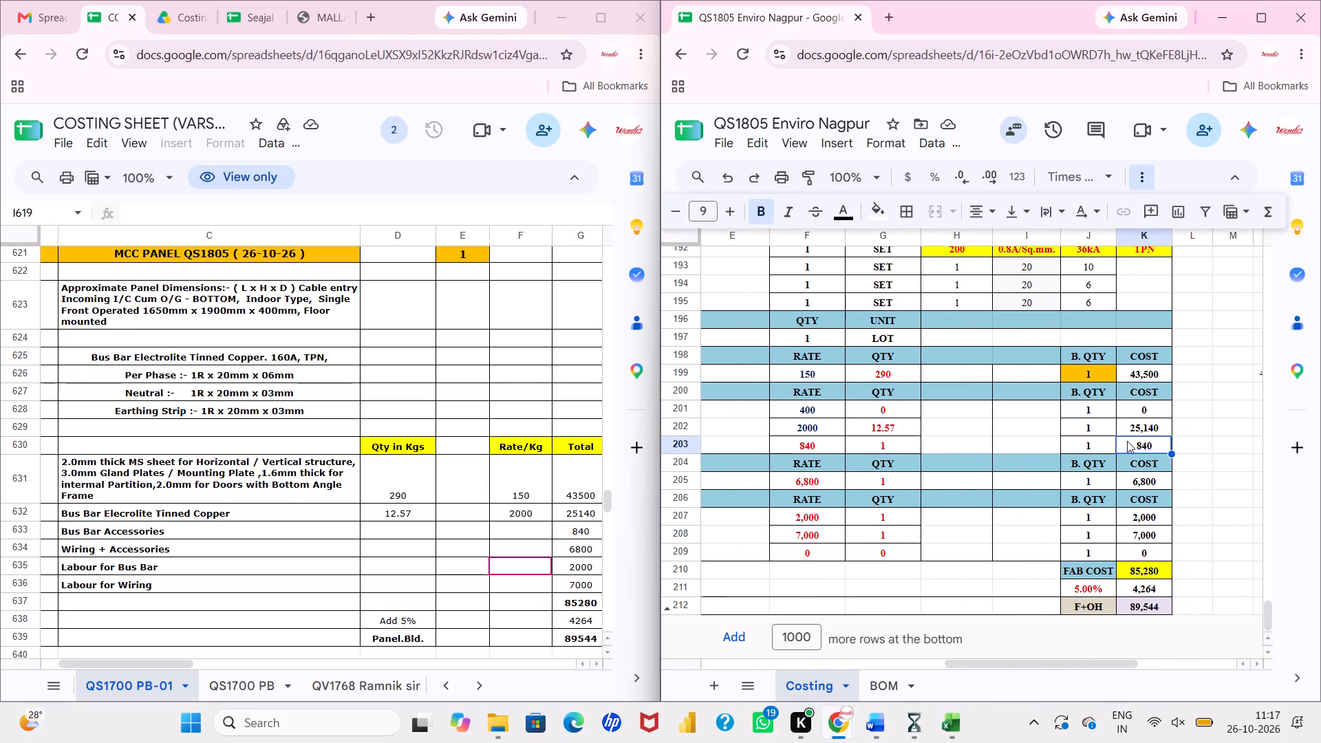
pyautogui.click(1142, 177)
pyautogui.click(1137, 517)
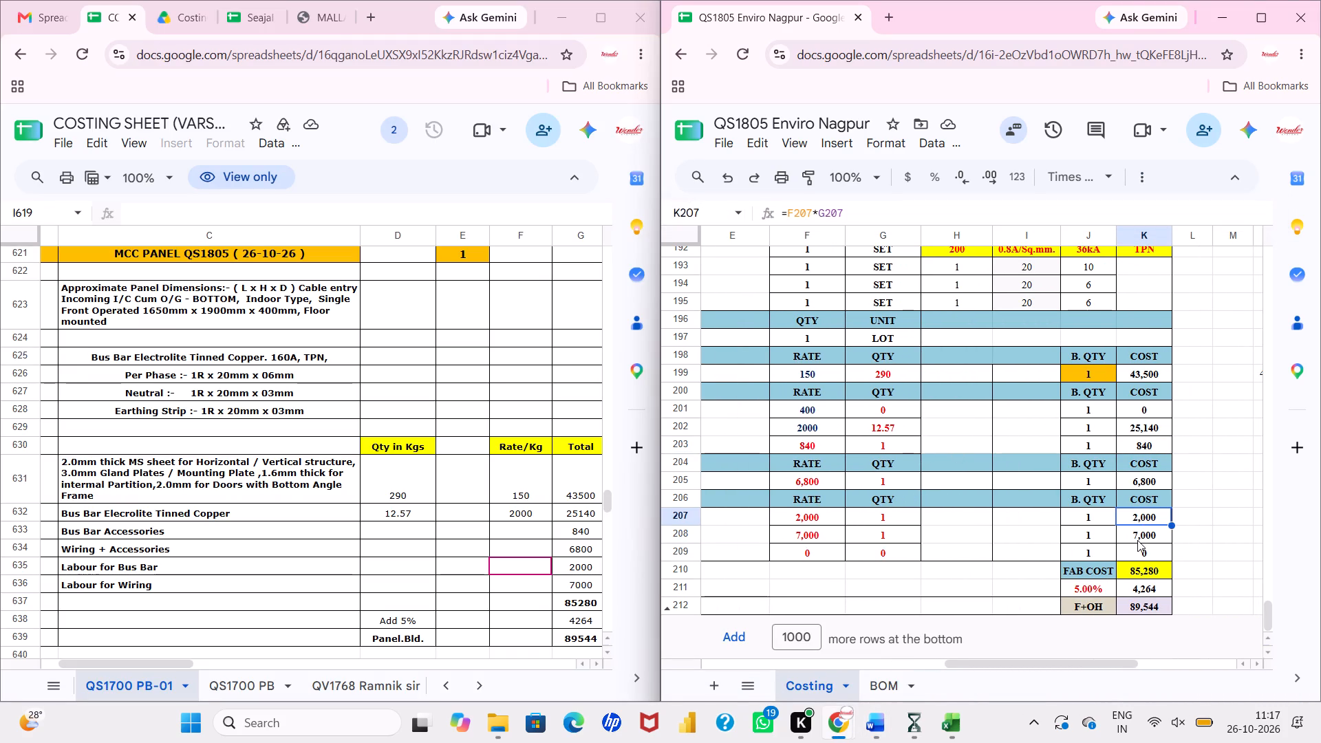
pyautogui.click(1137, 540)
pyautogui.click(1138, 552)
pyautogui.doubleClick(1139, 574)
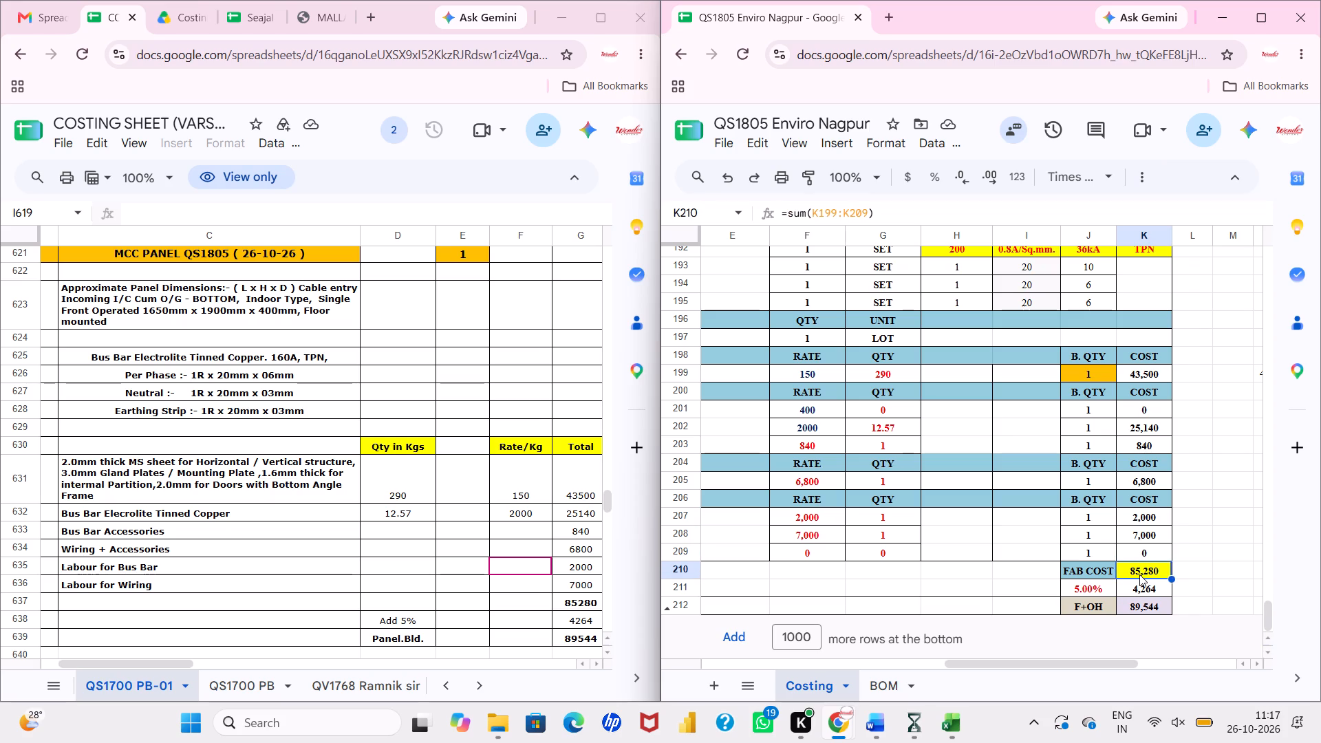
pyautogui.click(1142, 592)
pyautogui.click(1144, 611)
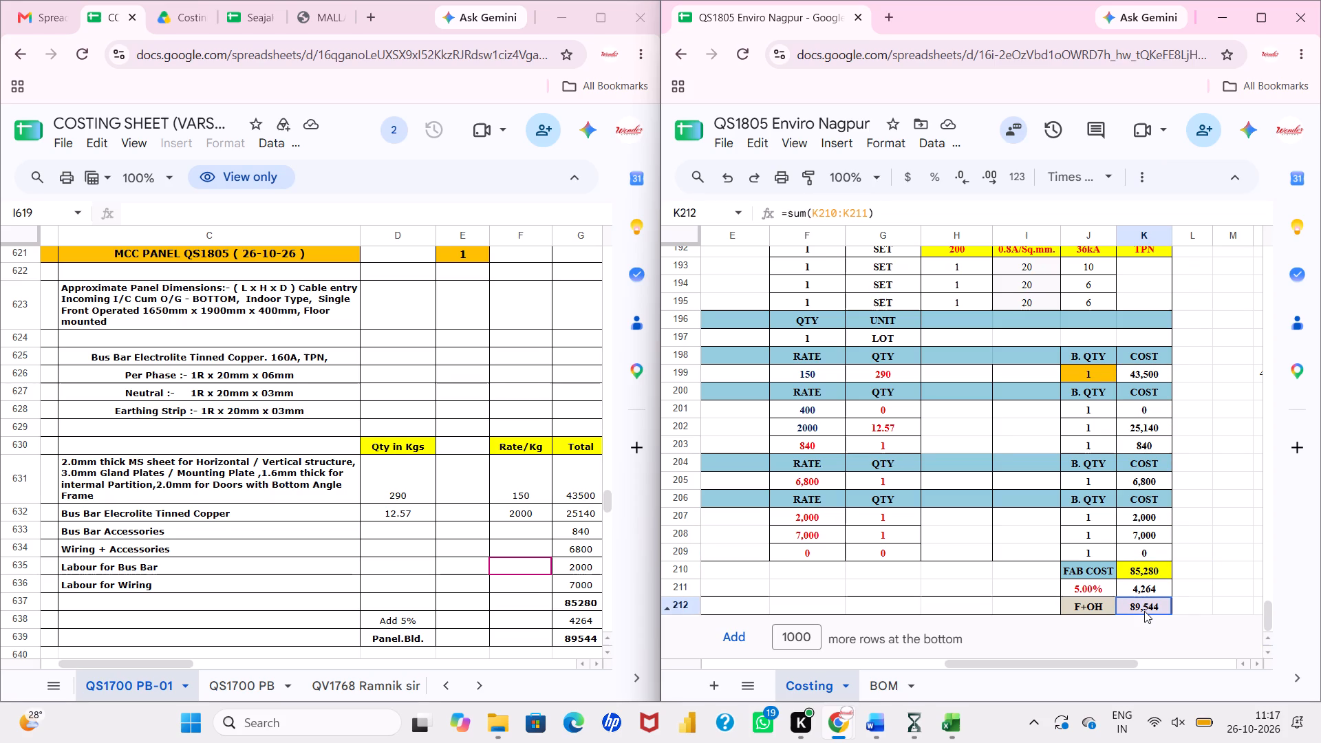
pyautogui.click(1186, 600)
pyautogui.scroll(1, 1186, 600)
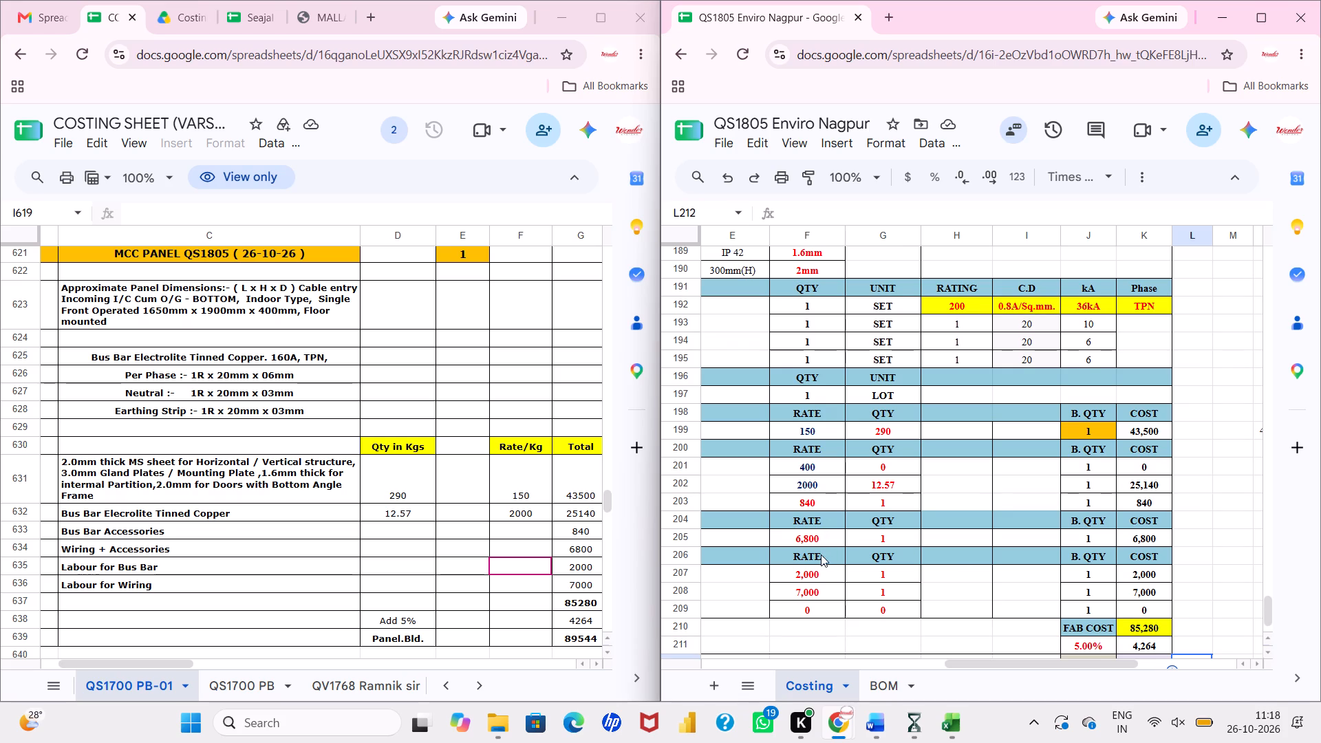
pyautogui.scroll(-1, 821, 554)
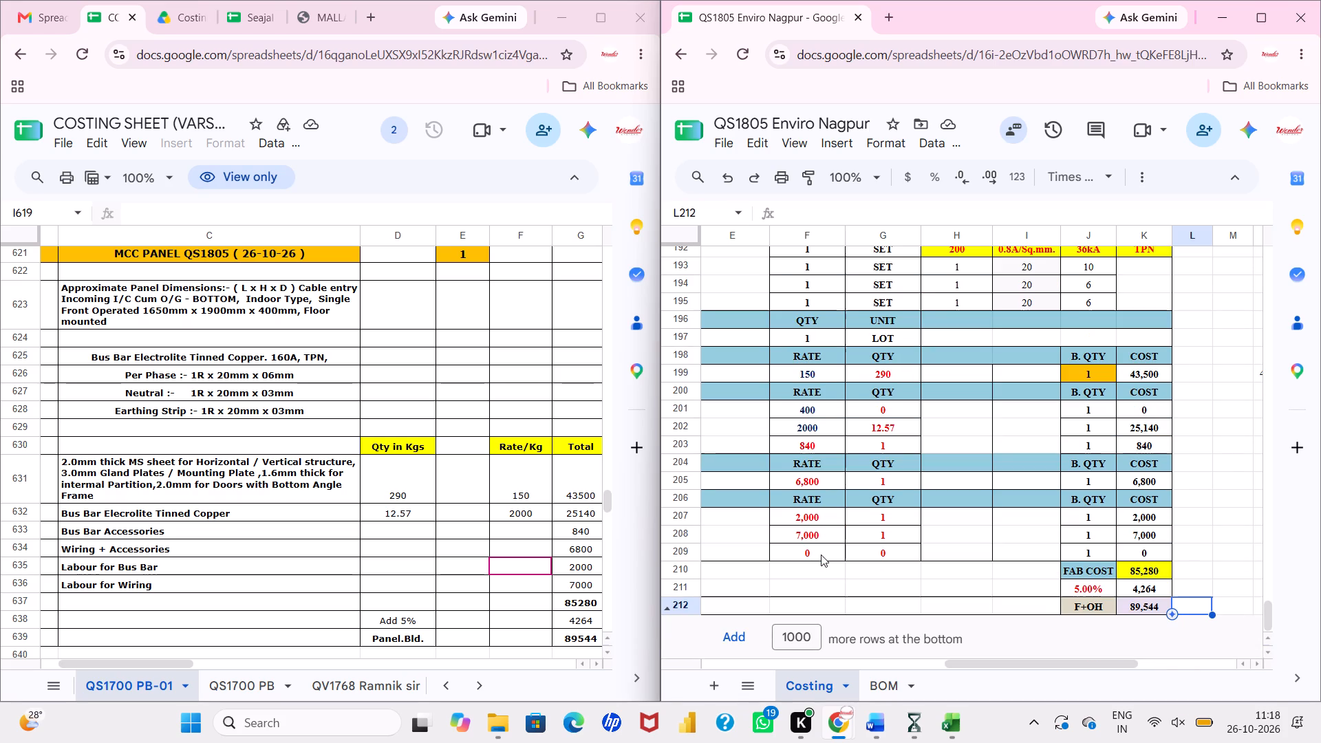
pyautogui.hscroll(-1, 427, 494)
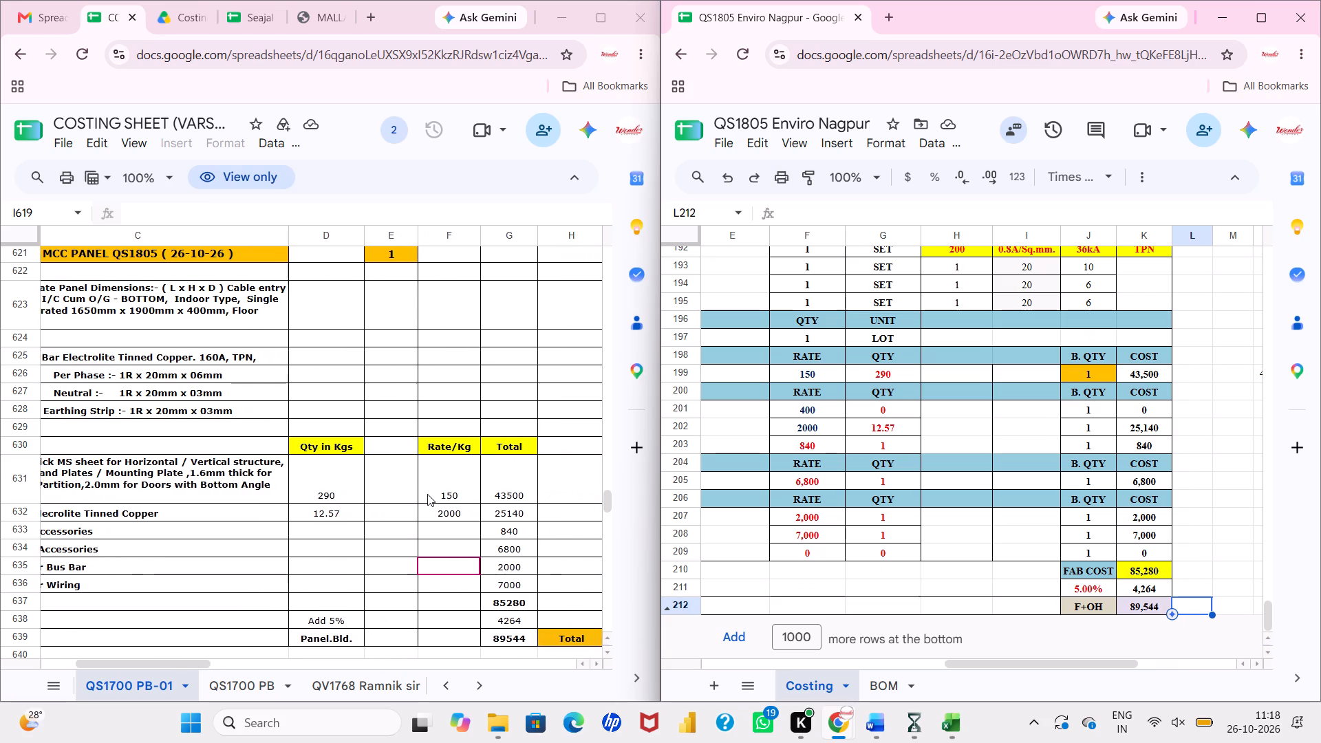
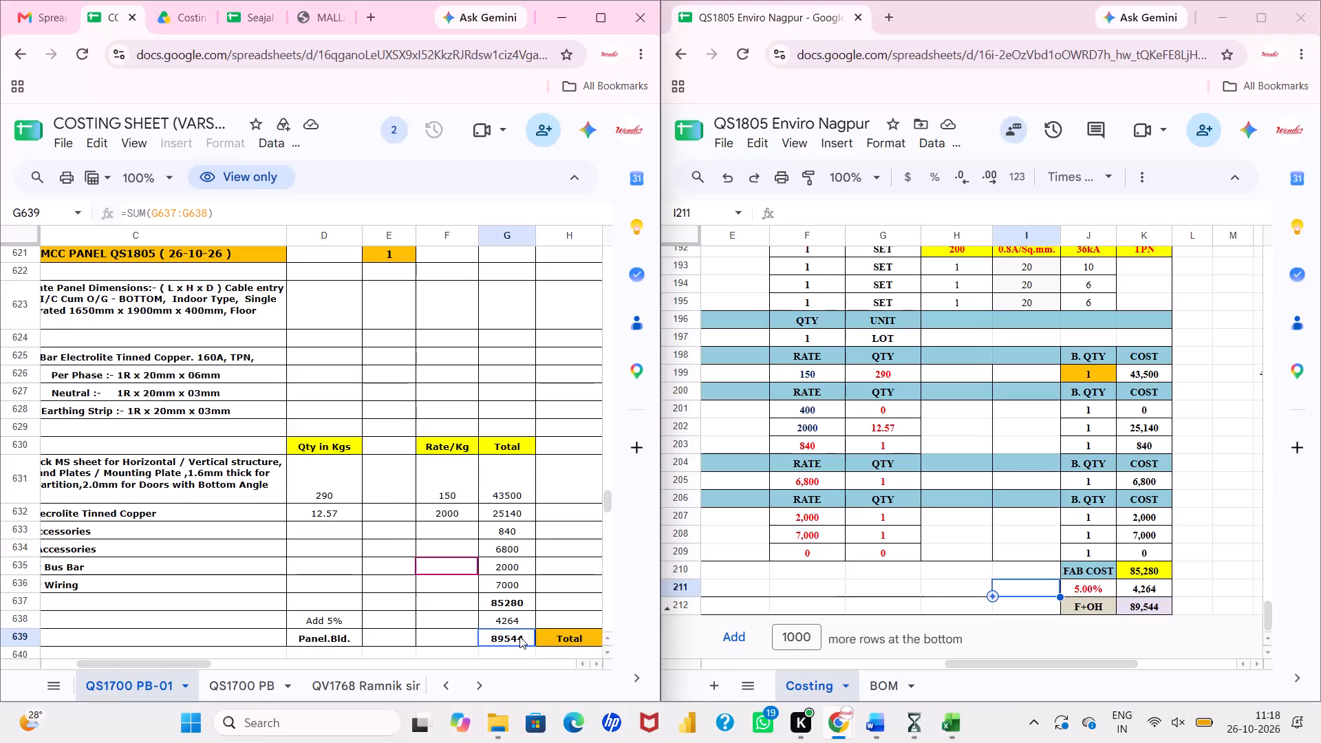
# Review the MCC Panel QS1805 entry in the costing sheet, from its quantities and rates through to the panel total.
pyautogui.hscroll(-2, 538, 453)
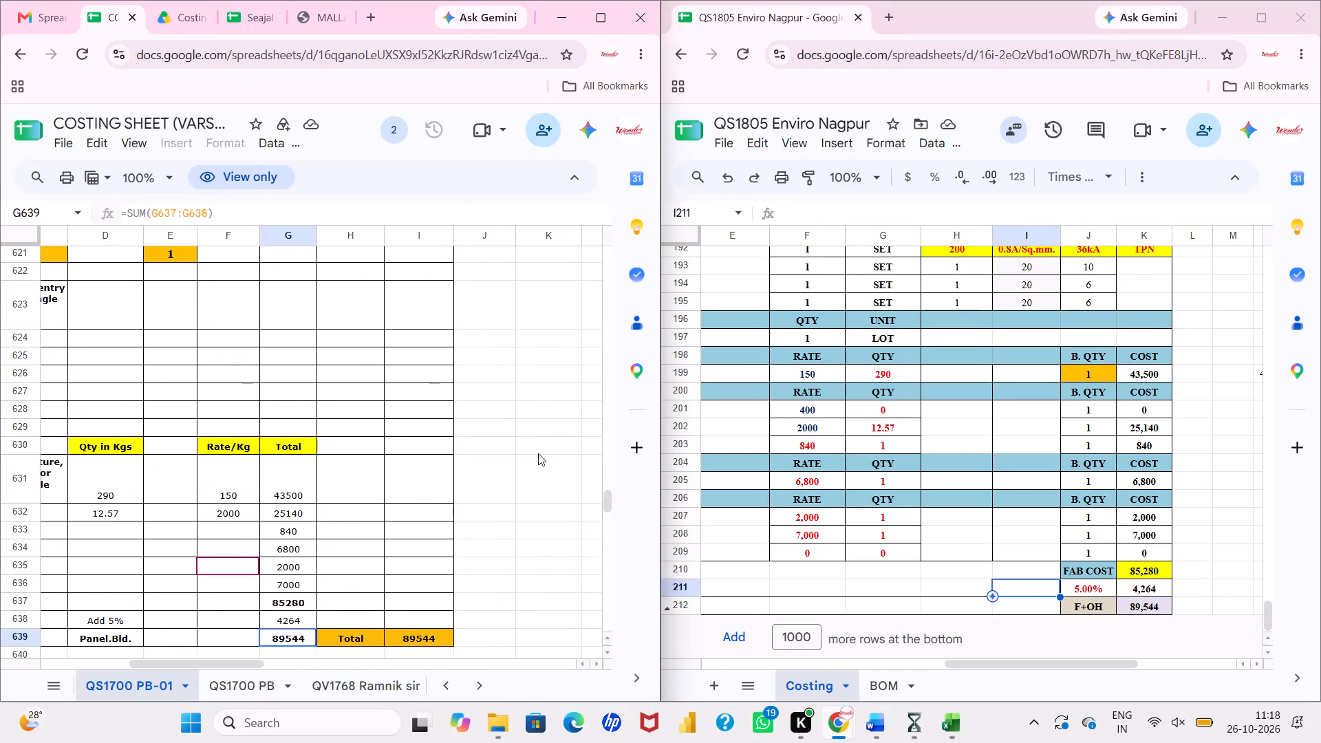
pyautogui.hscroll(2, 538, 453)
pyautogui.hscroll(-2, 519, 383)
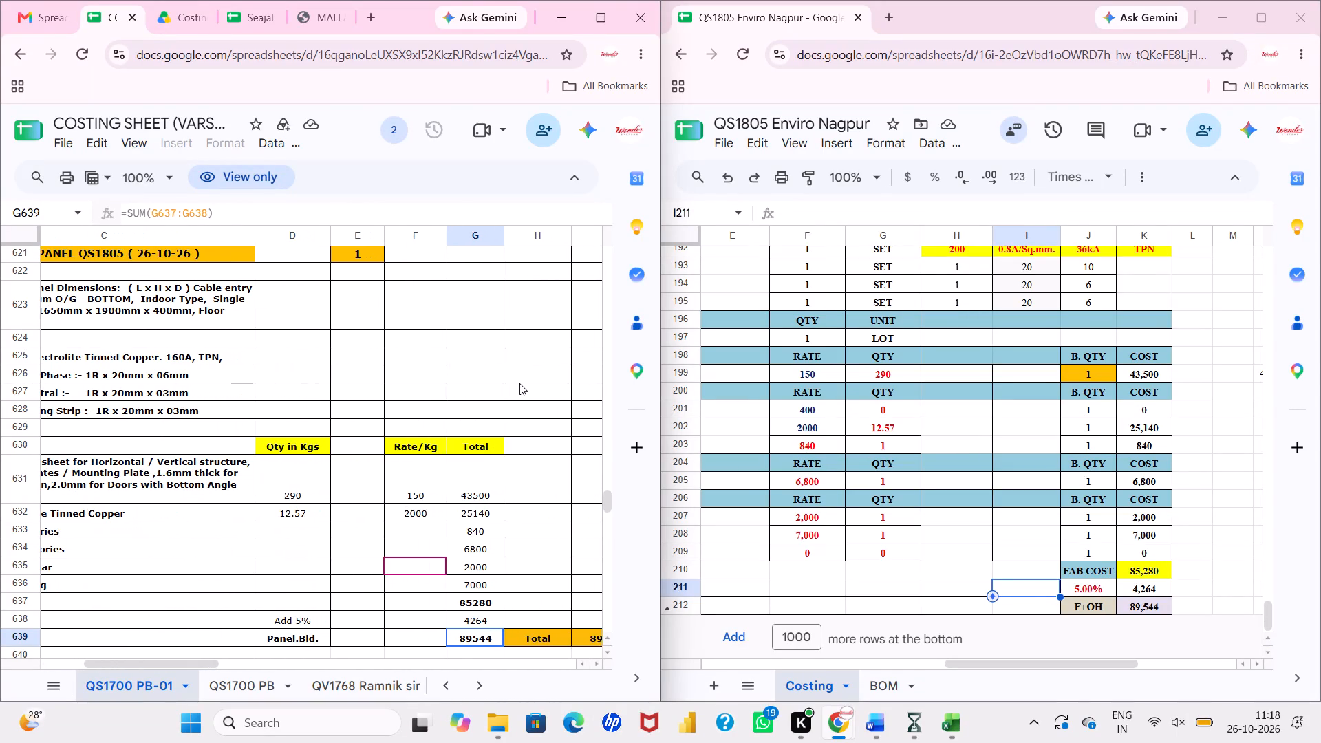
pyautogui.click(530, 290)
pyautogui.scroll(1, 530, 290)
pyautogui.click(530, 269)
pyautogui.scroll(-1, 530, 269)
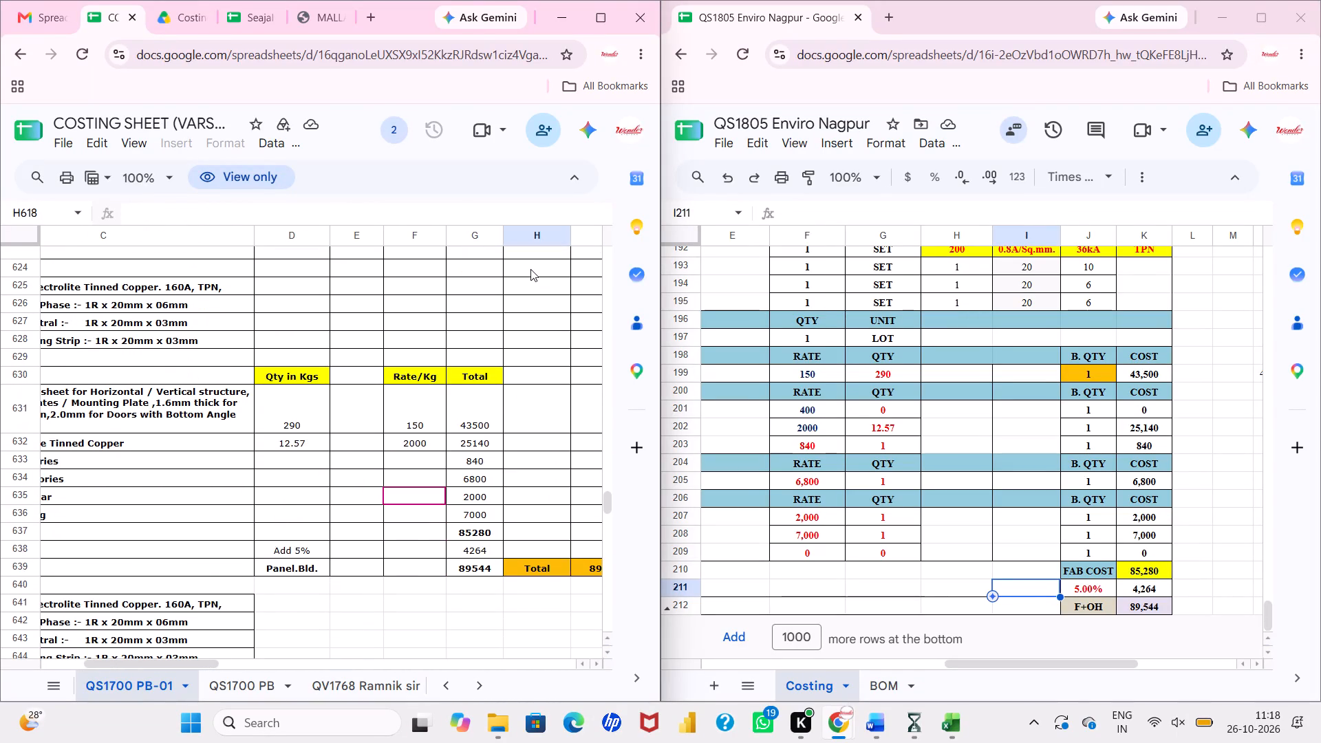
pyautogui.scroll(-3, 530, 269)
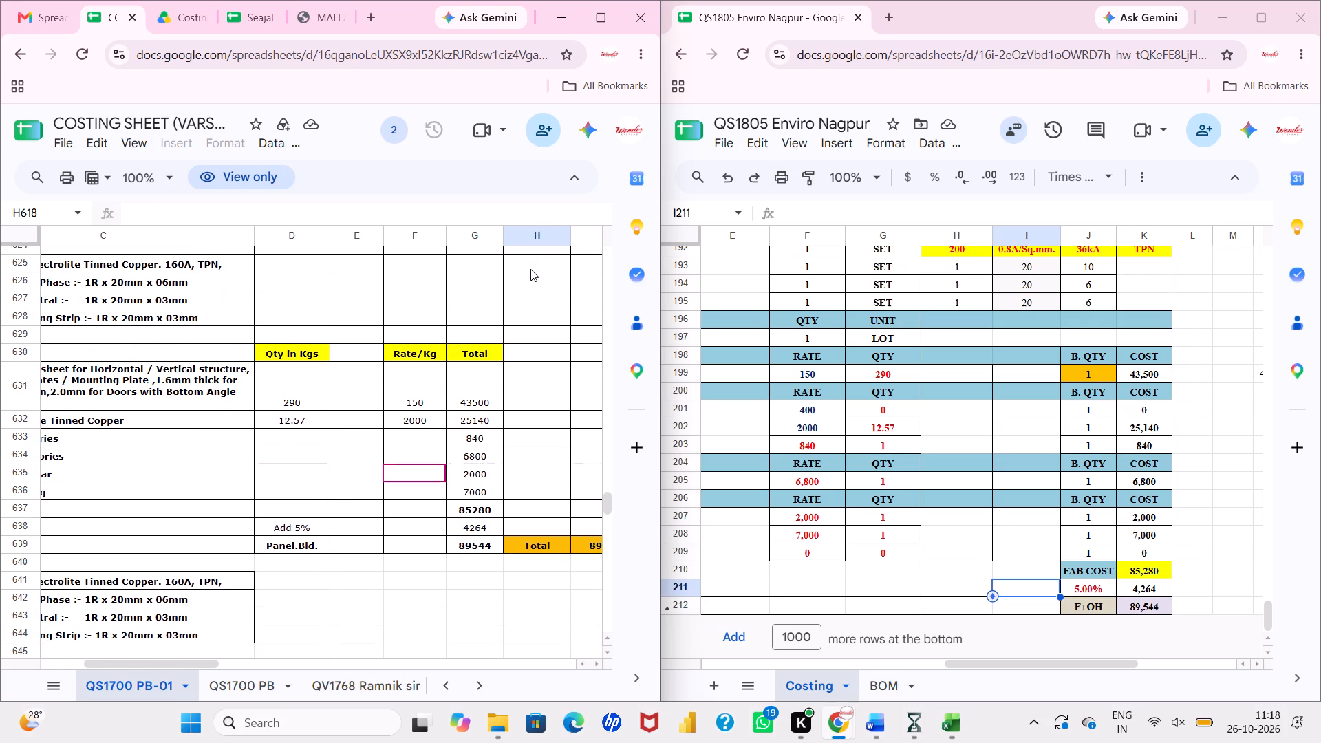
pyautogui.scroll(-1, 530, 269)
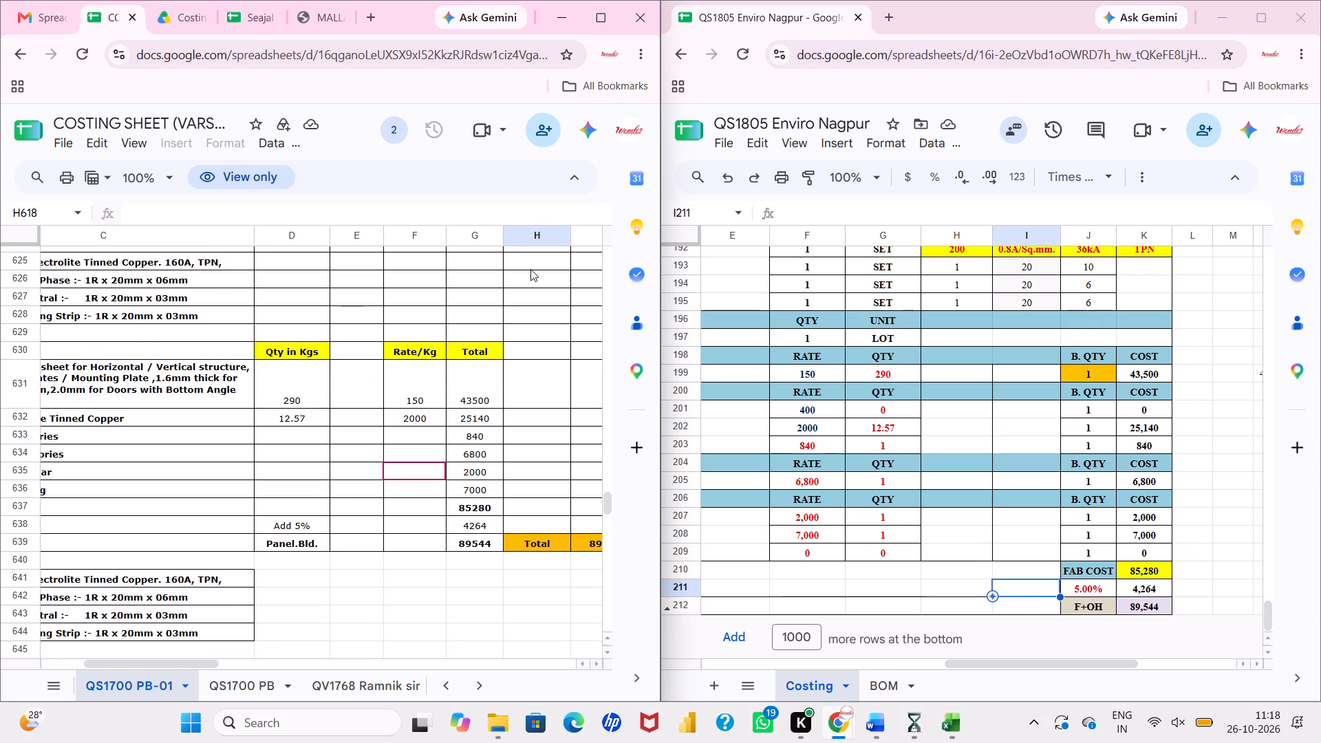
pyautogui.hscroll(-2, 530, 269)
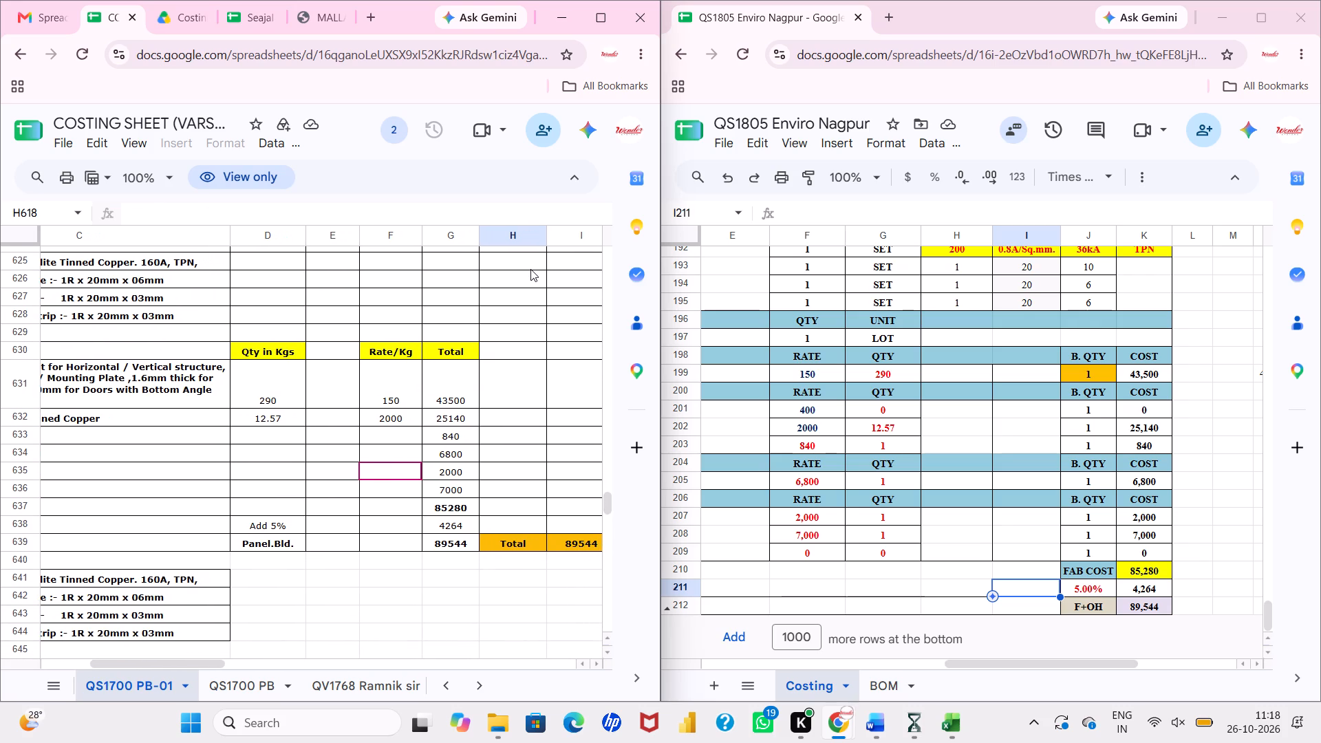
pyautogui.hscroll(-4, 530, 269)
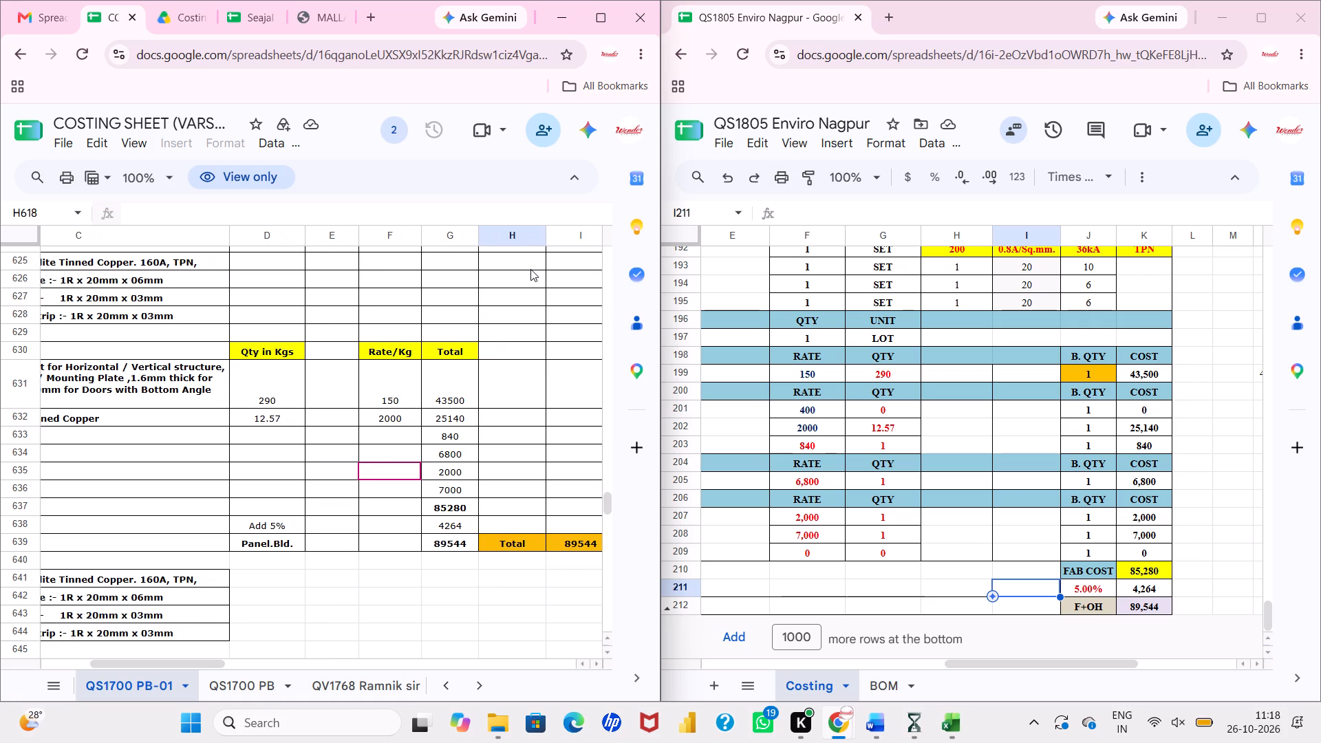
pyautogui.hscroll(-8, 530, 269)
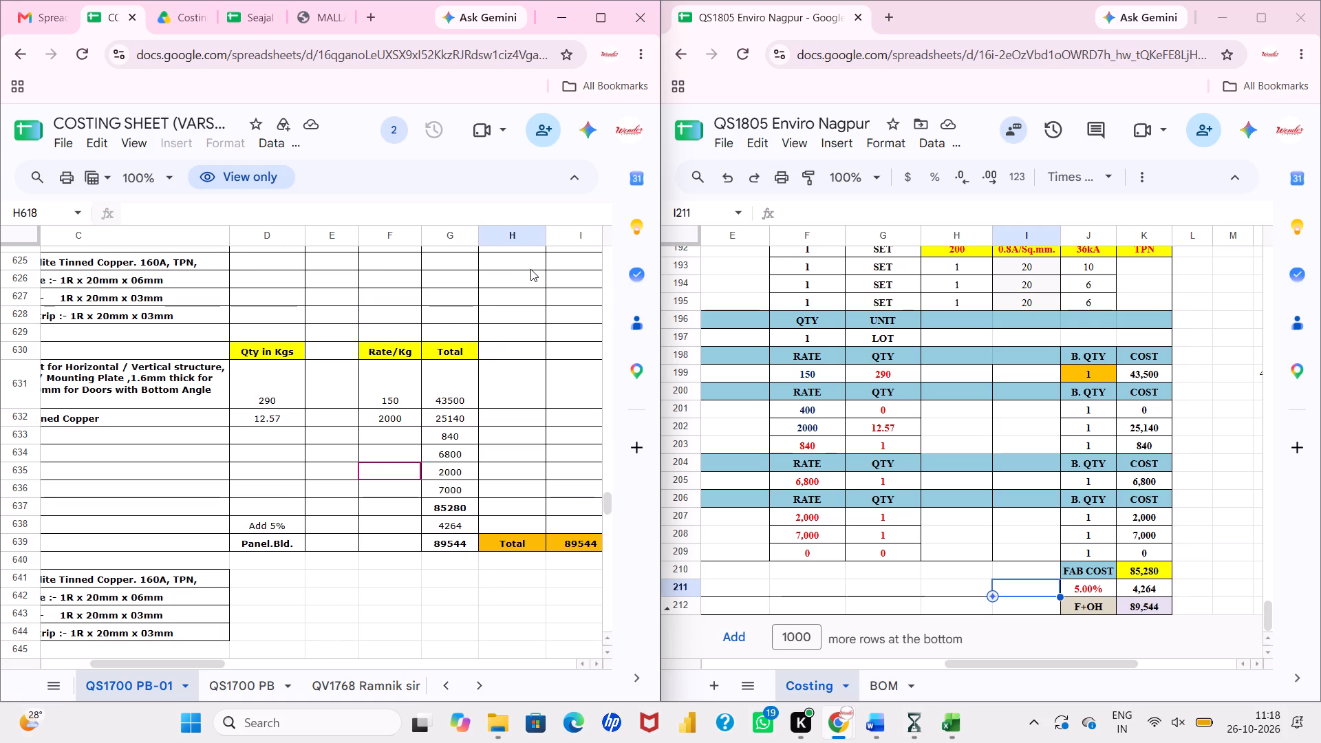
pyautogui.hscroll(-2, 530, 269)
# In the Busbar Details of the QS1805 Enviro Nagpur sheet, set the kA value to 50kA and the rating to 160.
pyautogui.hscroll(-2, 797, 347)
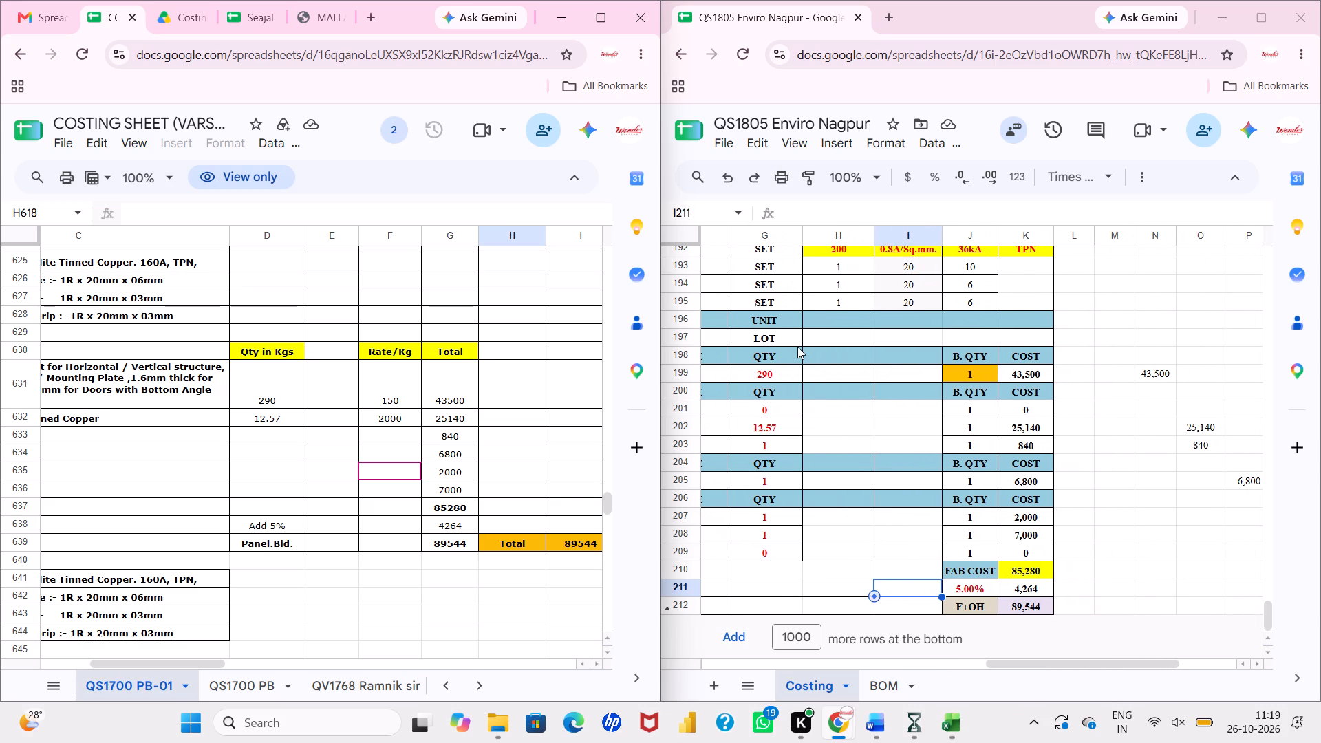
pyautogui.scroll(-1, 797, 347)
pyautogui.scroll(1, 797, 347)
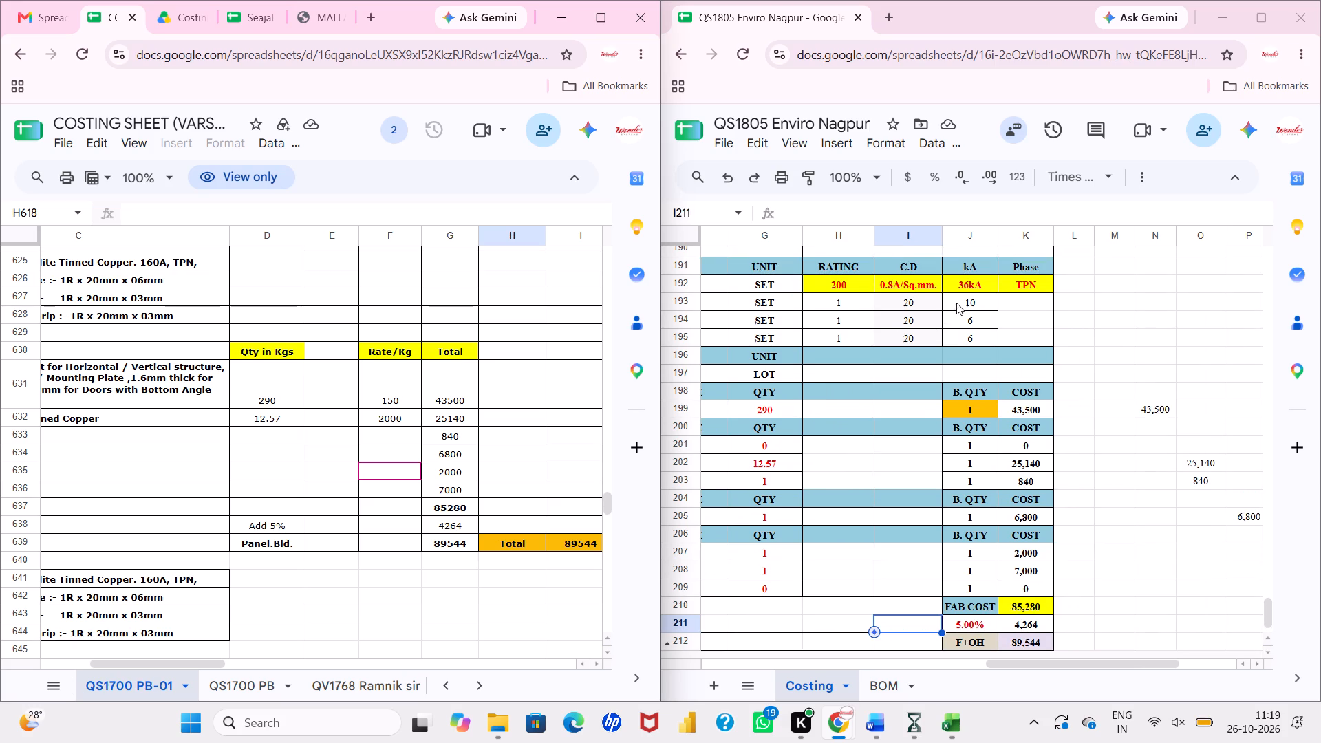
pyautogui.click(964, 288)
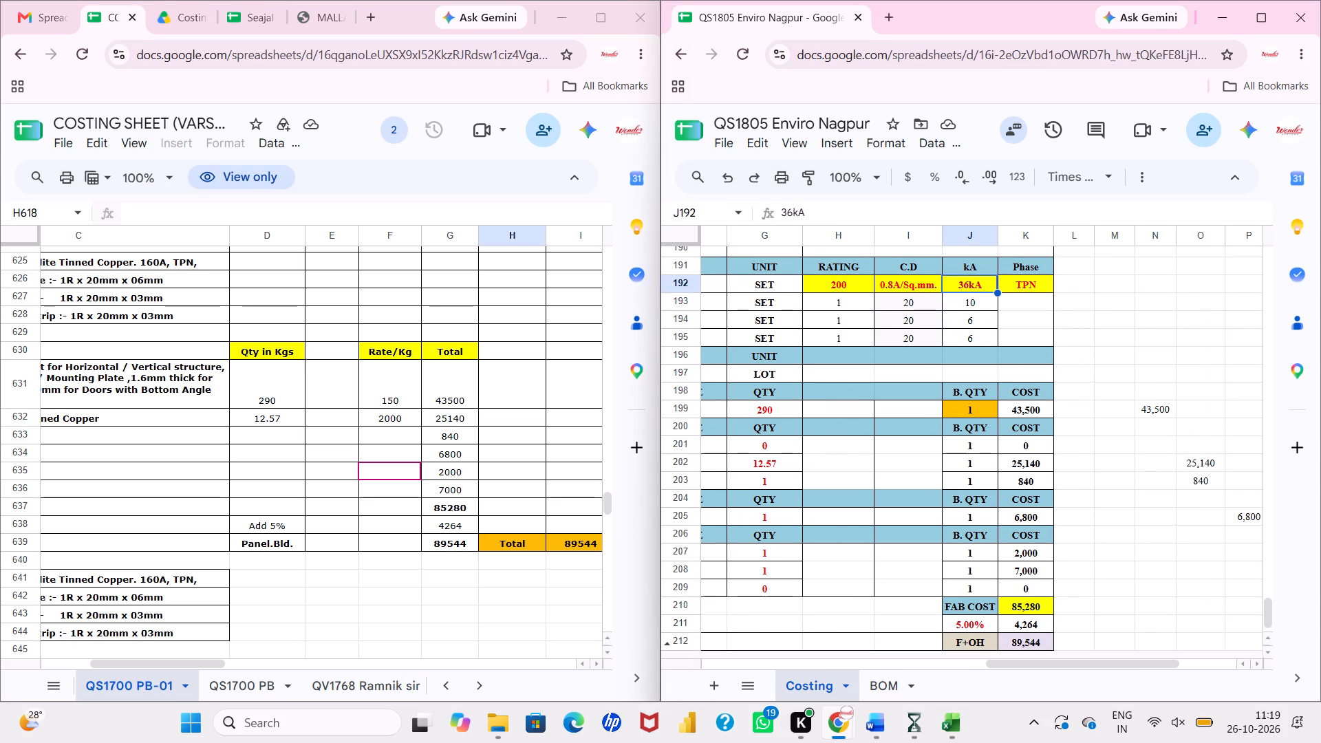
pyautogui.moveTo(795, 215); pyautogui.dragTo(771, 215)
pyautogui.write('50')
pyautogui.press('Return')
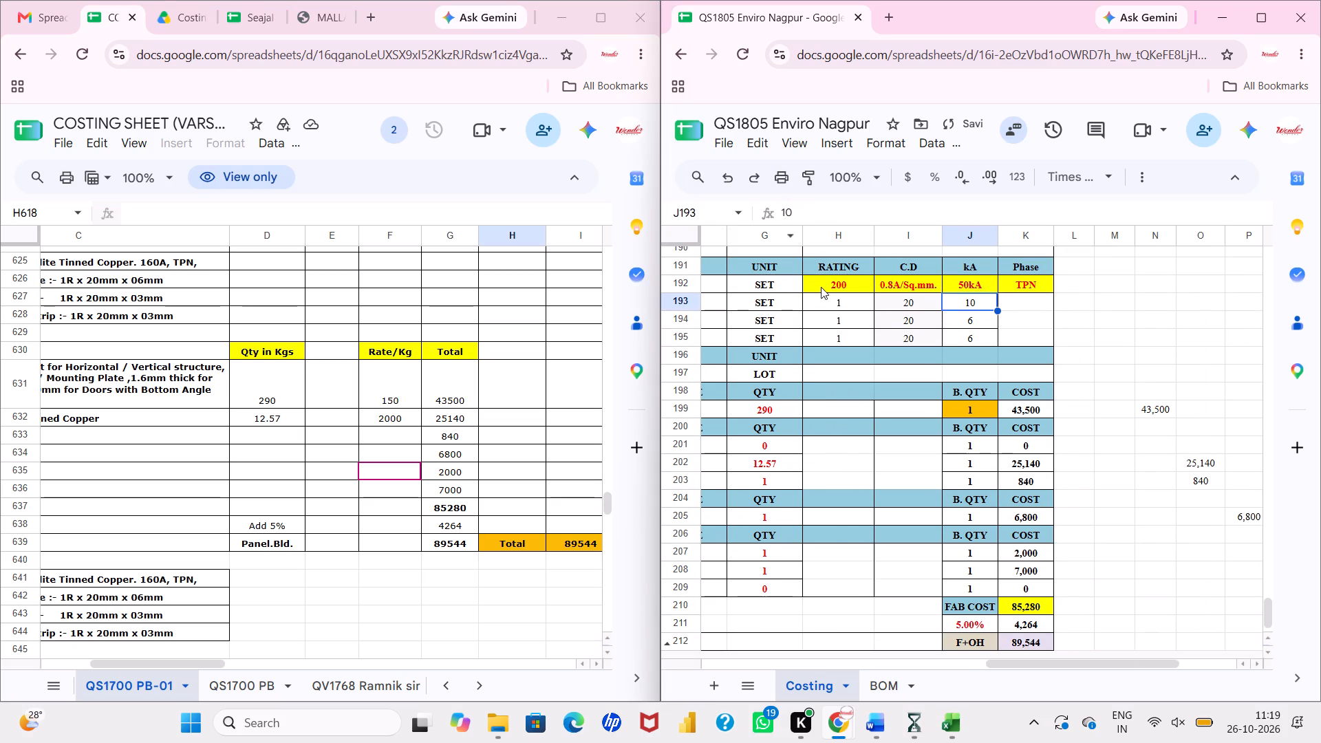
pyautogui.click(829, 291)
pyautogui.write('160')
pyautogui.press('Return')
# Wrap the text of the whole description column B so long descriptions fit within their cells.
pyautogui.hscroll(3, 865, 380)
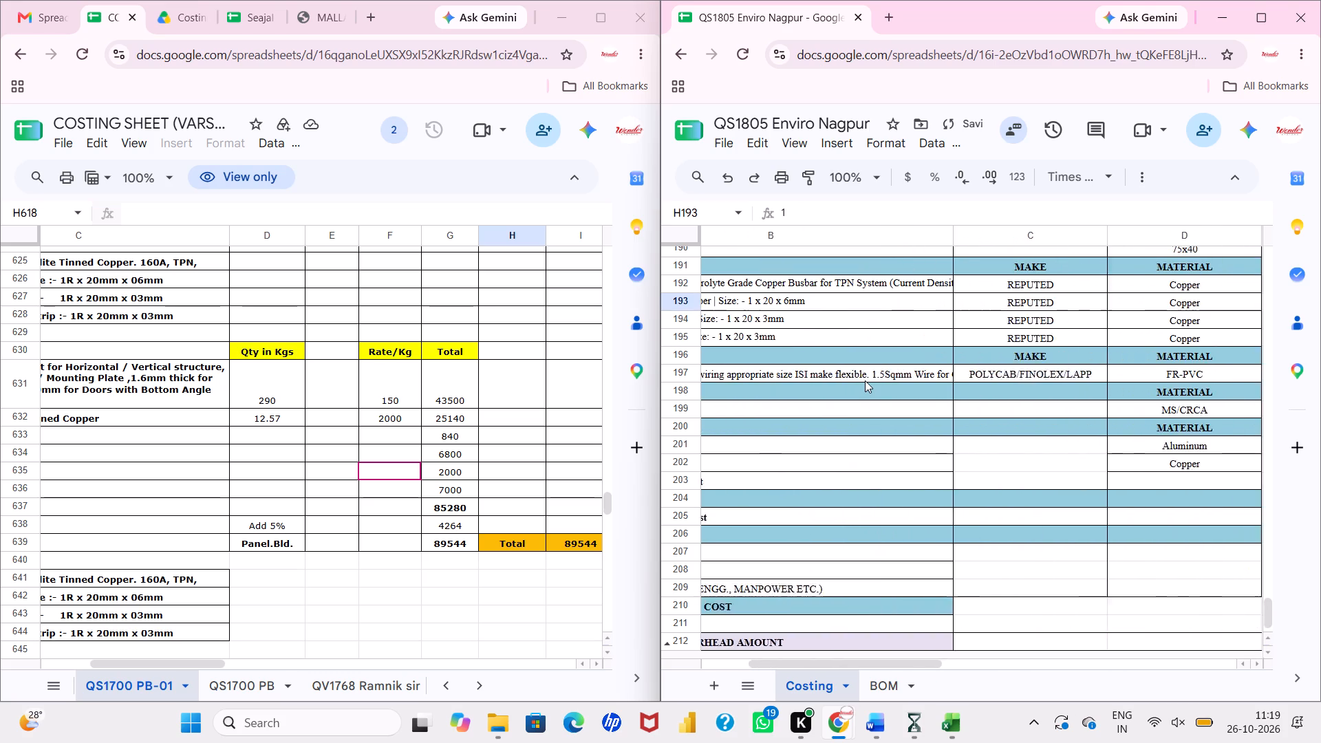
pyautogui.hscroll(1, 865, 380)
pyautogui.click(924, 238)
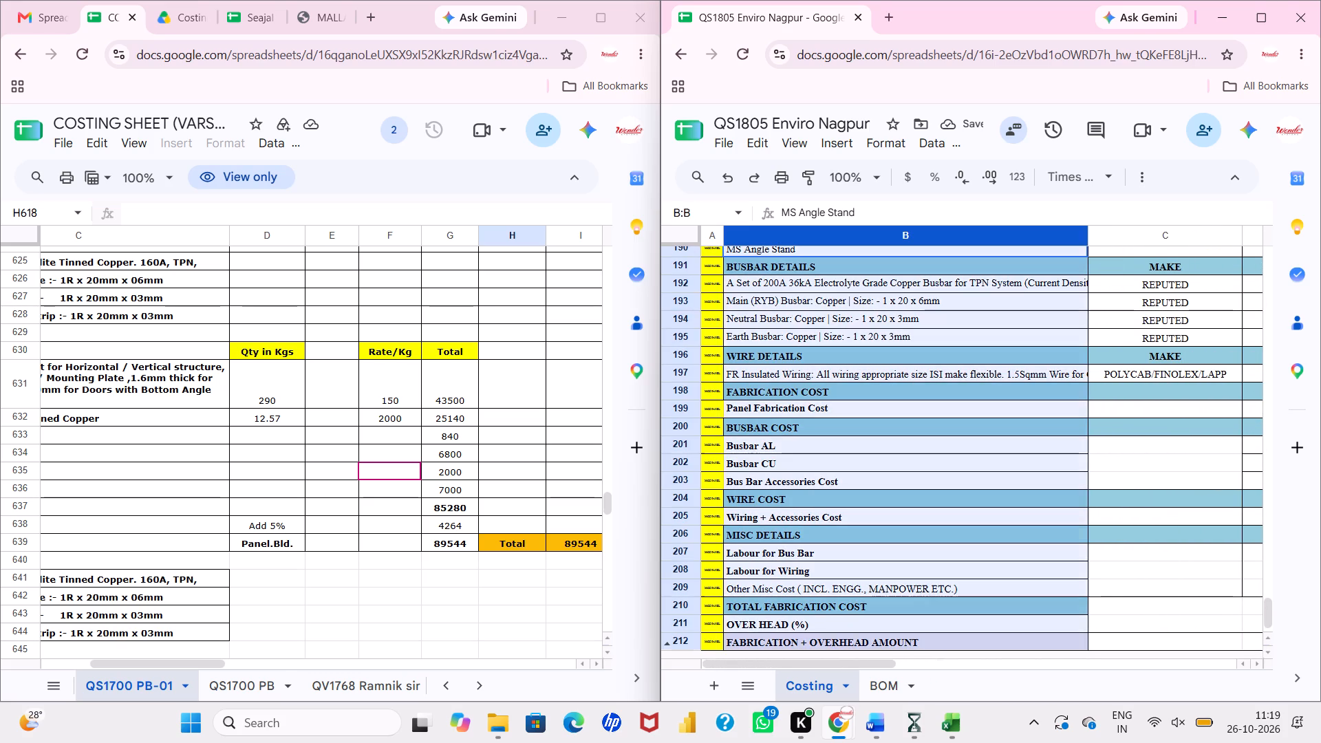
pyautogui.click(1141, 174)
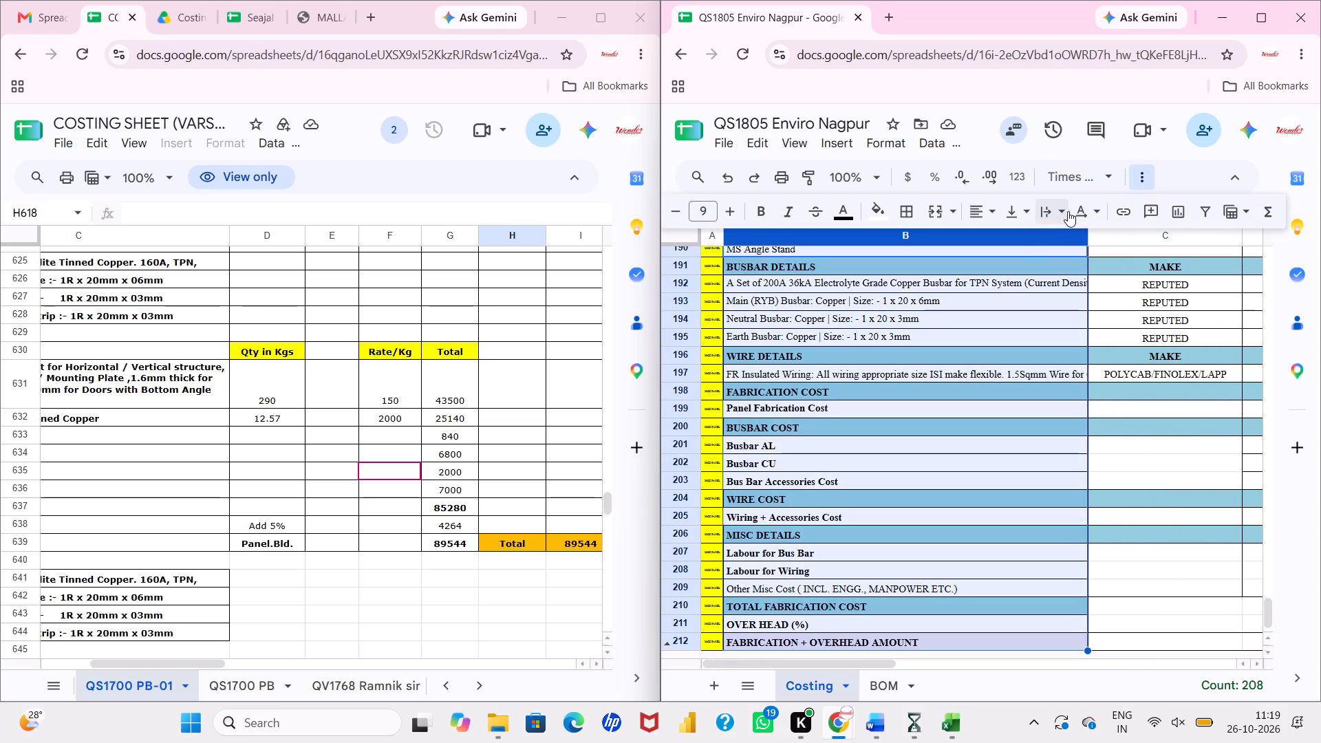
pyautogui.click(1066, 211)
pyautogui.click(1082, 239)
pyautogui.click(1032, 358)
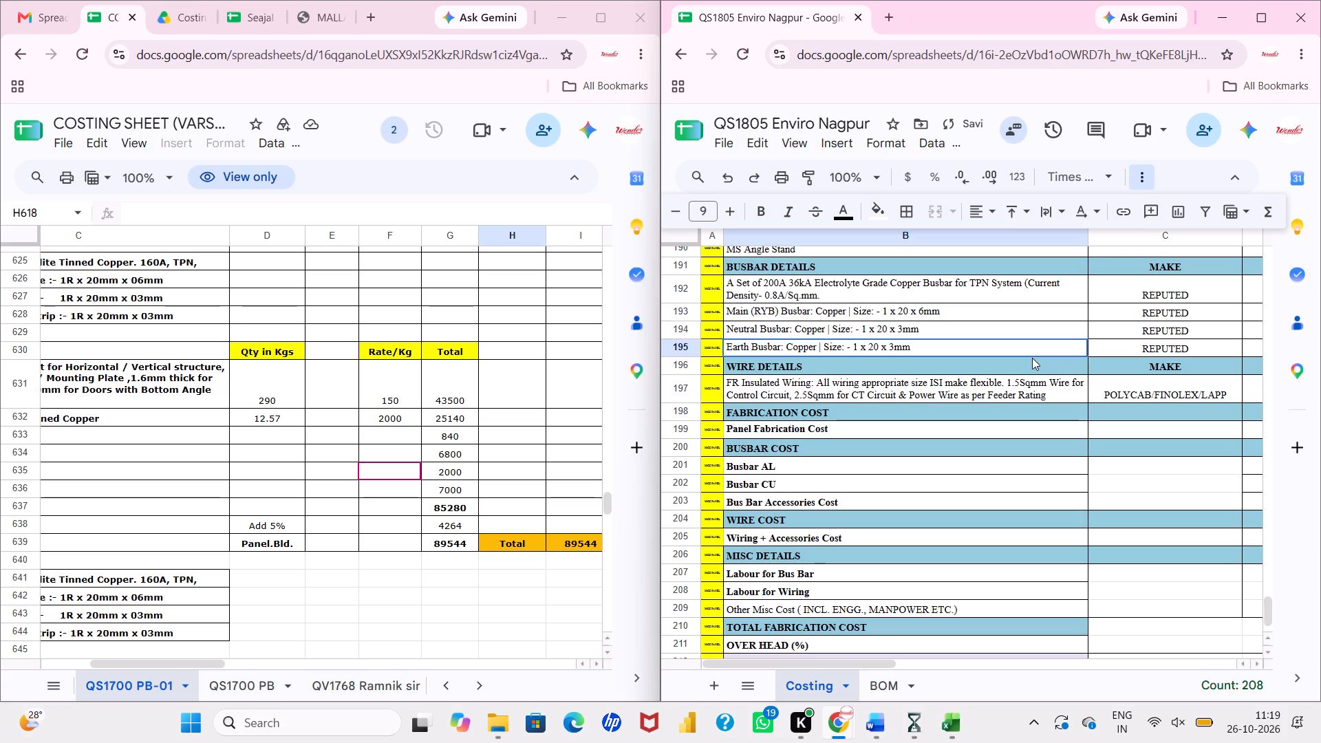
# Edit the copper busbar set description in row 192 to read 160A 50kA.
pyautogui.click(830, 281)
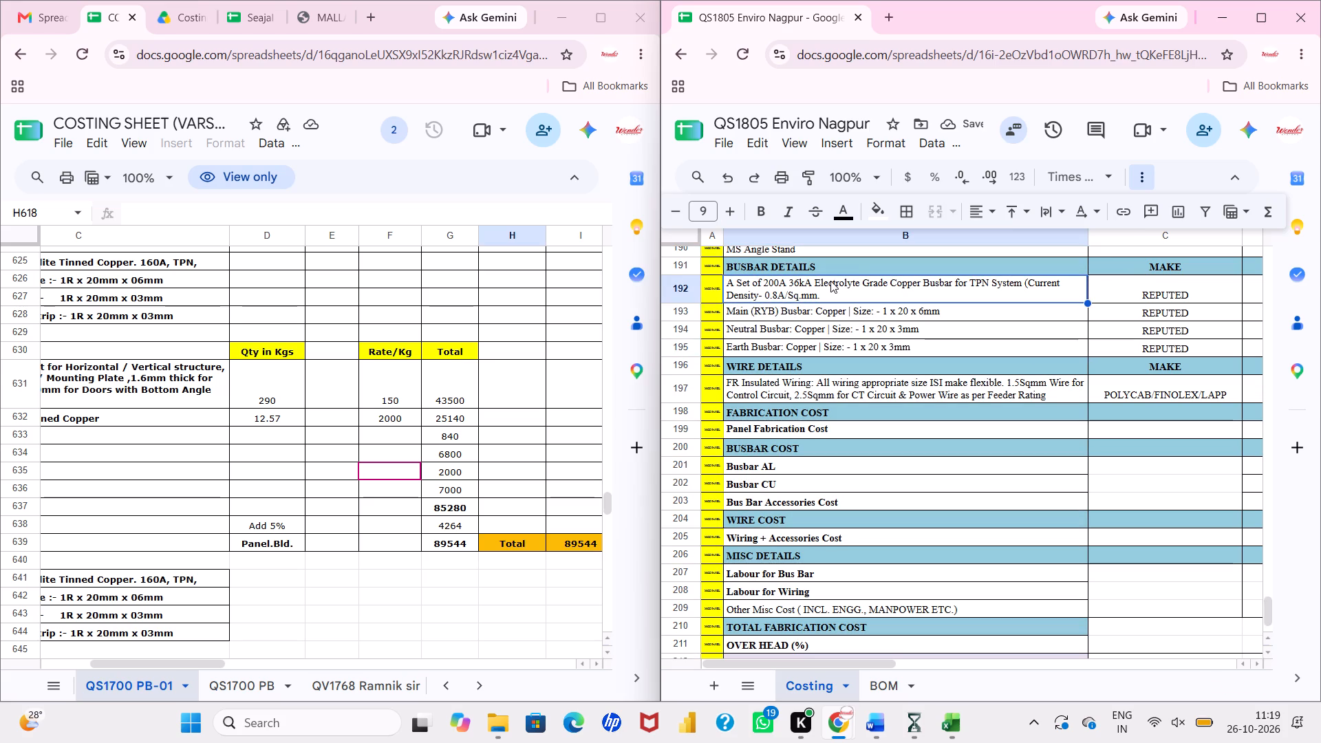
pyautogui.click(1139, 173)
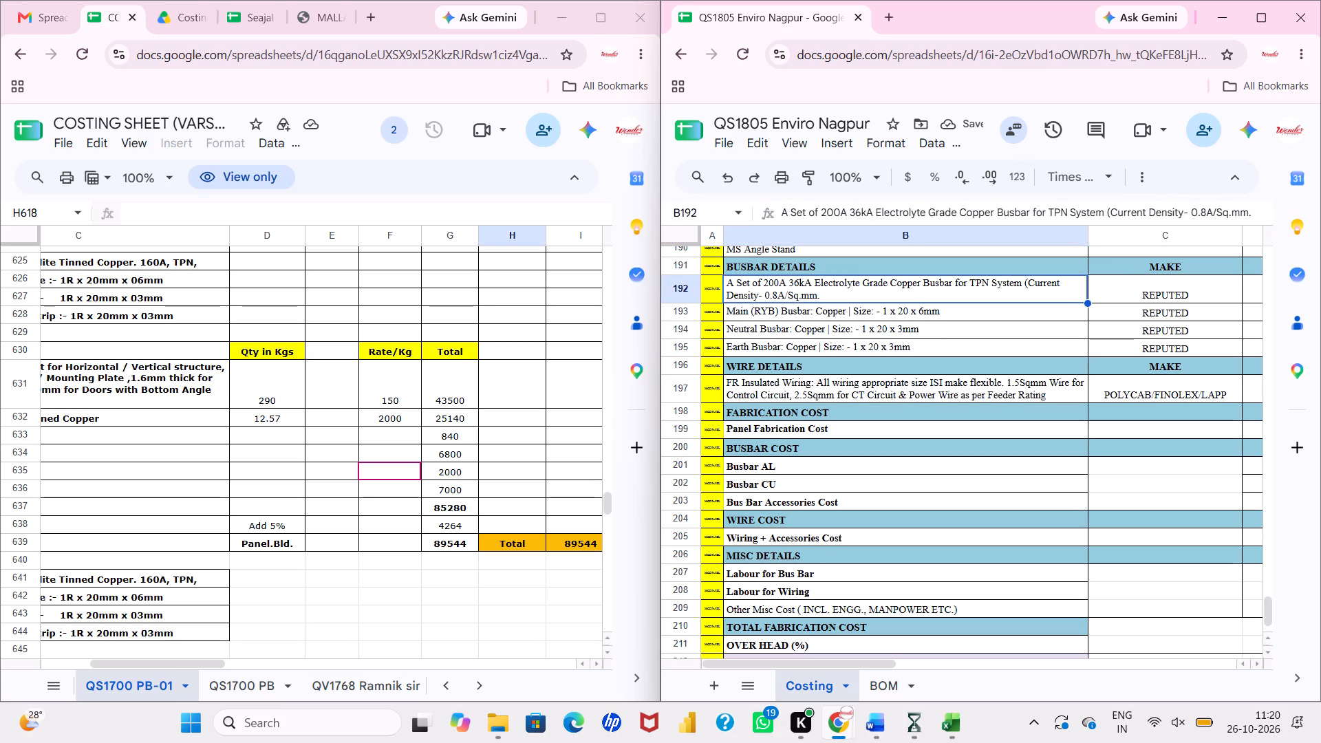
pyautogui.click(860, 217)
pyautogui.press('BackSpace')
pyautogui.press('BackSpace')
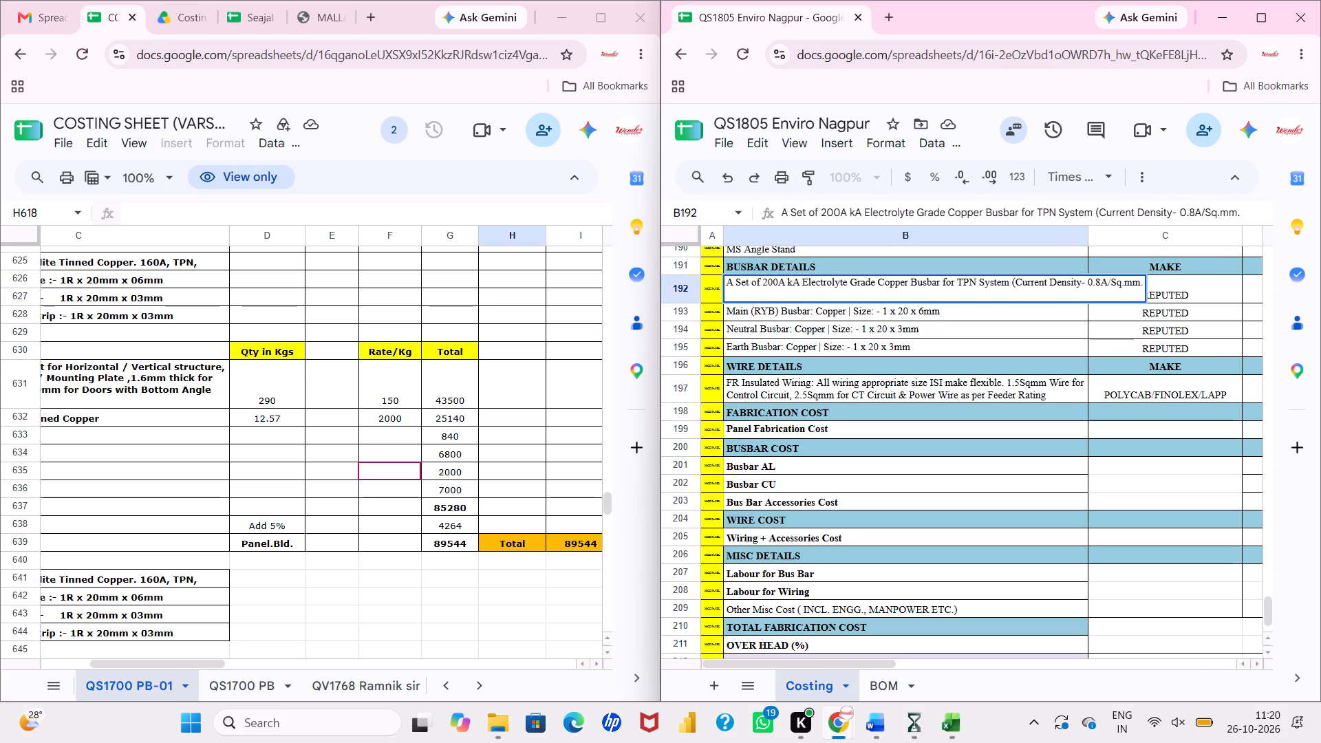
pyautogui.write('50')
pyautogui.press('Return')
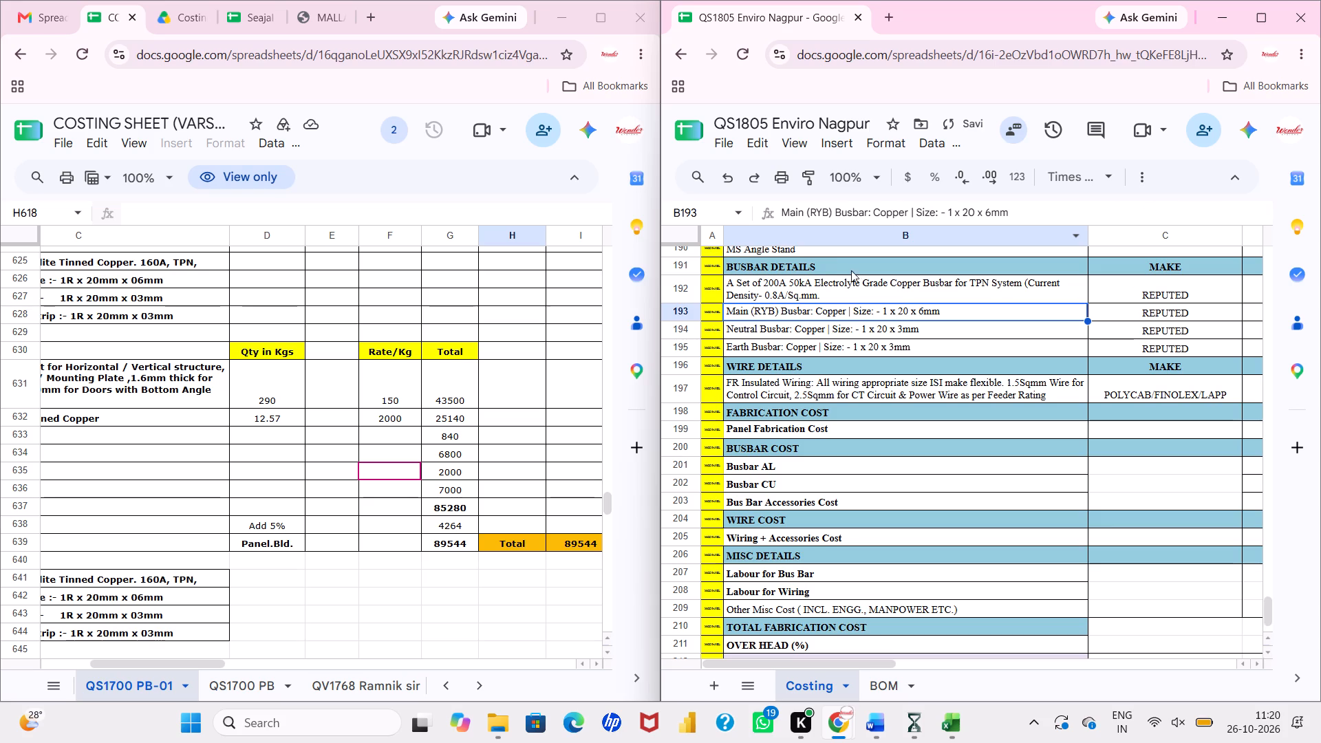
pyautogui.click(833, 299)
pyautogui.click(827, 211)
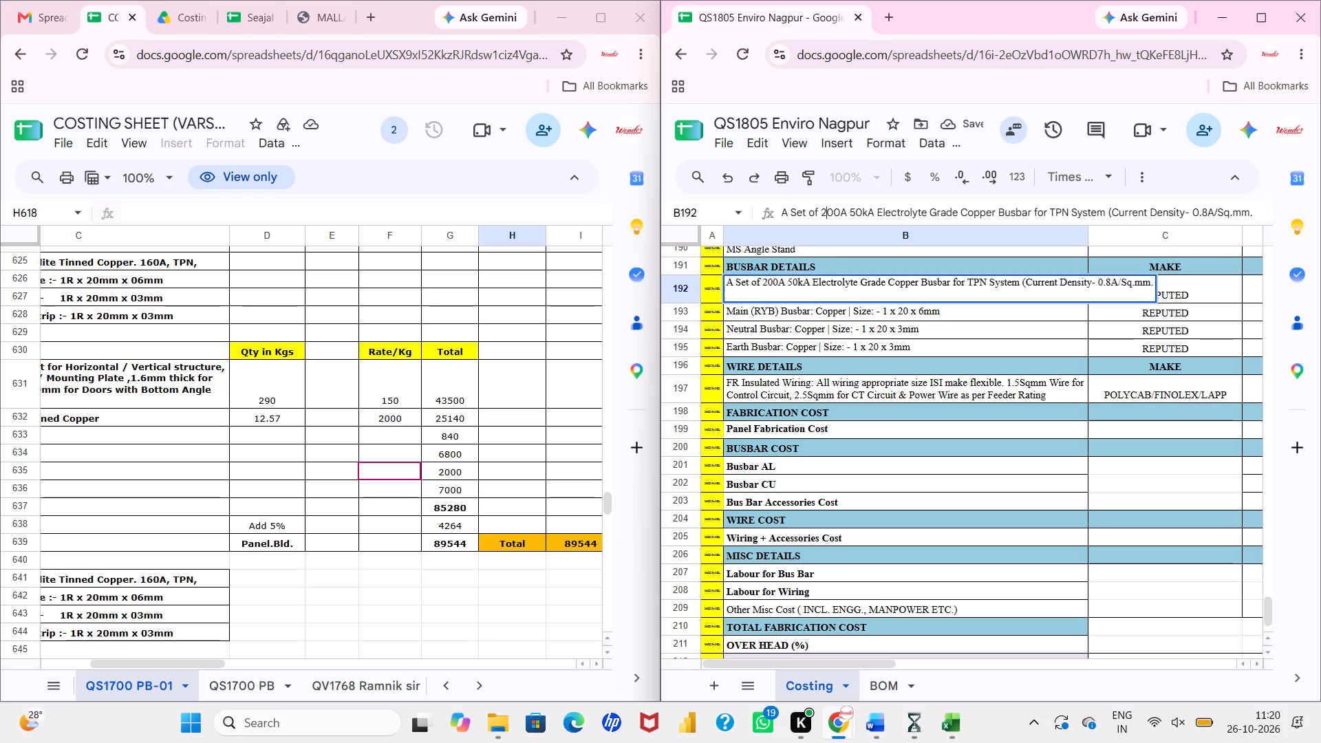
pyautogui.press('BackSpace')
pyautogui.press('Delete')
pyautogui.write('16')
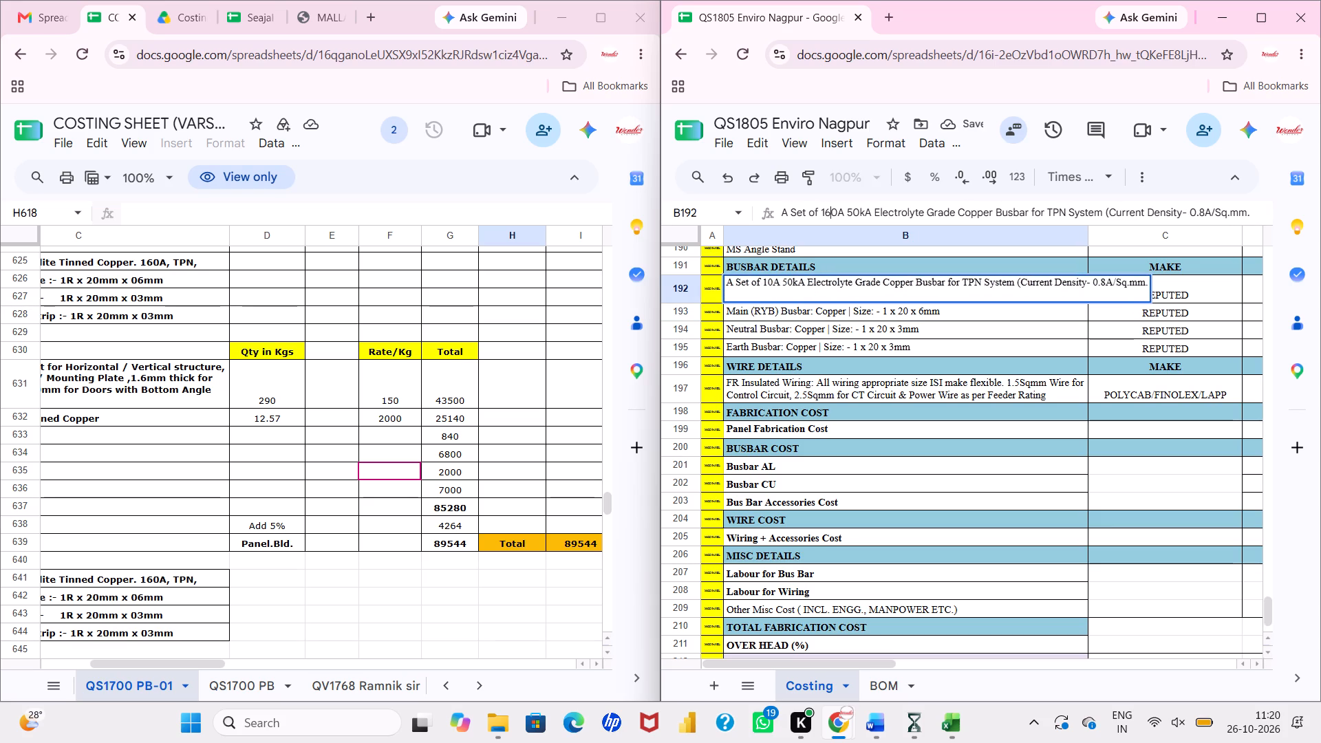
pyautogui.press('Return')
pyautogui.click(901, 365)
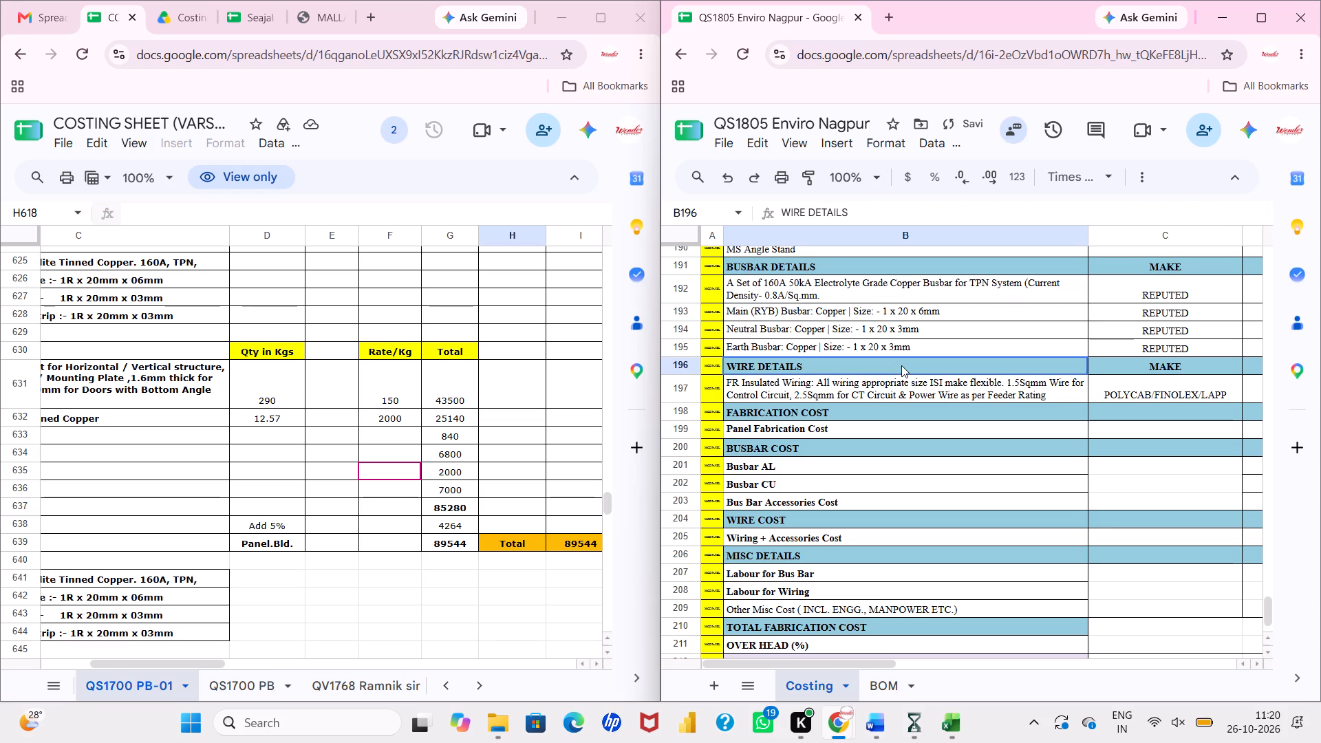
# Review the busbar ratings and the fabrication, busbar, wiring, labour and overhead costs down to the F+OH amount.
pyautogui.hscroll(-4, 901, 365)
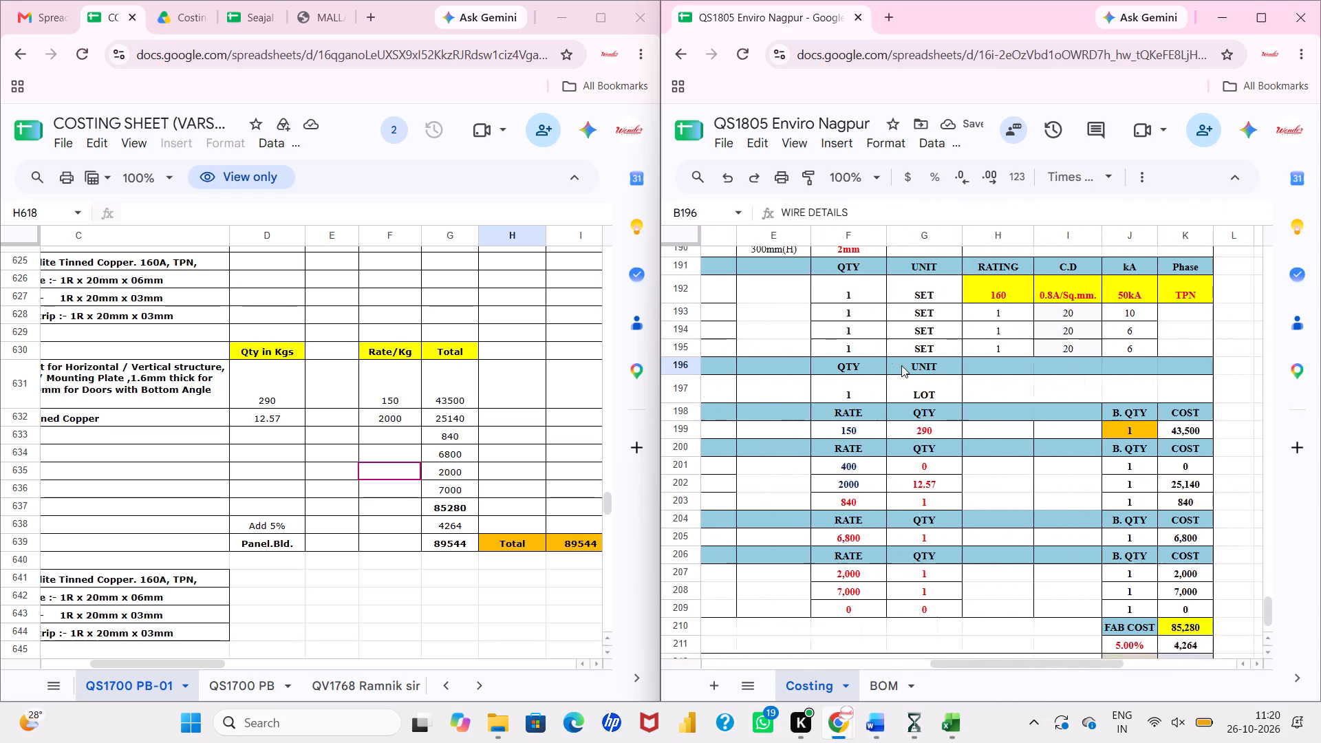
pyautogui.hscroll(-1, 901, 365)
pyautogui.scroll(-1, 901, 365)
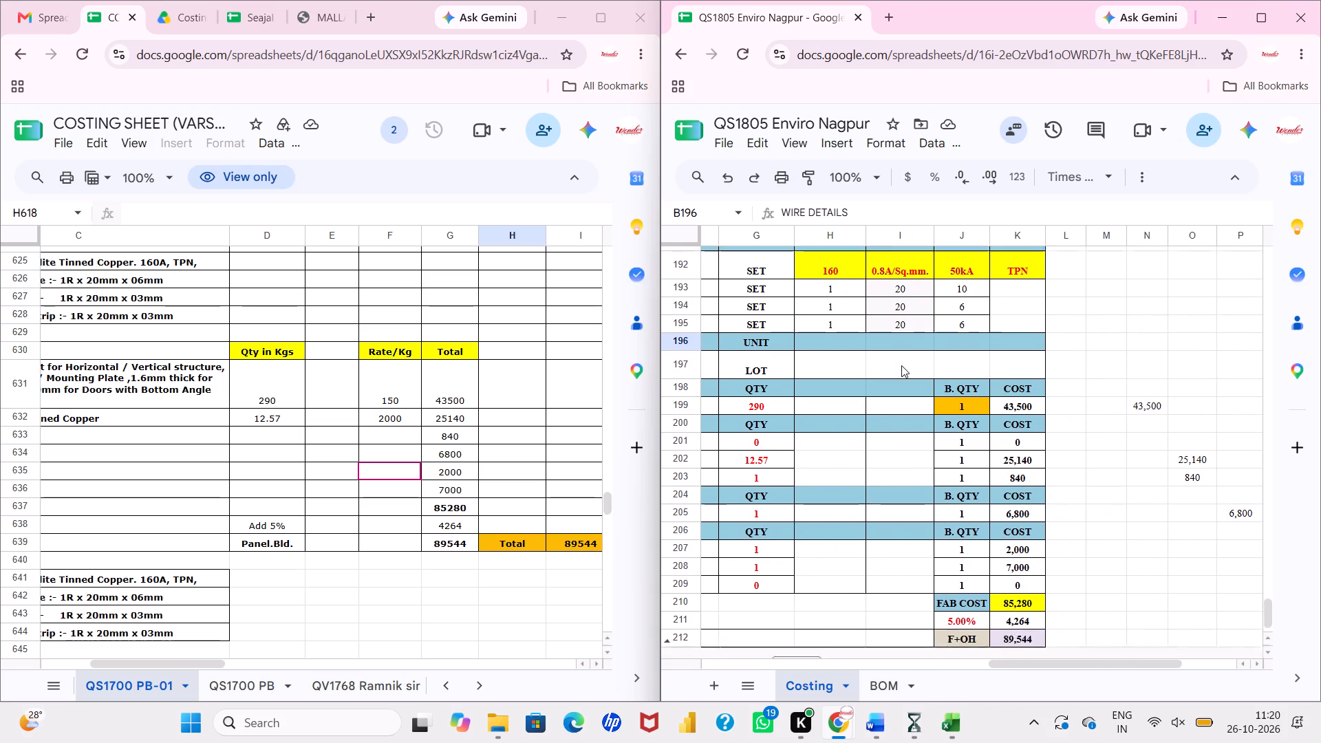
pyautogui.scroll(-1, 901, 365)
pyautogui.click(1061, 452)
pyautogui.hscroll(-2, 1061, 452)
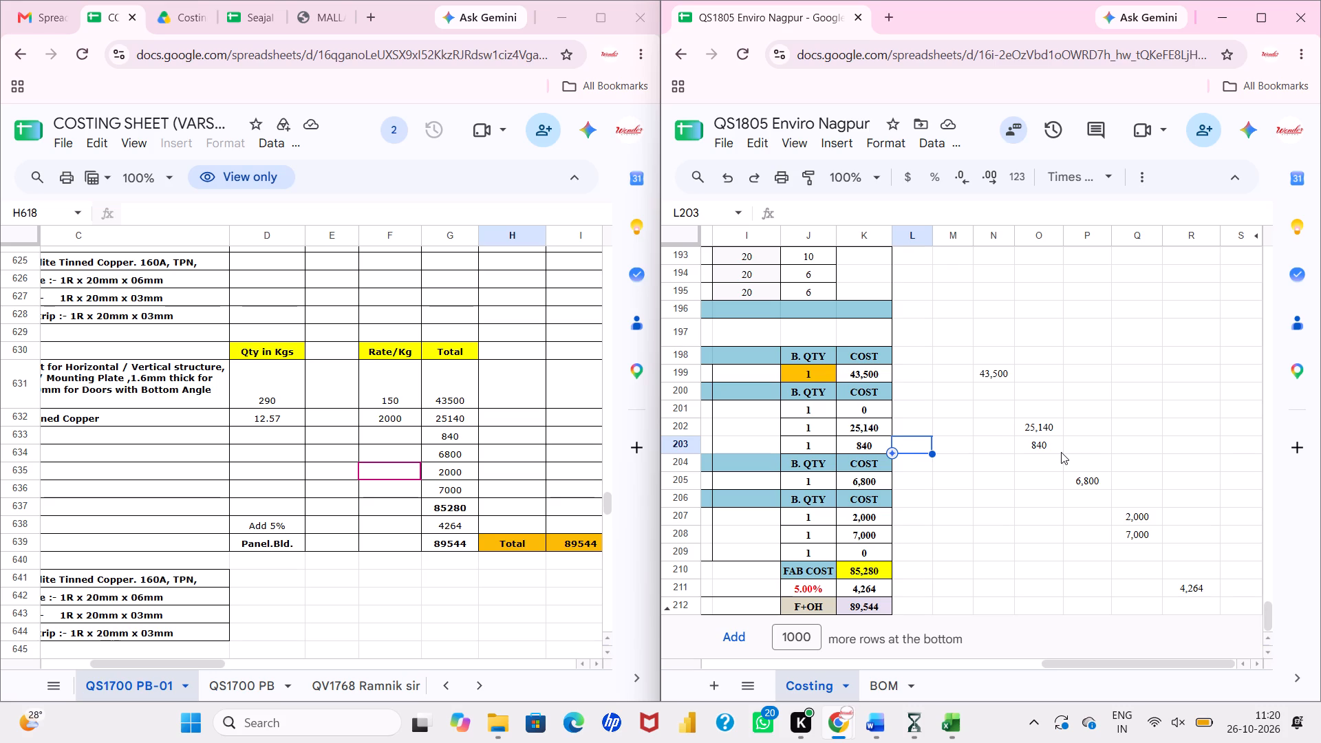
pyautogui.hscroll(-2, 1061, 452)
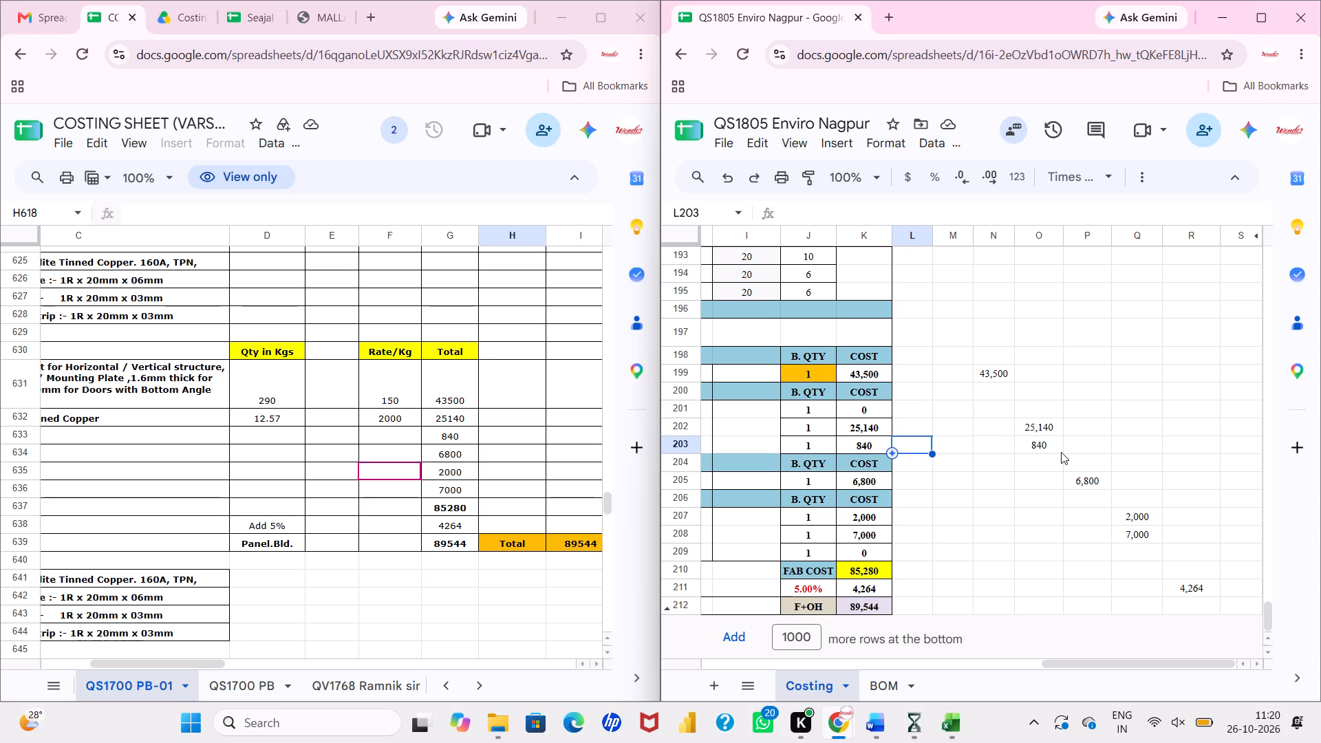
pyautogui.click(1061, 452)
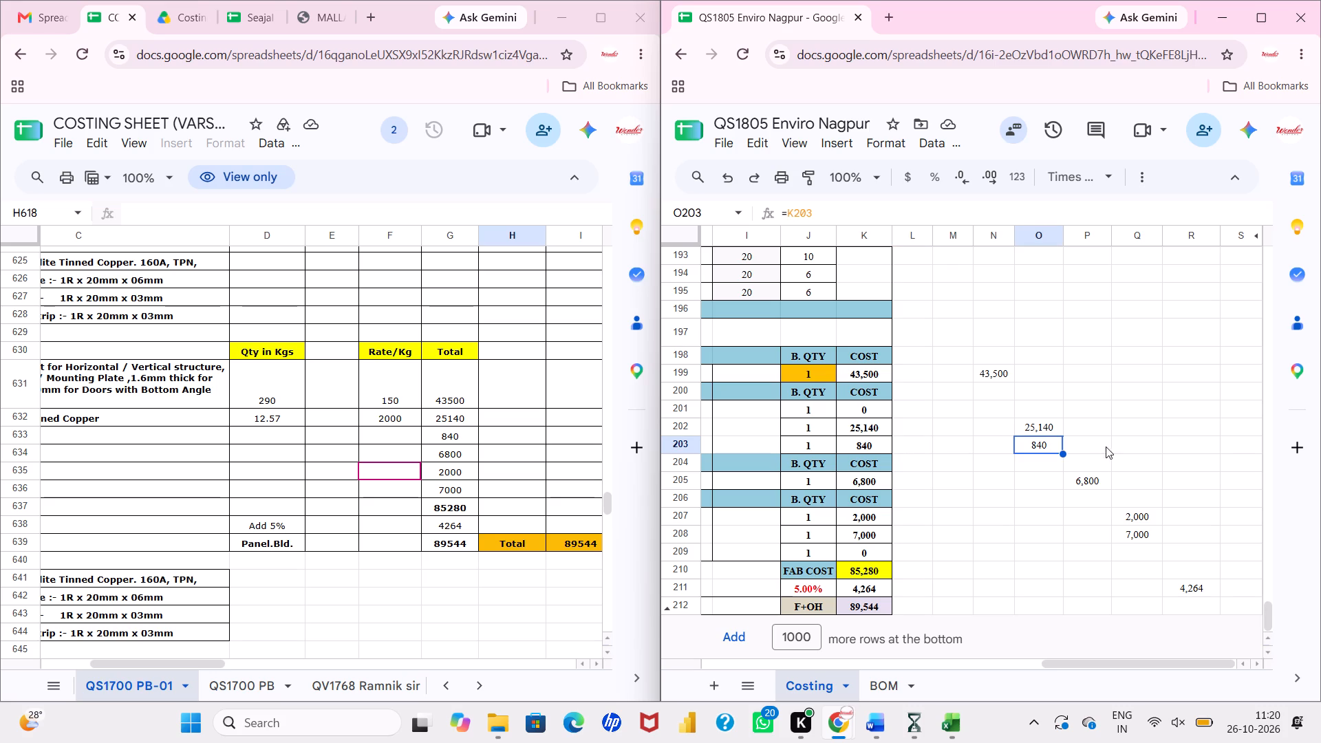
pyautogui.click(1128, 442)
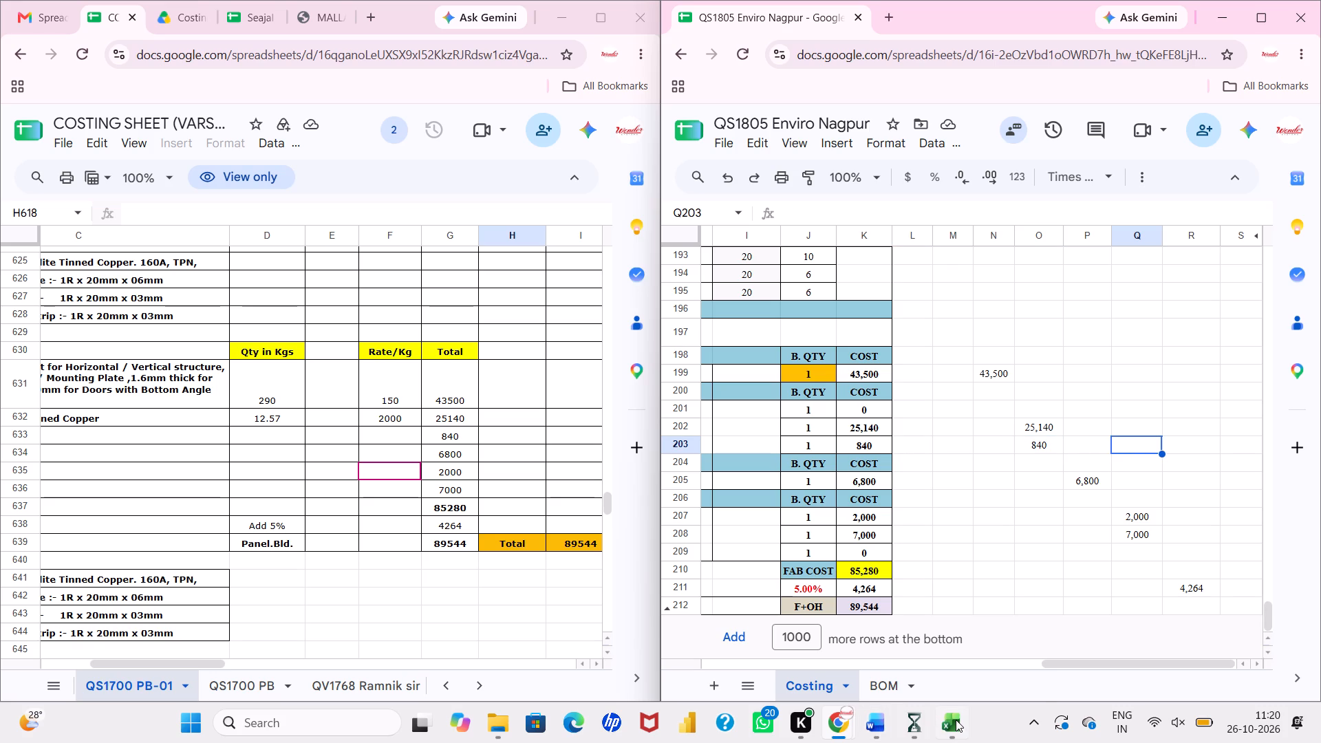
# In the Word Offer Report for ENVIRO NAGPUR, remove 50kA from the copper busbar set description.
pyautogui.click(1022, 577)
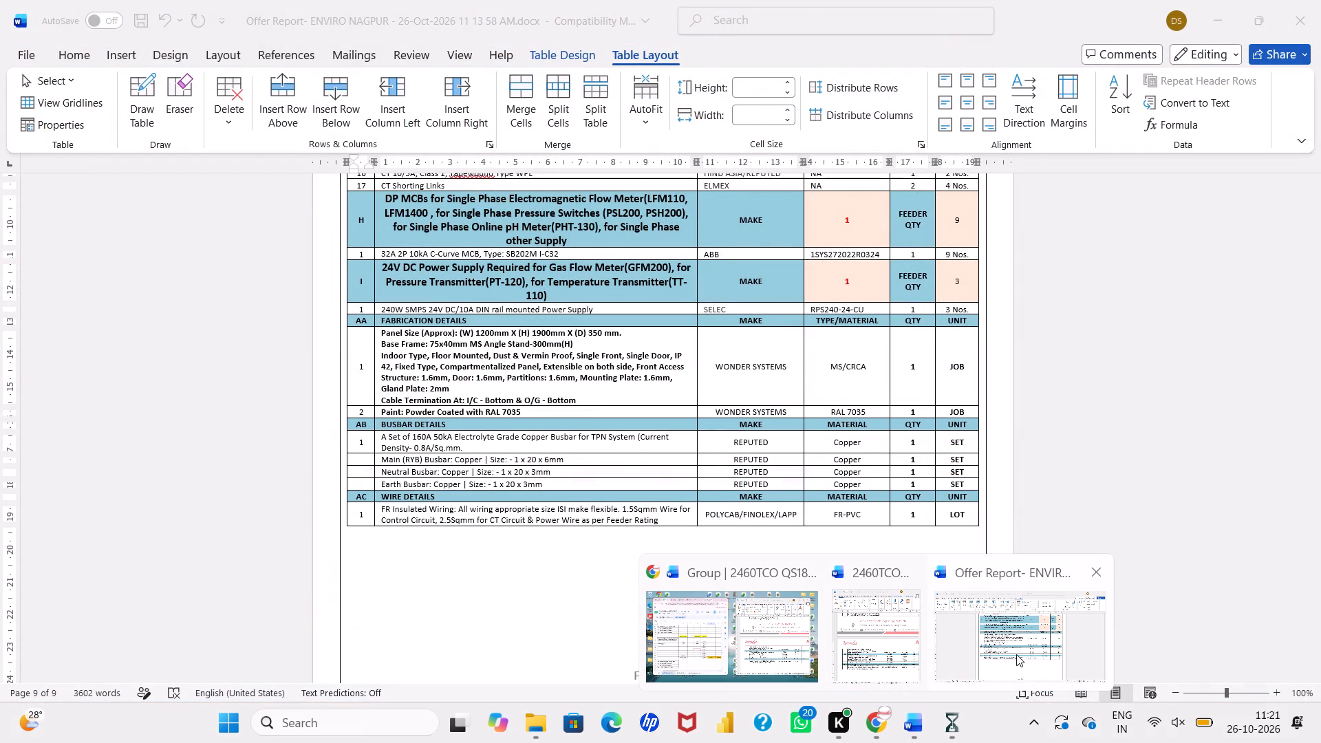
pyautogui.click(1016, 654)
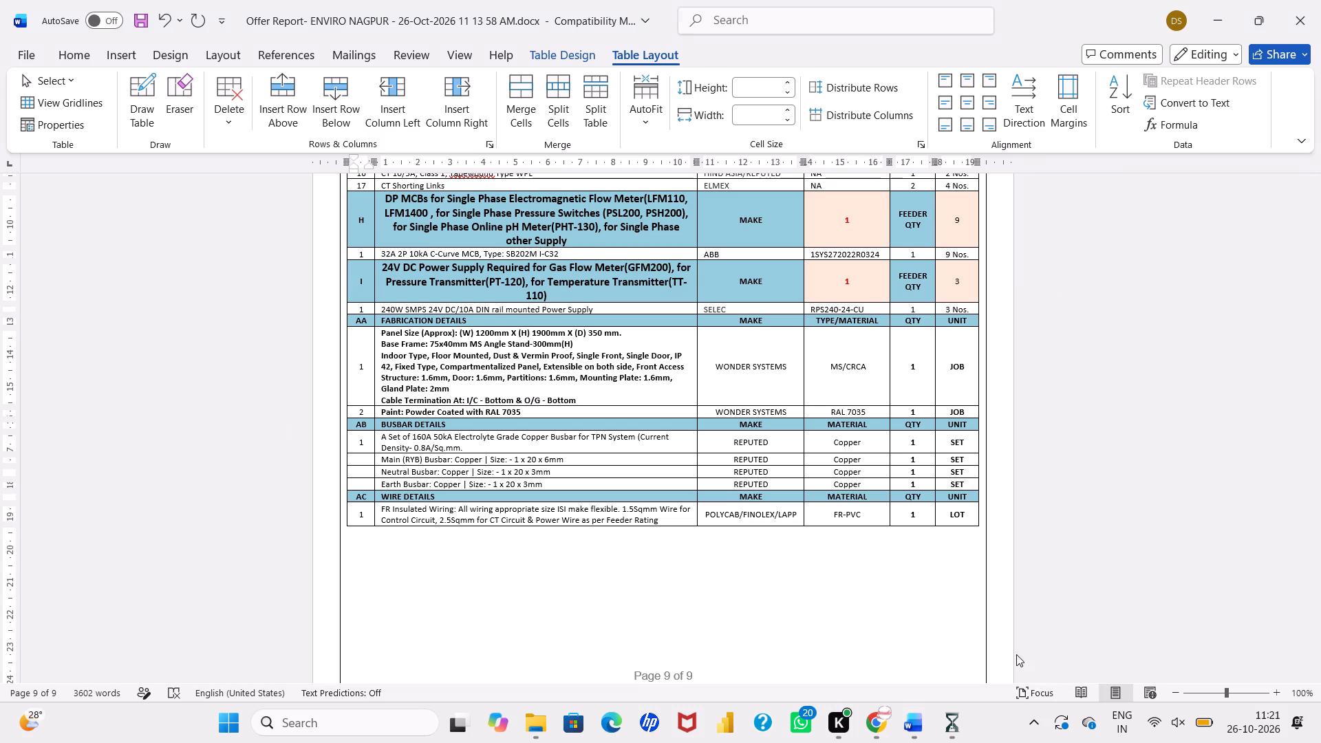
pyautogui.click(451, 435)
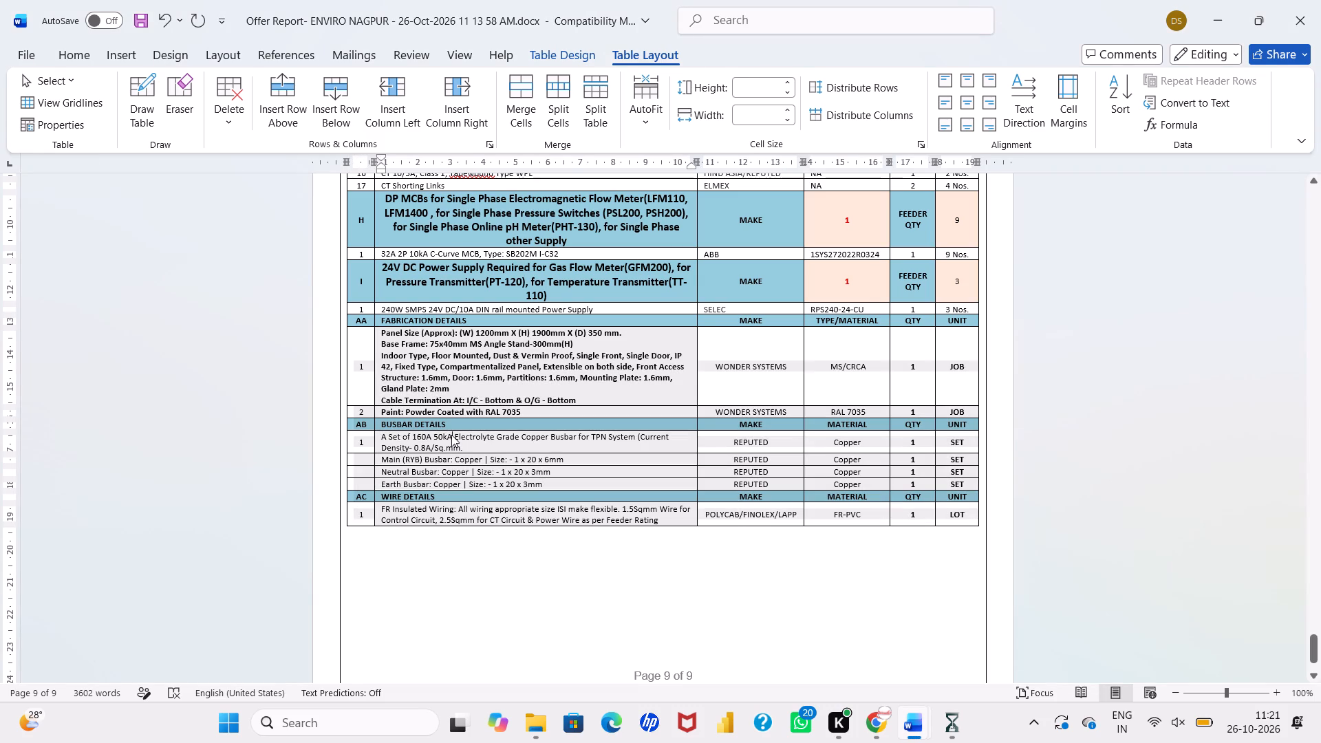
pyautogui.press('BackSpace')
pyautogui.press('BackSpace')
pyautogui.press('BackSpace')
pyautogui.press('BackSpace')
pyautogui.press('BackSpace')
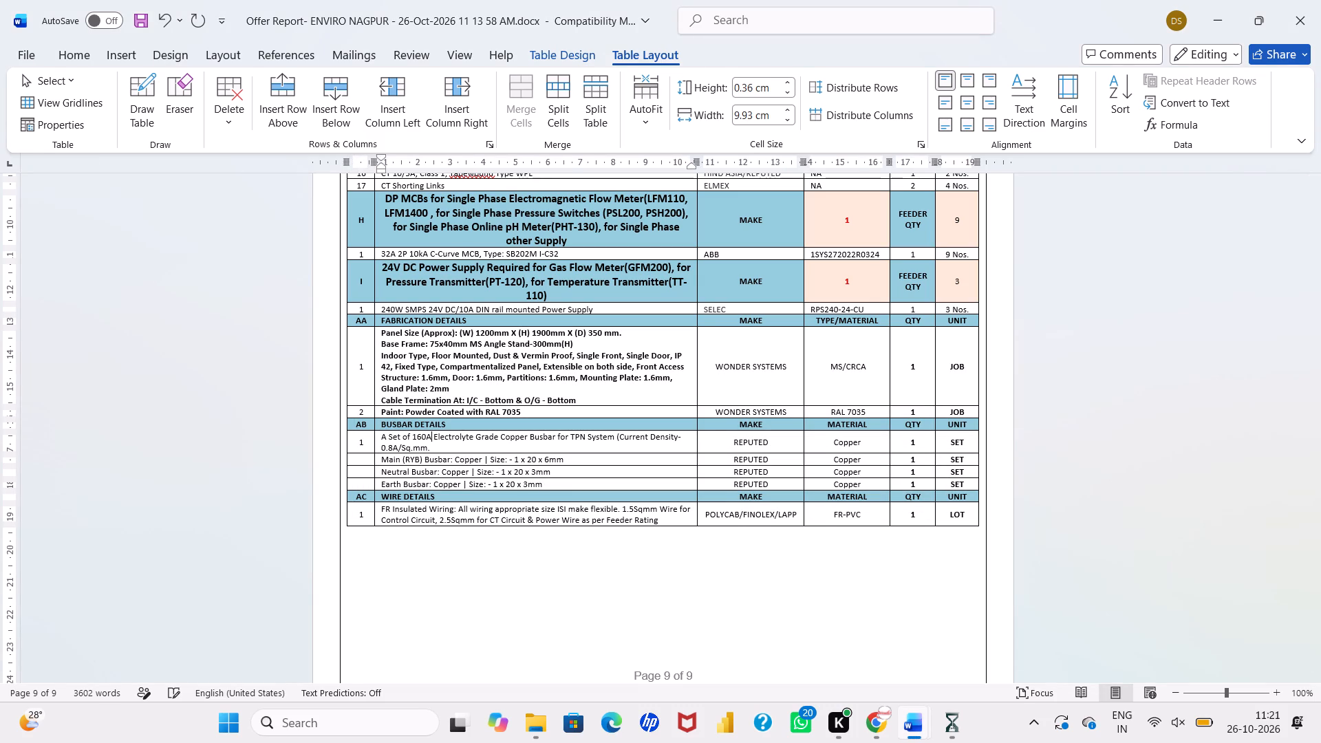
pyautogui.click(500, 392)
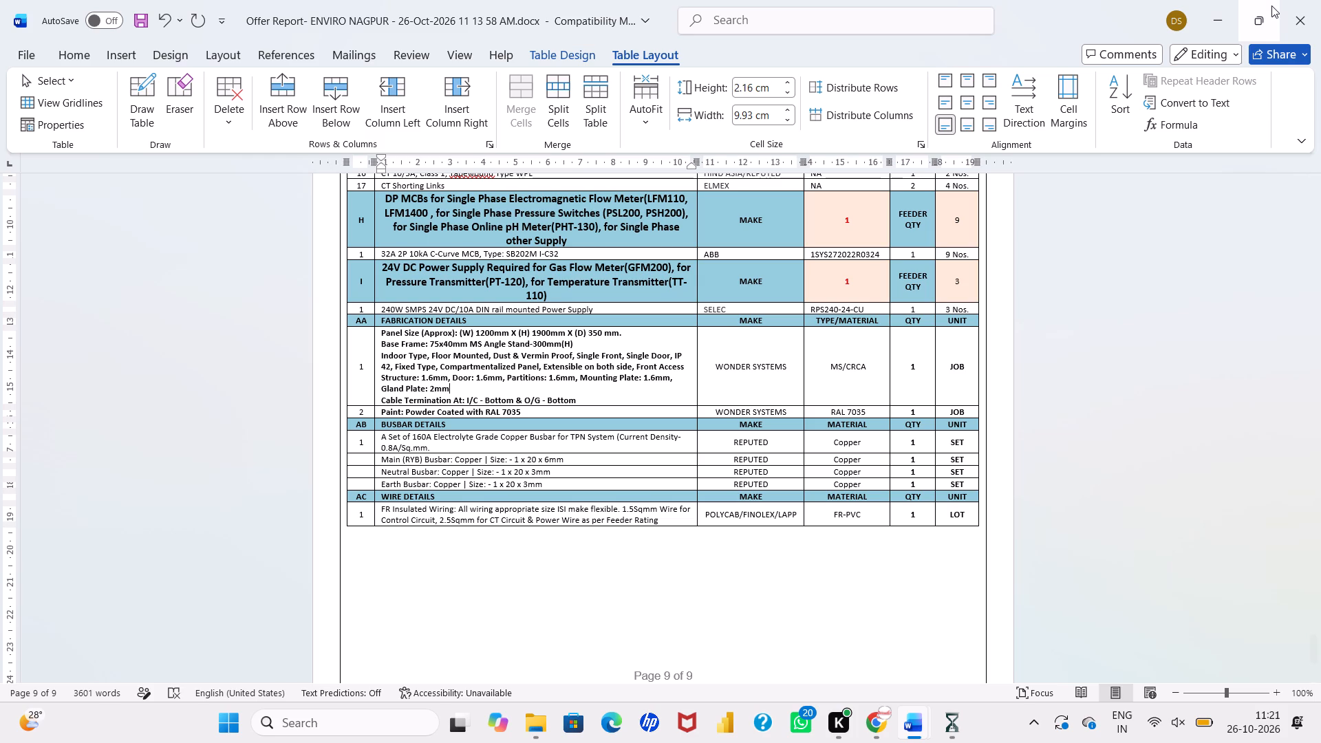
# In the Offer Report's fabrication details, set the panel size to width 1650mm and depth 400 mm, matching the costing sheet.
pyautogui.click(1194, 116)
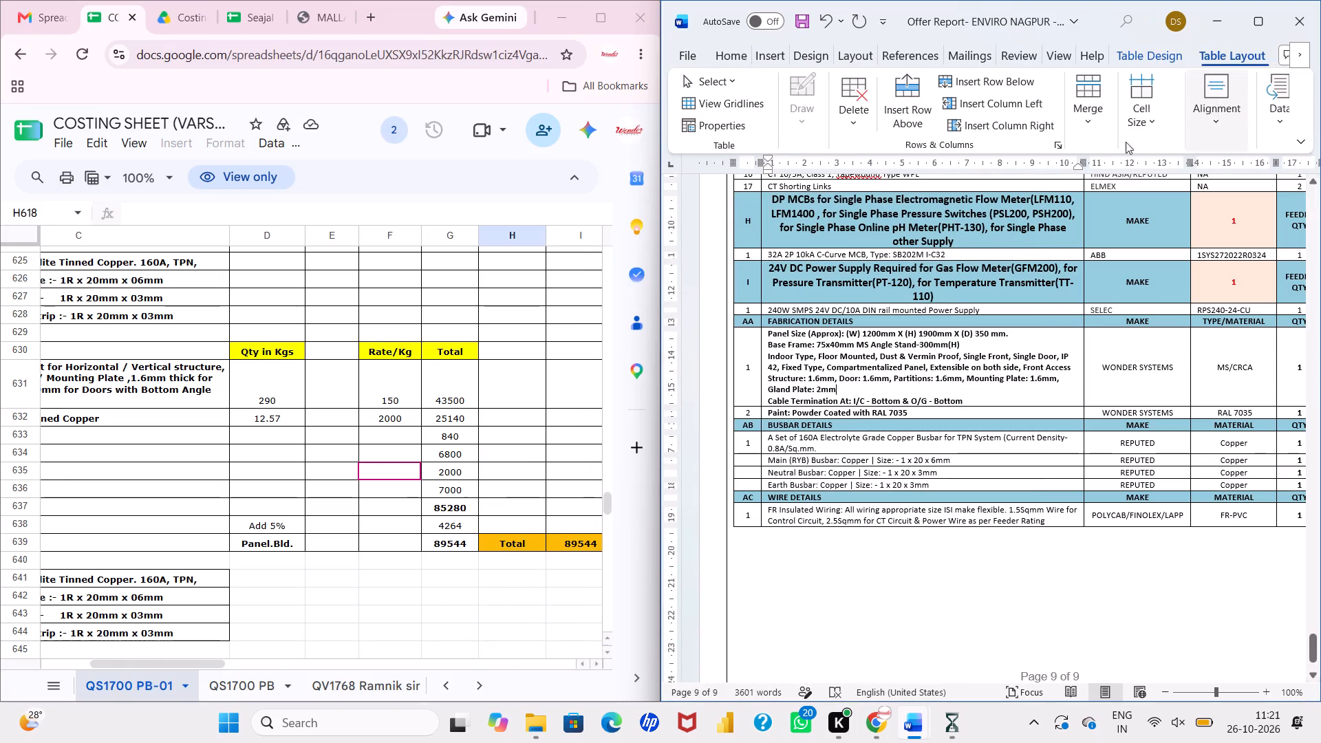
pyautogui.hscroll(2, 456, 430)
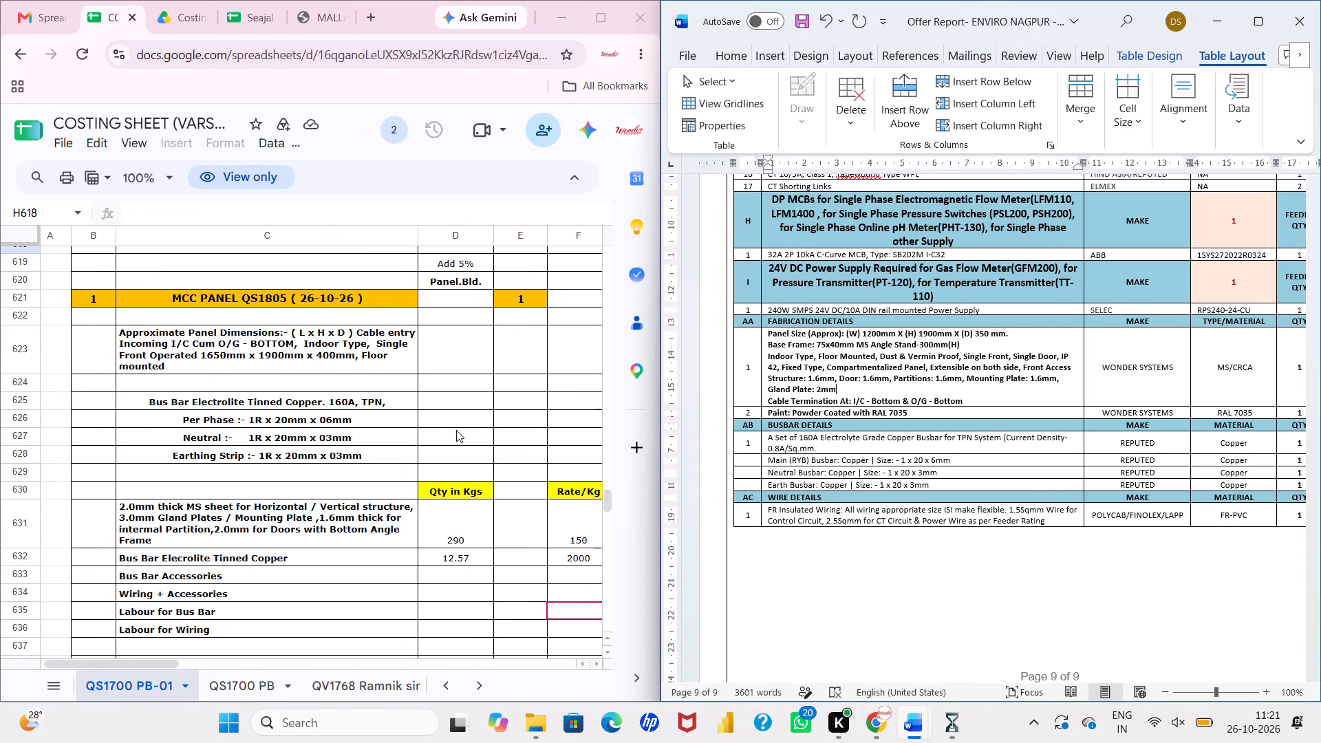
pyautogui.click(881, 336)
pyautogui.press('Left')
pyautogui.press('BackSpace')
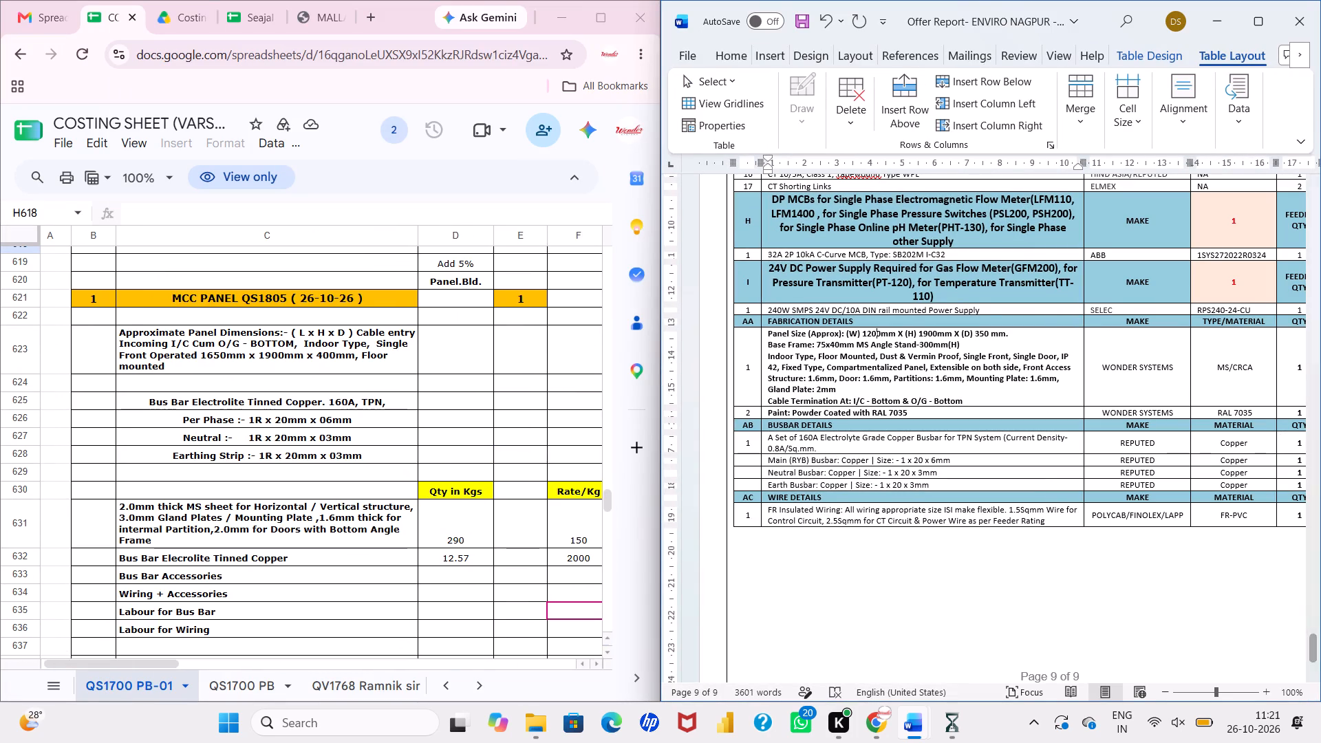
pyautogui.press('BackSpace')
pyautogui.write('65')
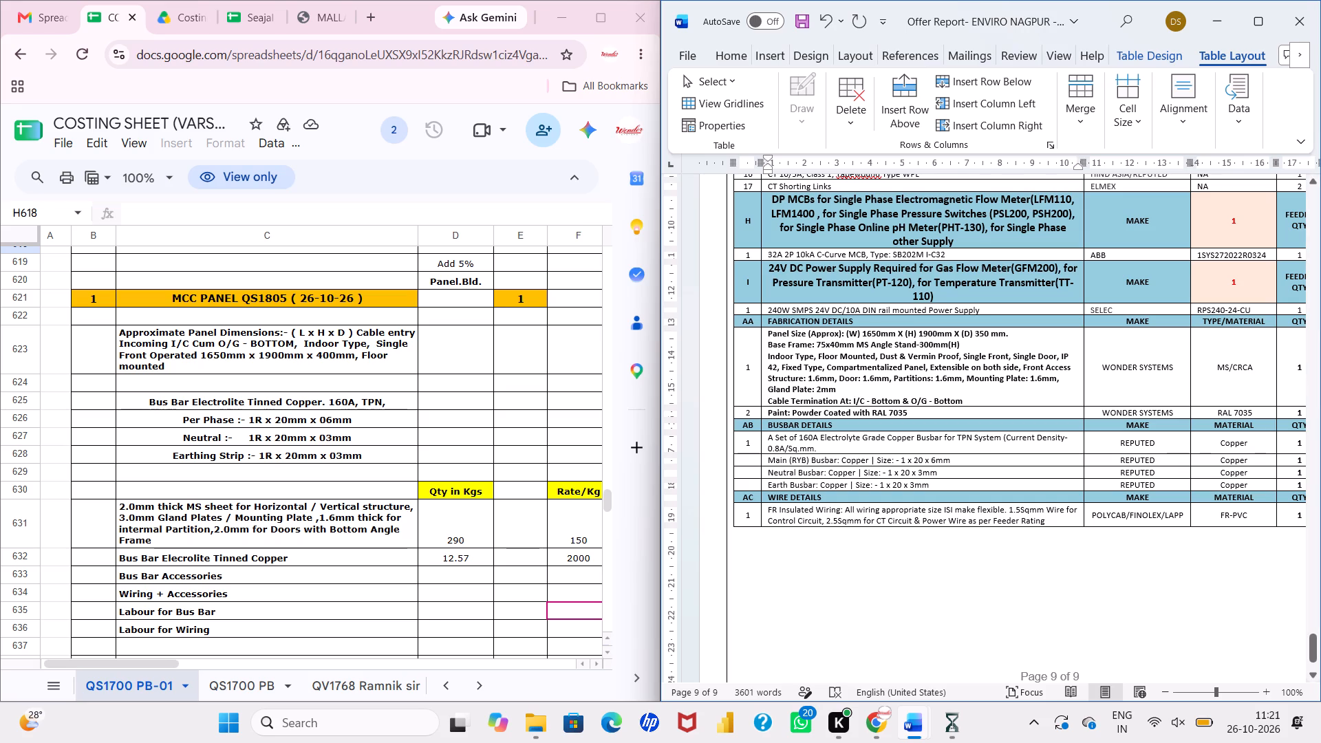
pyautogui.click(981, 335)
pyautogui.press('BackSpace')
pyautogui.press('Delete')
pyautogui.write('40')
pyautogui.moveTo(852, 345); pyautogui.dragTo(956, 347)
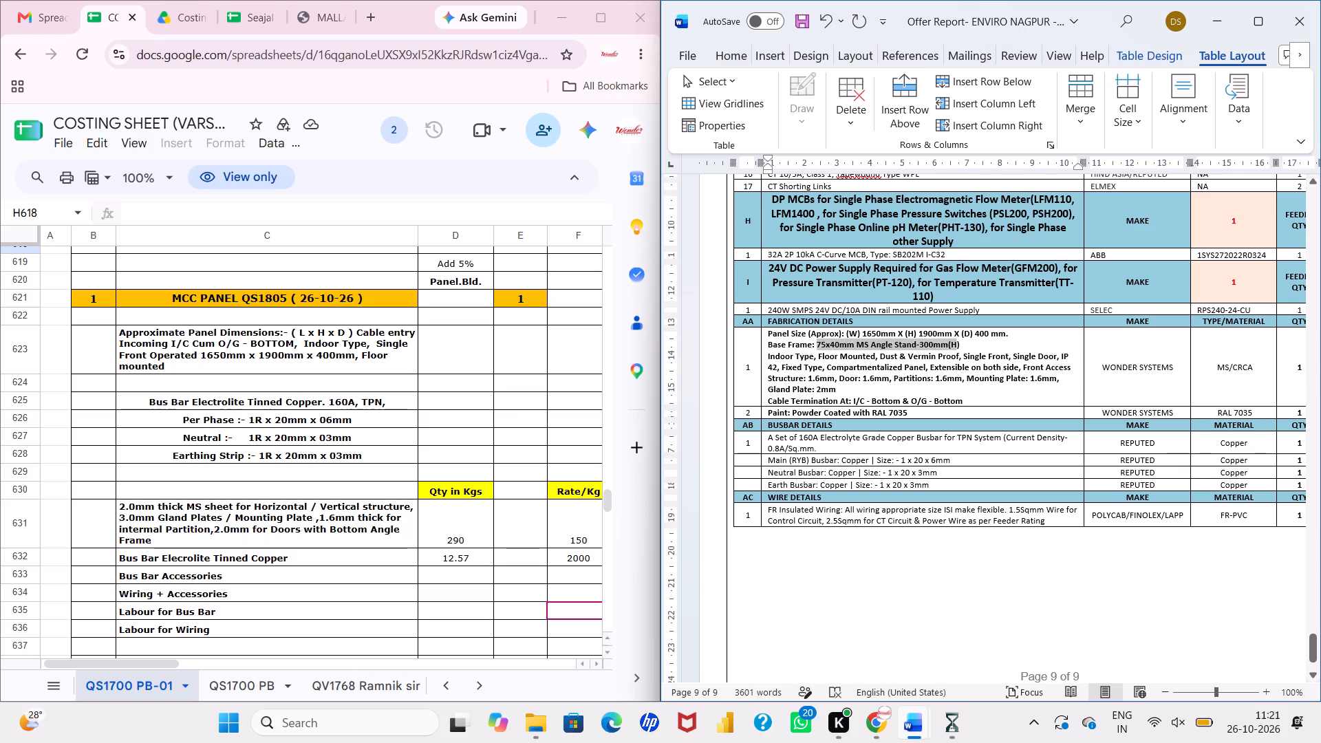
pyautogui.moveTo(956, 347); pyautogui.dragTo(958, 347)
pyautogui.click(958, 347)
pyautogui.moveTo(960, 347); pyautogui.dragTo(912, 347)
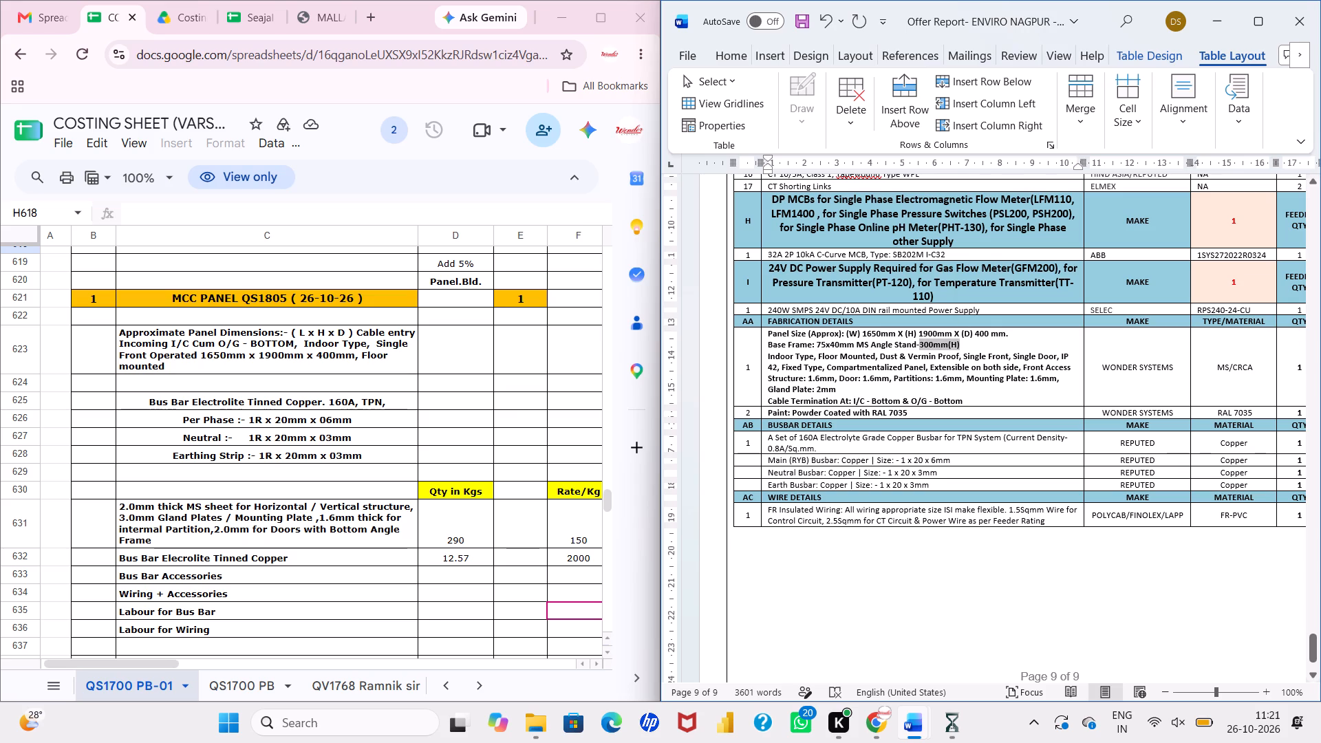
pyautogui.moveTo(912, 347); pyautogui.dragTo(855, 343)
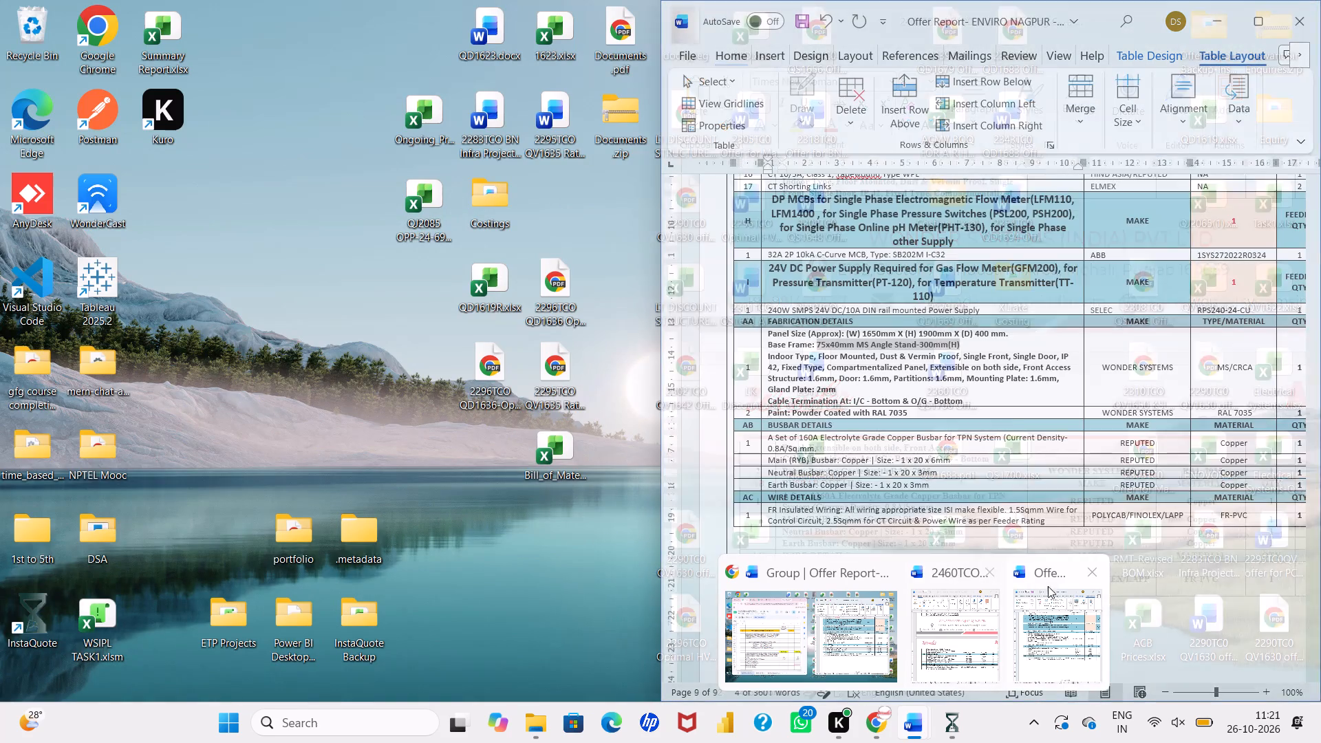
# Close the ENVIRO NAGPUR Offer Report without saving its changes.
pyautogui.click(1053, 623)
pyautogui.scroll(5, 1051, 449)
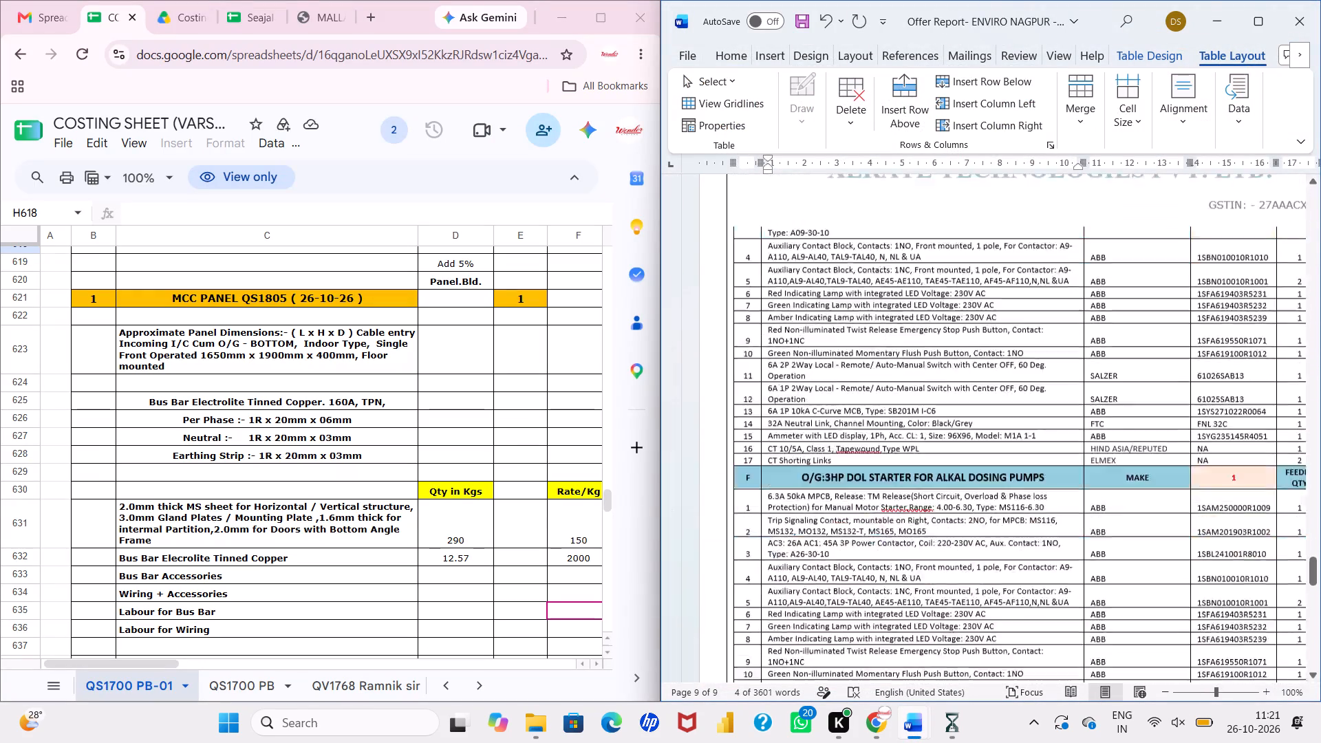
pyautogui.click(1310, 23)
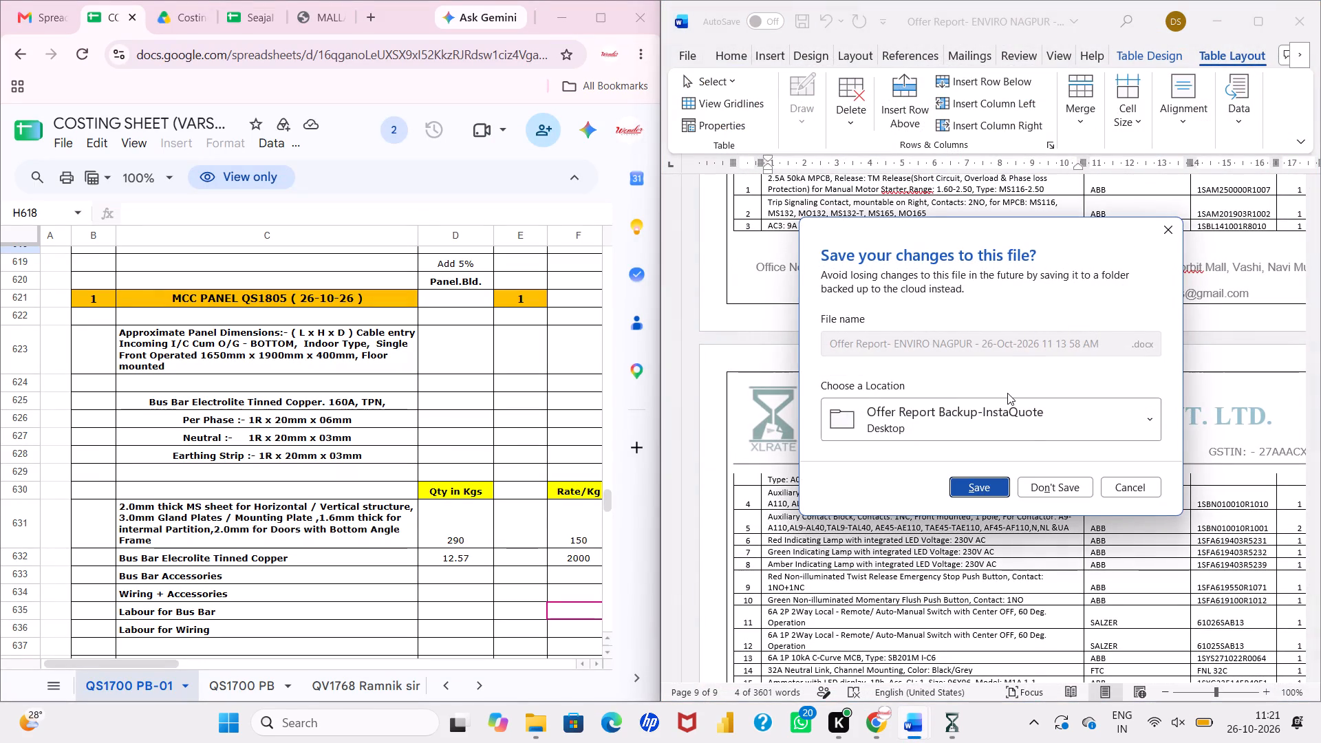
pyautogui.click(1046, 487)
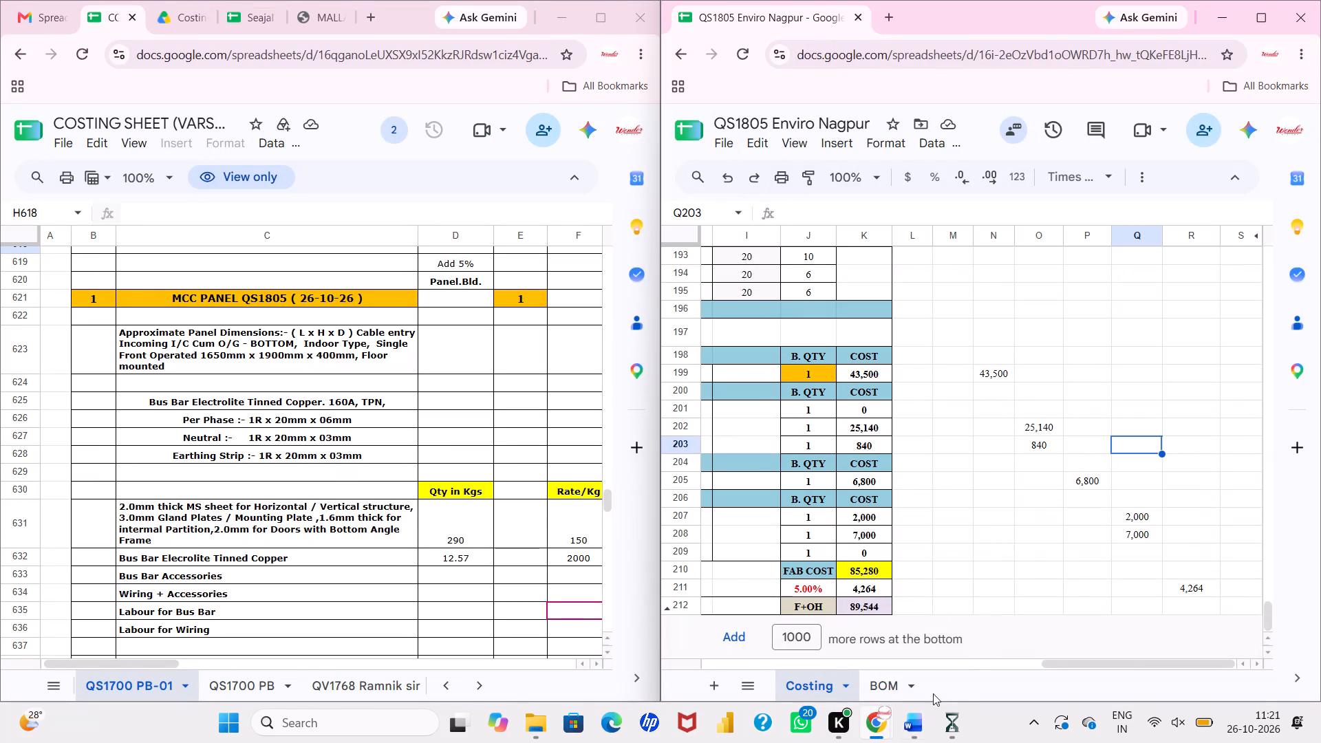
# Switch to the 2460TCO Word offer and check its fabrication details, including panel size and base frame, and its busbar details.
pyautogui.click(943, 643)
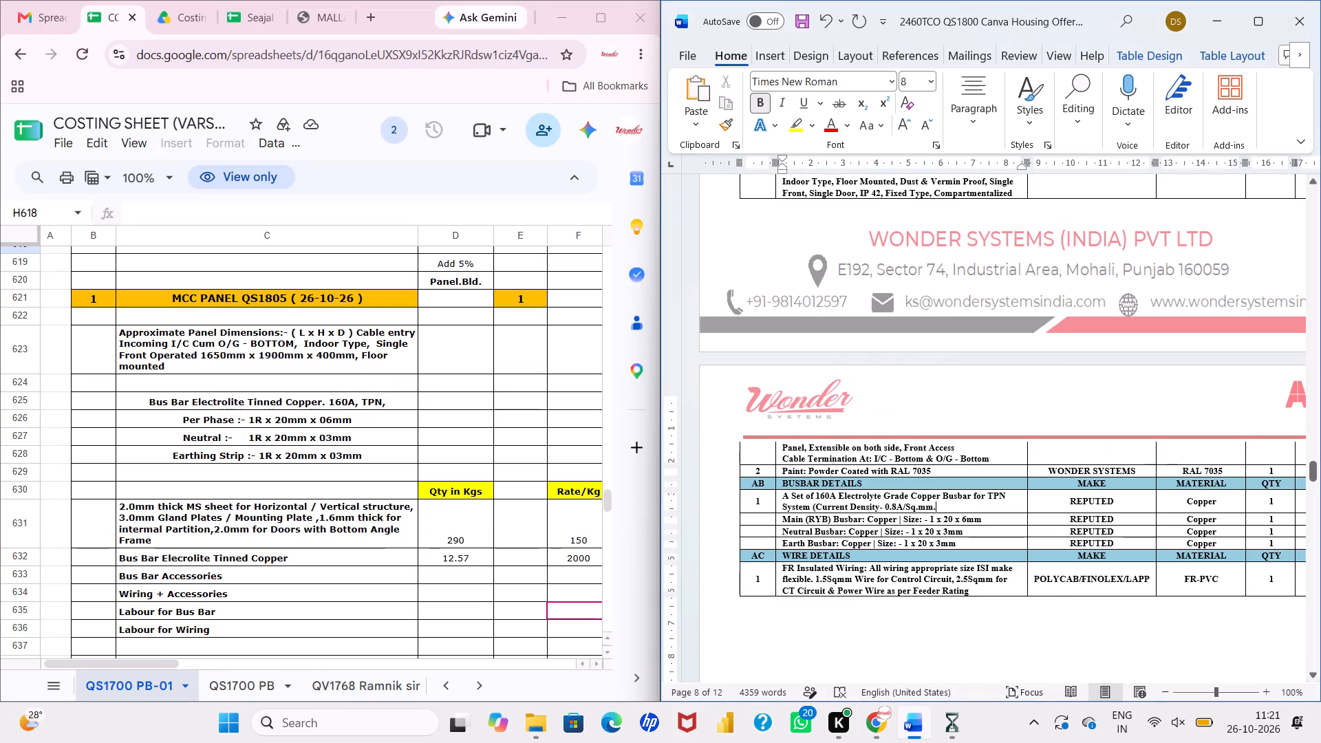
pyautogui.scroll(1, 944, 500)
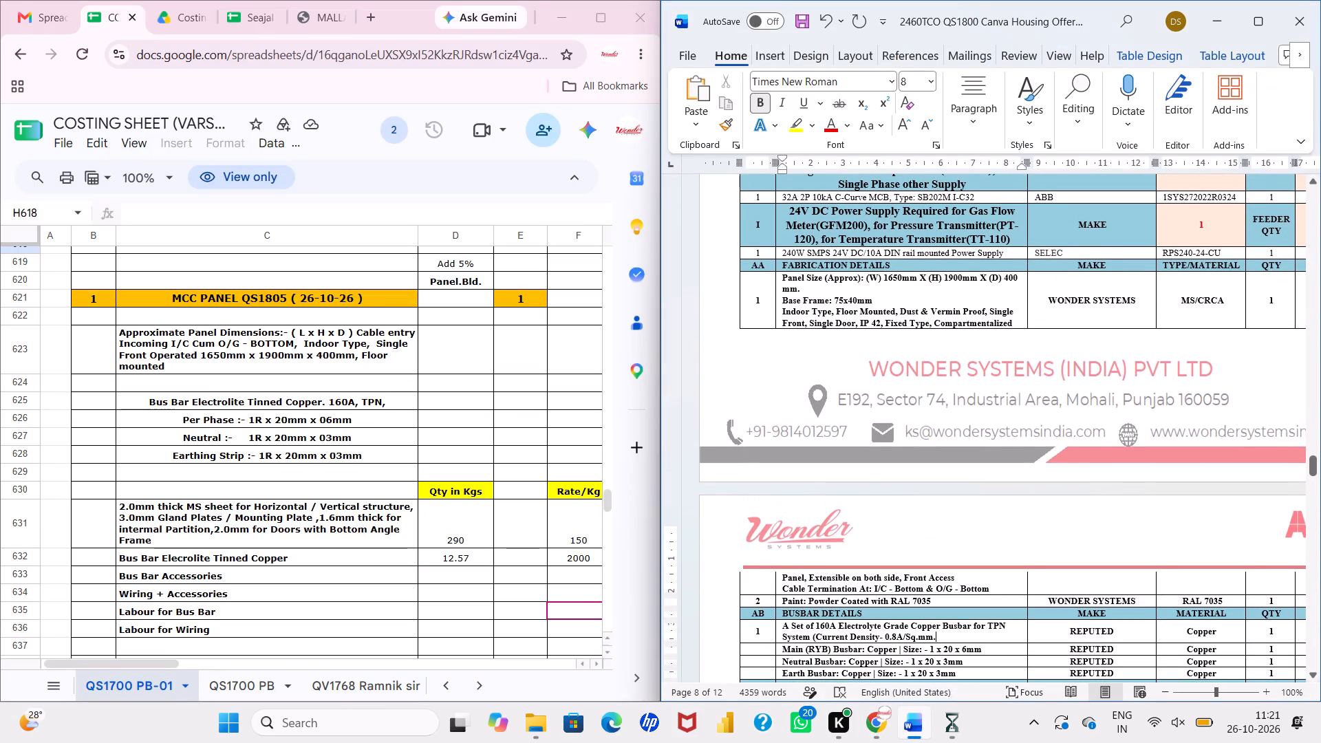
pyautogui.click(946, 303)
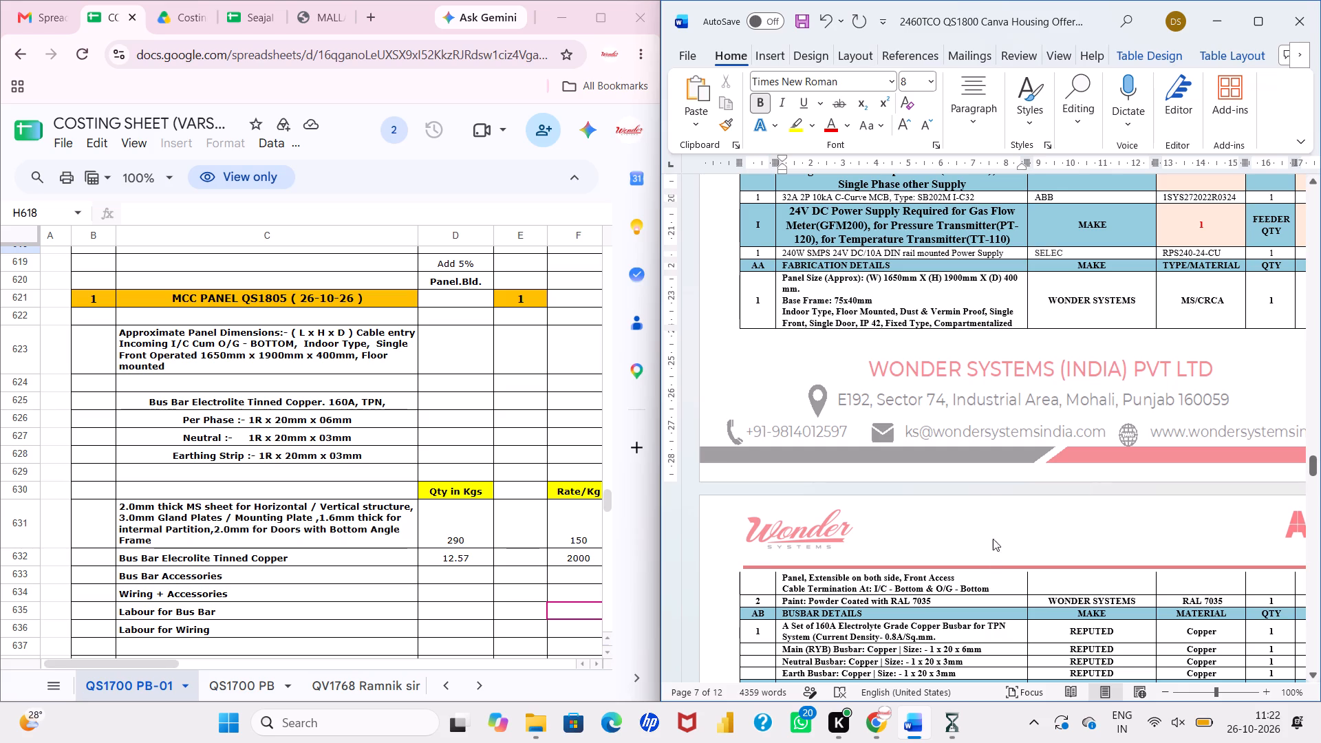
pyautogui.scroll(-1, 989, 596)
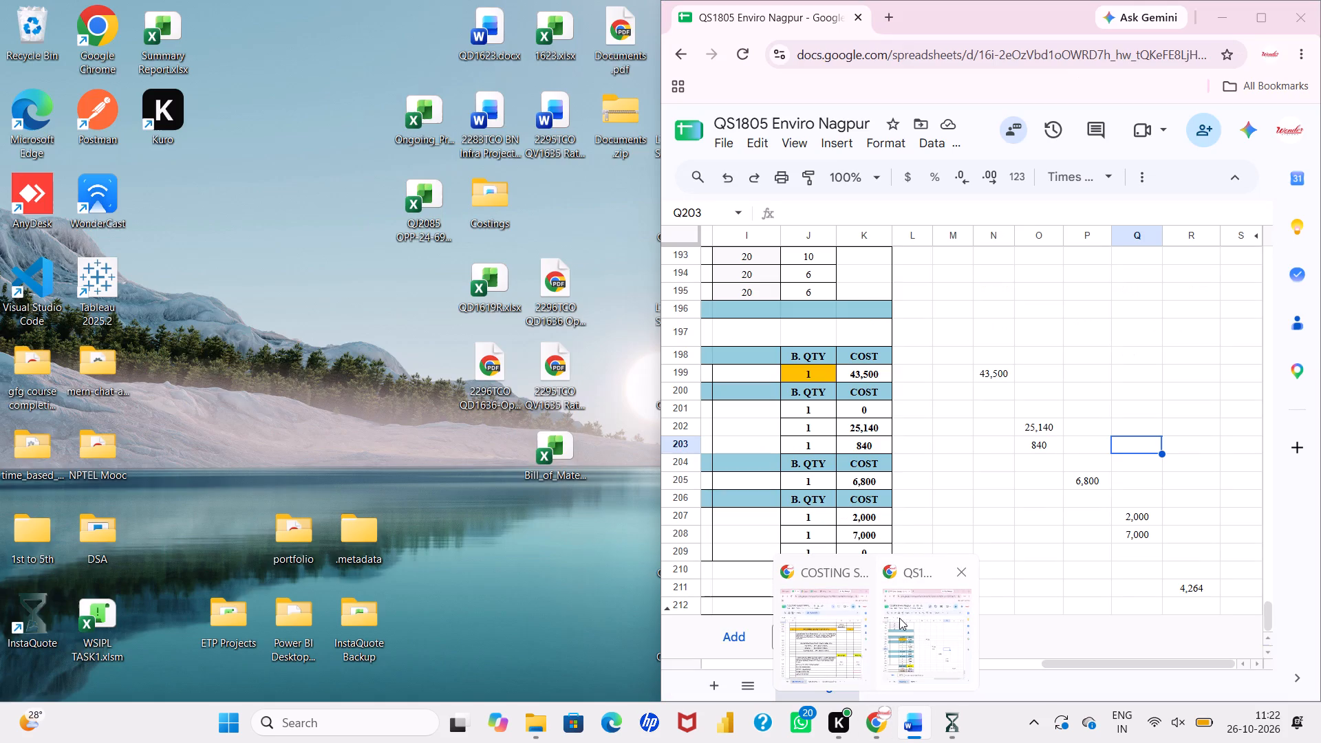
# In the QS1805 Enviro Nagpur sheet, change the panel size in B183 to width 1650mm and depth 400 mm.
pyautogui.click(899, 618)
pyautogui.hscroll(2, 899, 618)
pyautogui.hscroll(3, 947, 484)
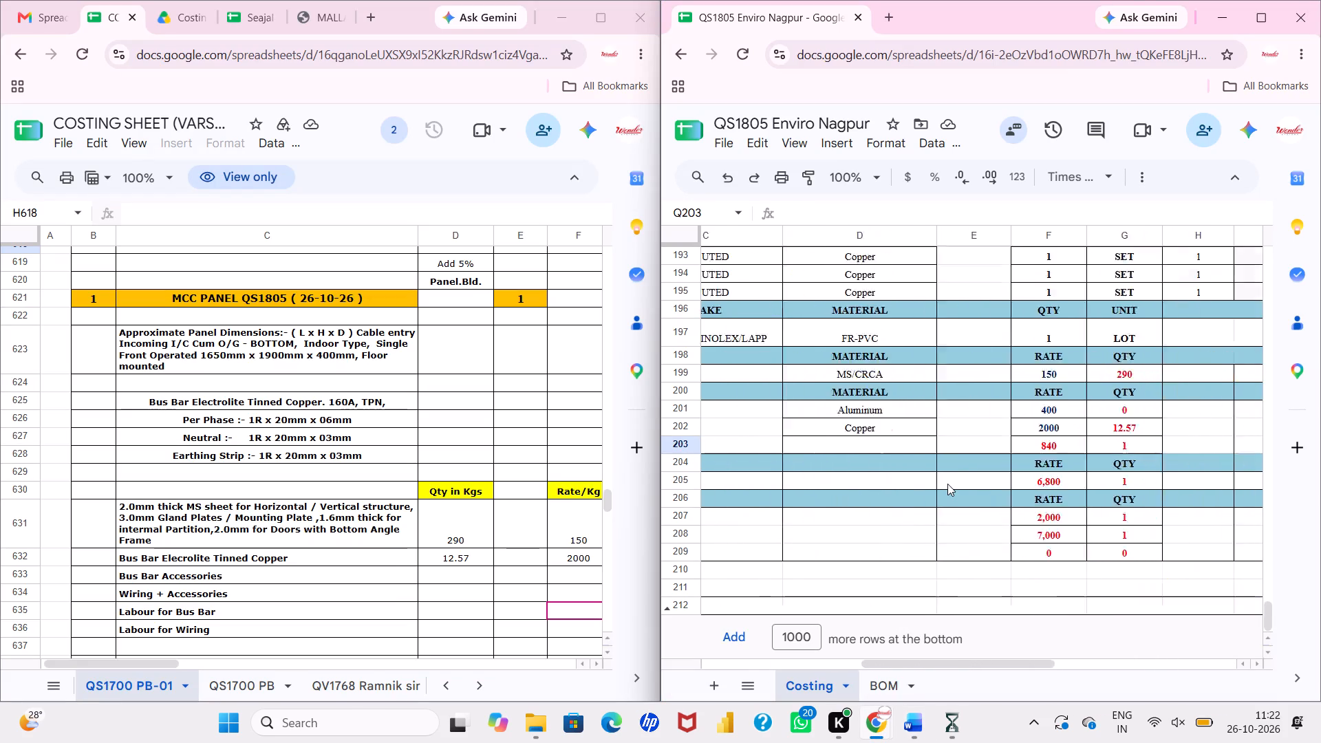
pyautogui.scroll(4, 947, 484)
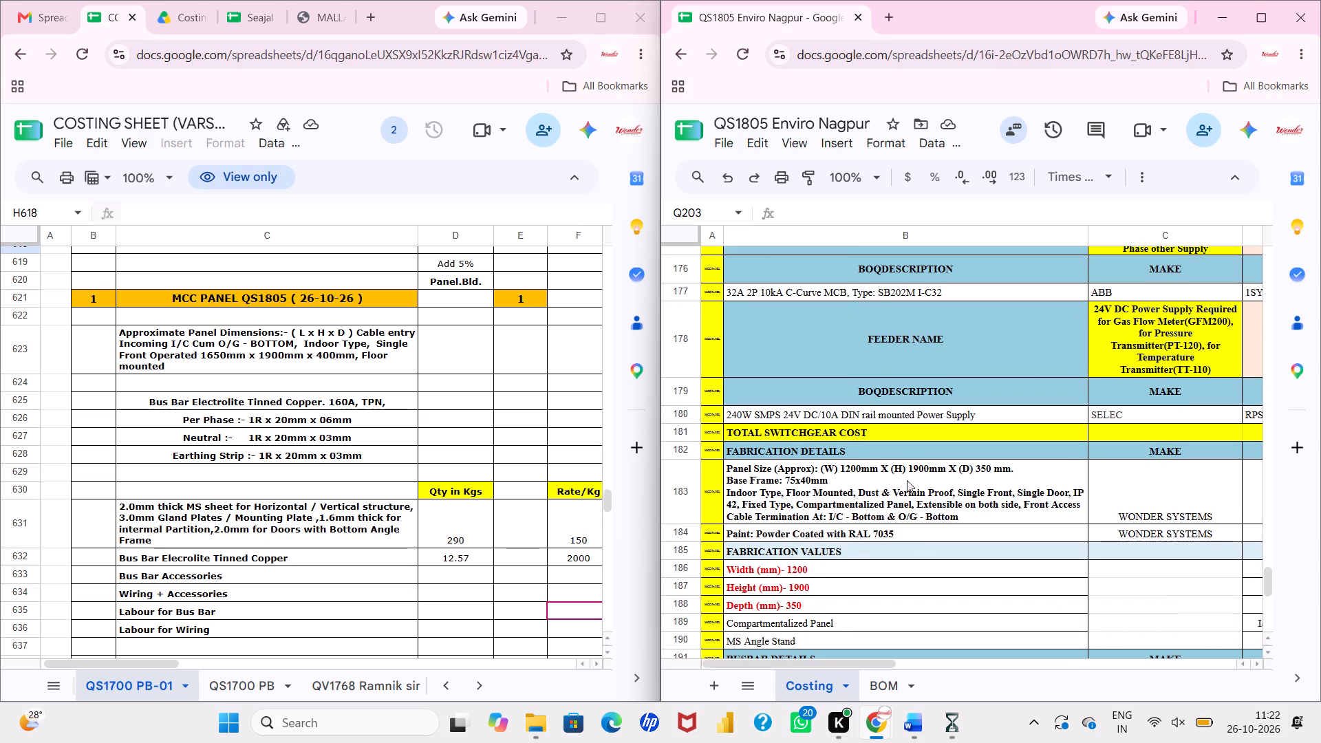
pyautogui.click(885, 475)
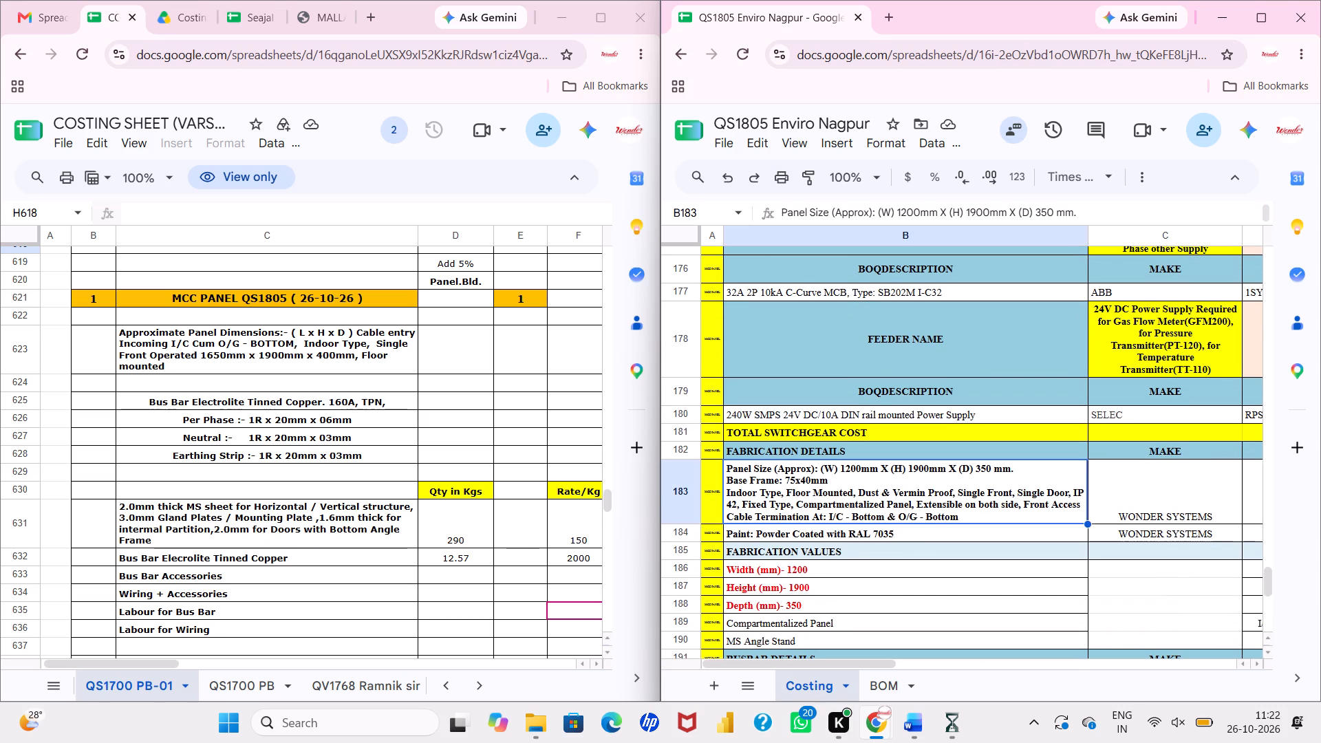
pyautogui.click(913, 217)
pyautogui.press('BackSpace')
pyautogui.press('BackSpace')
pyautogui.write('65')
pyautogui.click(1043, 209)
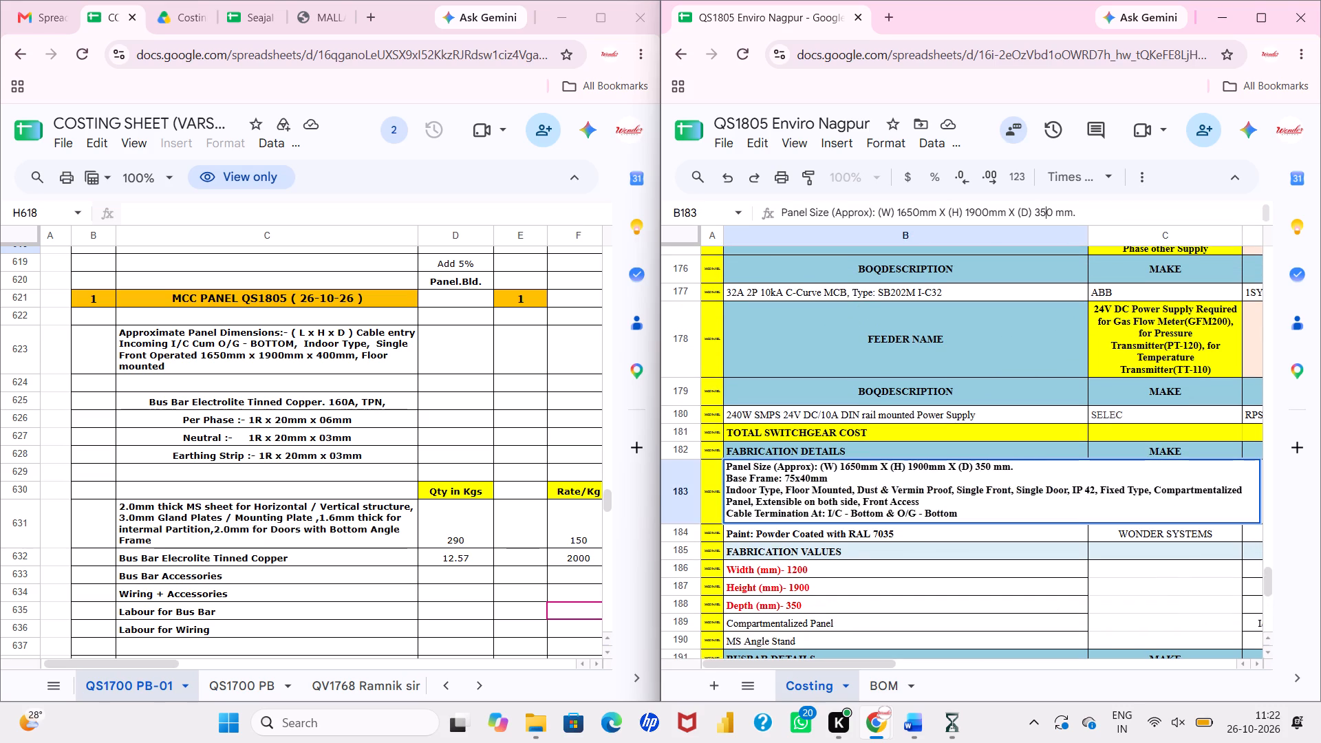
pyautogui.press('BackSpace')
pyautogui.press('BackSpace')
pyautogui.write('40')
pyautogui.press('Return')
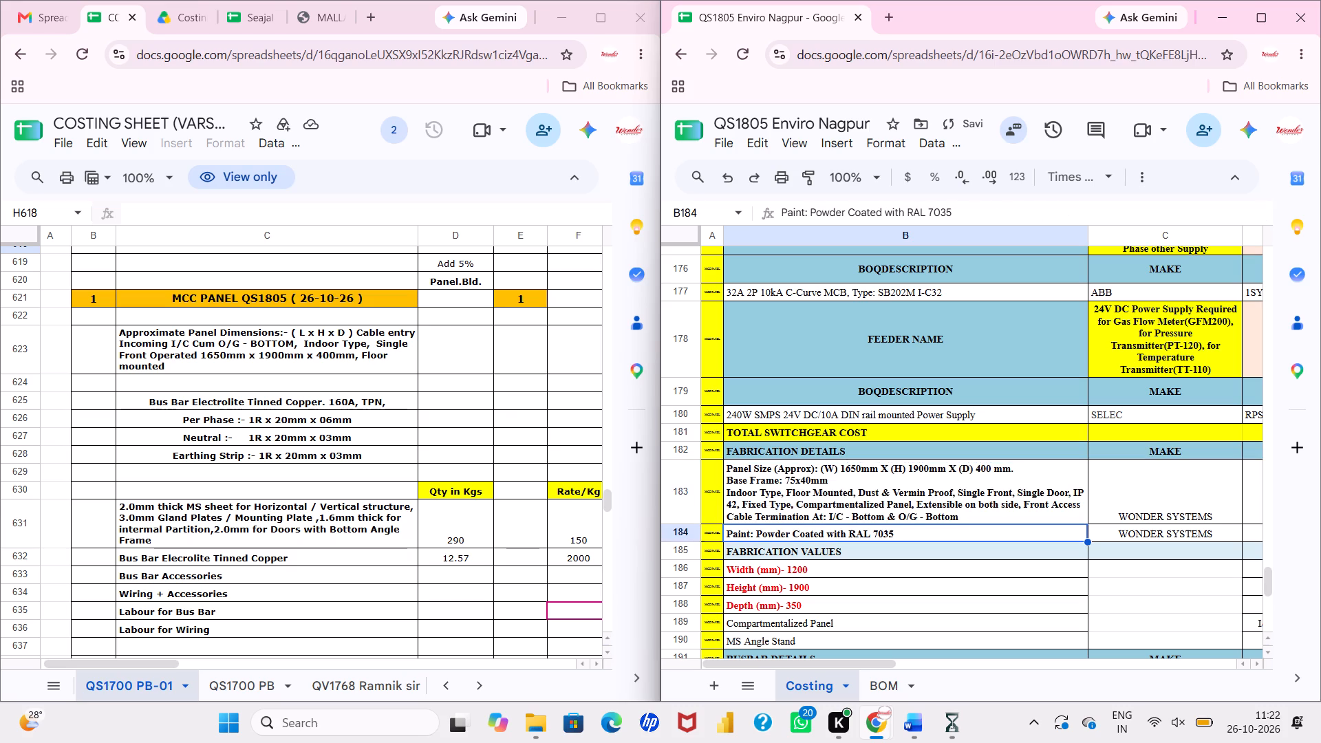
# Review the QS1805 fabrication values, busbar details and cost rows down to the fabrication plus overhead amount.
pyautogui.click(1009, 457)
pyautogui.scroll(-1, 1009, 457)
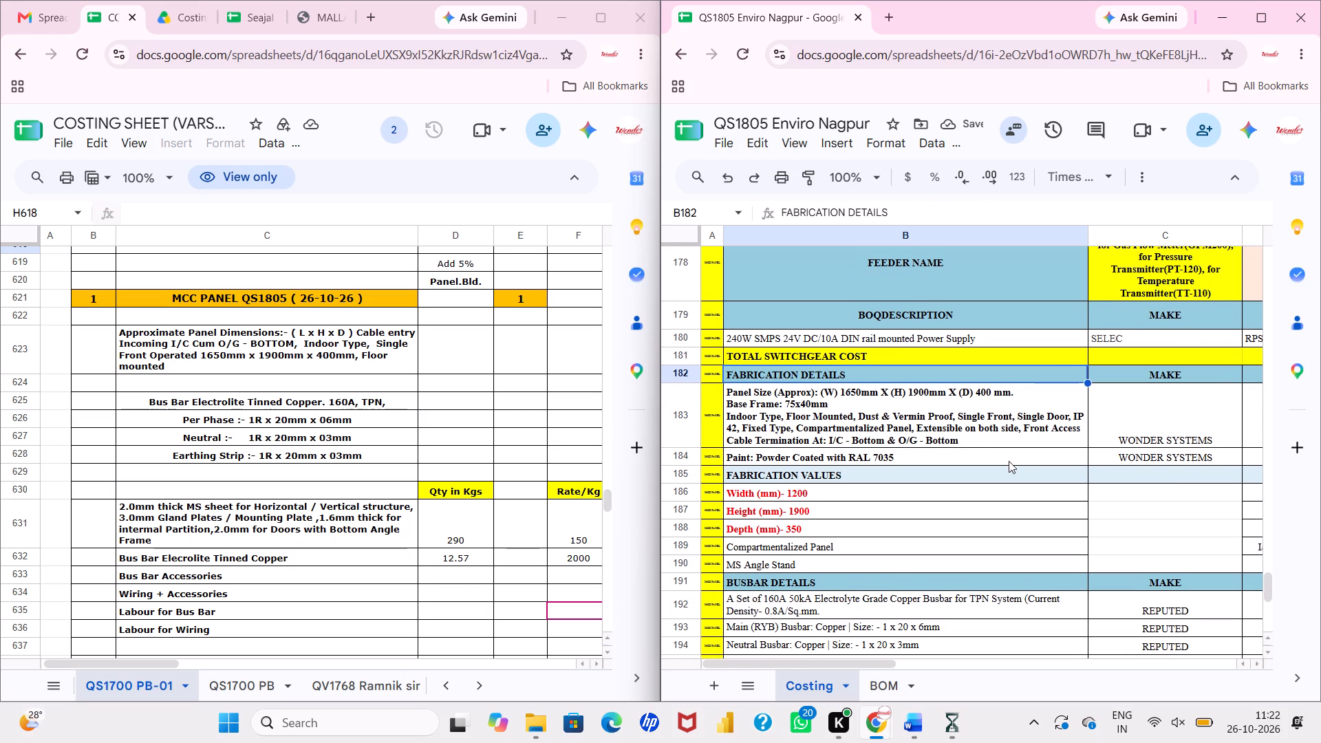
pyautogui.click(1012, 420)
pyautogui.click(1009, 508)
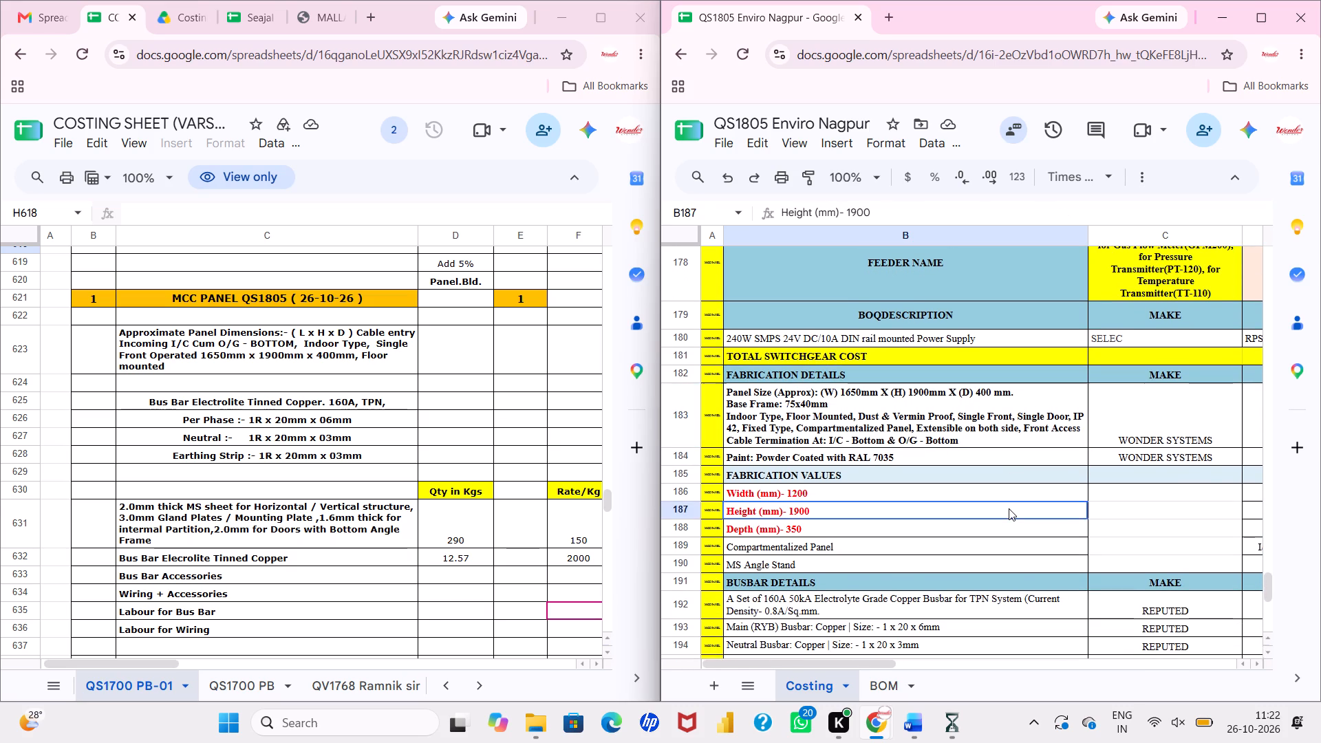
pyautogui.hscroll(-3, 1009, 508)
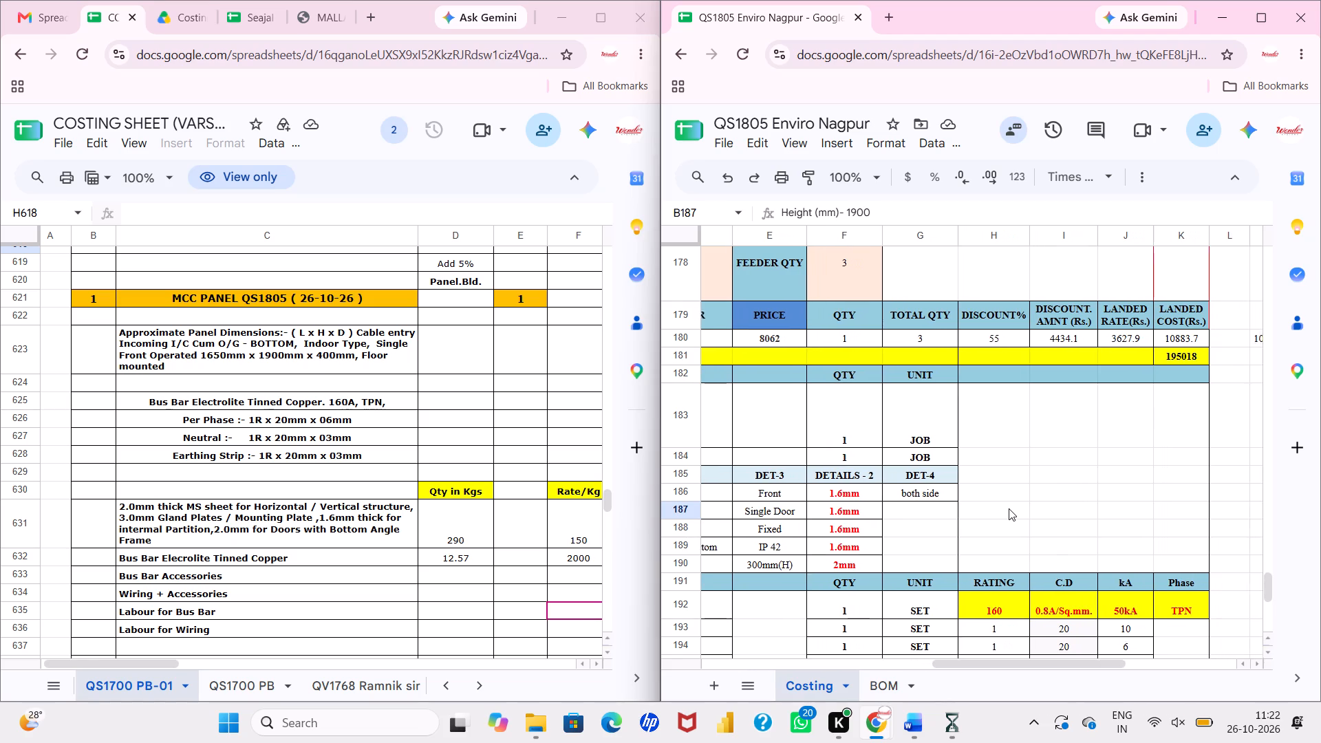
pyautogui.scroll(-2, 1009, 508)
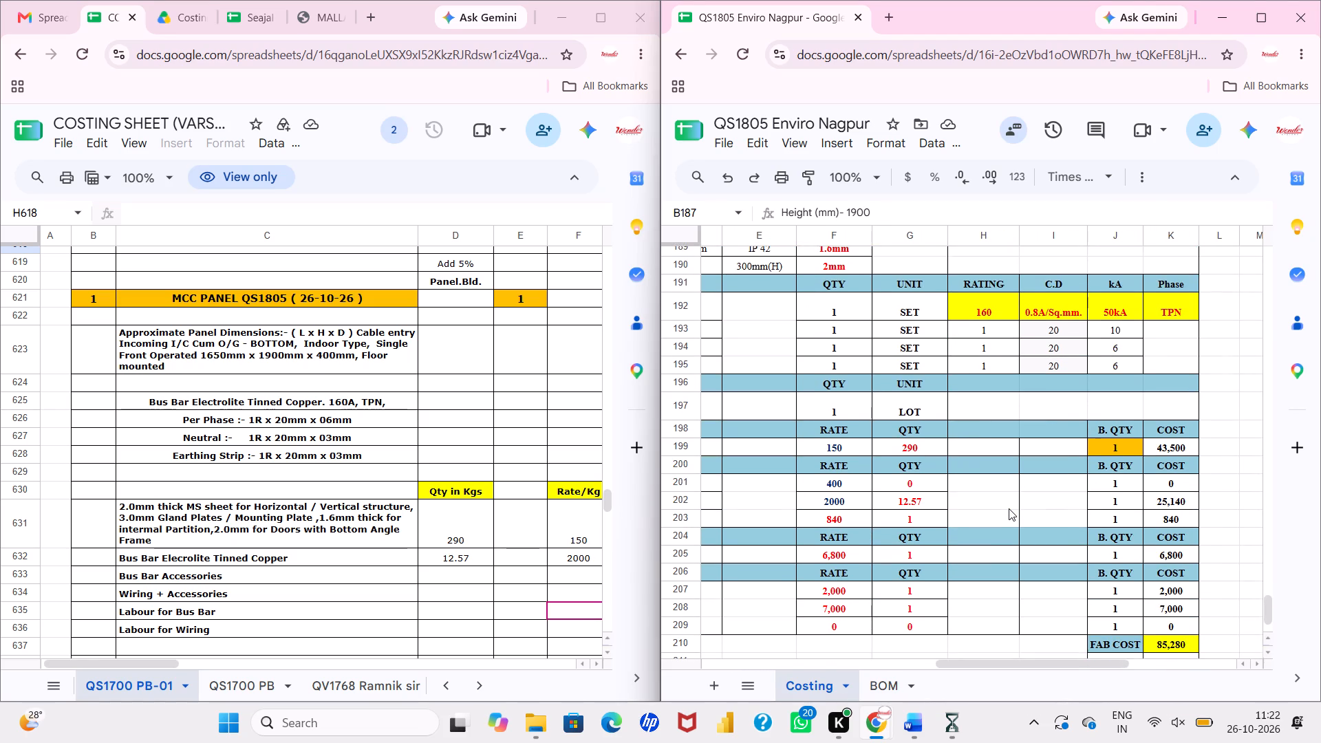
pyautogui.scroll(-3, 1009, 508)
pyautogui.hscroll(3, 1009, 508)
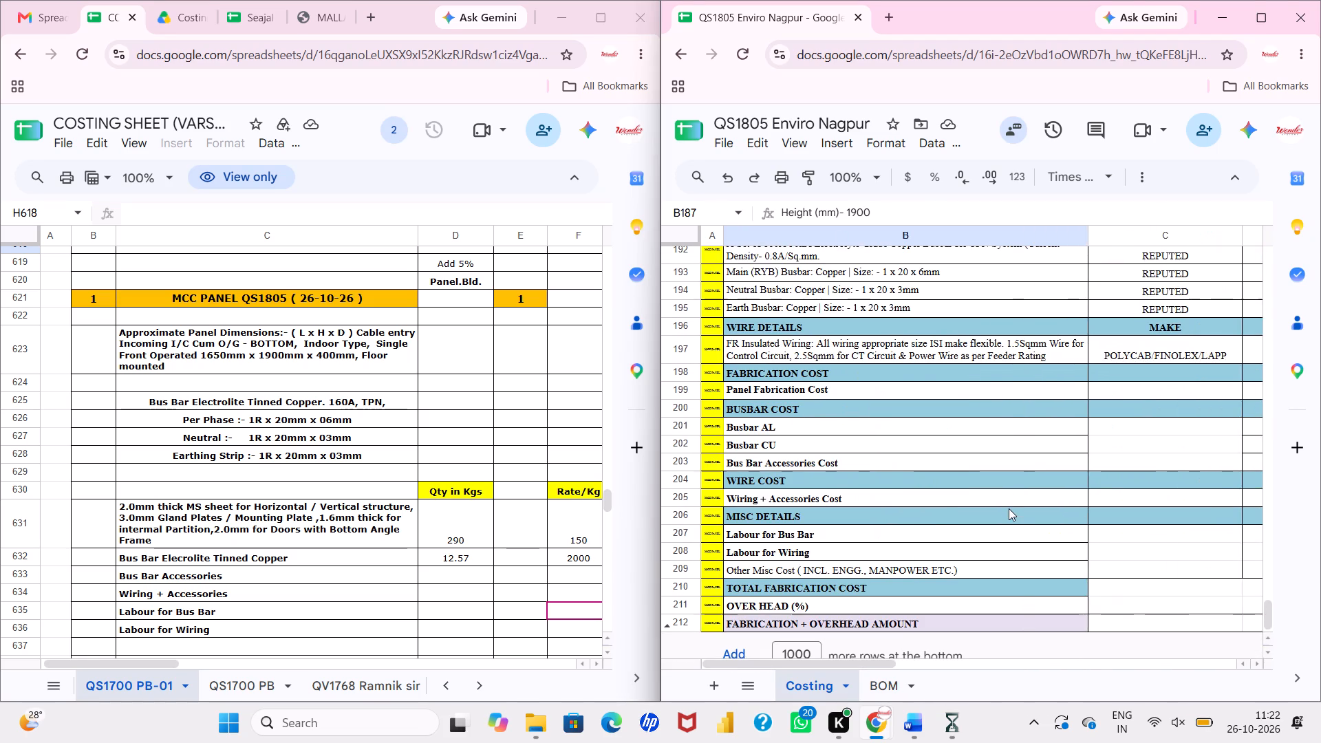
# Recheck the fabrication details, fabrication values and busbar ratings in rows 183 to 195 across their columns.
pyautogui.scroll(3, 1009, 508)
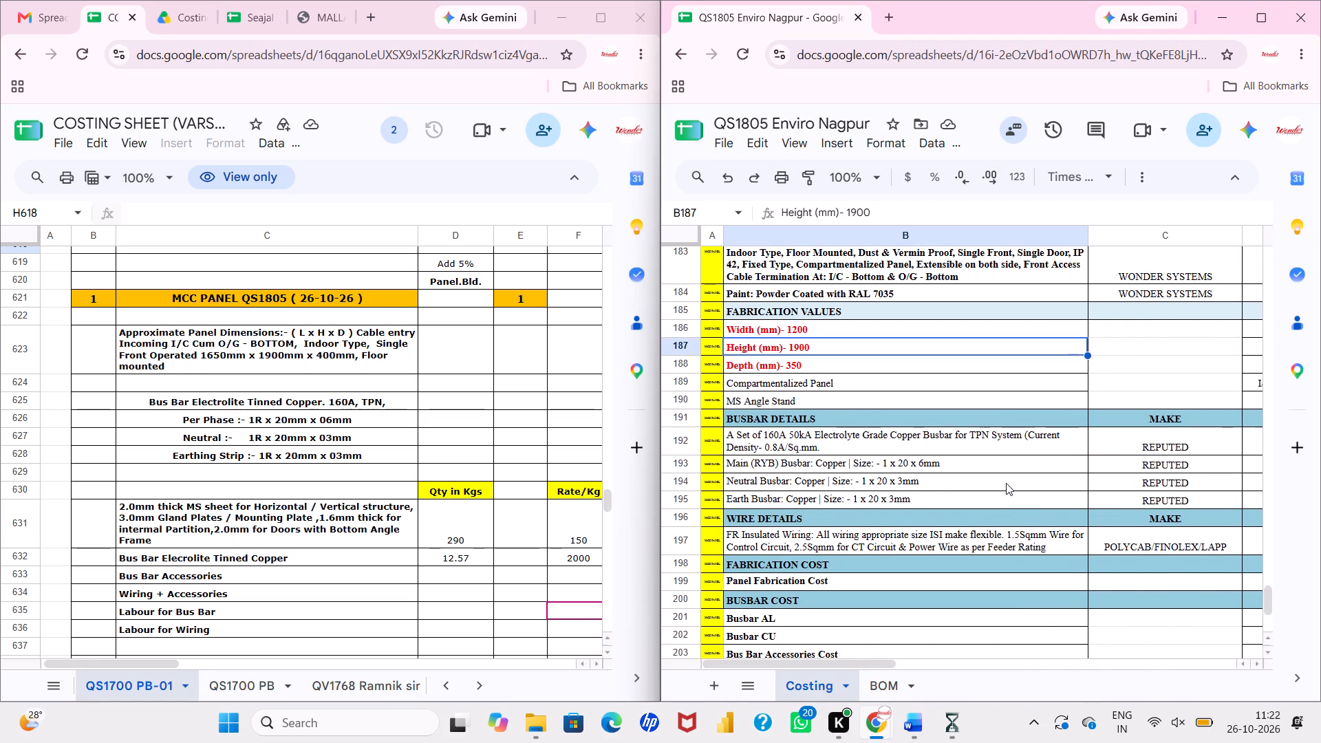
pyautogui.click(999, 415)
pyautogui.scroll(1, 999, 415)
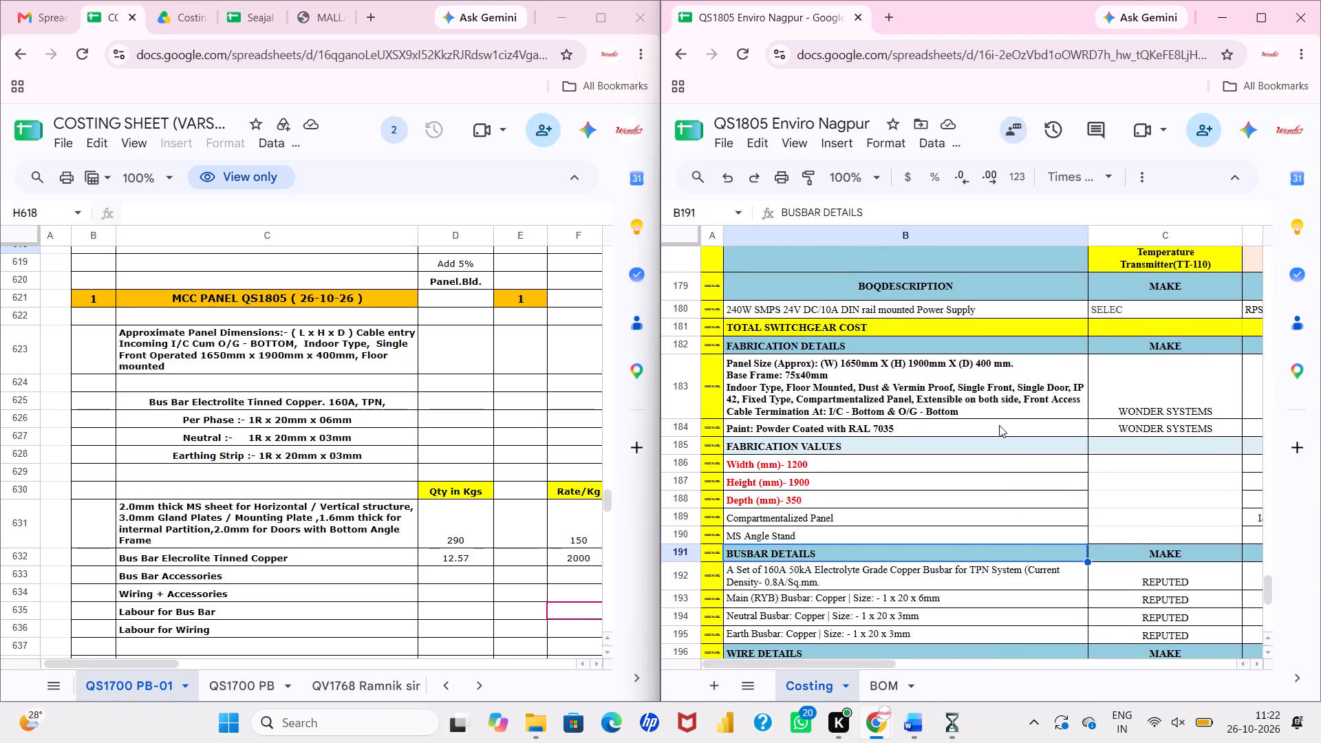
pyautogui.click(999, 435)
pyautogui.click(999, 444)
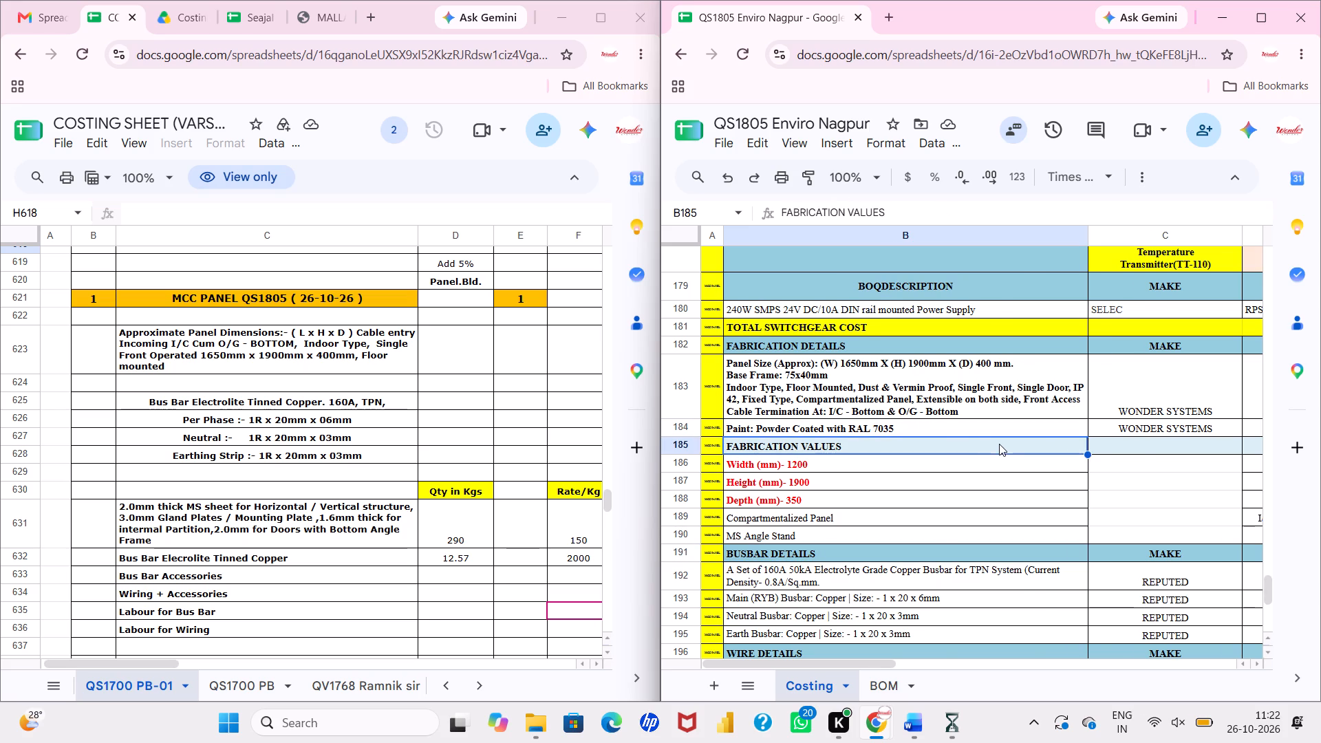
pyautogui.hscroll(-3, 999, 444)
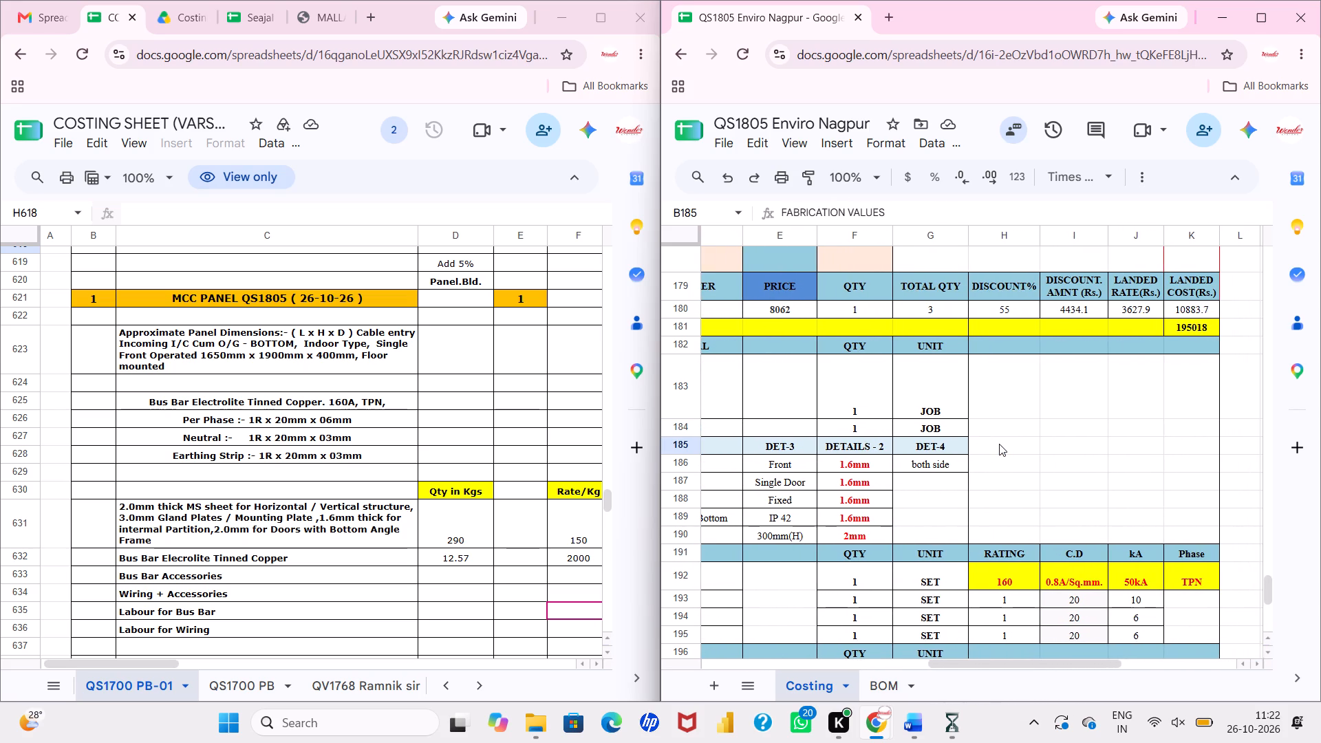
# Review the QS1805 fabrication details, busbar details and cost rows 198 to 212 against the MCC panel costs in the costing sheet.
pyautogui.hscroll(2, 999, 444)
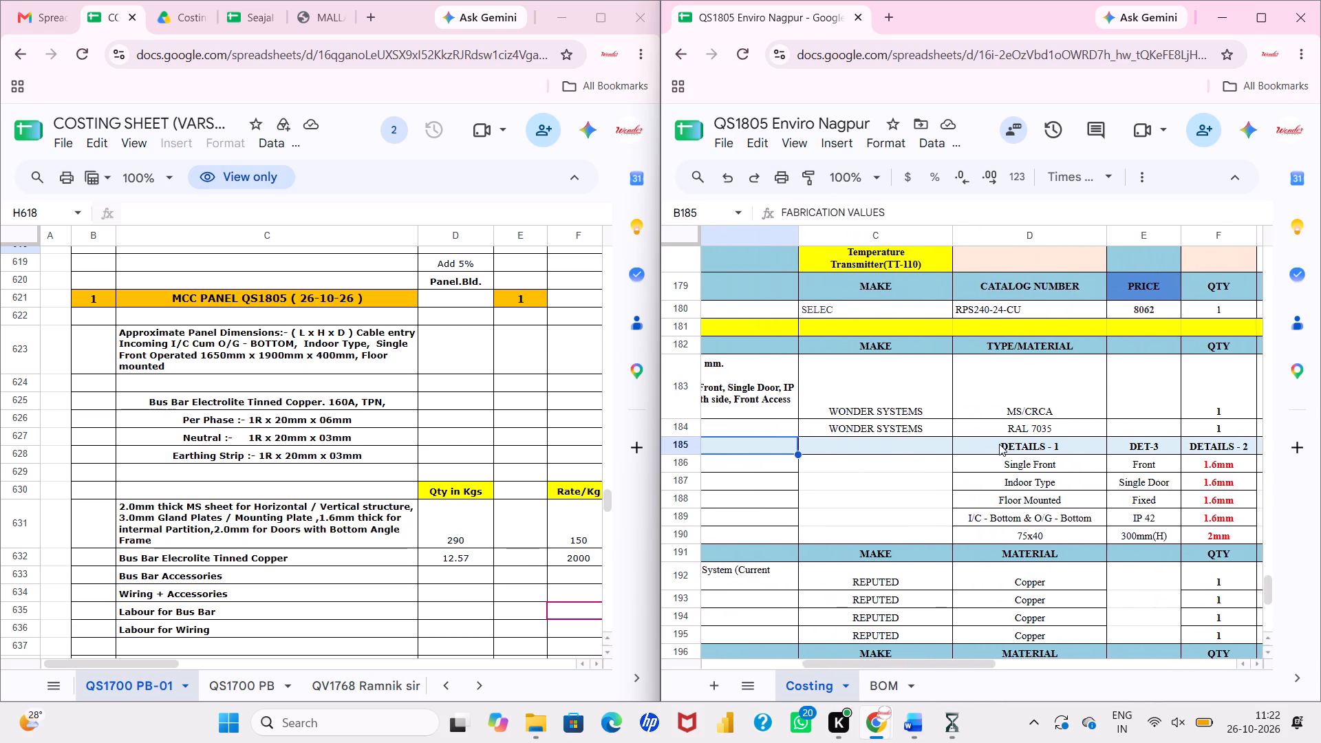
pyautogui.hscroll(2, 999, 444)
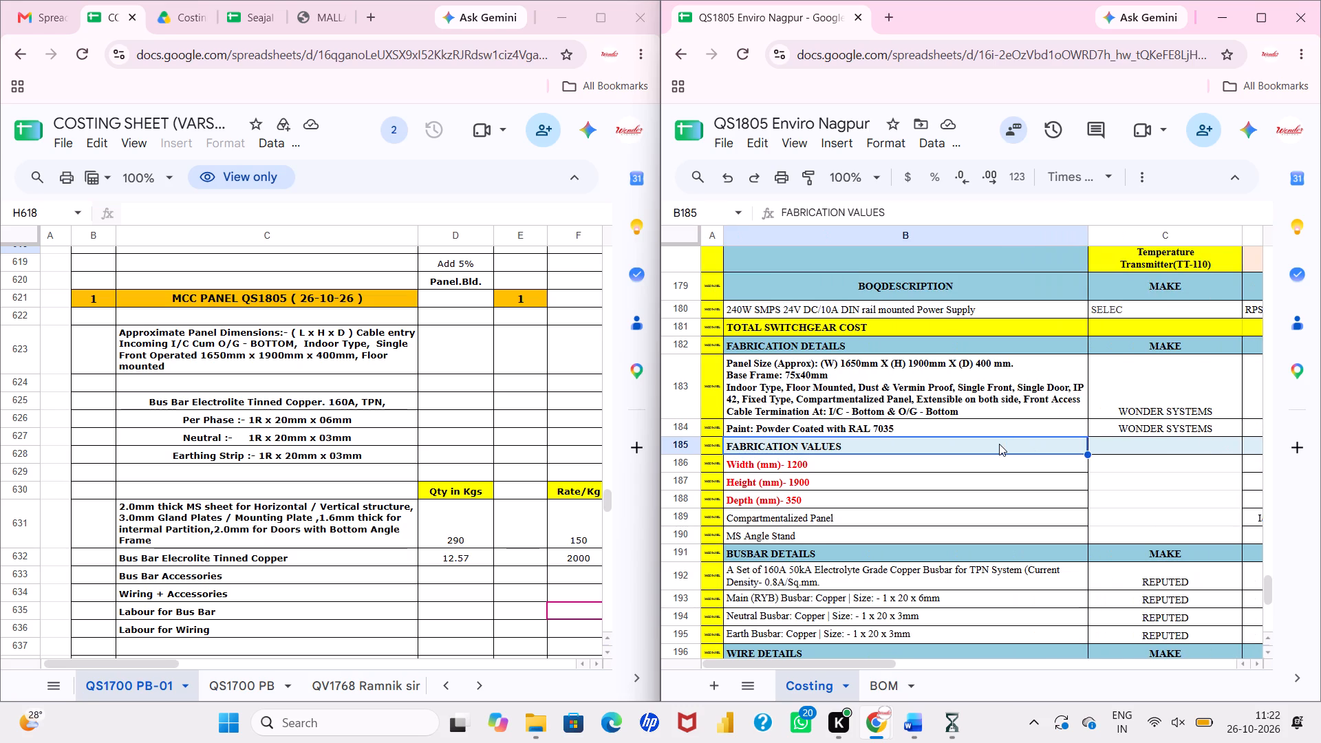
pyautogui.scroll(-3, 999, 444)
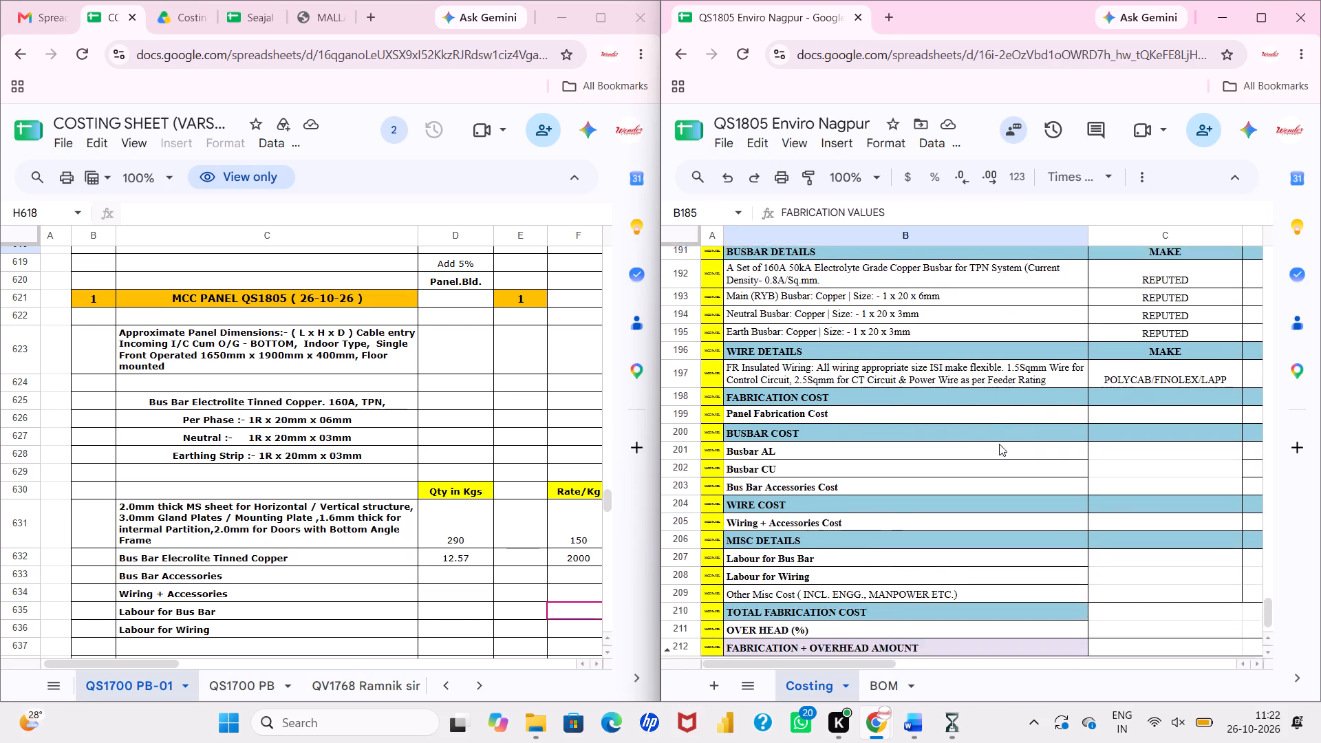
pyautogui.scroll(-1, 999, 444)
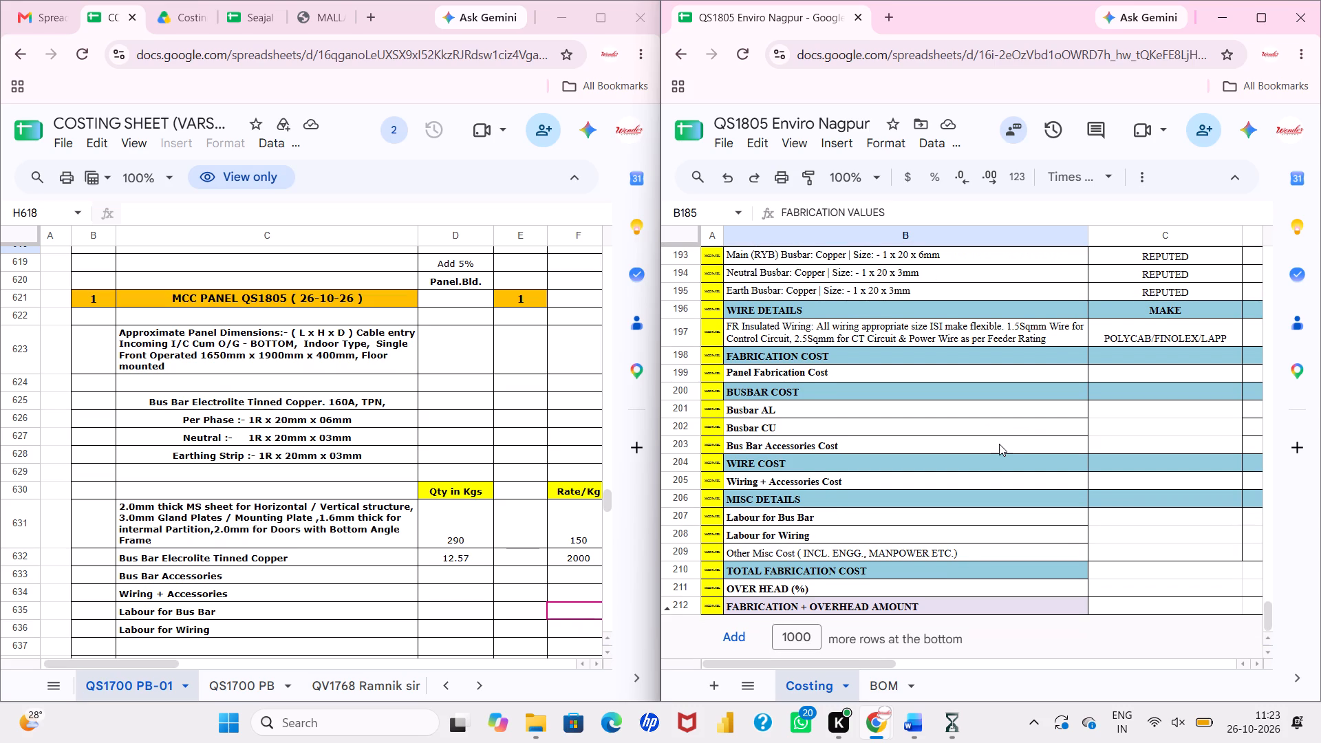
pyautogui.hscroll(1, 999, 444)
pyautogui.hscroll(-3, 999, 444)
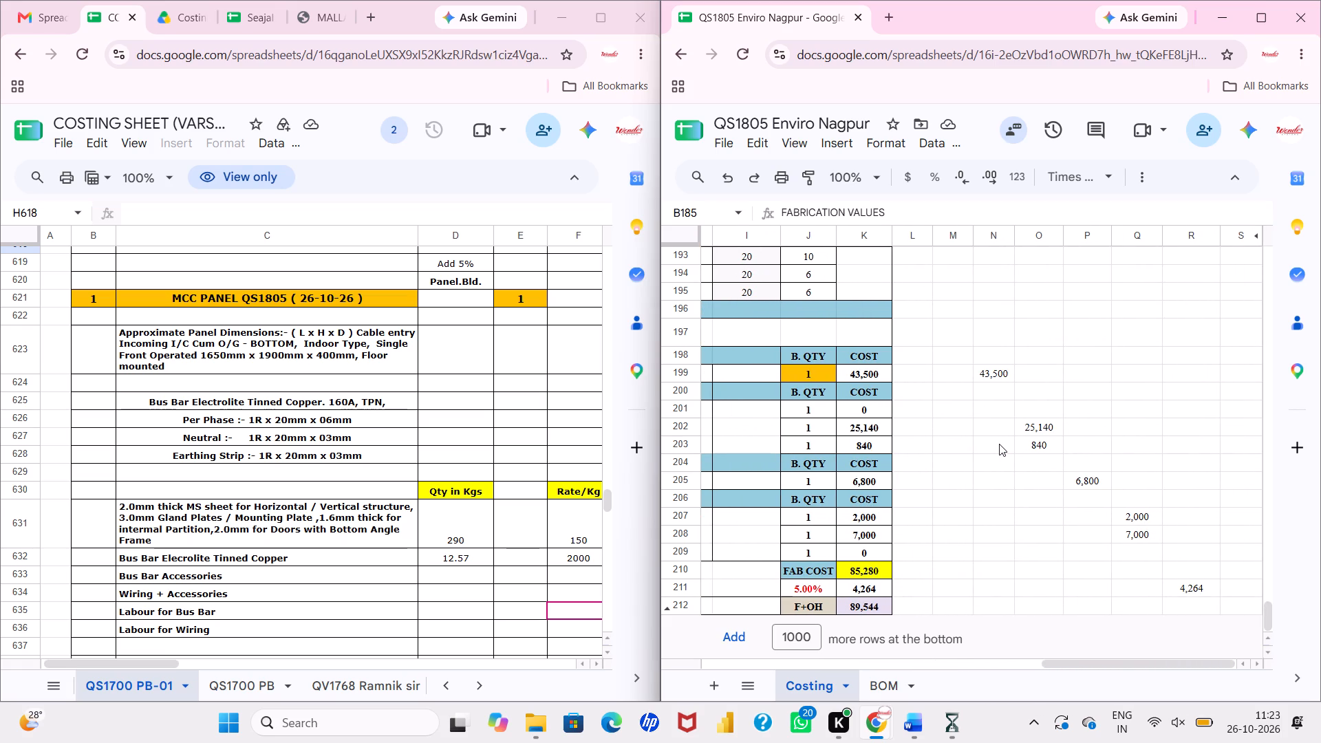
pyautogui.hscroll(-3, 470, 492)
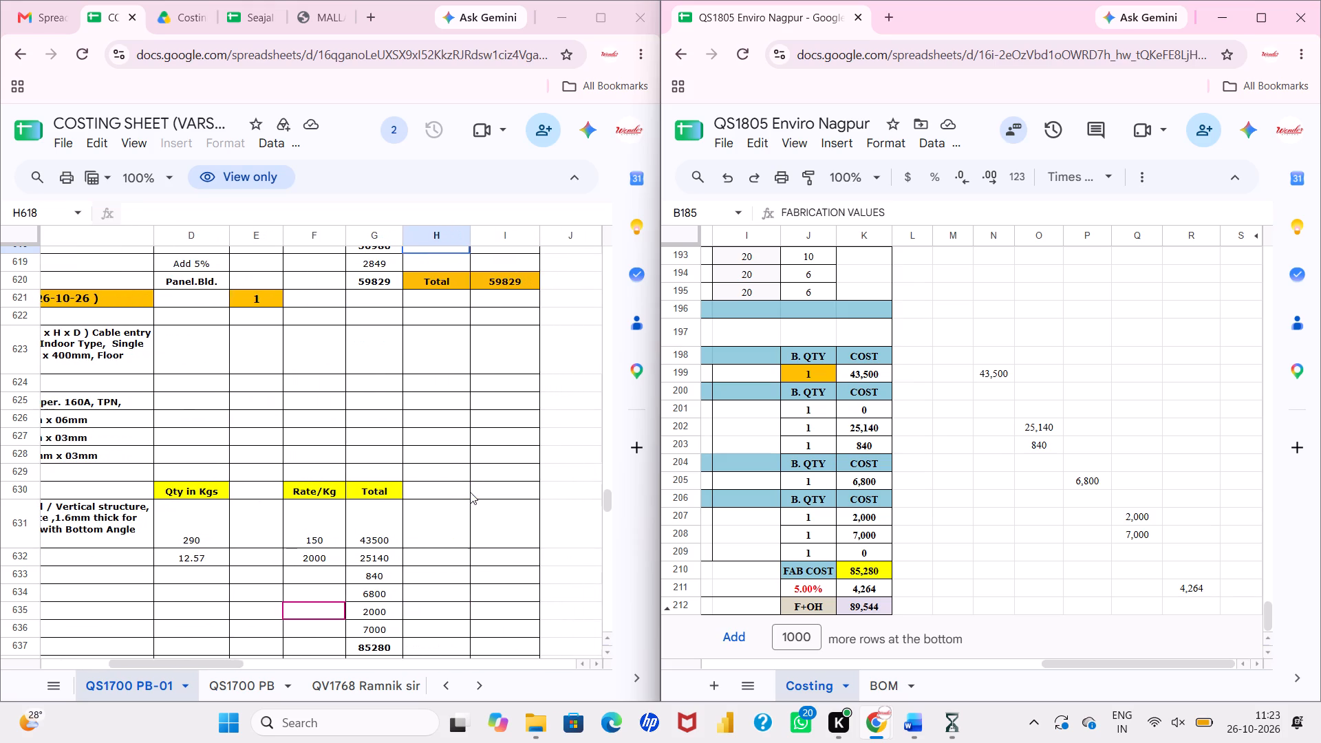
# Sum the panel, busbar, wiring, labour and wastage costs in N3:R4 and compare them with the costing sheet's panel build total.
pyautogui.scroll(11, 930, 402)
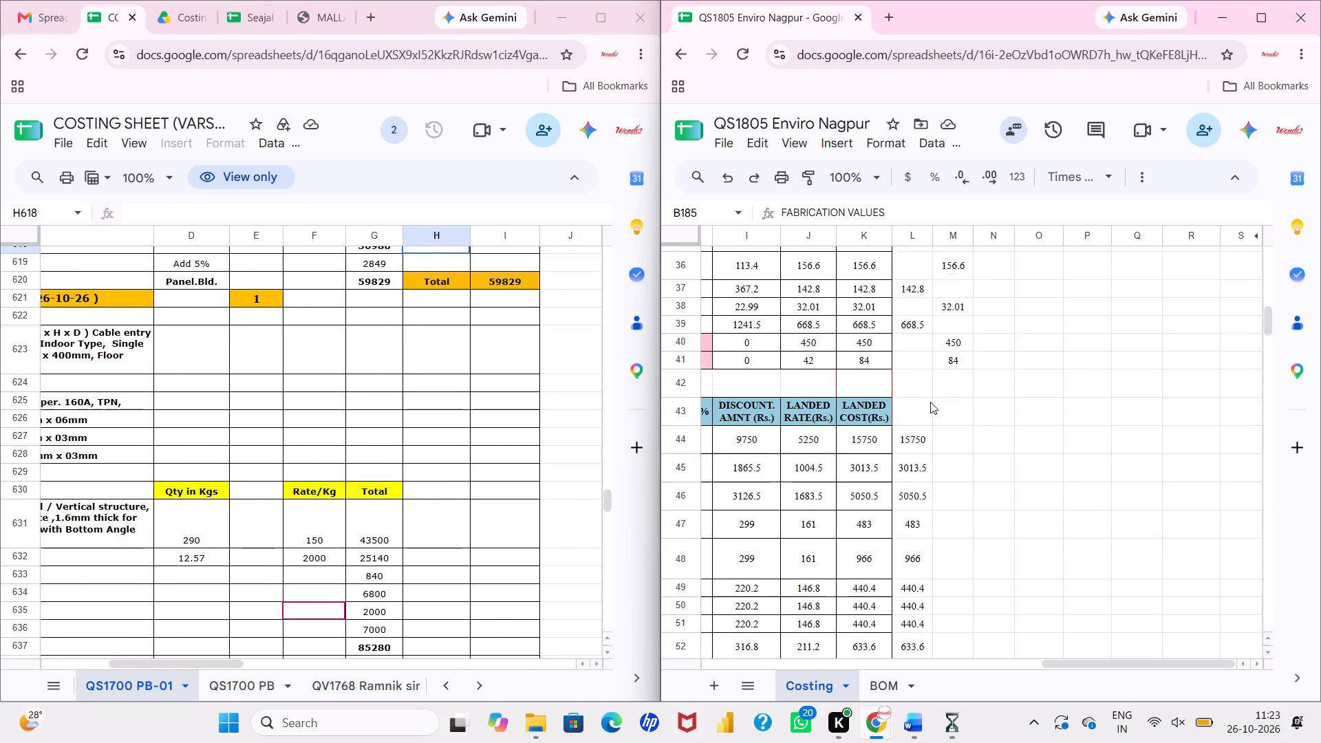
pyautogui.scroll(1, 930, 402)
pyautogui.moveTo(1010, 314); pyautogui.dragTo(1174, 301)
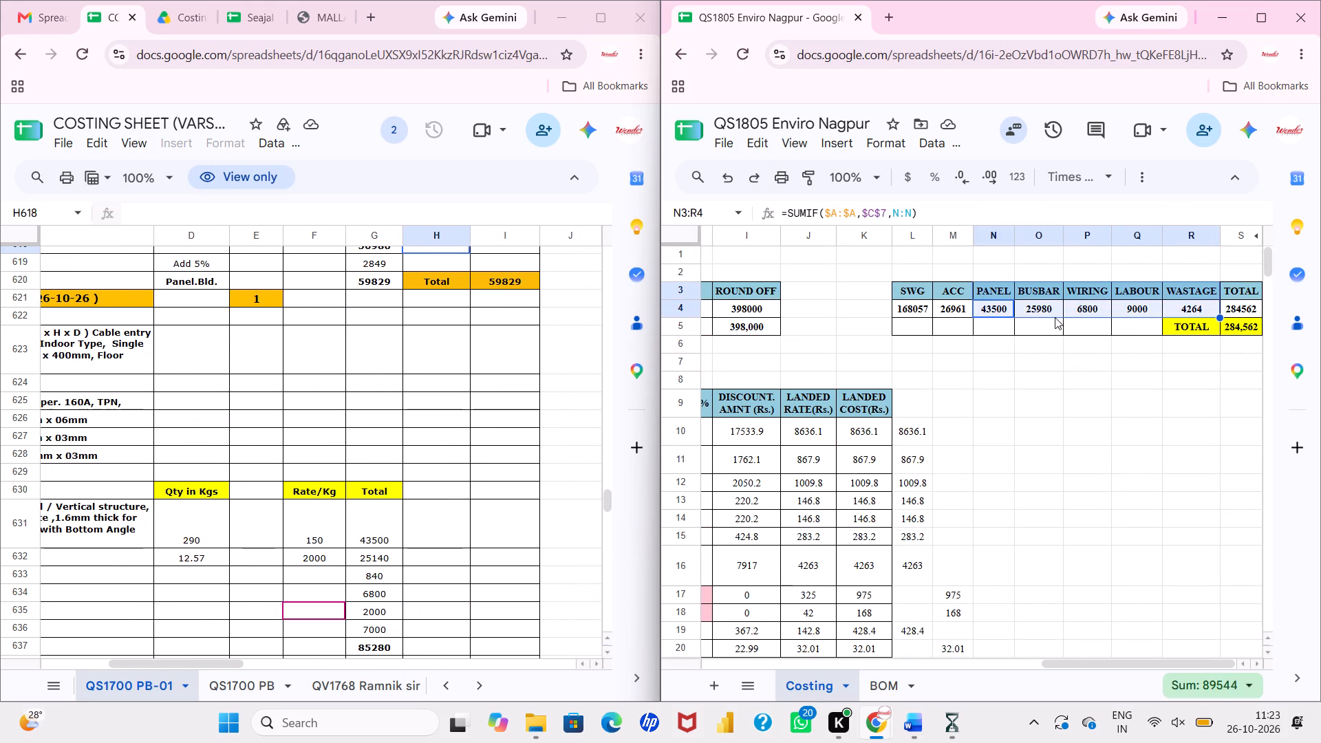
pyautogui.scroll(-1, 538, 452)
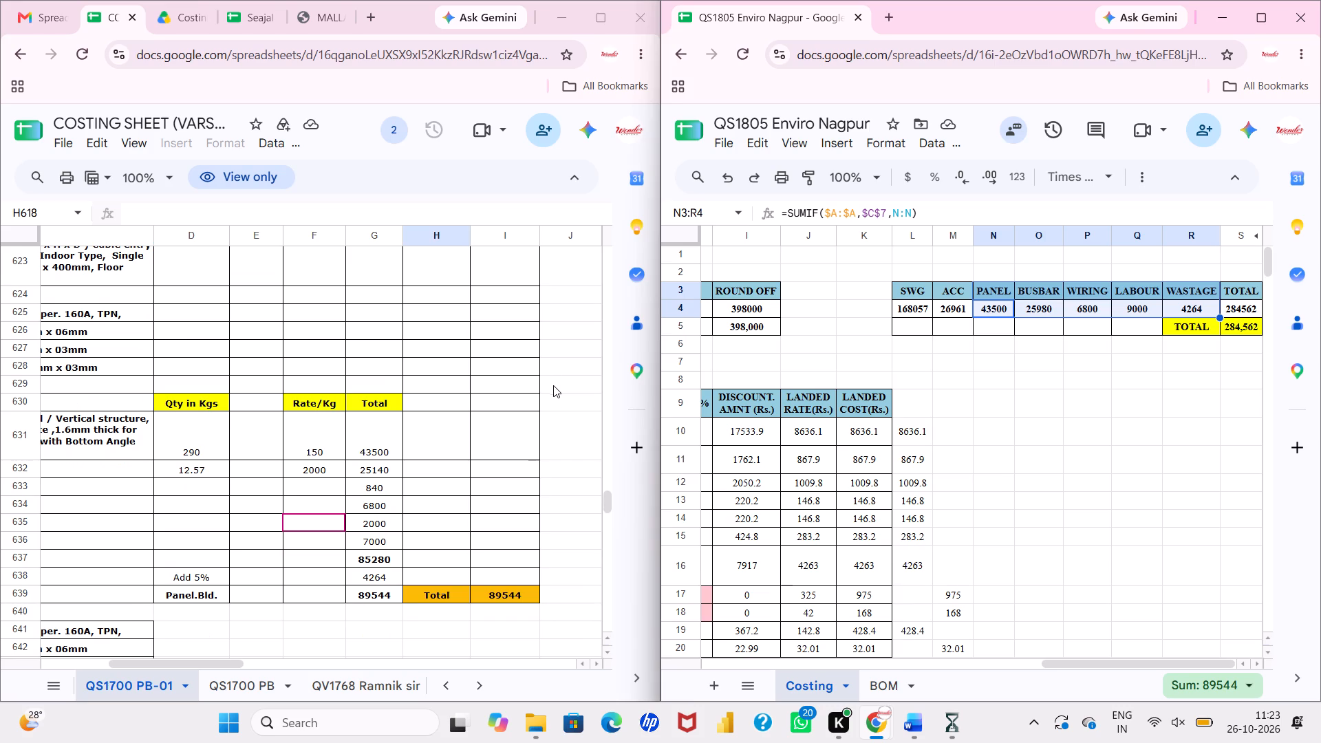
pyautogui.click(552, 384)
pyautogui.click(931, 378)
# Check the fabrication, busbar, wiring, labour, overhead and F+OH cost cells from K199 to K212 against the costing sheet.
pyautogui.scroll(-7, 931, 378)
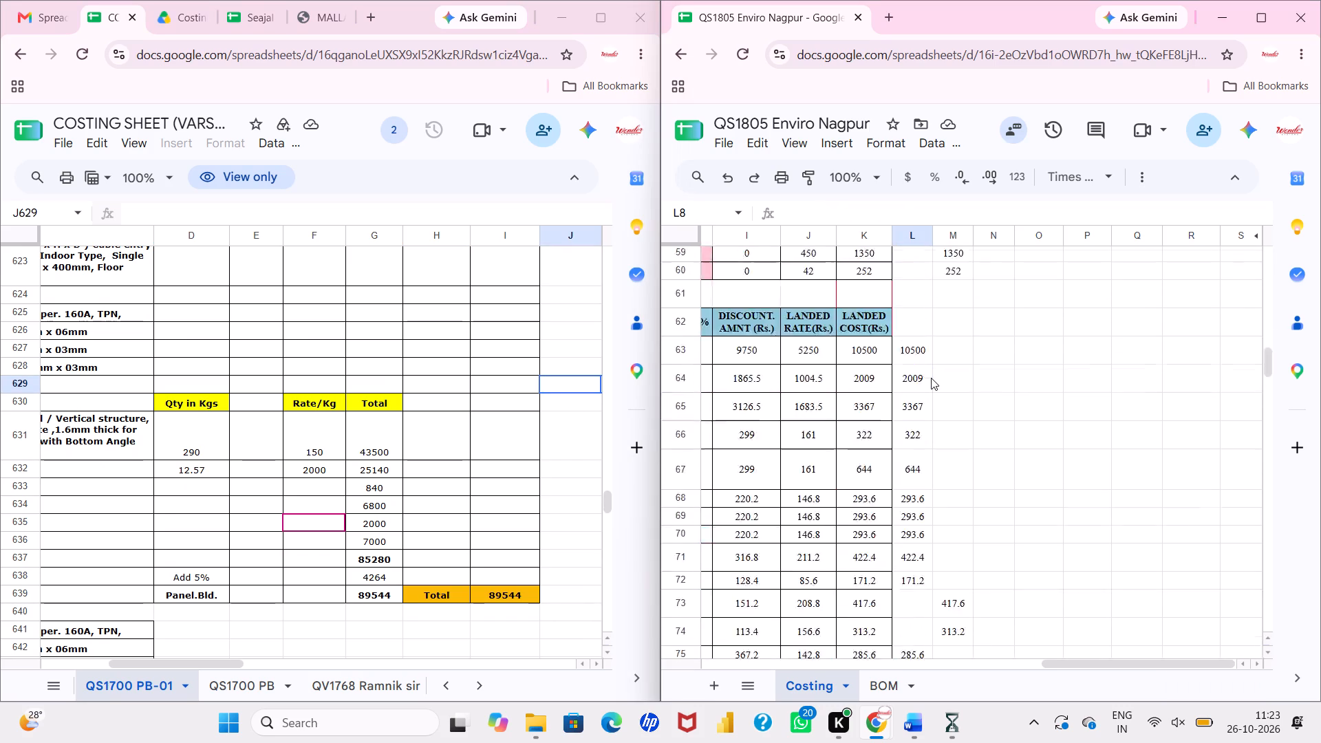
pyautogui.scroll(-9, 931, 378)
pyautogui.hscroll(2, 931, 378)
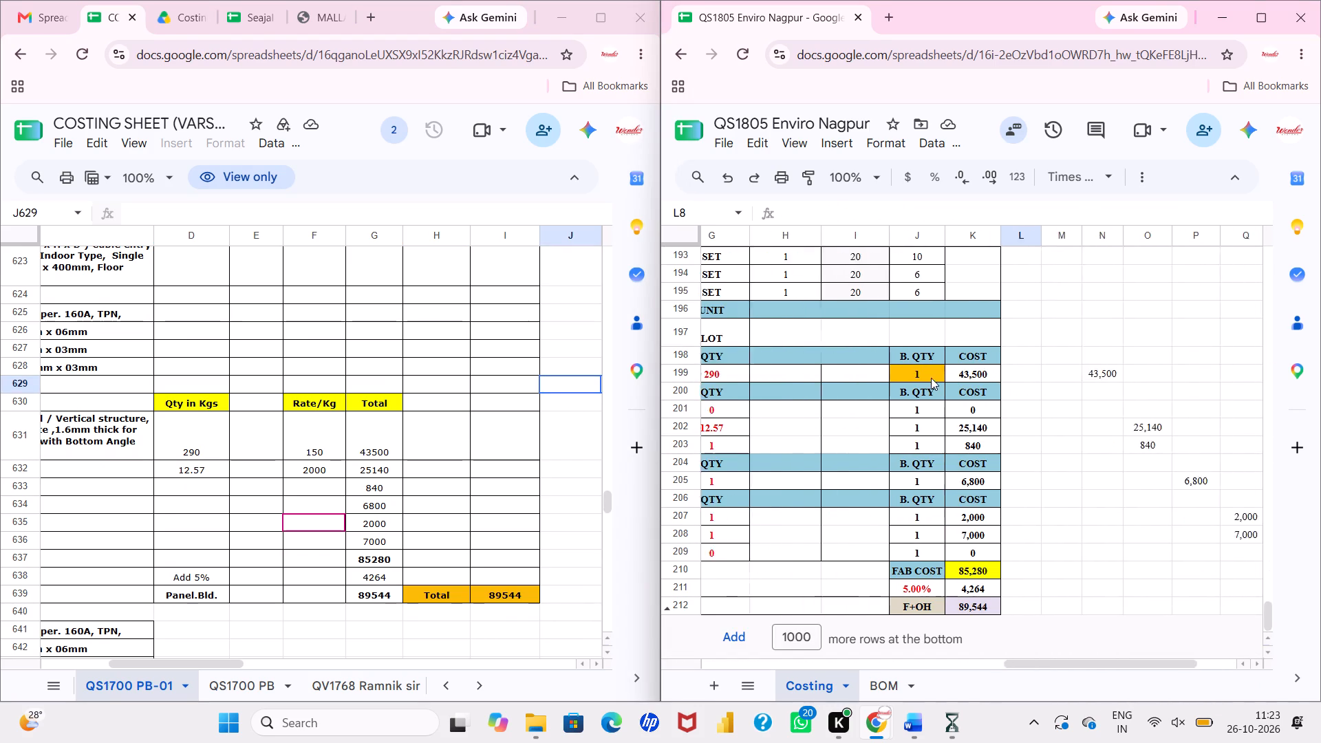
pyautogui.hscroll(1, 931, 378)
pyautogui.hscroll(-3, 1000, 437)
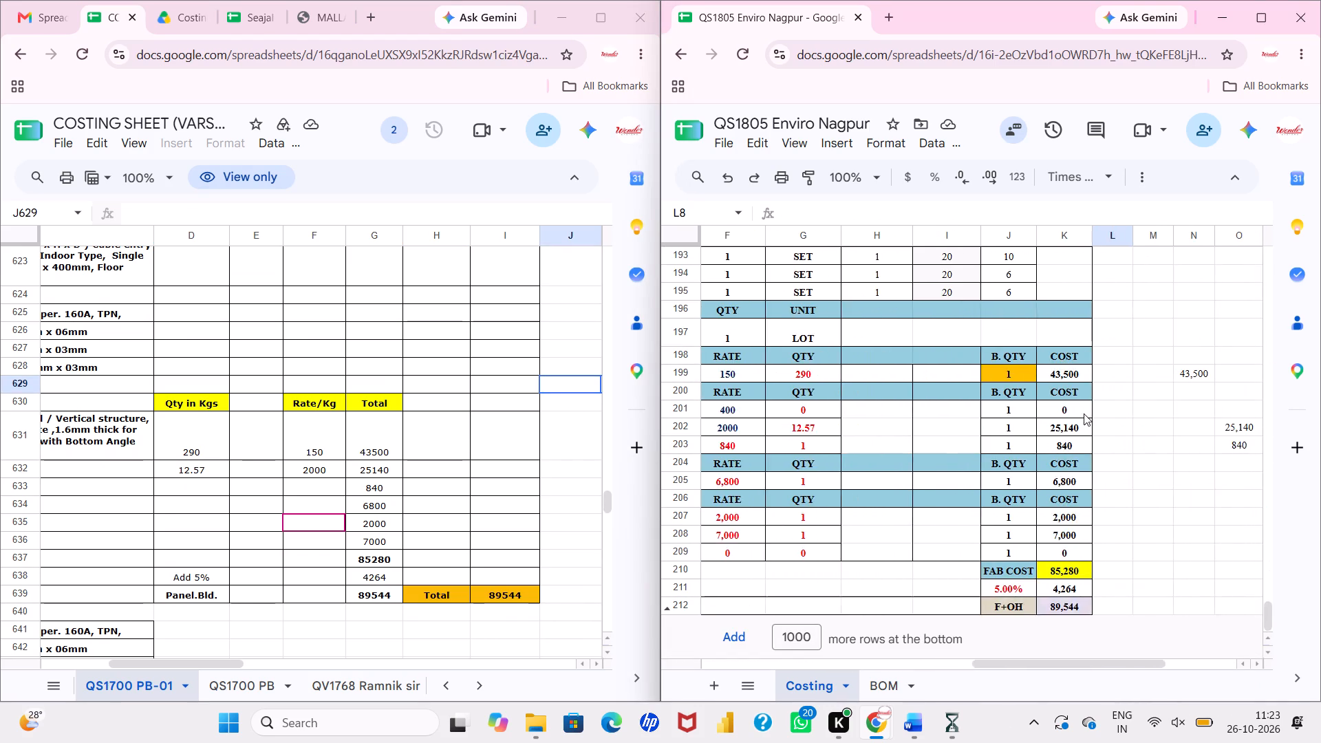
pyautogui.click(1055, 377)
pyautogui.click(1060, 413)
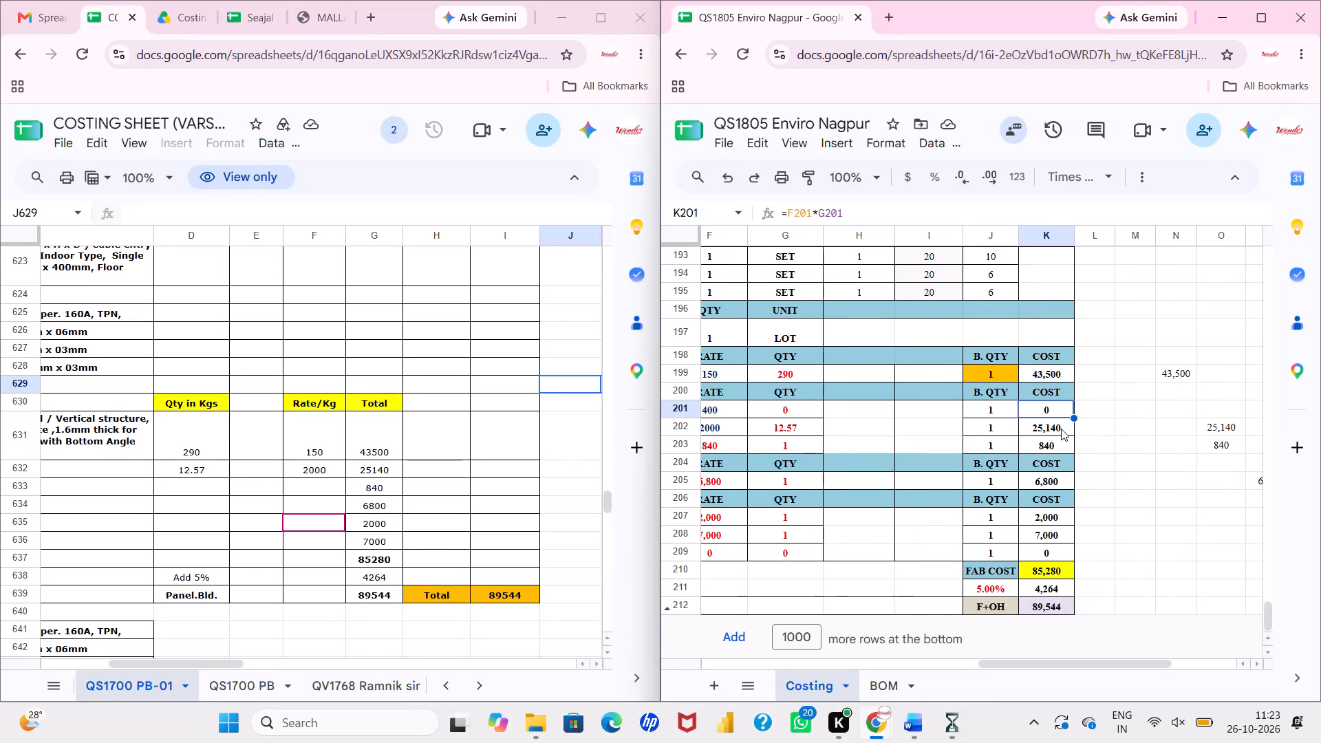
pyautogui.click(1061, 429)
pyautogui.click(1061, 438)
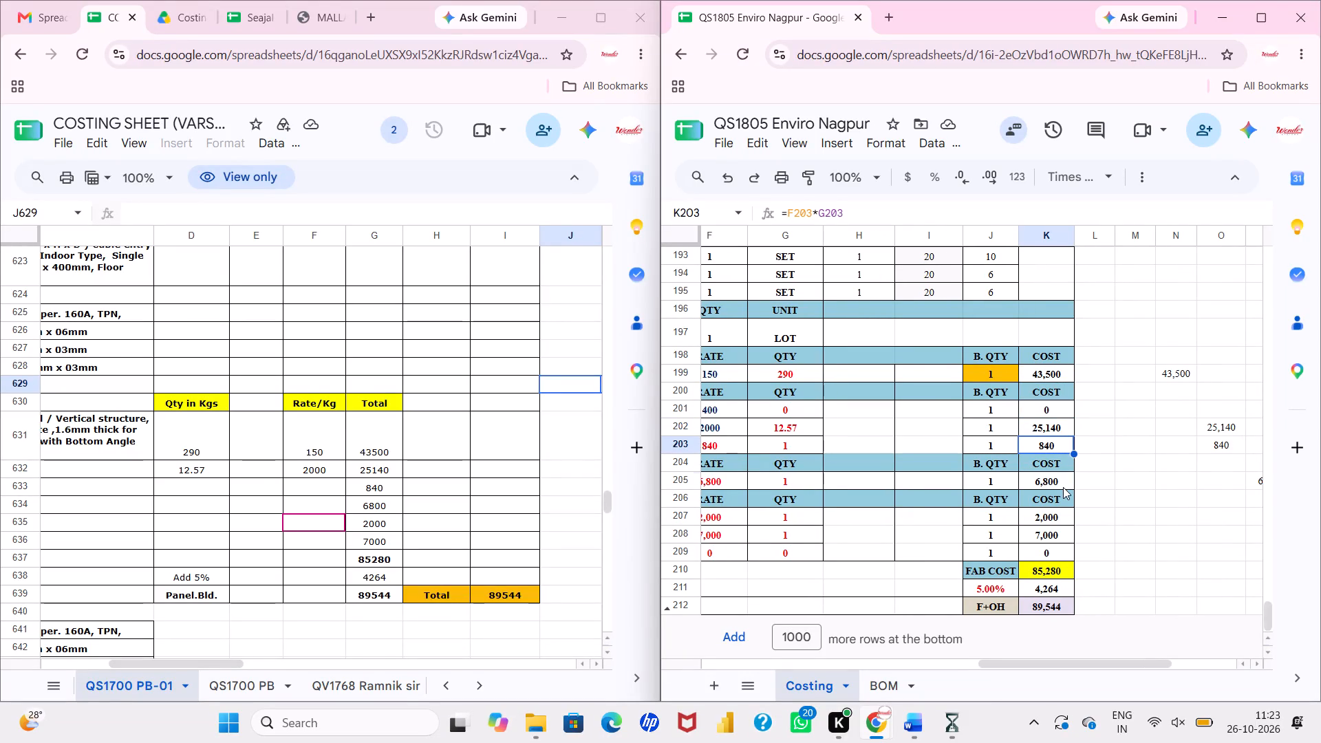
pyautogui.click(1063, 487)
pyautogui.click(1063, 509)
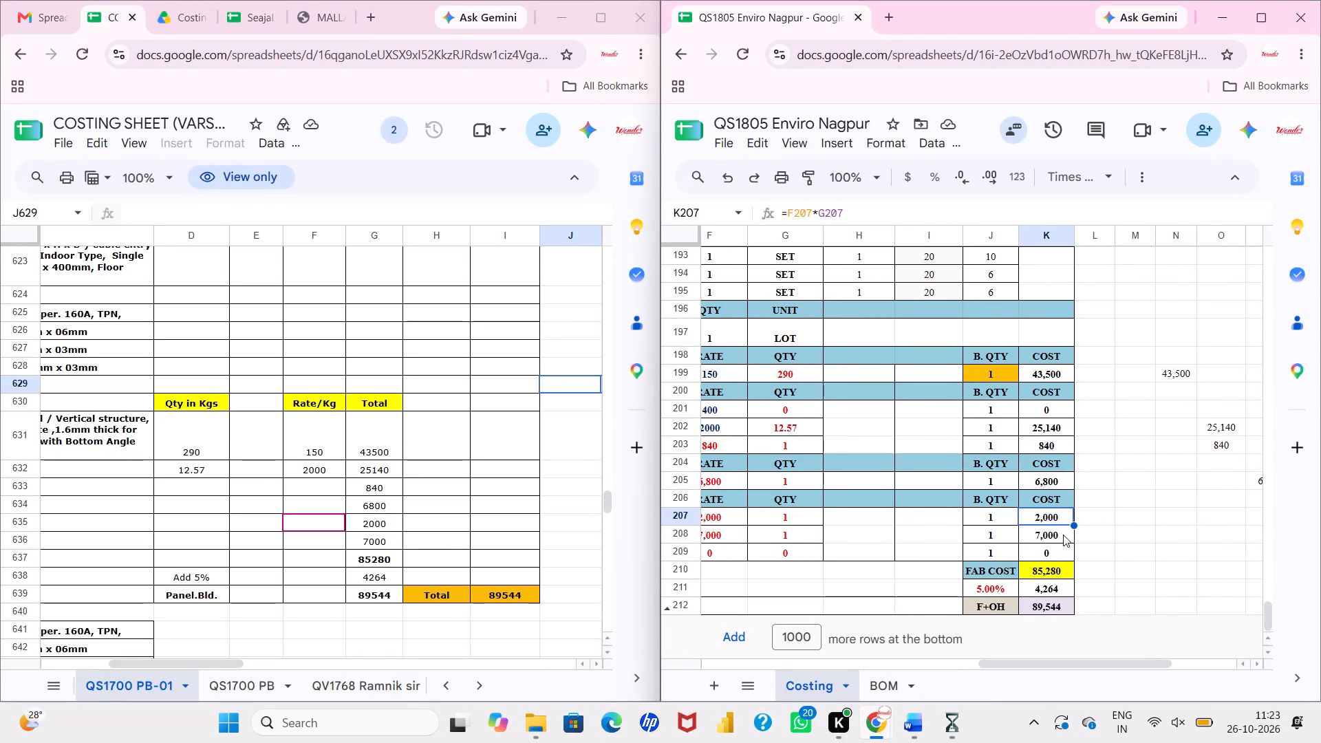
pyautogui.click(1063, 535)
pyautogui.click(1063, 548)
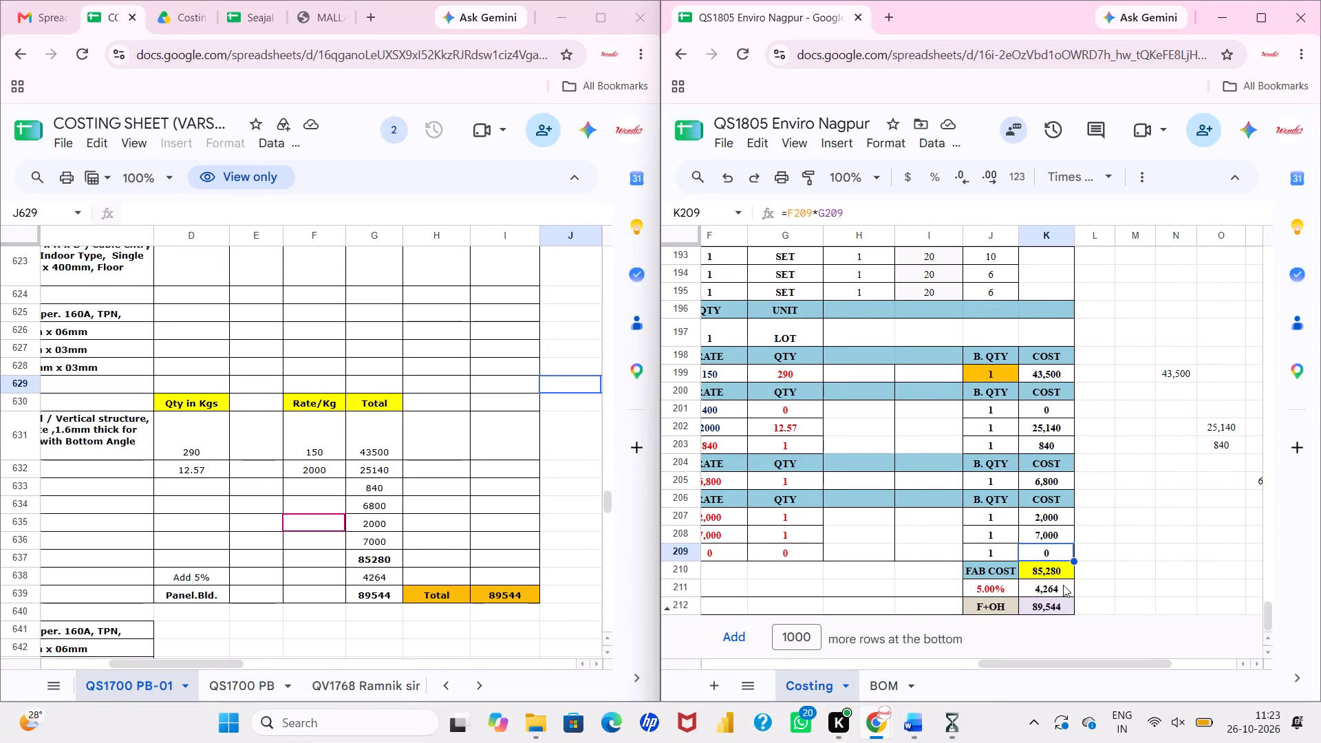
pyautogui.click(1063, 585)
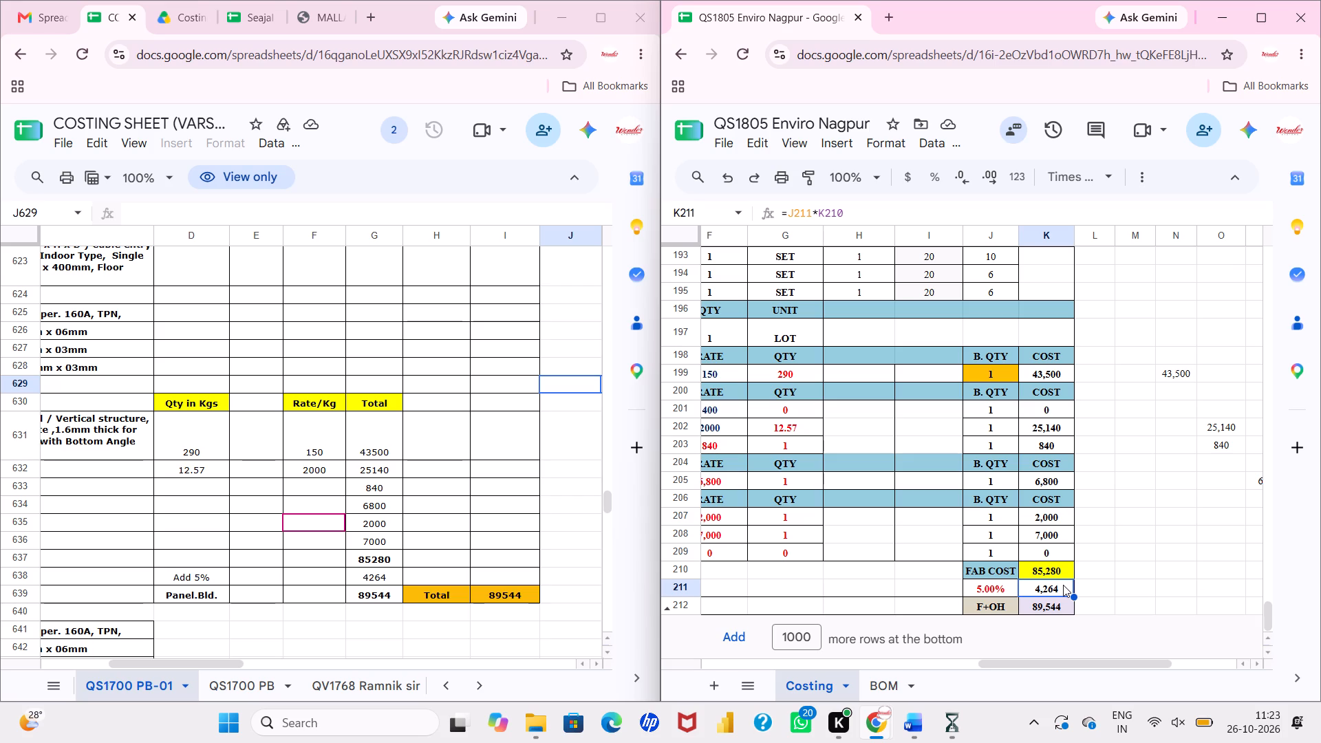
pyautogui.click(1062, 606)
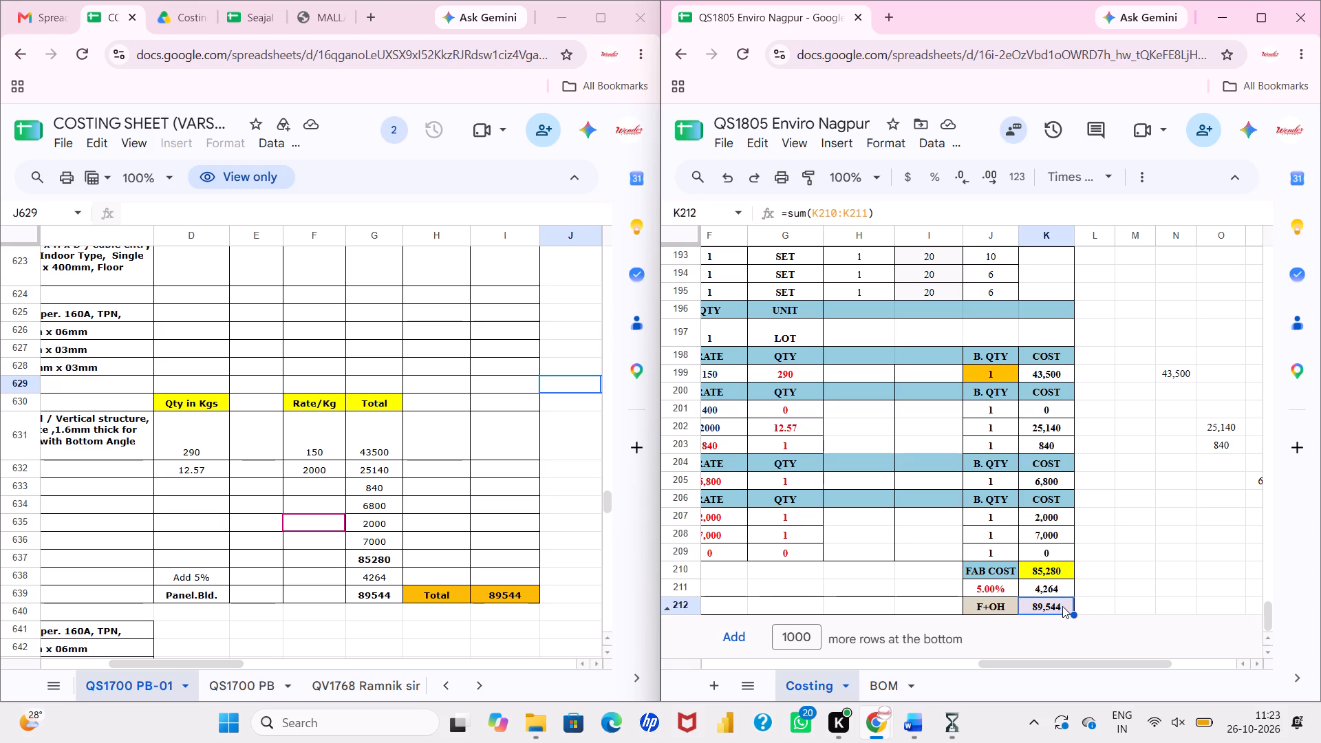
pyautogui.click(1086, 452)
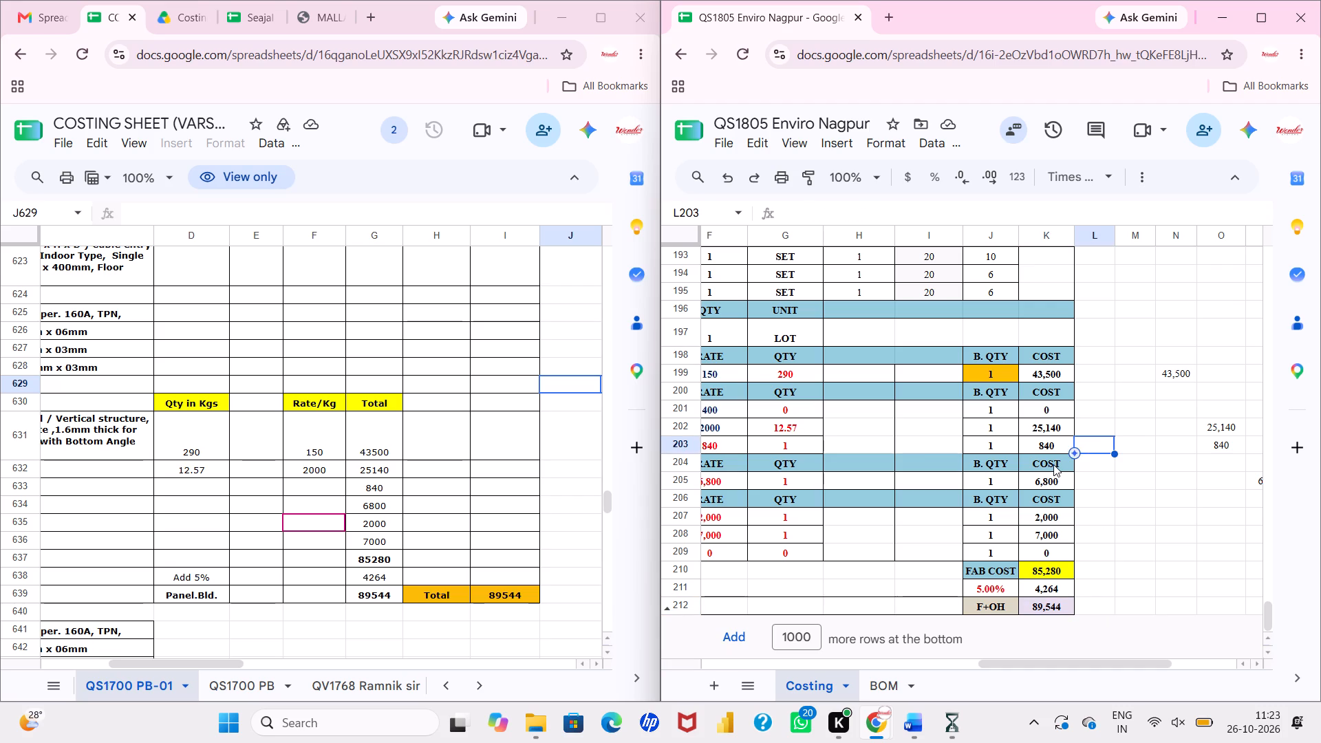
pyautogui.click(1053, 464)
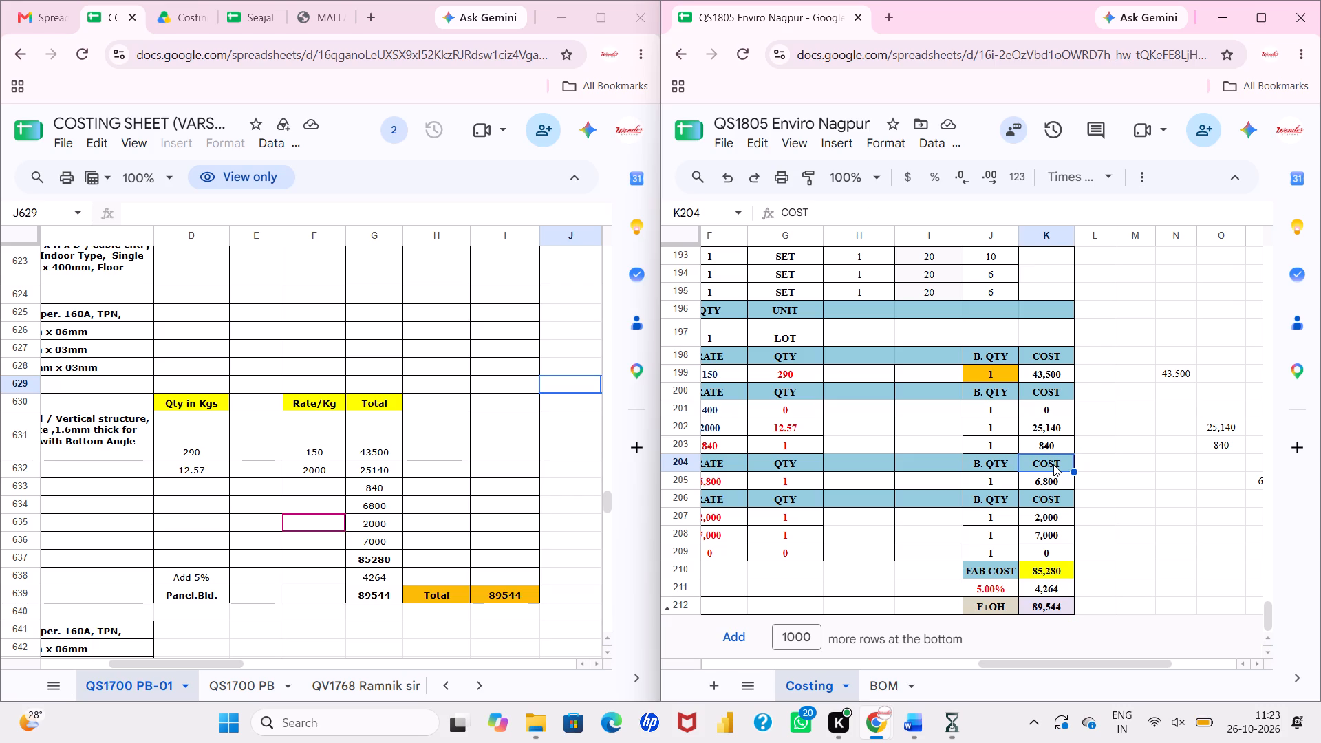
pyautogui.click(1012, 468)
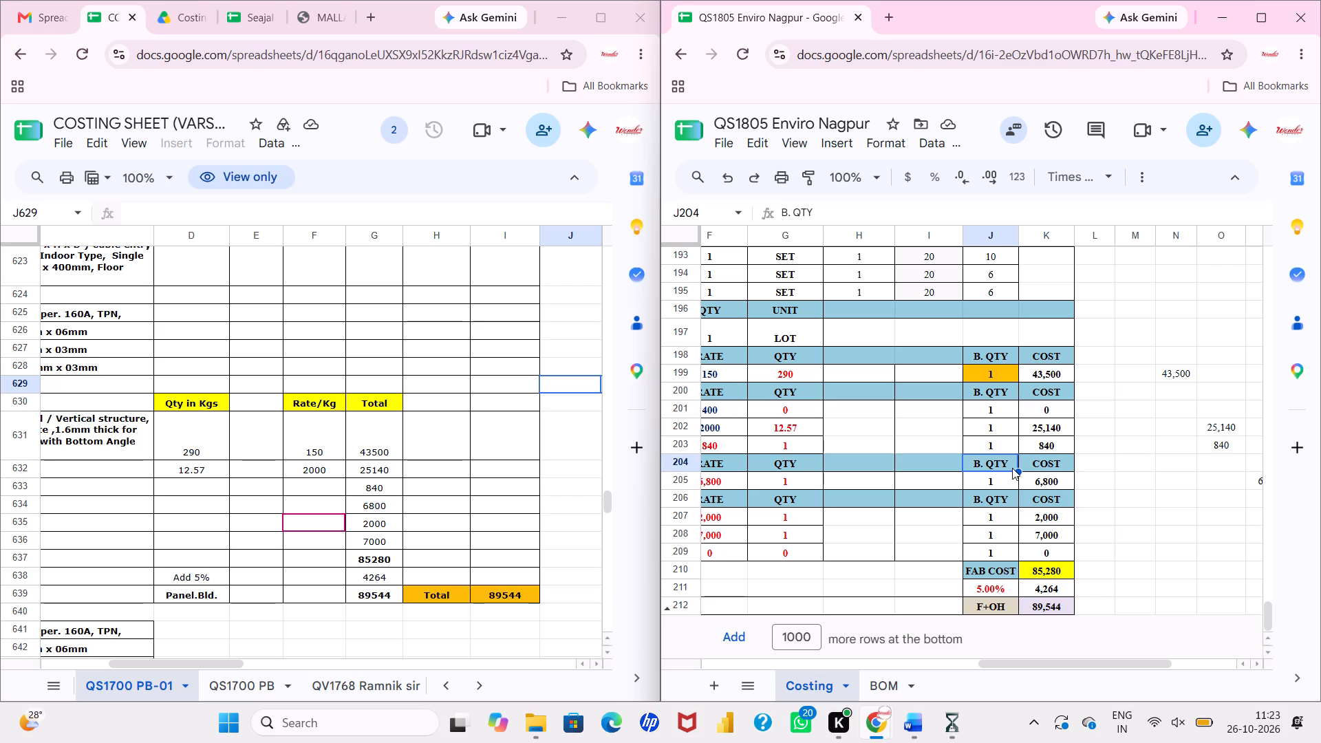
# Apply all borders to the blank header cells H204:I204 in the wire cost row.
pyautogui.hscroll(1, 1012, 468)
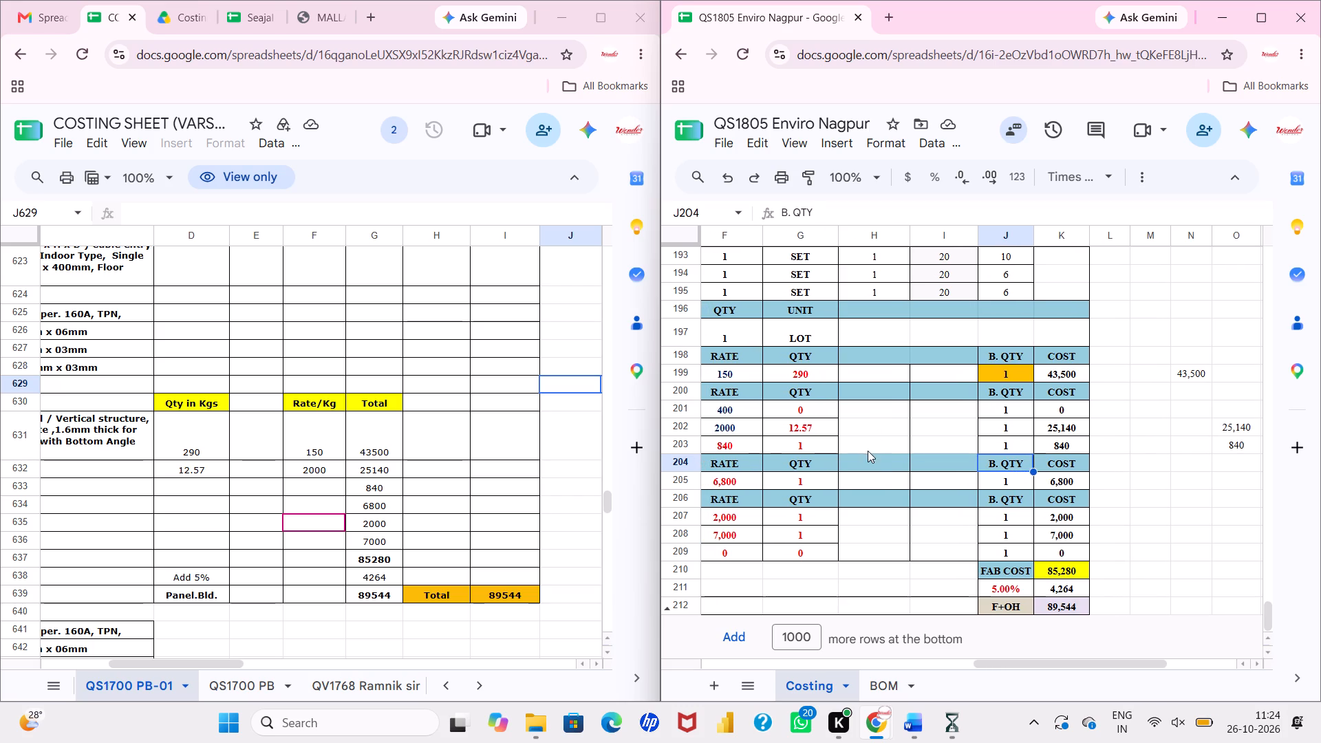
pyautogui.moveTo(868, 457); pyautogui.dragTo(979, 464)
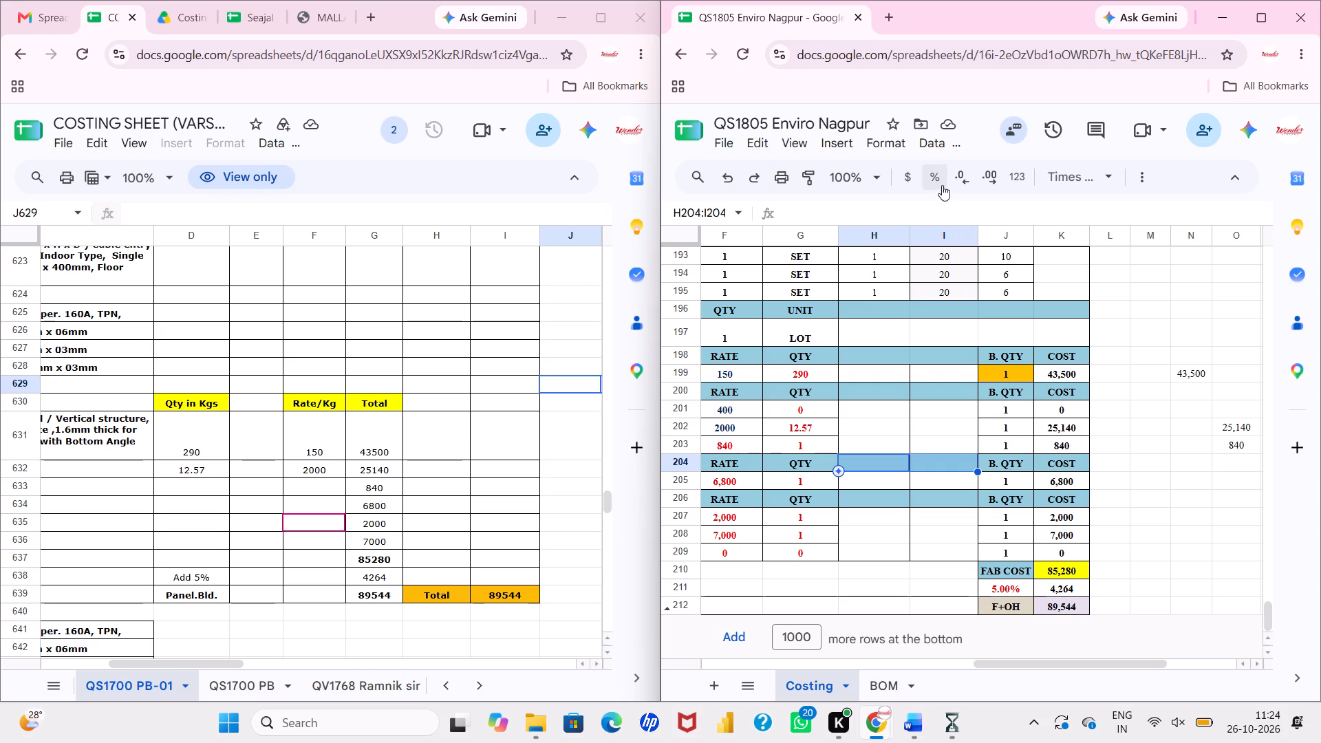
pyautogui.click(1139, 177)
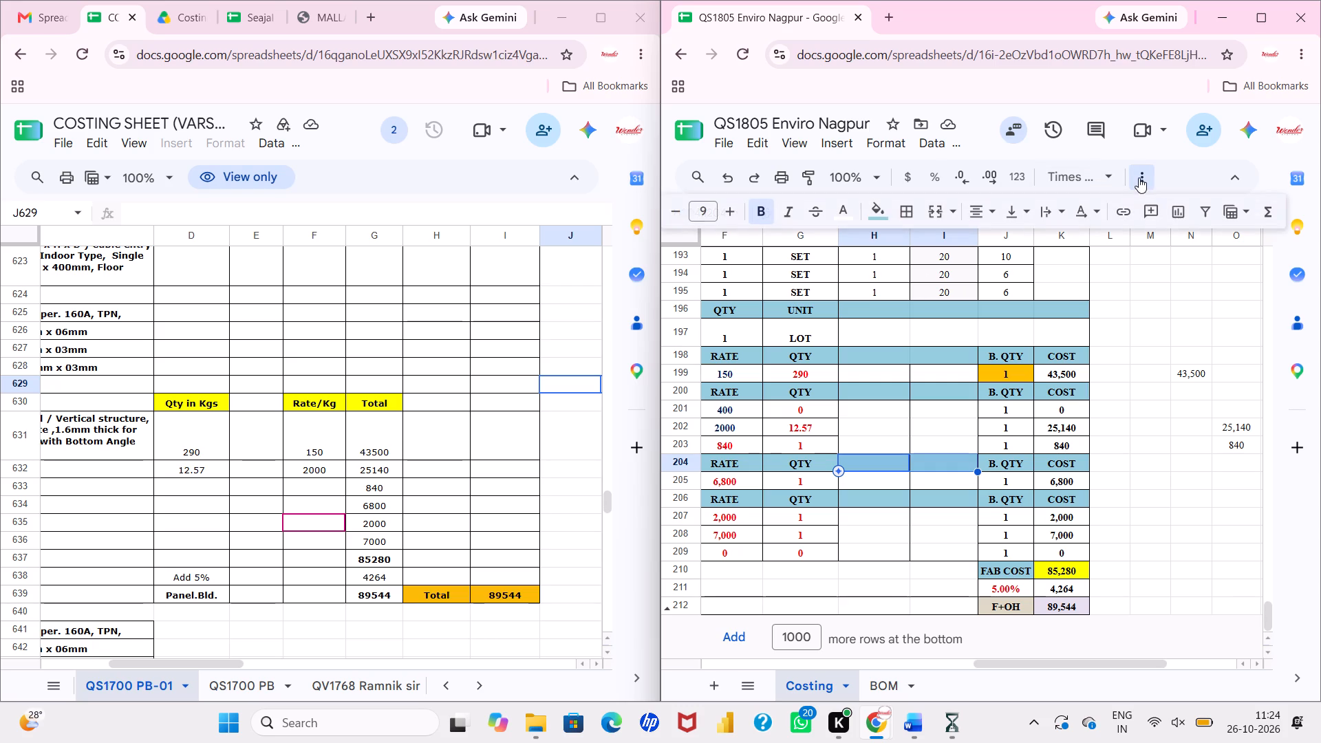
pyautogui.click(909, 216)
pyautogui.click(917, 245)
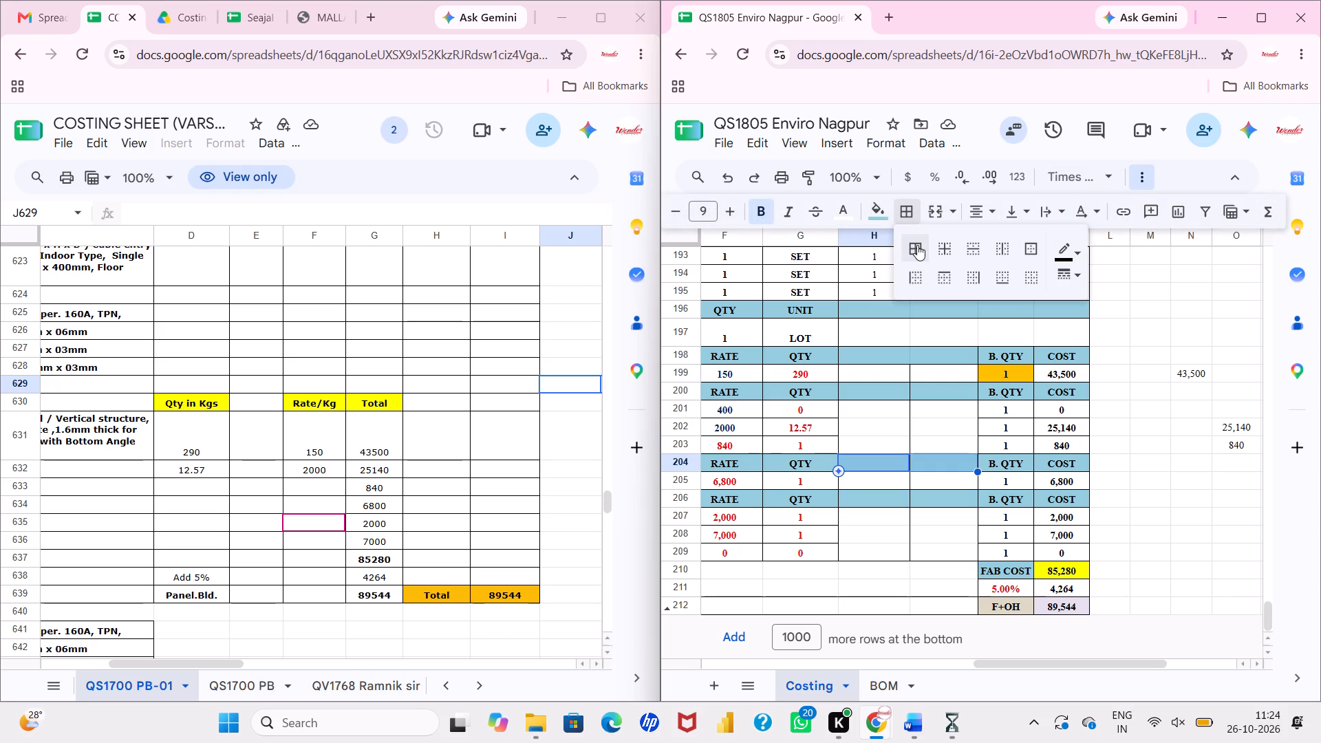
pyautogui.click(1061, 427)
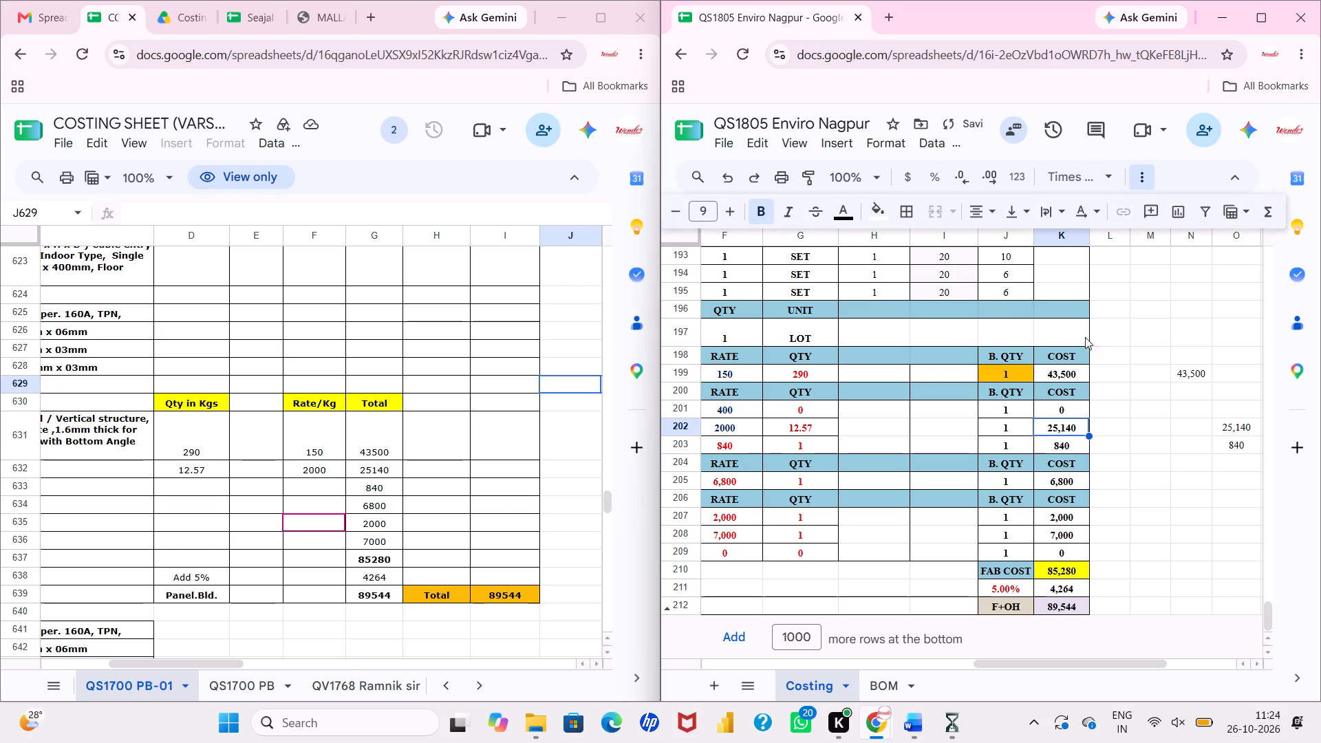
pyautogui.click(1139, 182)
# Recheck the cost rows 199 to 212 and their breakup in columns N to R of the QS1805 sheet.
pyautogui.click(1046, 405)
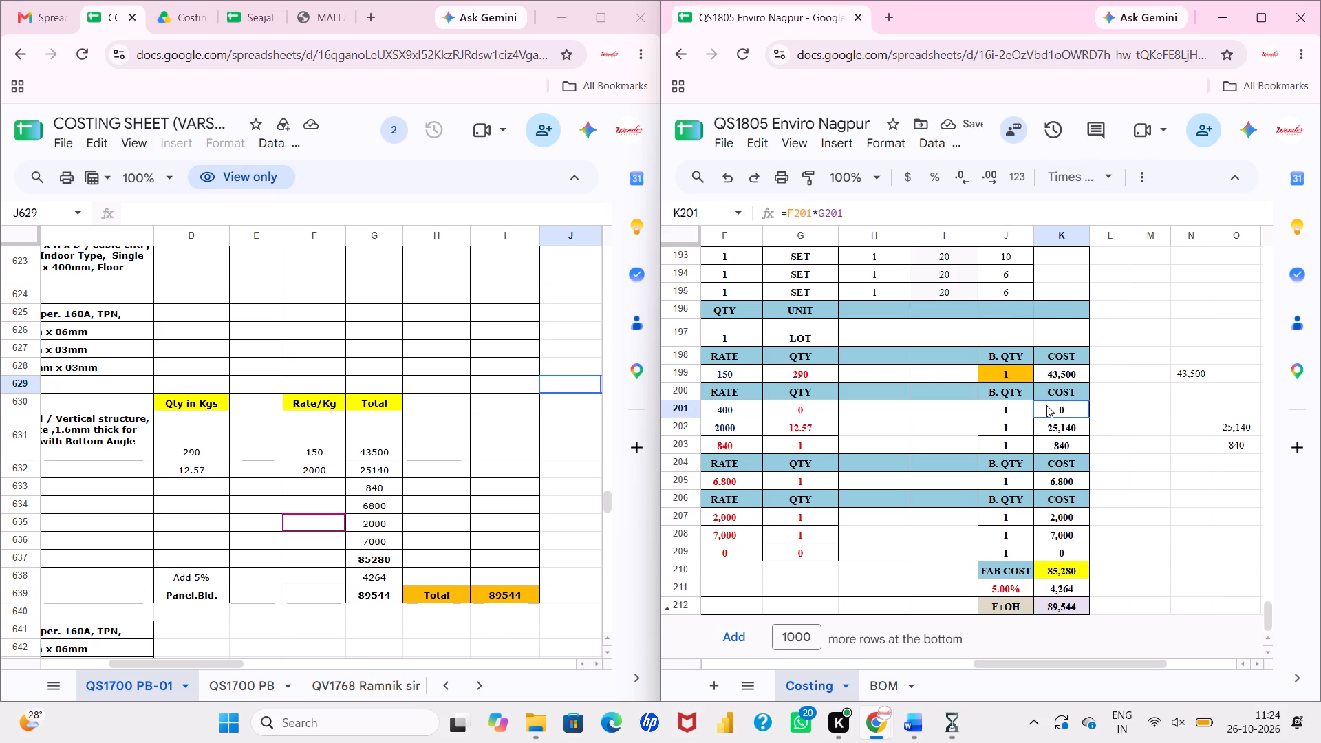
pyautogui.hscroll(-1, 1046, 405)
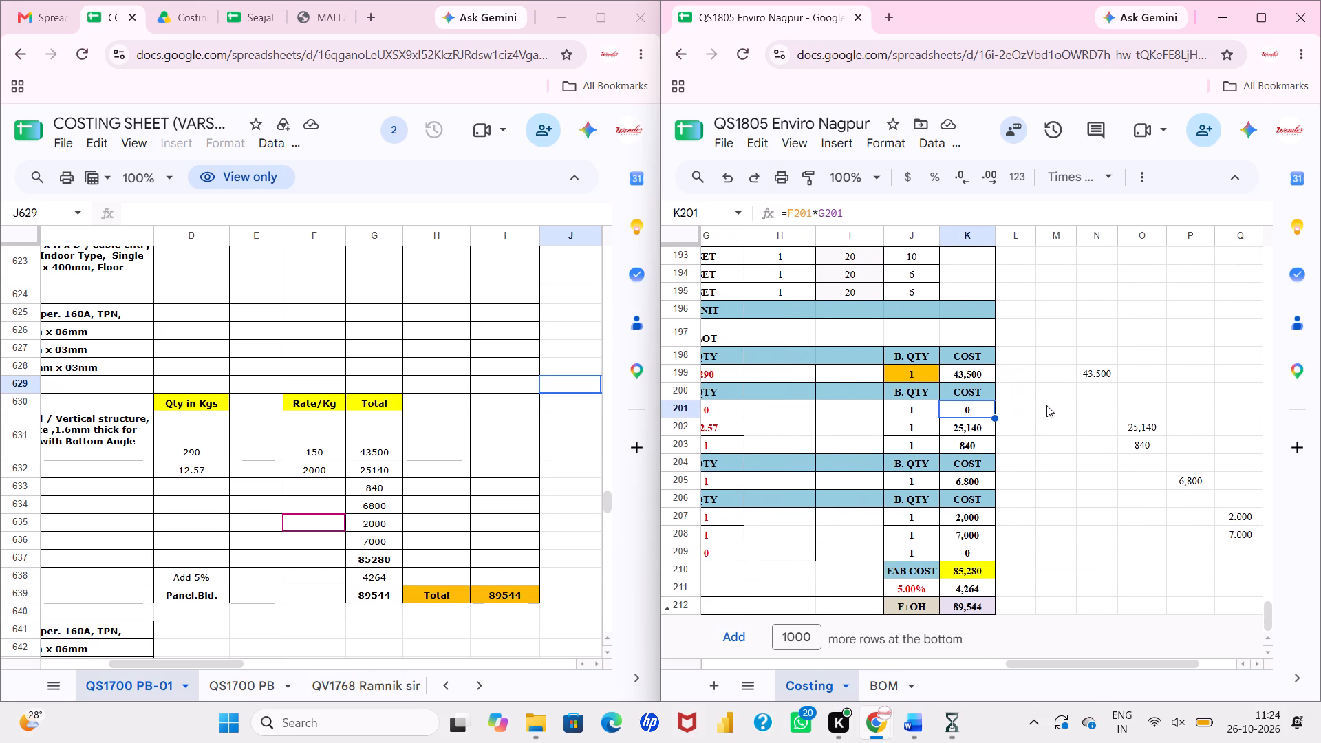
pyautogui.hscroll(1, 1046, 405)
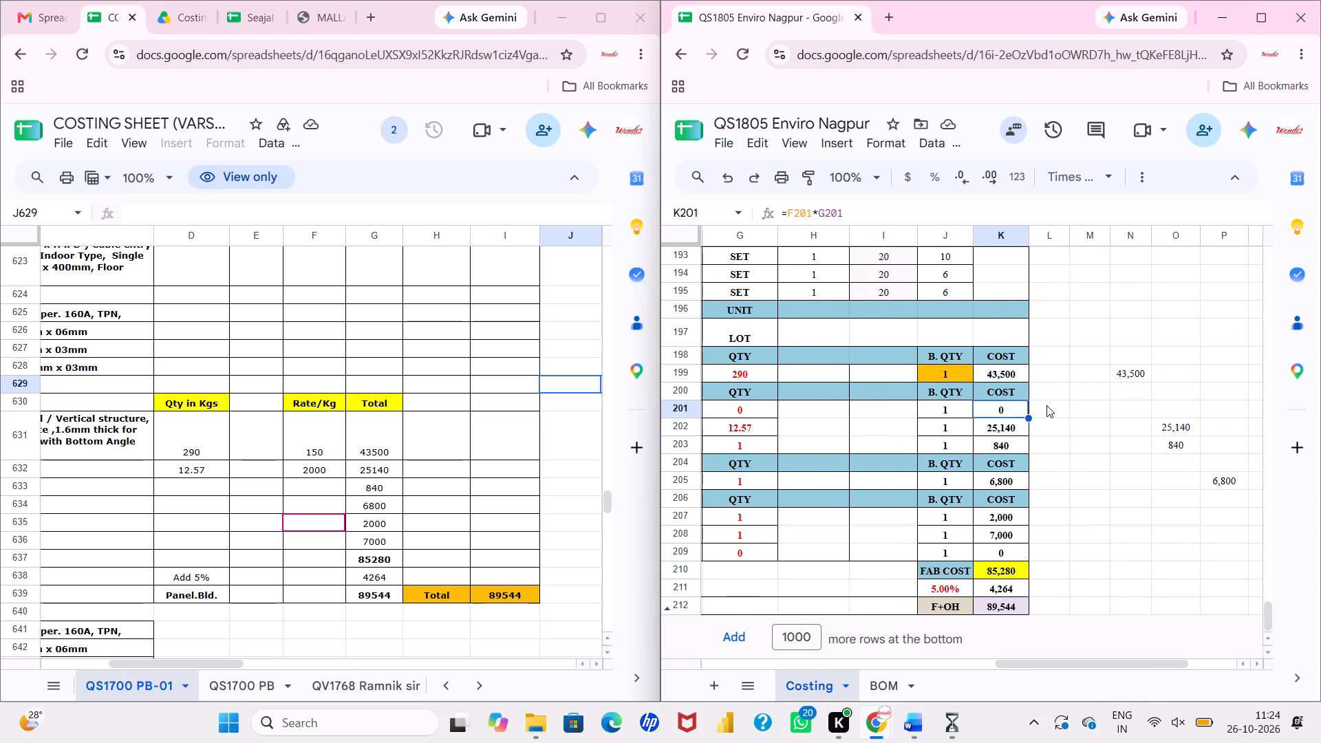
pyautogui.hscroll(3, 1046, 405)
pyautogui.click(1046, 429)
pyautogui.hscroll(-1, 1046, 429)
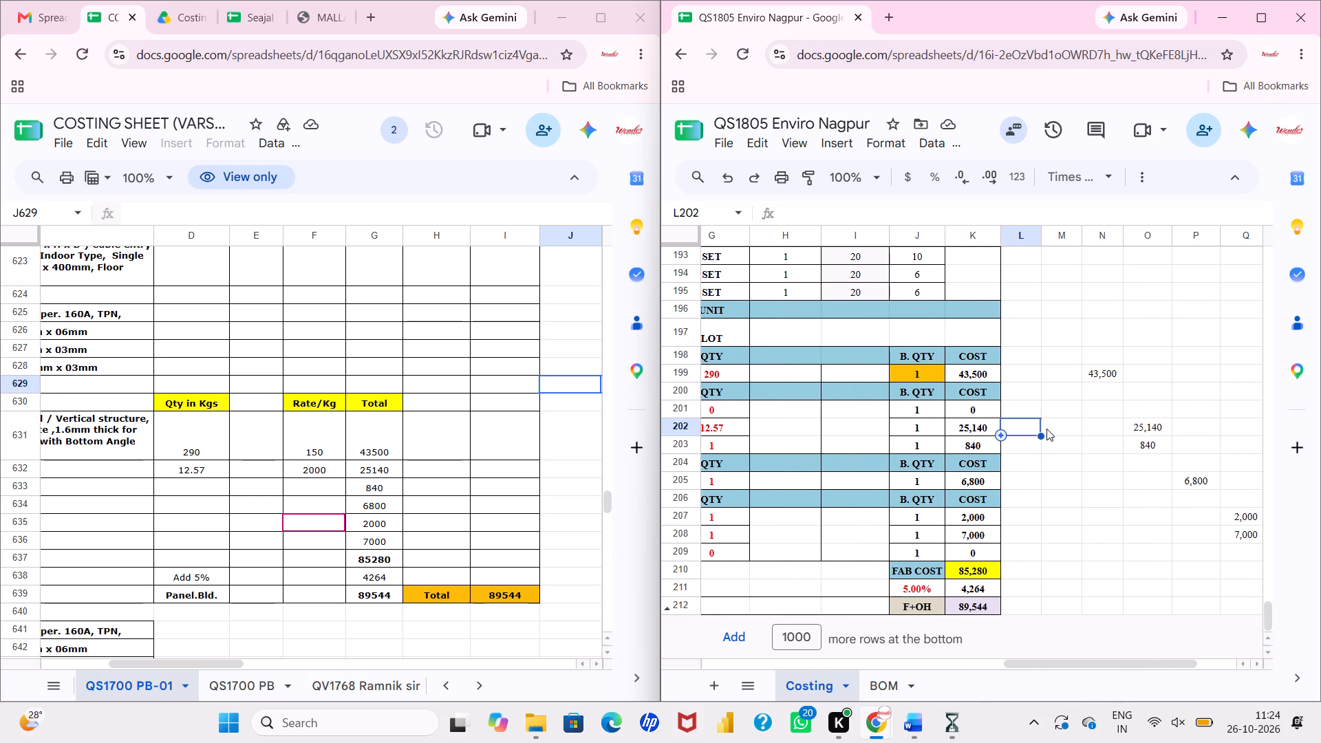
pyautogui.click(1139, 411)
pyautogui.hscroll(-1, 1139, 411)
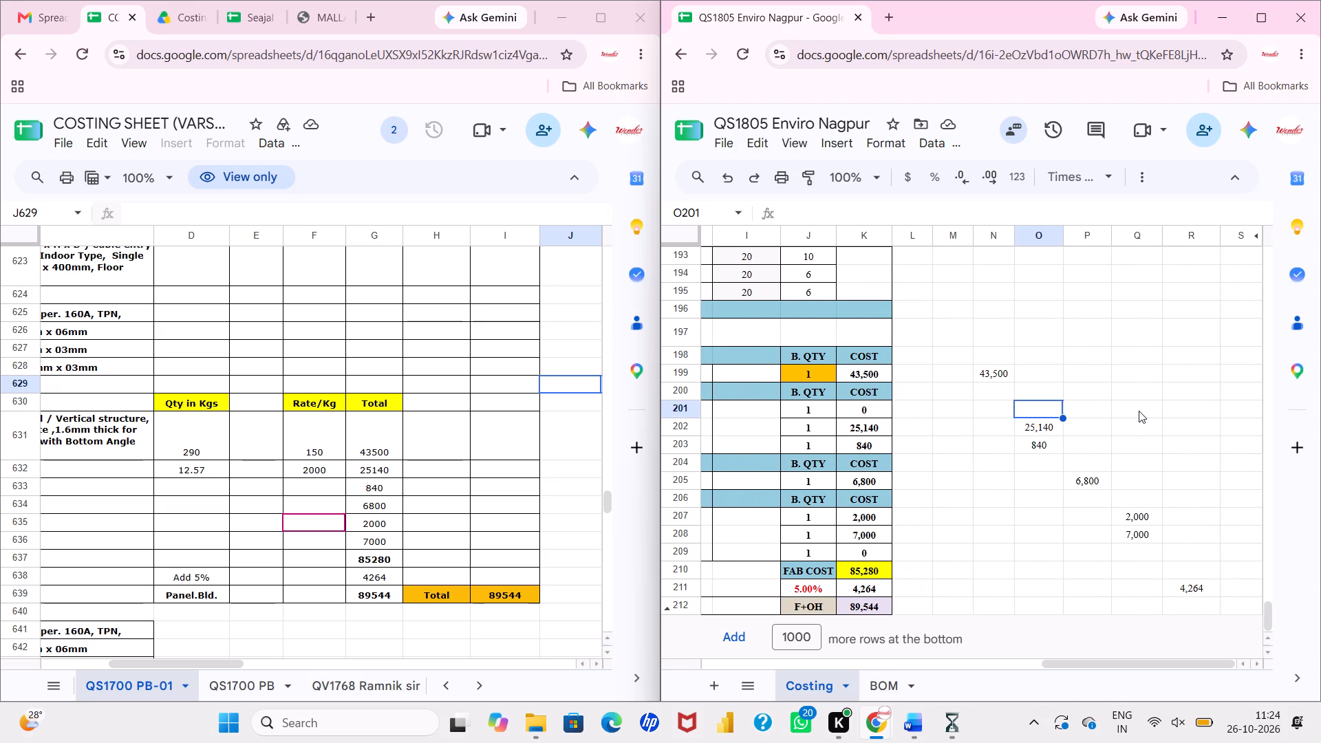
pyautogui.click(1139, 411)
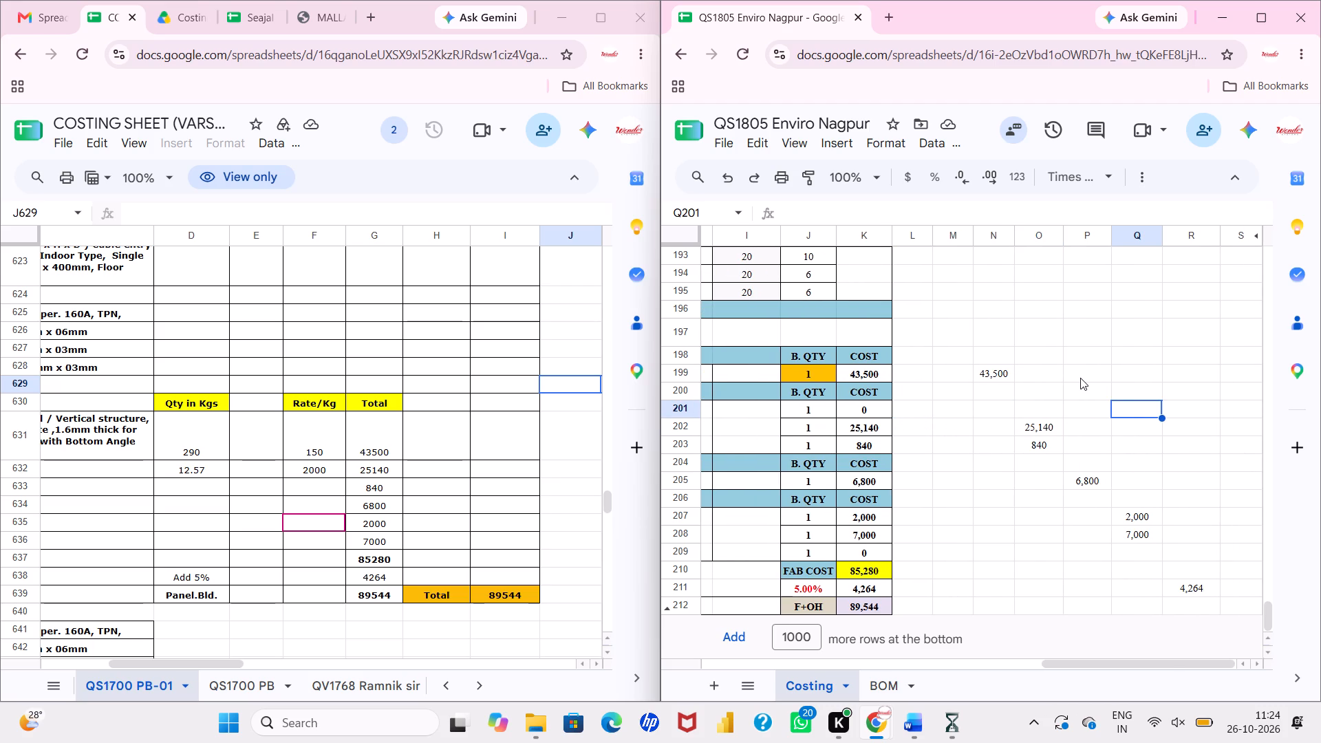
pyautogui.click(811, 575)
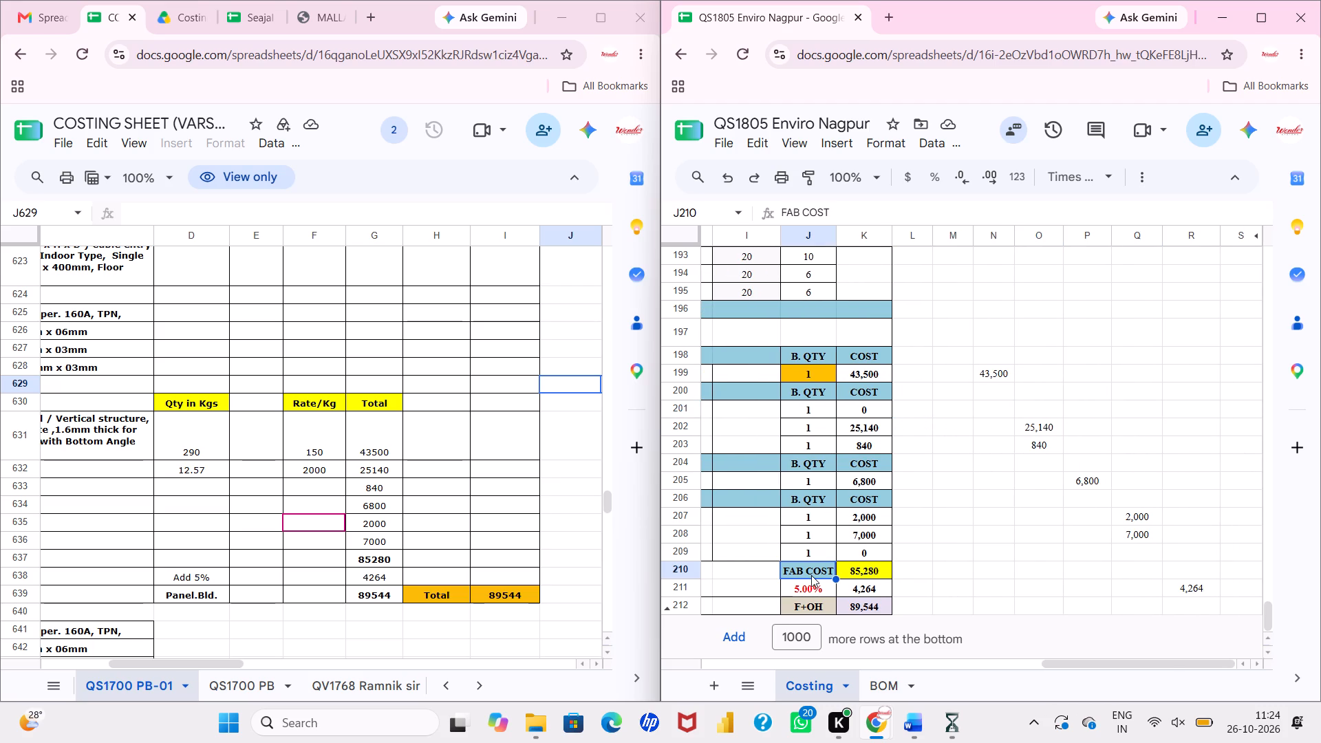
pyautogui.hscroll(1, 811, 575)
pyautogui.scroll(-1, 811, 575)
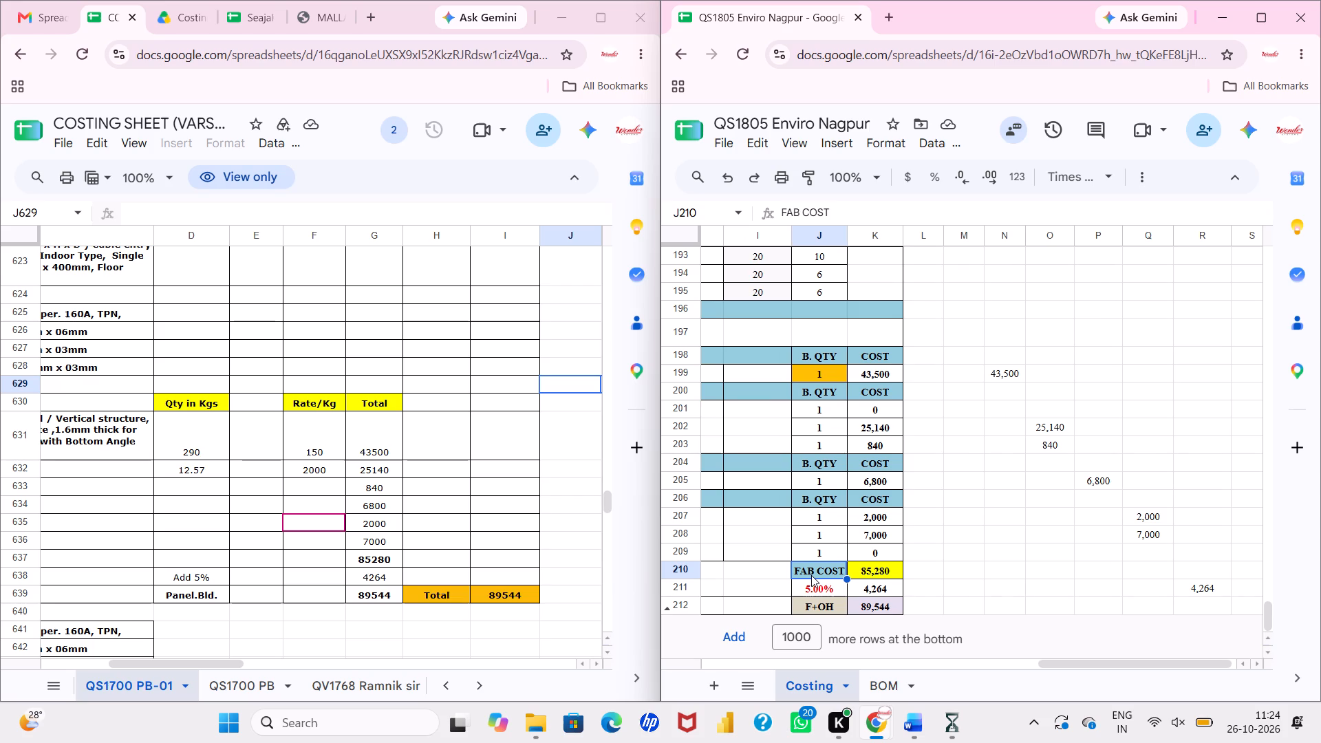
pyautogui.hscroll(-1, 811, 575)
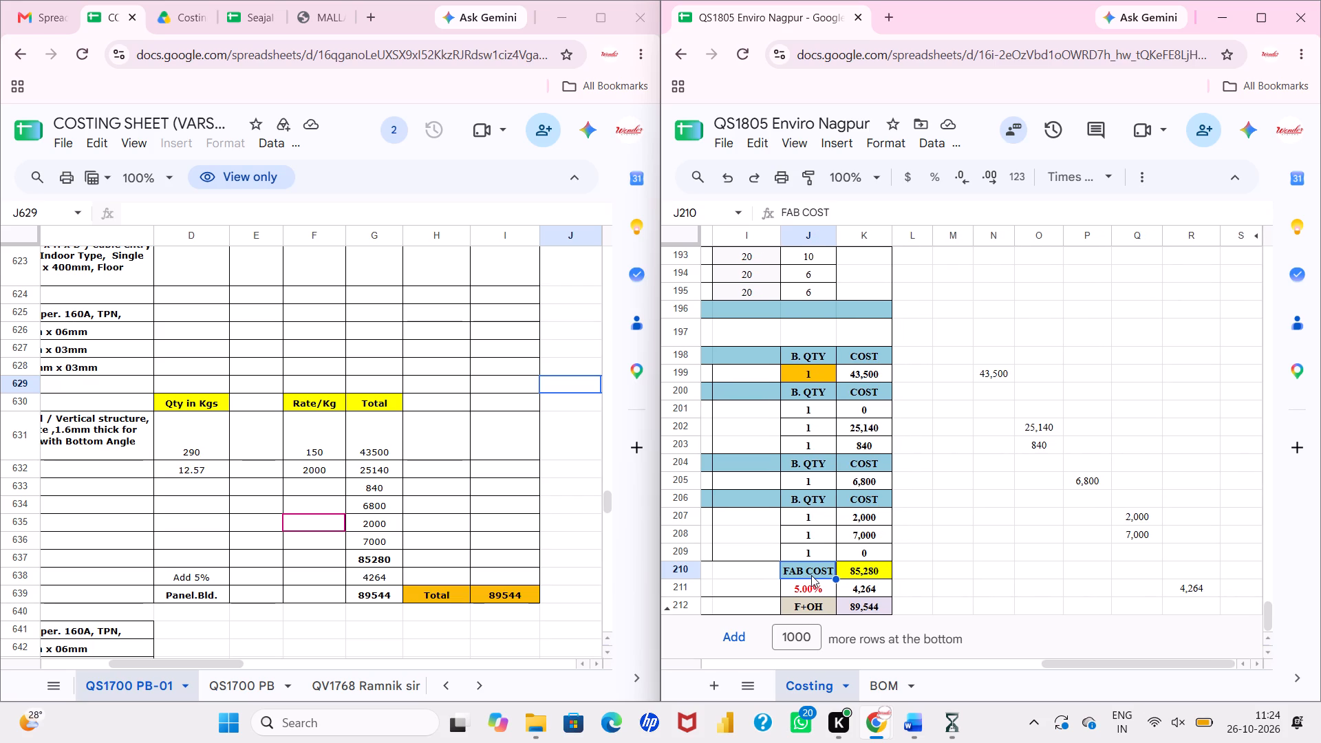
pyautogui.hscroll(-3, 811, 575)
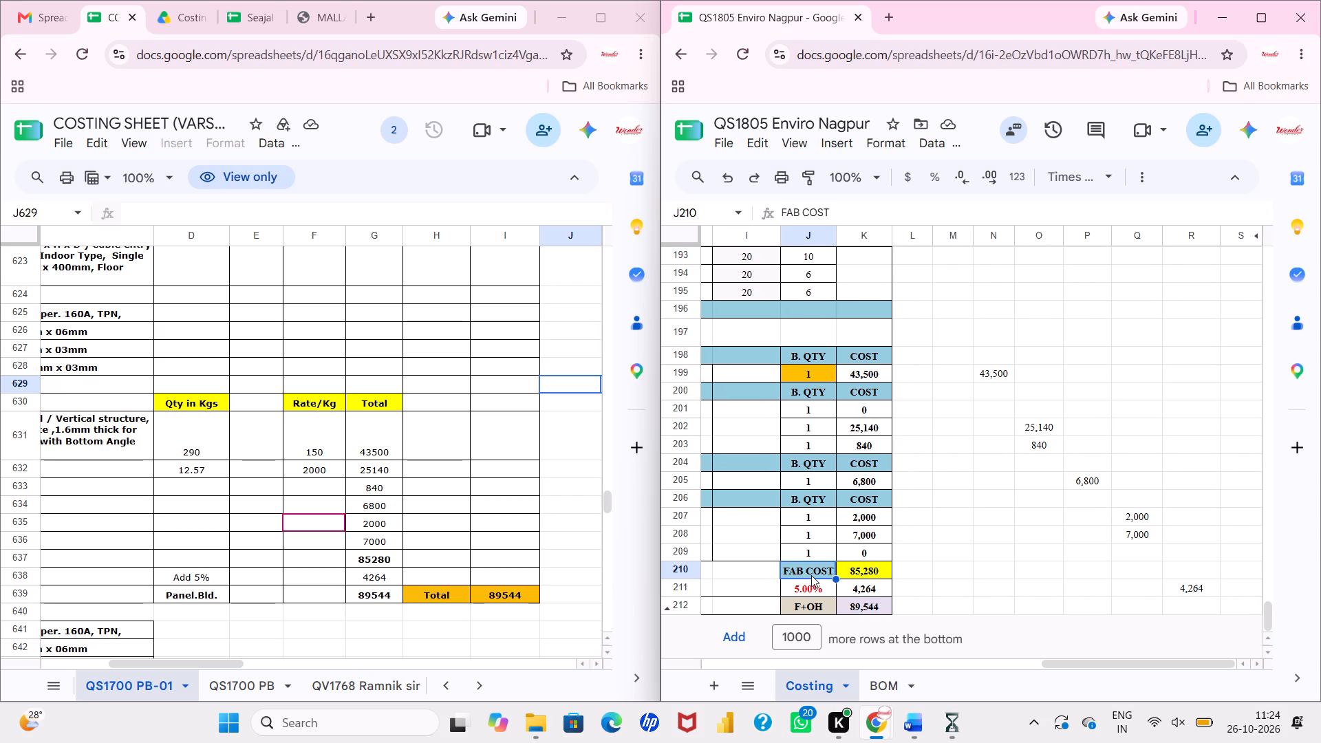
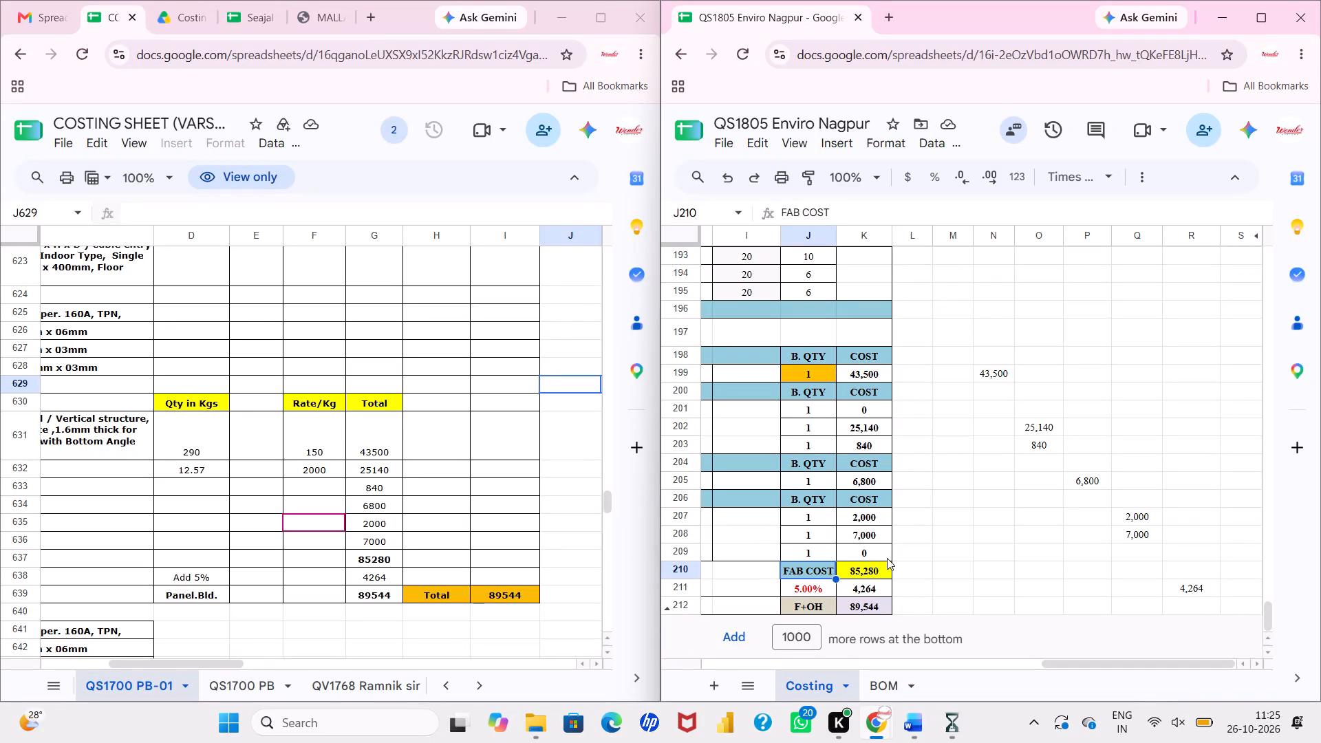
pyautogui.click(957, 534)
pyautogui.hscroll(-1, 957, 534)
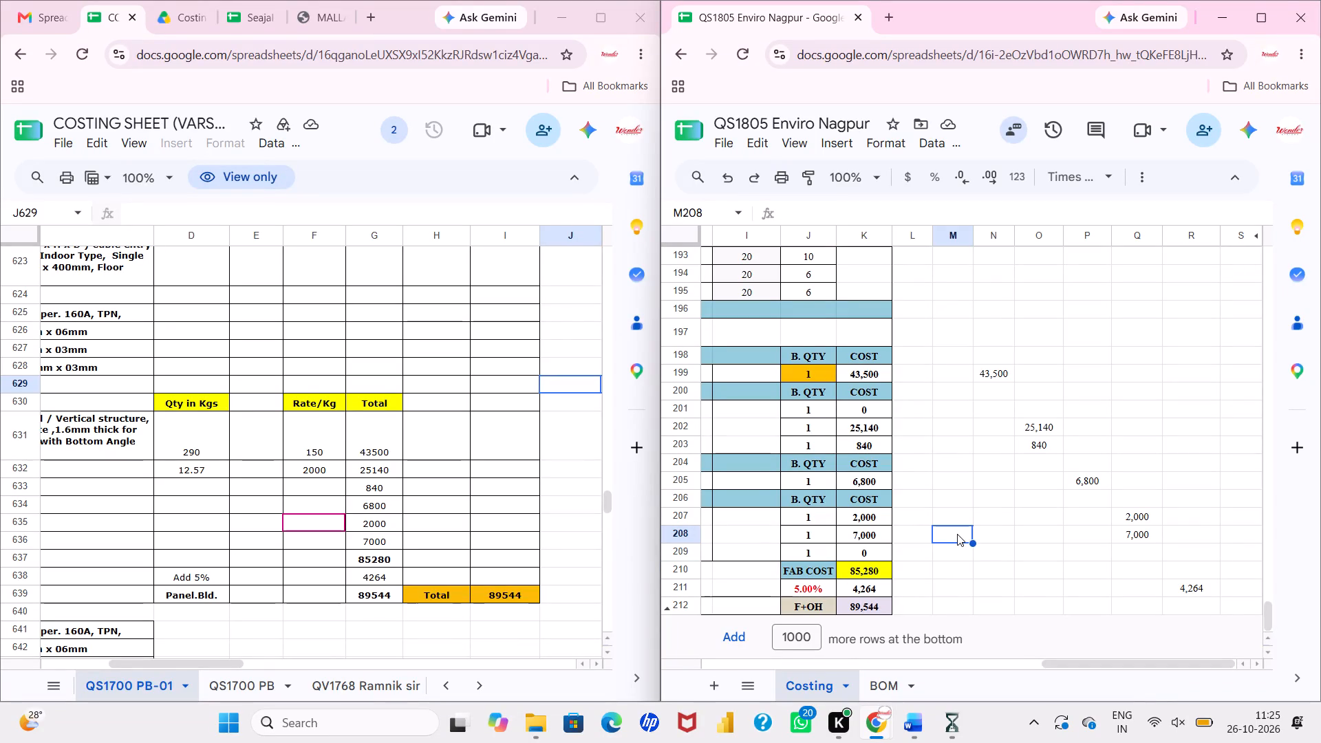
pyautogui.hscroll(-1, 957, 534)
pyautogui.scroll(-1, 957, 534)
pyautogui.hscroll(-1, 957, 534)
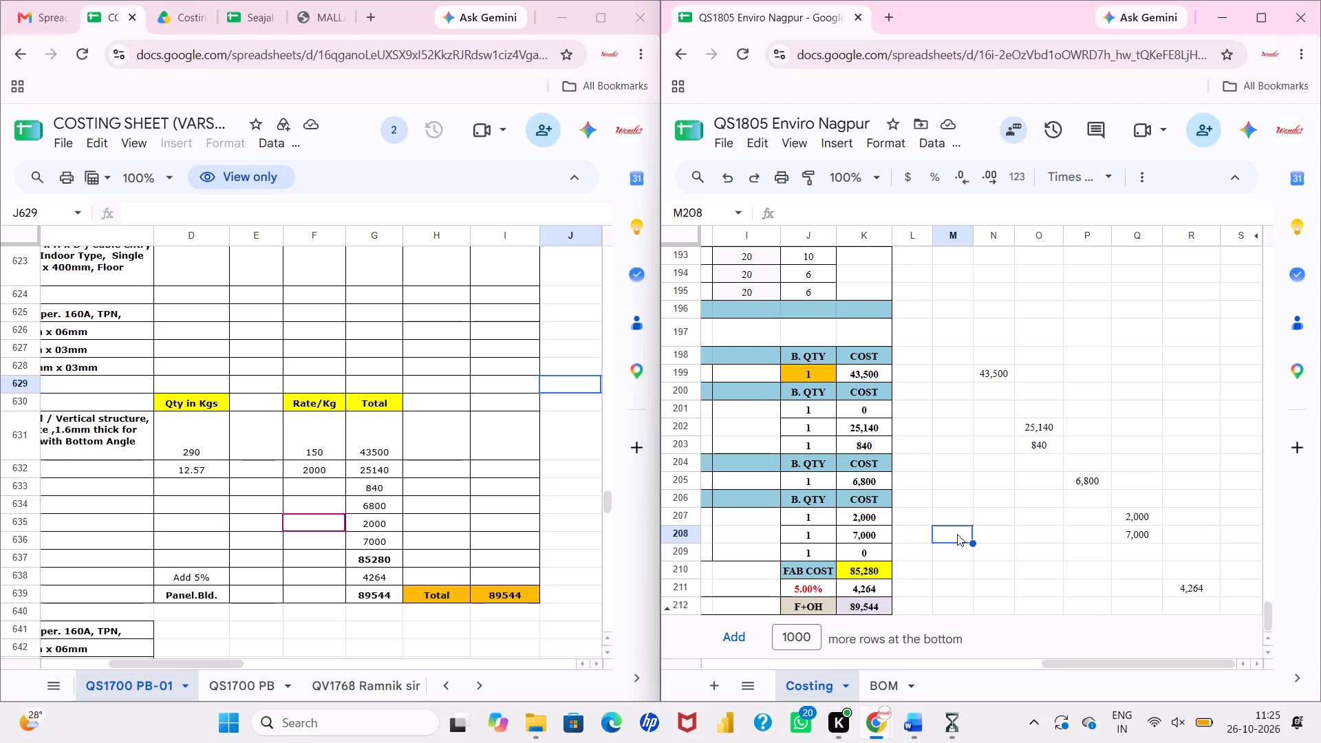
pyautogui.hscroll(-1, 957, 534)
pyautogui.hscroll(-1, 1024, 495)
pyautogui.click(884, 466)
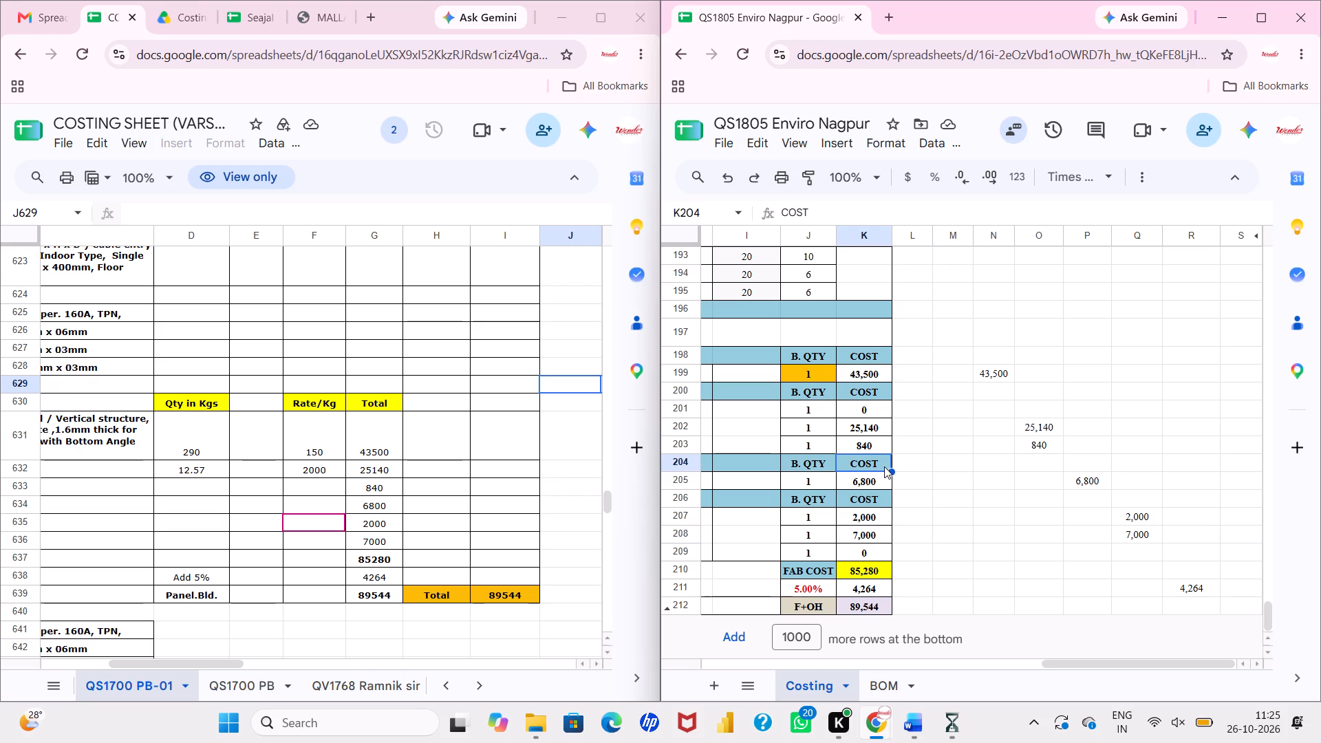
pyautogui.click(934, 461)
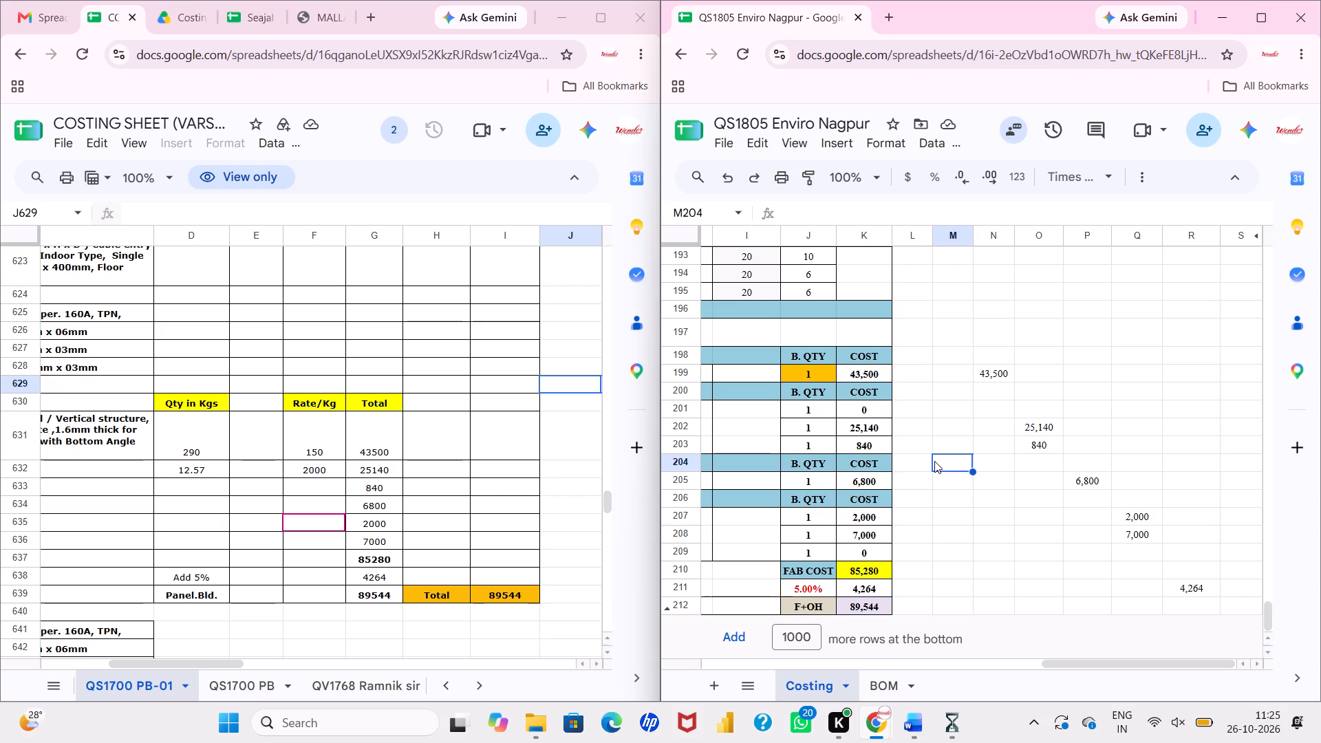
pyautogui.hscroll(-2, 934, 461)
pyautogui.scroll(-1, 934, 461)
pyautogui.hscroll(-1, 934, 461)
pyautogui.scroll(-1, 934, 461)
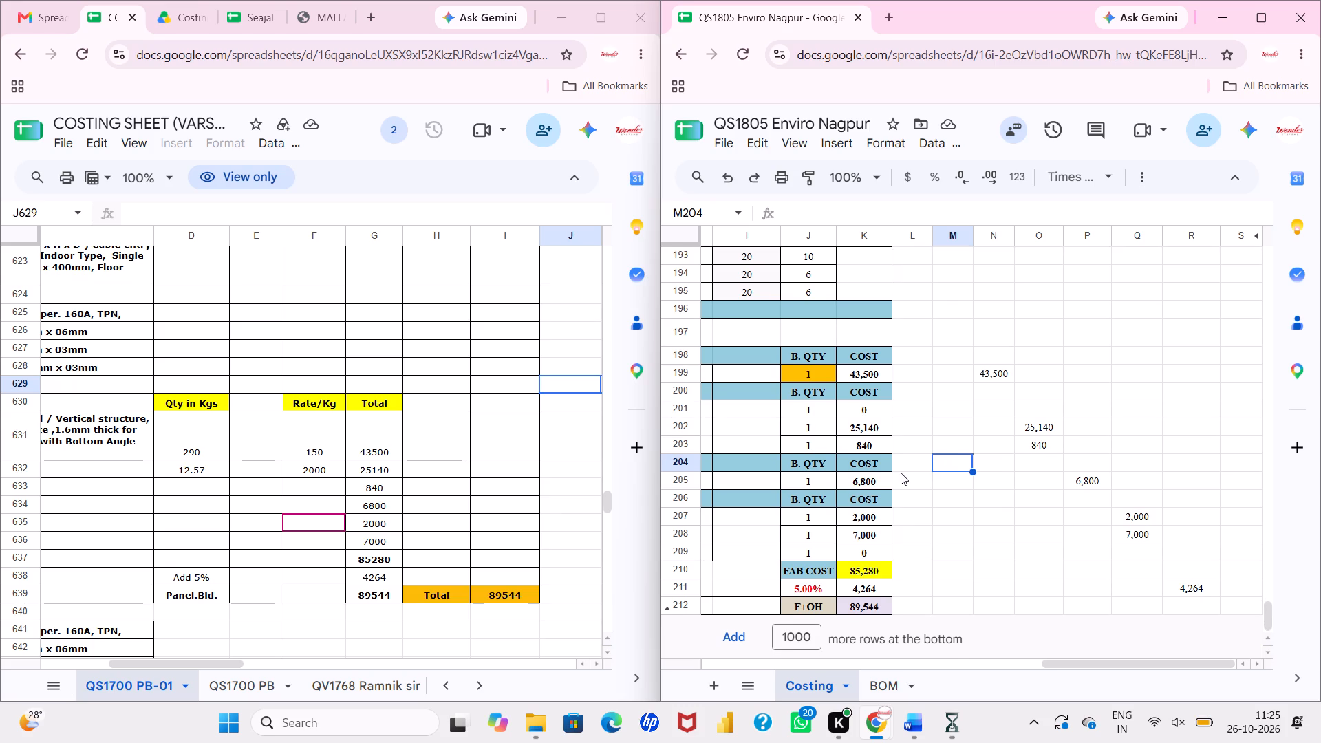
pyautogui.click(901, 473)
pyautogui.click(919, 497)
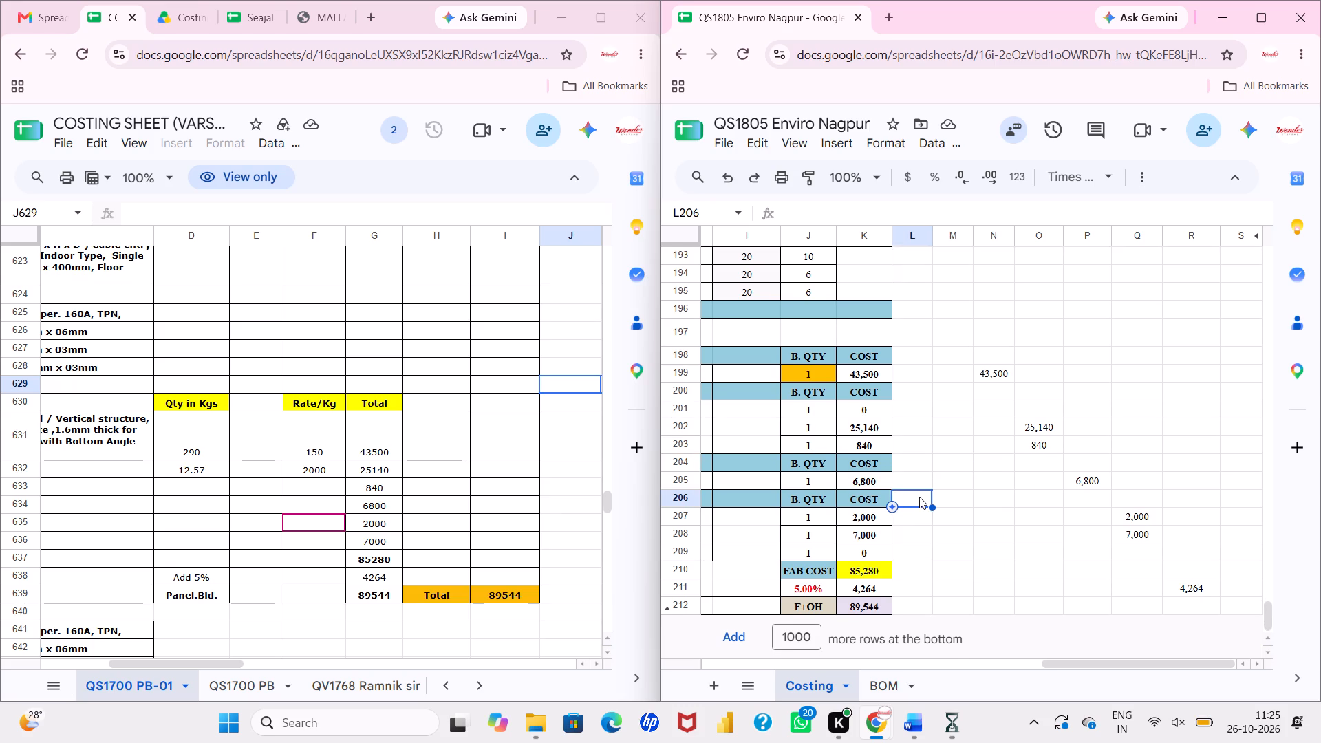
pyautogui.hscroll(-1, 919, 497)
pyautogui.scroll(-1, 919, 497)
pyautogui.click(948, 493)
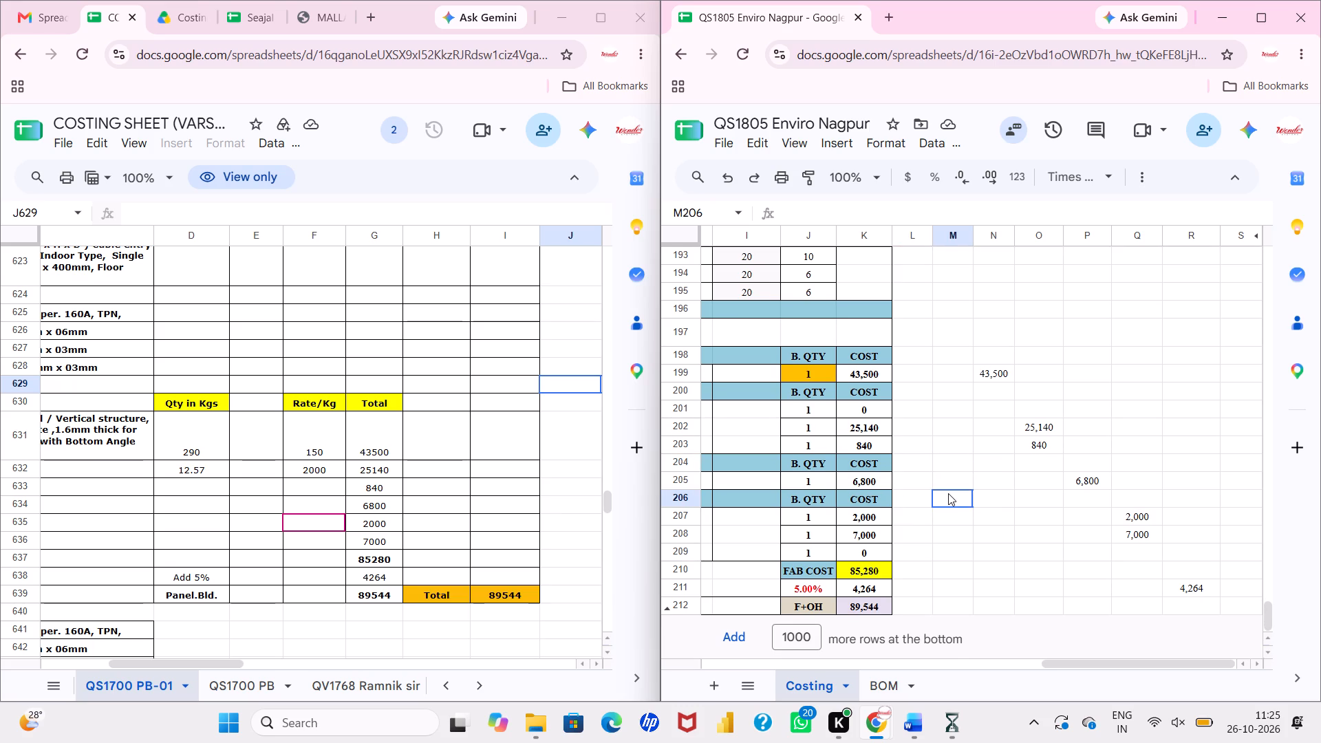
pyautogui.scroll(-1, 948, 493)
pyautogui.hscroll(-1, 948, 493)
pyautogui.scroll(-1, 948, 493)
# Examine the last panel's fabrication cost block and the rows beneath it in the QS1700 PB-01 costing sheet.
pyautogui.click(578, 506)
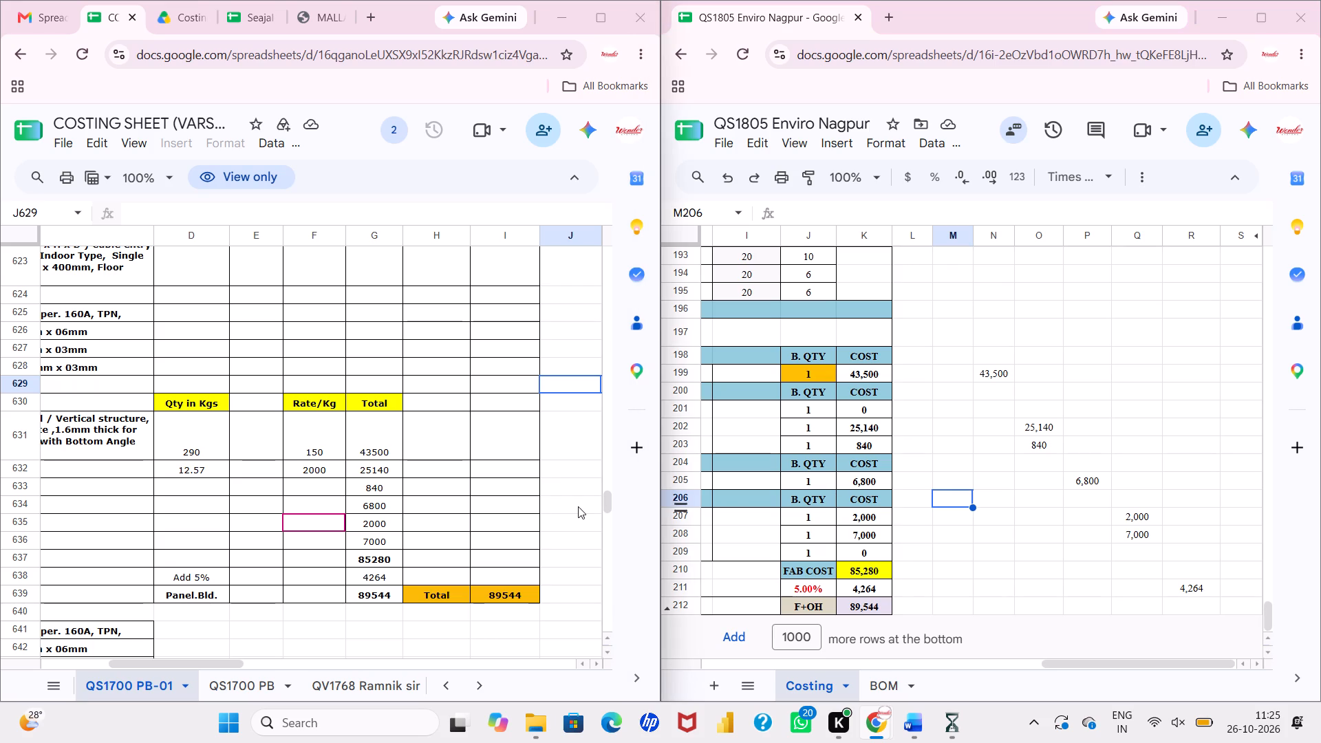
pyautogui.click(573, 568)
pyautogui.click(548, 595)
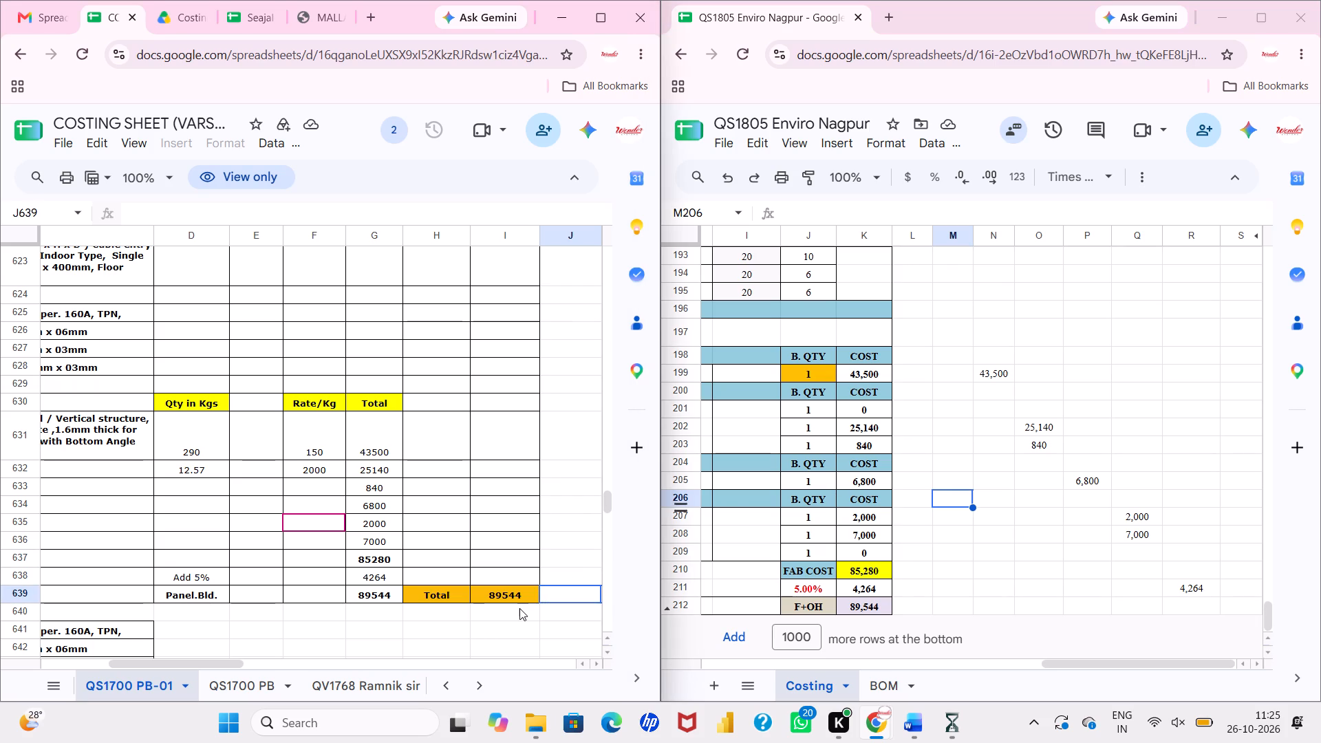
pyautogui.click(519, 608)
pyautogui.scroll(-1, 519, 608)
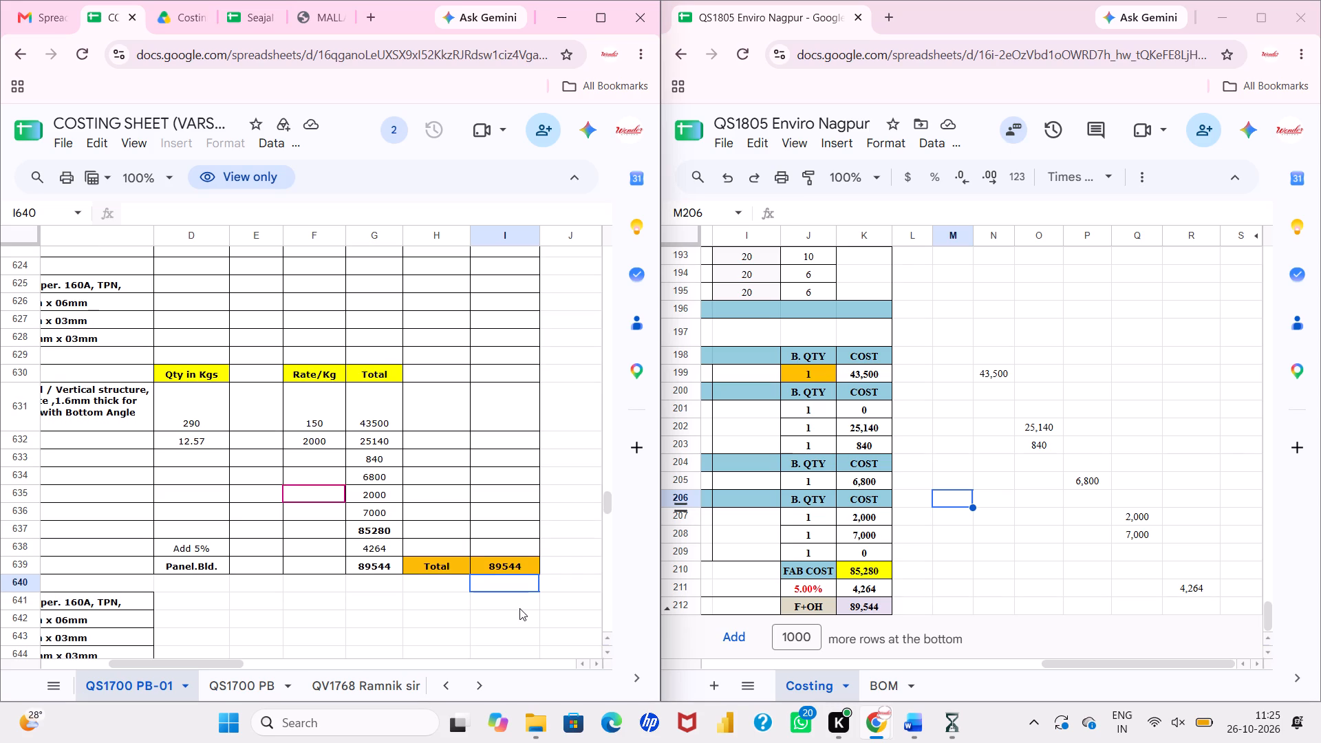
pyautogui.scroll(-1, 519, 608)
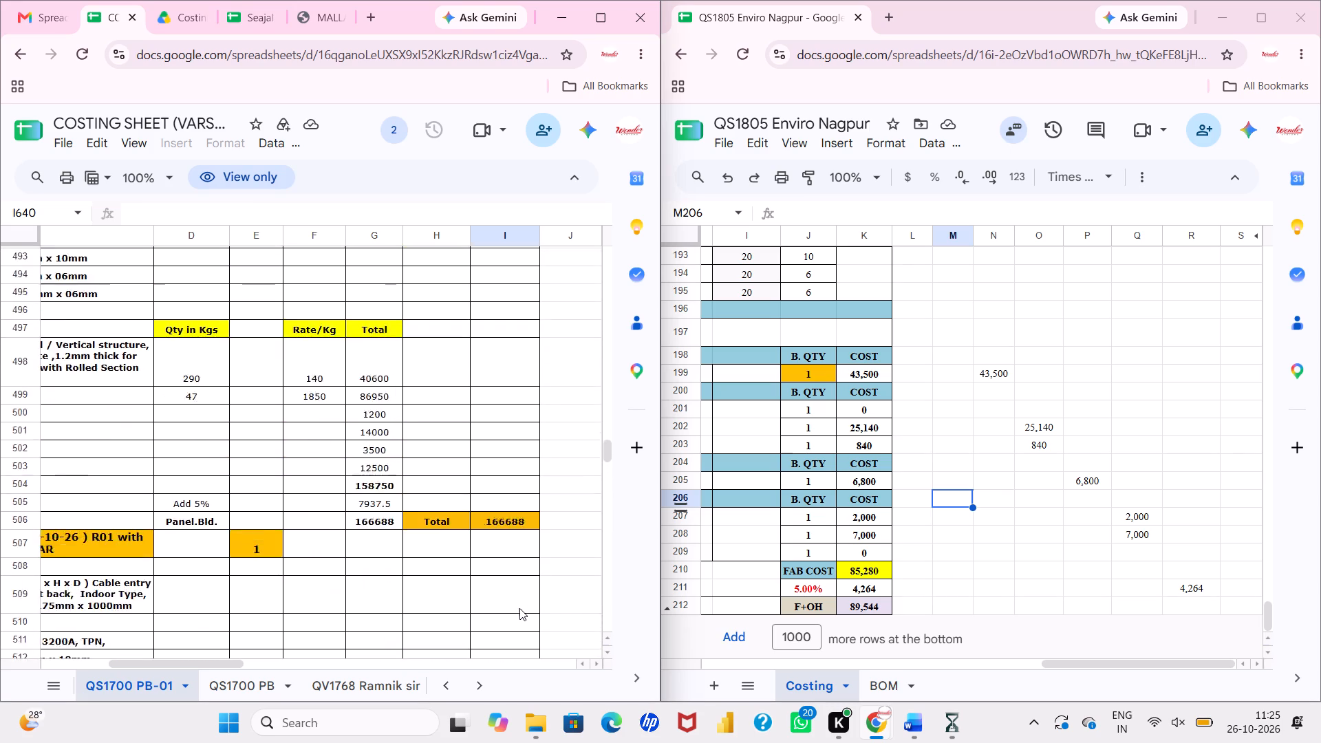
pyautogui.scroll(-1, 519, 608)
pyautogui.moveTo(608, 457); pyautogui.dragTo(608, 459)
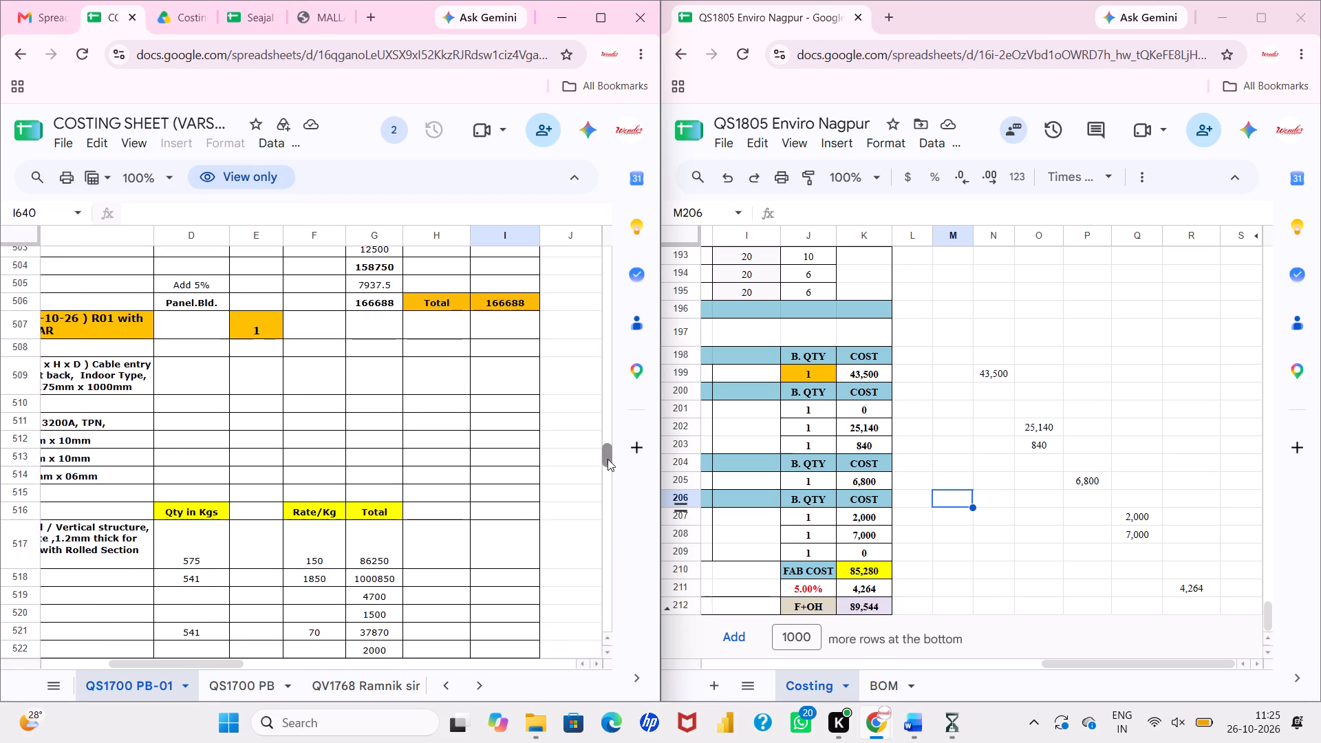
pyautogui.moveTo(608, 459); pyautogui.dragTo(610, 514)
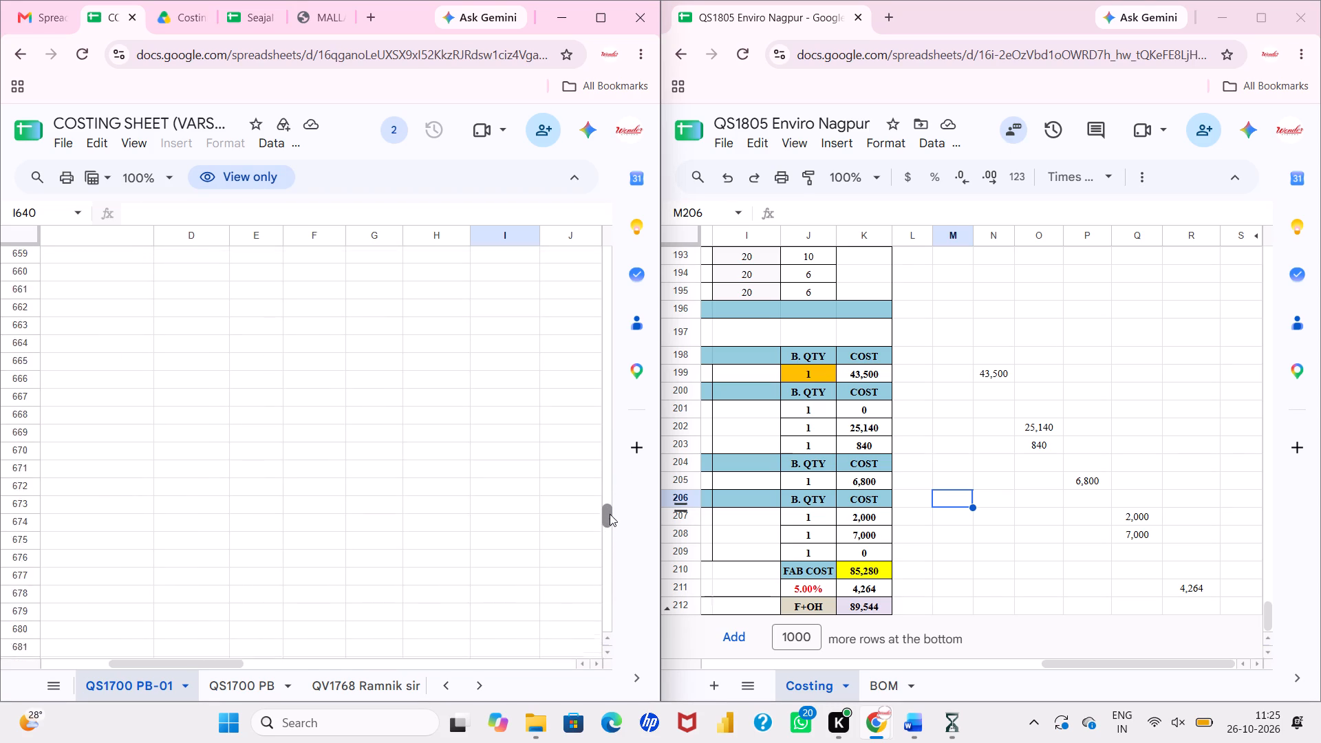
pyautogui.moveTo(610, 514); pyautogui.dragTo(611, 508)
pyautogui.click(497, 613)
pyautogui.scroll(1, 497, 613)
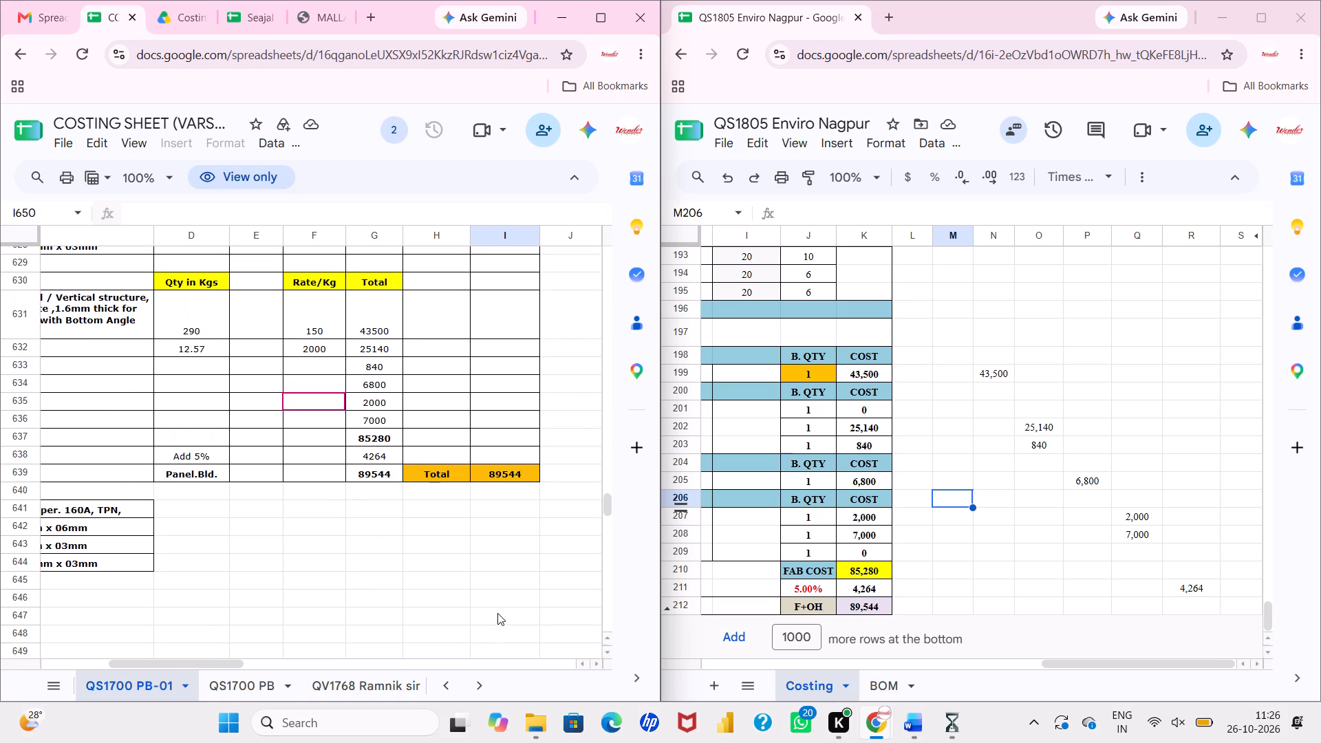
pyautogui.scroll(-1, 510, 569)
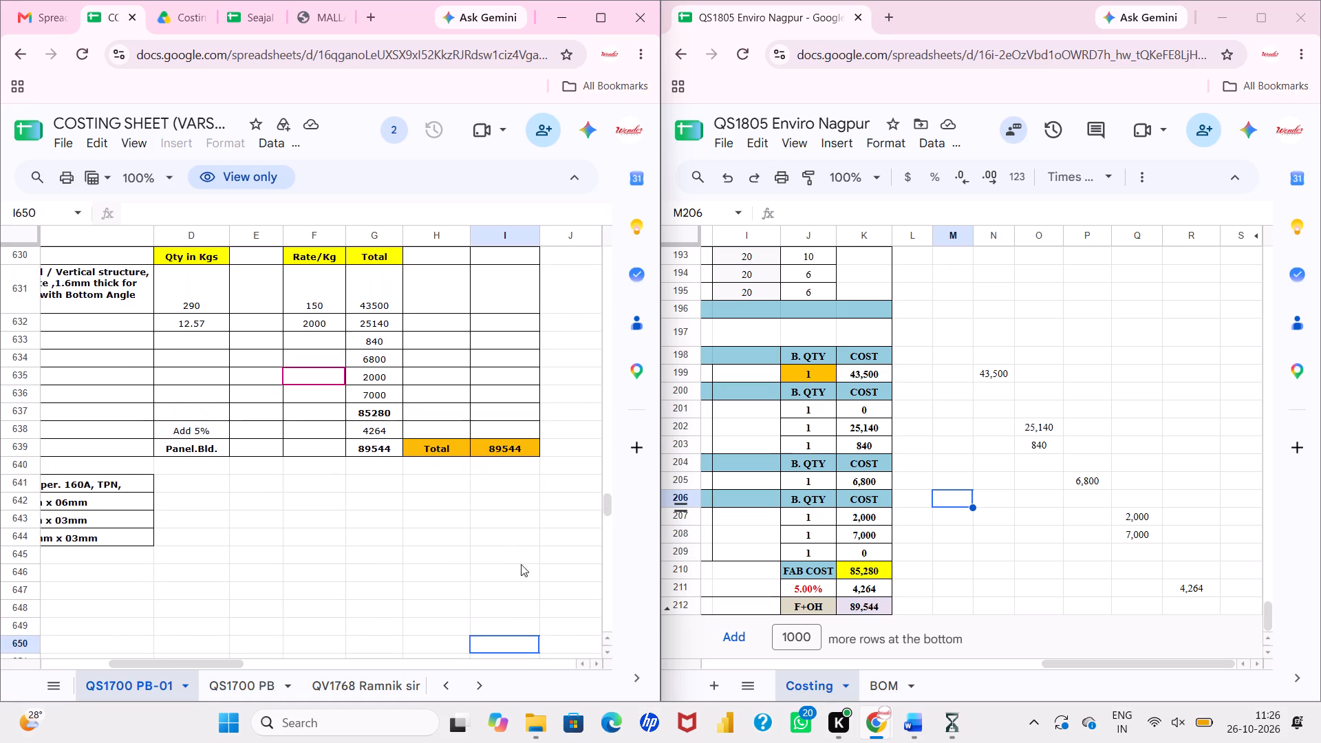
# Review the fabrication rates, quantities and costs in rows 198 to 212 of the QS1805 Enviro Nagpur Costing sheet.
pyautogui.hscroll(1, 866, 540)
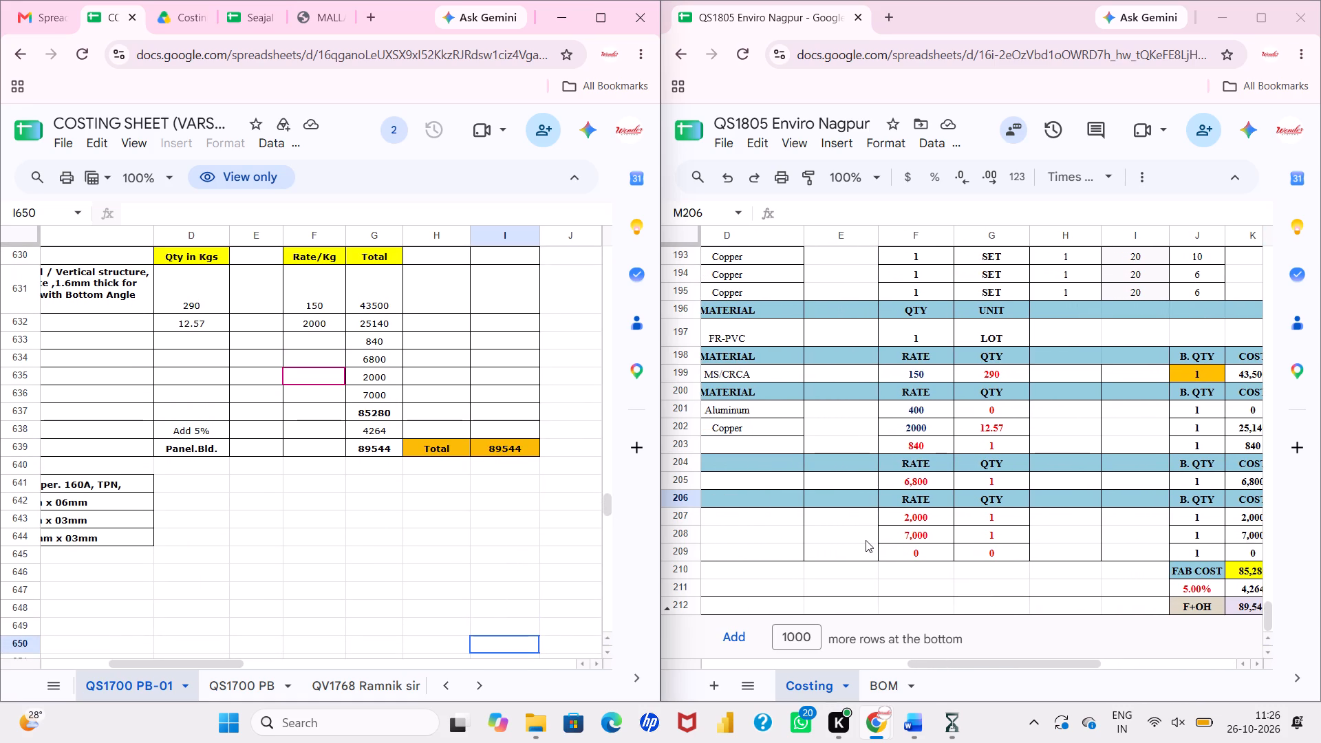
pyautogui.scroll(-1, 866, 540)
pyautogui.hscroll(-2, 866, 540)
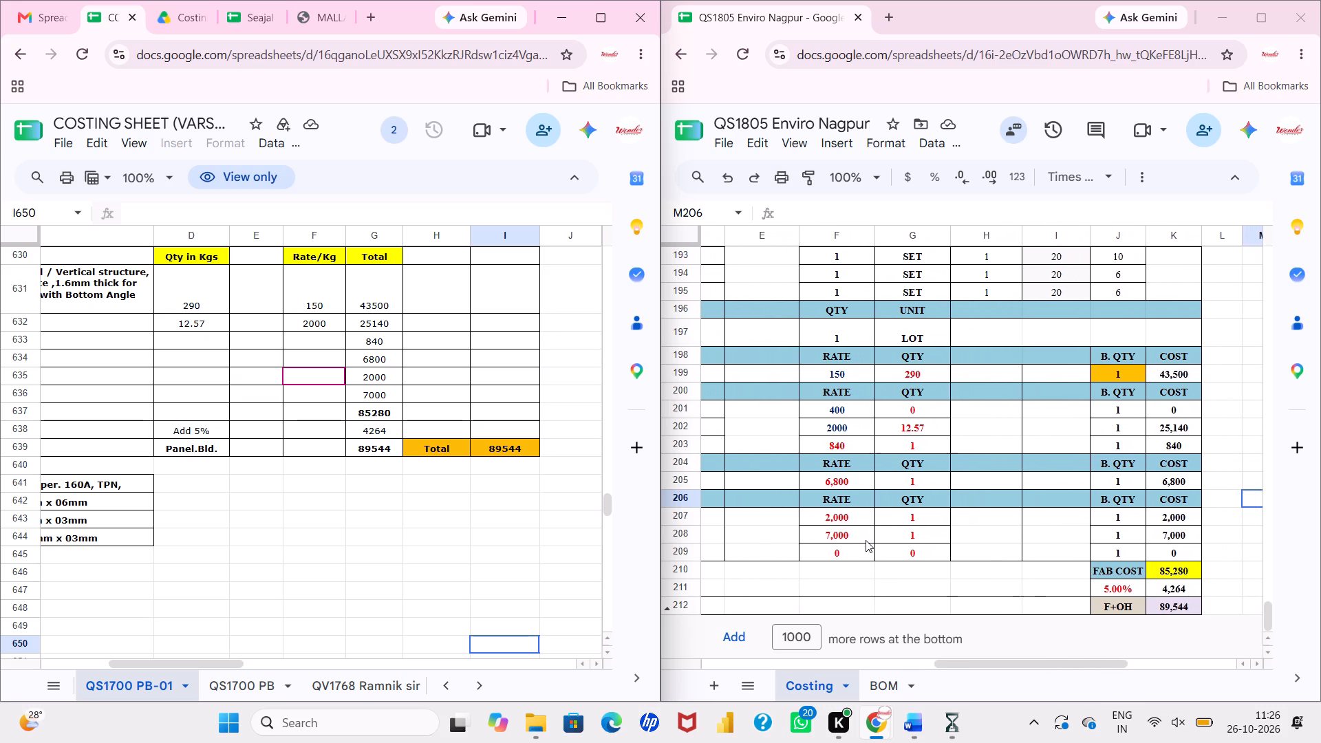
pyautogui.hscroll(-1, 866, 540)
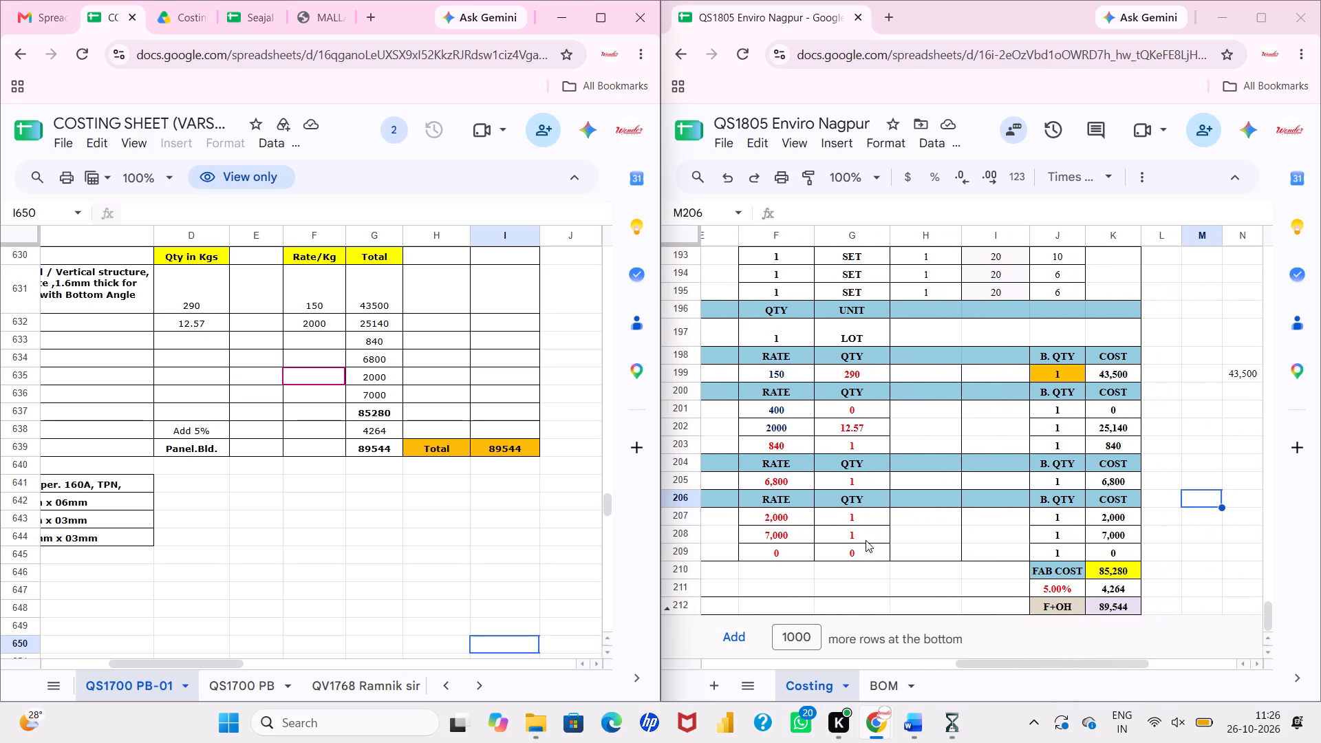
pyautogui.hscroll(-1, 866, 540)
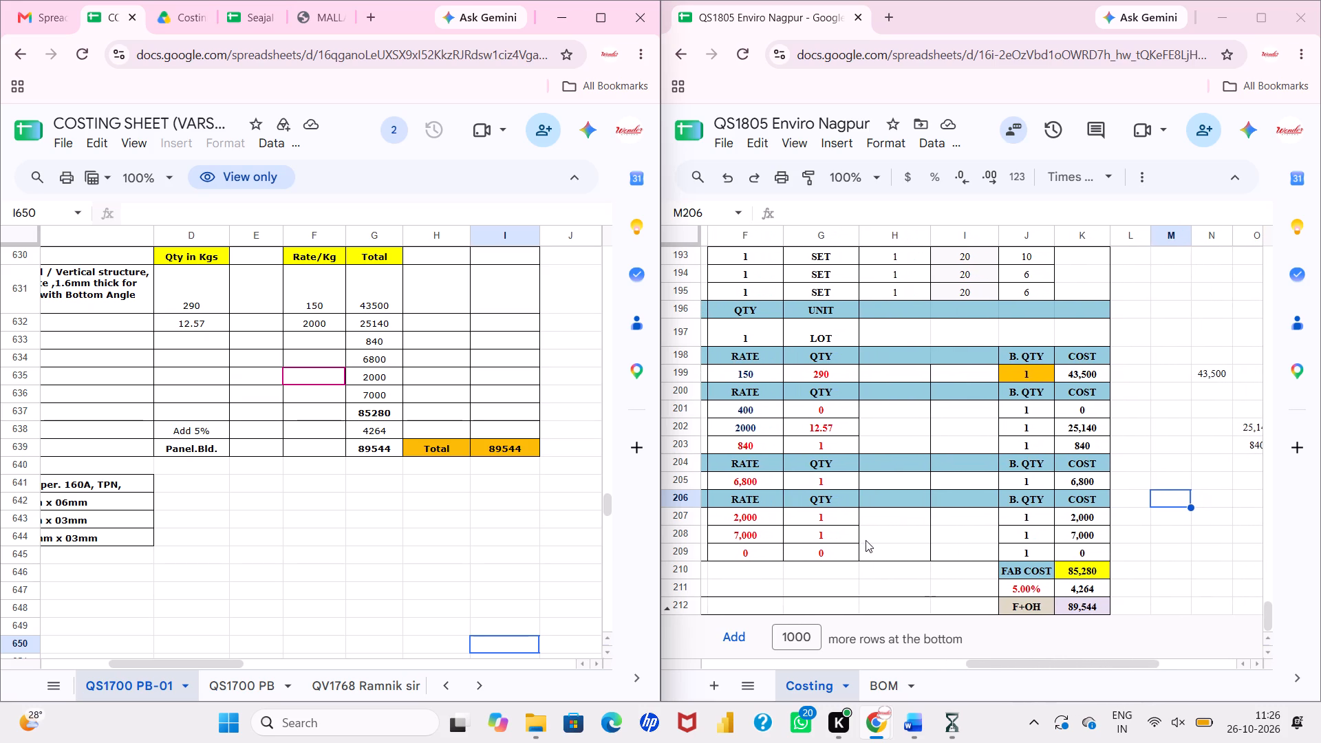
pyautogui.hscroll(-1, 866, 540)
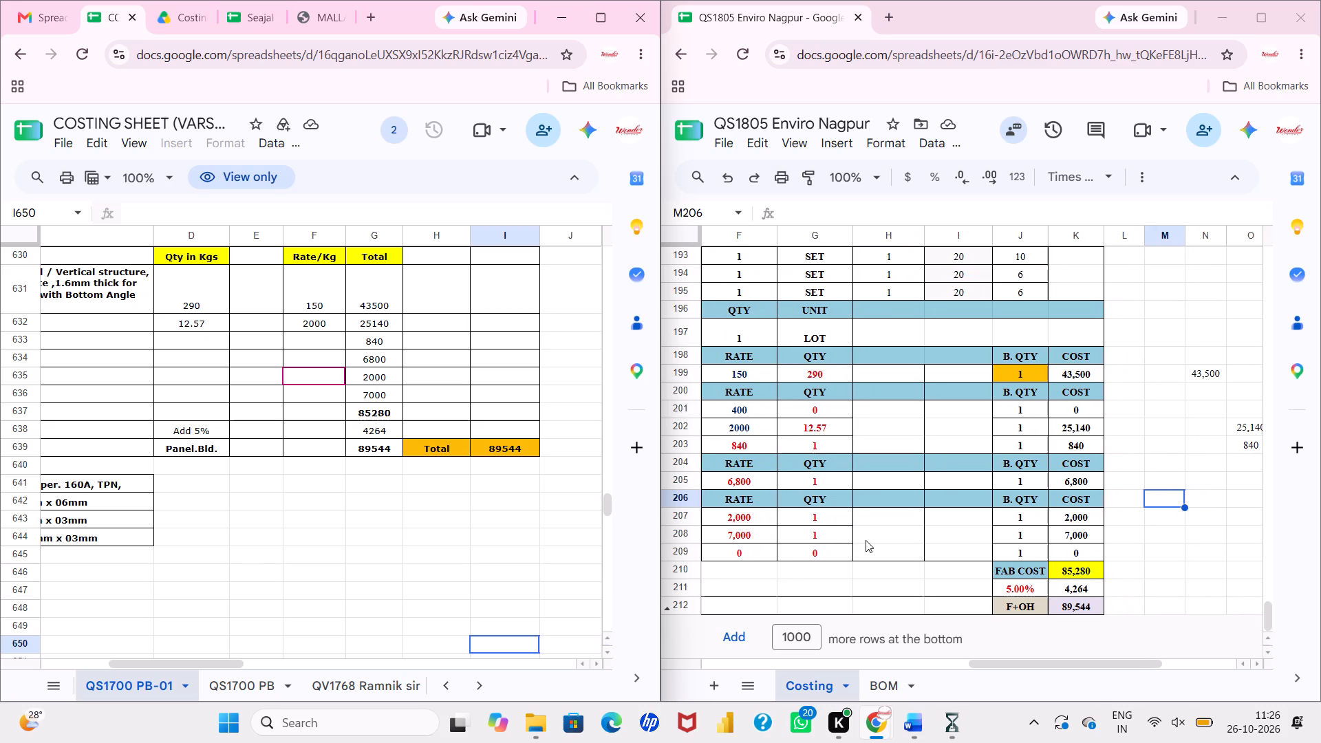
pyautogui.hscroll(-2, 866, 540)
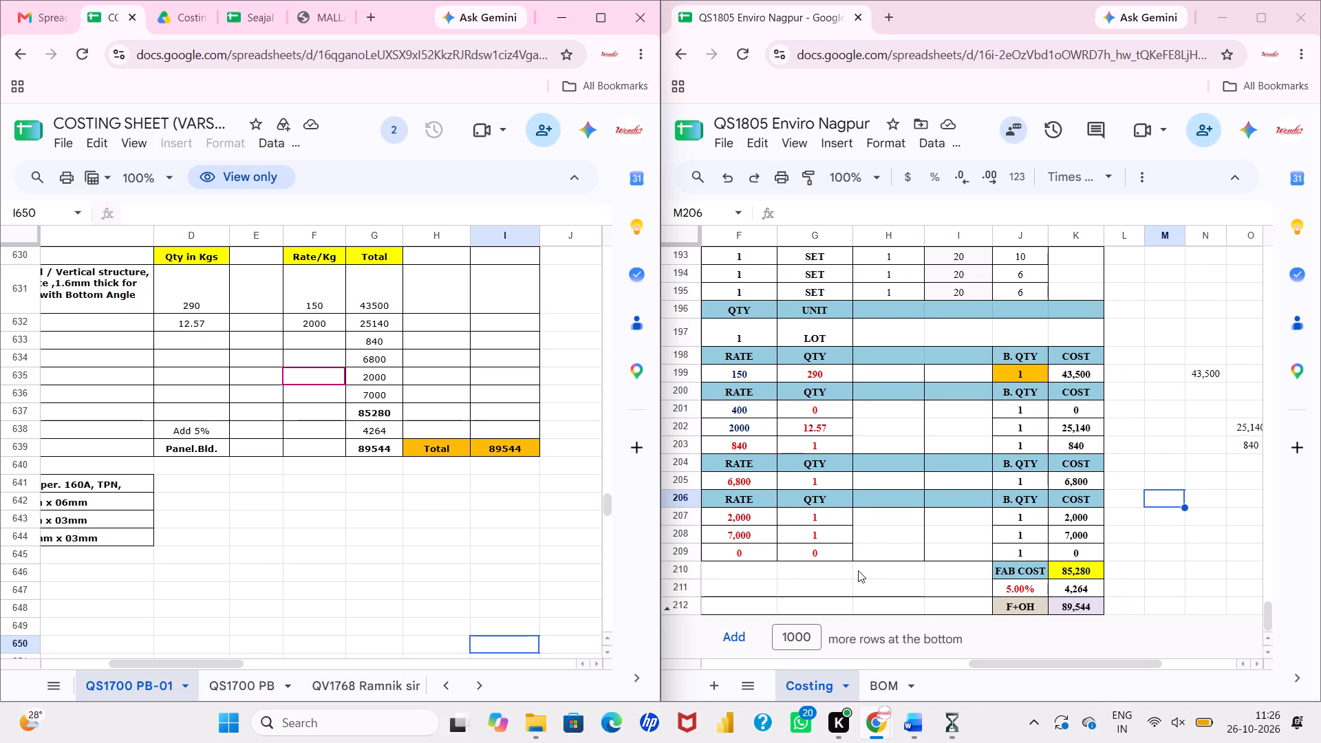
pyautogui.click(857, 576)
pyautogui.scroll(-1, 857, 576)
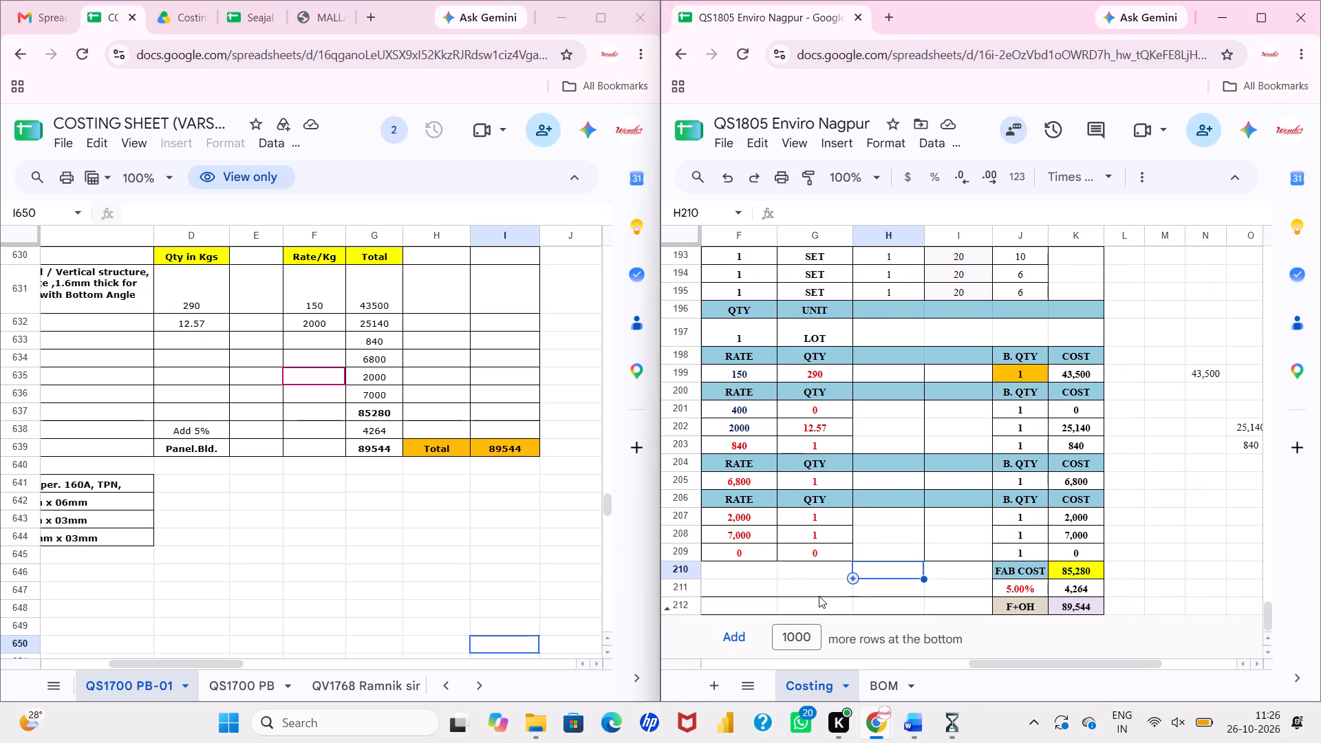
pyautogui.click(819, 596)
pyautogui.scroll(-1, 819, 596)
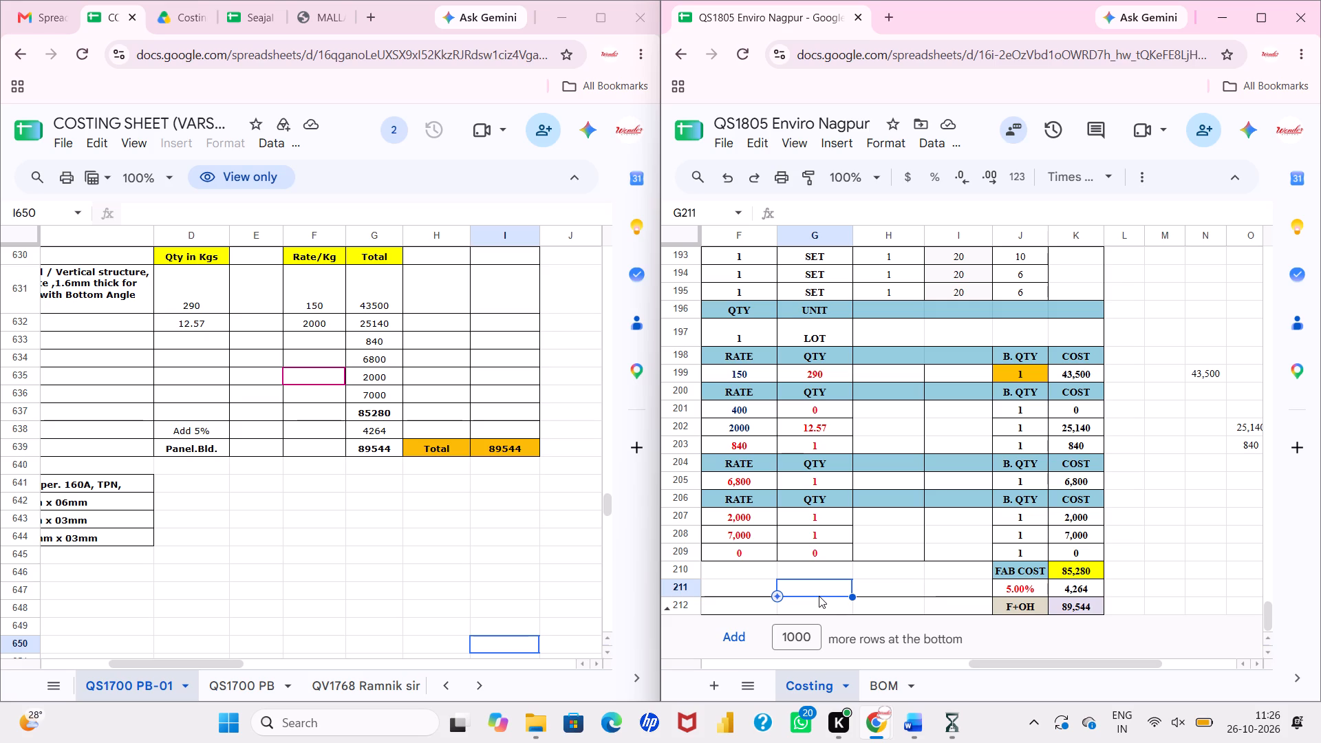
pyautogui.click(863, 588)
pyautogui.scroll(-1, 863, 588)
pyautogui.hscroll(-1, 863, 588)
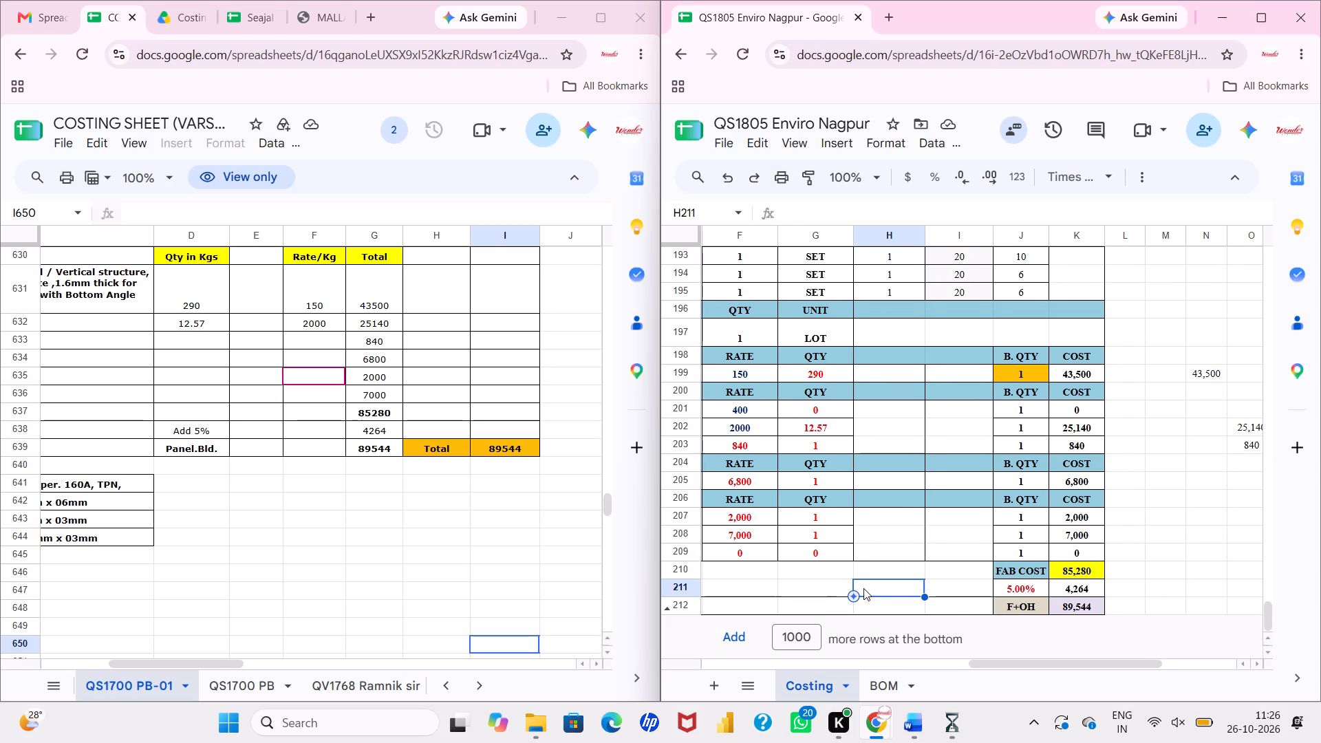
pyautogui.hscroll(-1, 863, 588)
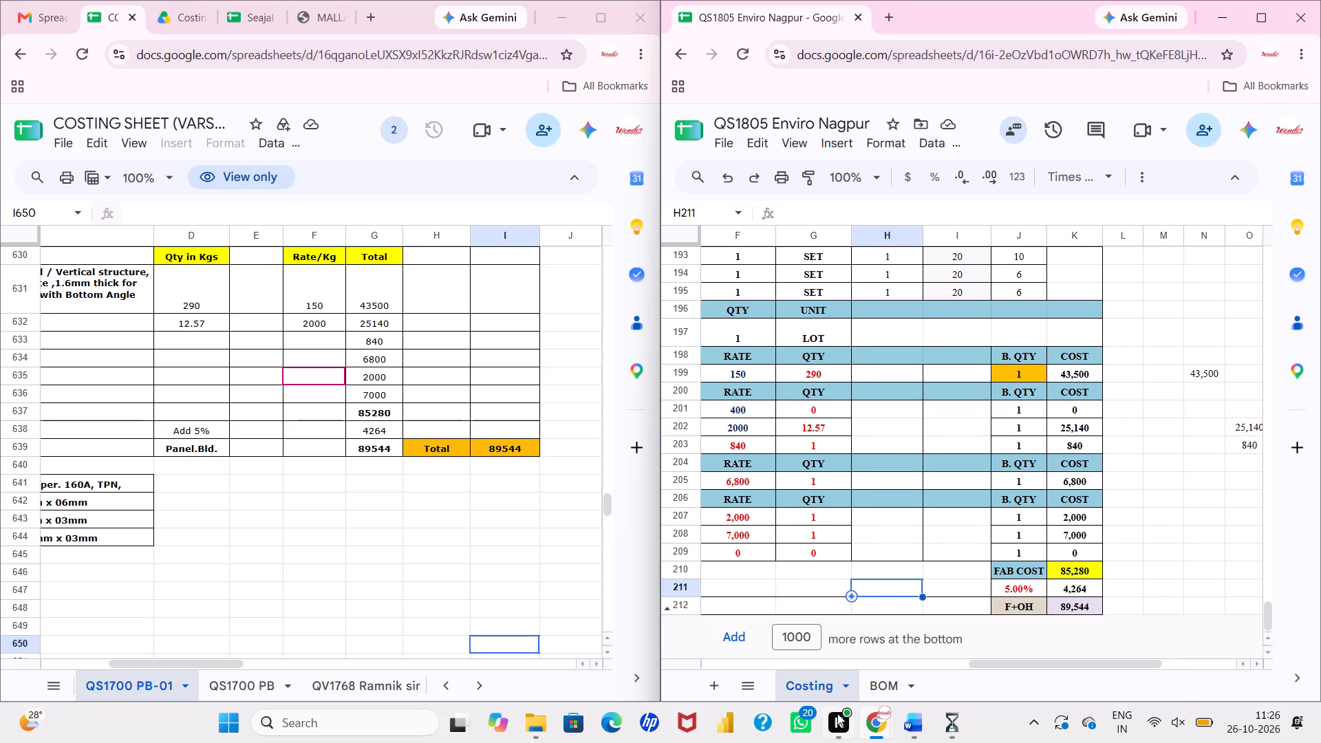
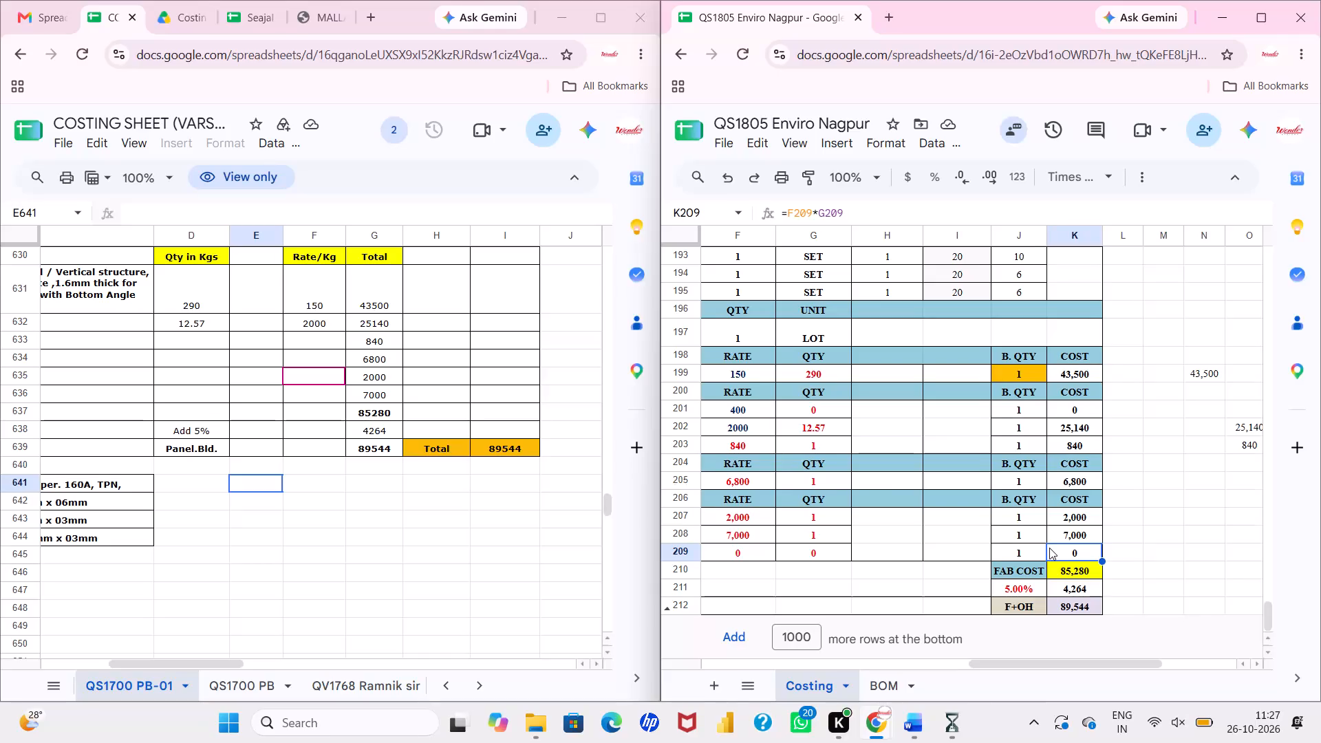
# Check the rates, quantities and cost formulas in rows 203 to 208 of the QS1805 Enviro Nagpur Costing sheet.
pyautogui.hscroll(-3, 1049, 548)
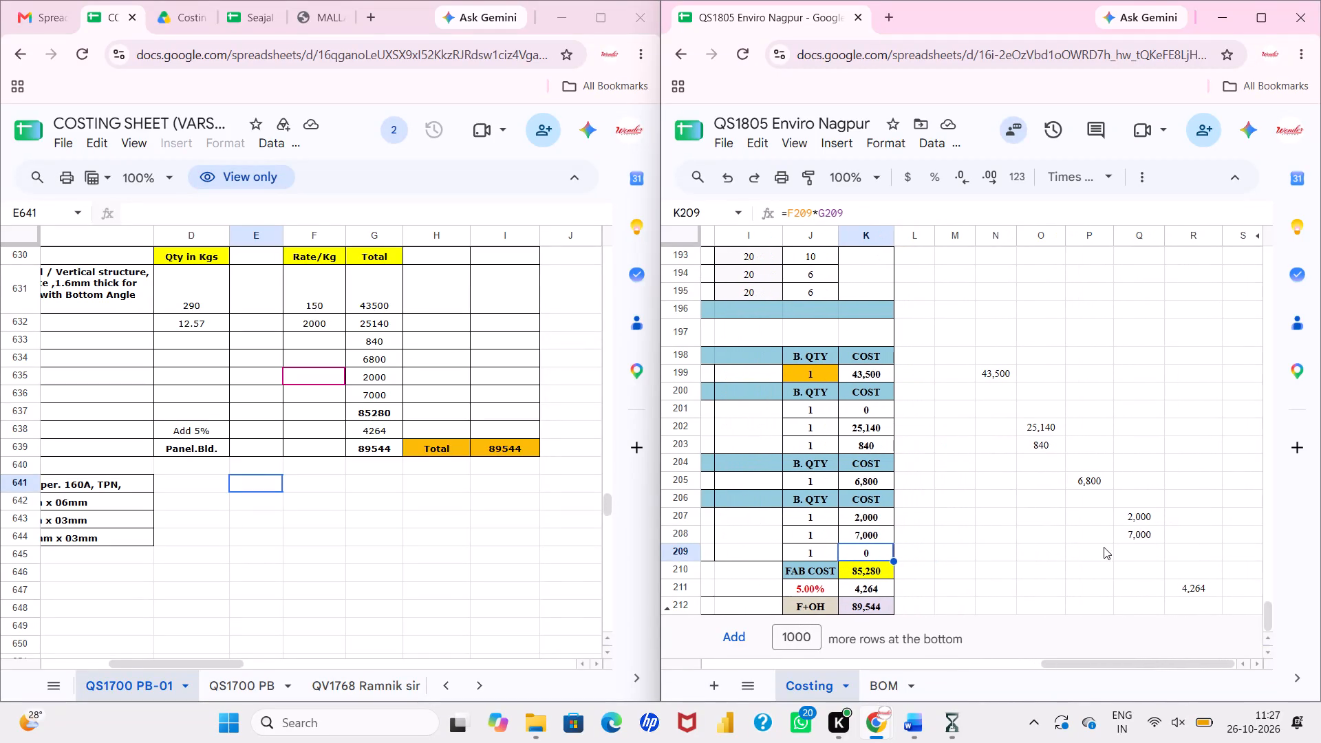
pyautogui.click(1104, 547)
pyautogui.hscroll(2, 1104, 547)
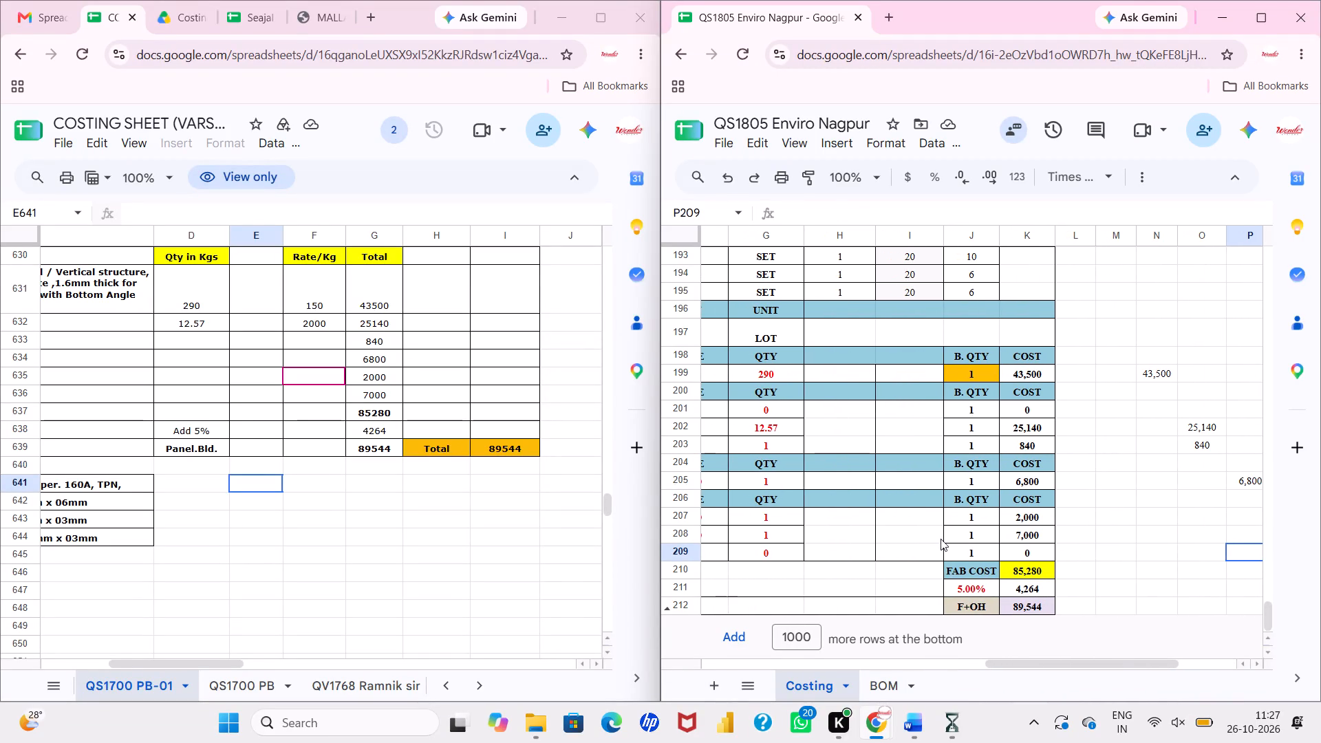
pyautogui.hscroll(1, 941, 539)
pyautogui.click(877, 440)
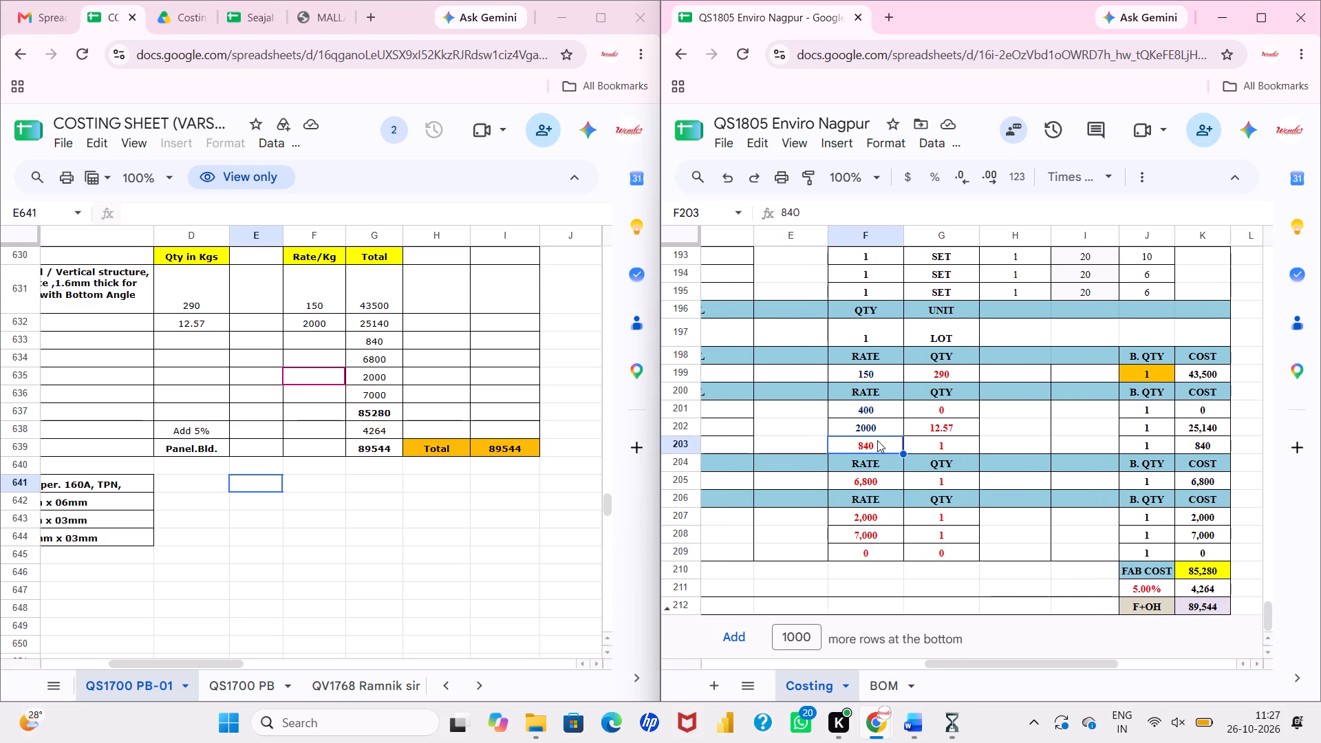
pyautogui.doubleClick(879, 474)
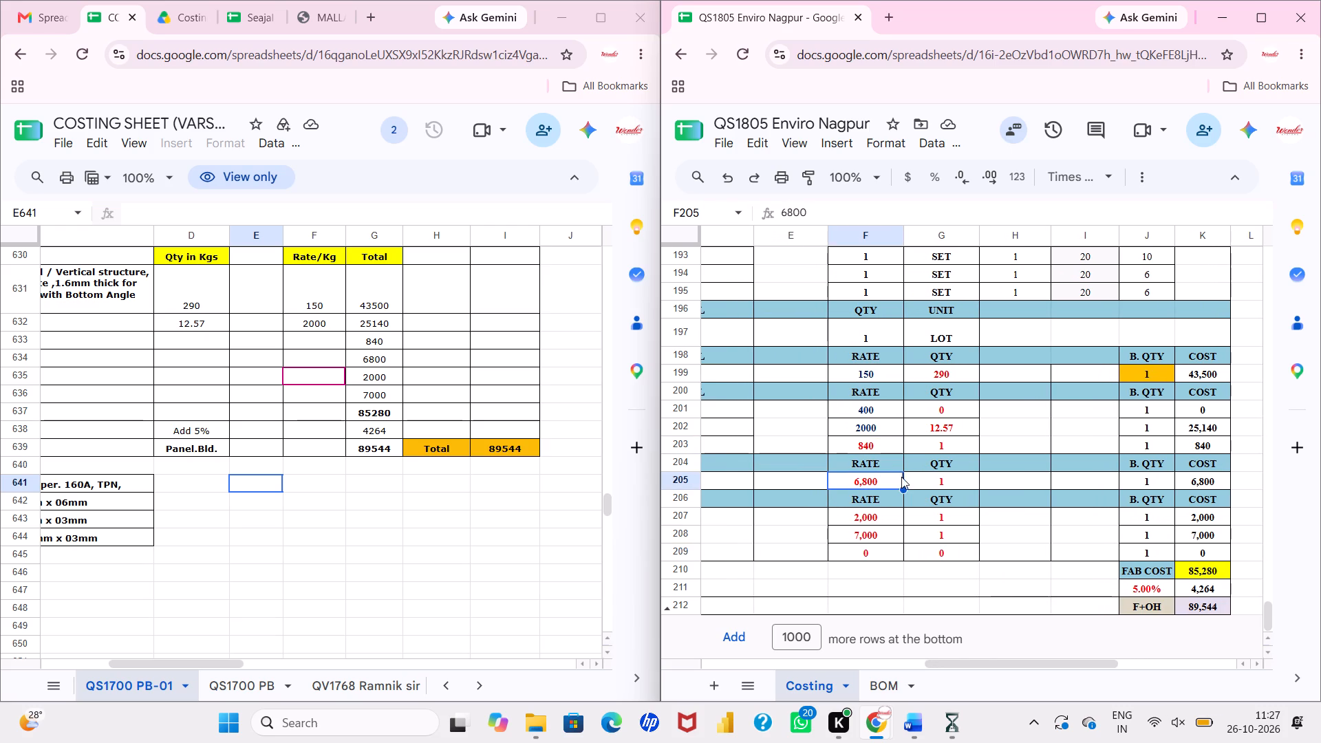
pyautogui.click(927, 479)
pyautogui.hscroll(-1, 927, 479)
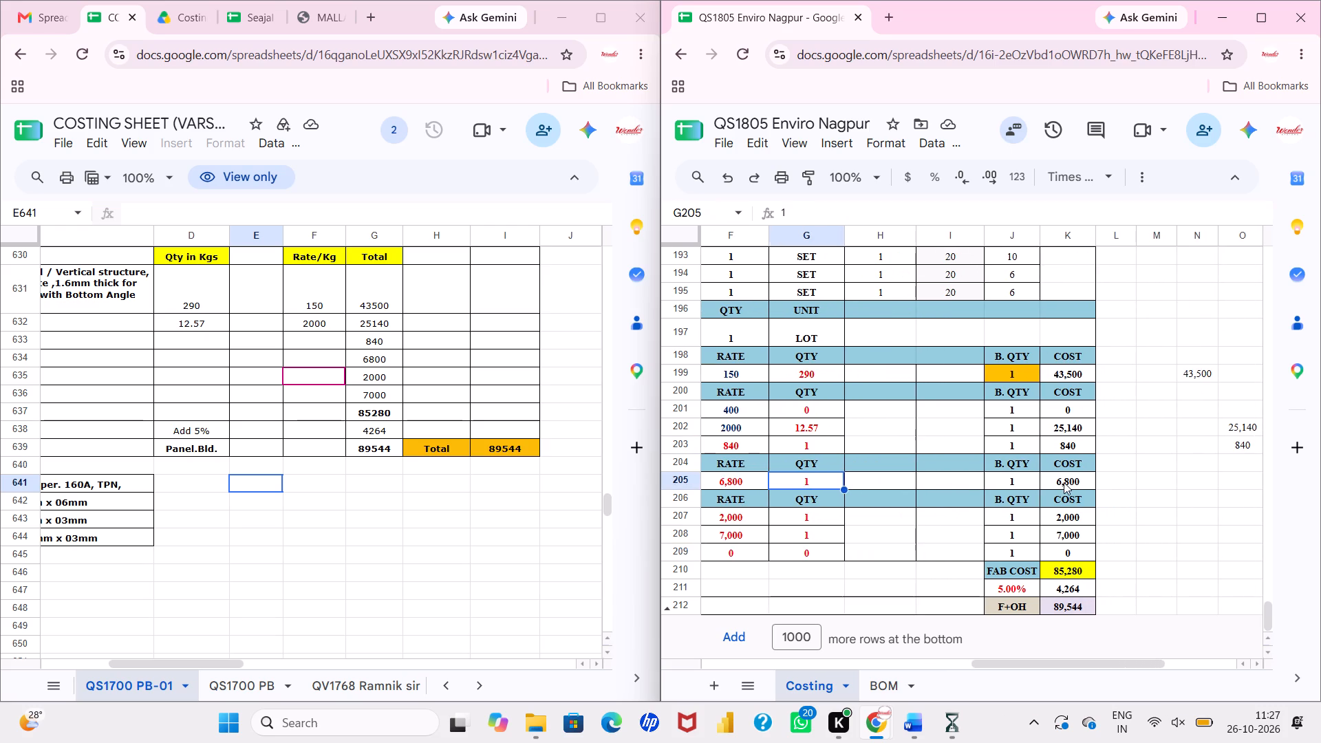
pyautogui.click(1064, 482)
pyautogui.doubleClick(1064, 482)
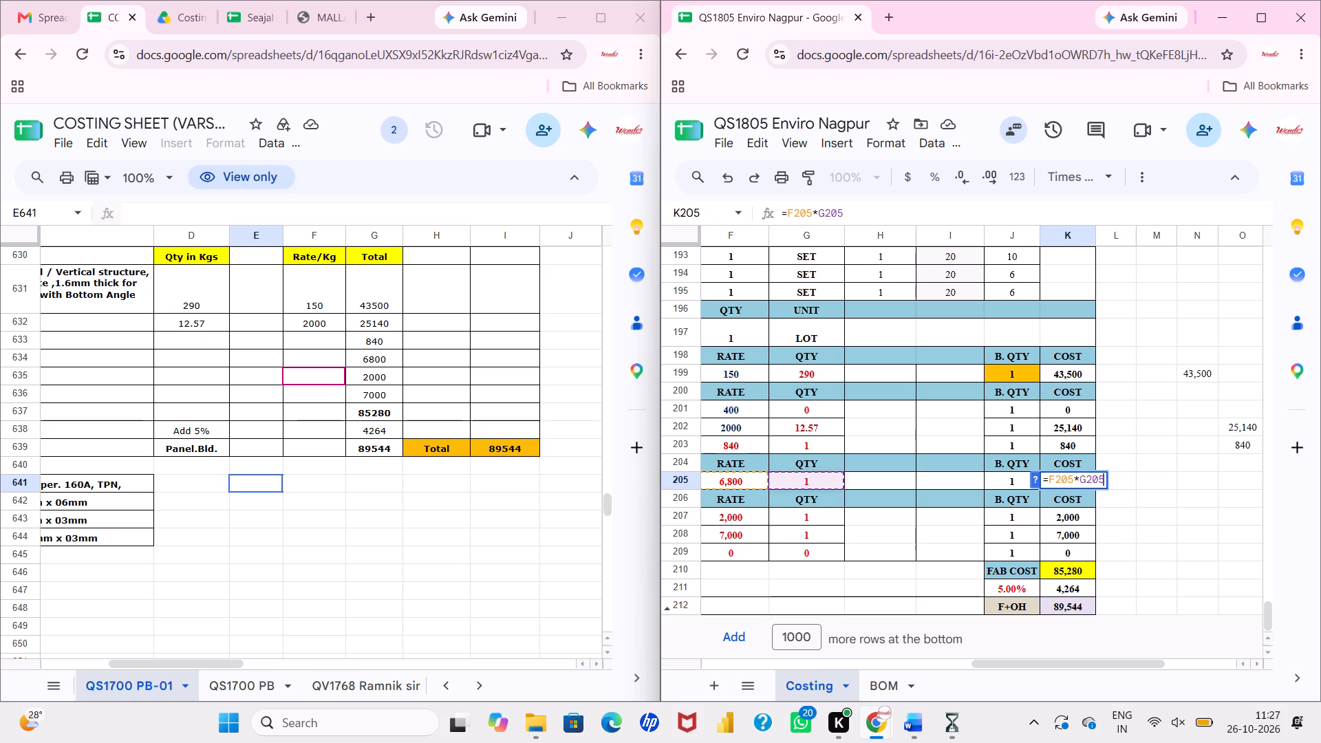
pyautogui.click(1064, 516)
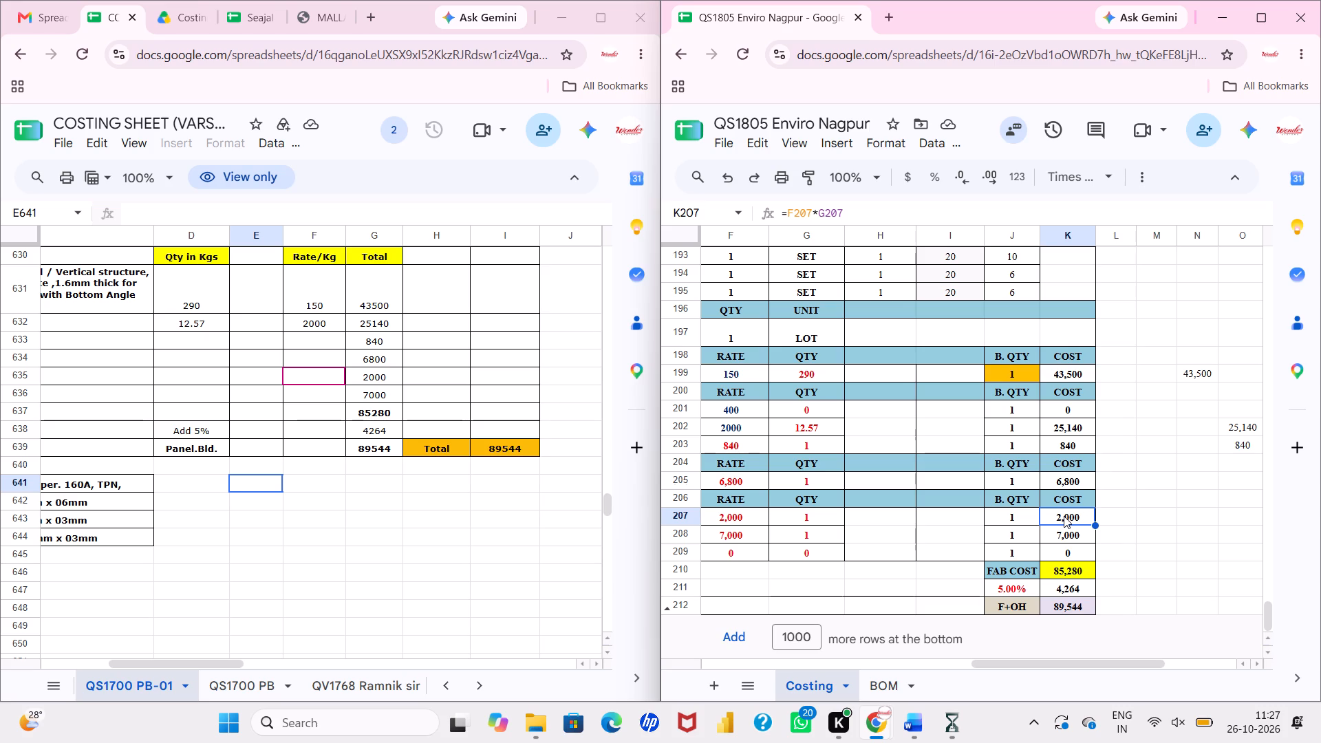
pyautogui.click(1068, 535)
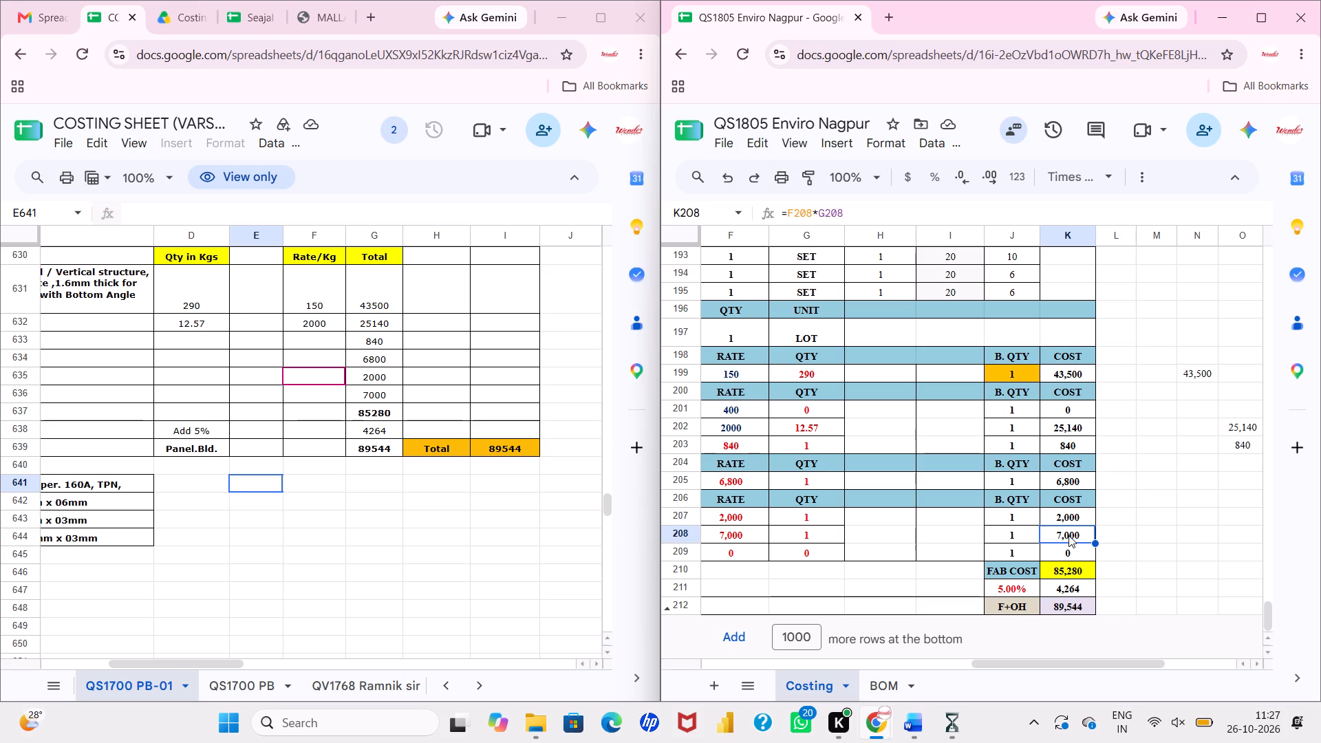
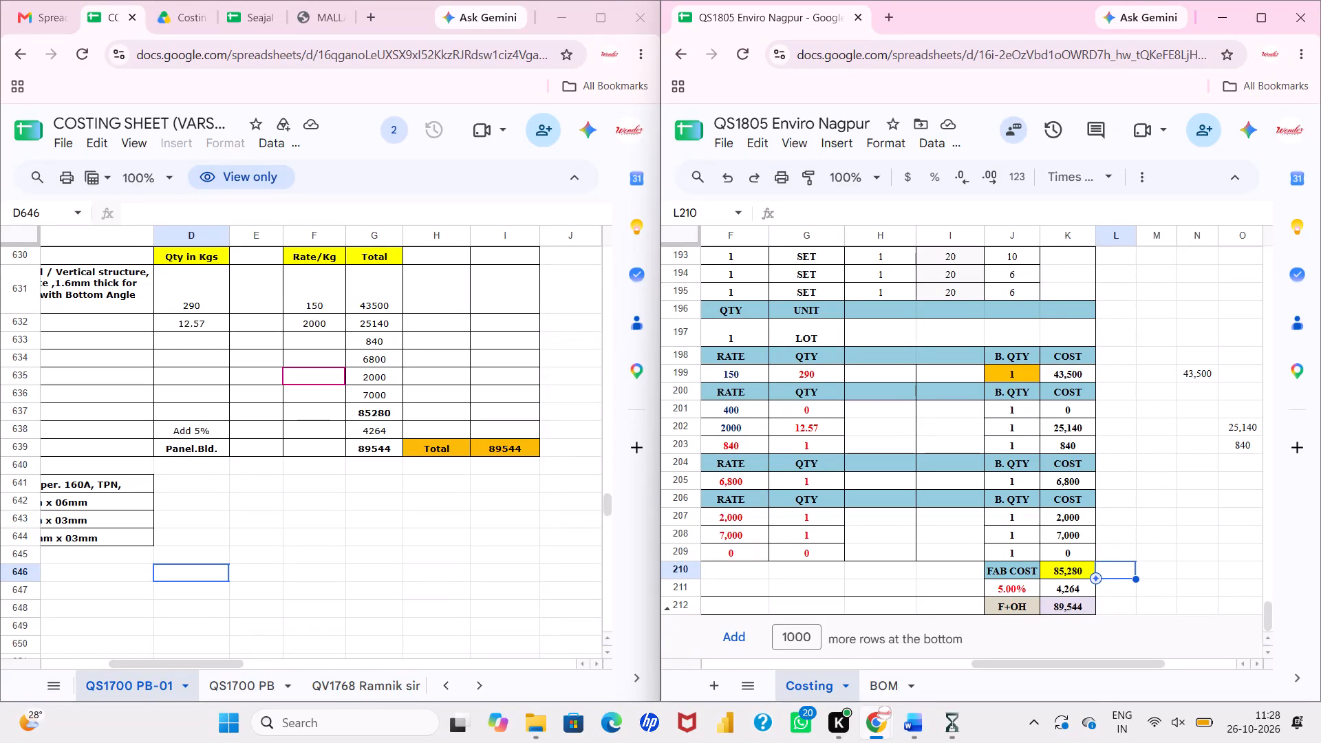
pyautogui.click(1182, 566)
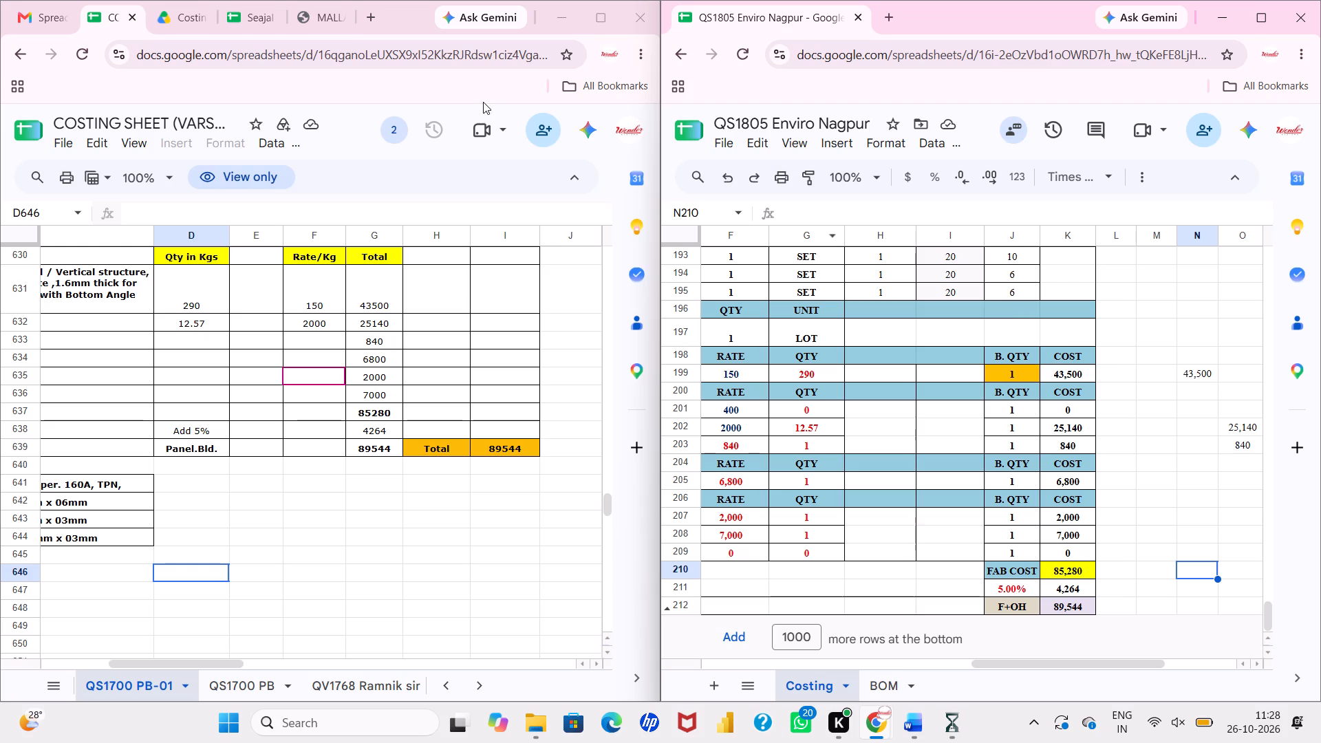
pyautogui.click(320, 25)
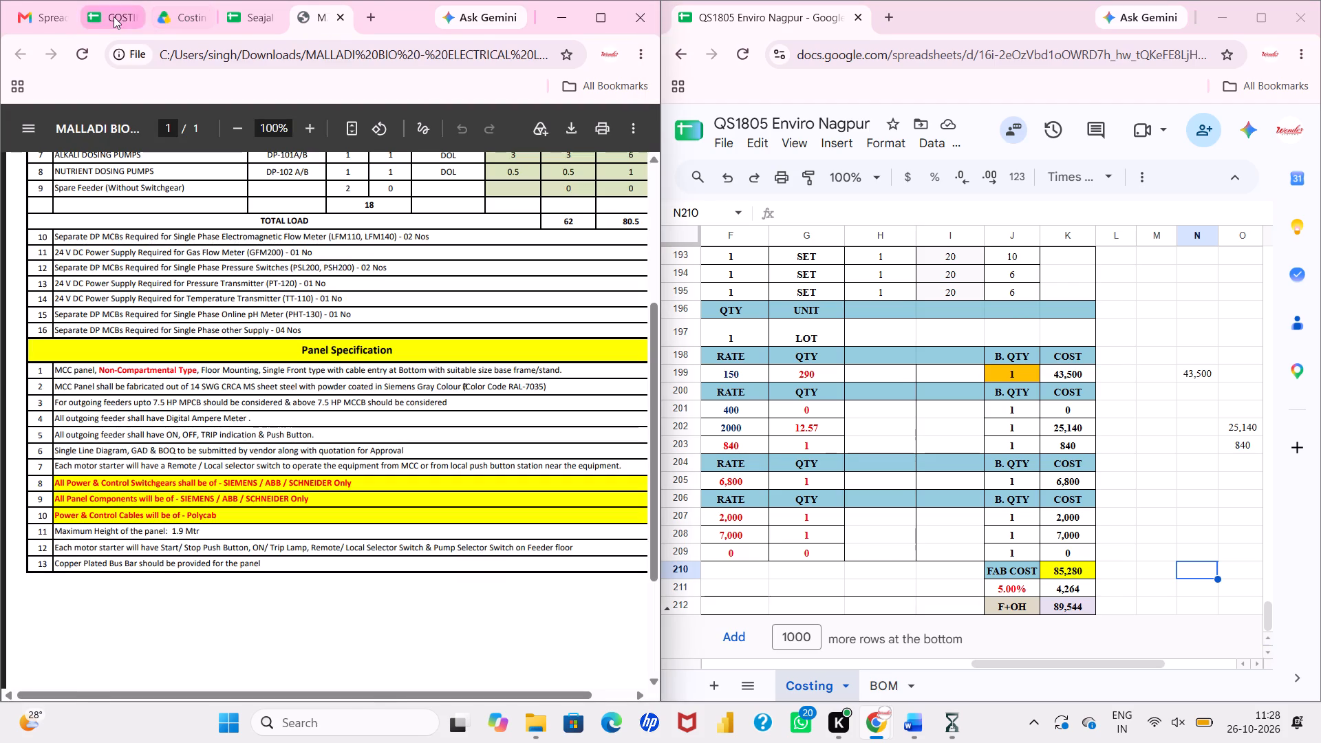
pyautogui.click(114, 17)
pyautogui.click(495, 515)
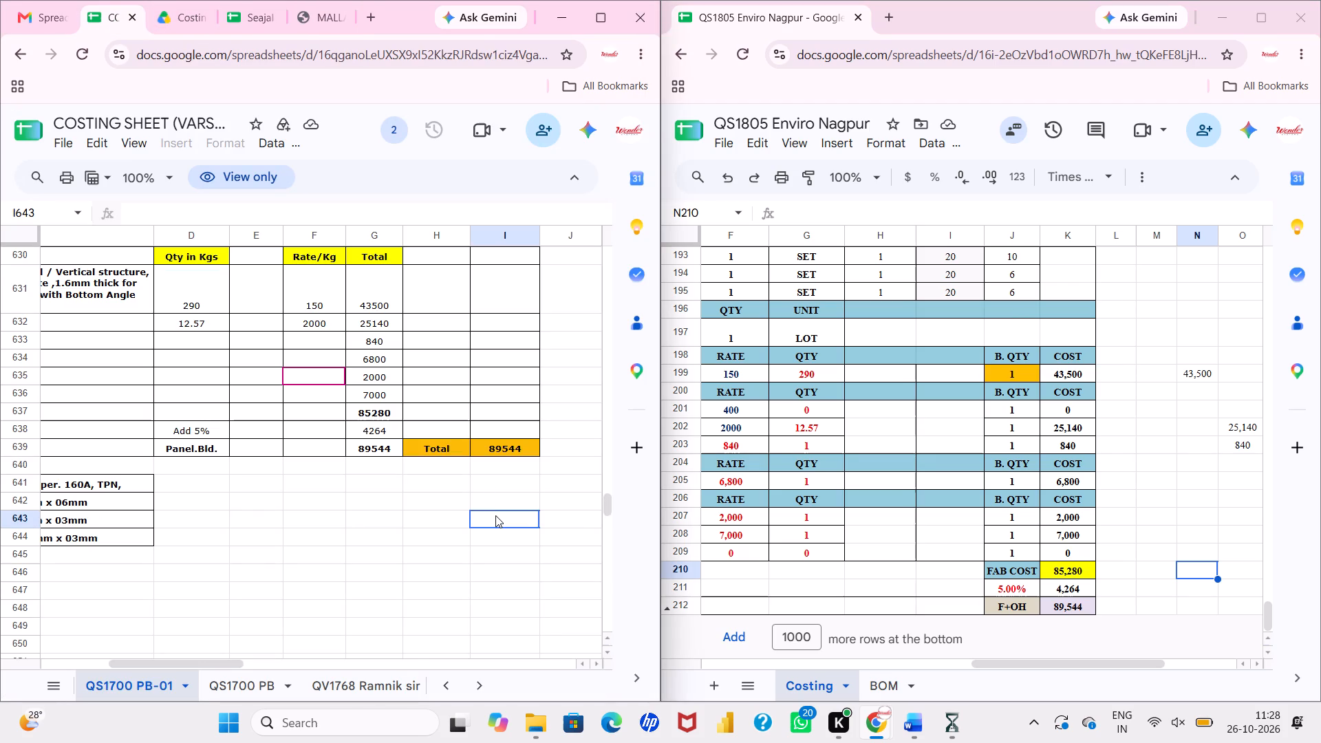
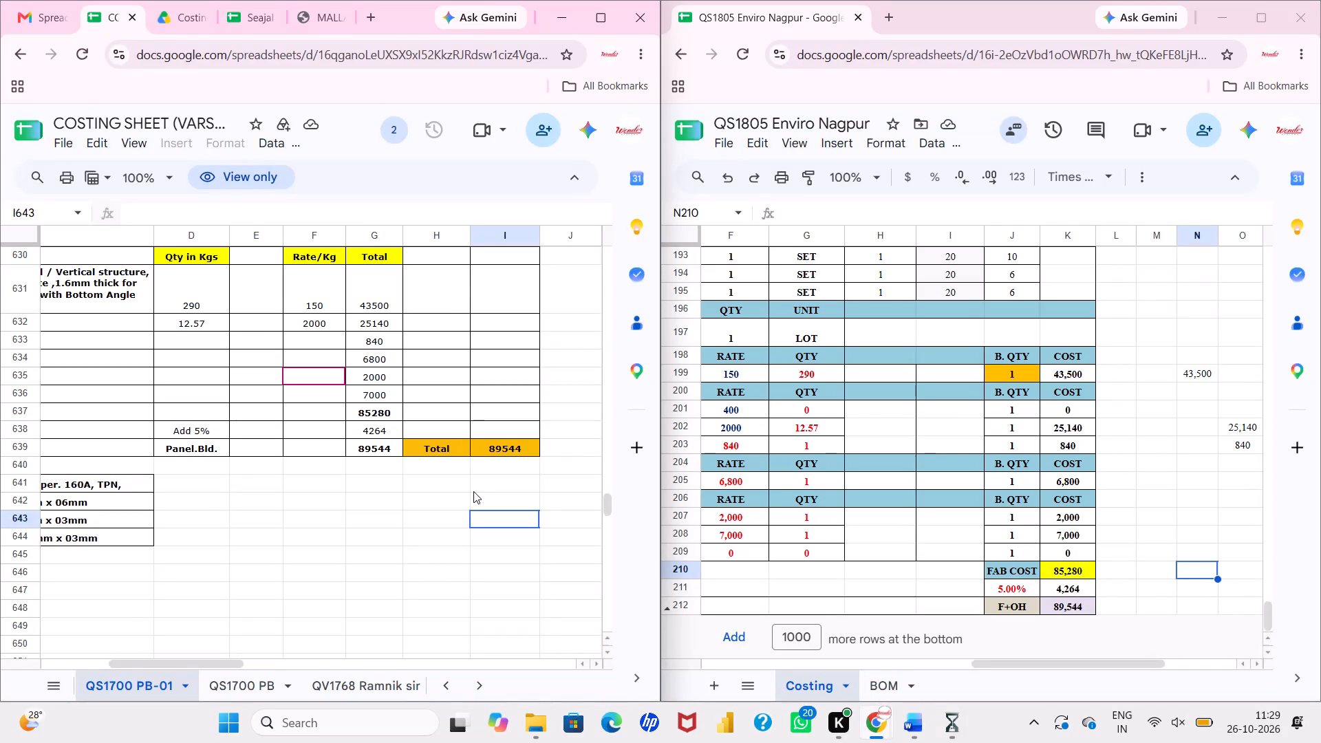
# Review the MCC Panel QS1805 costing block and the preceding panel costings in the QS1700 PB-01 reference sheet.
pyautogui.click(473, 491)
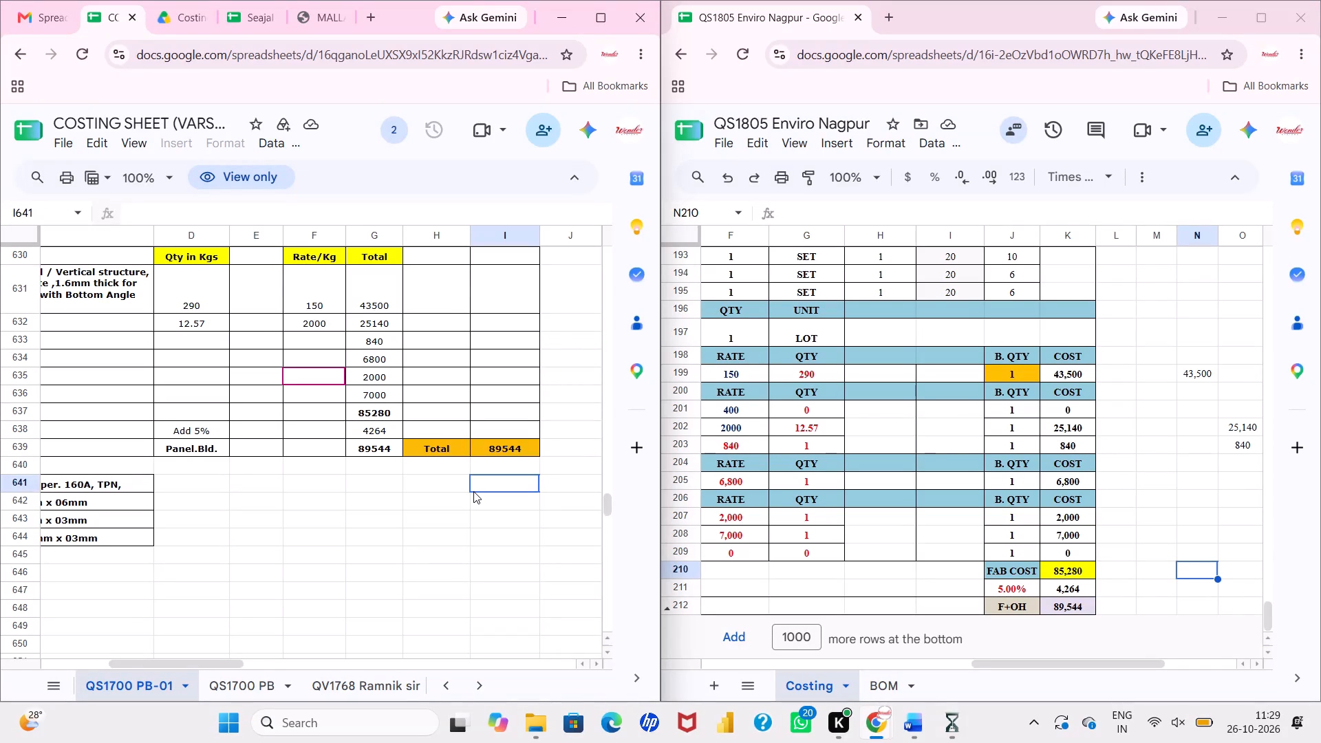
pyautogui.scroll(1, 473, 491)
pyautogui.click(458, 495)
pyautogui.hscroll(2, 458, 495)
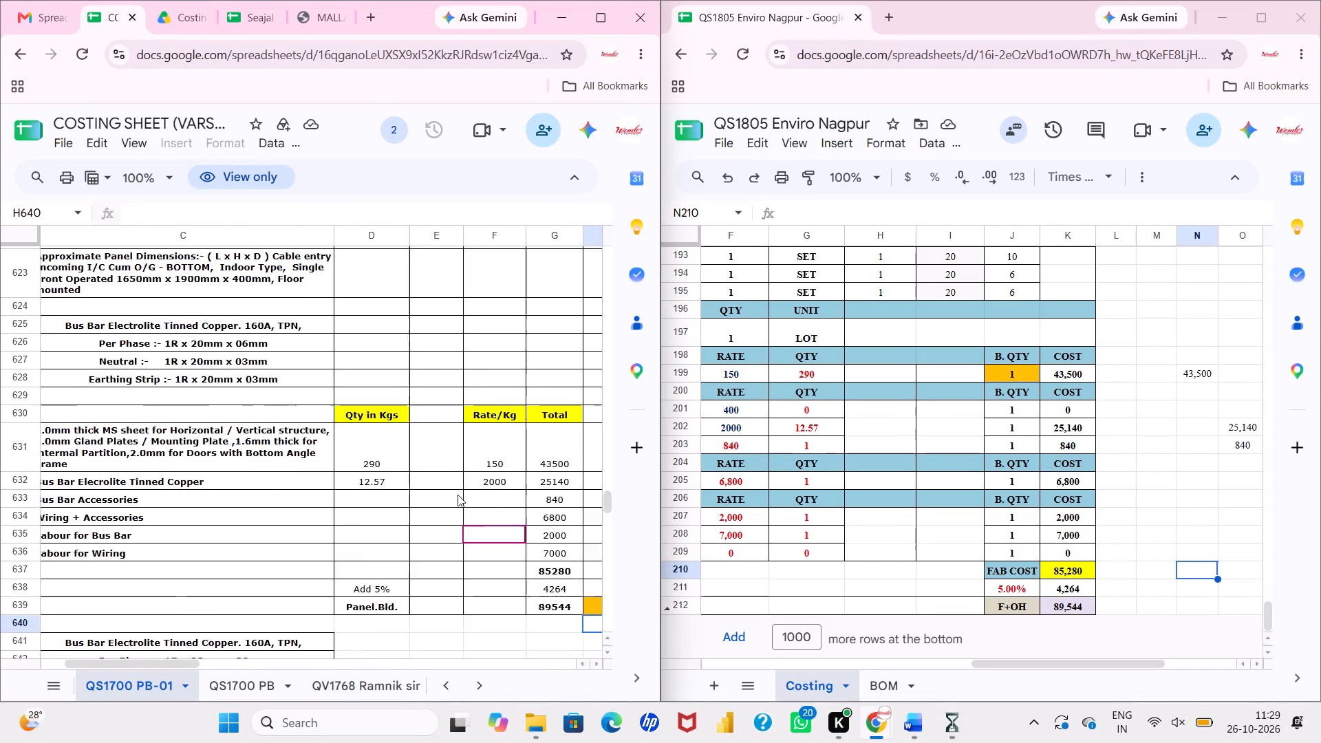
pyautogui.scroll(2, 458, 495)
pyautogui.hscroll(3, 458, 495)
pyautogui.scroll(-2, 458, 495)
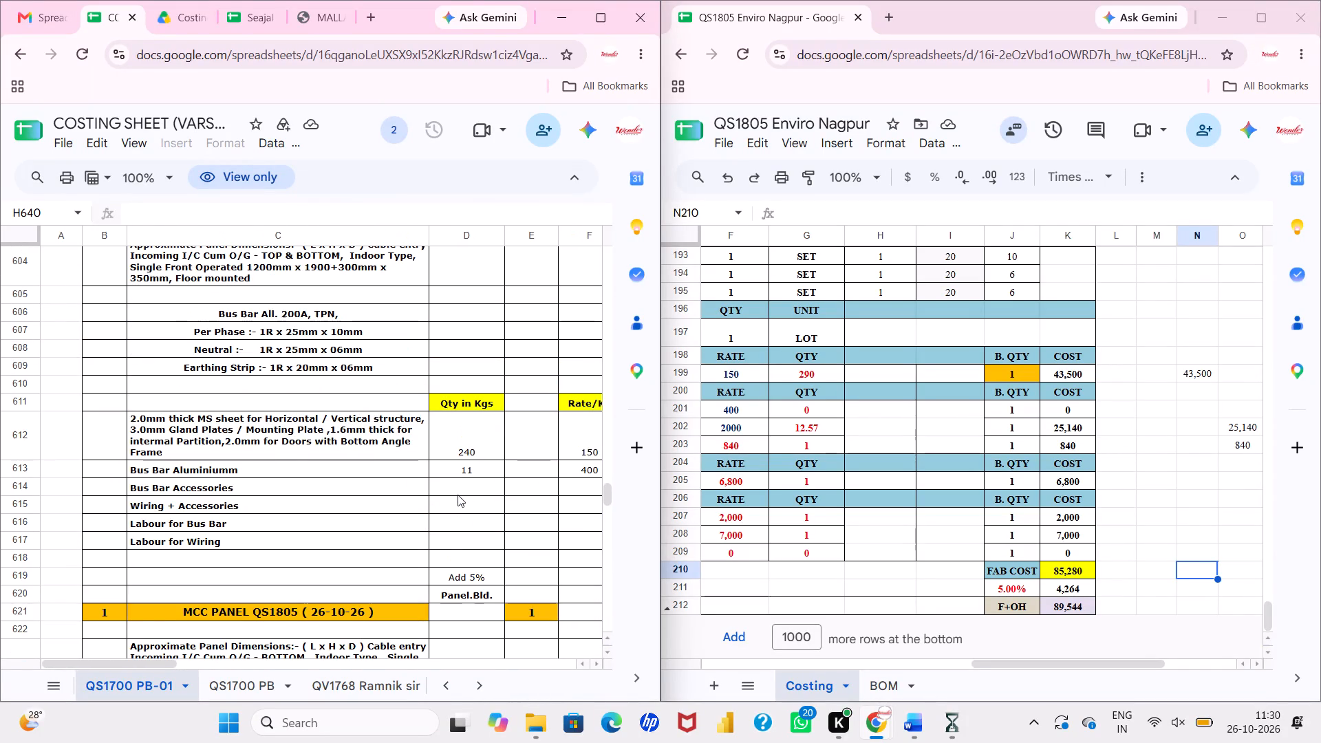
pyautogui.scroll(-3, 458, 495)
pyautogui.scroll(2, 458, 495)
pyautogui.hscroll(-3, 458, 495)
pyautogui.click(432, 389)
pyautogui.scroll(2, 432, 389)
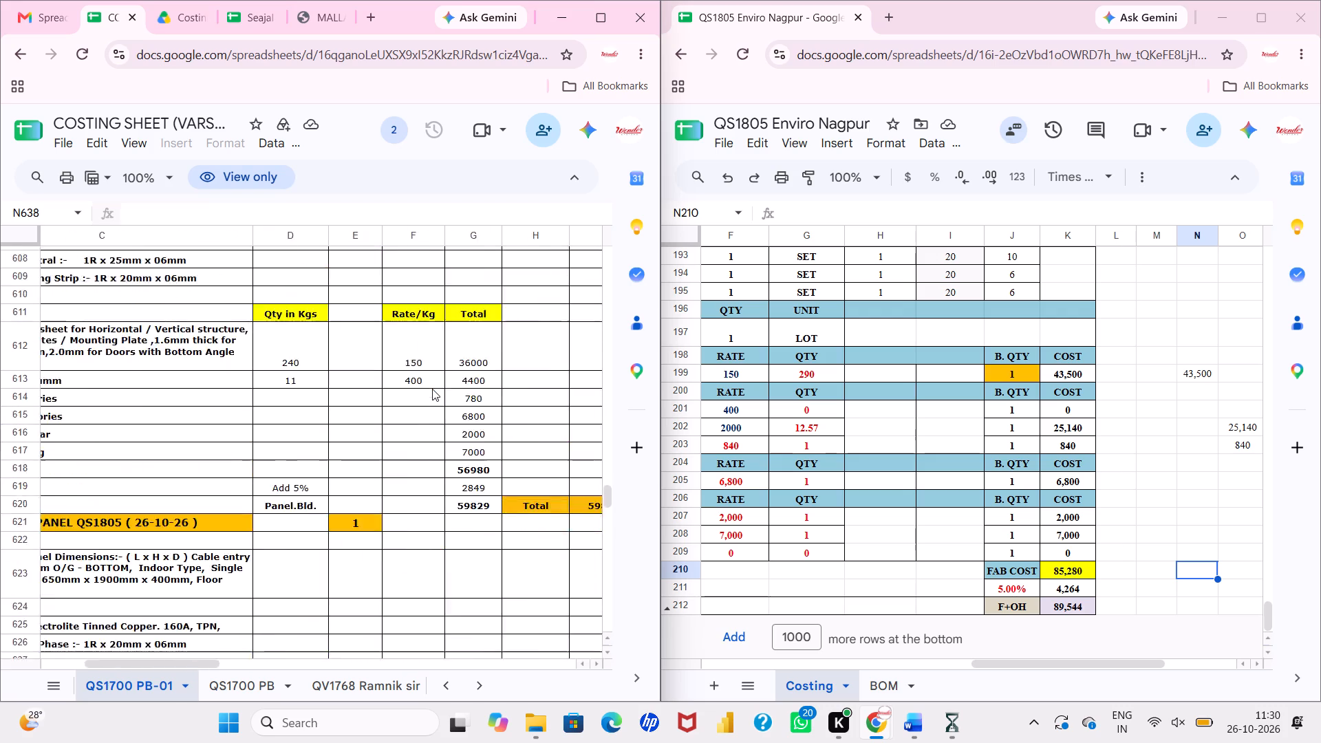
pyautogui.scroll(6, 432, 389)
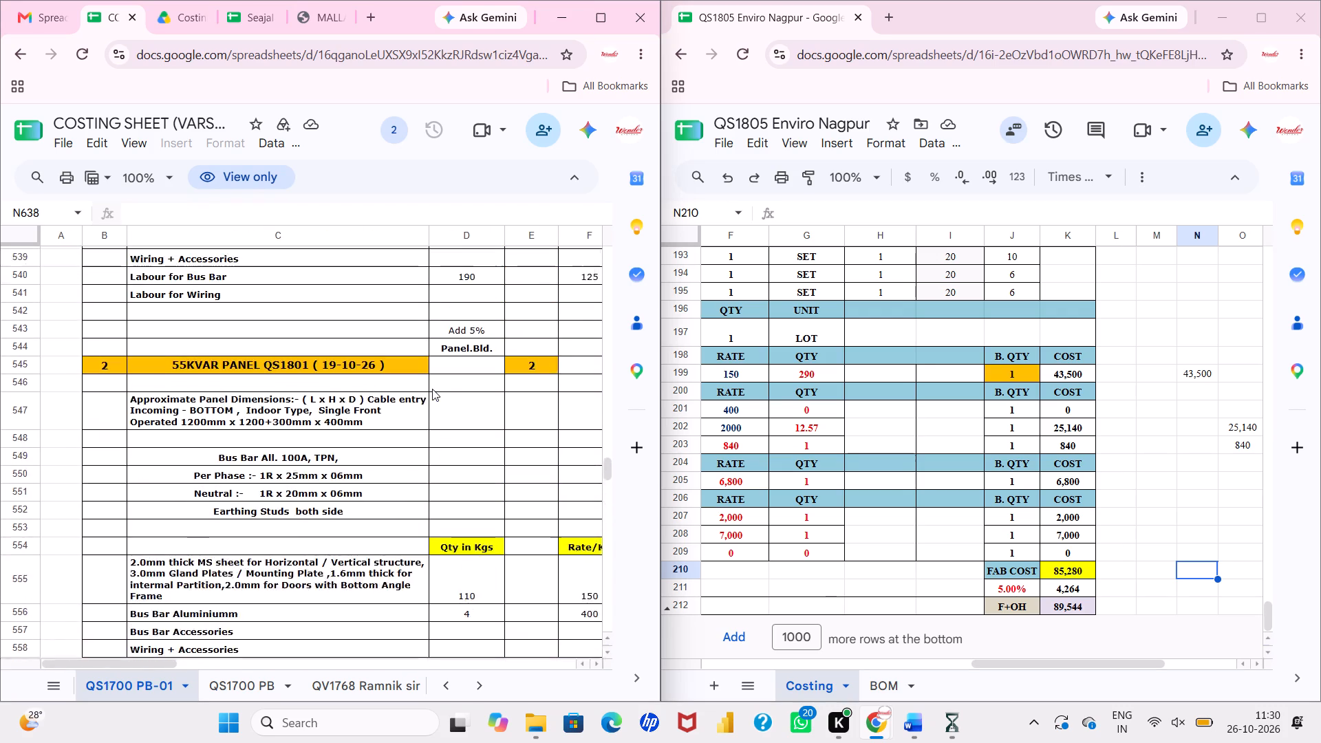
pyautogui.scroll(-3, 432, 389)
# Check who is currently viewing the reference costing sheet.
pyautogui.click(394, 122)
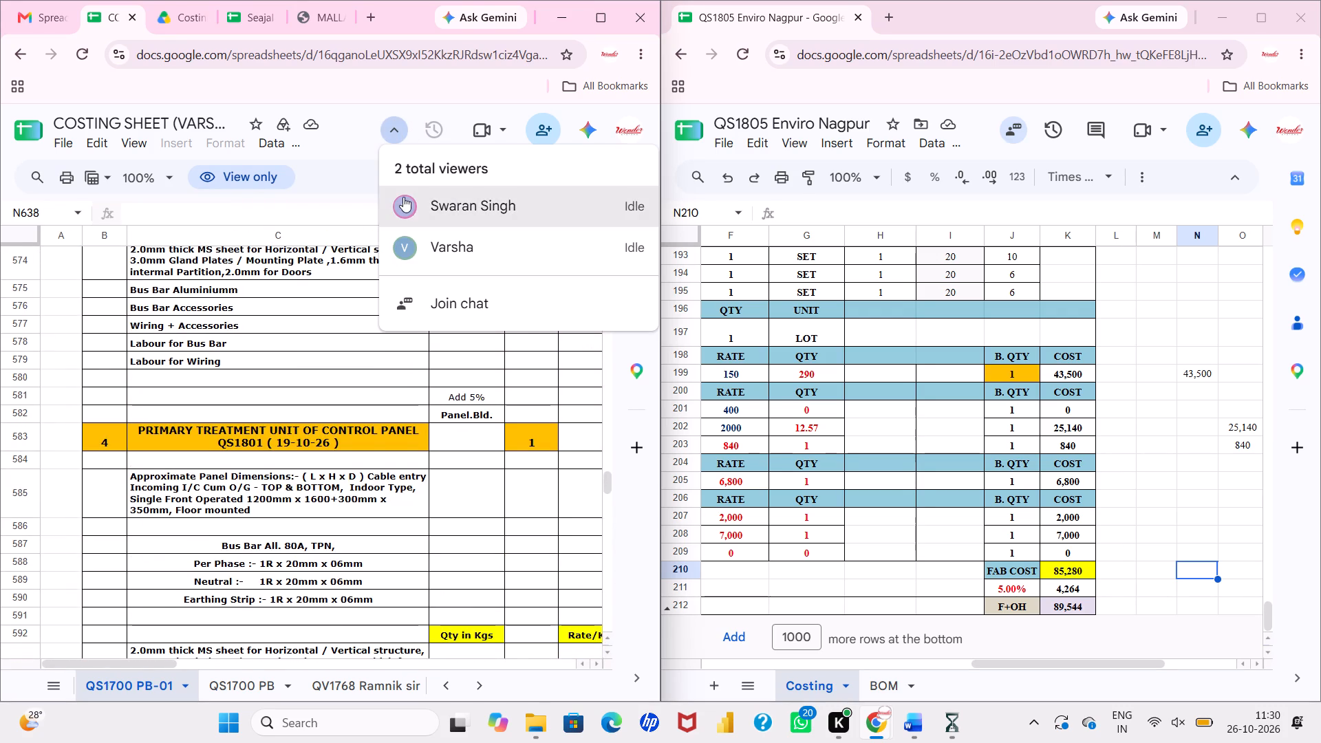
pyautogui.click(403, 197)
# Compare the MCC Panel QS1805 cost rows in the reference sheet with the fabrication costs in the Enviro Nagpur Costing sheet.
pyautogui.hscroll(-2, 495, 494)
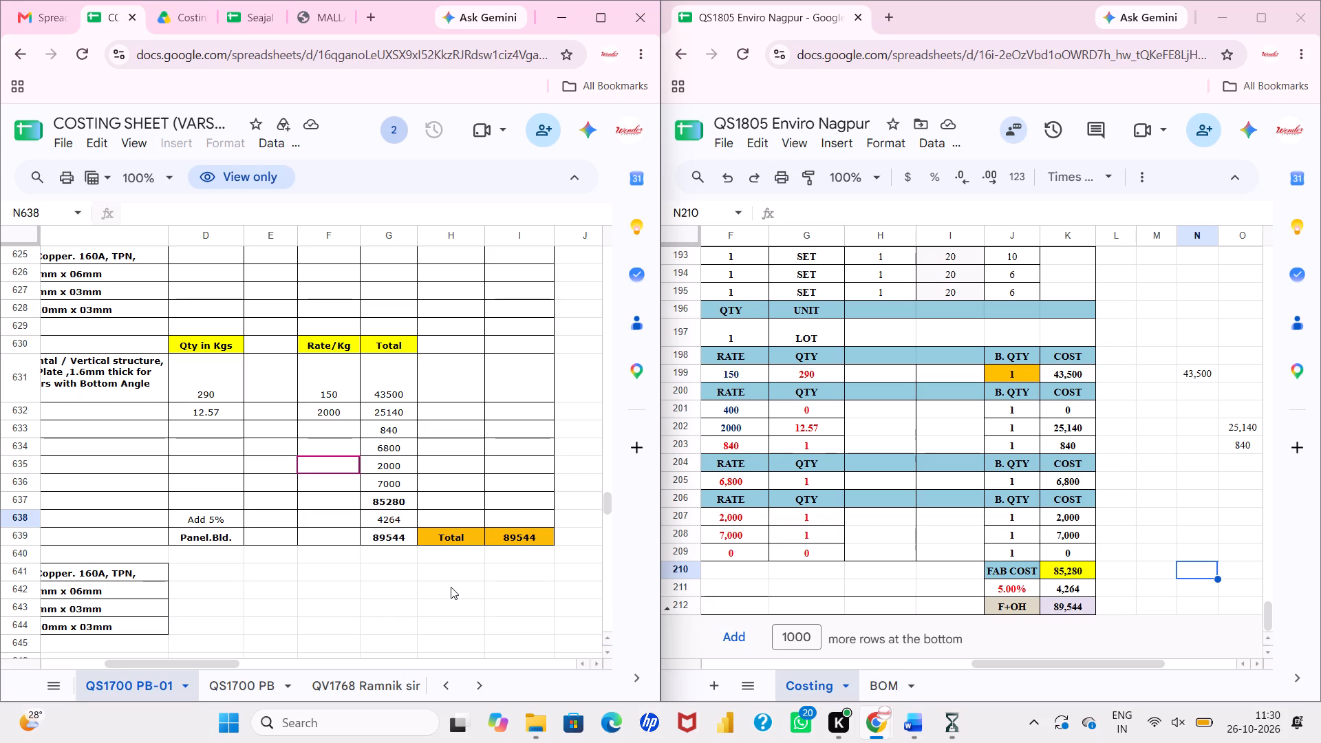
pyautogui.click(402, 558)
pyautogui.hscroll(-1, 402, 558)
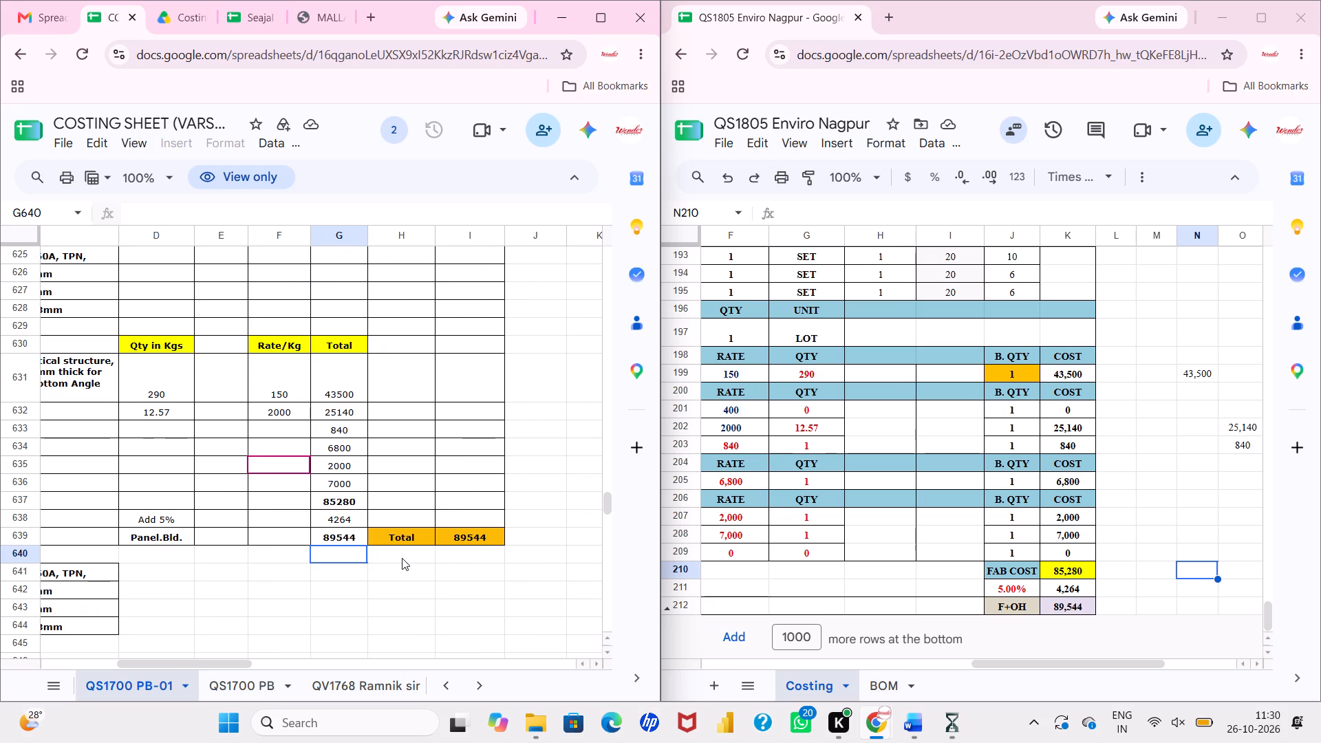
pyautogui.click(402, 558)
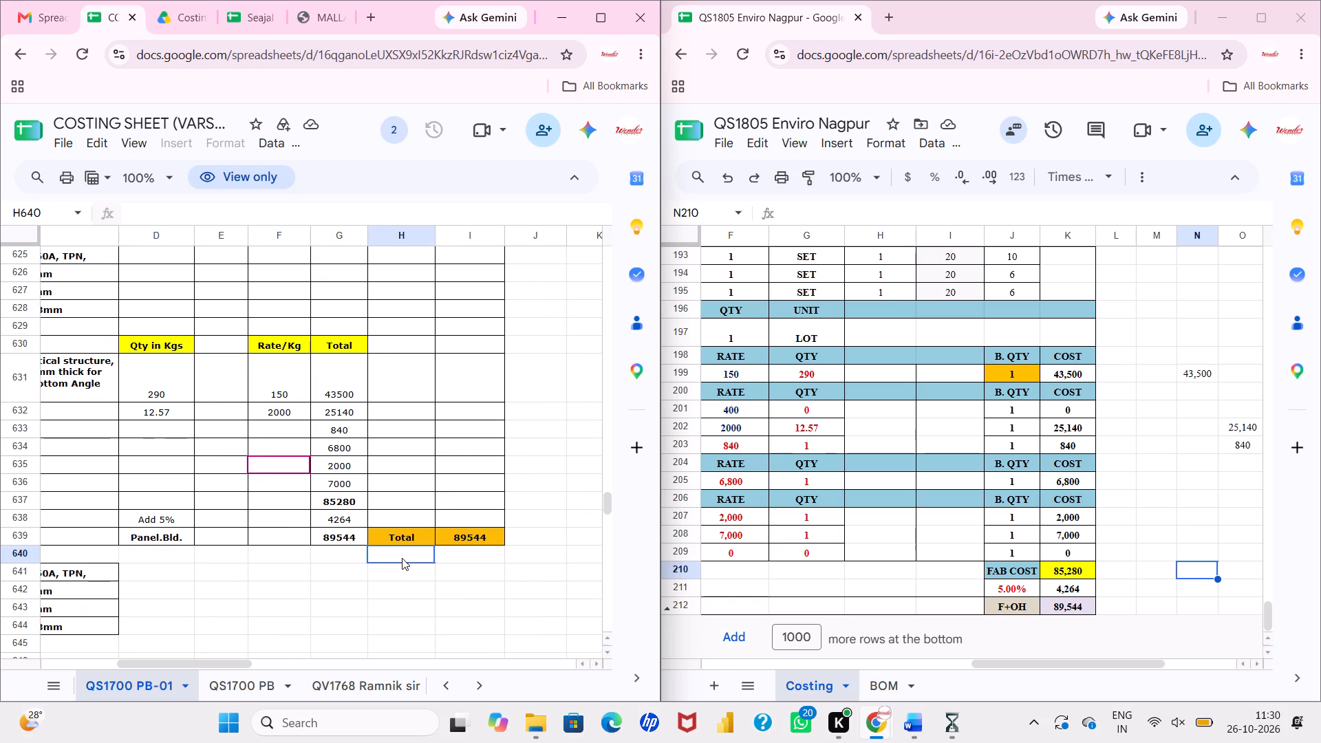
pyautogui.scroll(1, 1002, 422)
pyautogui.hscroll(-1, 1002, 422)
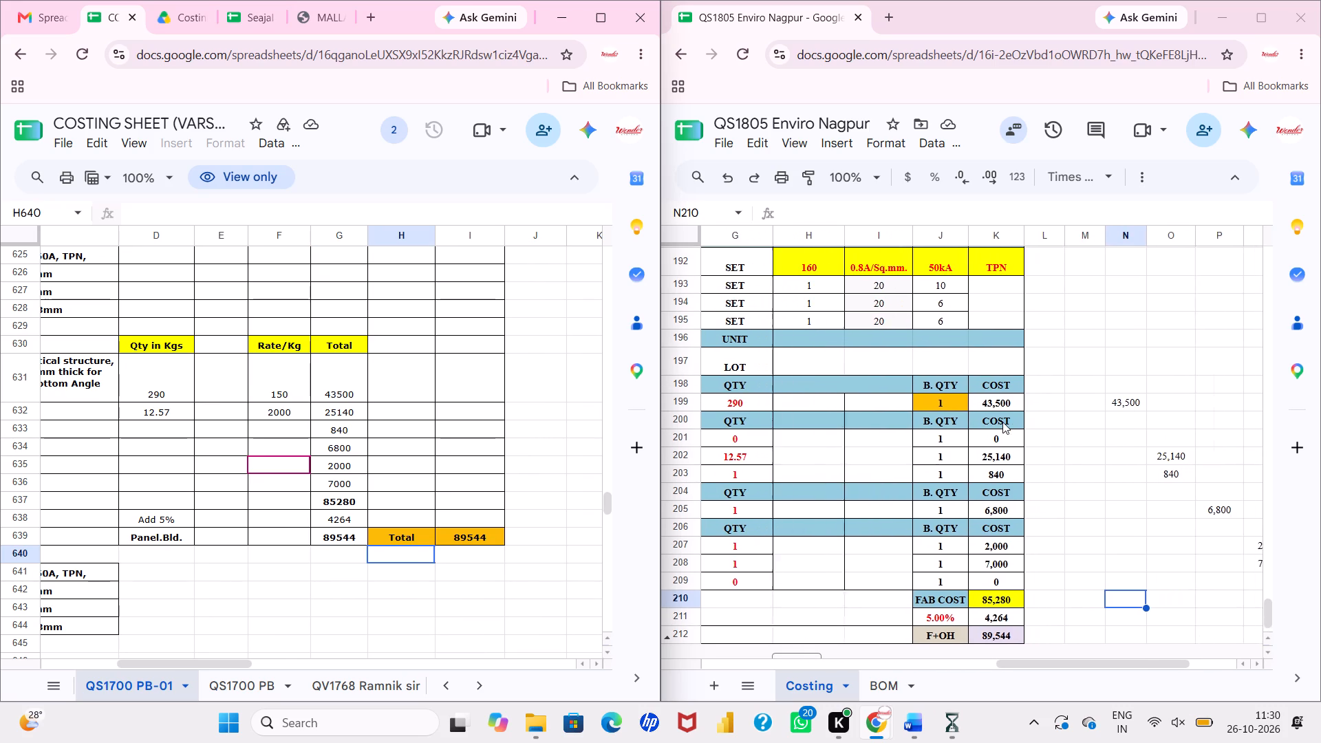
pyautogui.scroll(-2, 1002, 422)
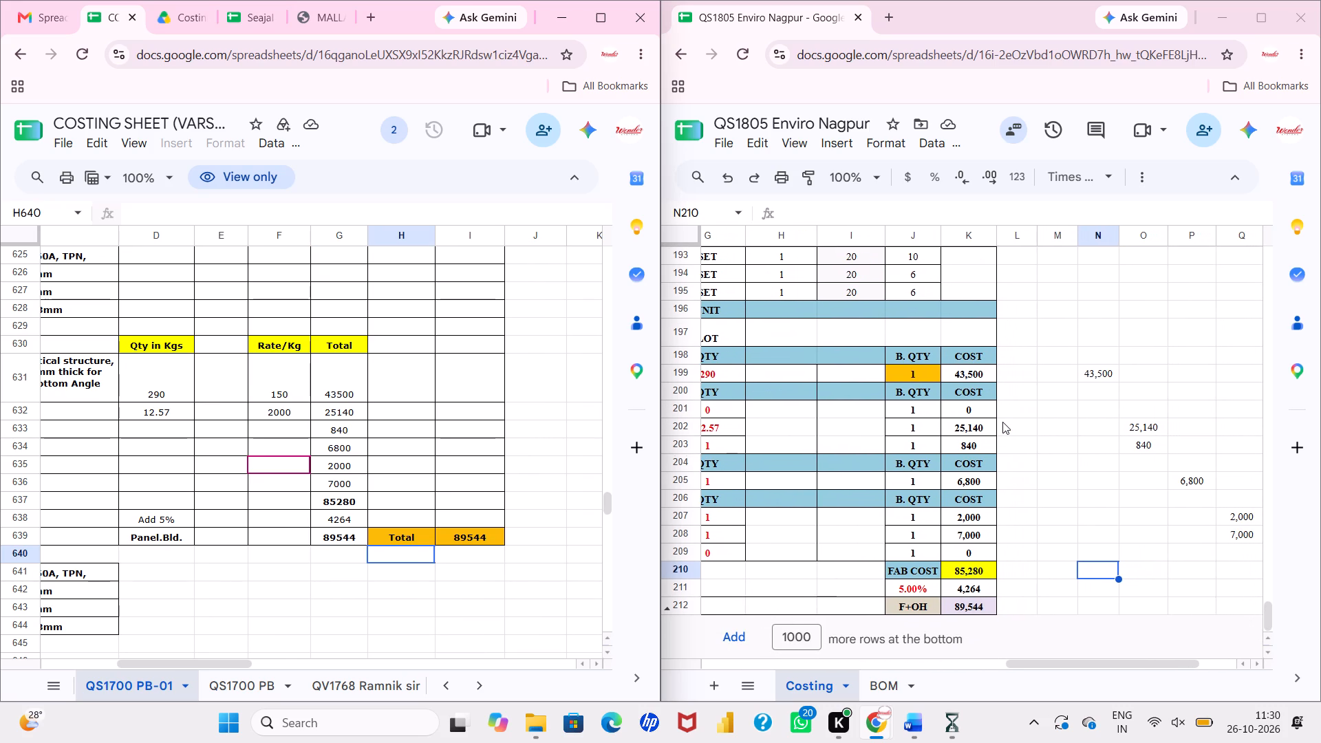
pyautogui.scroll(-1, 1002, 422)
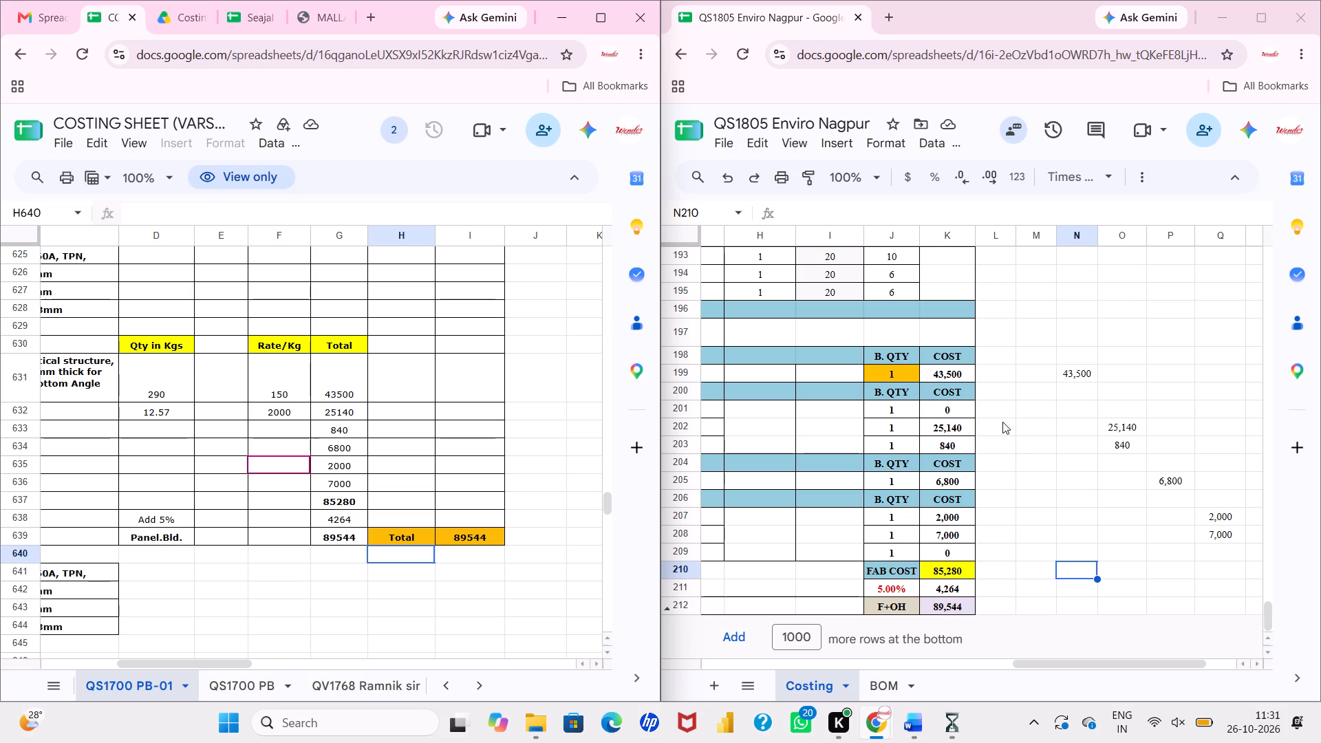
# Inspect the formula behind the sheet-metal cost in cell K199 of the Enviro Nagpur Costing sheet.
pyautogui.click(978, 363)
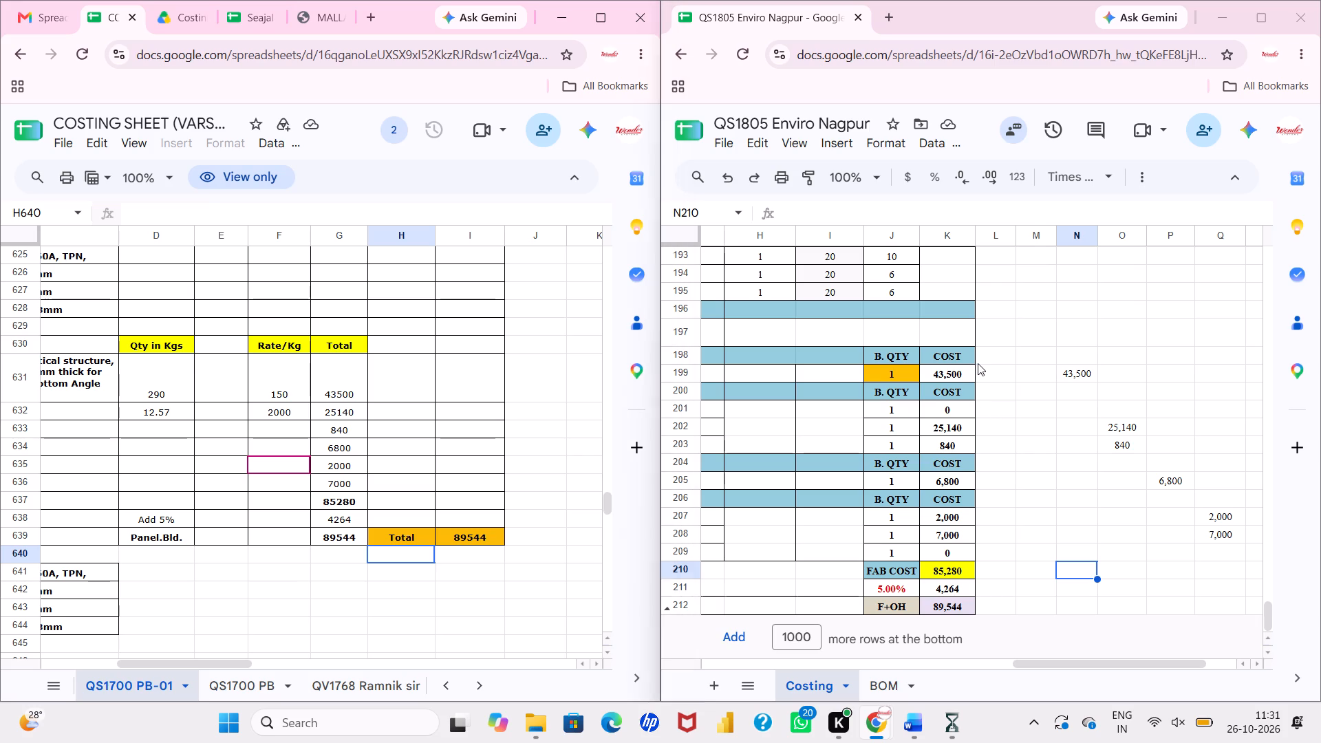
pyautogui.click(950, 349)
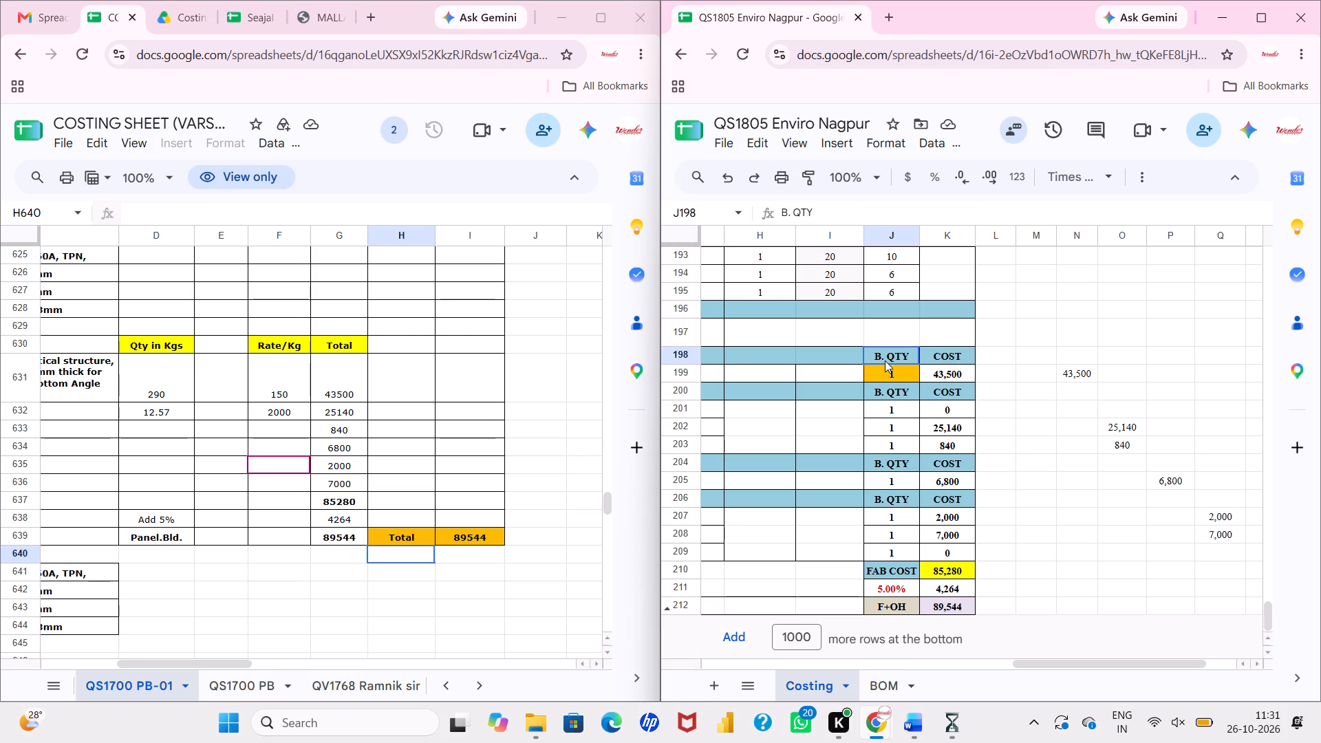
pyautogui.click(885, 360)
pyautogui.click(885, 376)
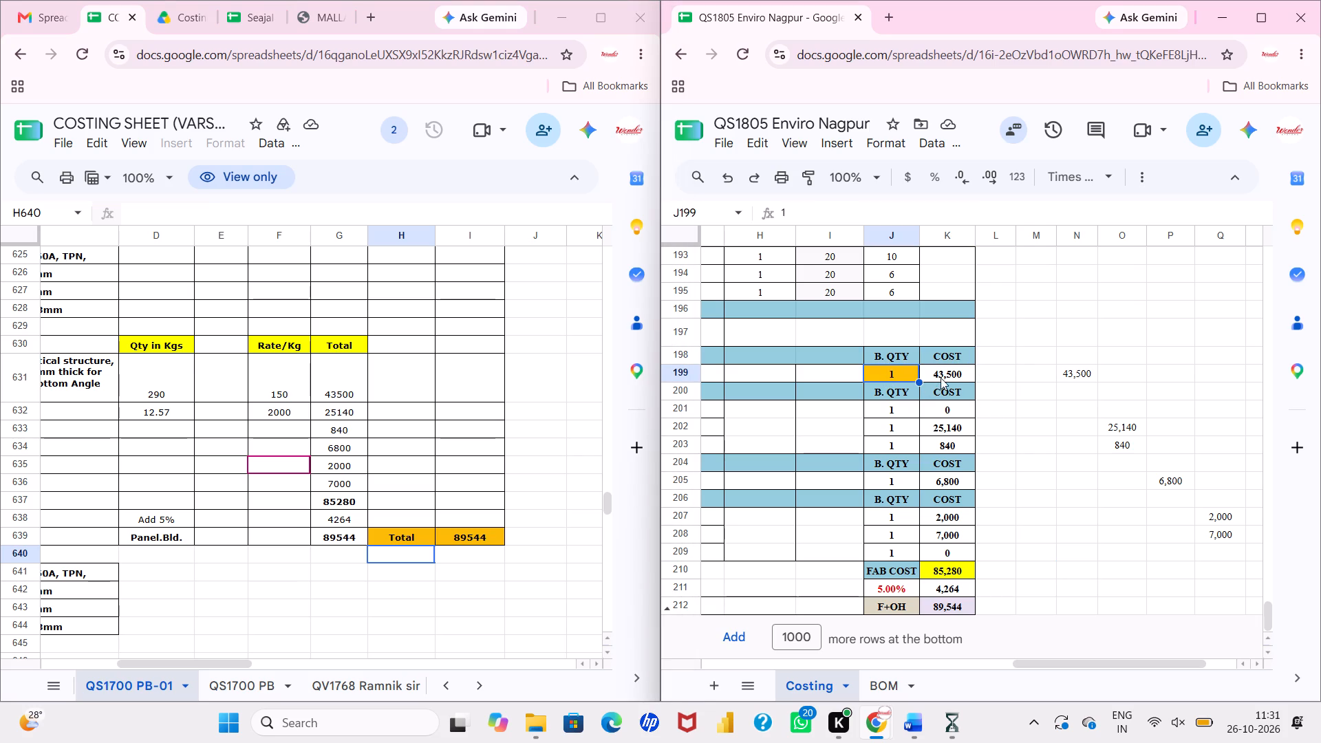
pyautogui.doubleClick(943, 375)
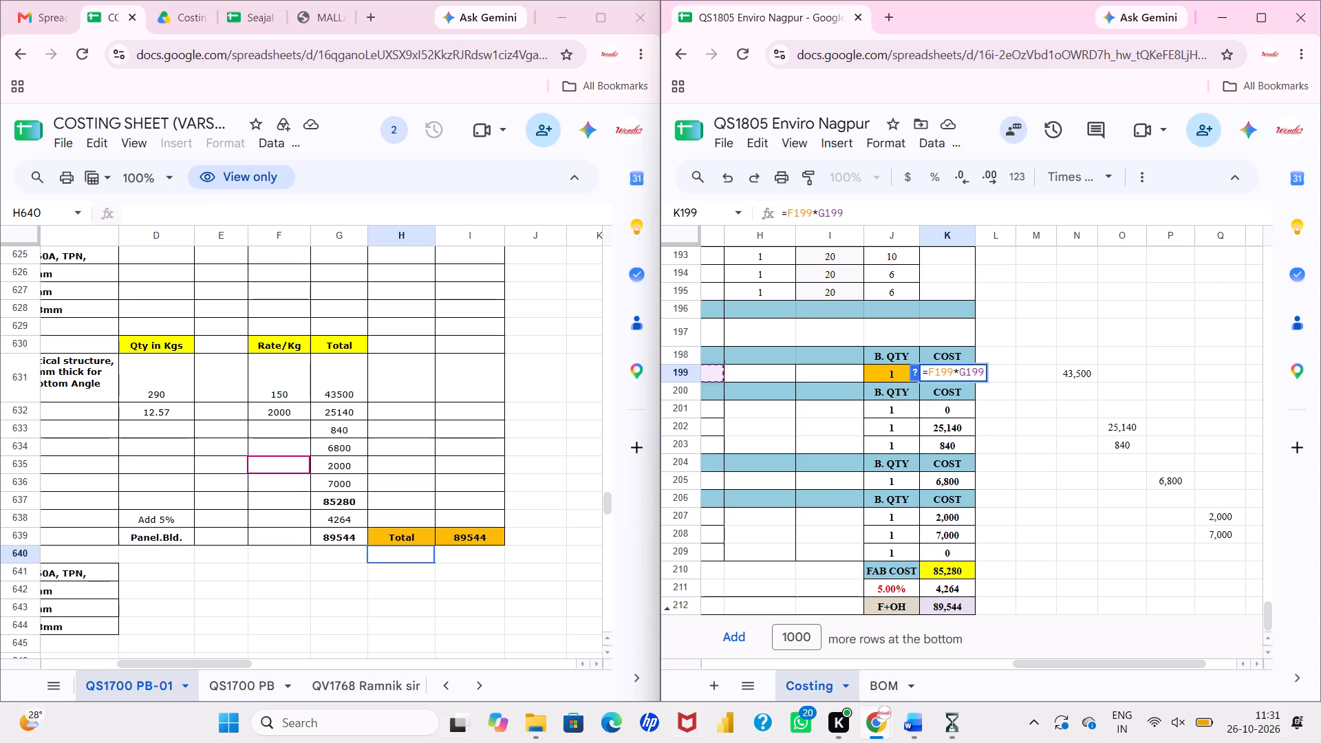
pyautogui.hscroll(1, 943, 409)
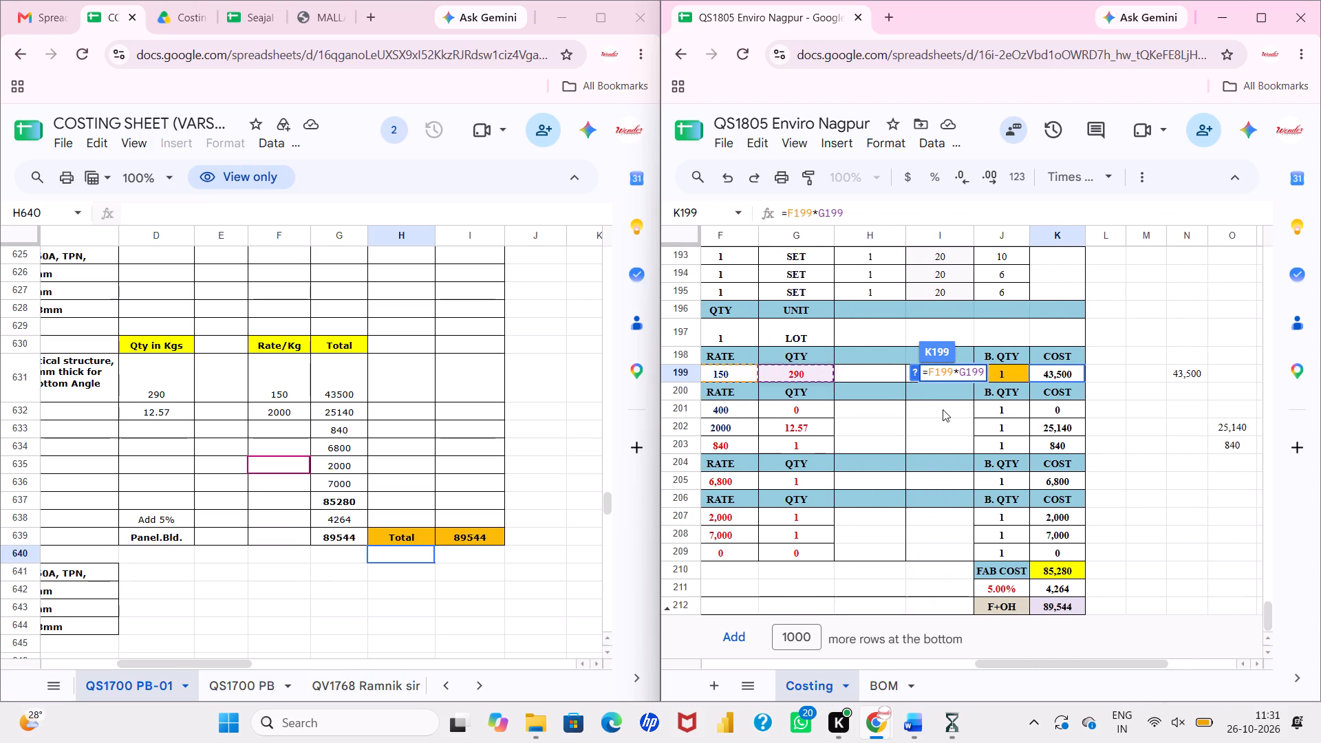
pyautogui.press('Return')
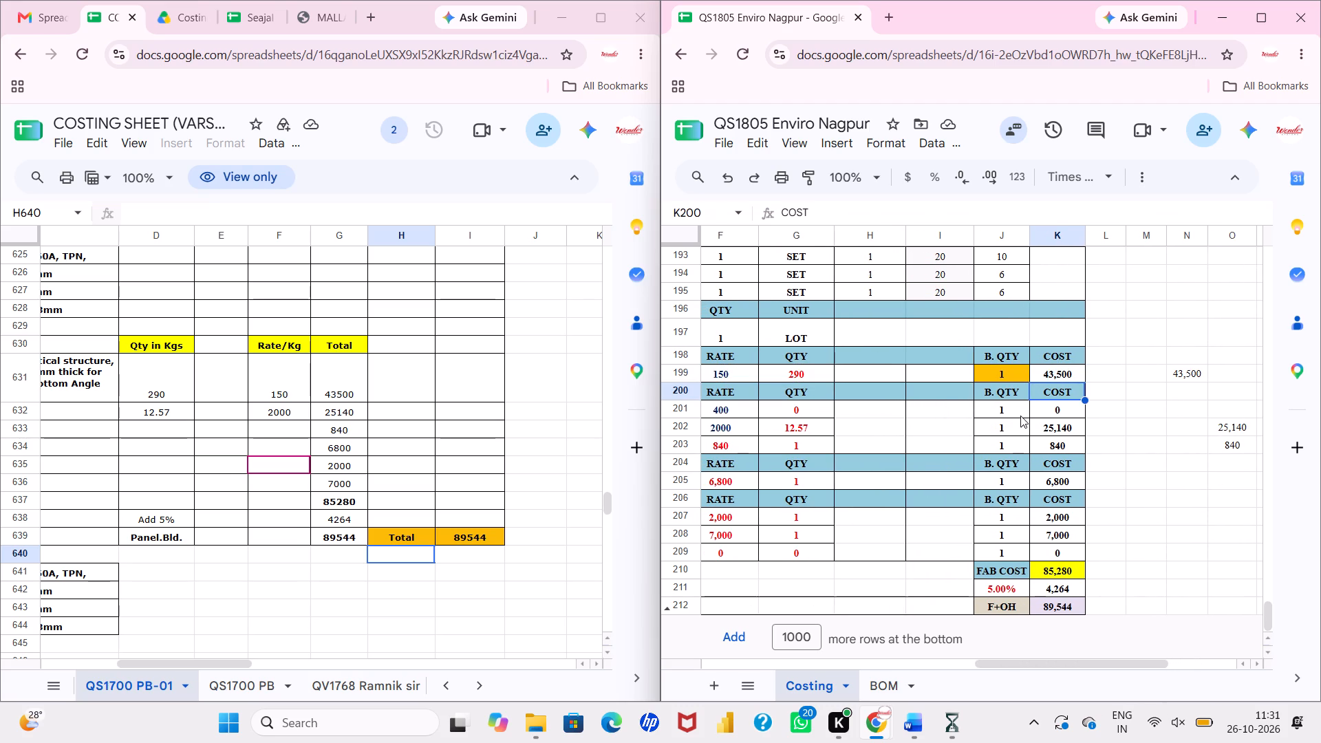
# Search the web for NALCO in a new browser tab and open its Current Price (Metal) page.
pyautogui.click(889, 19)
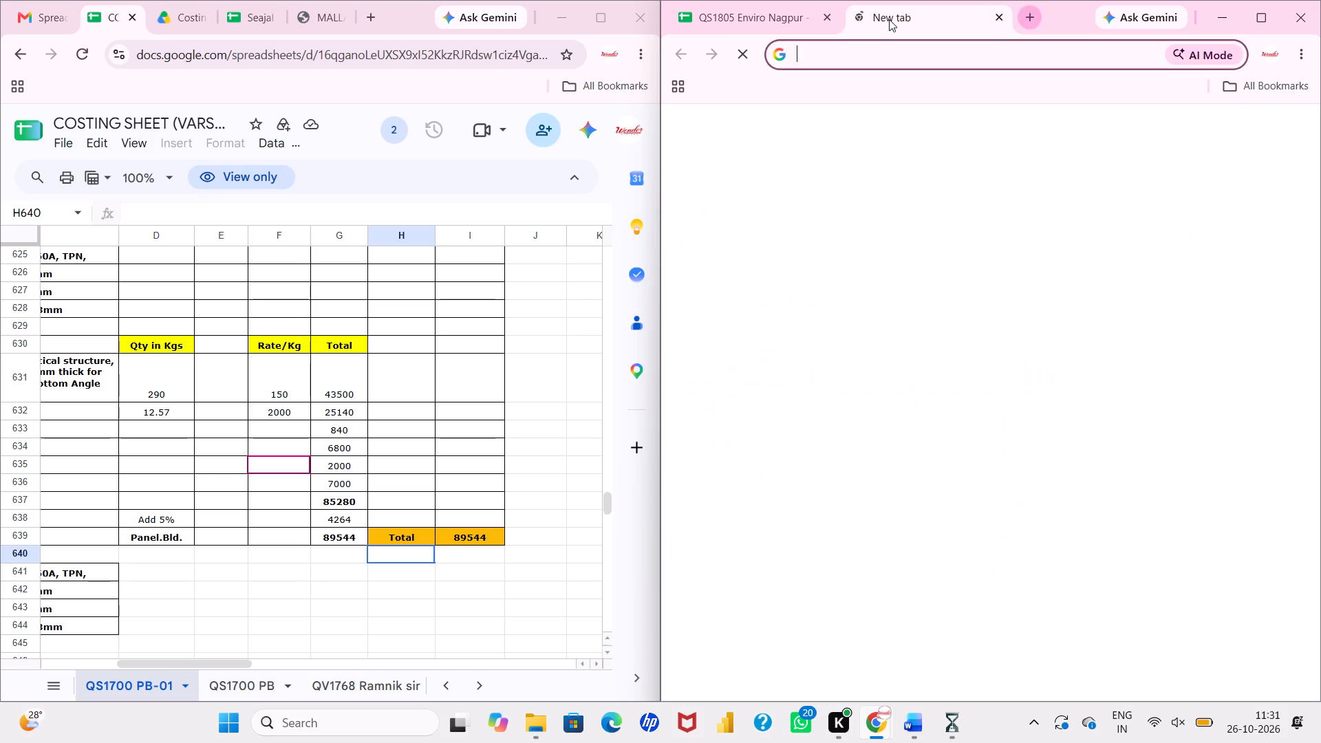
pyautogui.write('NALC')
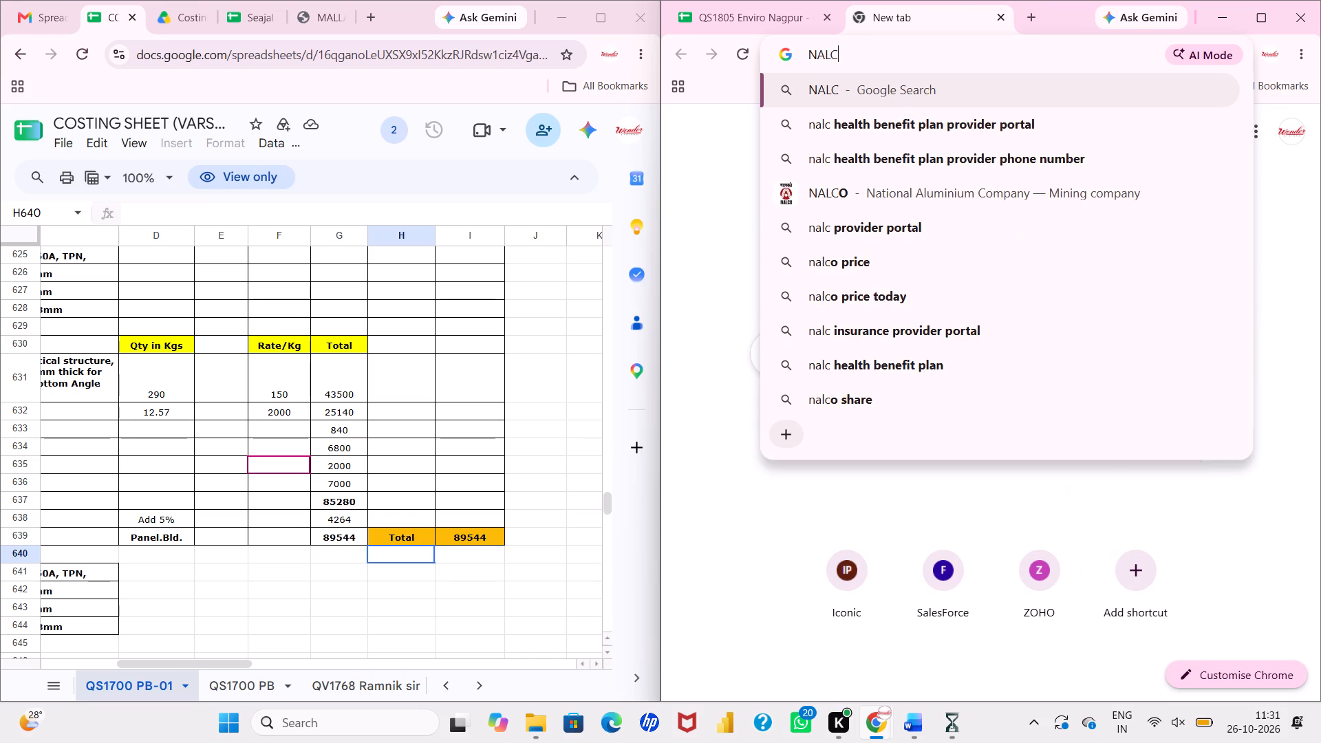
pyautogui.click(940, 193)
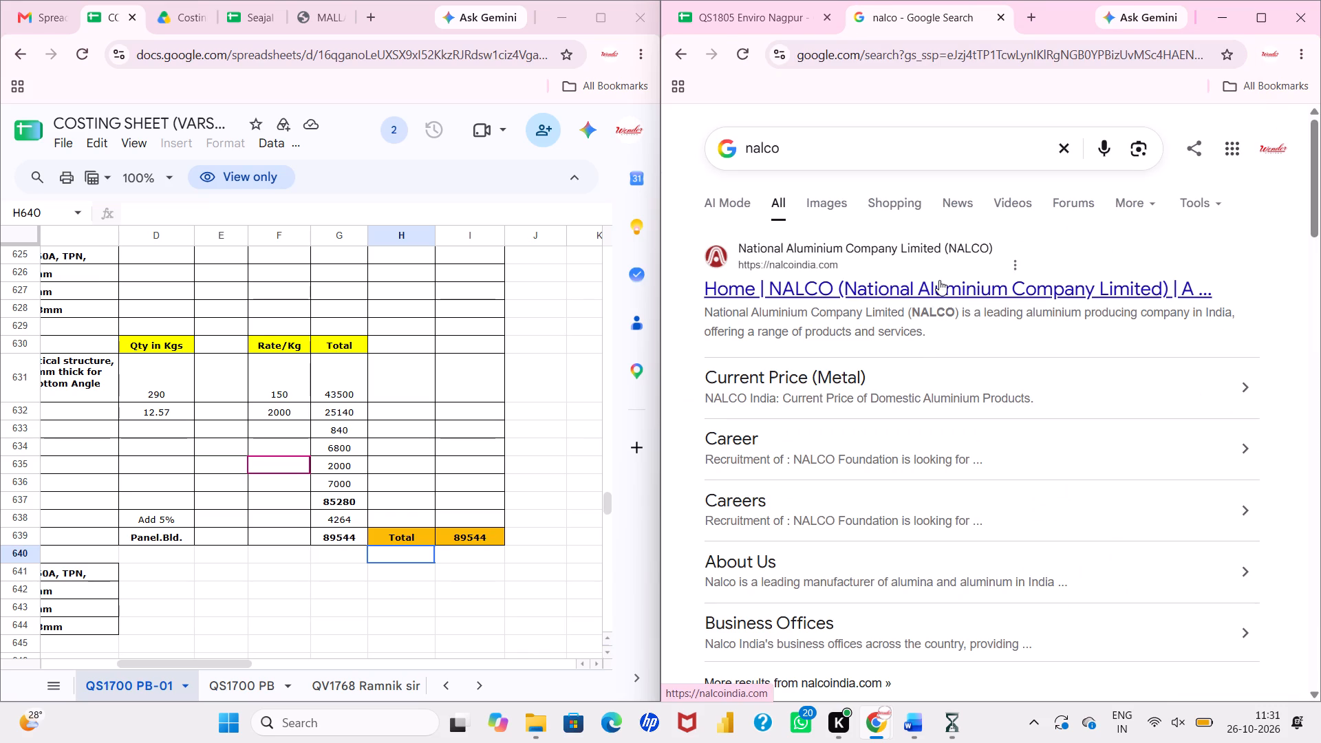
pyautogui.click(814, 385)
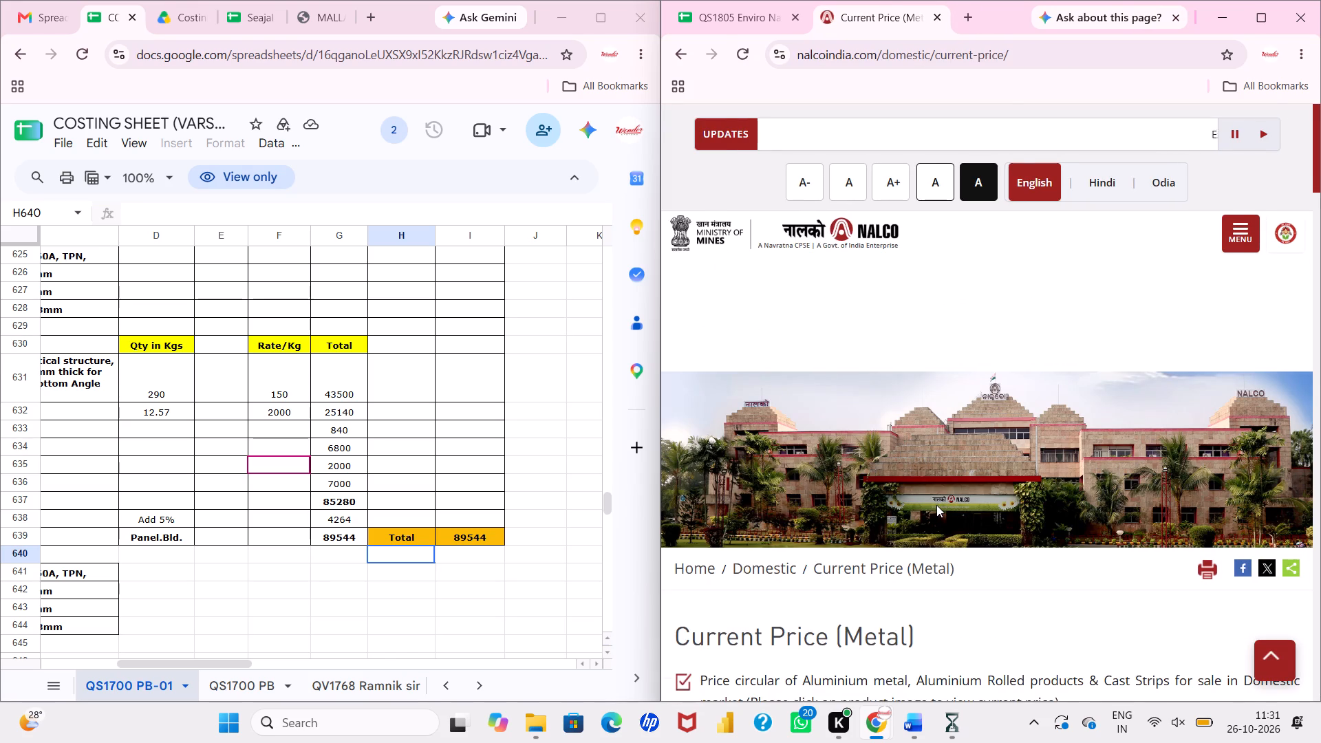
# Look through the aluminium metal and rolled product price circulars and the Domestic links on NALCO's Current Price (Metal) page.
pyautogui.scroll(-5, 936, 505)
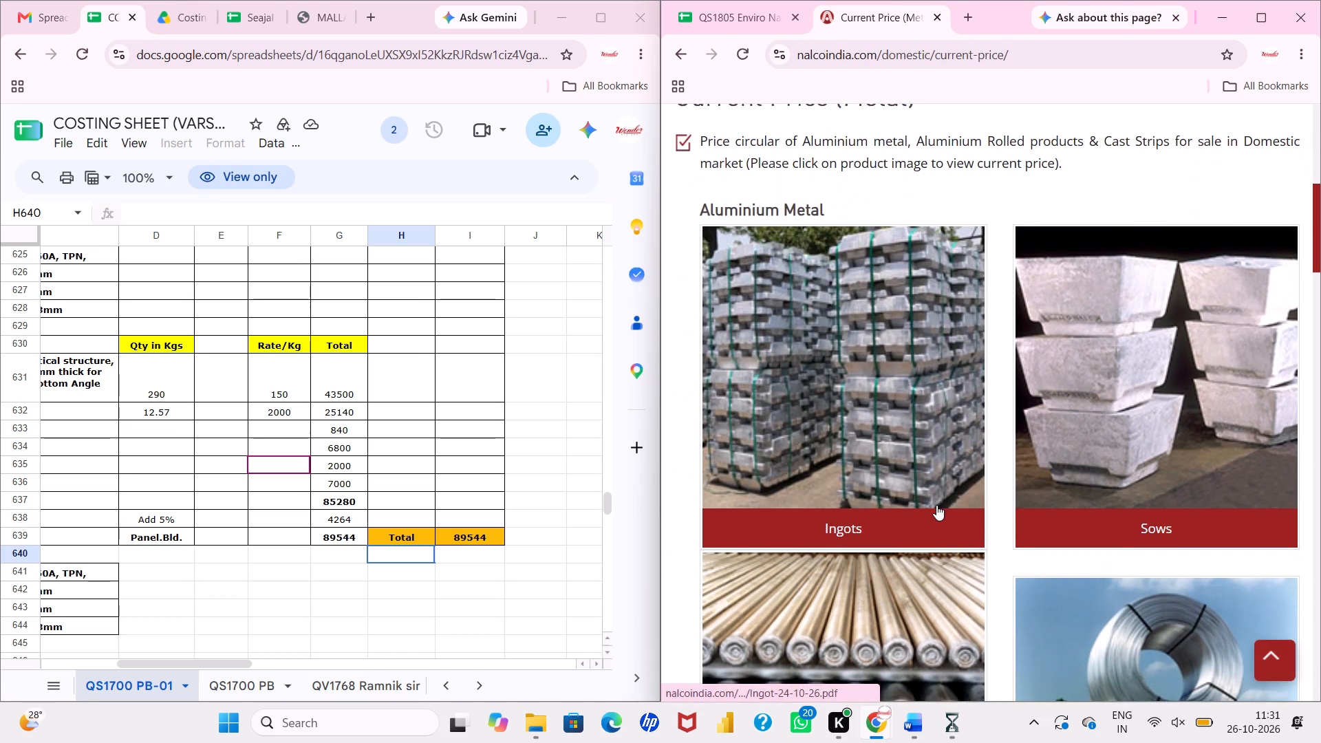
pyautogui.scroll(-5, 936, 505)
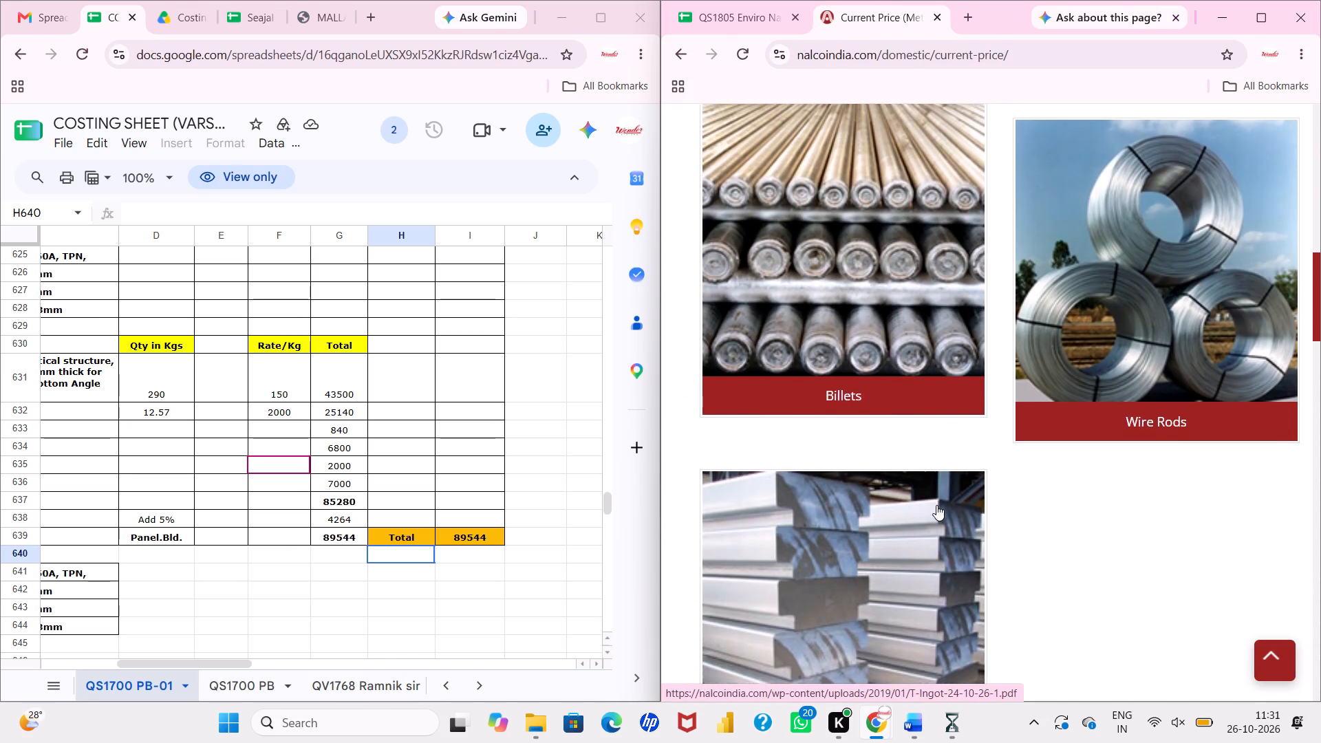
pyautogui.scroll(-4, 936, 505)
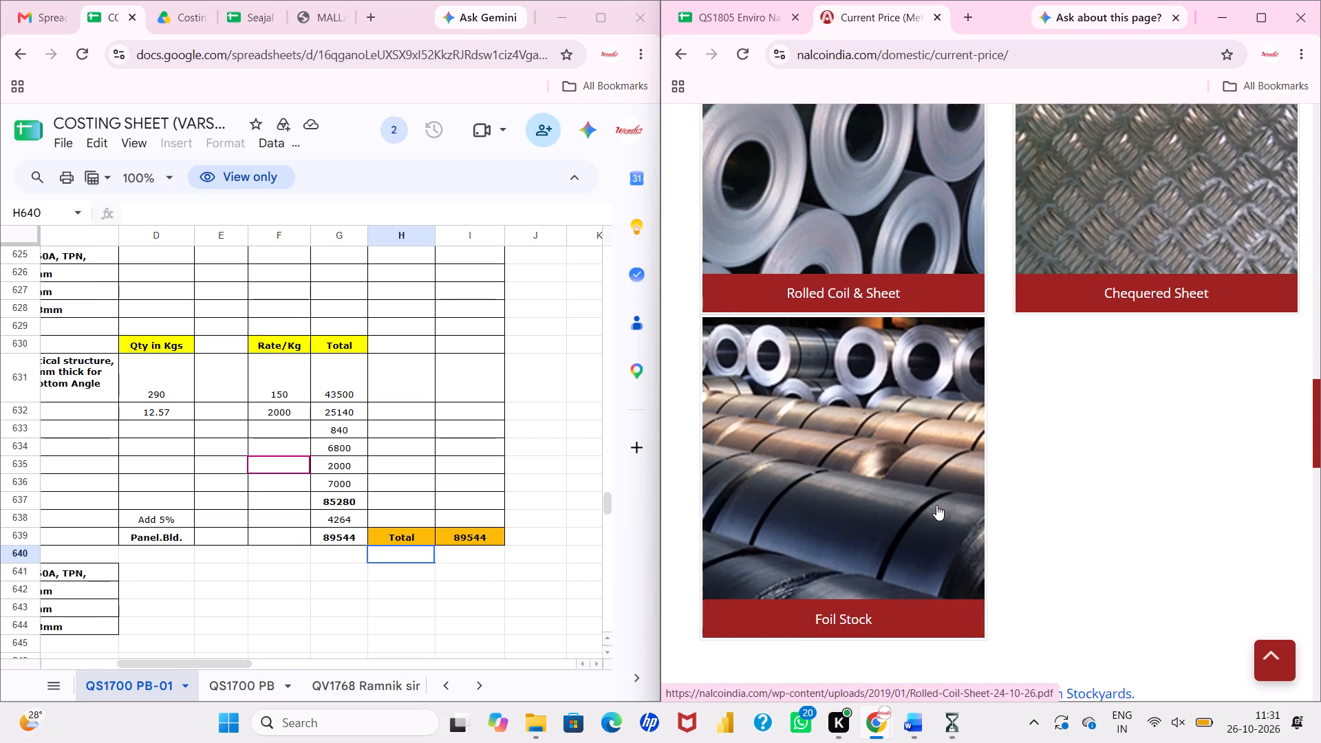
pyautogui.scroll(-2, 936, 505)
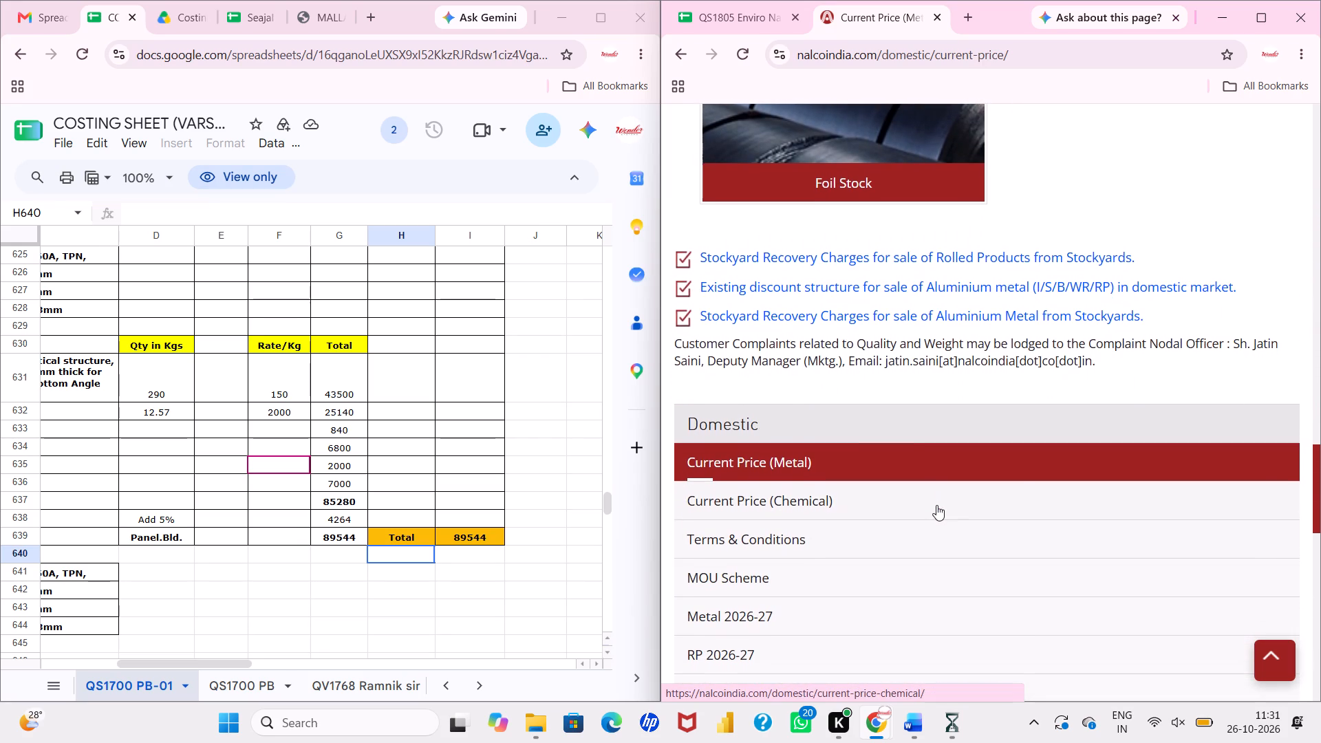
pyautogui.scroll(-1, 936, 505)
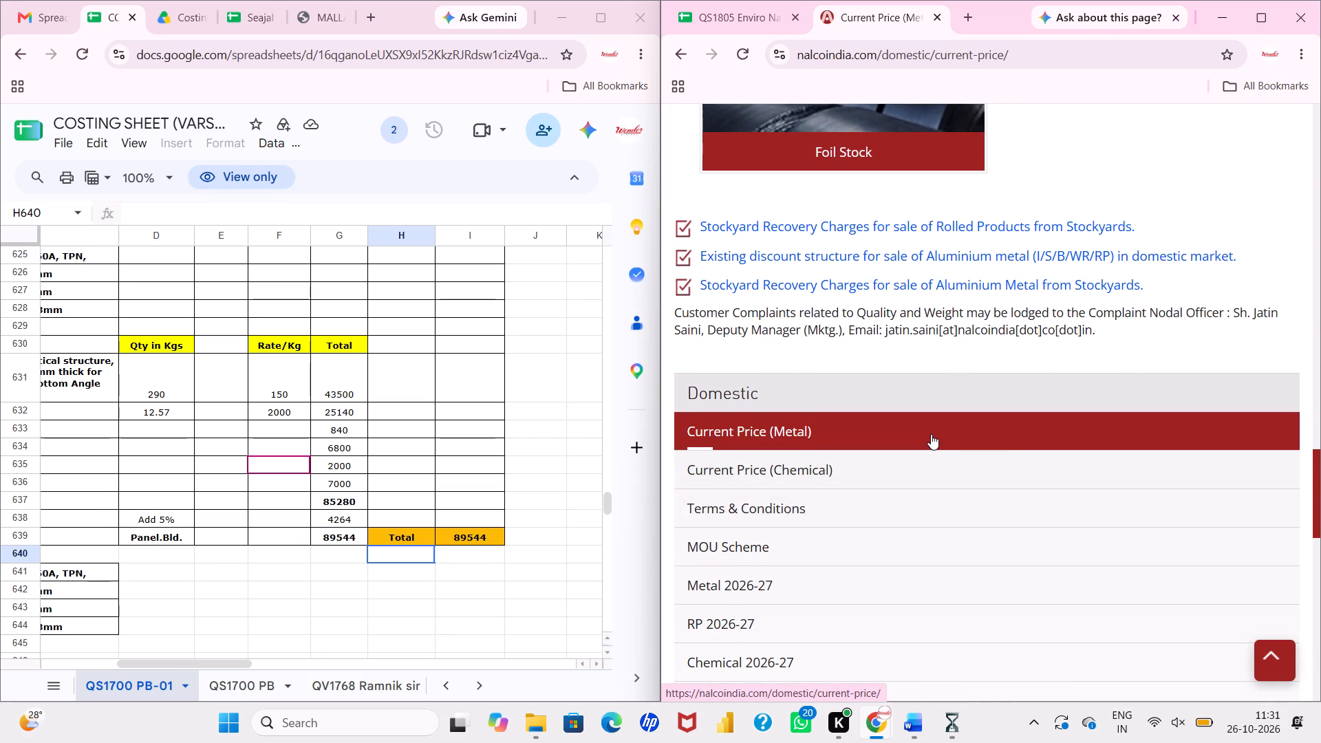
pyautogui.scroll(-3, 931, 434)
pyautogui.scroll(2, 931, 434)
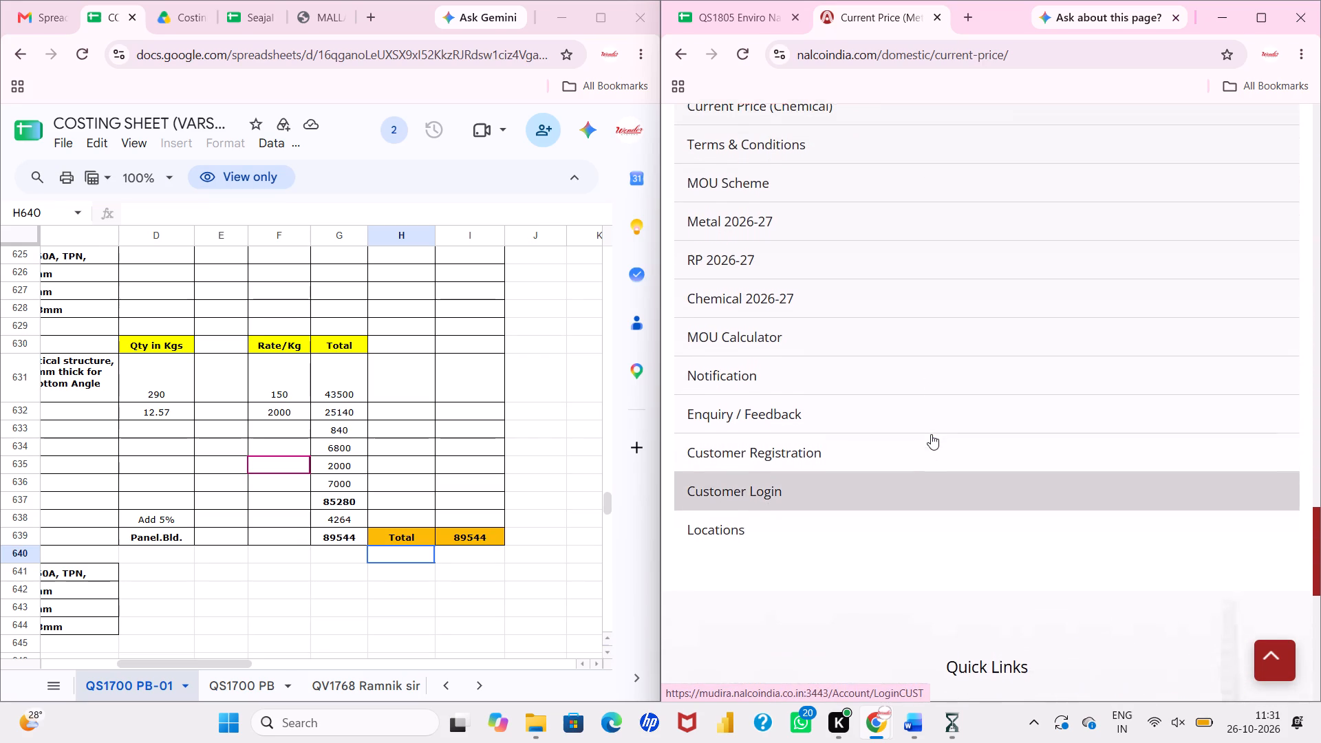
pyautogui.scroll(3, 931, 434)
# Reload NALCO's Current Price (Metal) page and open the Rolled Coil & Sheet price circular under Aluminium Rolled.
pyautogui.click(881, 416)
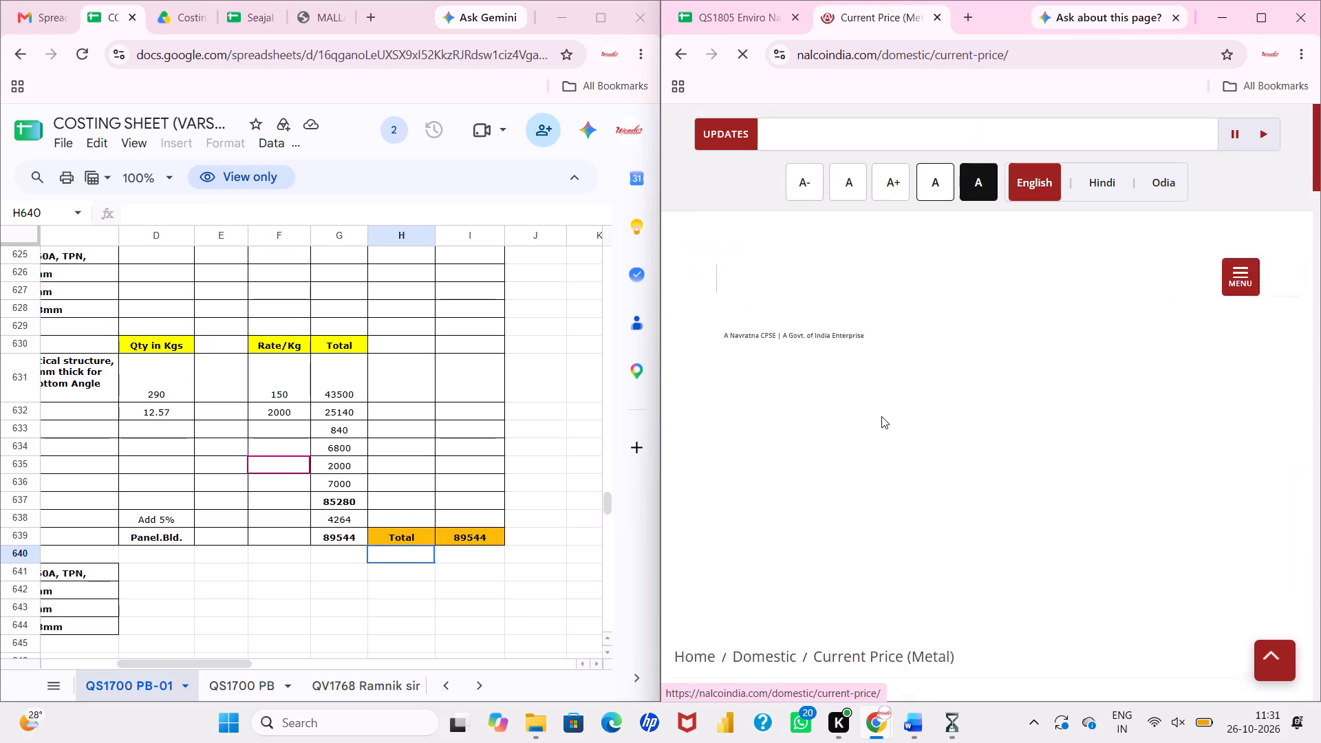
pyautogui.scroll(-3, 881, 416)
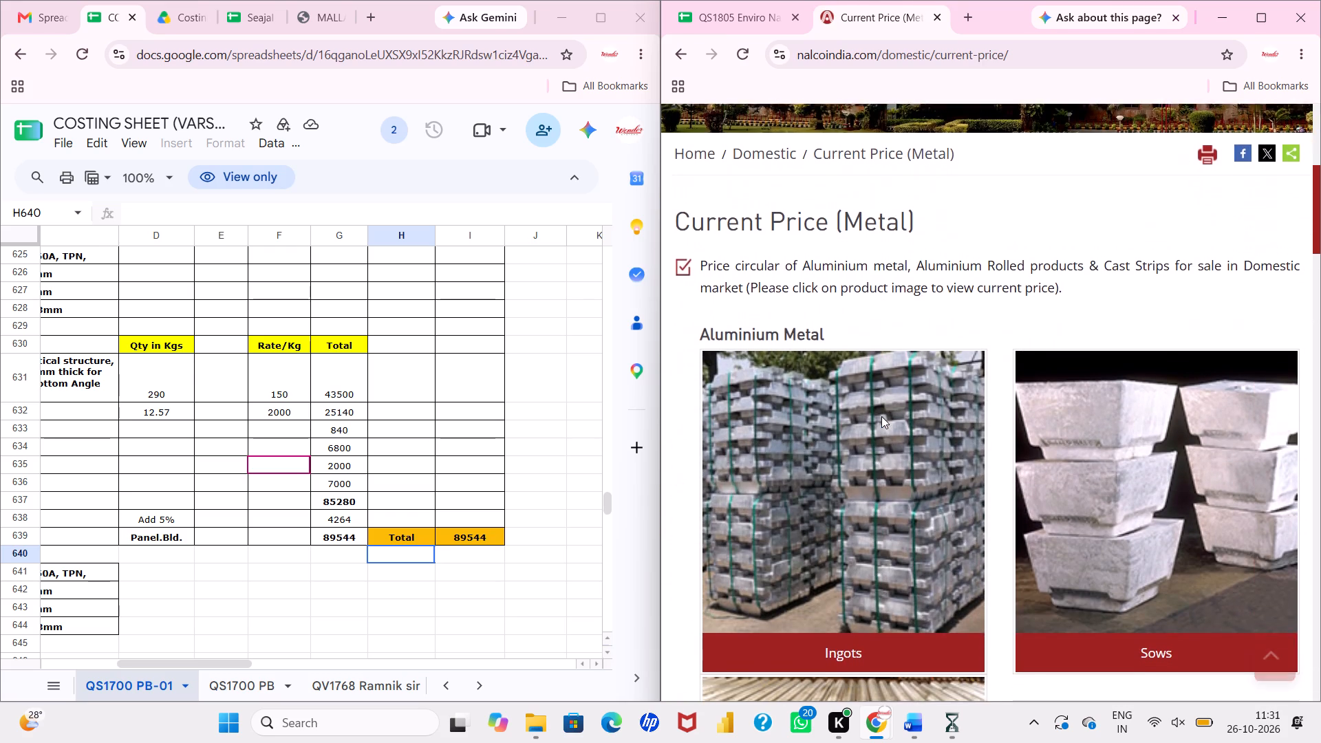
pyautogui.scroll(-1, 881, 416)
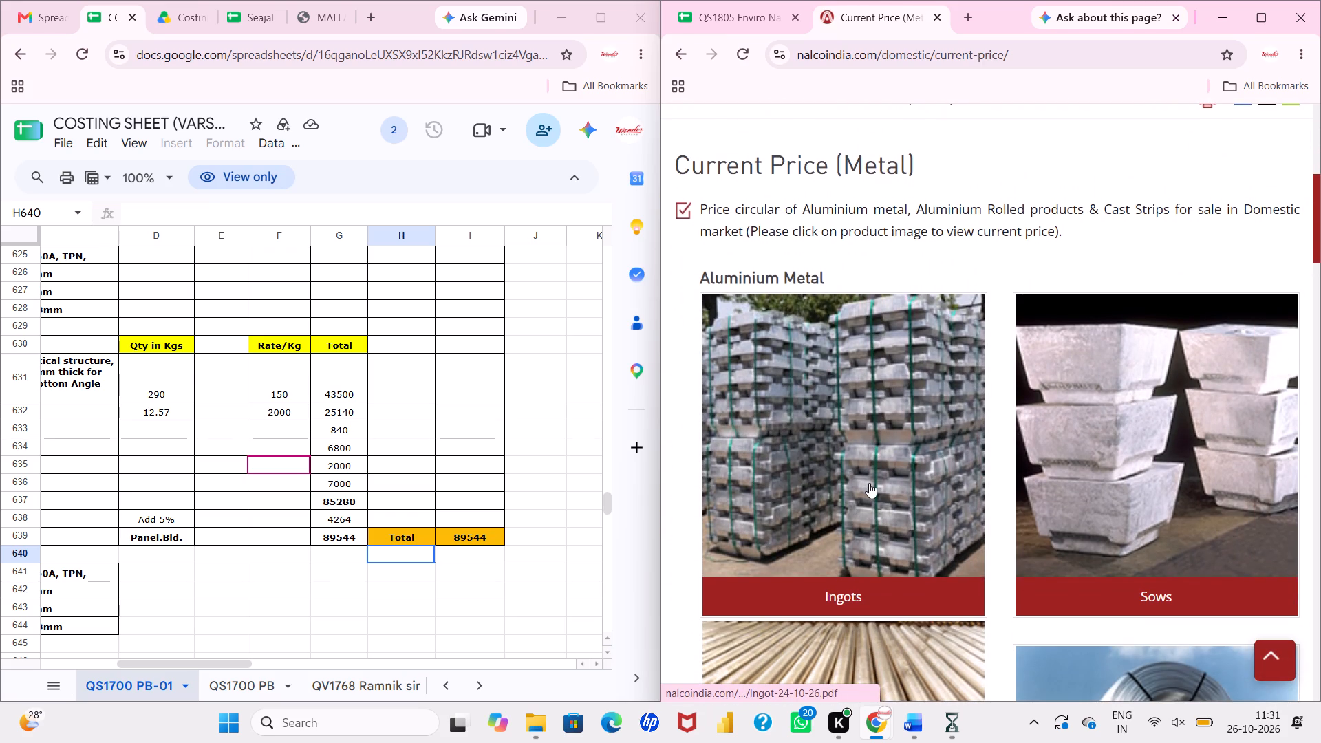
pyautogui.scroll(-4, 869, 483)
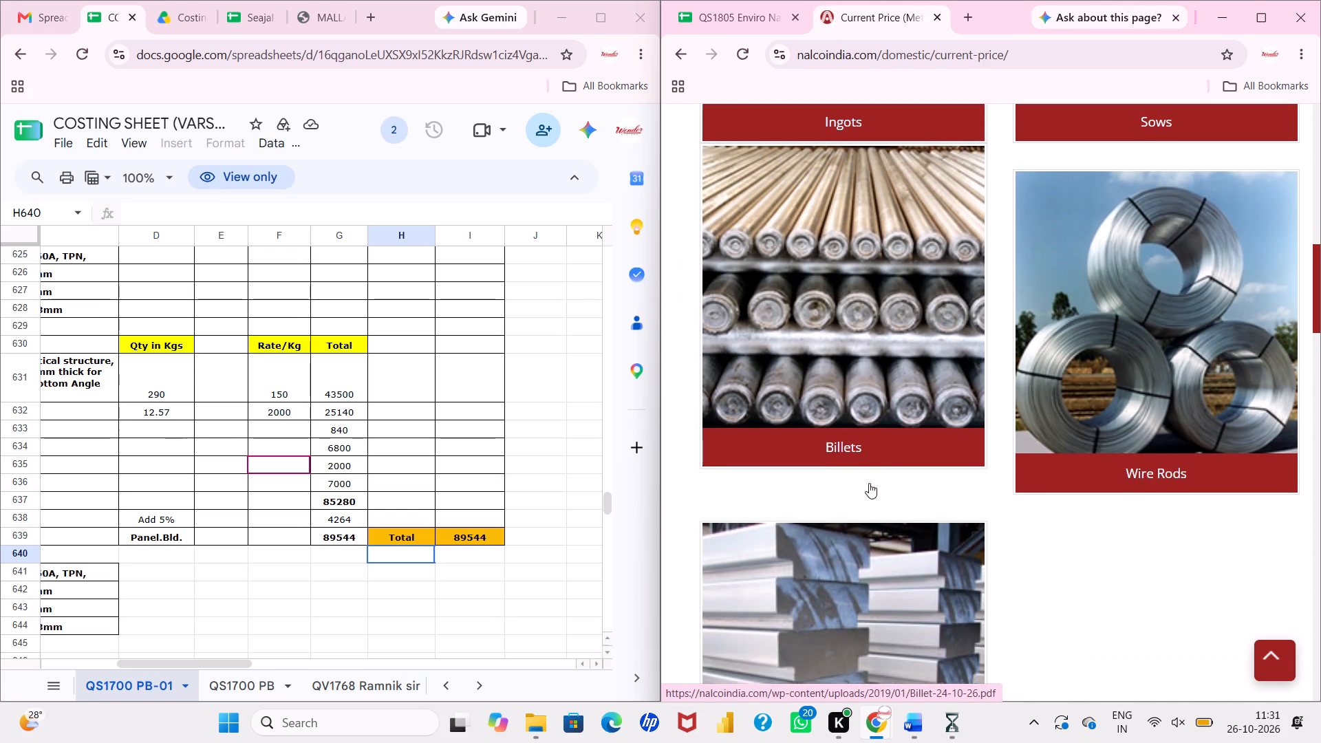
pyautogui.scroll(-4, 869, 483)
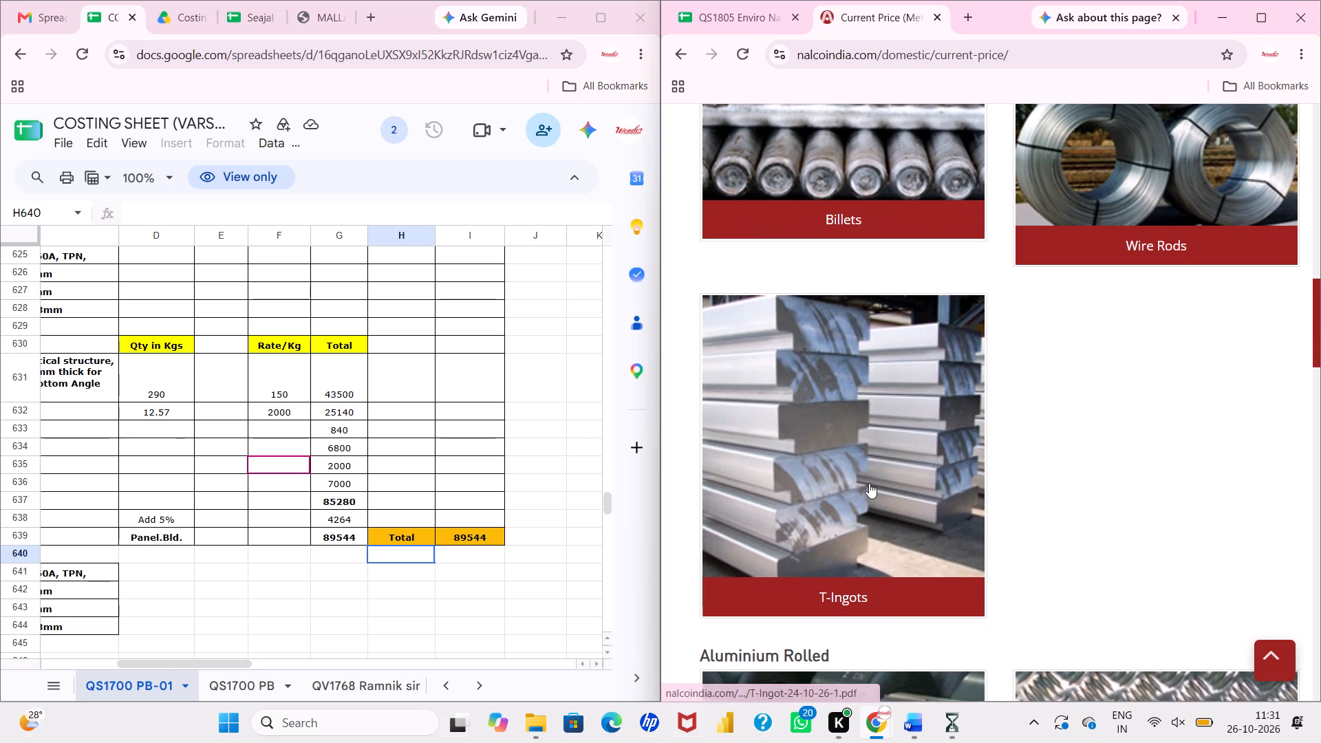
pyautogui.scroll(-3, 869, 483)
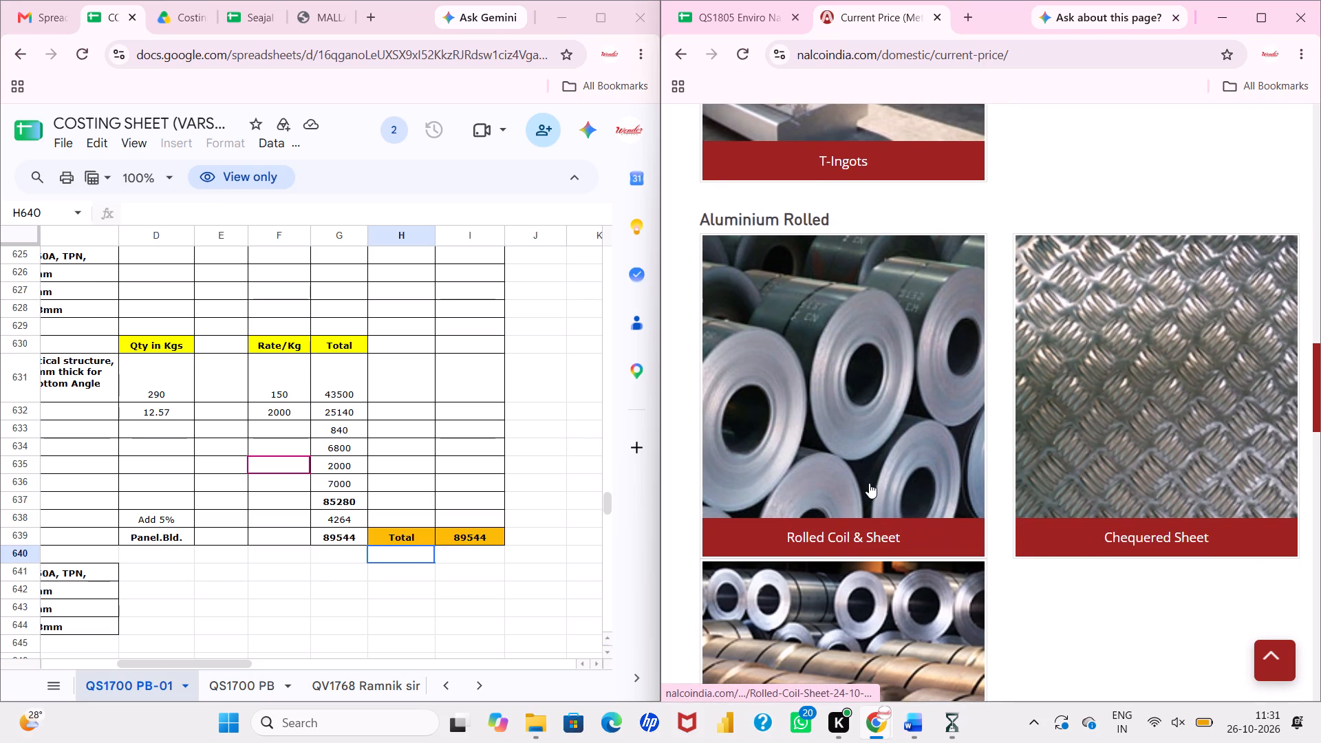
pyautogui.scroll(-1, 869, 483)
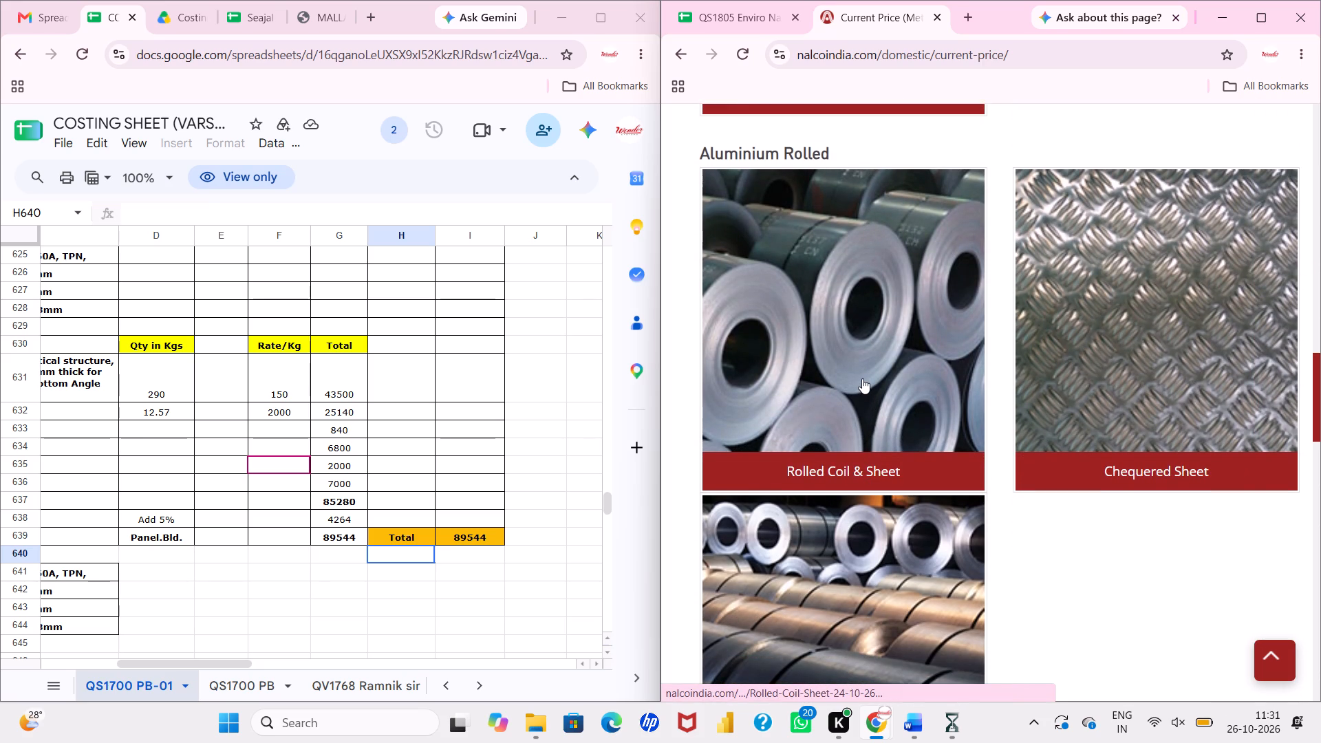
pyautogui.click(862, 378)
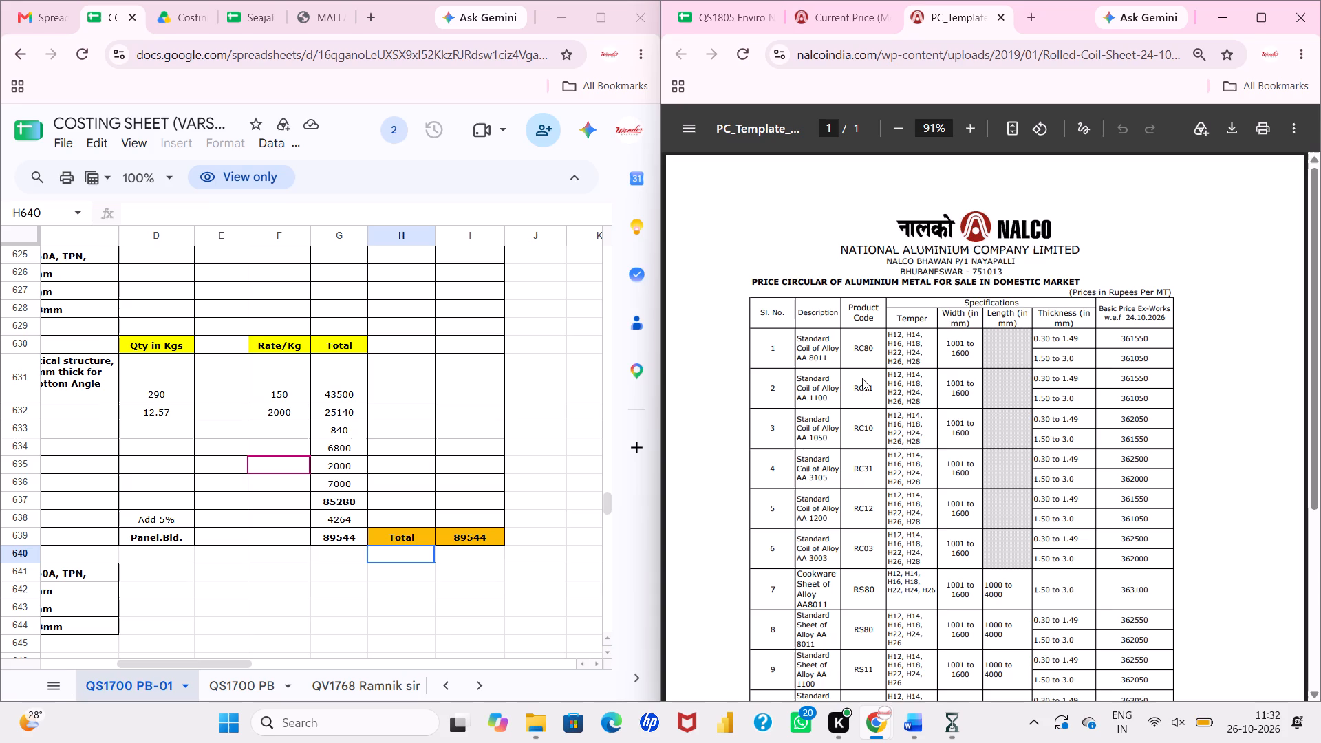
# Read the coil and sheet basic ex-works prices and the notes in the Rolled Coil & Sheet circular, and close it.
pyautogui.scroll(-2, 862, 378)
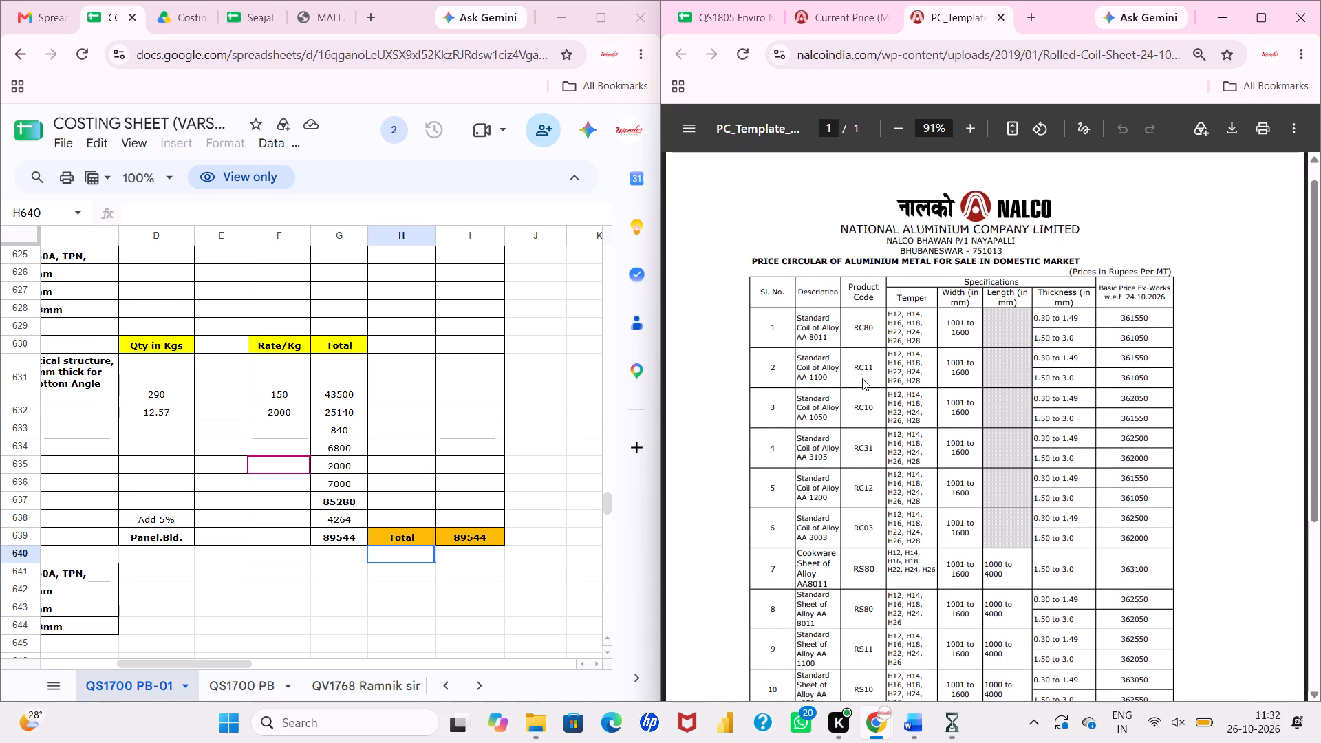
pyautogui.scroll(-3, 862, 378)
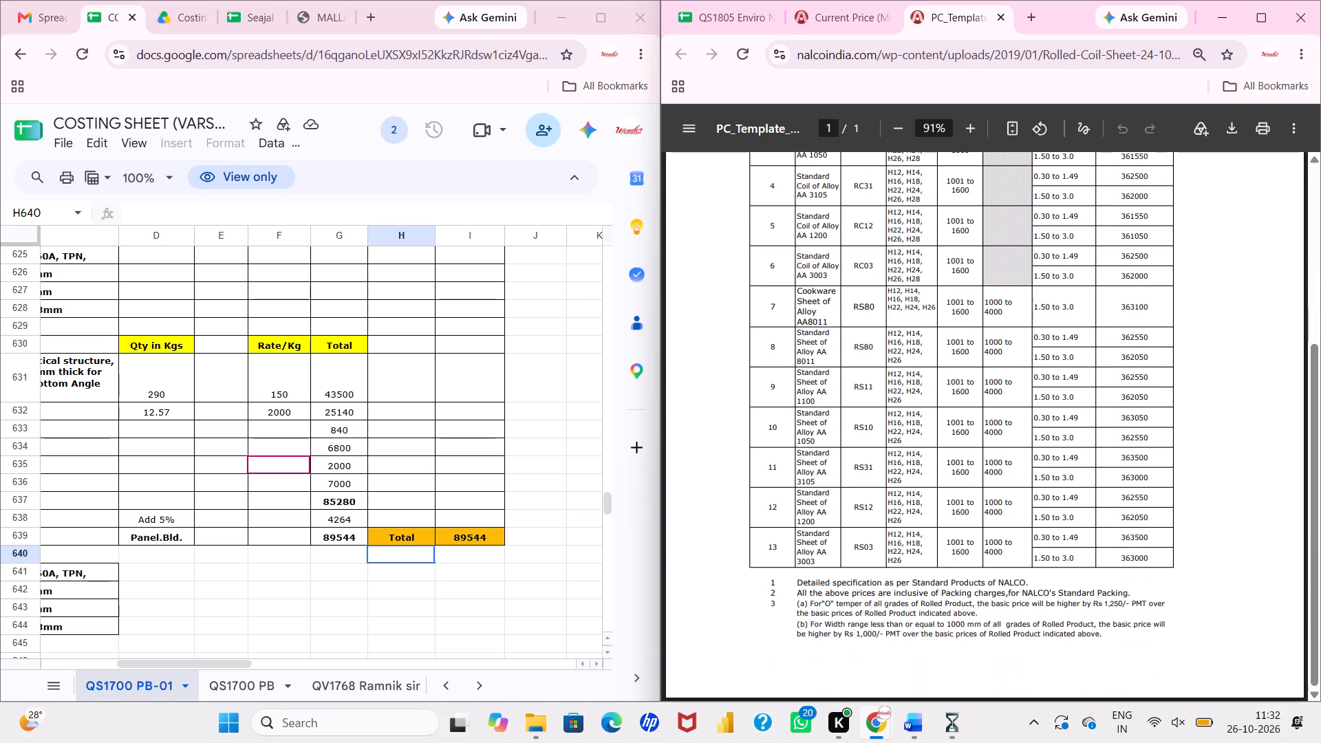
pyautogui.scroll(1, 852, 255)
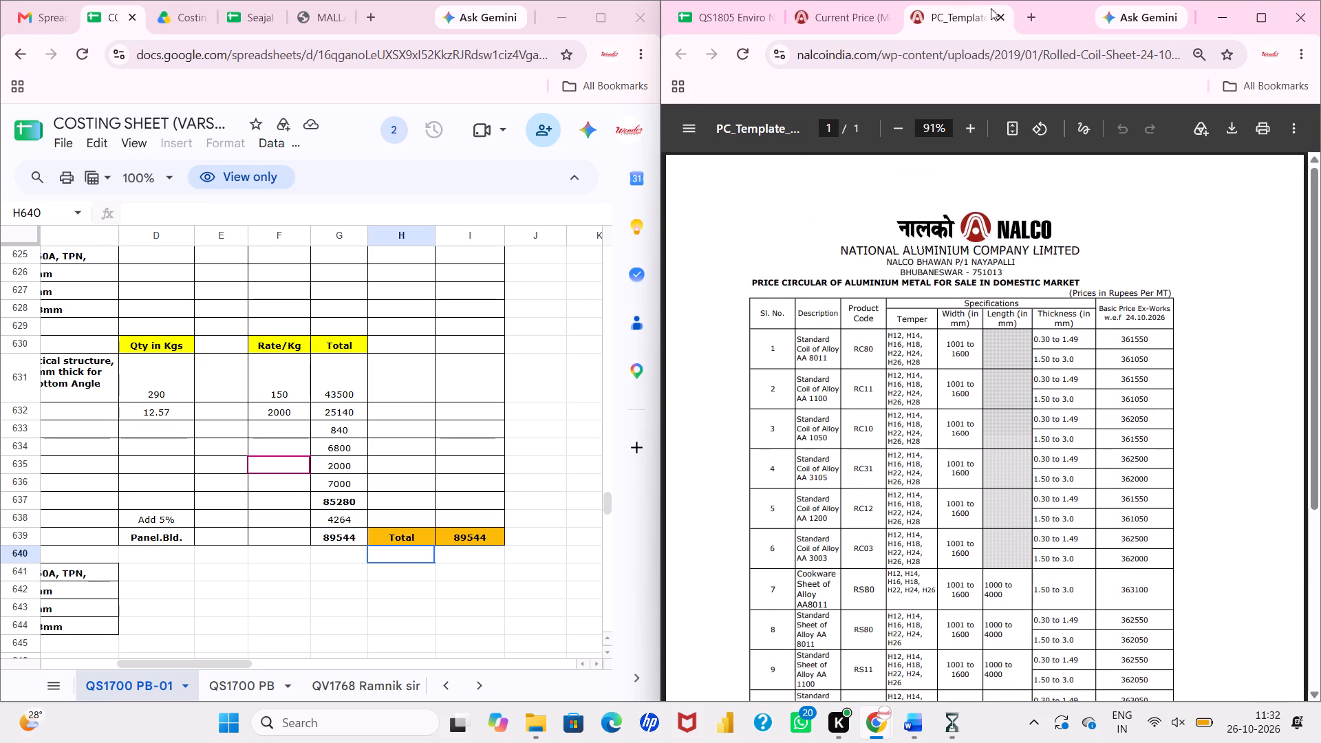
pyautogui.click(1005, 24)
pyautogui.click(1004, 20)
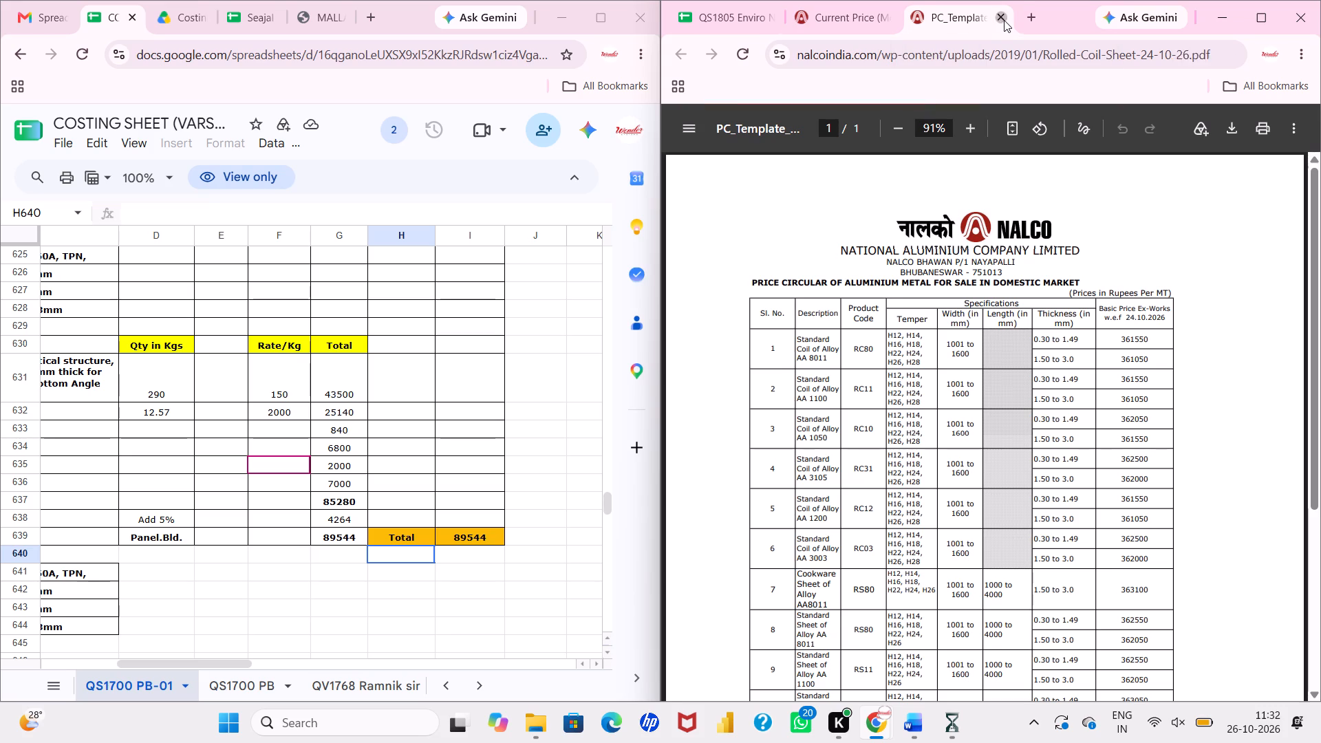
# Look through the Aluminium Metal and Aluminium Rolled product circulars on the Current Price (Metal) page again.
pyautogui.scroll(4, 881, 422)
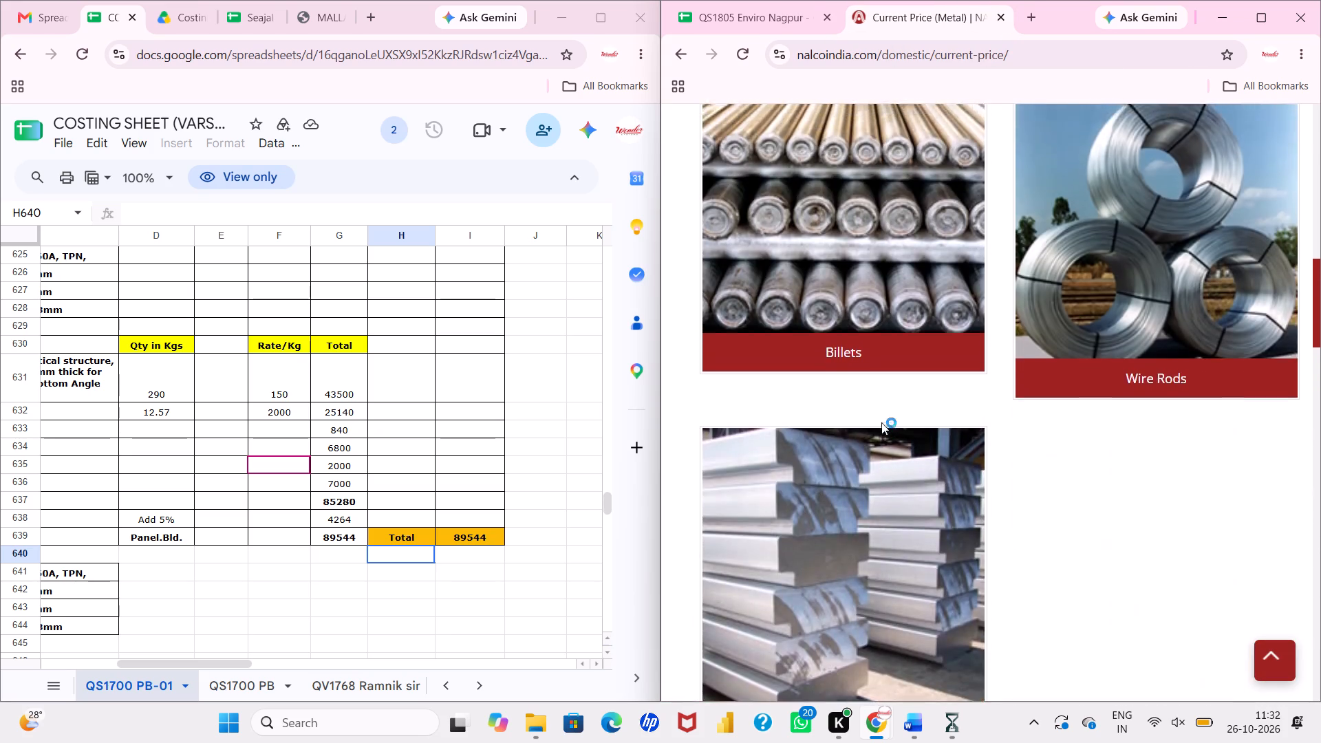
pyautogui.scroll(1, 881, 422)
pyautogui.scroll(-2, 881, 422)
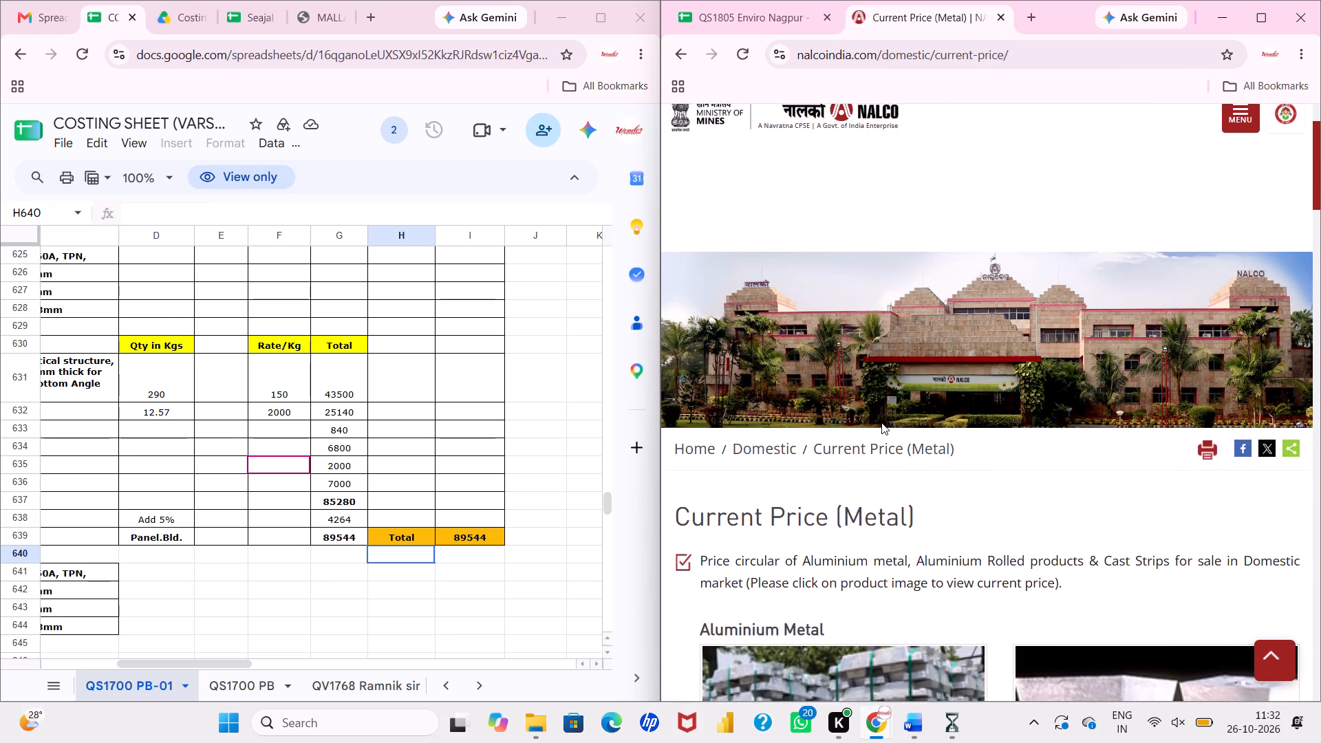
pyautogui.scroll(-3, 881, 422)
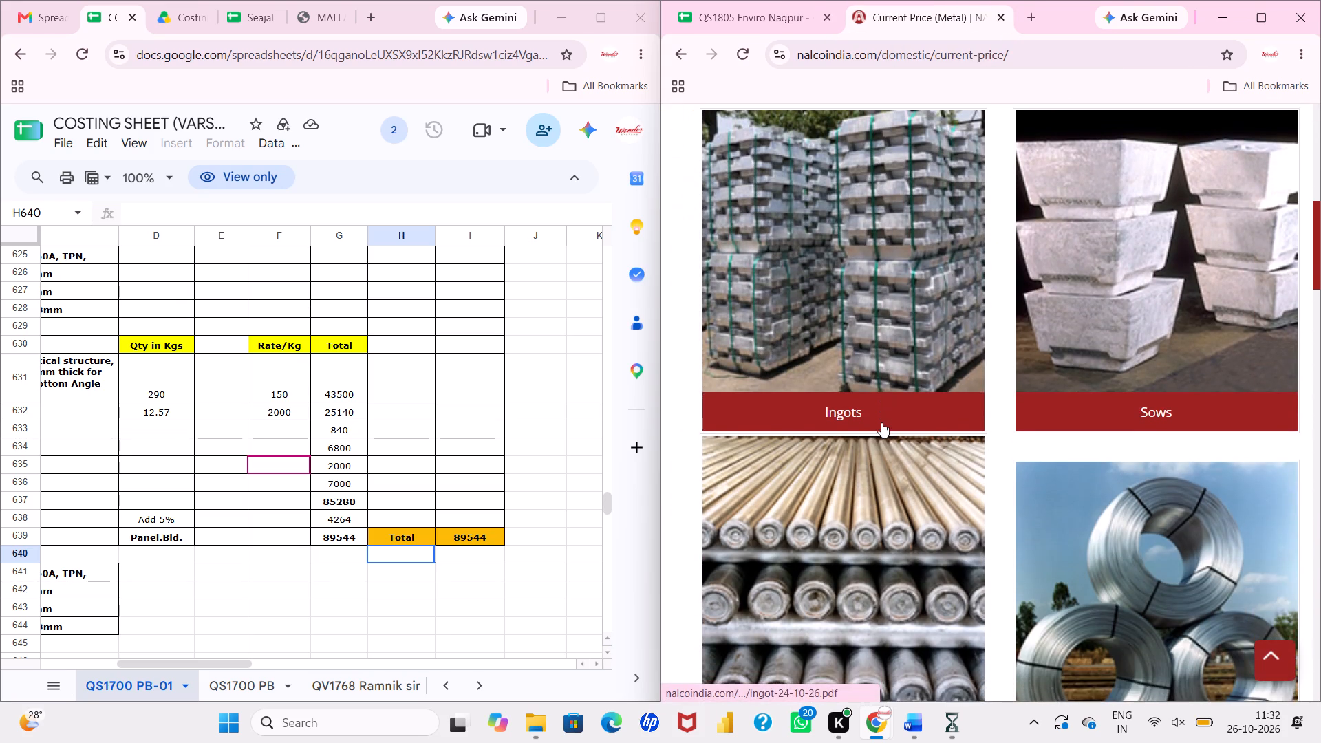
pyautogui.scroll(-3, 881, 422)
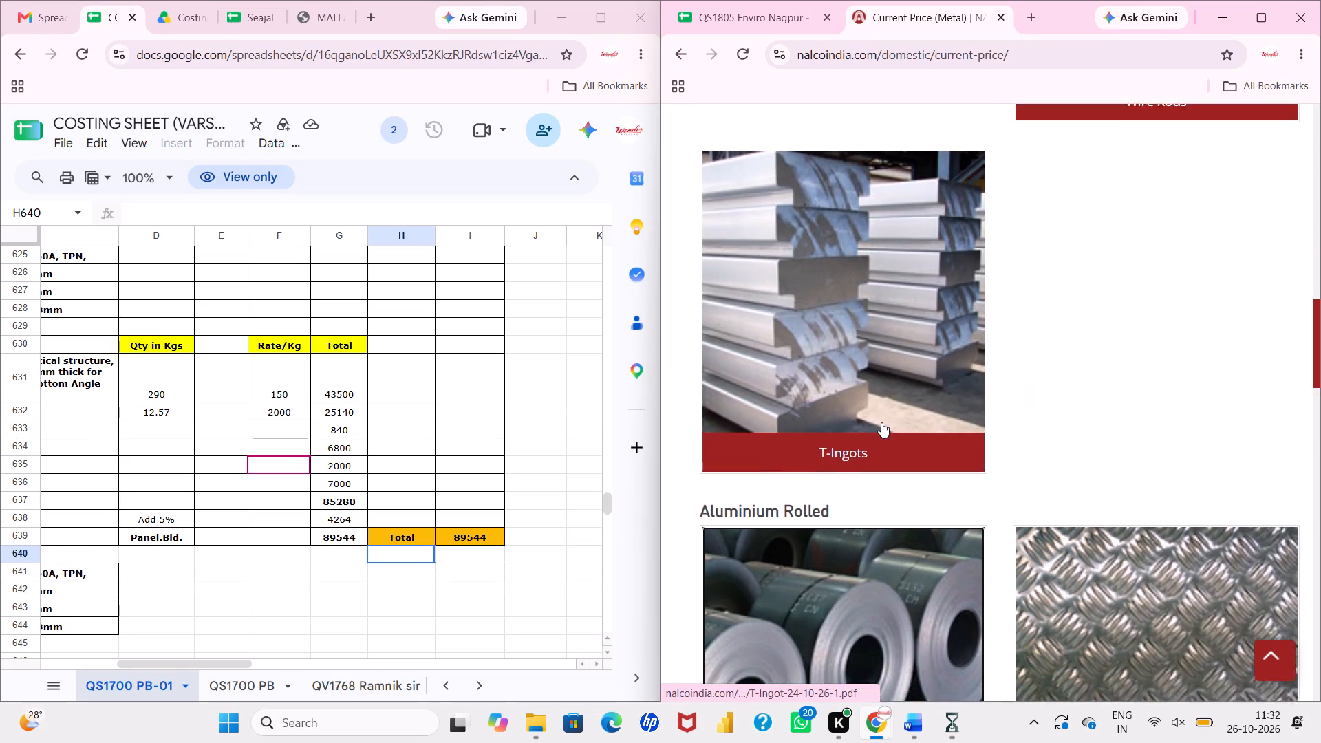
pyautogui.scroll(-3, 881, 422)
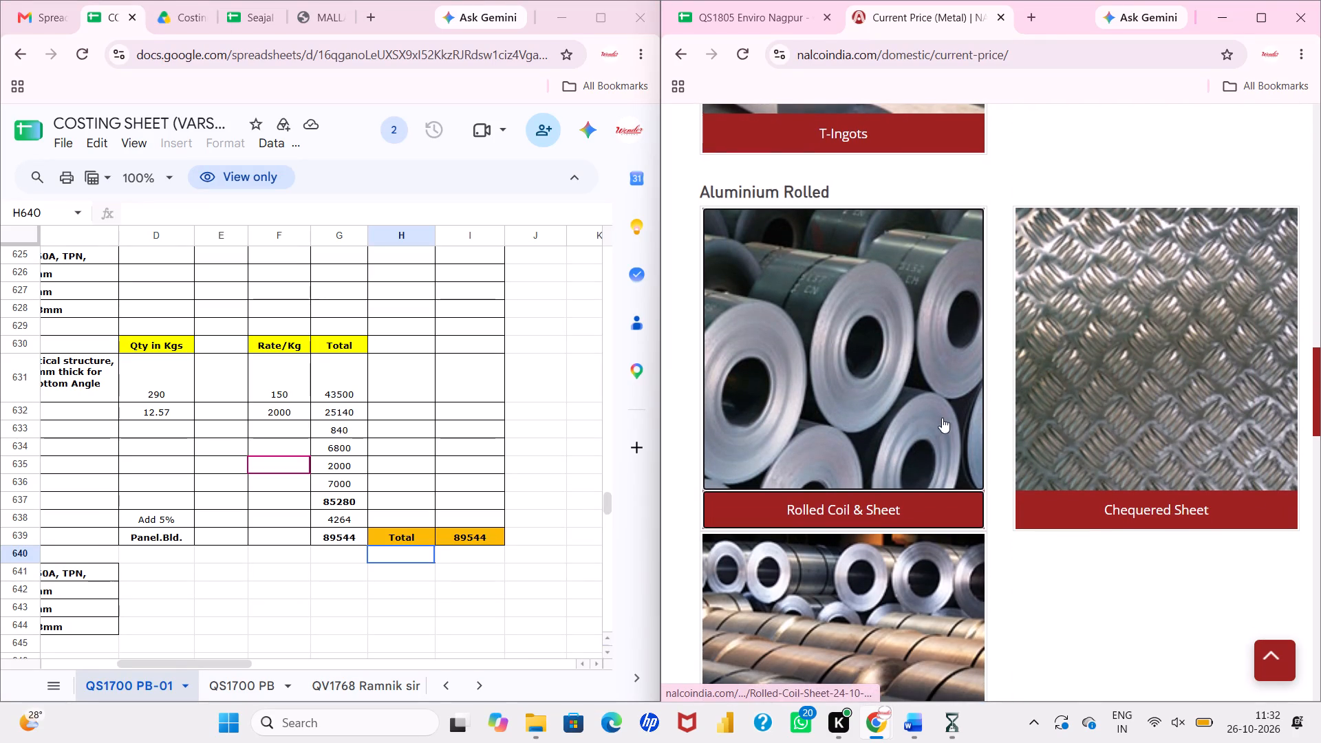
pyautogui.scroll(-1, 1064, 404)
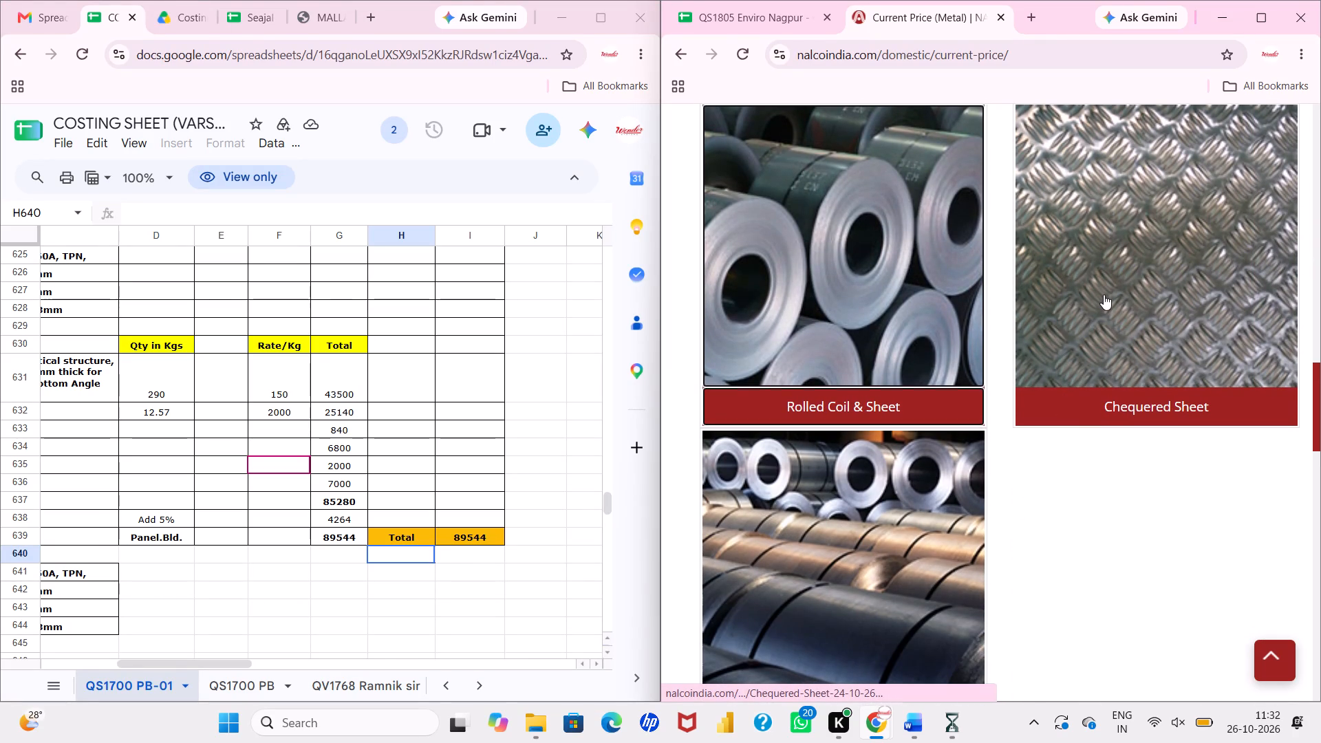
pyautogui.scroll(-2, 951, 375)
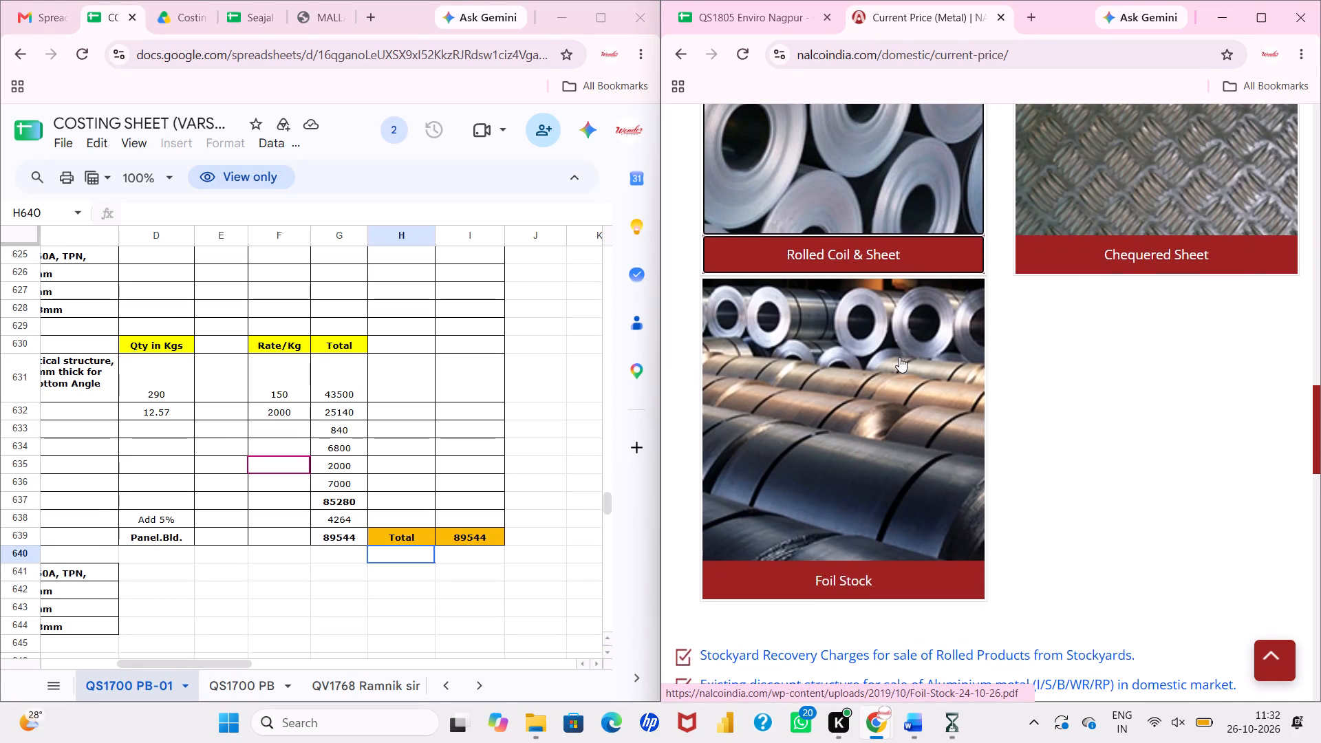
pyautogui.scroll(1, 899, 357)
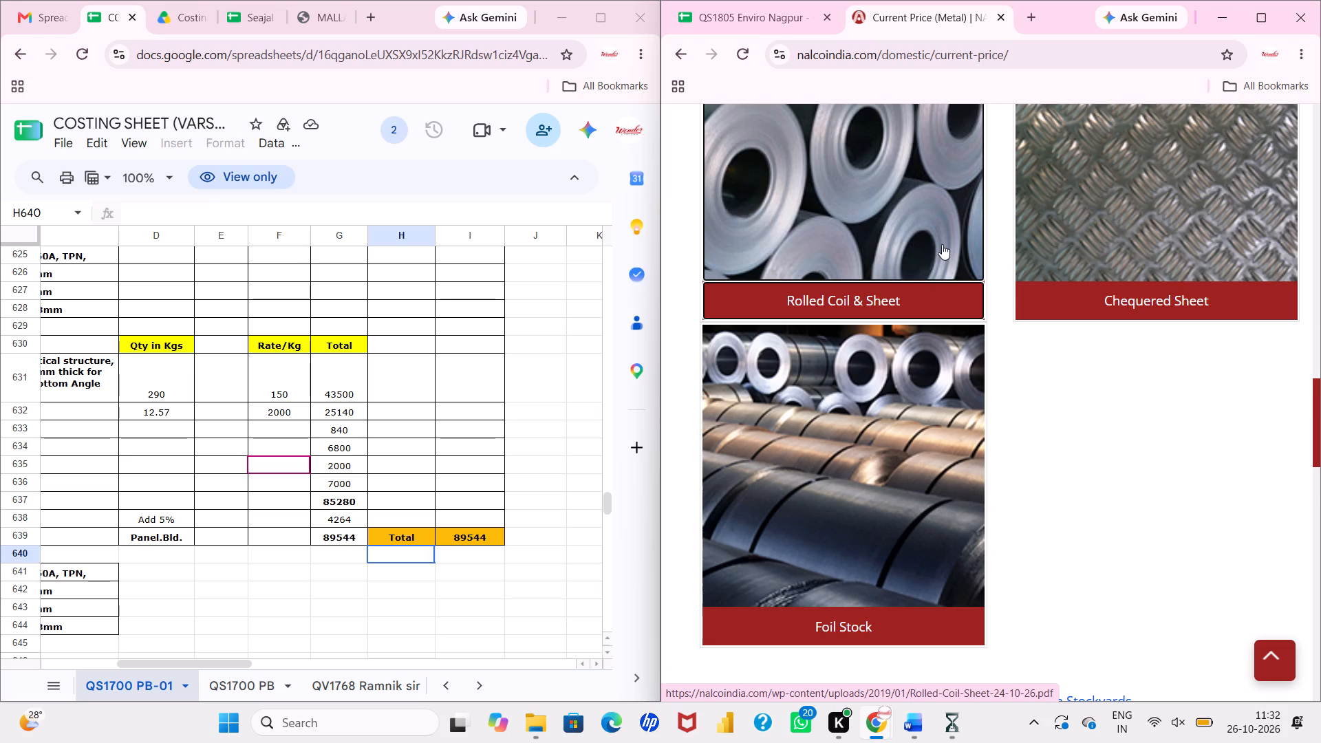
pyautogui.scroll(-2, 942, 244)
pyautogui.scroll(3, 942, 244)
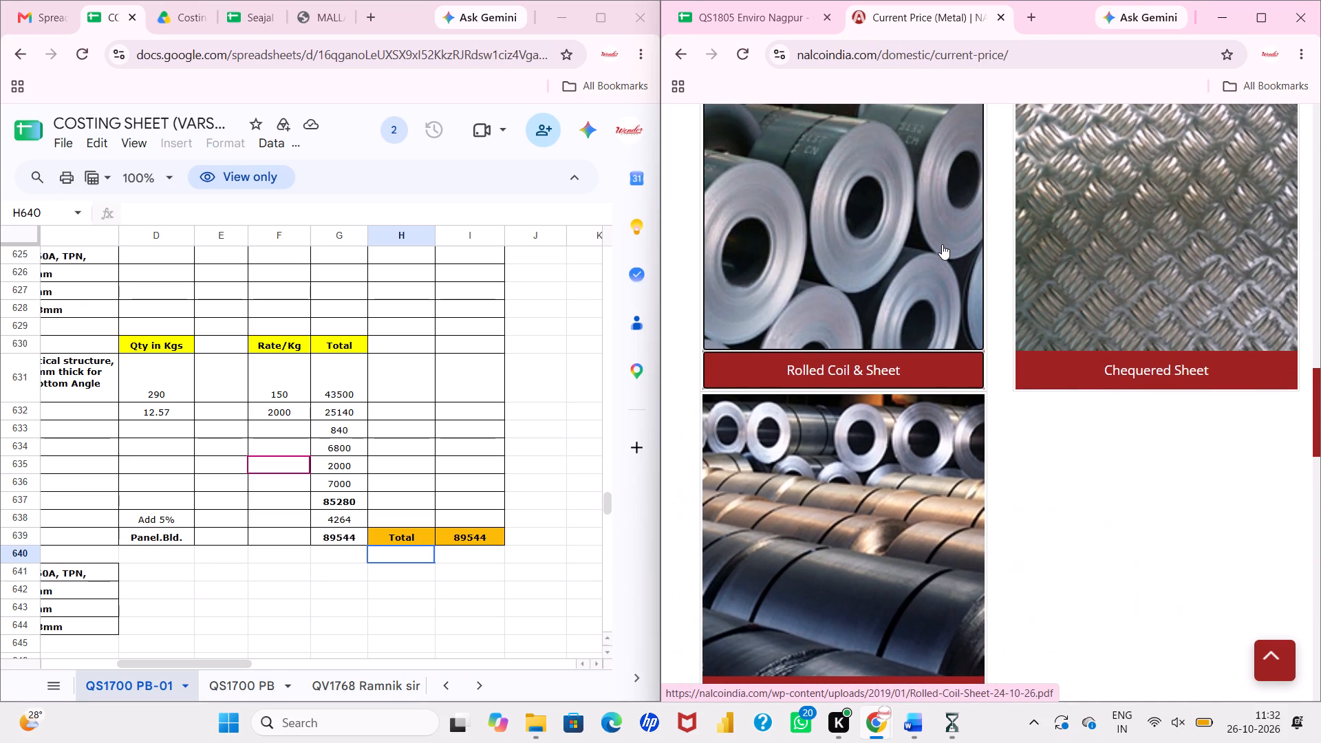
# Reopen the Rolled Coil & Sheet circular to review its prices and notes, and close both it and the NALCO page.
pyautogui.scroll(1, 930, 228)
pyautogui.click(905, 263)
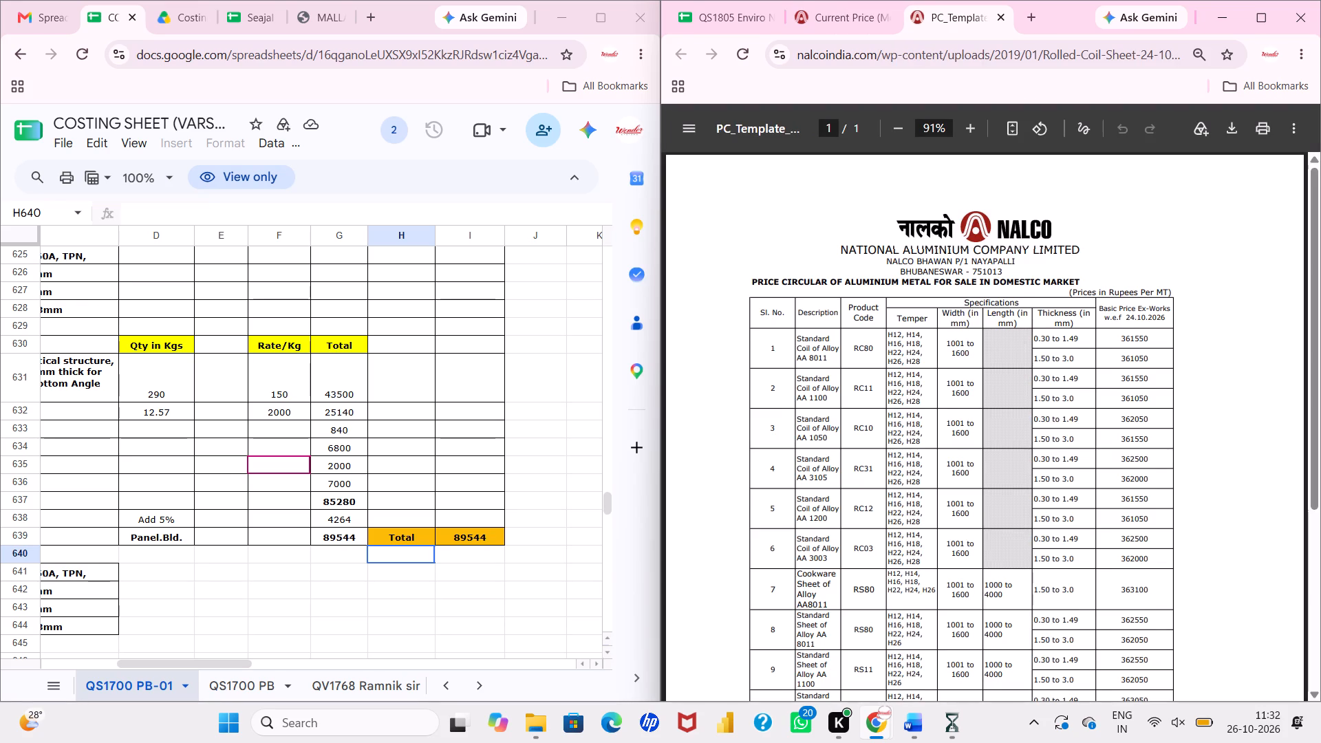
pyautogui.scroll(-5, 958, 412)
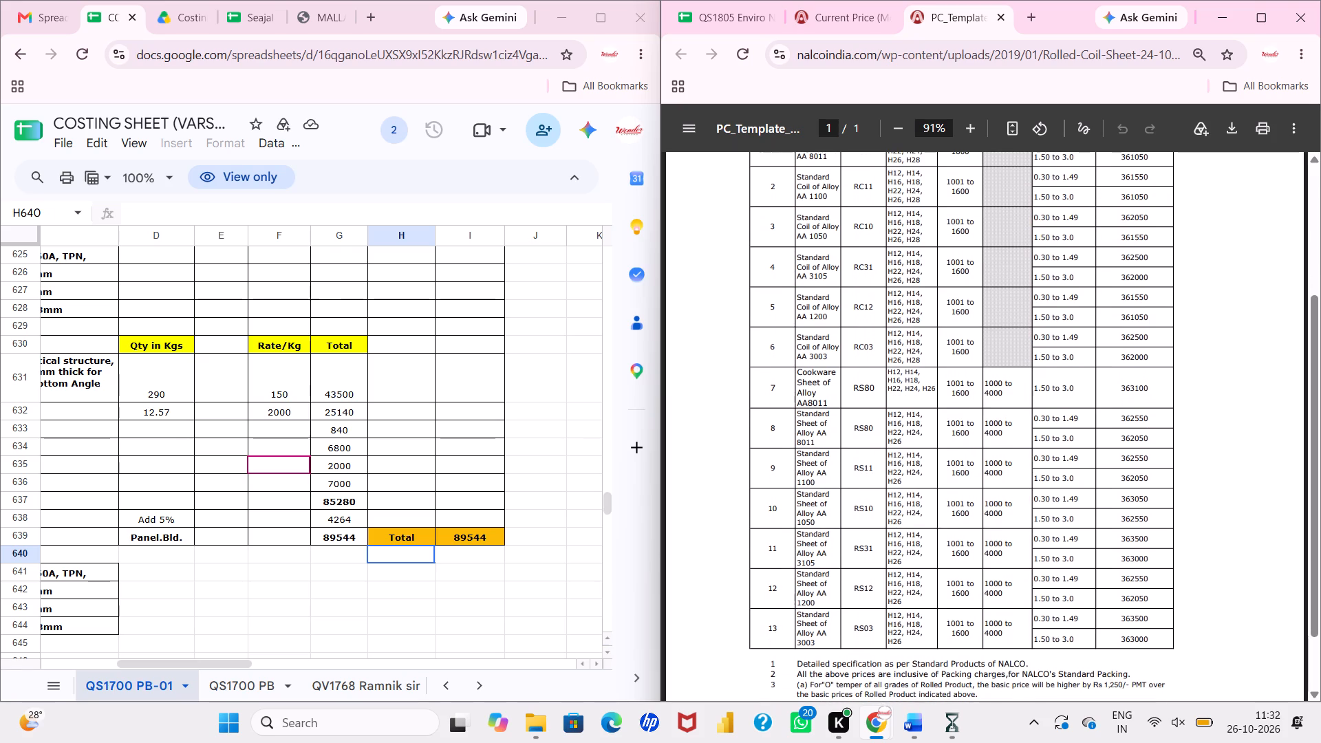
pyautogui.click(999, 14)
pyautogui.click(1000, 12)
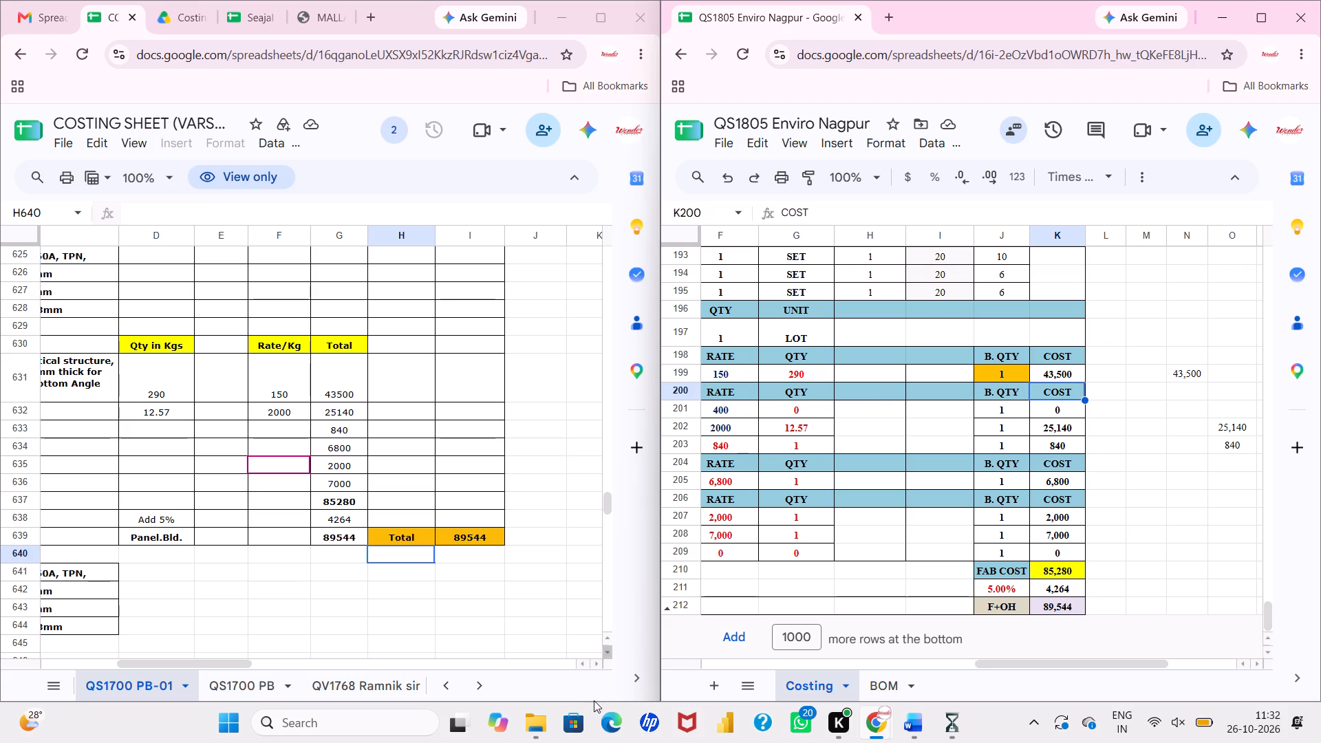
# Switch to the Downloads folder in File Explorer.
pyautogui.click(543, 733)
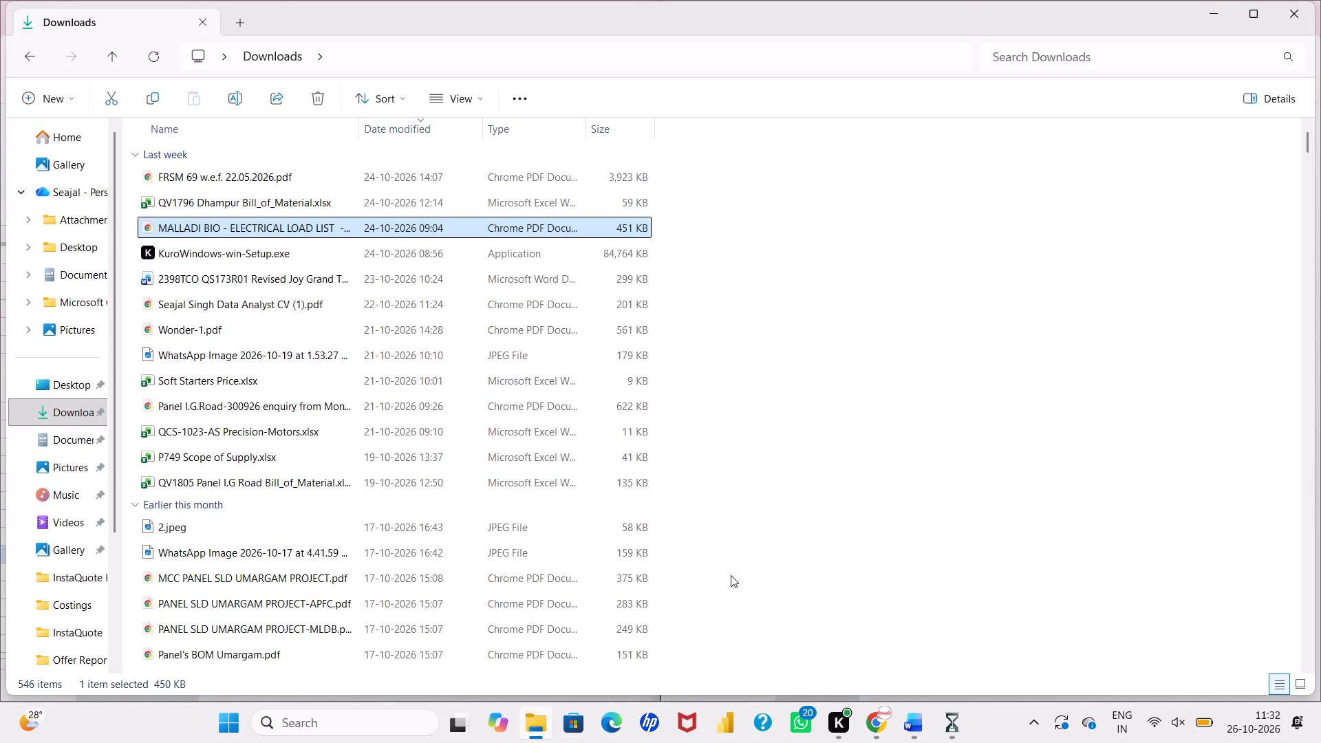
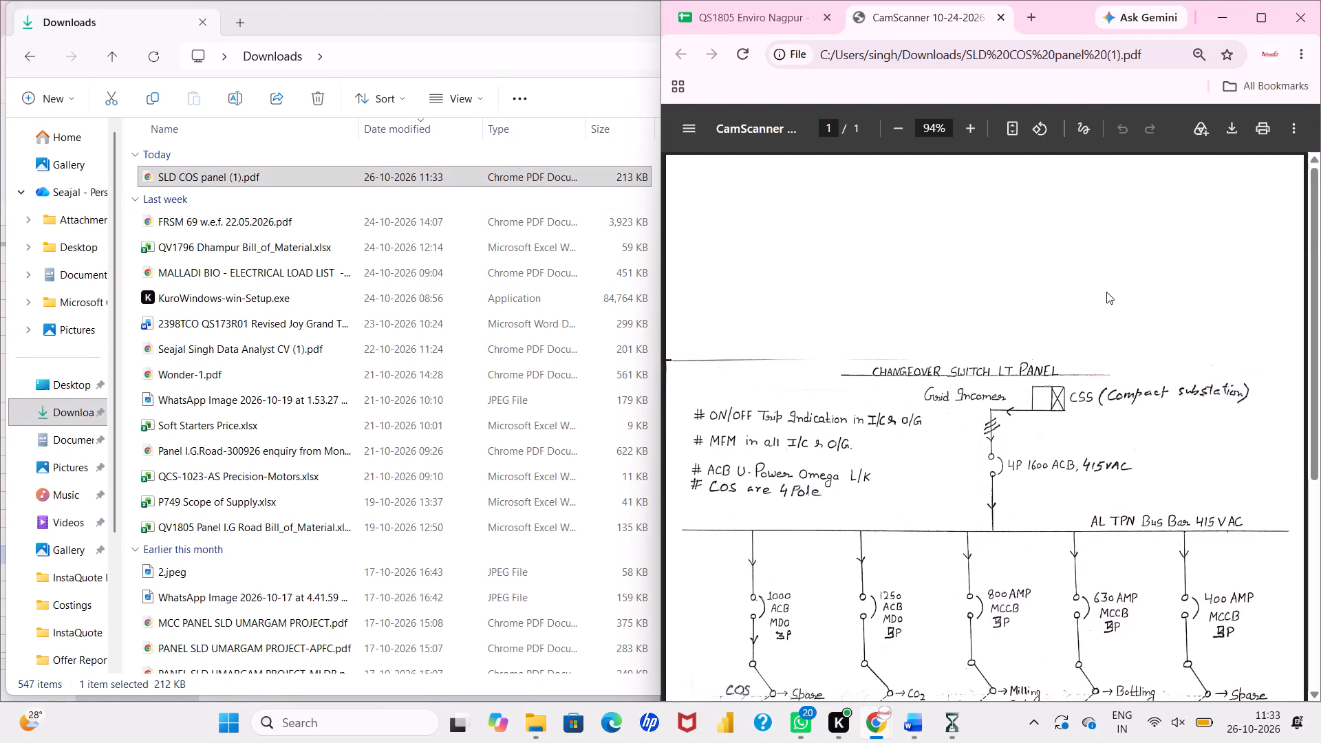
# Print one copy of all pages of the SLD COS panel (1) PDF on the MF280 Series printer.
pyautogui.click(1255, 125)
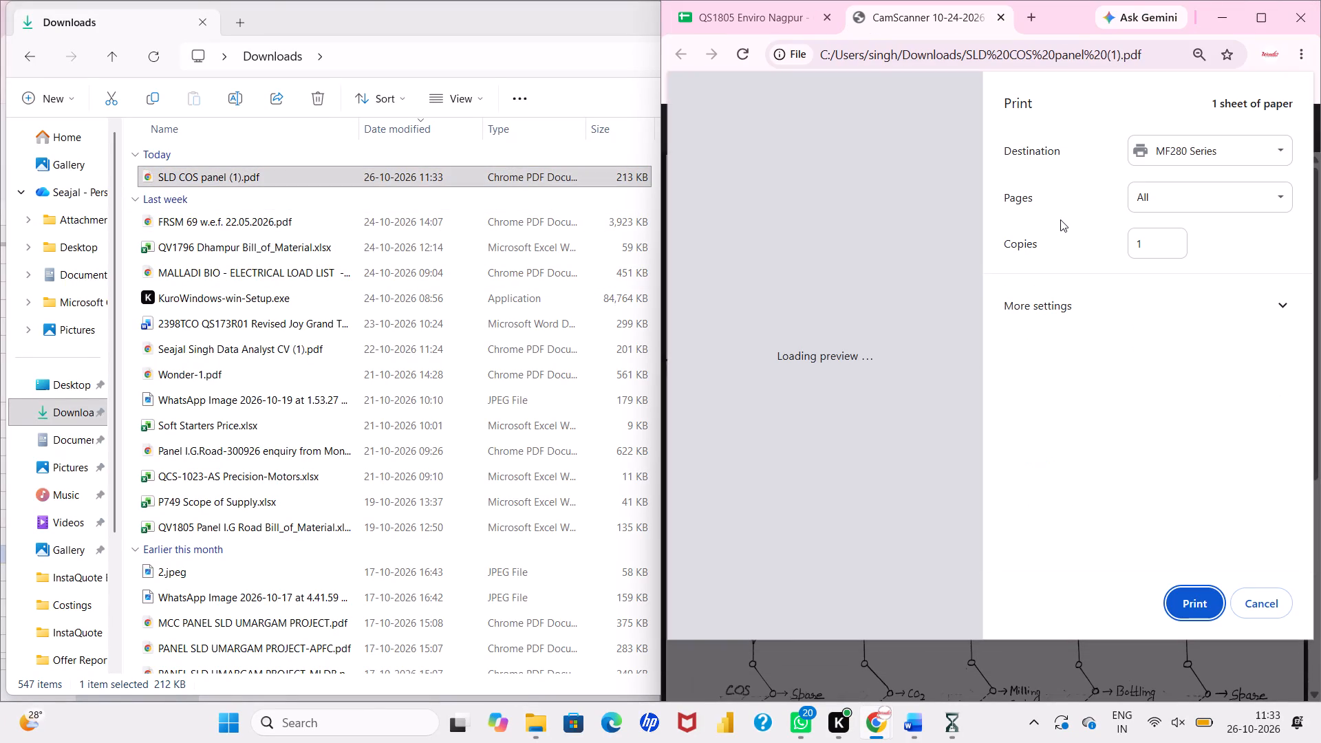
pyautogui.hscroll(1, 899, 344)
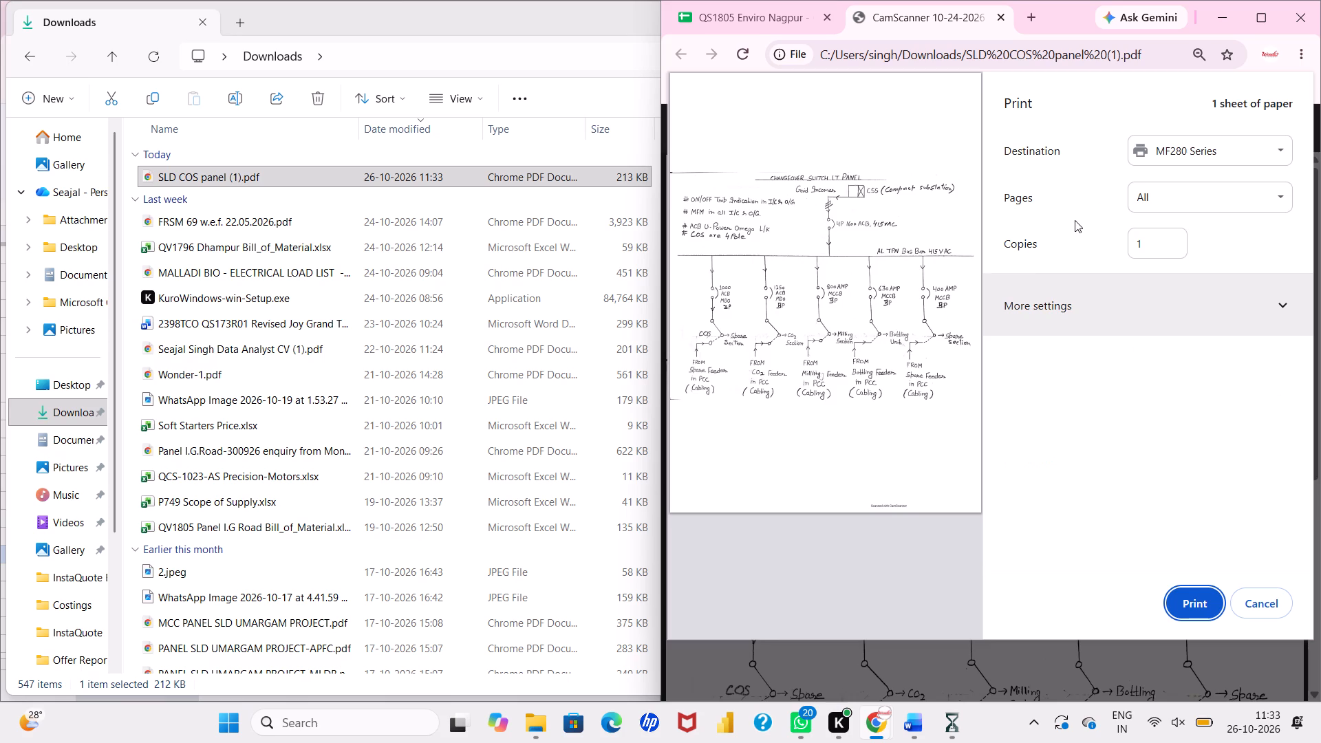
pyautogui.click(1176, 604)
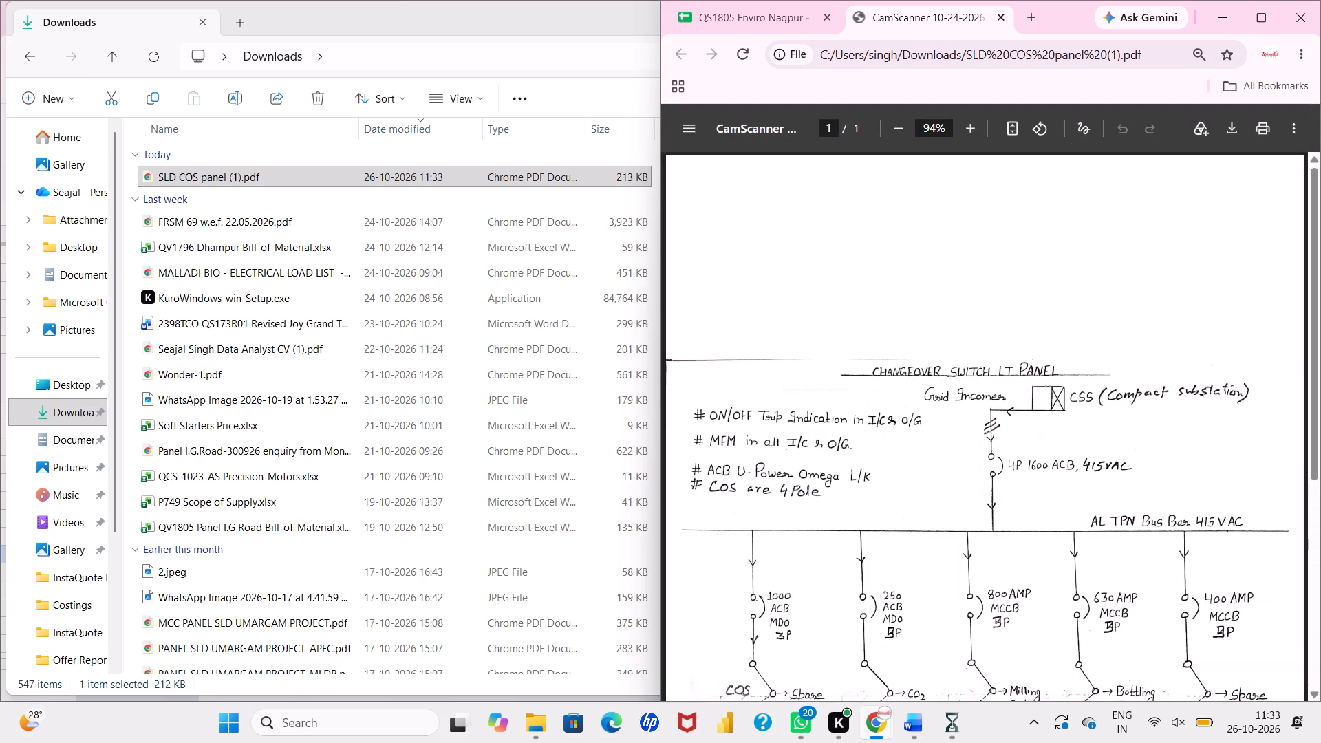
# Look over the changeover switch LT panel diagram, and close the PDF and the Downloads window.
pyautogui.scroll(-4, 1057, 449)
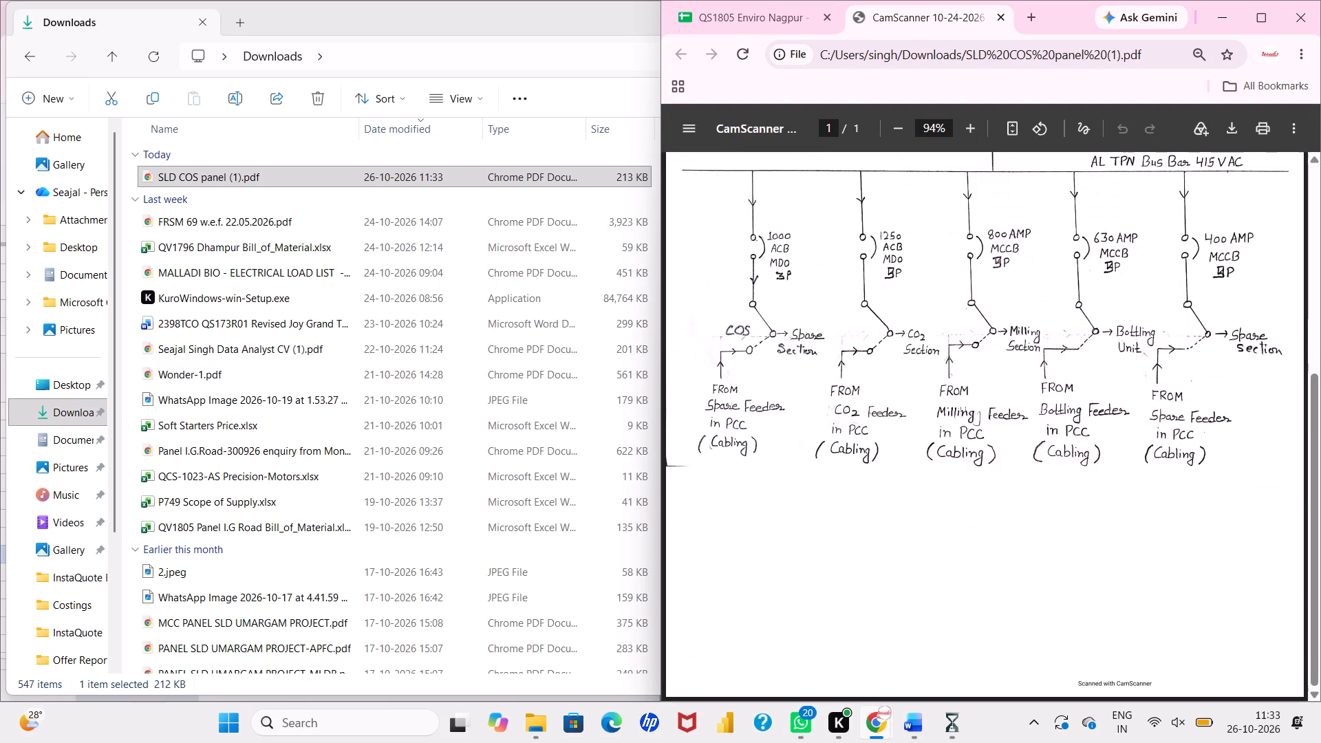
pyautogui.scroll(2, 1057, 449)
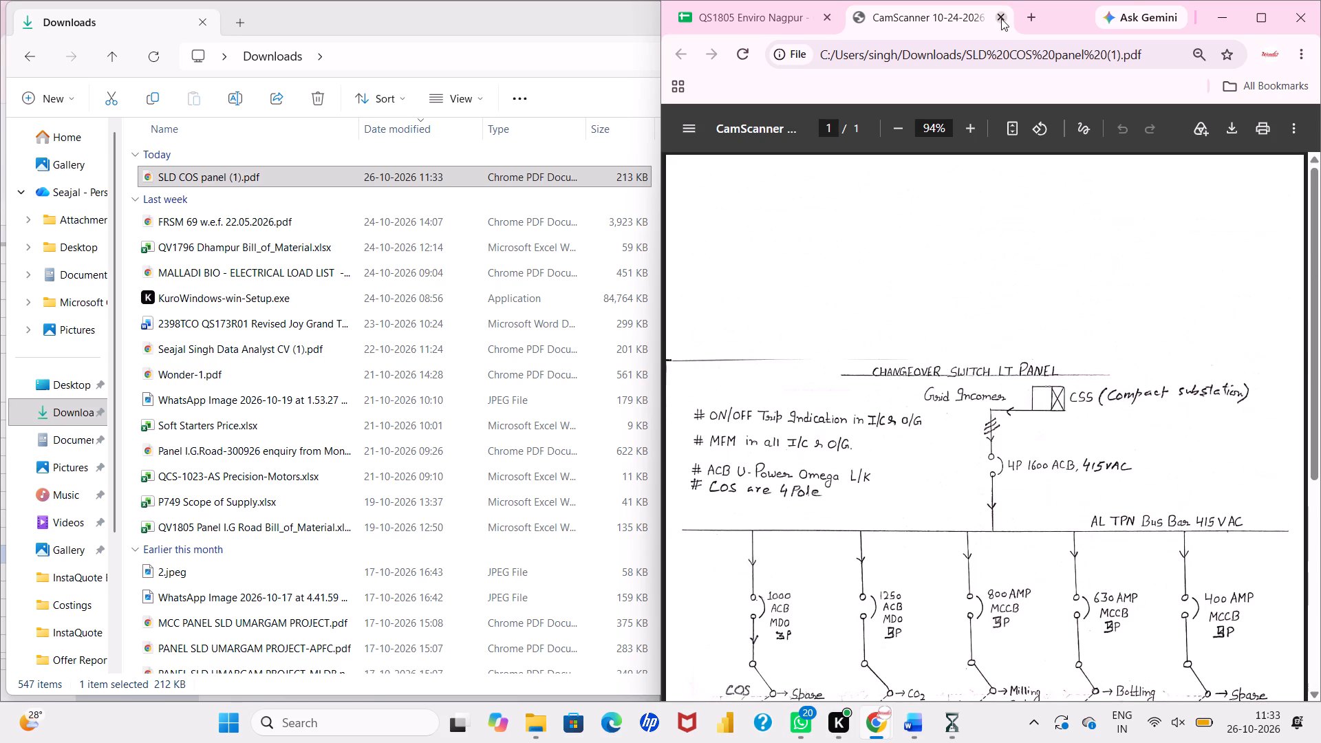
pyautogui.click(1001, 19)
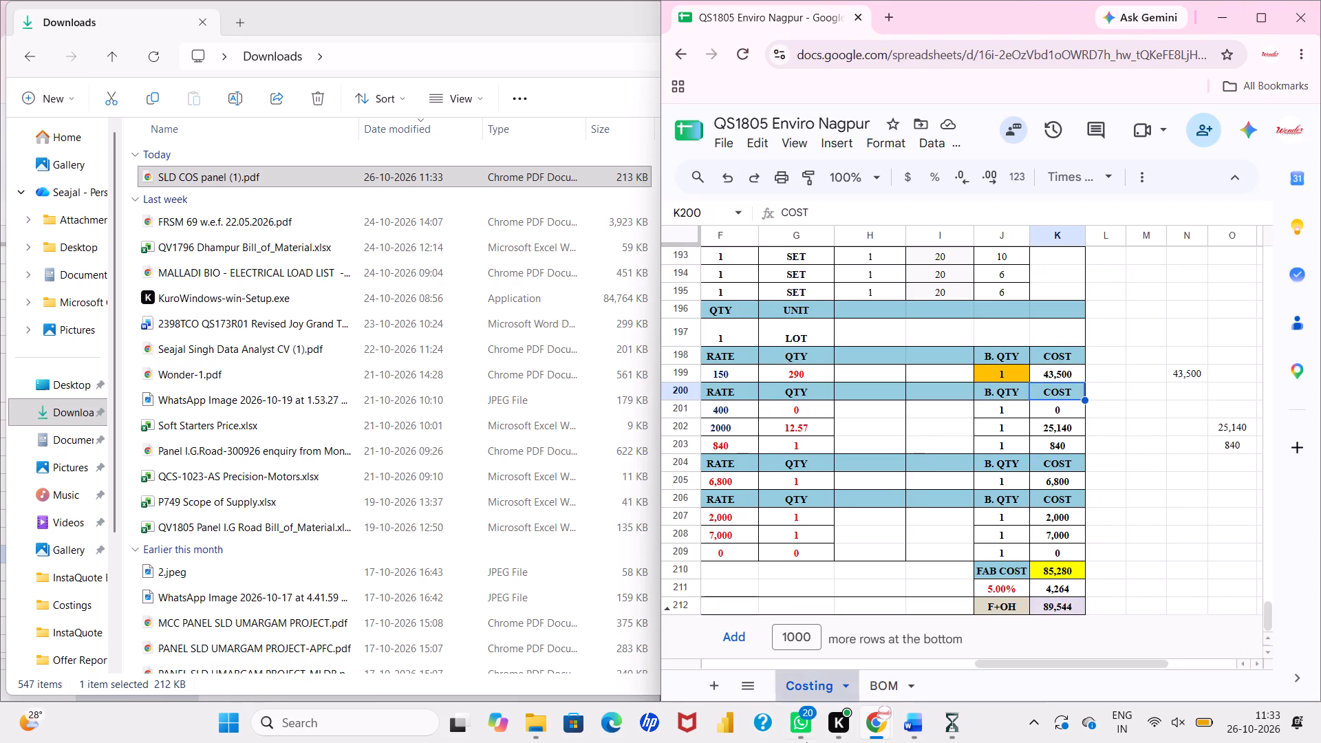
pyautogui.click(201, 23)
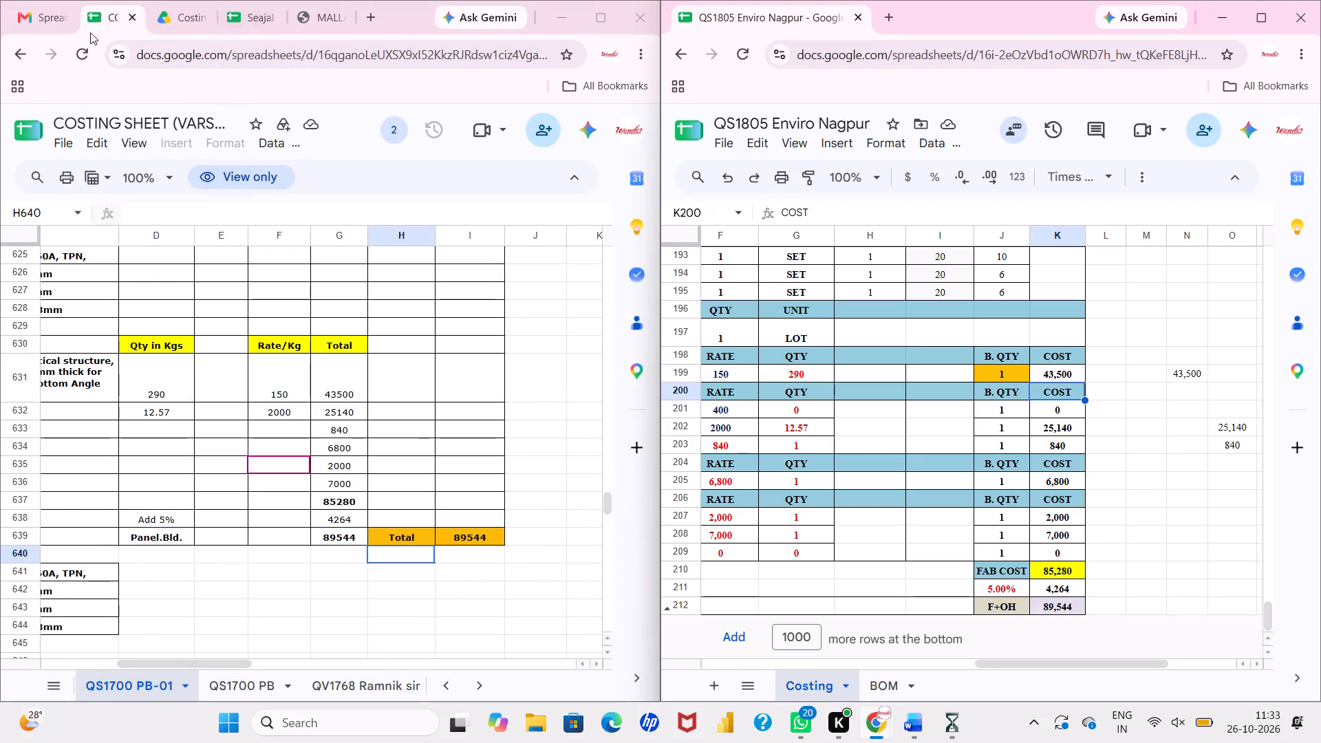
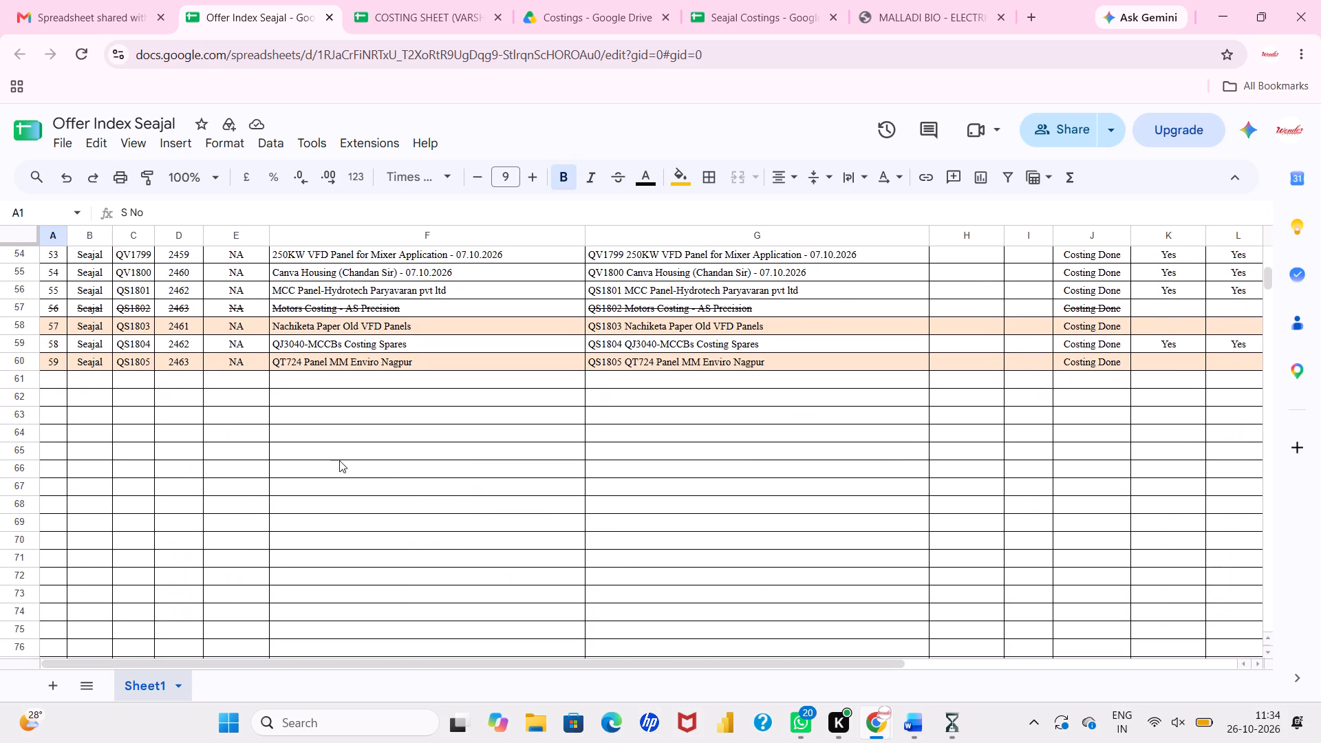
# Start a new entry with serial number 60 in the first empty row of the offer index, below QS1805.
pyautogui.click(63, 380)
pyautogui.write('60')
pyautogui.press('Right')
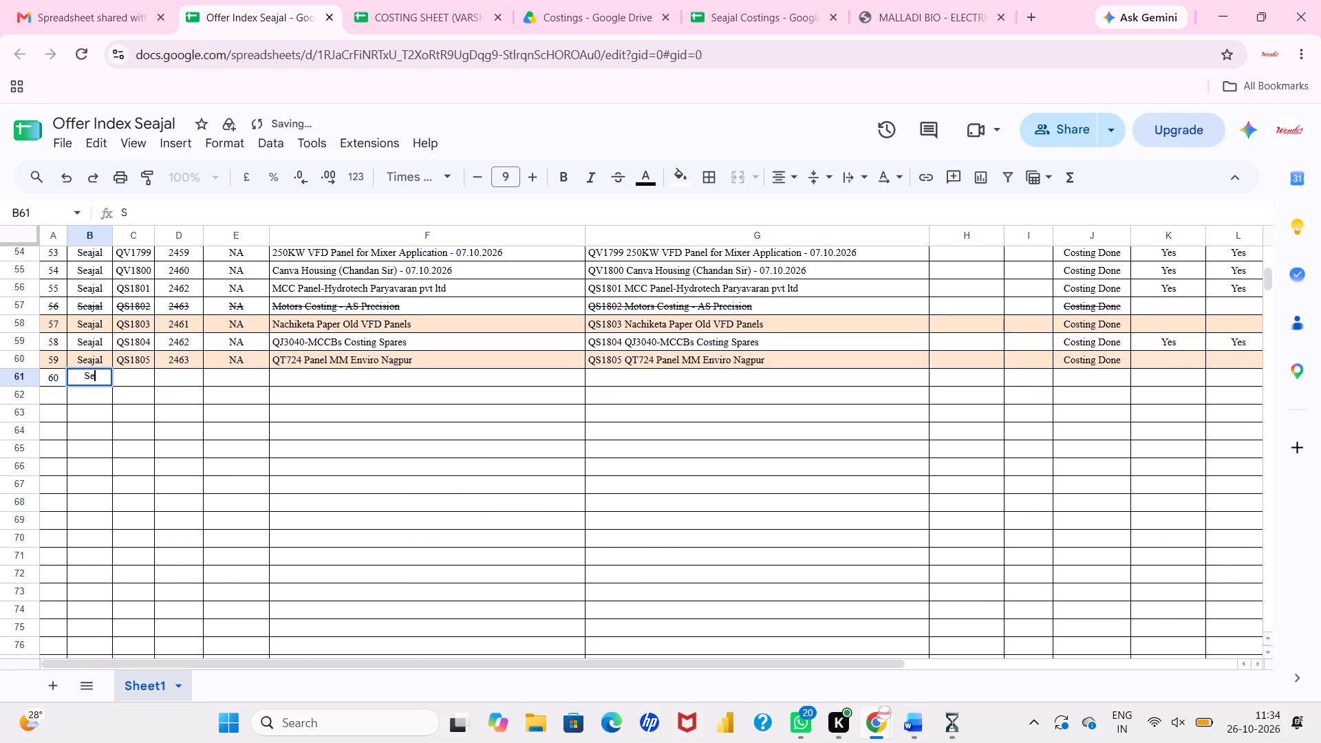
# Fill in row 61 of the offer index for Seajal with QS1806, 2464, NA and the description Rajasthan Liquor.
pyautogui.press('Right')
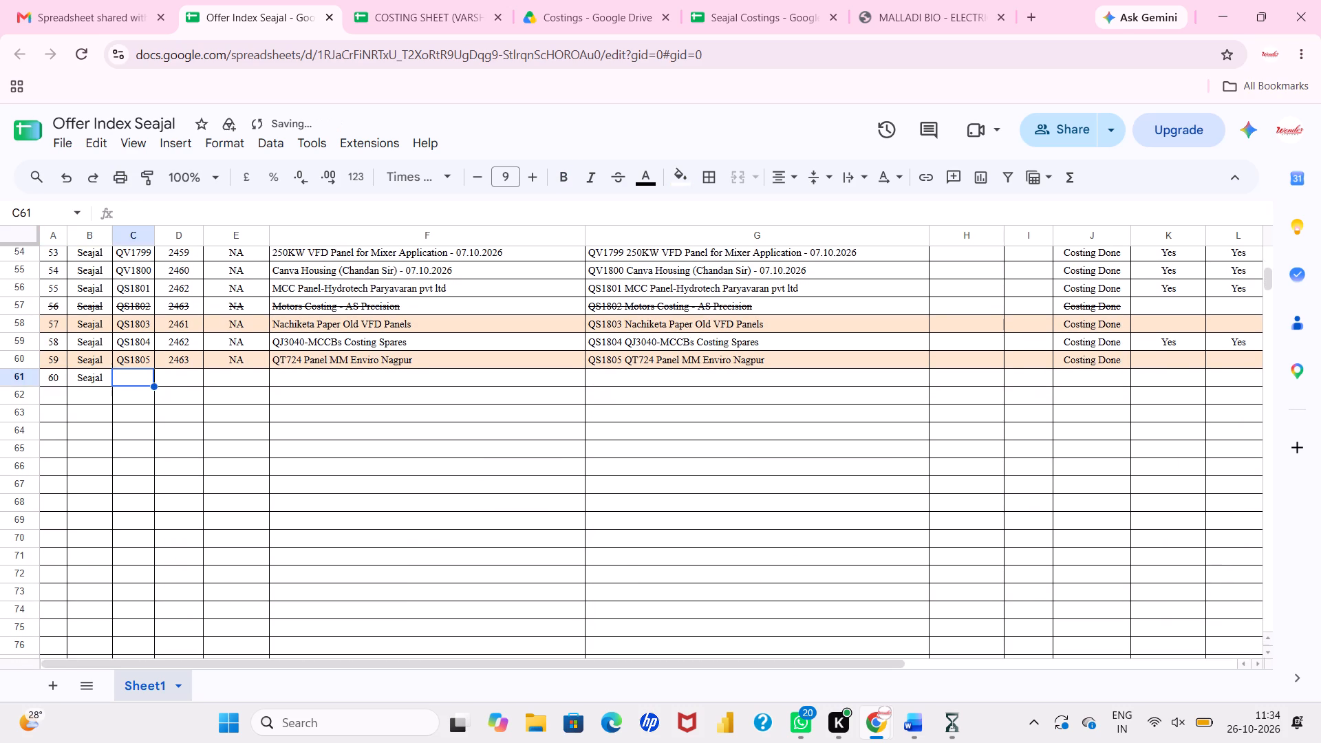
pyautogui.write('QS1806')
pyautogui.press('Right')
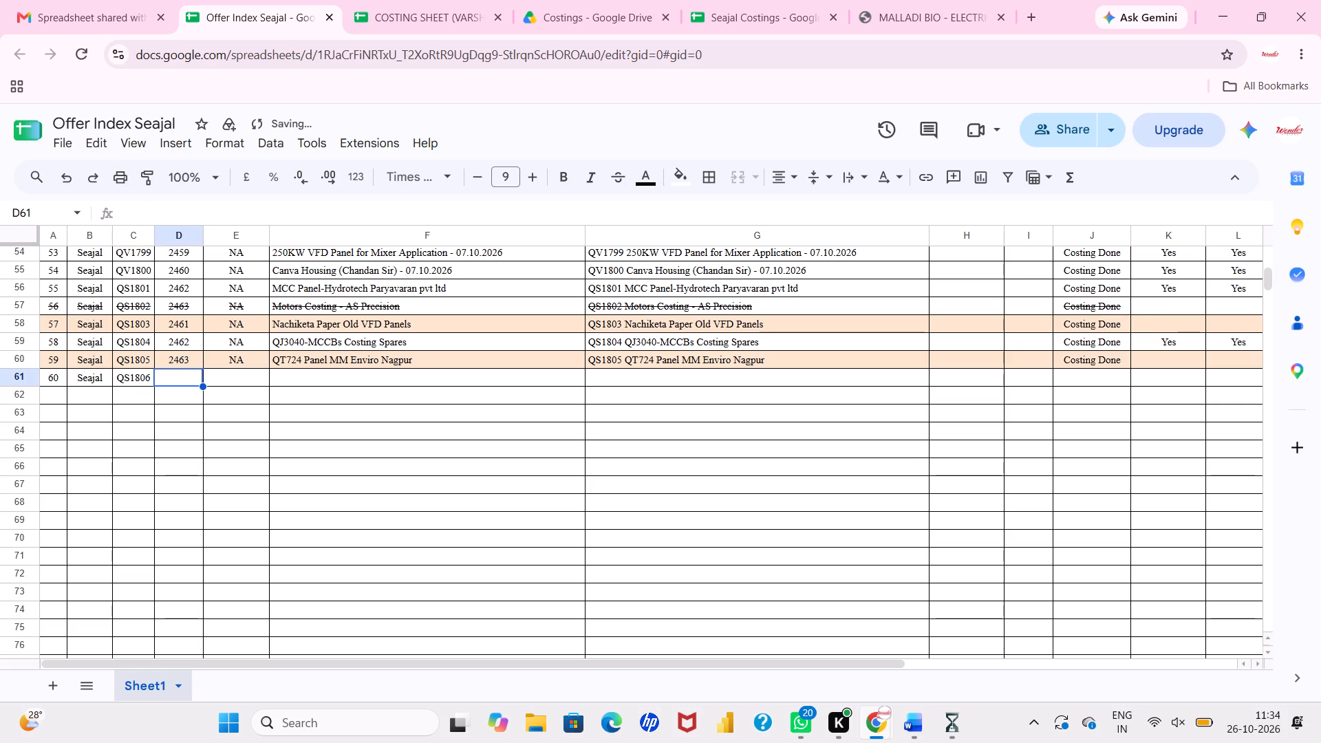
pyautogui.write('2464')
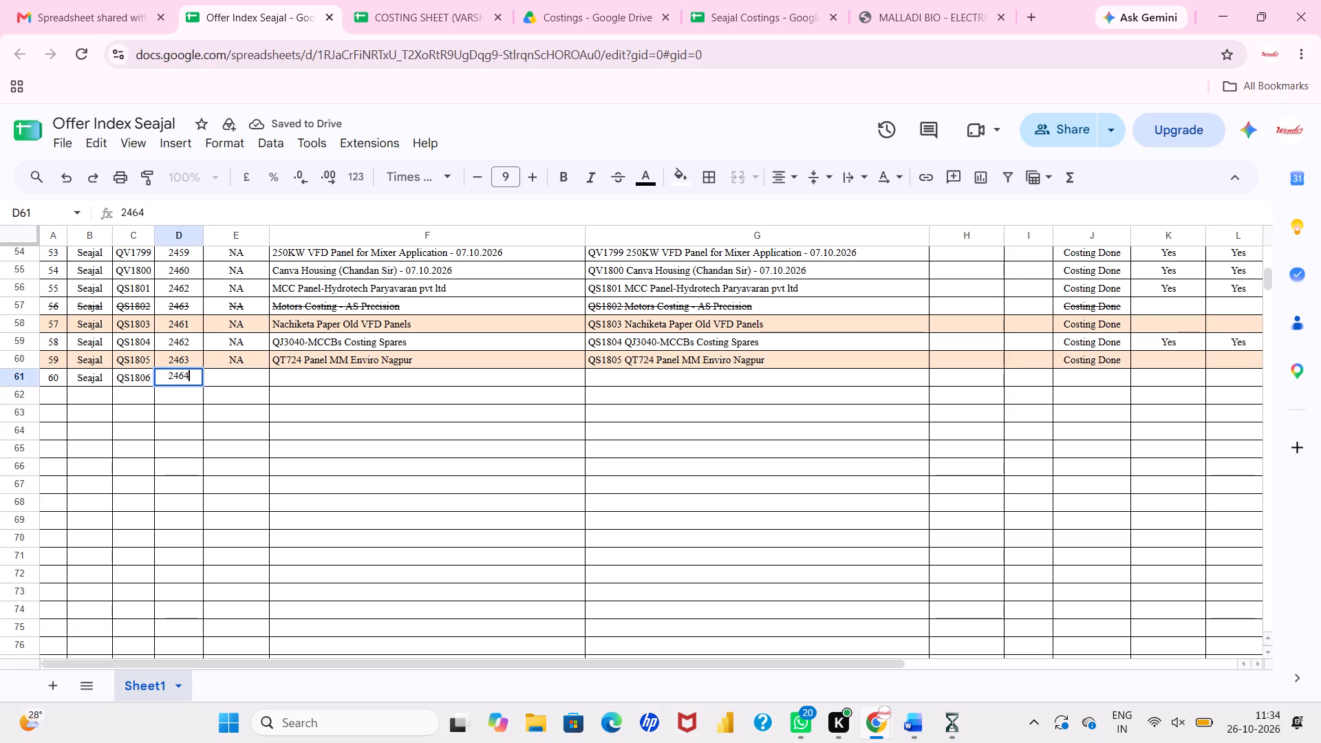
pyautogui.press('Right')
pyautogui.write('NA')
pyautogui.press('Right')
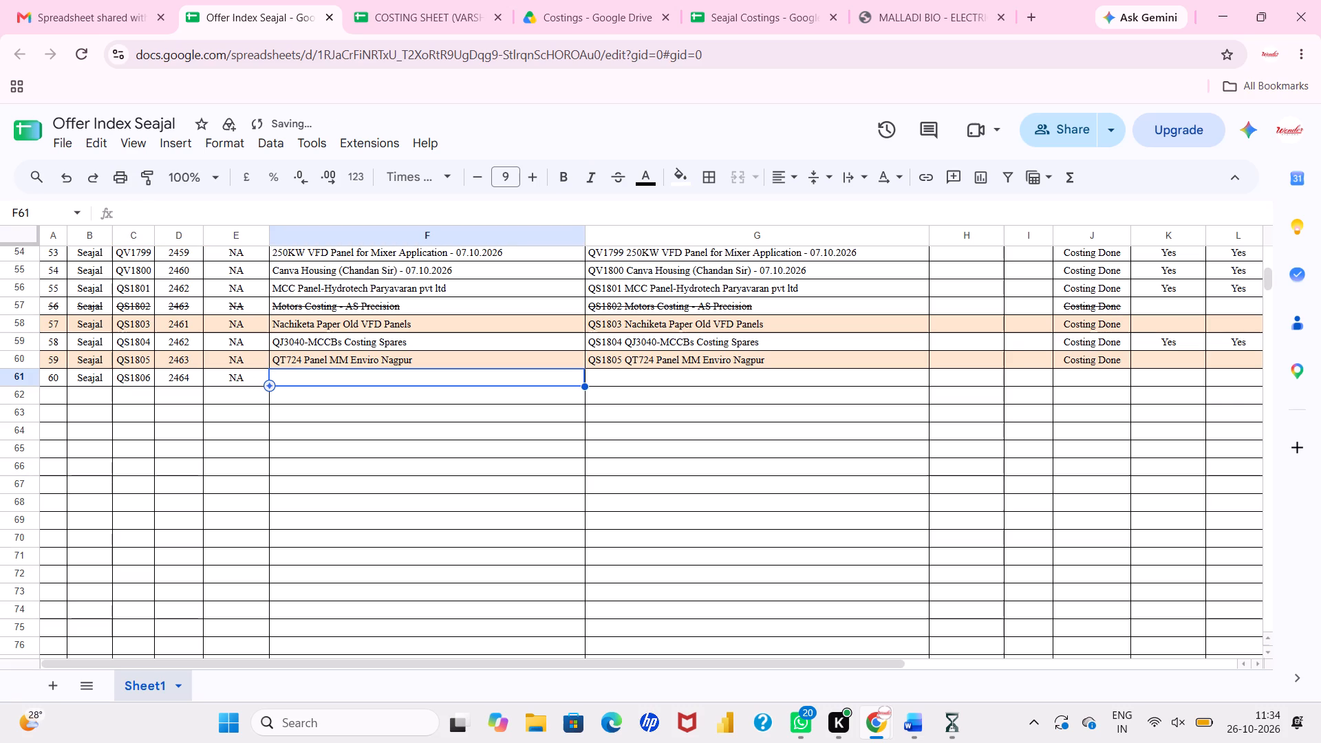
pyautogui.press('r')
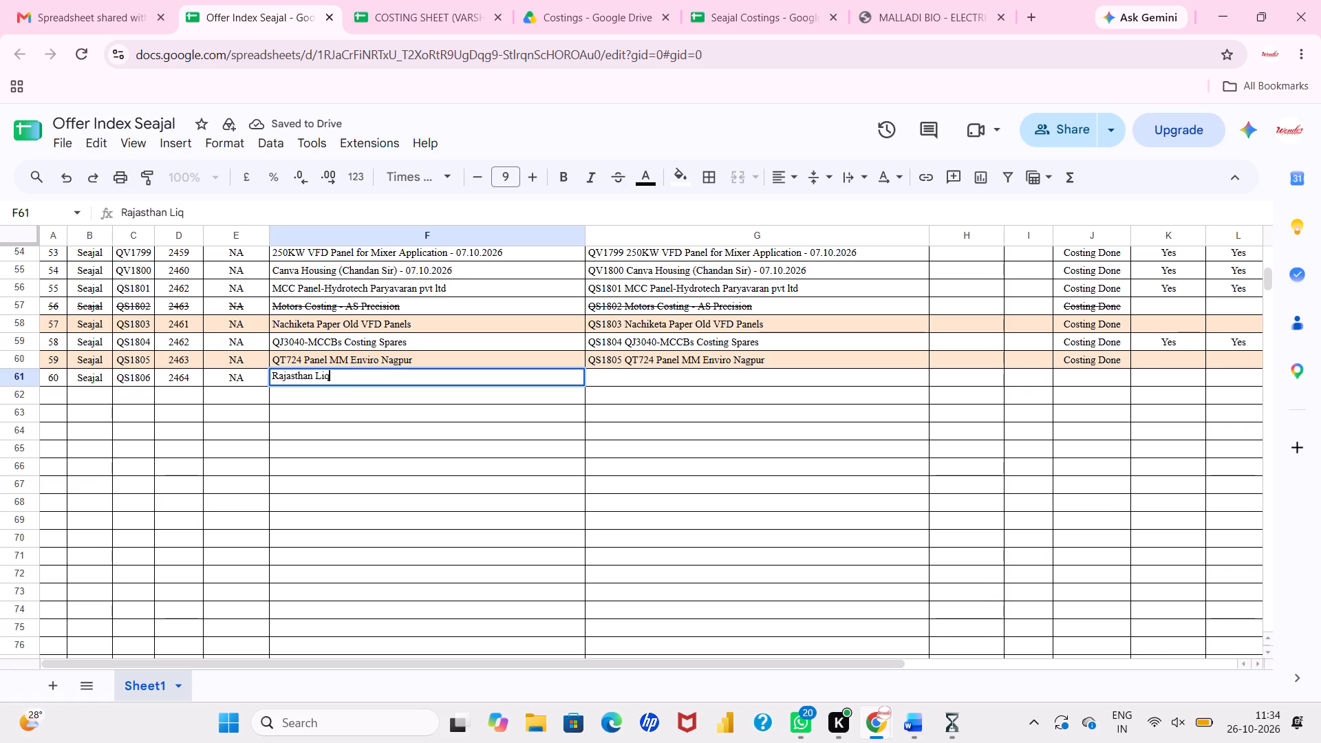
pyautogui.press('Return')
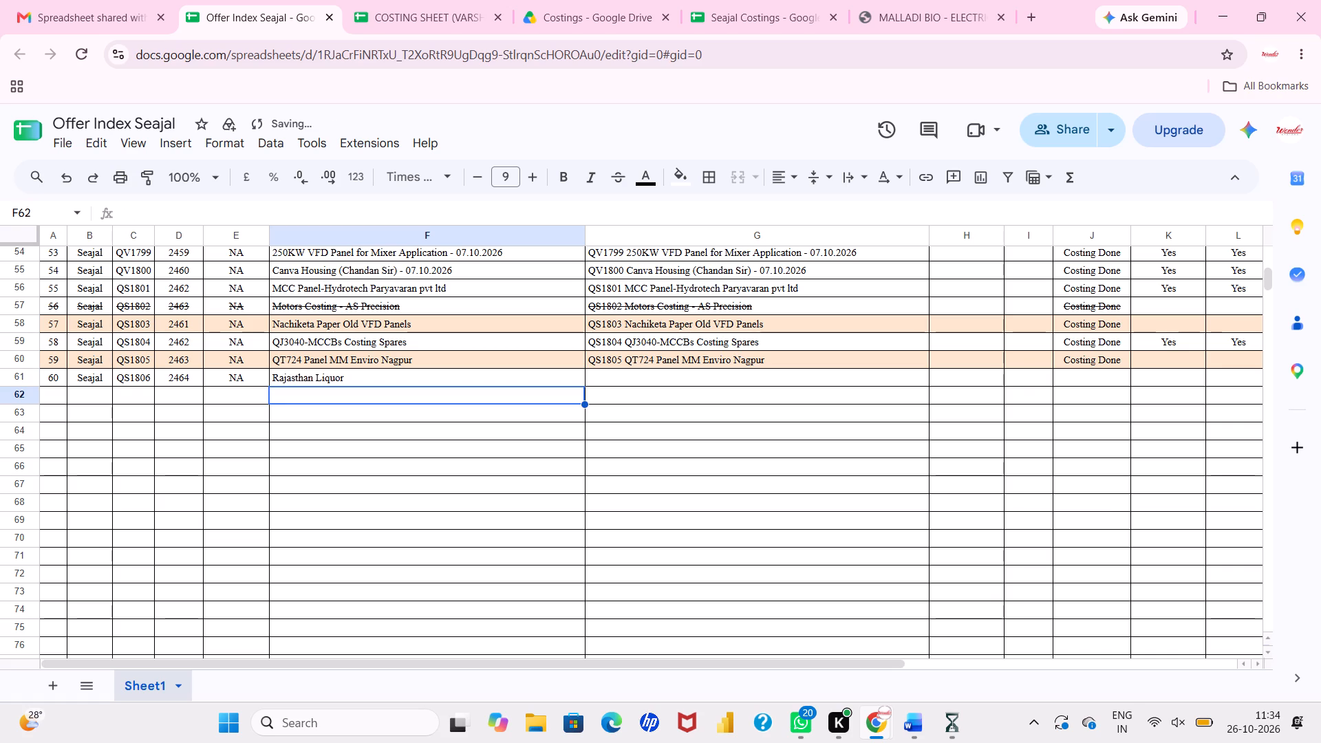
# Copy the combined offer-name formula from the row above into column G of the Rajasthan Liquor row.
pyautogui.press('Up')
pyautogui.press('Right')
pyautogui.hotkey('ctrl', 'd')
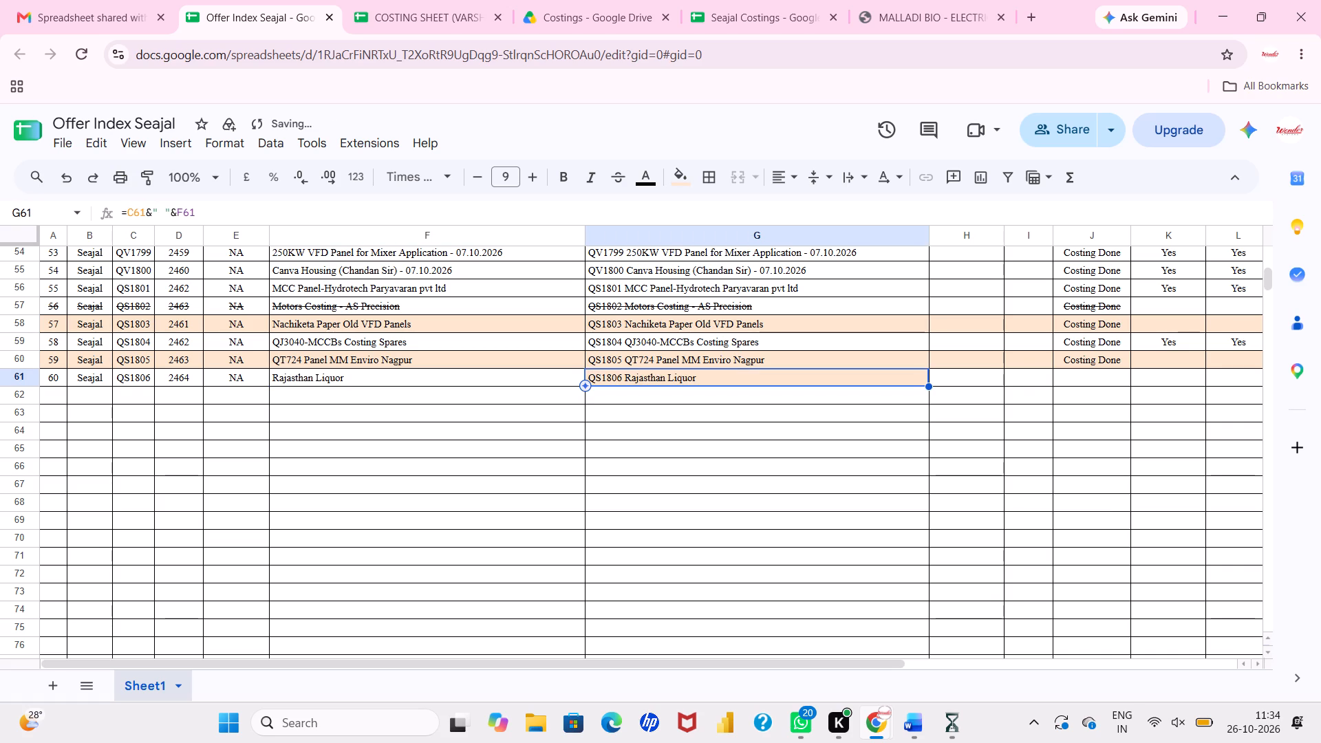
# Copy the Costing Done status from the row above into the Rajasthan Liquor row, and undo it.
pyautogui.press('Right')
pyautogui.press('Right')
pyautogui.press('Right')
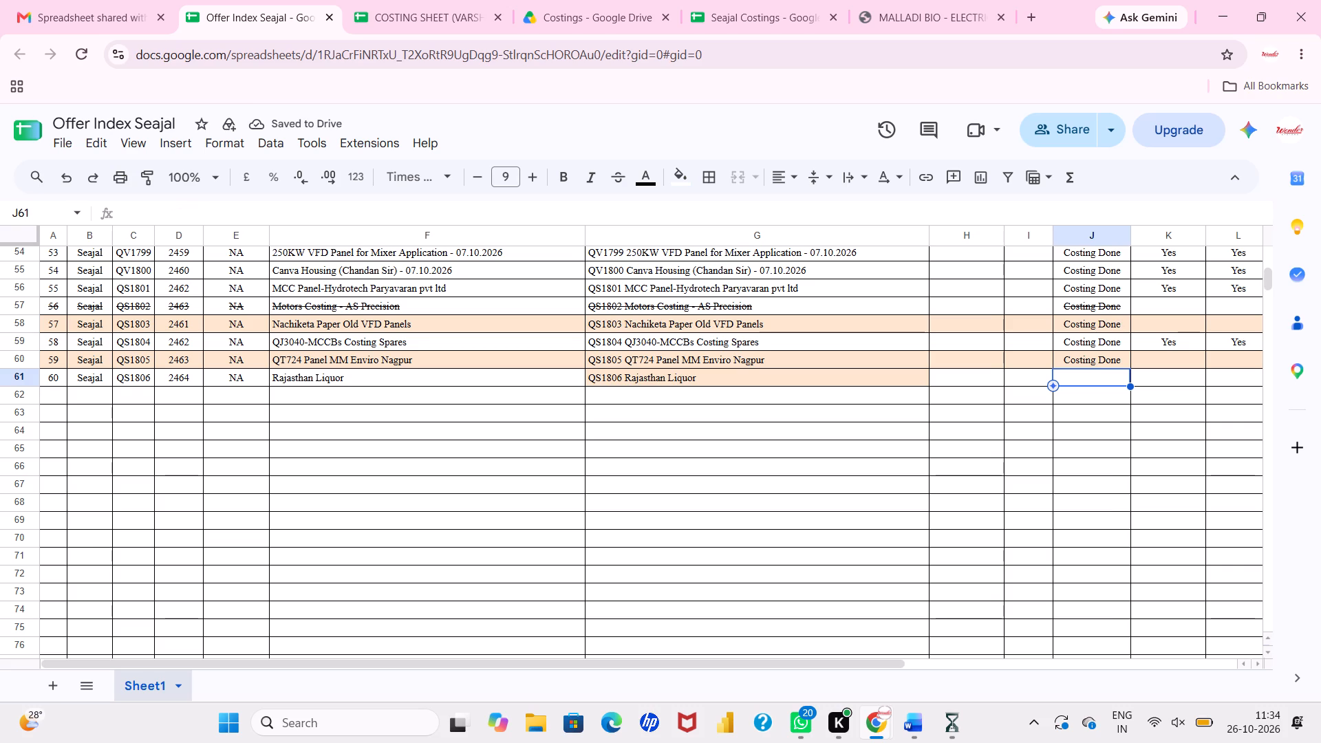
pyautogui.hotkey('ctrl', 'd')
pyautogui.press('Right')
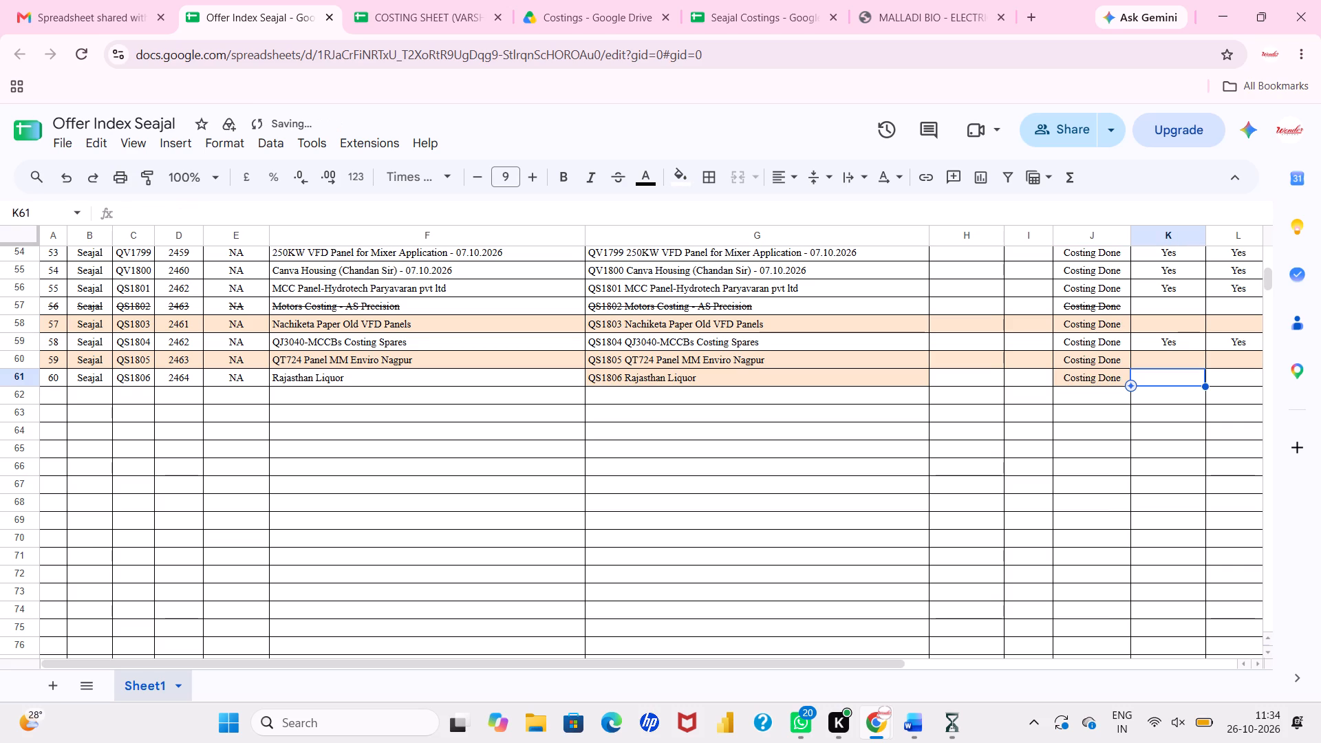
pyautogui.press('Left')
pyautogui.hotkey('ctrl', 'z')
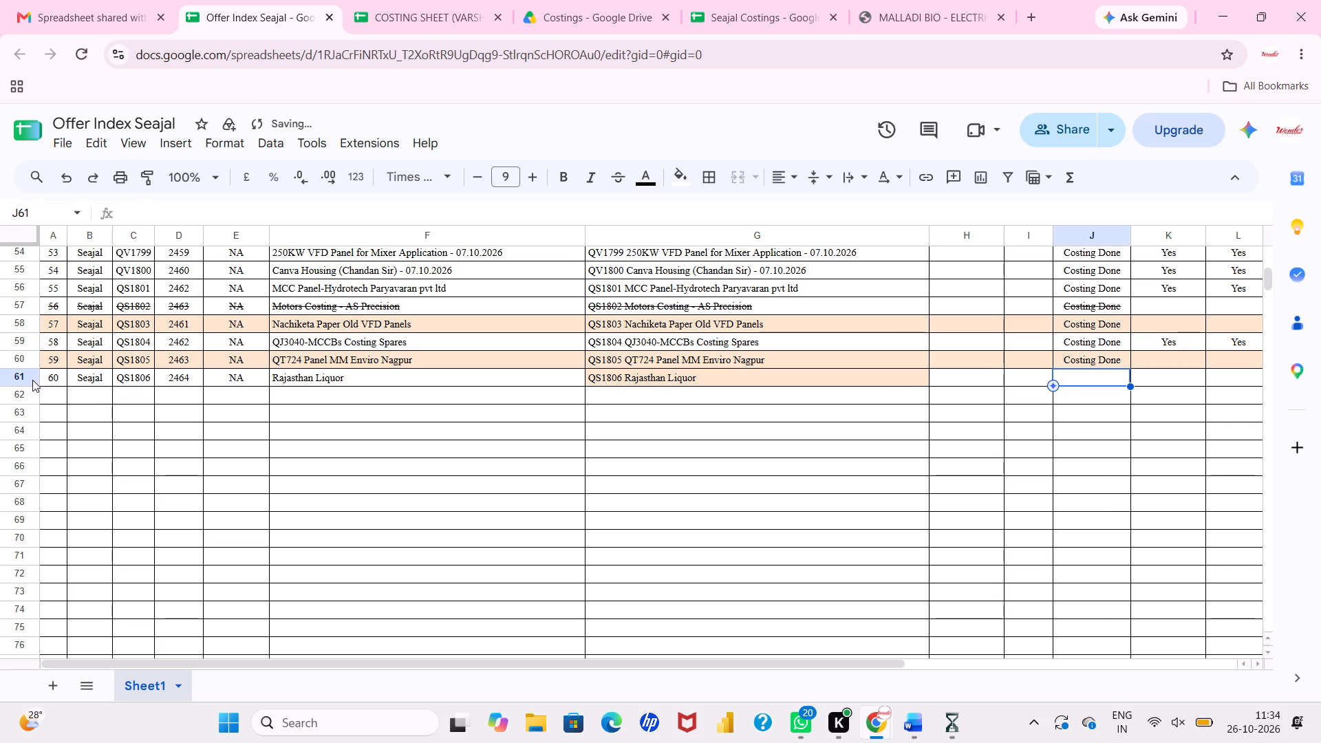
# Shade the whole Rajasthan Liquor row light orange to match the QS1805 row above it.
pyautogui.click(32, 380)
pyautogui.click(684, 190)
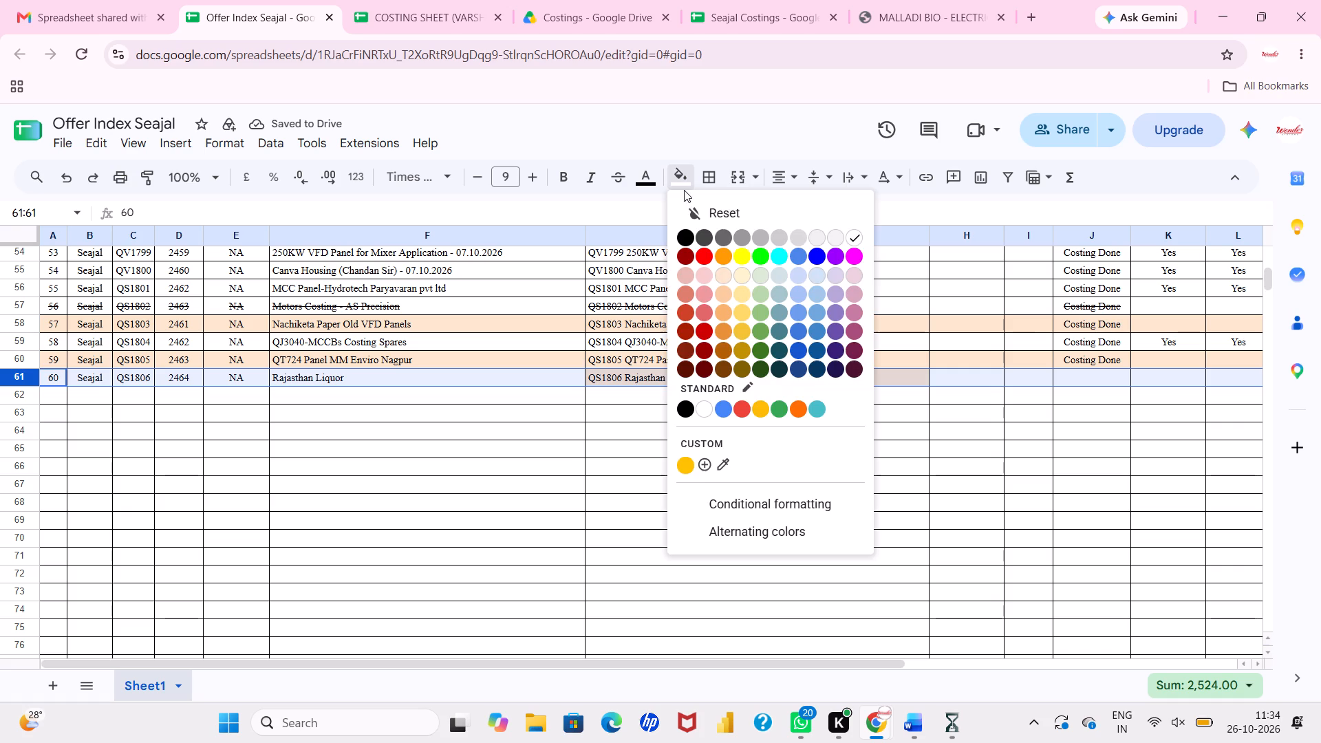
pyautogui.moveTo(742, 275); pyautogui.dragTo(729, 277)
pyautogui.click(729, 277)
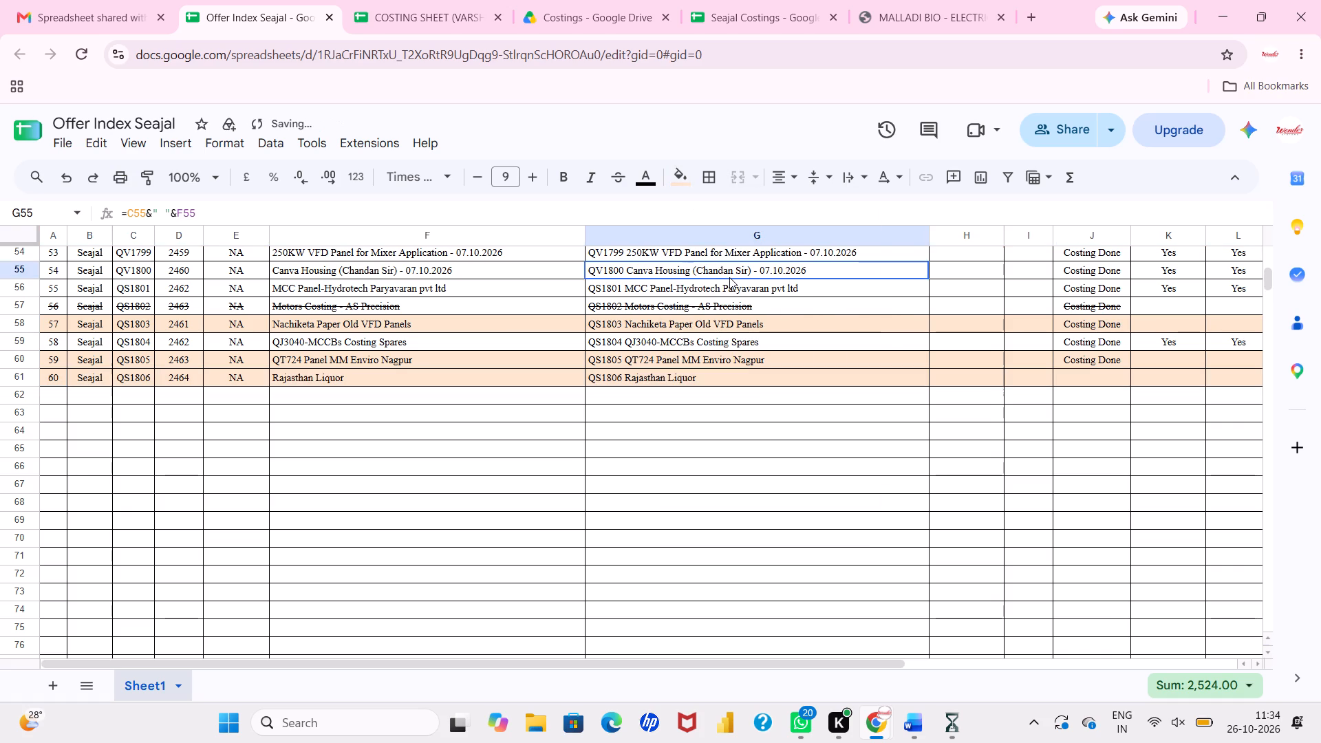
pyautogui.click(718, 418)
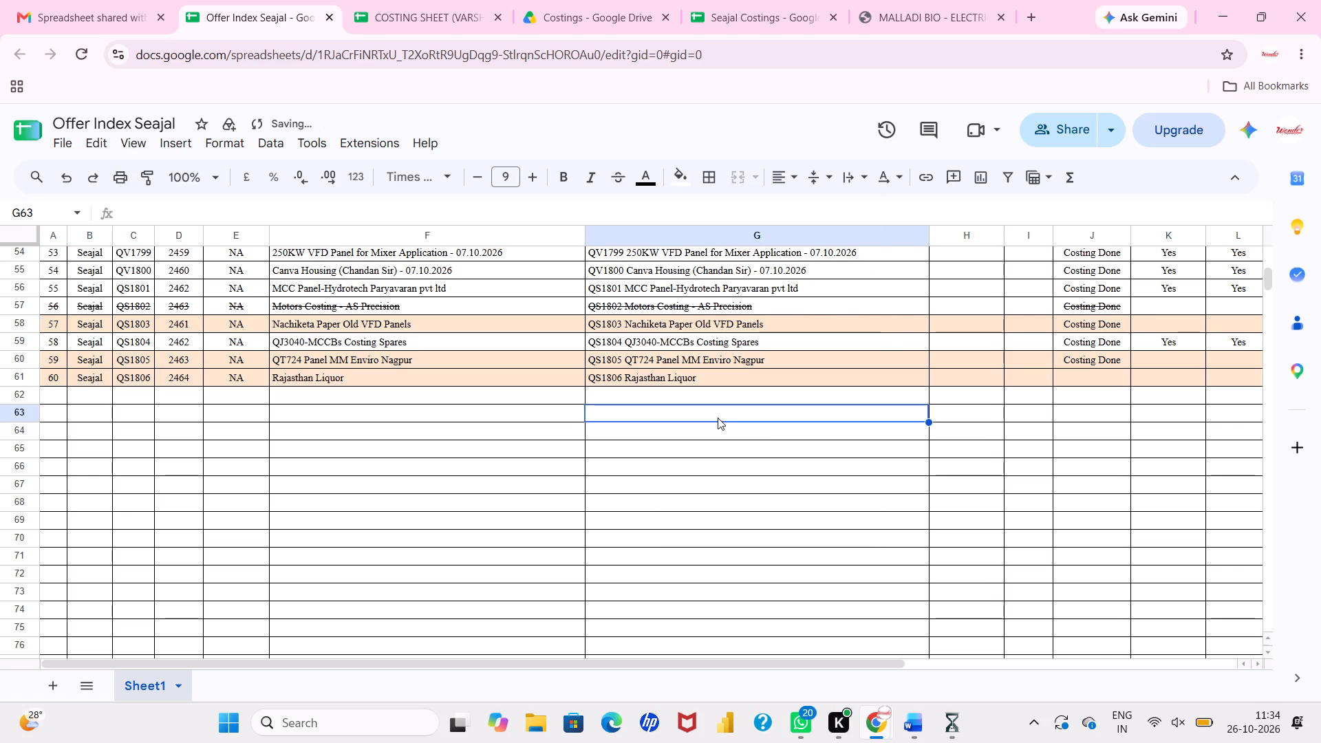
pyautogui.click(316, 367)
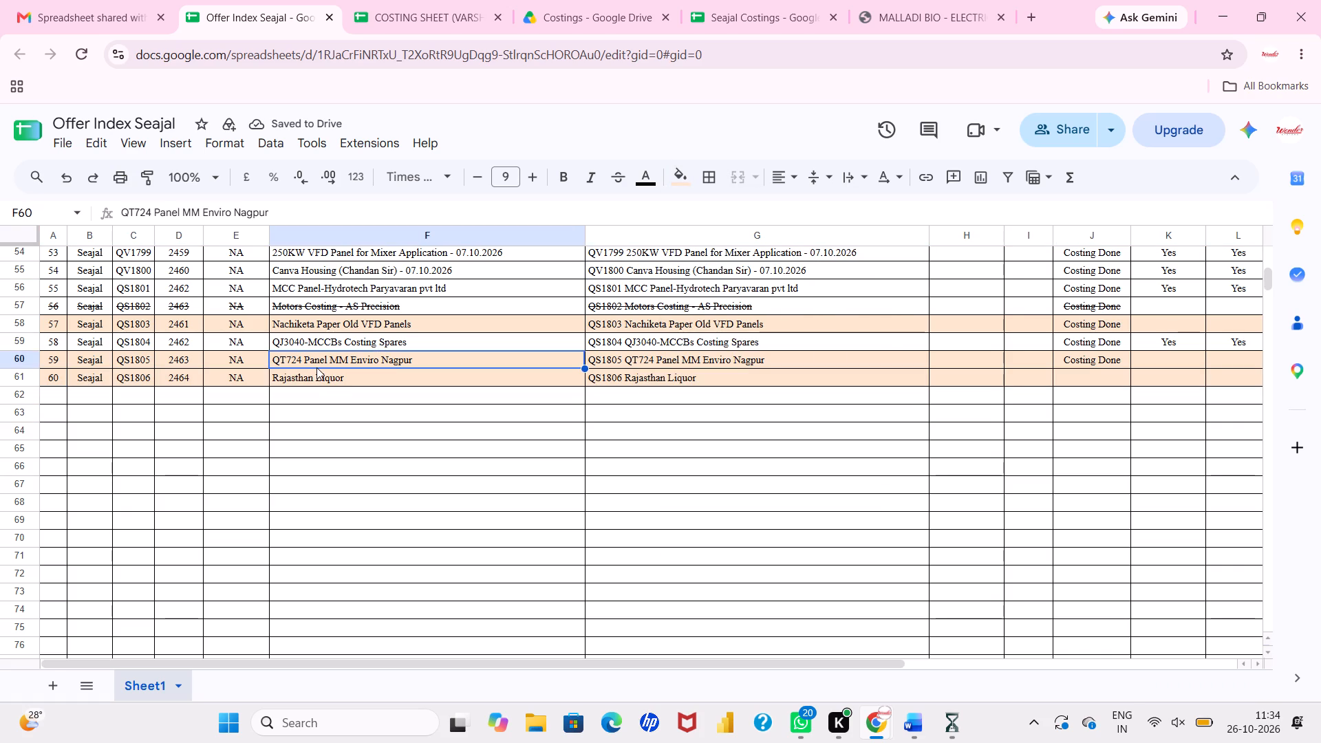
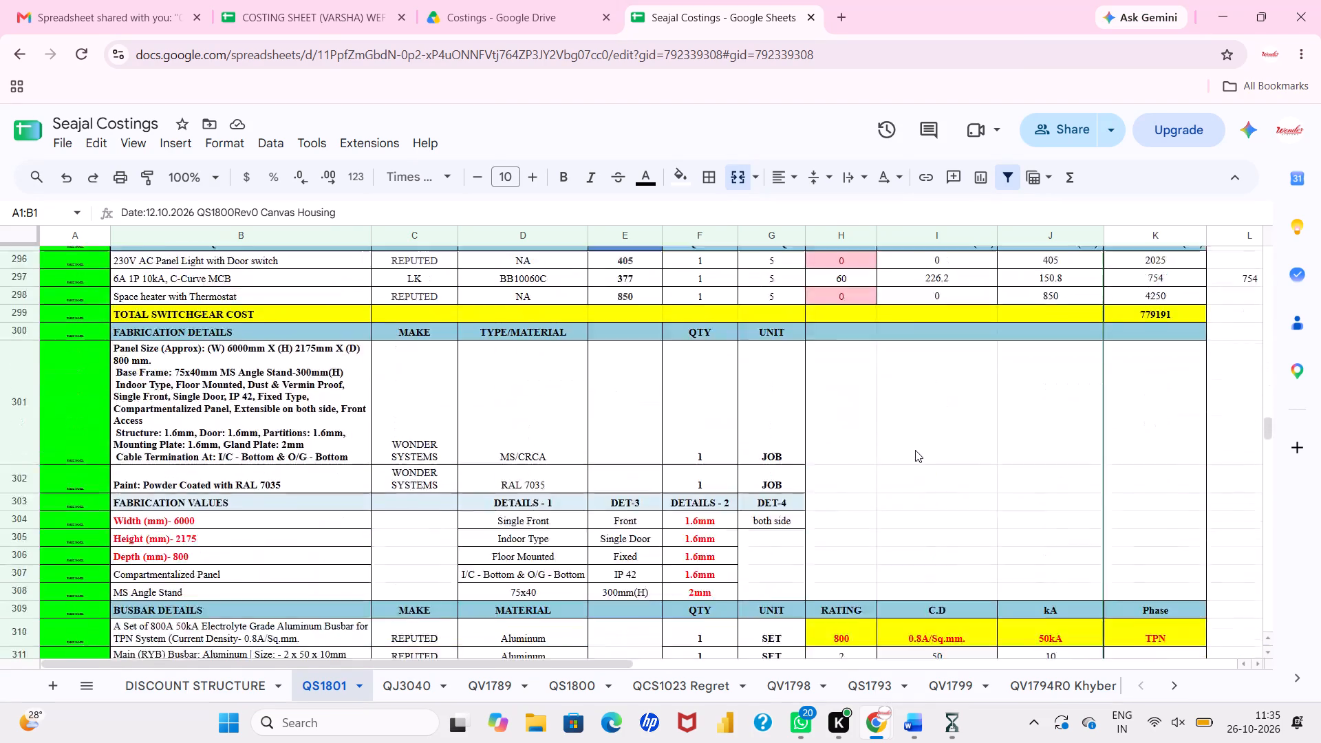
# Bring up the COSTING SHEET (VARSHA) spreadsheet side by side with the QS1805 Enviro Nagpur costing.
pyautogui.click(316, 34)
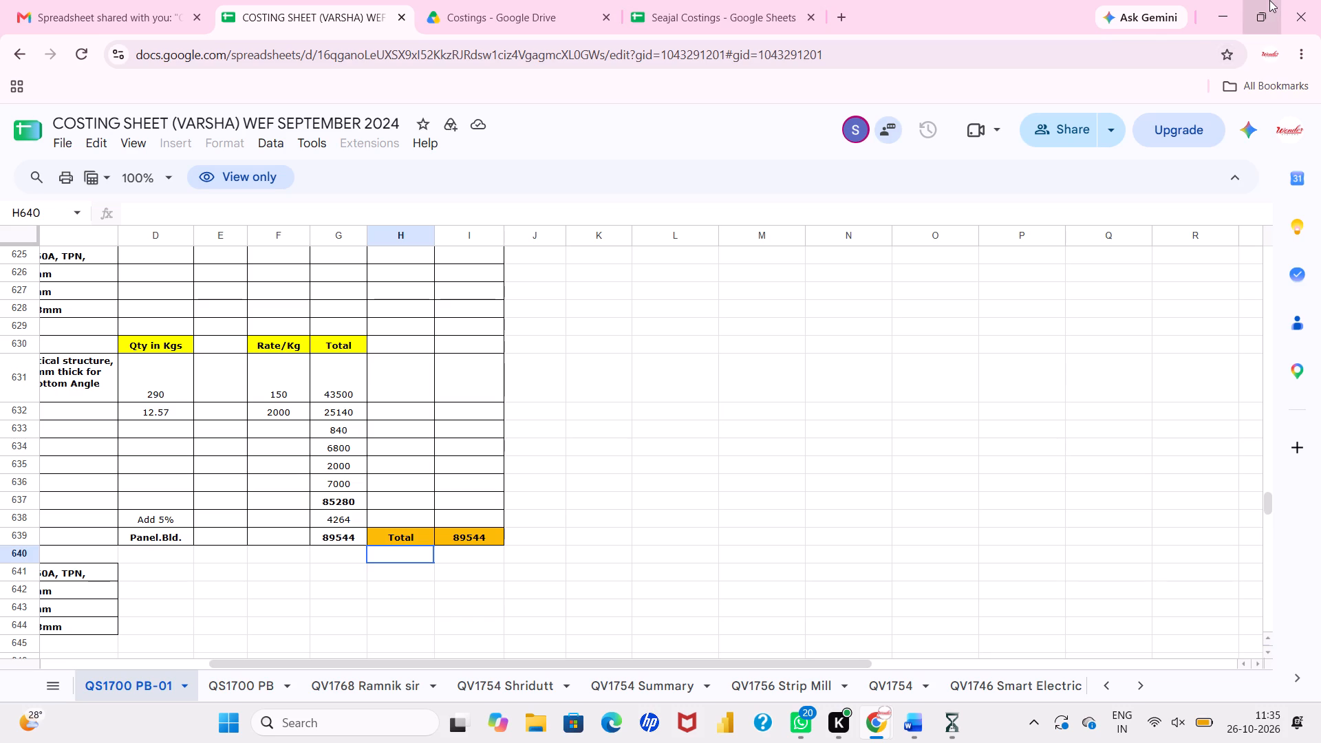
pyautogui.click(1145, 65)
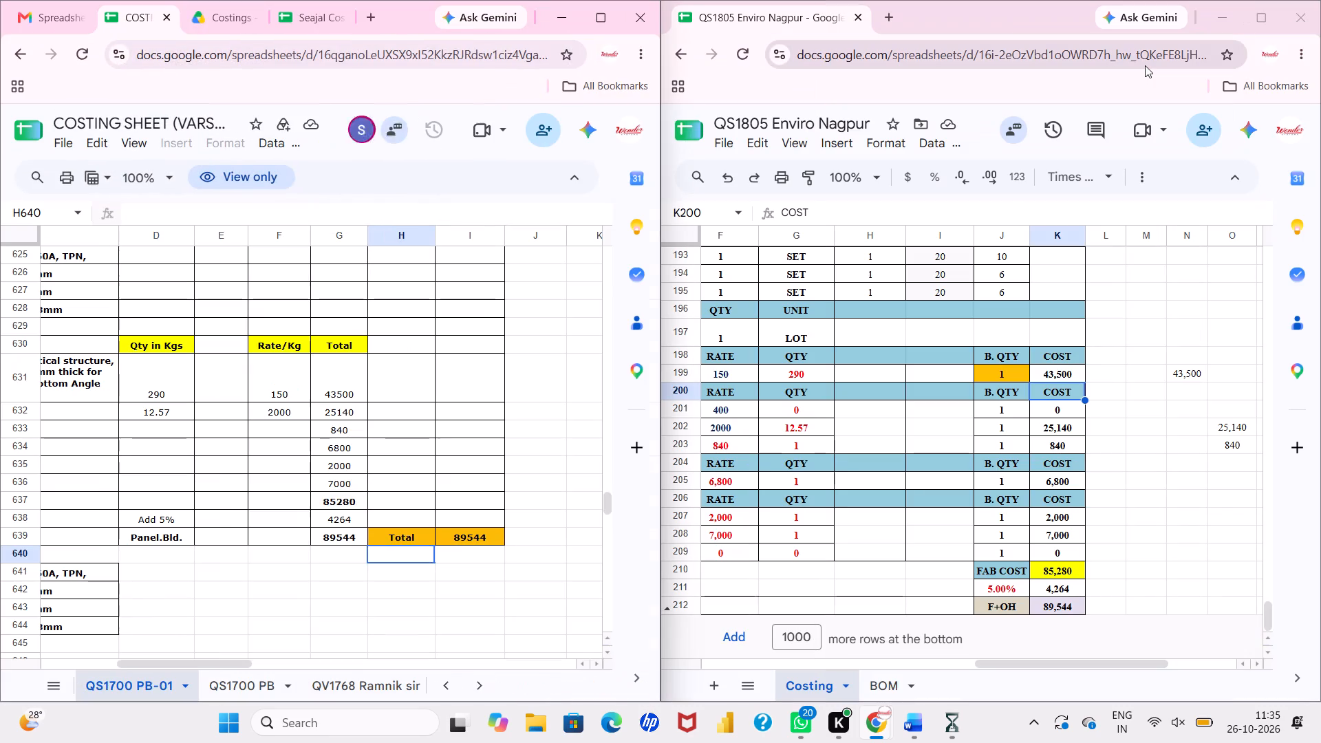
# Compare the QS1805 fabrication, busbar, wiring and labour costs with the MCC Panel QS1805 block in the reference costing sheet.
pyautogui.hscroll(4, 973, 403)
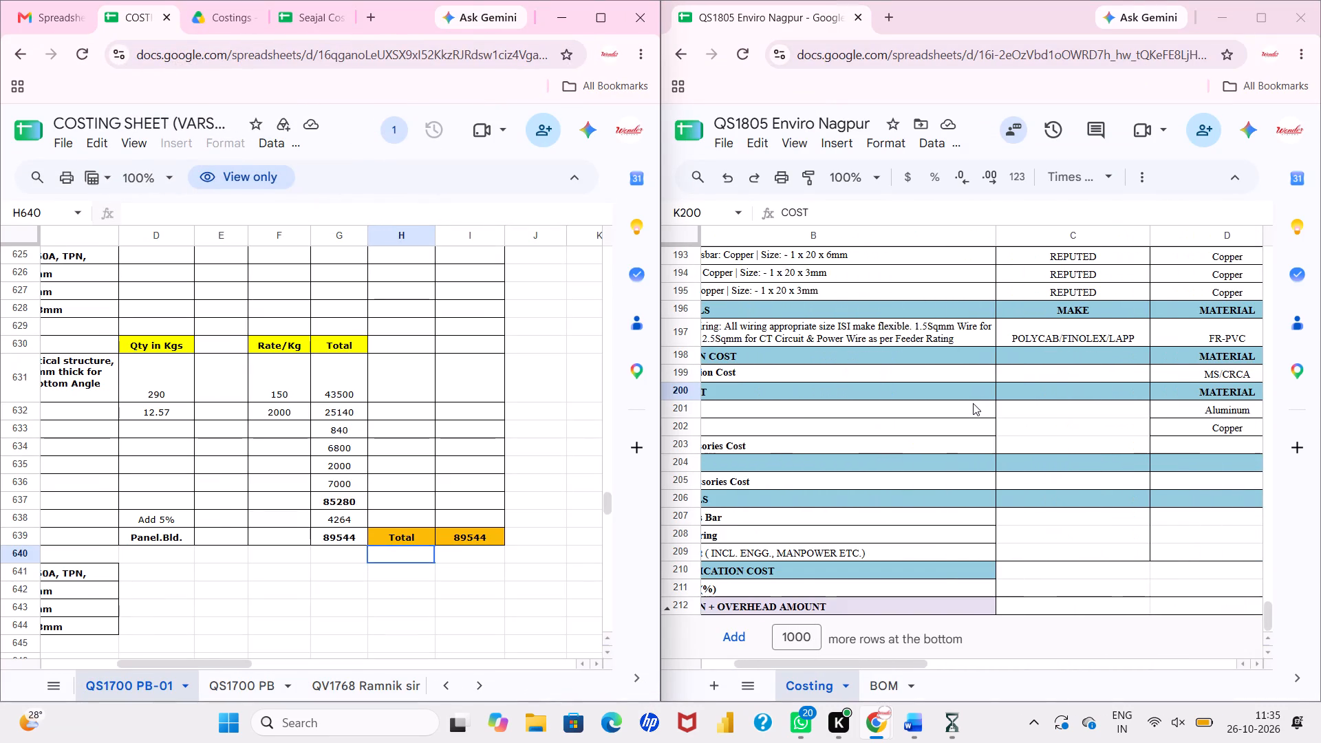
pyautogui.hscroll(-5, 973, 403)
pyautogui.scroll(-1, 973, 403)
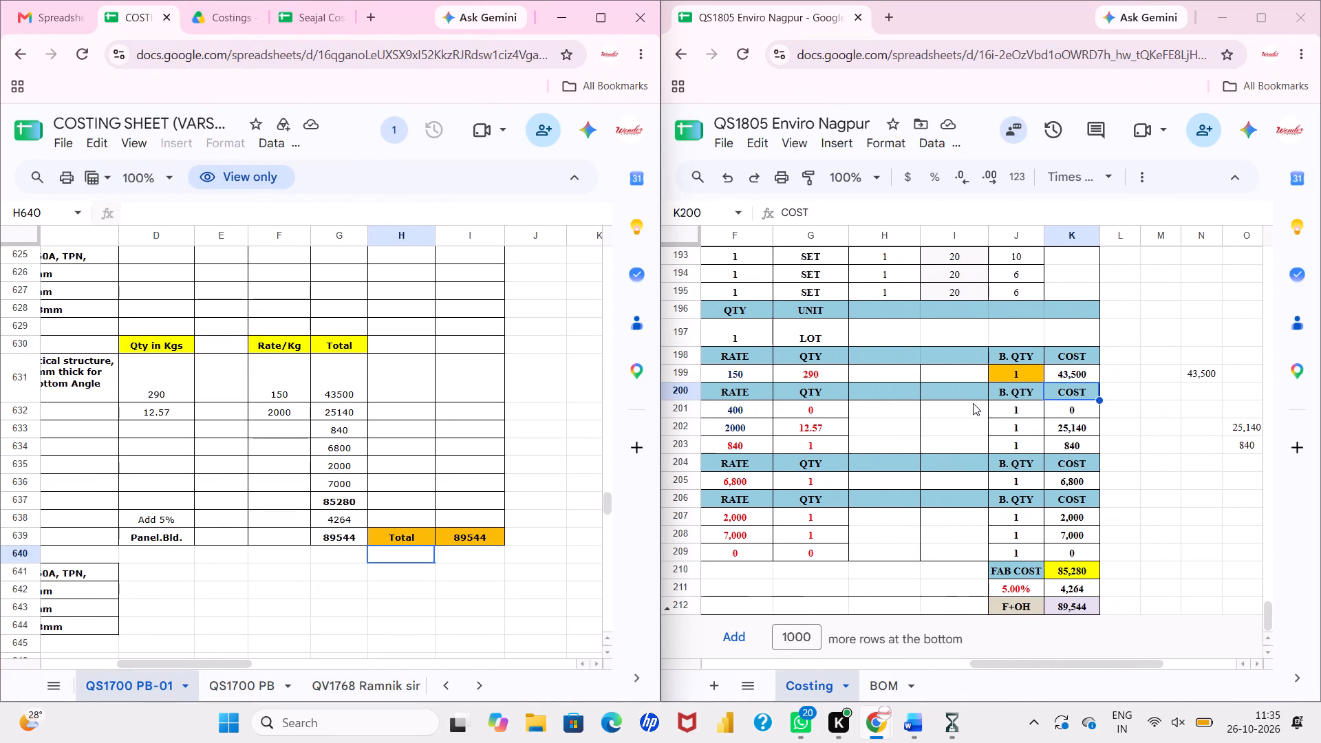
pyautogui.scroll(-1, 973, 403)
pyautogui.click(1229, 499)
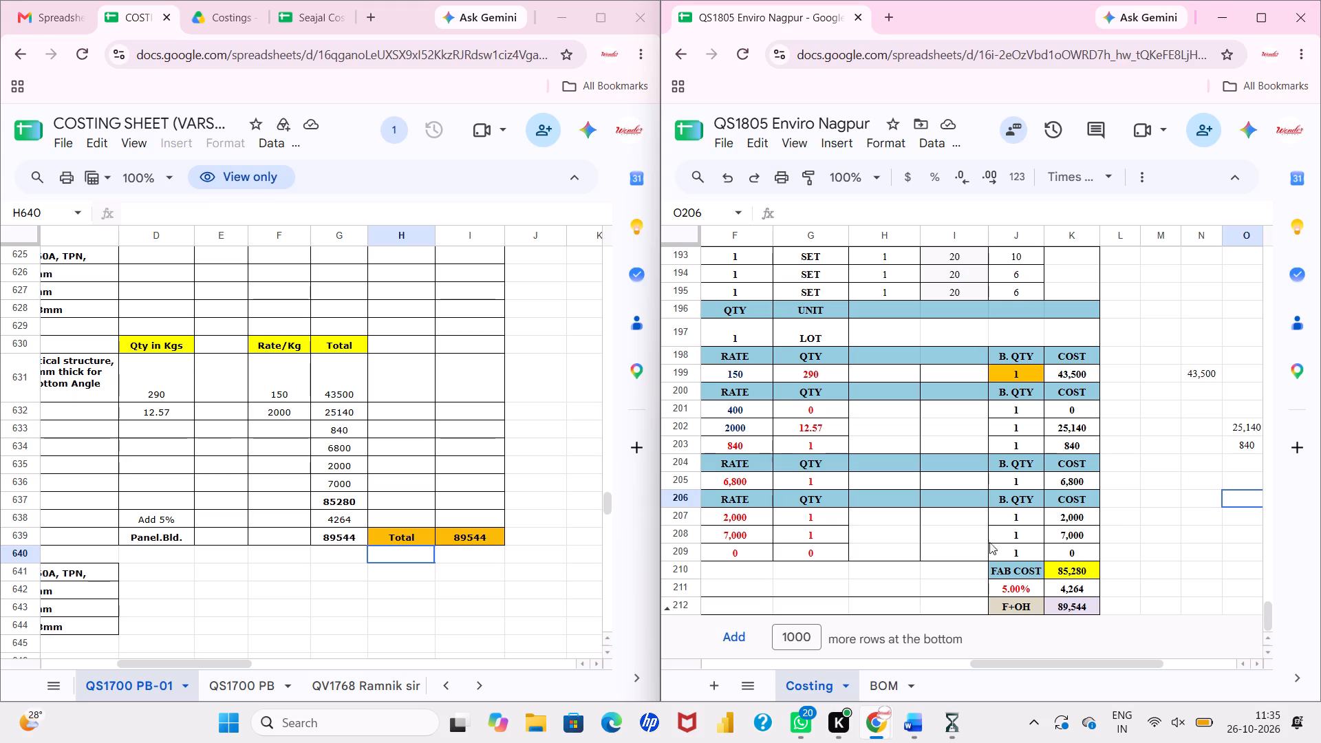
pyautogui.click(971, 512)
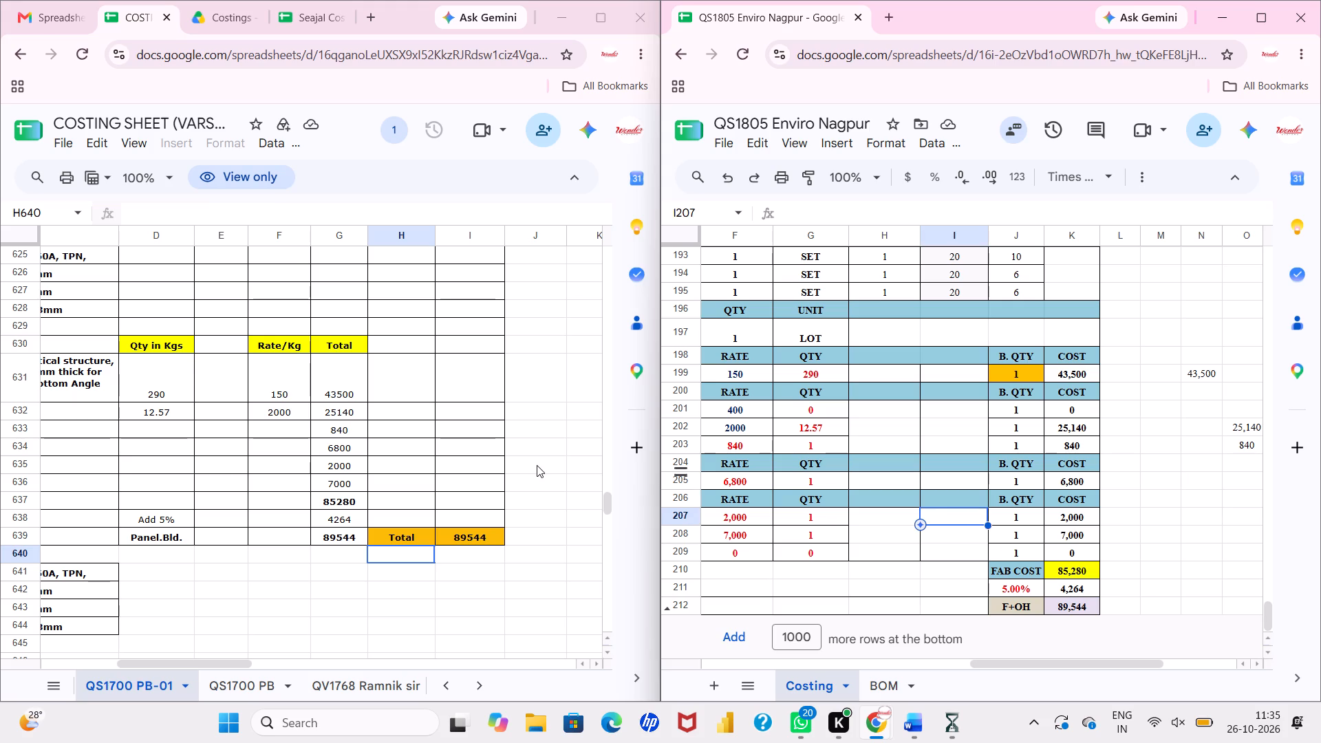
pyautogui.click(400, 133)
pyautogui.click(442, 205)
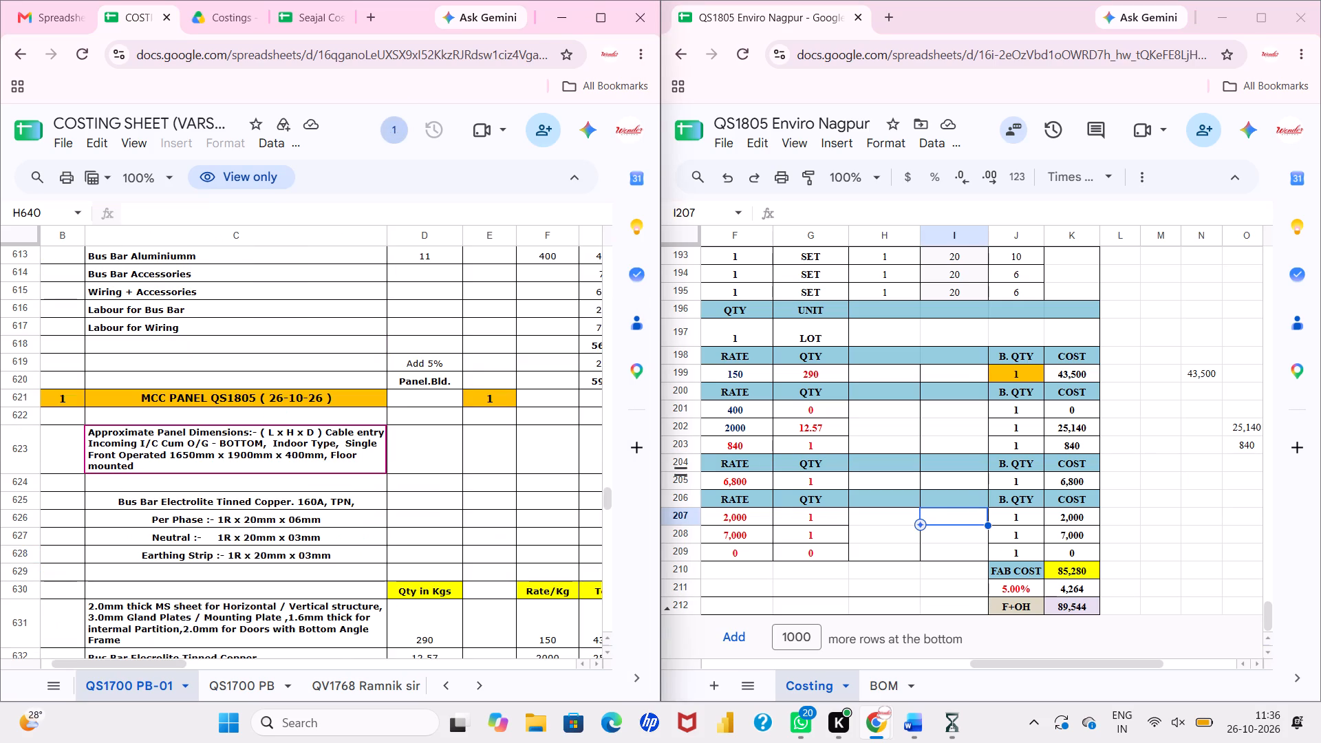
pyautogui.hscroll(-1, 455, 372)
pyautogui.hscroll(1, 455, 372)
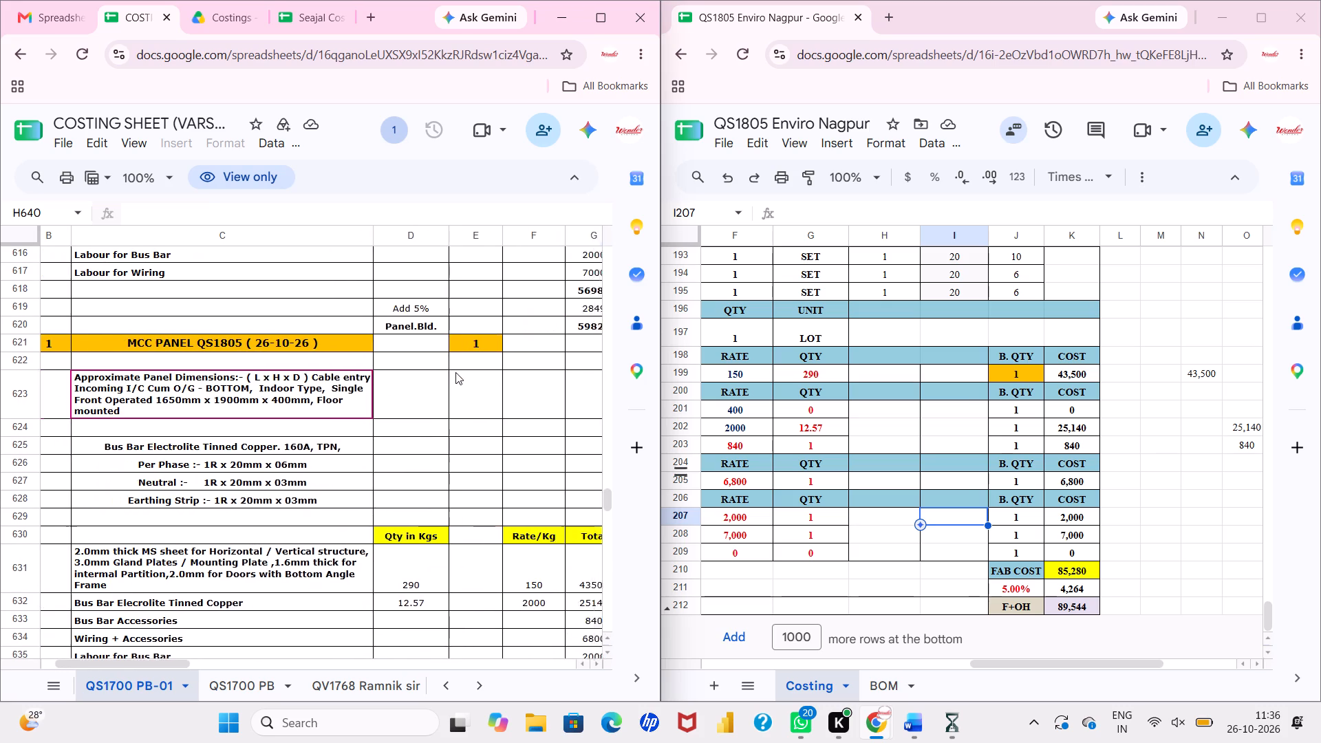
pyautogui.hscroll(1, 455, 372)
pyautogui.hscroll(5, 864, 416)
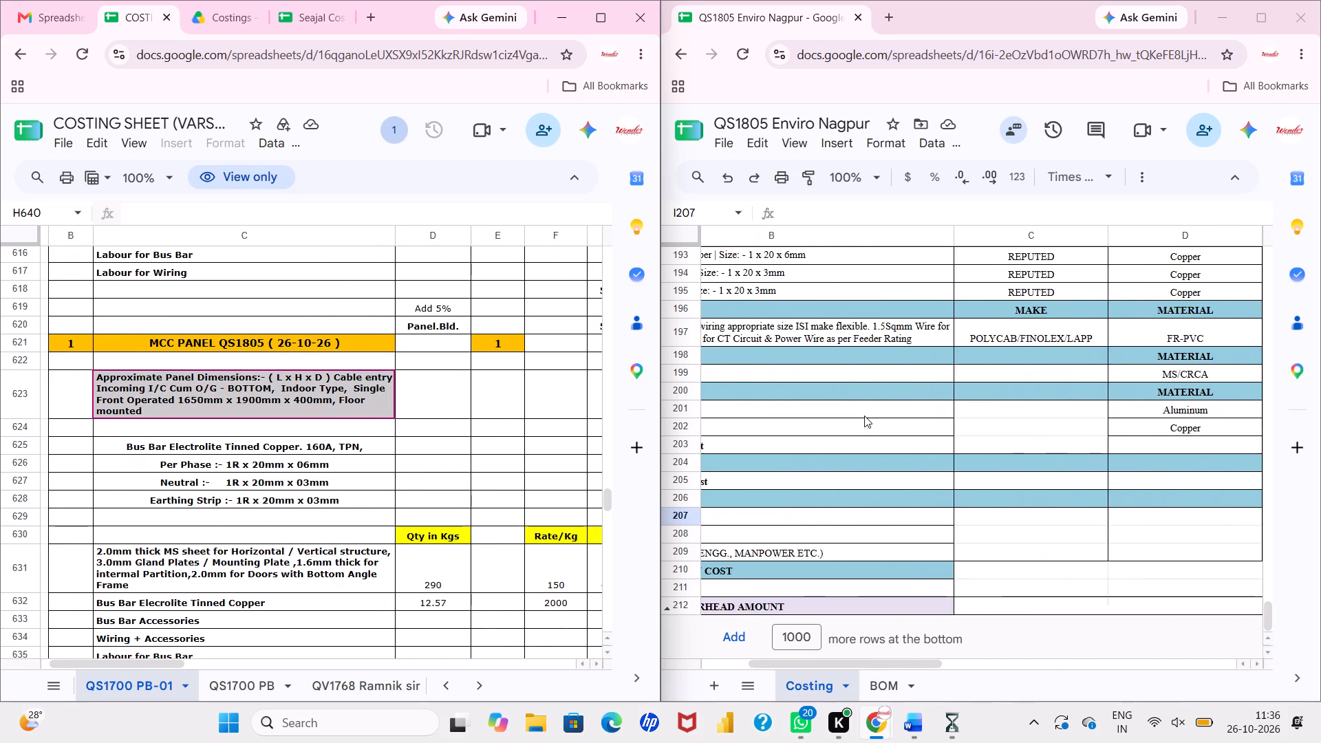
pyautogui.hscroll(2, 864, 416)
# Set the panel width in the QS1805 fabrication values to 1650 mm.
pyautogui.scroll(2, 864, 416)
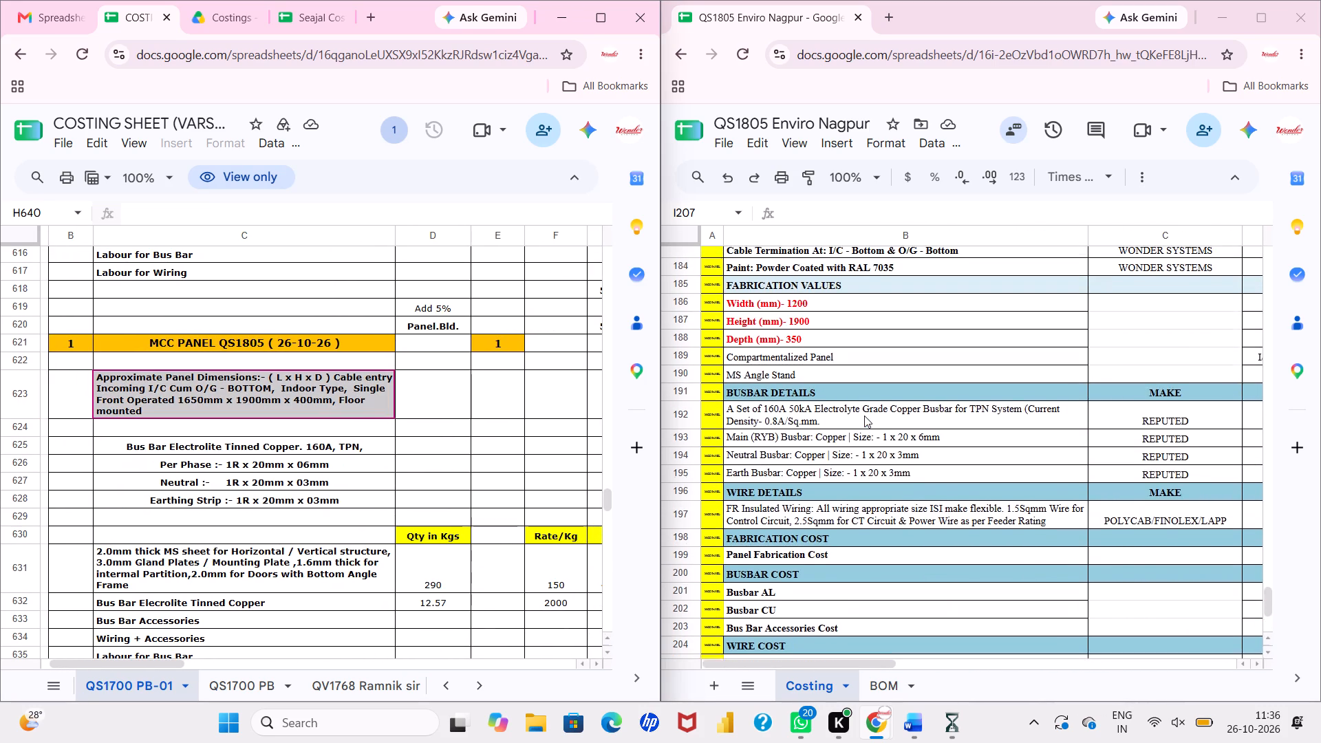
pyautogui.scroll(1, 864, 416)
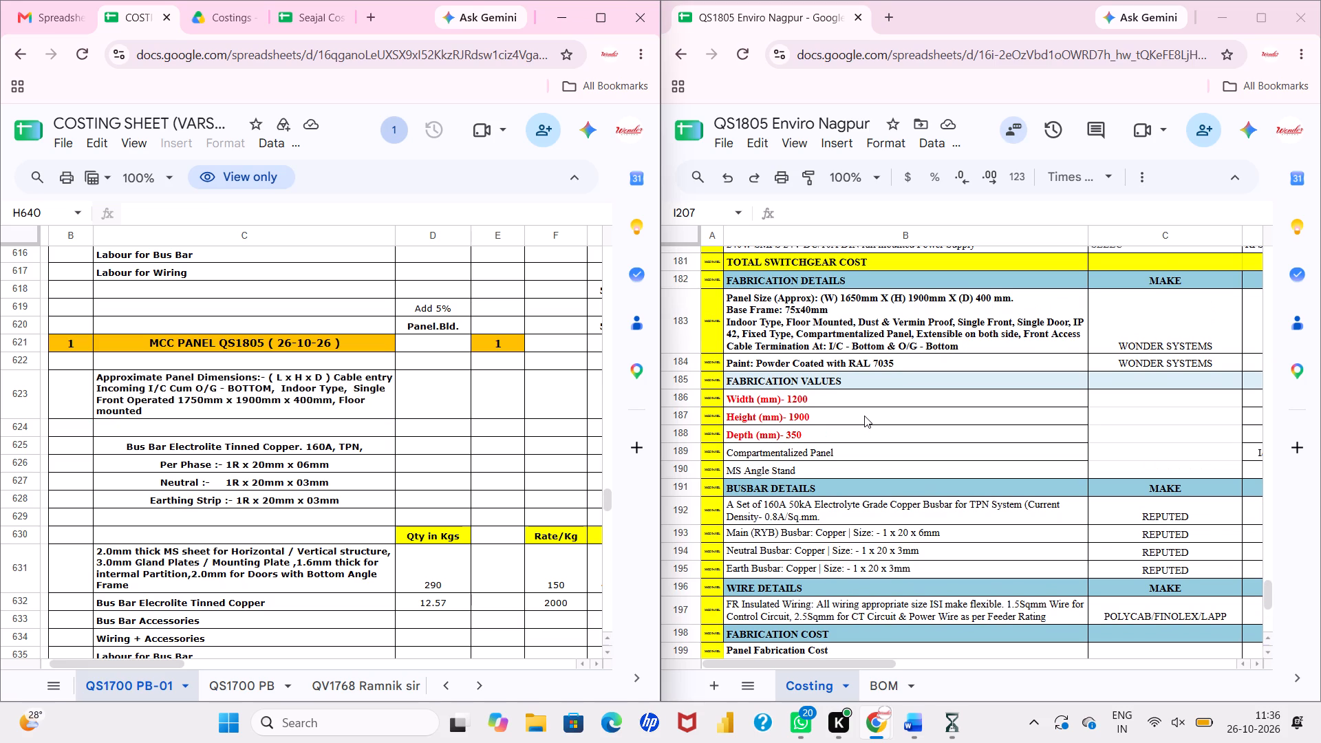
pyautogui.doubleClick(861, 401)
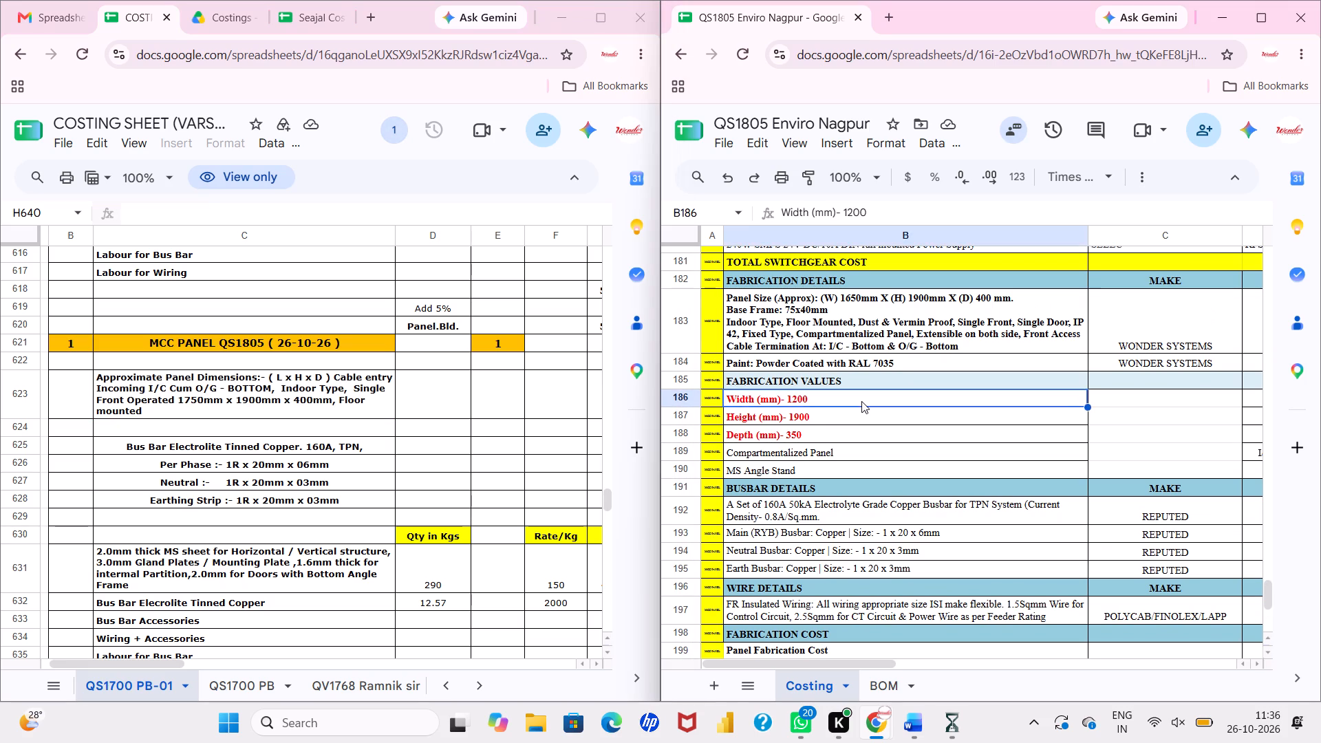
pyautogui.click(798, 399)
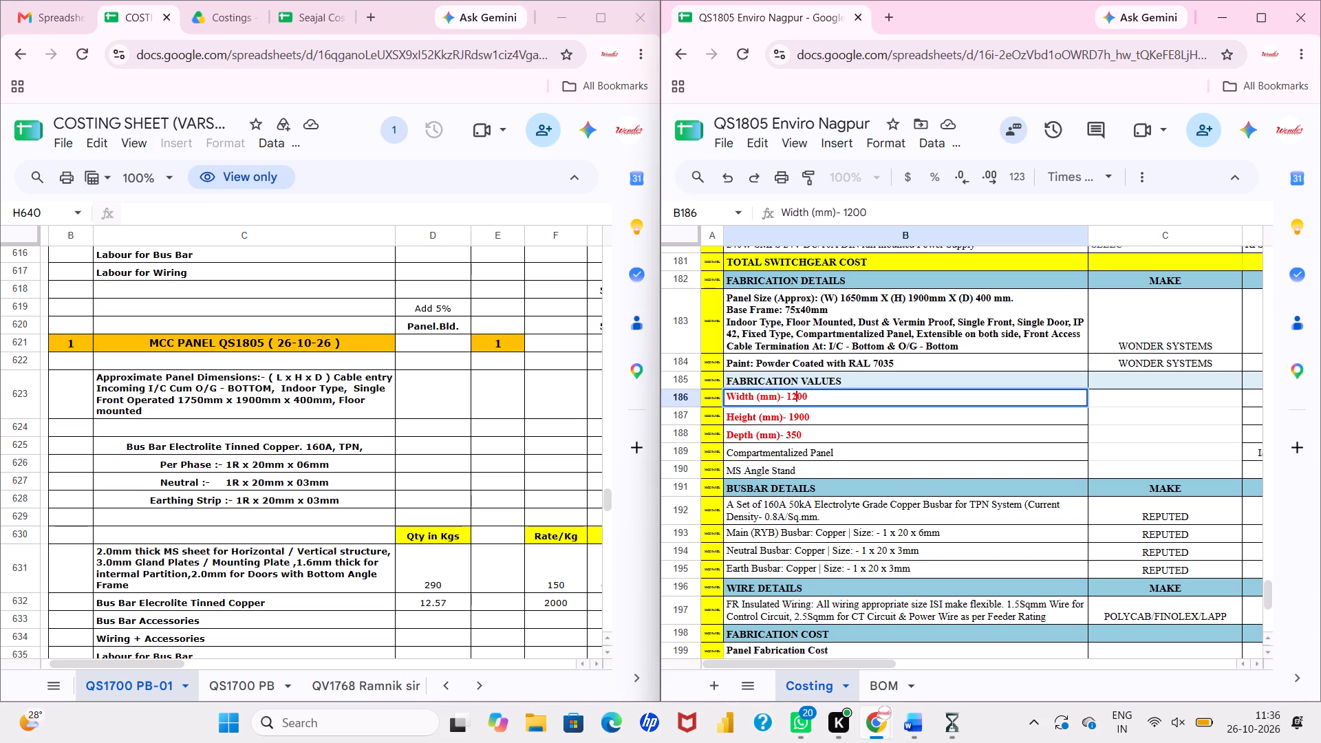
pyautogui.press('BackSpace')
pyautogui.press('Delete')
pyautogui.write('65')
pyautogui.press('Return')
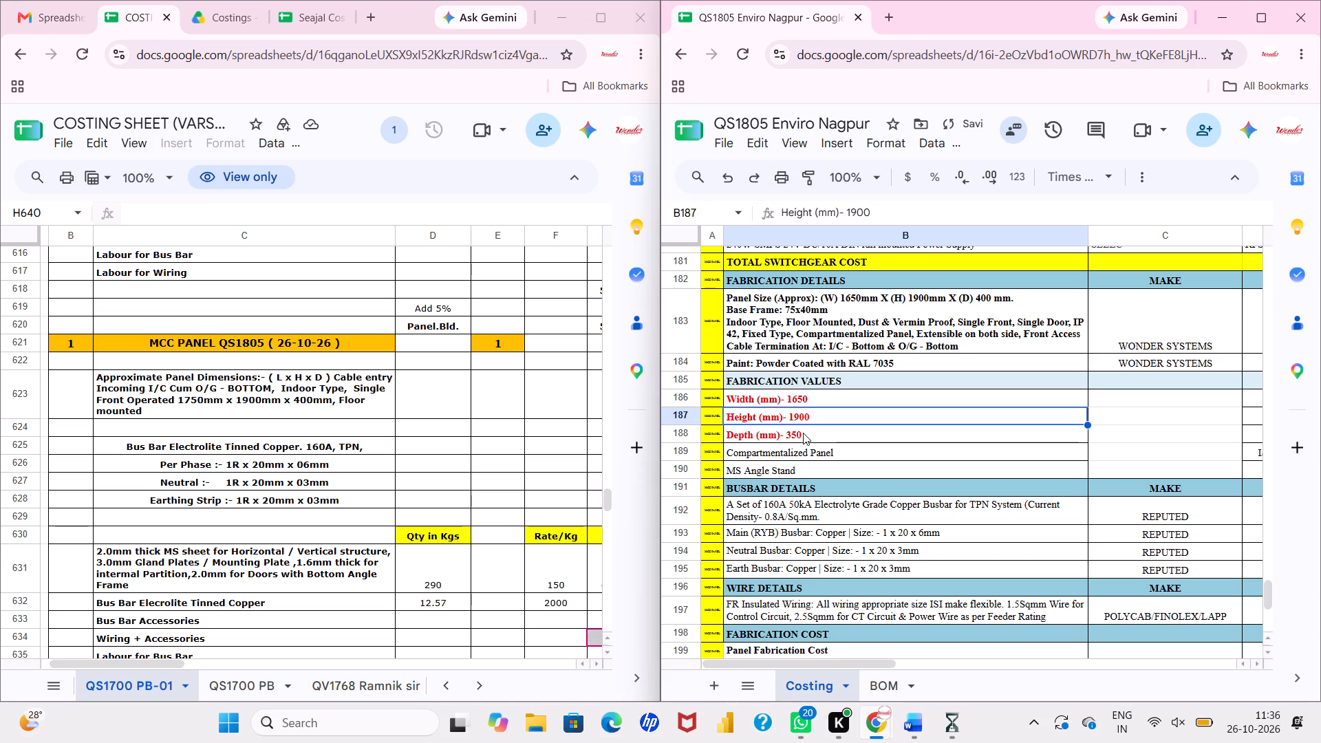
# Set the panel depth in the QS1805 fabrication values to 400 mm.
pyautogui.doubleClick(803, 433)
pyautogui.click(803, 433)
pyautogui.press('BackSpace')
pyautogui.press('BackSpace')
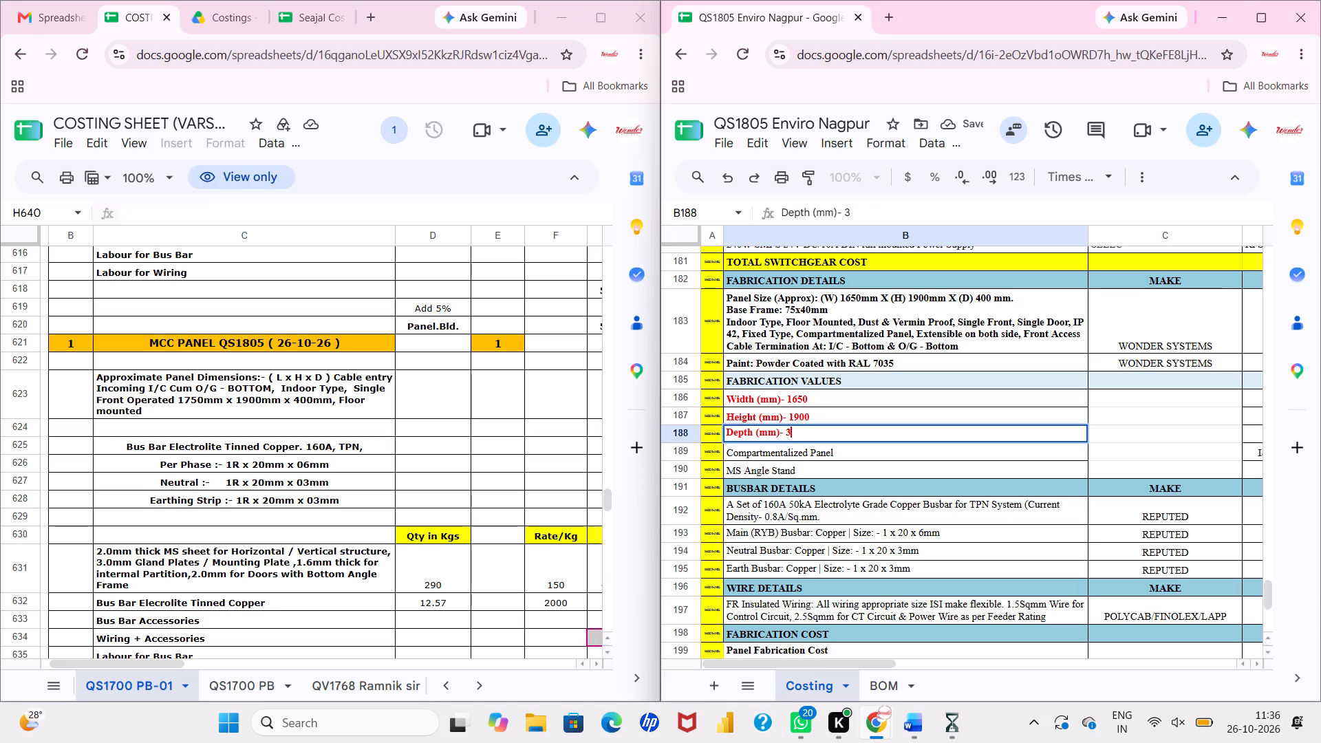
pyautogui.press('BackSpace')
pyautogui.write('400')
pyautogui.press('Return')
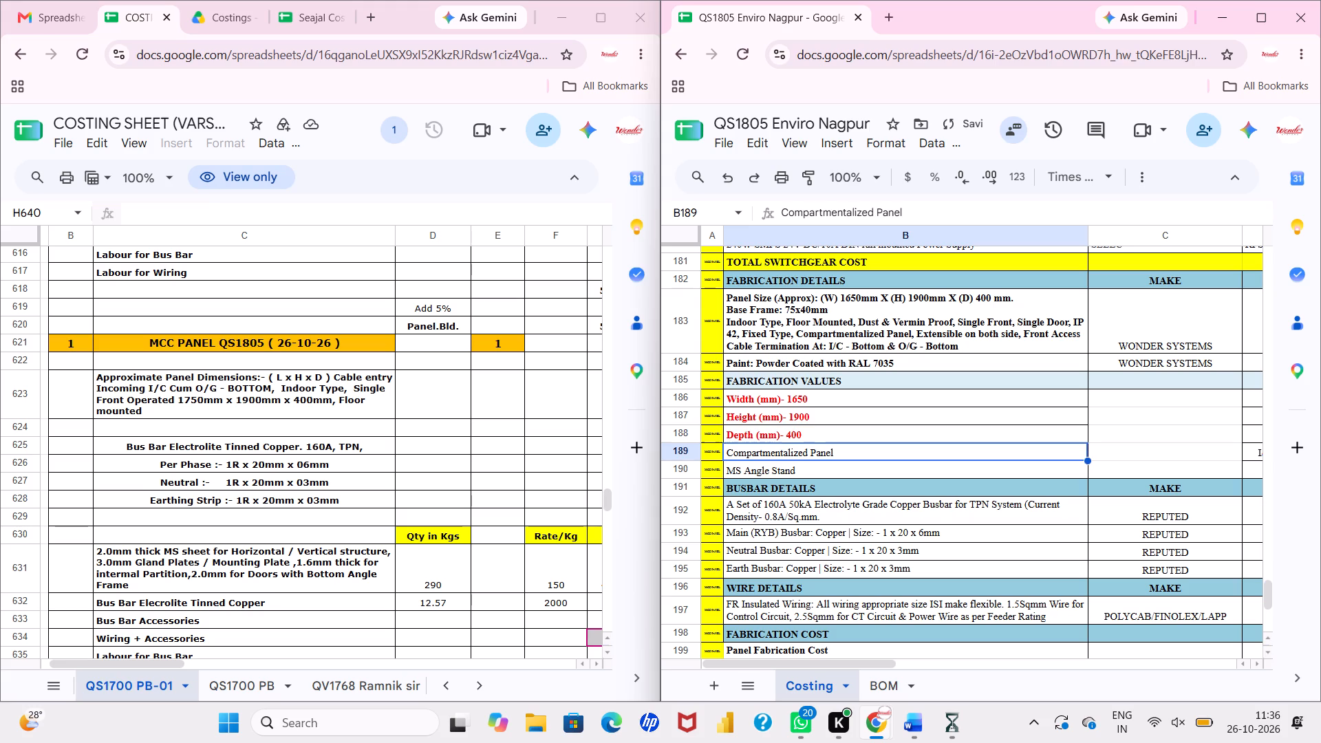
# Set the Wiring + Accessories Cost rate in the QS1805 costing to 18150, matching the reference sheet.
pyautogui.hscroll(-2, 415, 475)
pyautogui.scroll(-1, 415, 475)
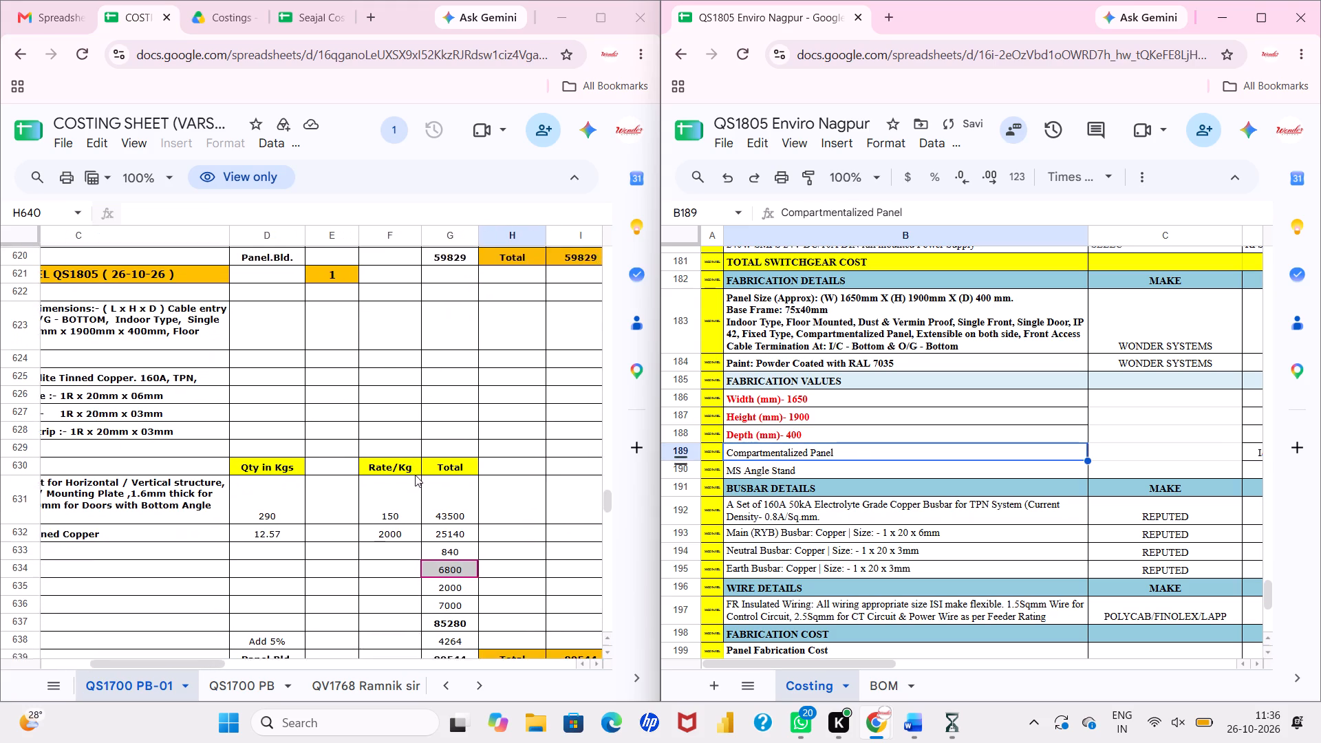
pyautogui.scroll(-1, 415, 475)
pyautogui.click(960, 496)
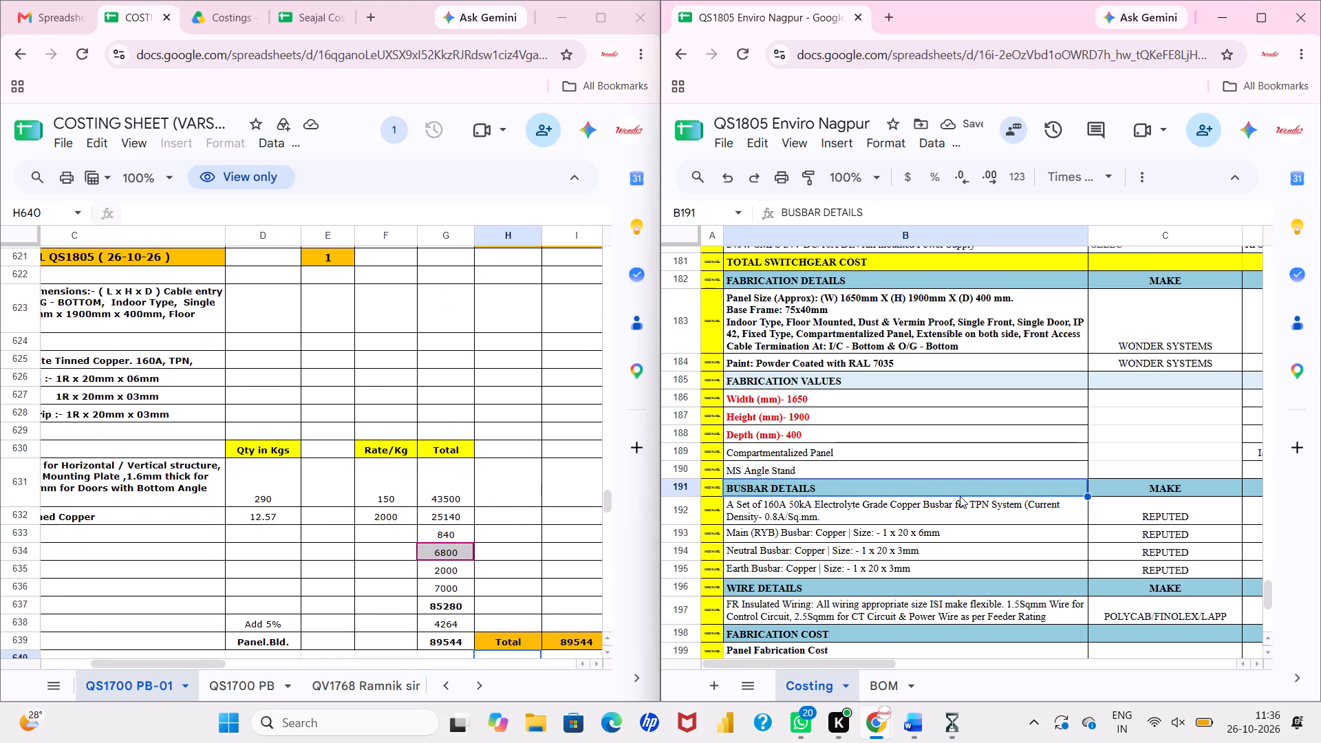
pyautogui.hscroll(-5, 960, 496)
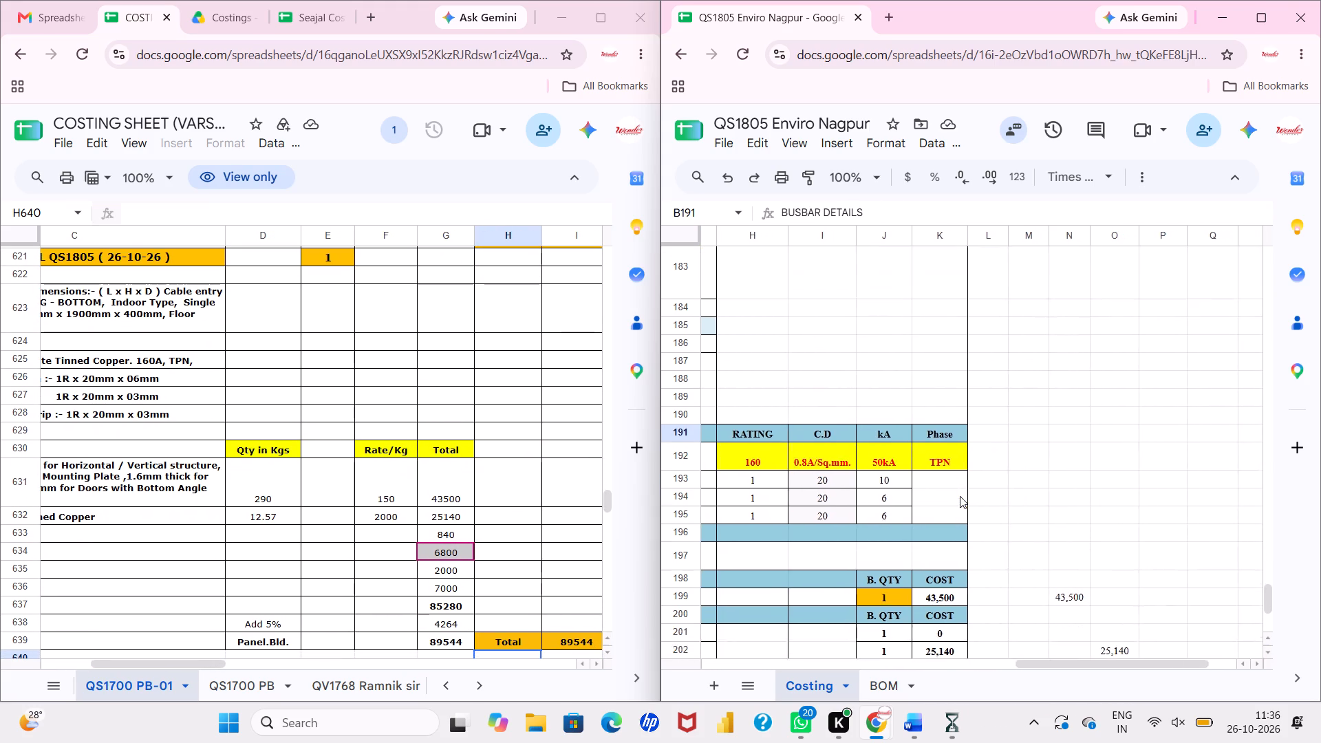
pyautogui.scroll(-3, 946, 531)
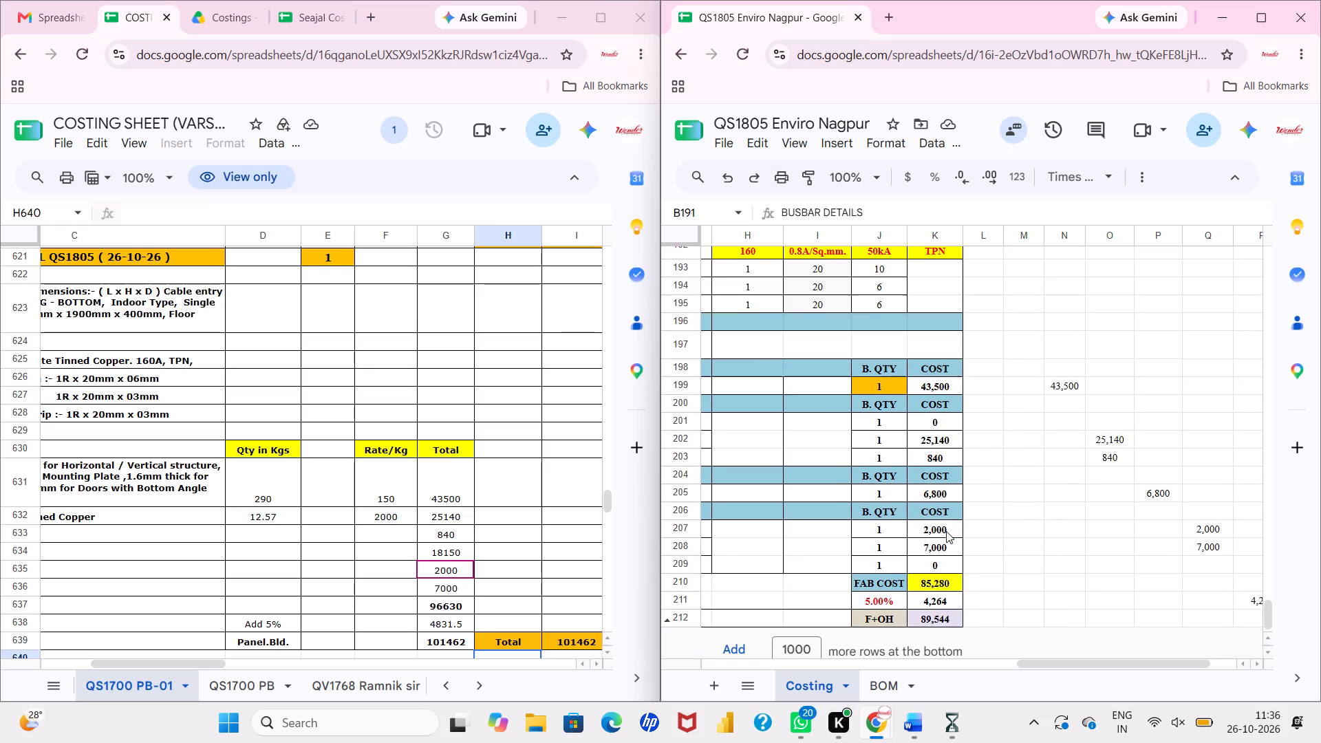
pyautogui.hscroll(3, 937, 473)
pyautogui.click(1000, 484)
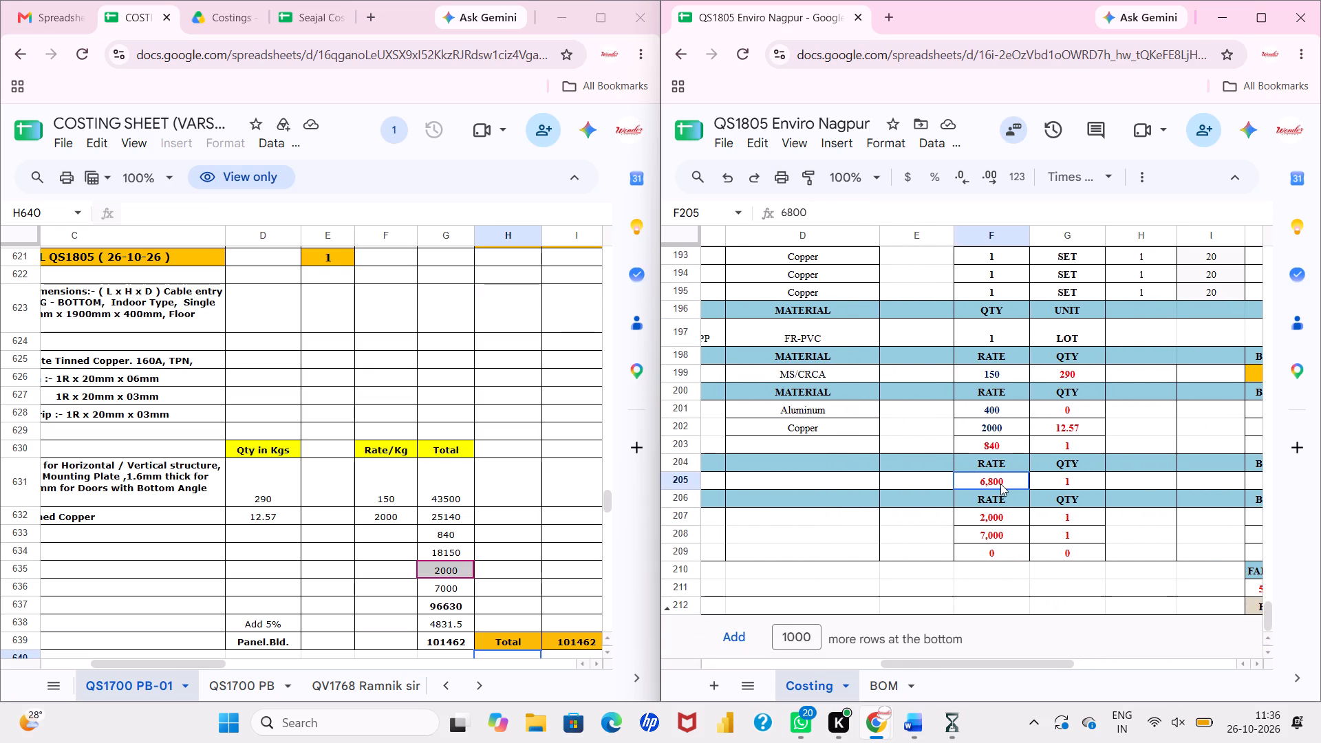
pyautogui.write('18150')
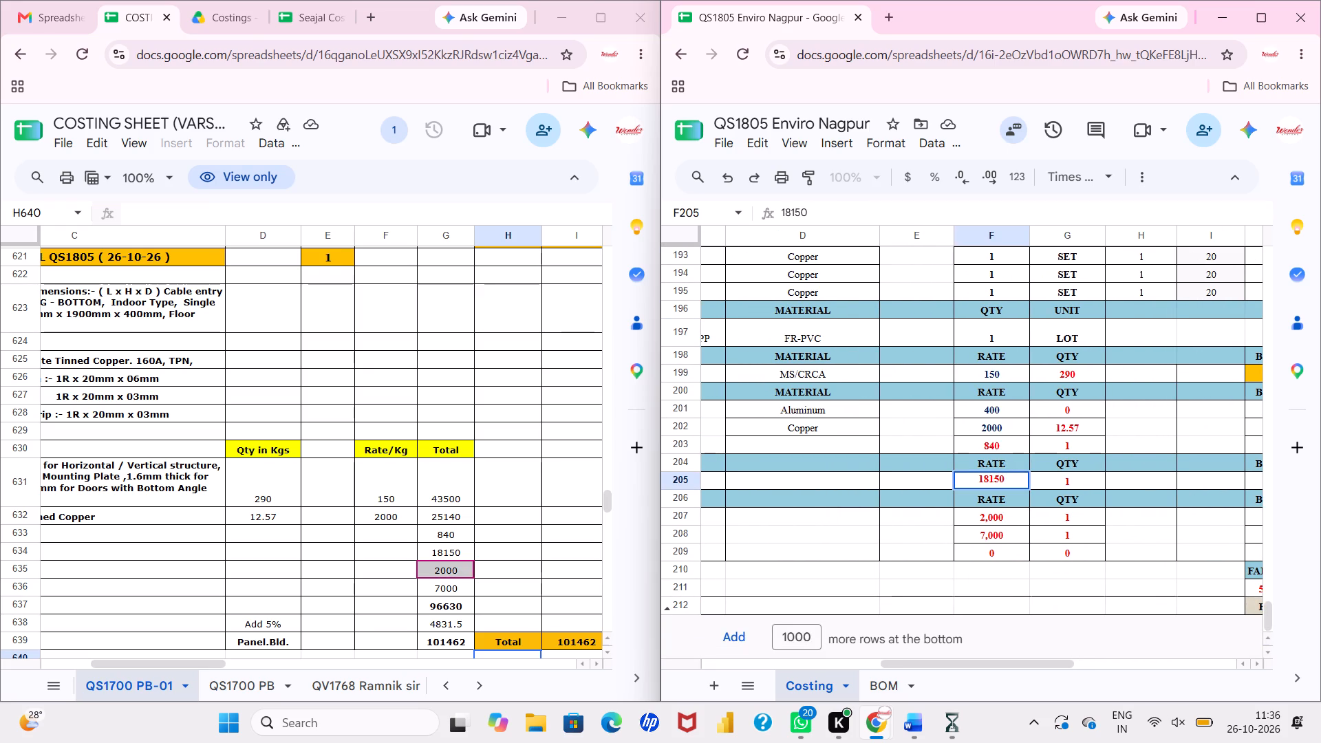
pyautogui.press('Return')
pyautogui.press('Return')
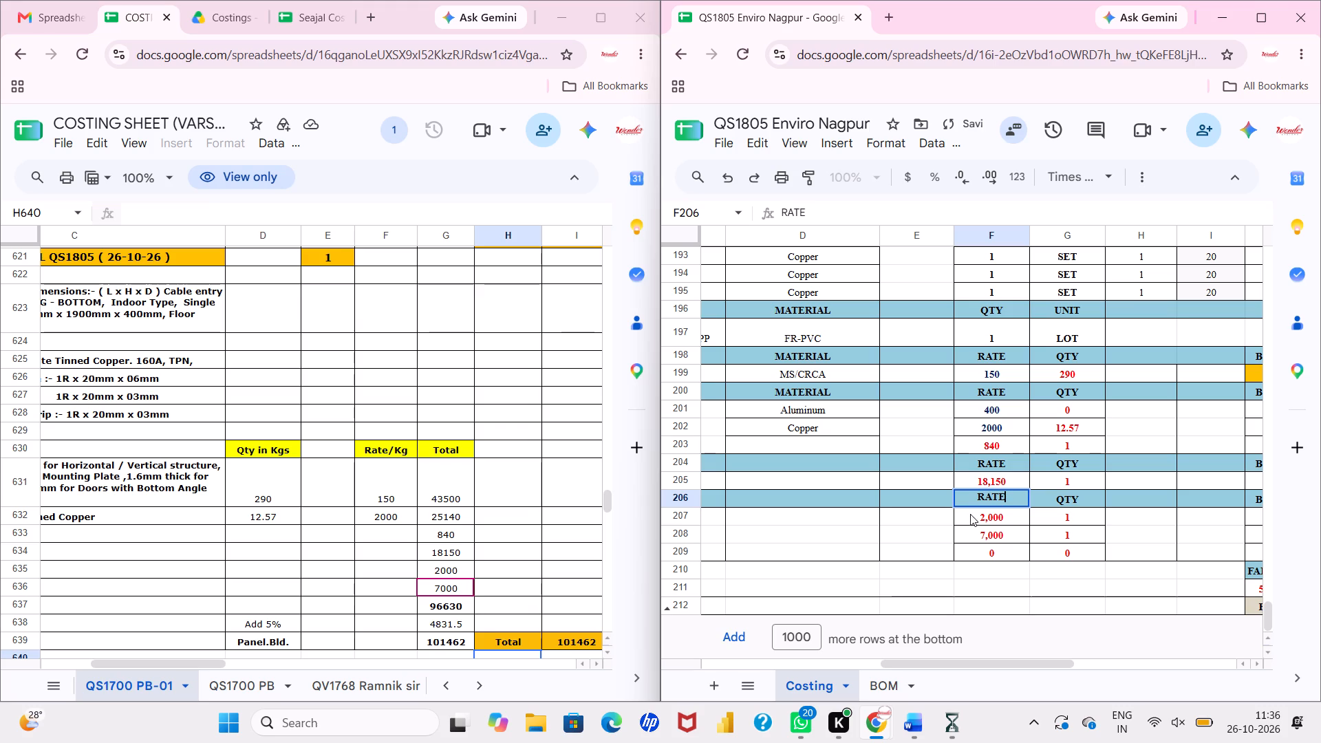
# Set the Labour for Wiring rate in the QS1805 costing to 15500, matching the reference sheet.
pyautogui.click(1011, 534)
pyautogui.hscroll(-1, 1011, 534)
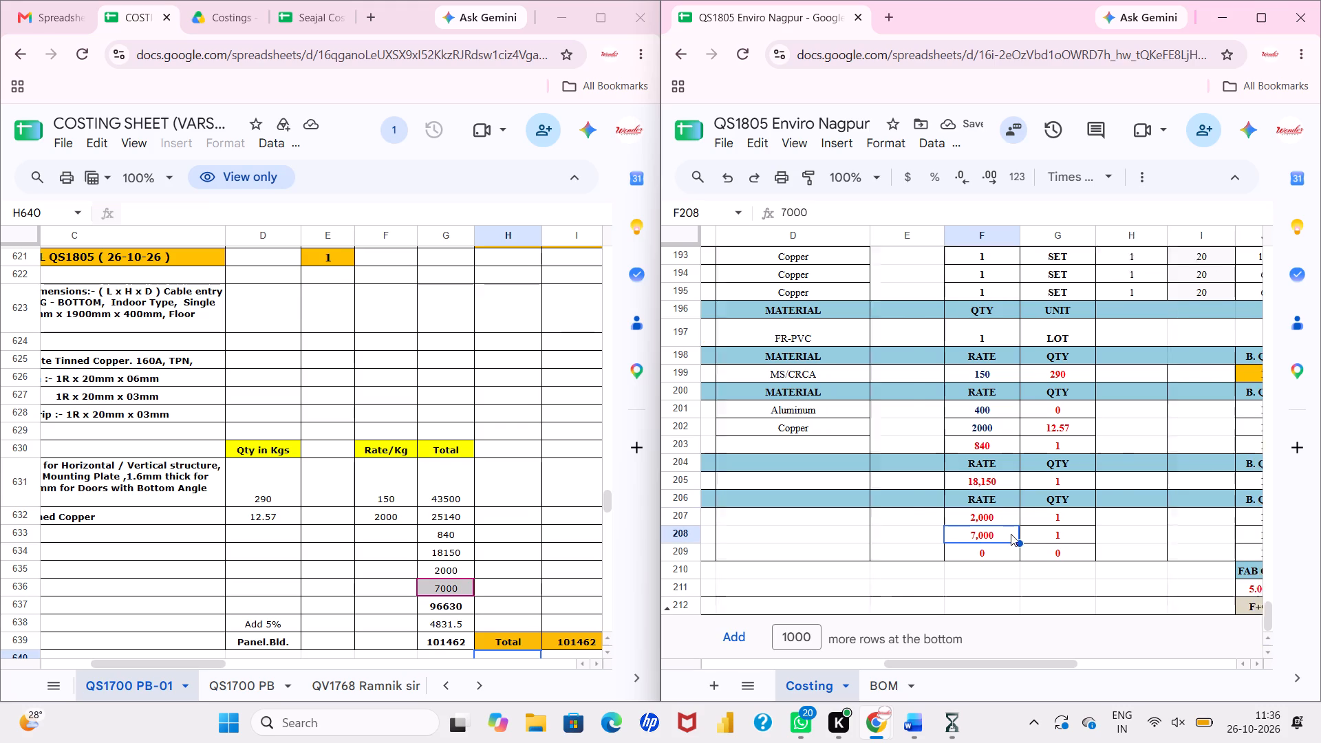
pyautogui.hscroll(-2, 1011, 534)
pyautogui.hscroll(1, 1011, 534)
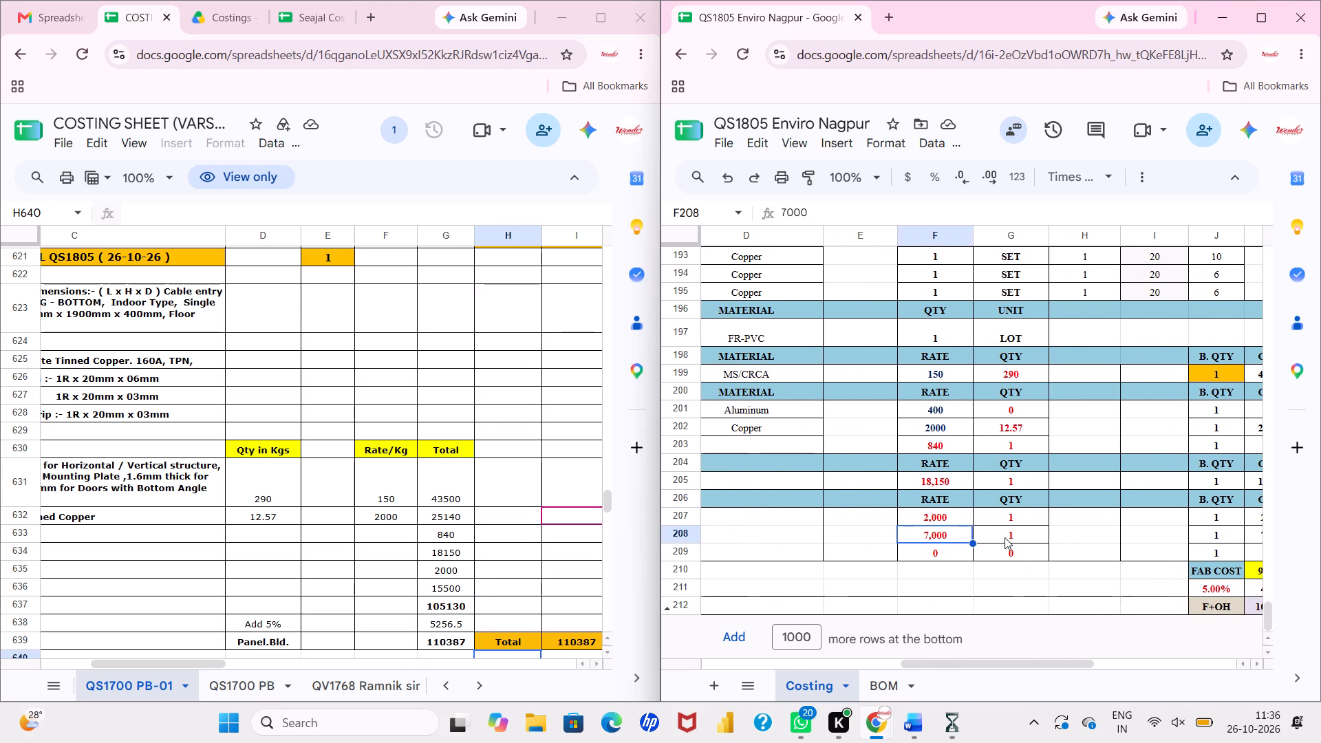
pyautogui.write('15')
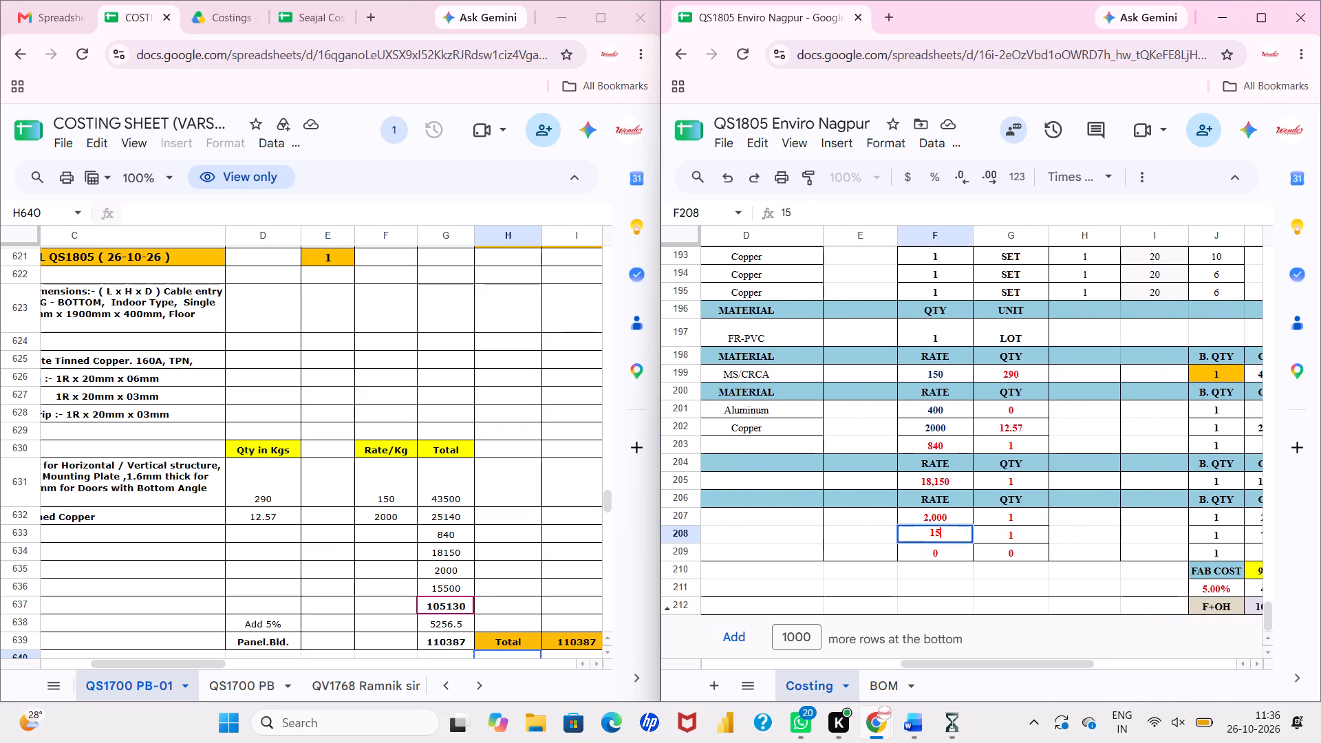
pyautogui.write('500')
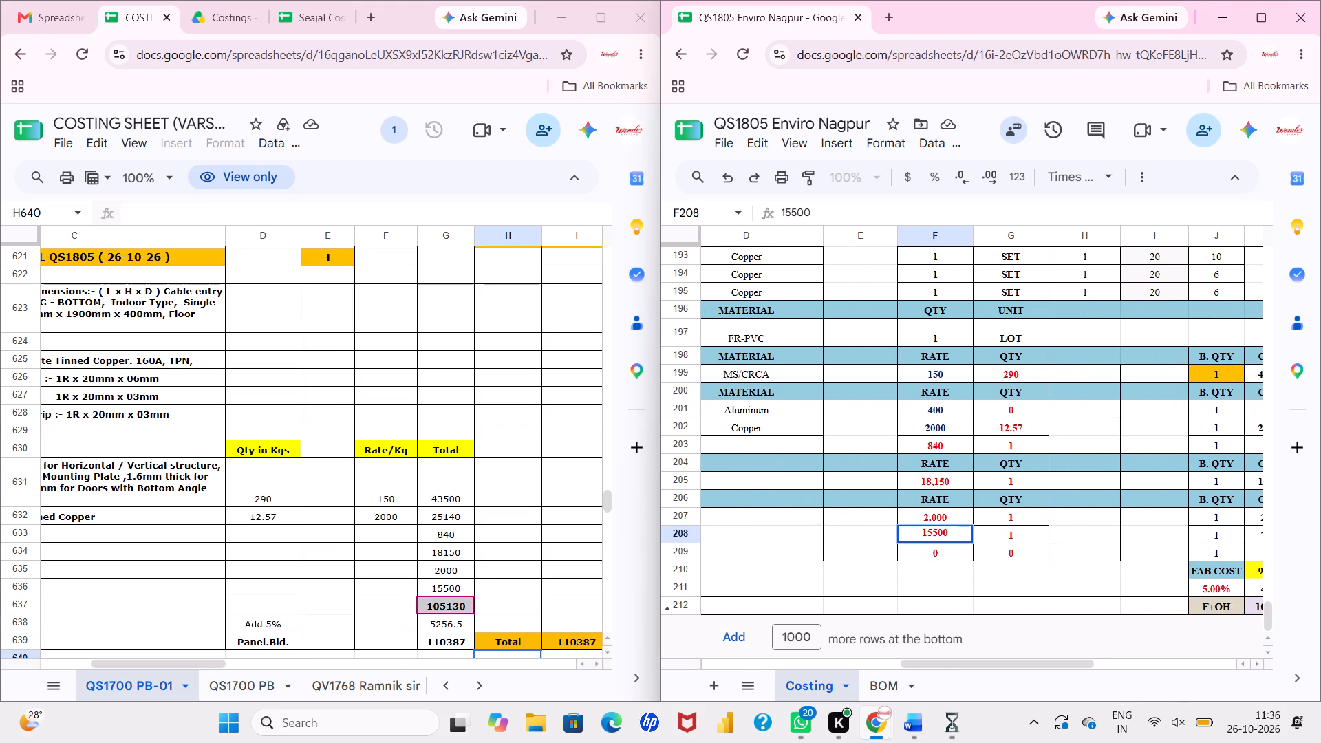
pyautogui.press('Return')
# Check the QS1805 fabrication cost, overhead and individual cost rows against the MCC Panel QS1805 reference block.
pyautogui.hscroll(-2, 960, 535)
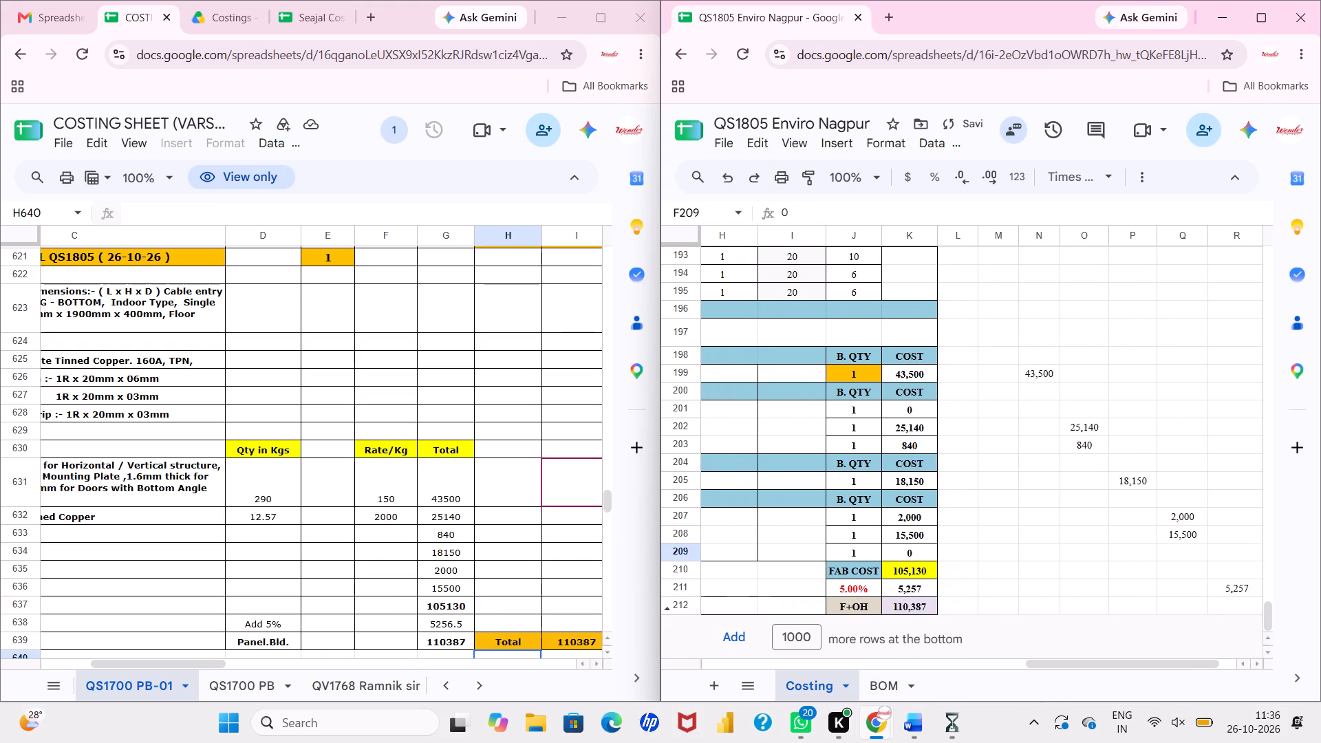
pyautogui.click(985, 548)
pyautogui.scroll(-1, 985, 548)
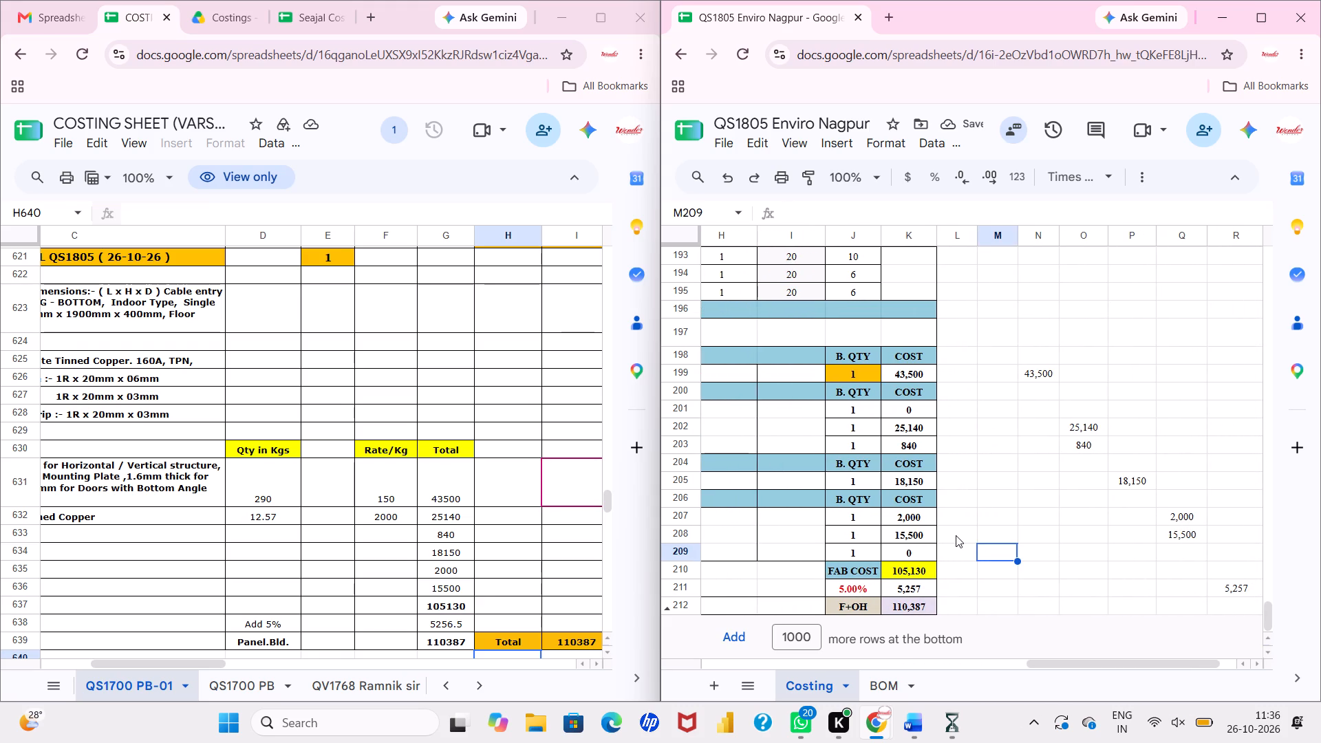
pyautogui.hscroll(1, 956, 535)
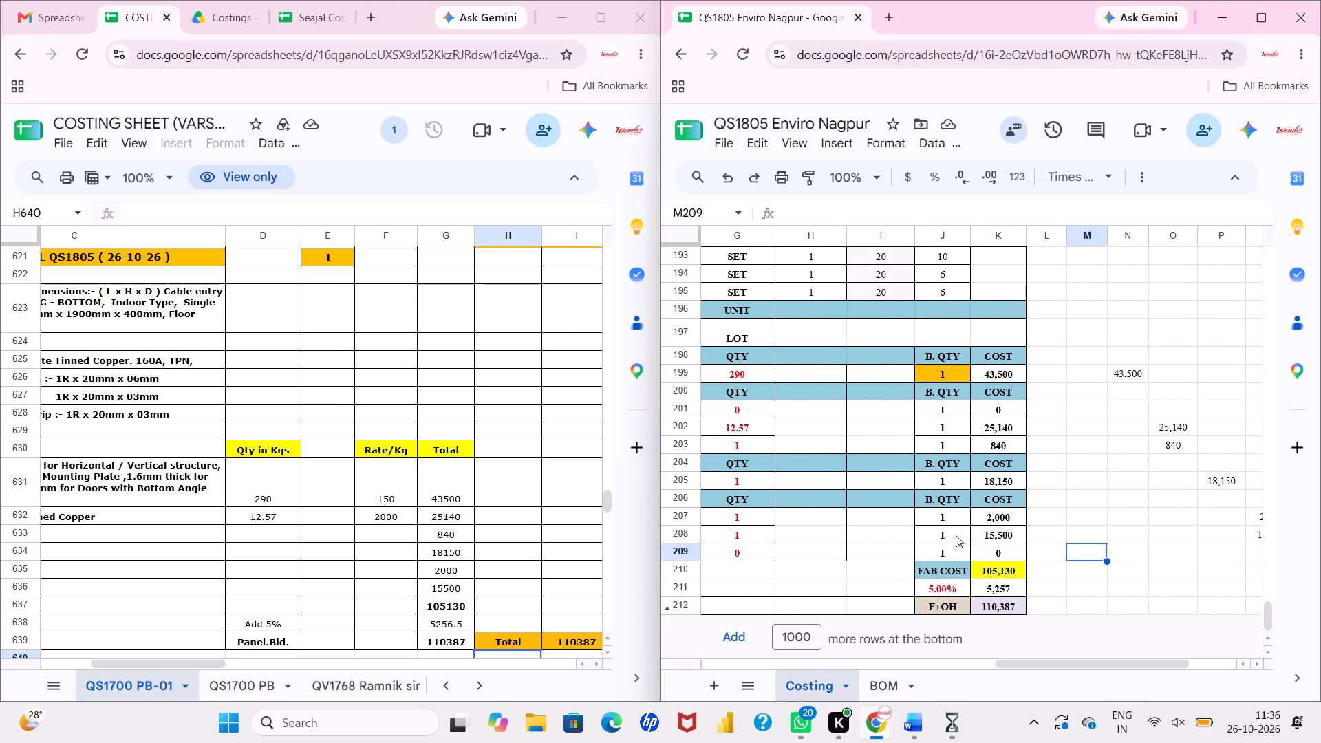
pyautogui.hscroll(1, 956, 535)
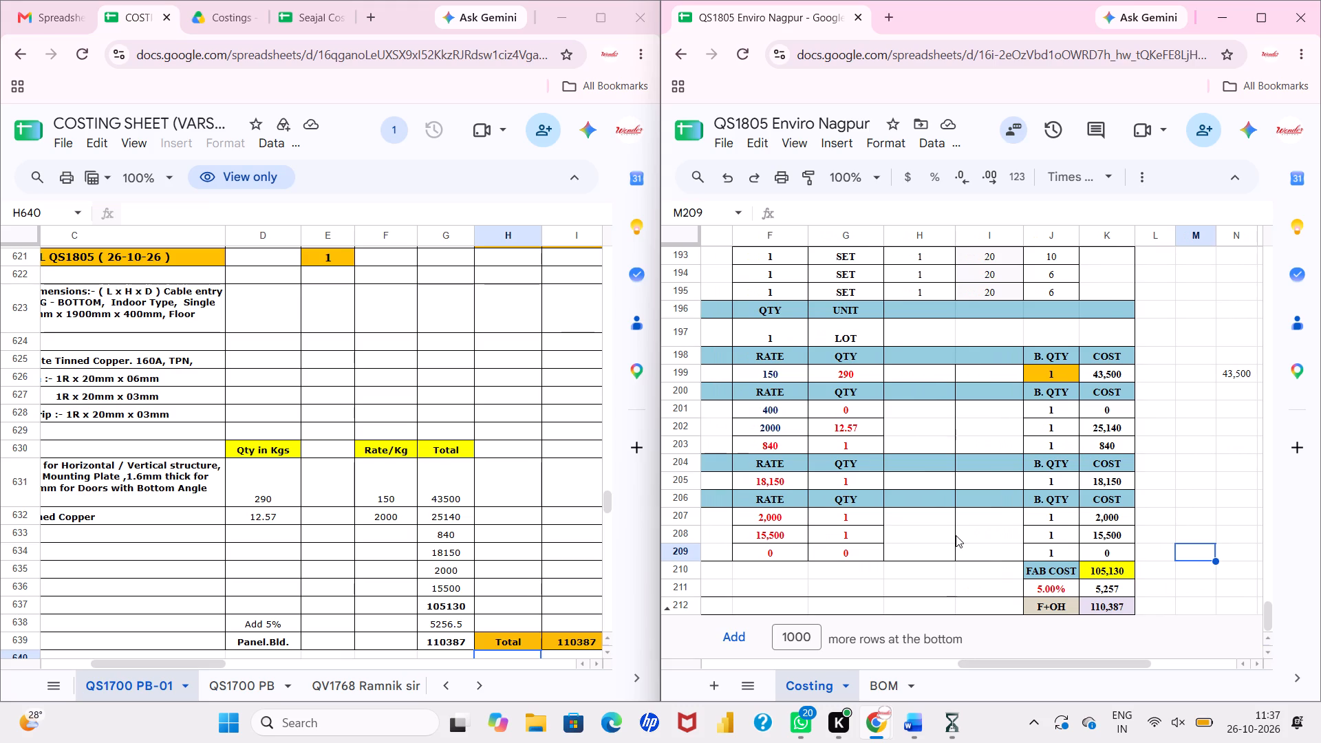
pyautogui.hscroll(2, 941, 512)
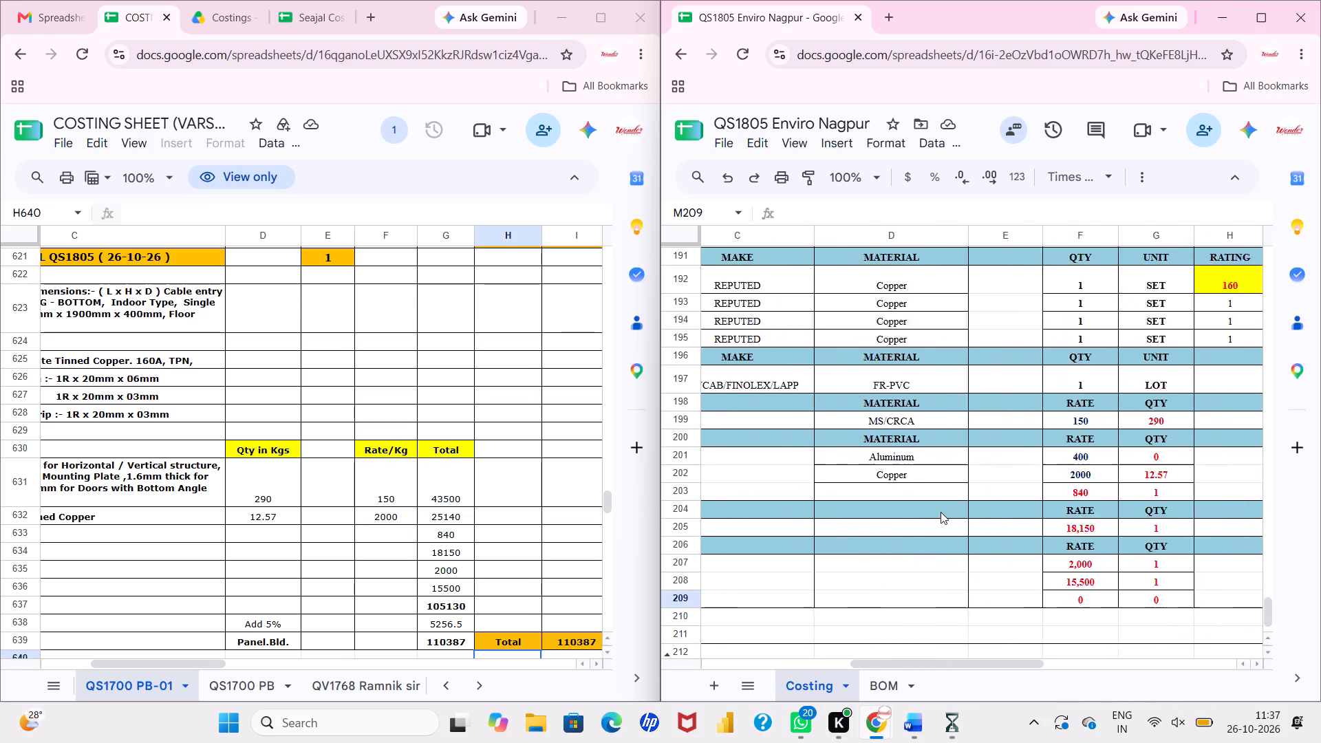
pyautogui.hscroll(1, 941, 512)
pyautogui.hscroll(2, 526, 508)
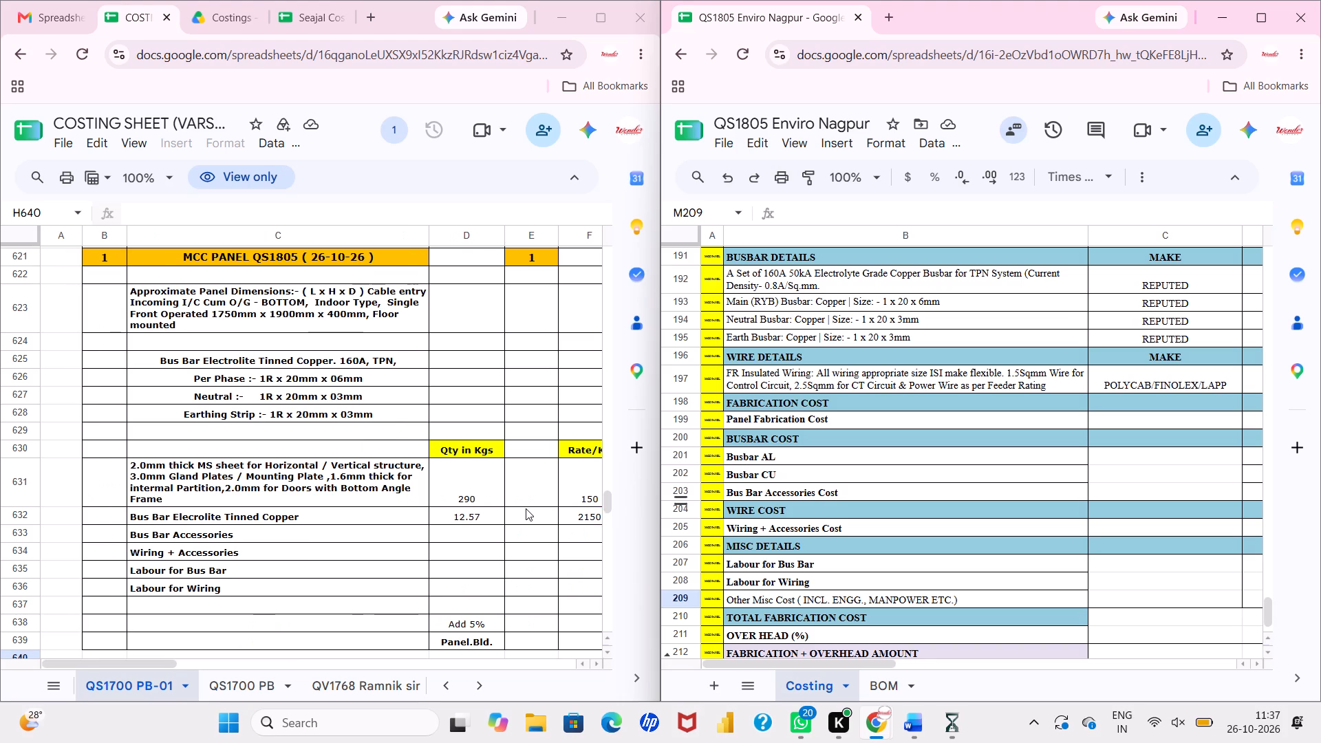
# Set the Busbar CU rate in the QS1805 costing to 2150, matching the reference sheet's tinned copper rate.
pyautogui.hscroll(-1, 526, 508)
pyautogui.hscroll(-3, 955, 490)
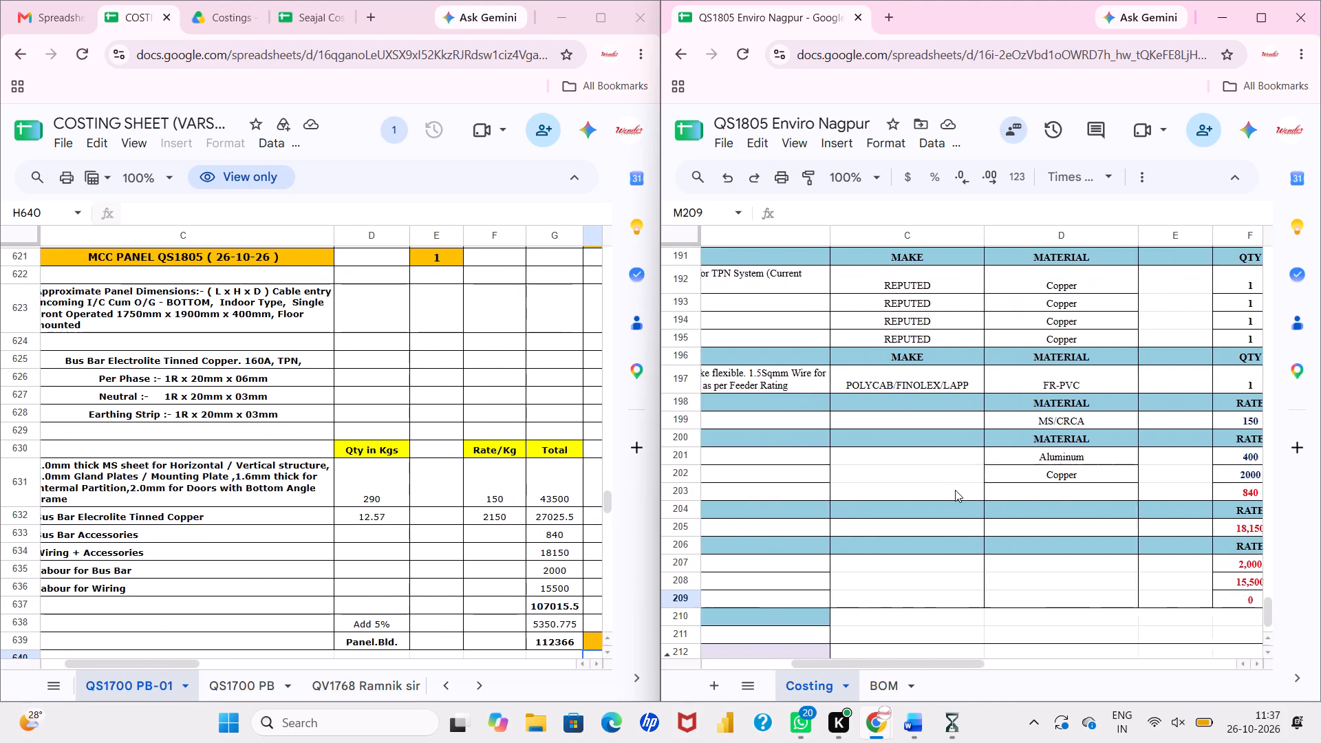
pyautogui.hscroll(-2, 955, 490)
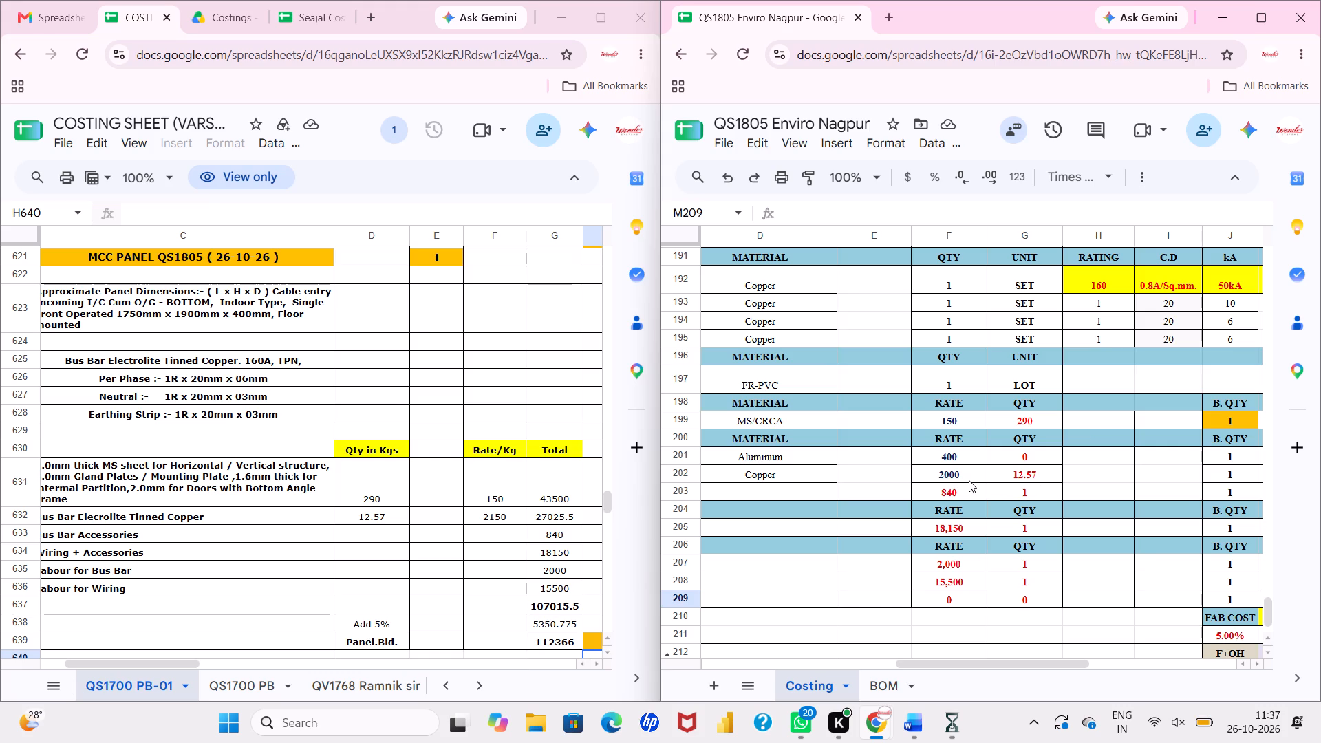
pyautogui.click(968, 480)
pyautogui.write('2150')
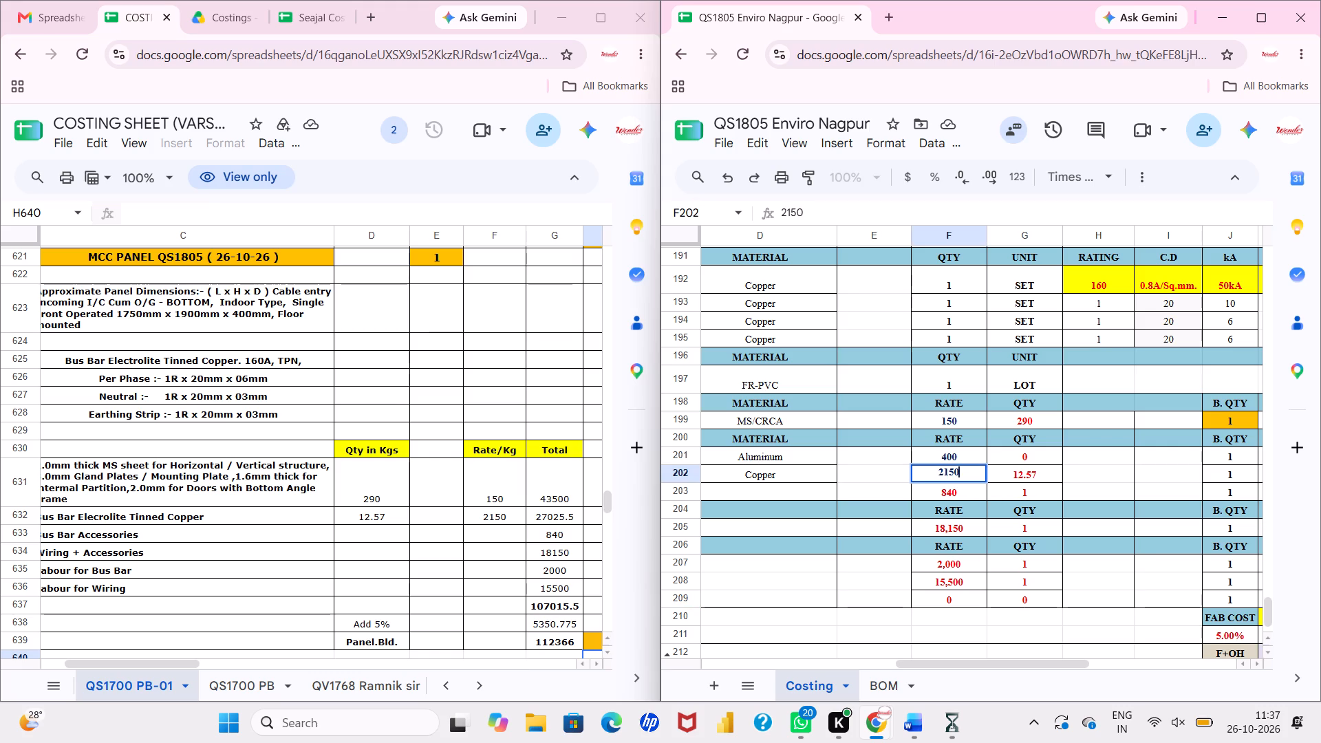
pyautogui.press('Return')
pyautogui.hscroll(-1, 968, 480)
pyautogui.scroll(-2, 968, 480)
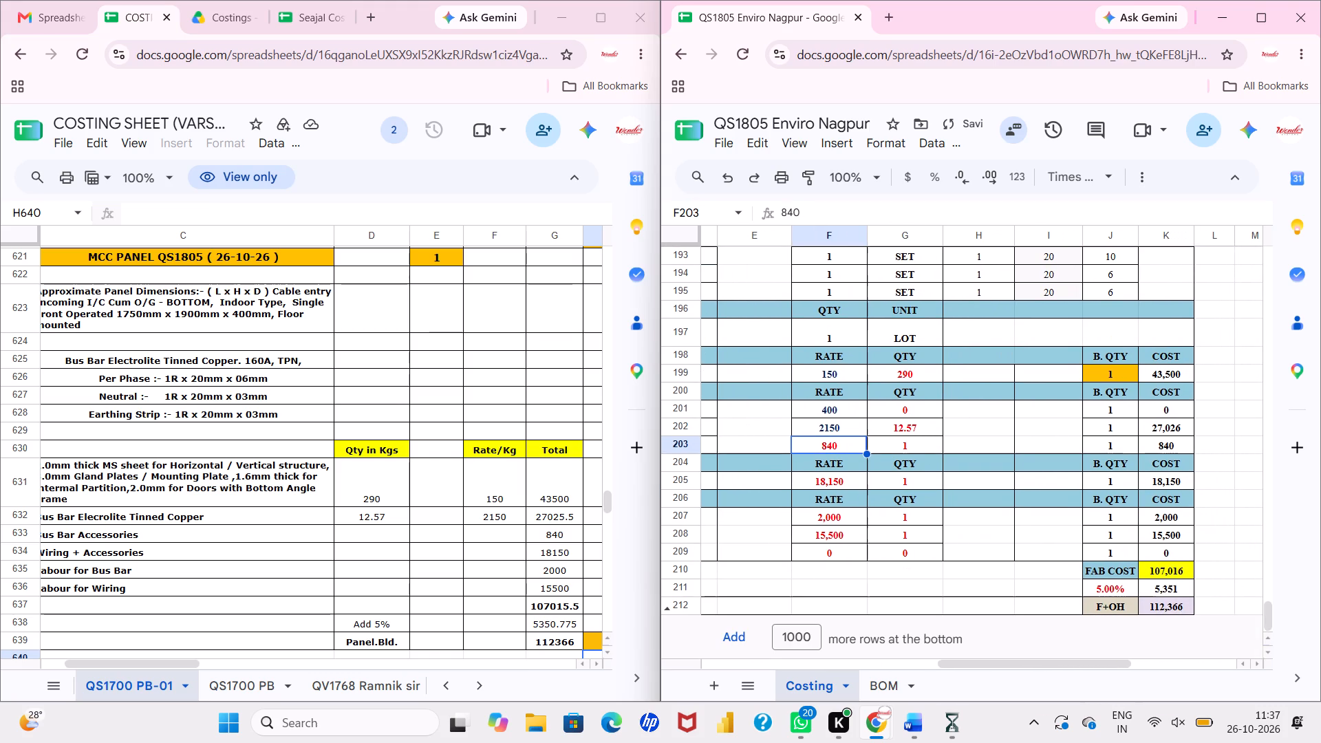
# Review the QS1805 costing's summary rows, covering cost, margins, round-off and the switchgear, panel, busbar, wiring, labour and wastage breakdown.
pyautogui.hscroll(-2, 524, 484)
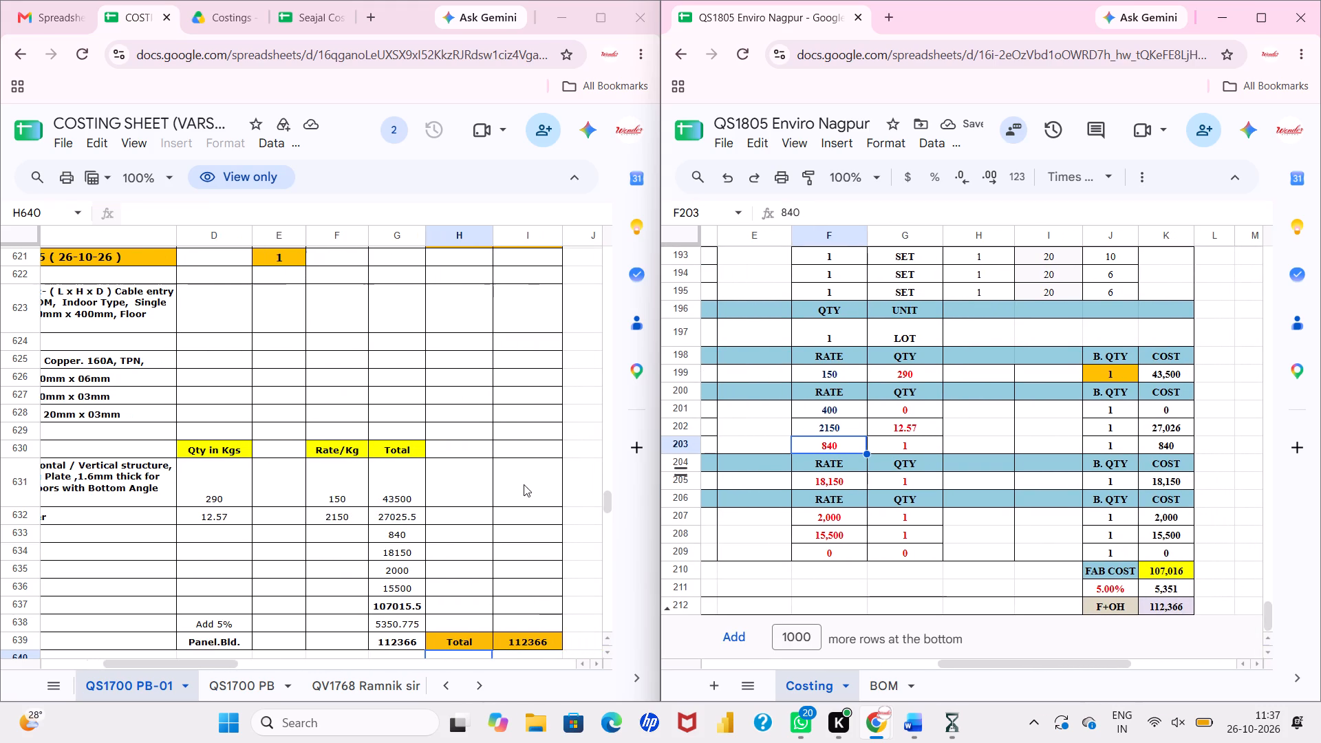
pyautogui.scroll(4, 998, 389)
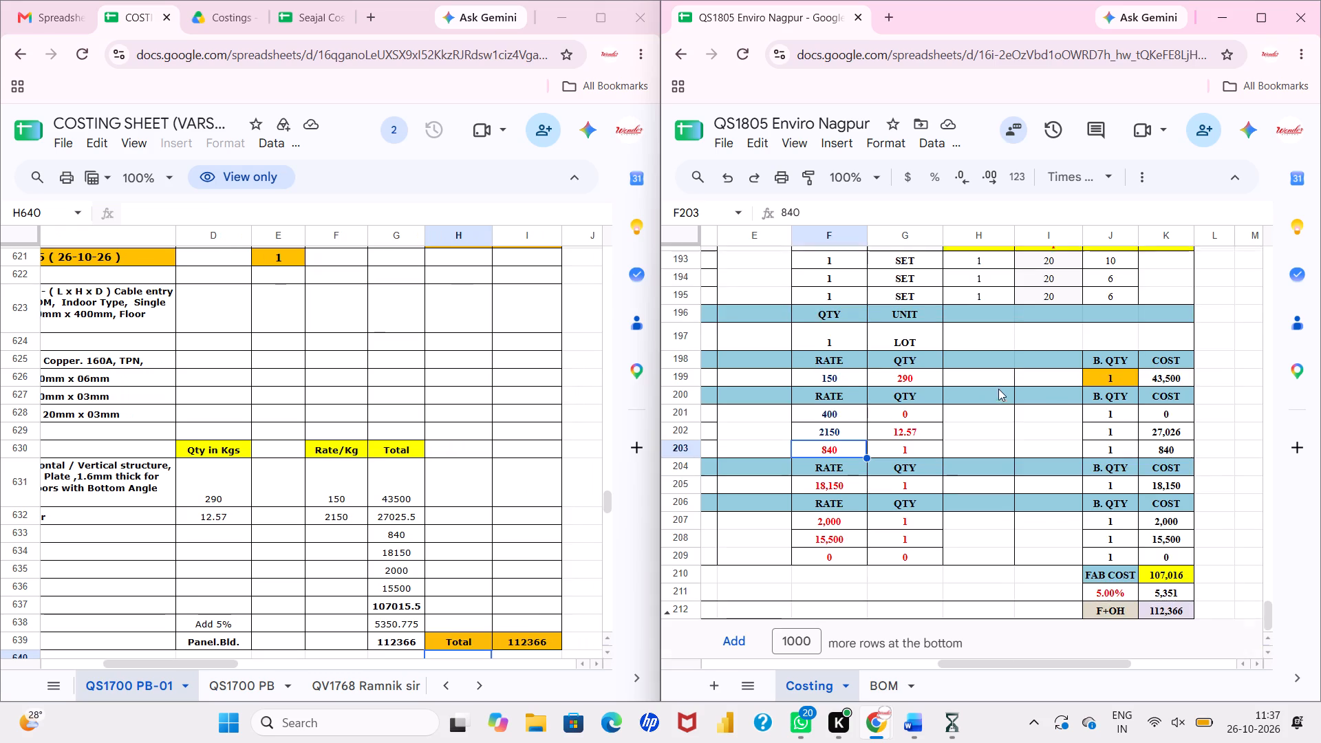
pyautogui.scroll(3, 998, 389)
pyautogui.scroll(20, 998, 389)
pyautogui.hscroll(-2, 998, 389)
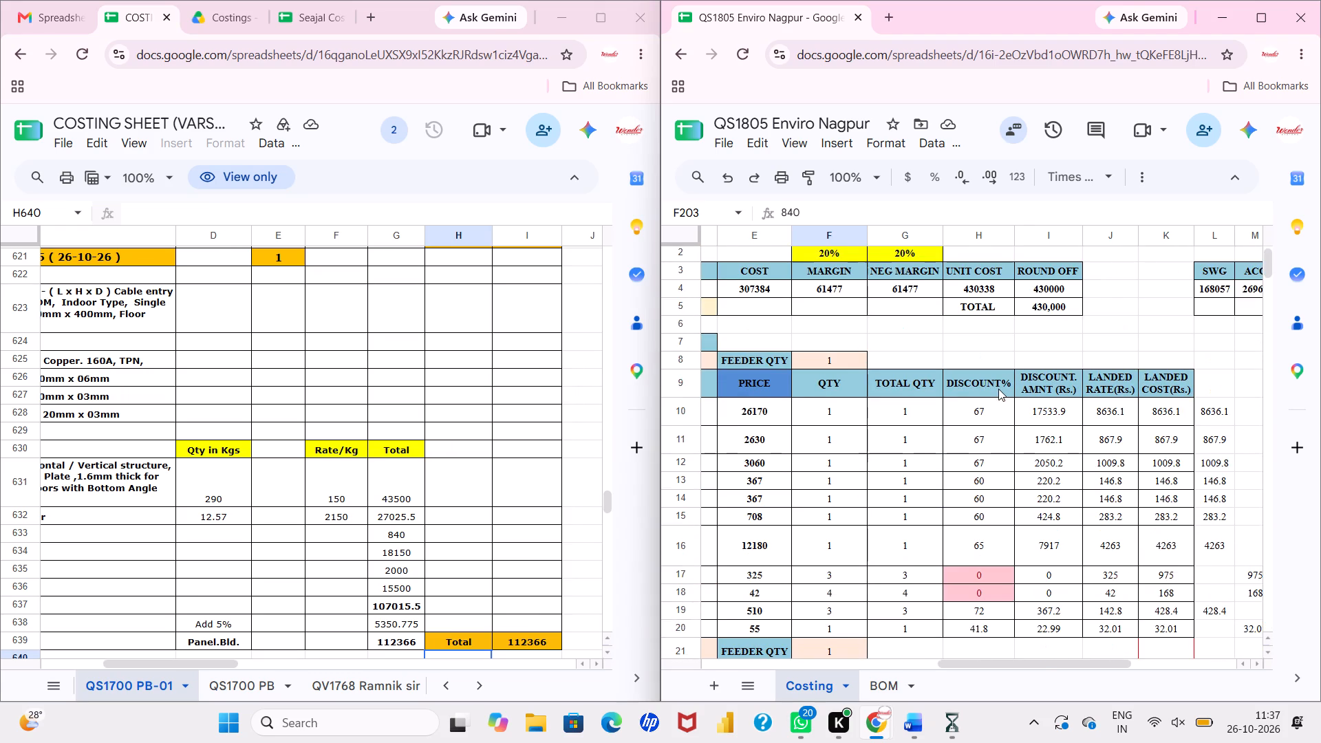
pyautogui.hscroll(-4, 998, 389)
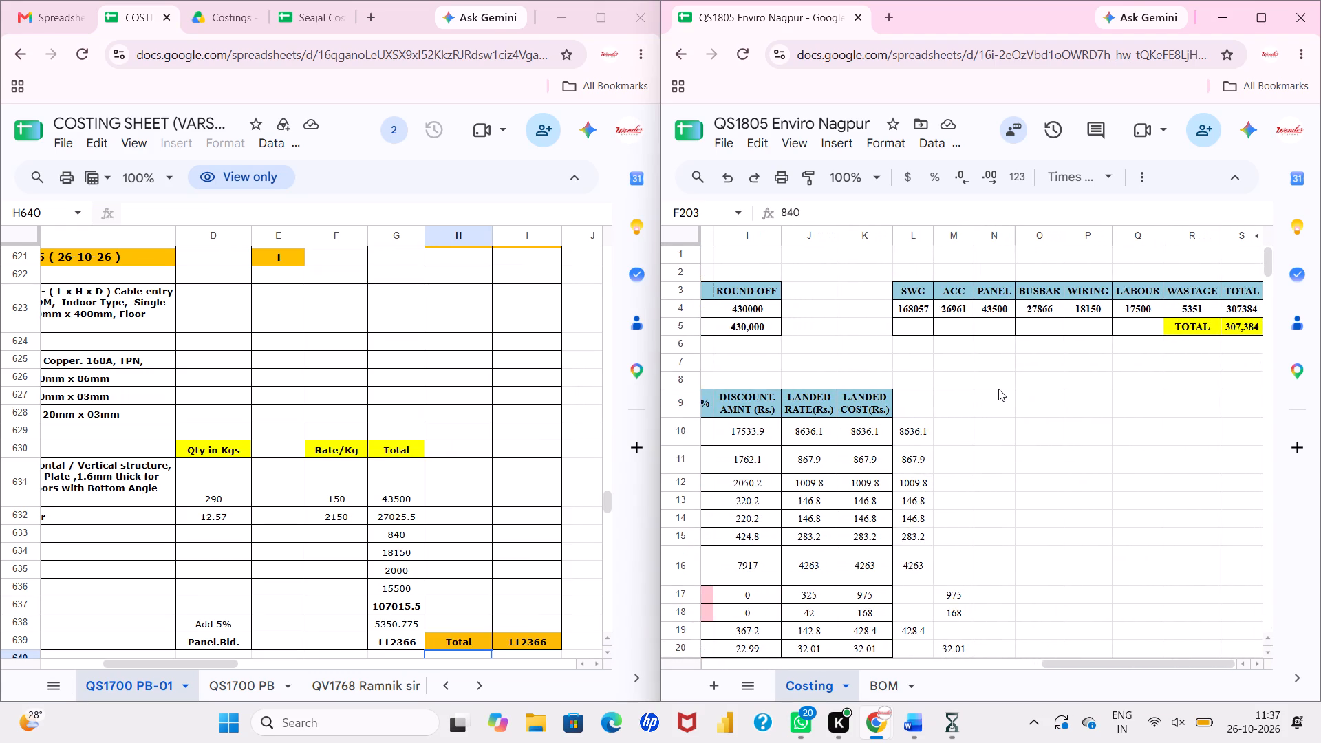
pyautogui.click(1033, 374)
pyautogui.hscroll(3, 1033, 374)
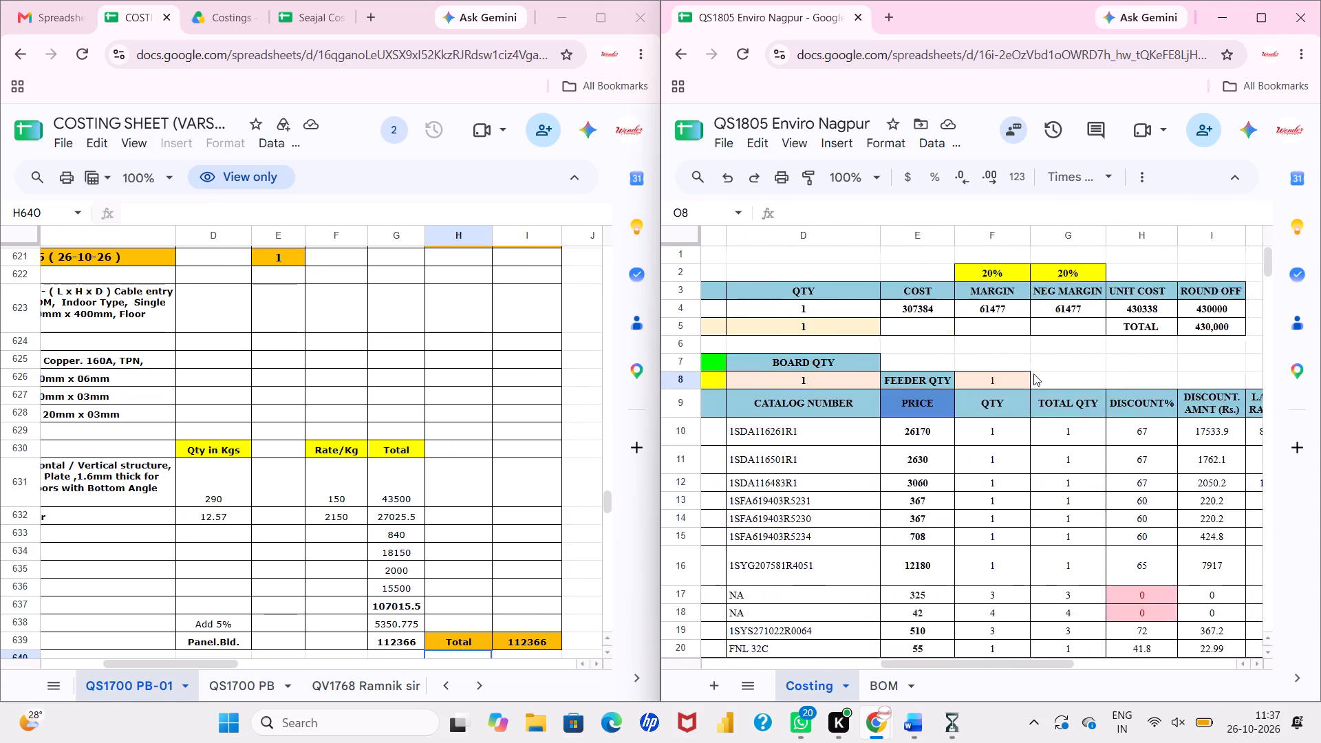
pyautogui.hscroll(-3, 1033, 374)
# Compare the QS1805 fabrication cost, 5% overhead and F+OH cells, including their formulas, with the reference sheet's panel totals.
pyautogui.scroll(-7, 1033, 374)
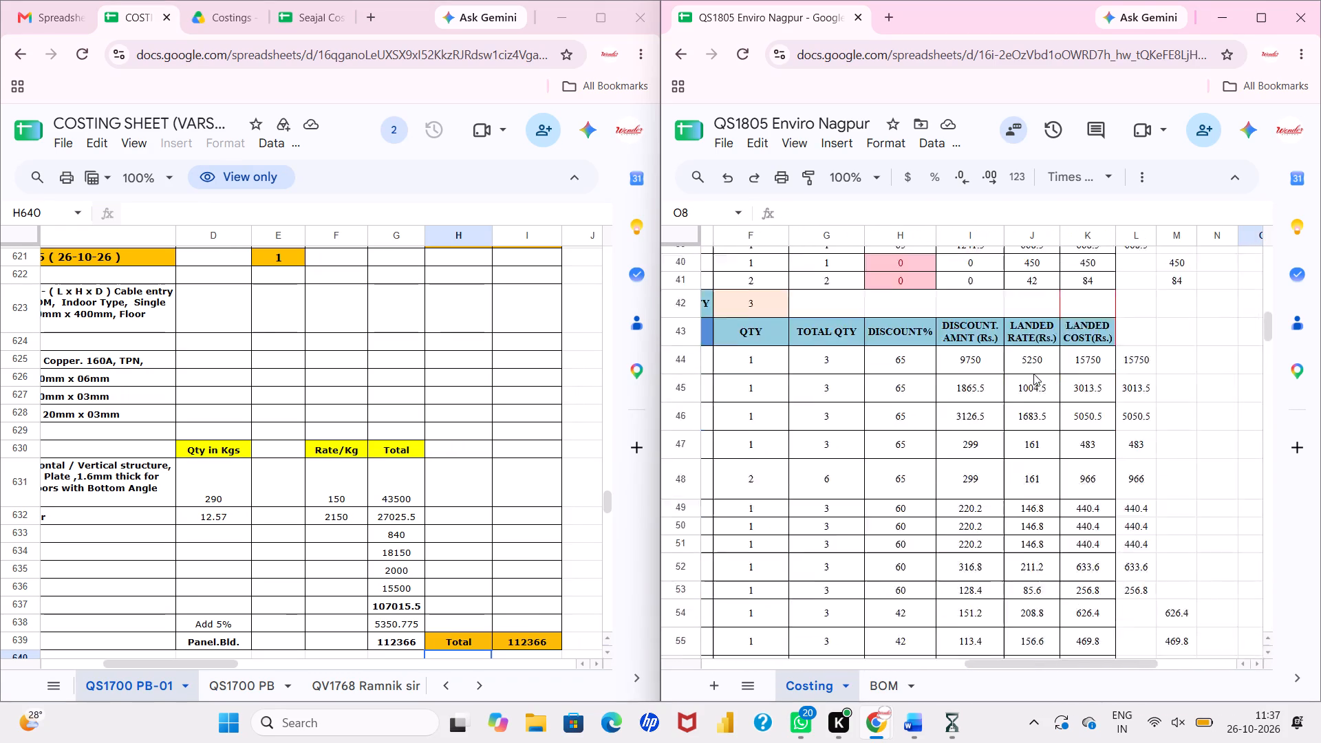
pyautogui.scroll(-7, 1033, 374)
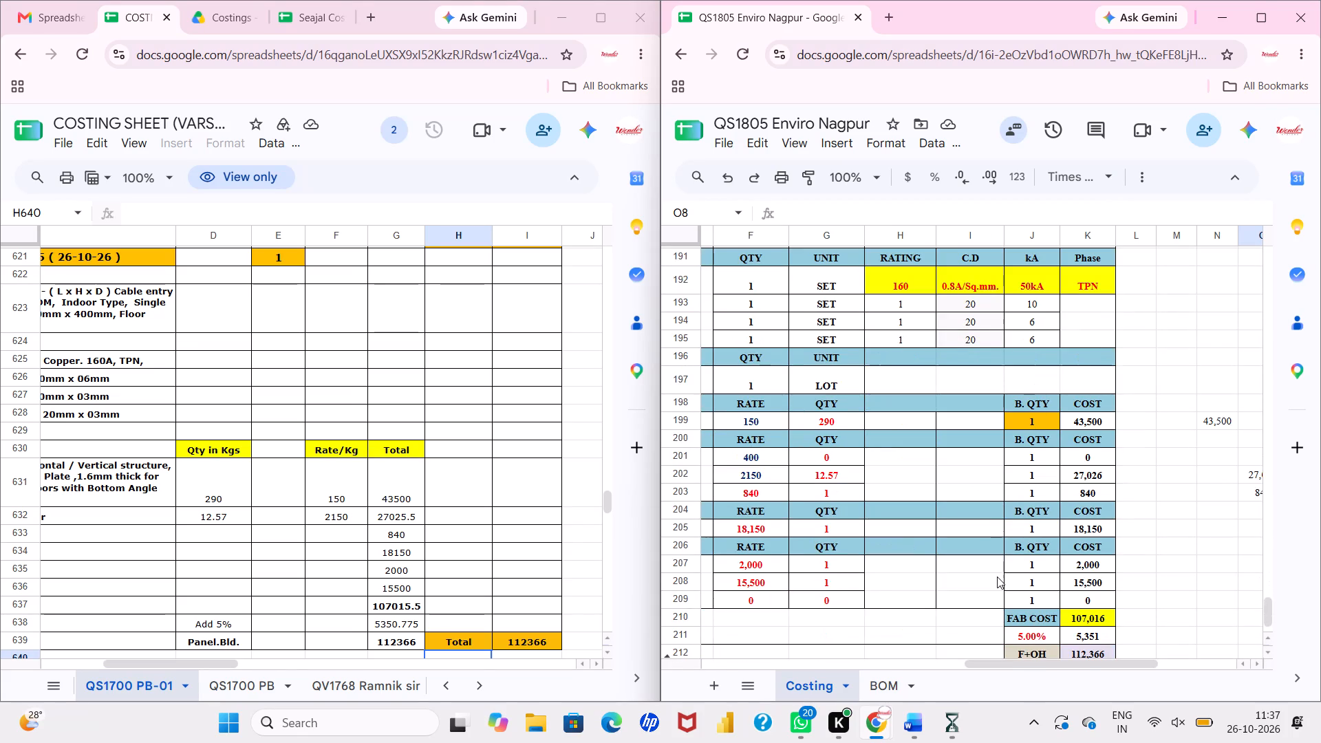
pyautogui.click(997, 577)
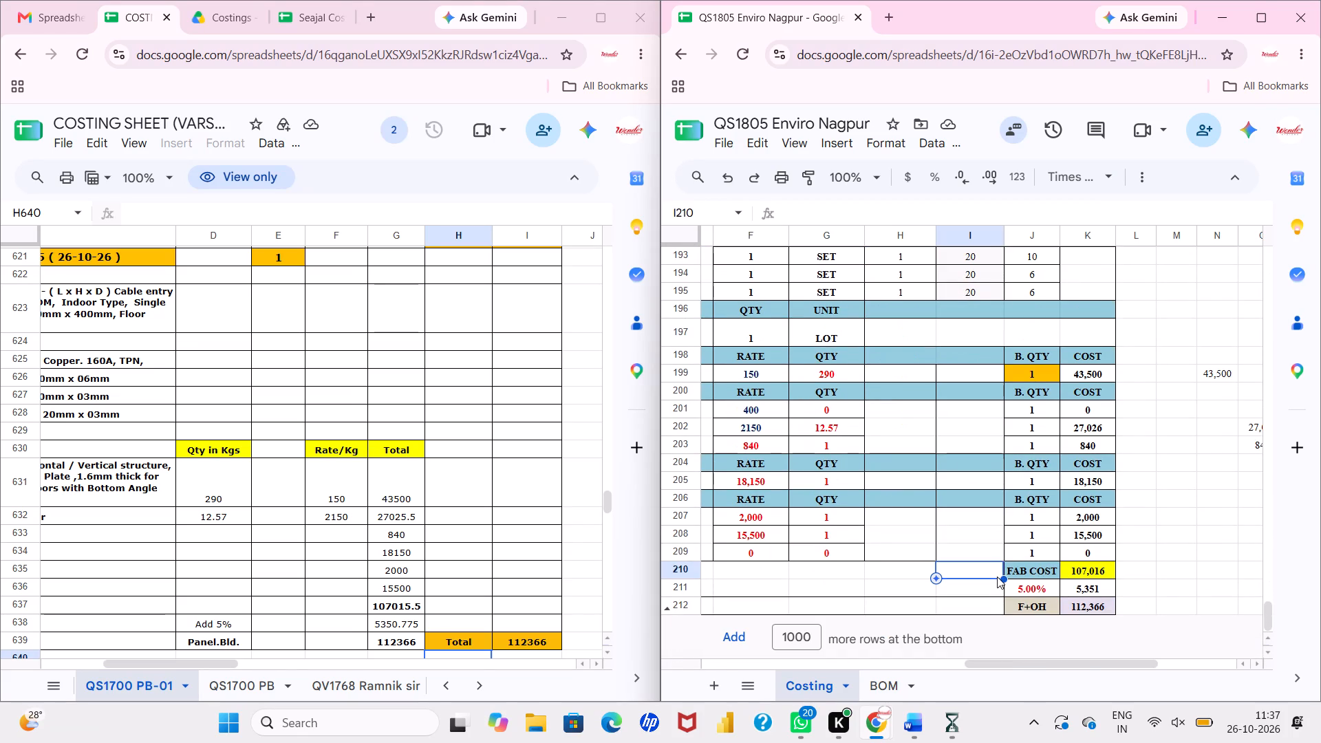
pyautogui.scroll(-1, 547, 537)
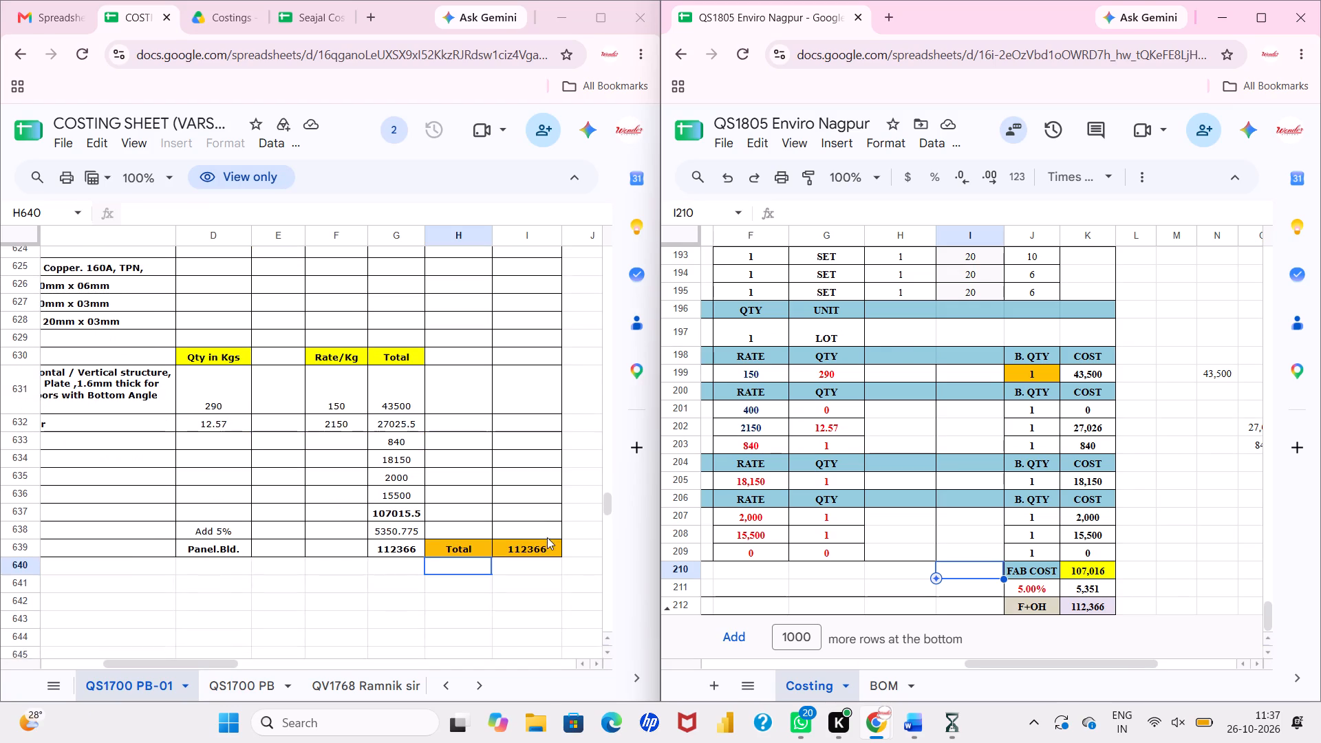
pyautogui.click(473, 308)
pyautogui.scroll(1, 488, 304)
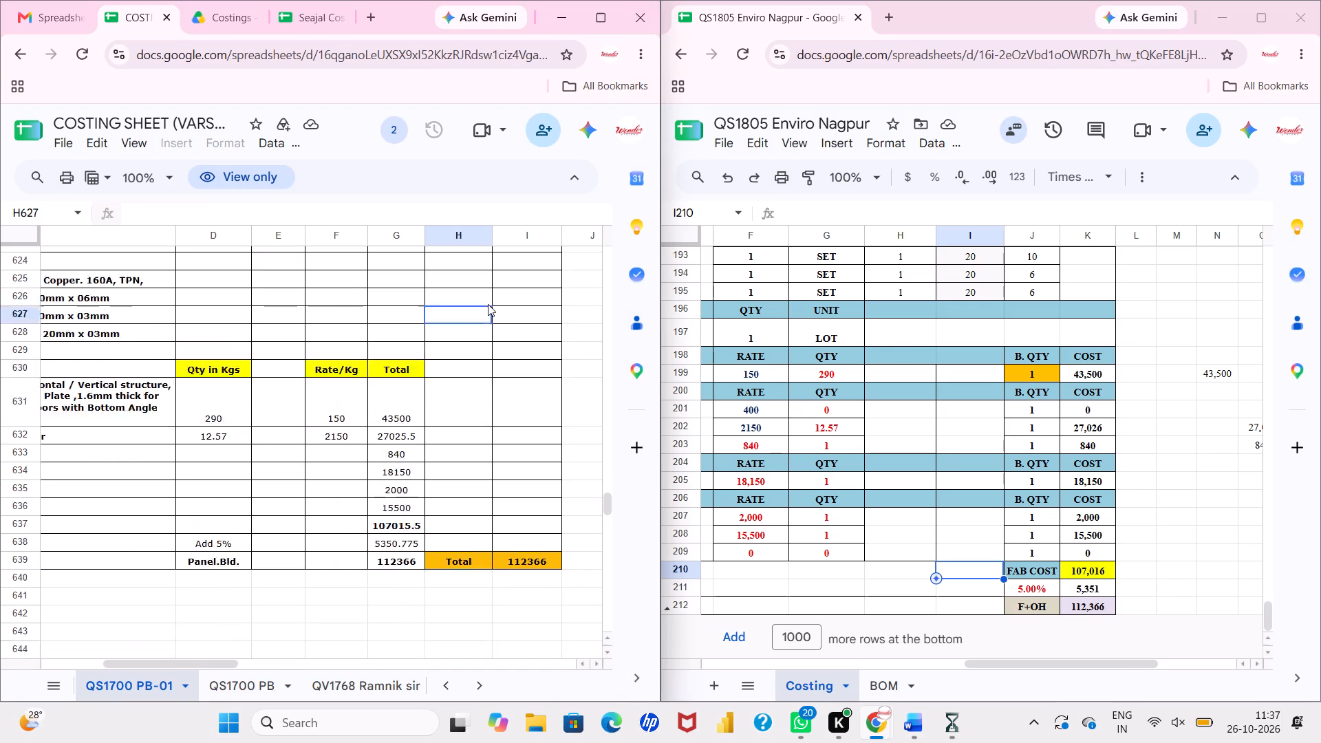
pyautogui.scroll(1, 488, 304)
pyautogui.click(499, 273)
pyautogui.scroll(-1, 499, 273)
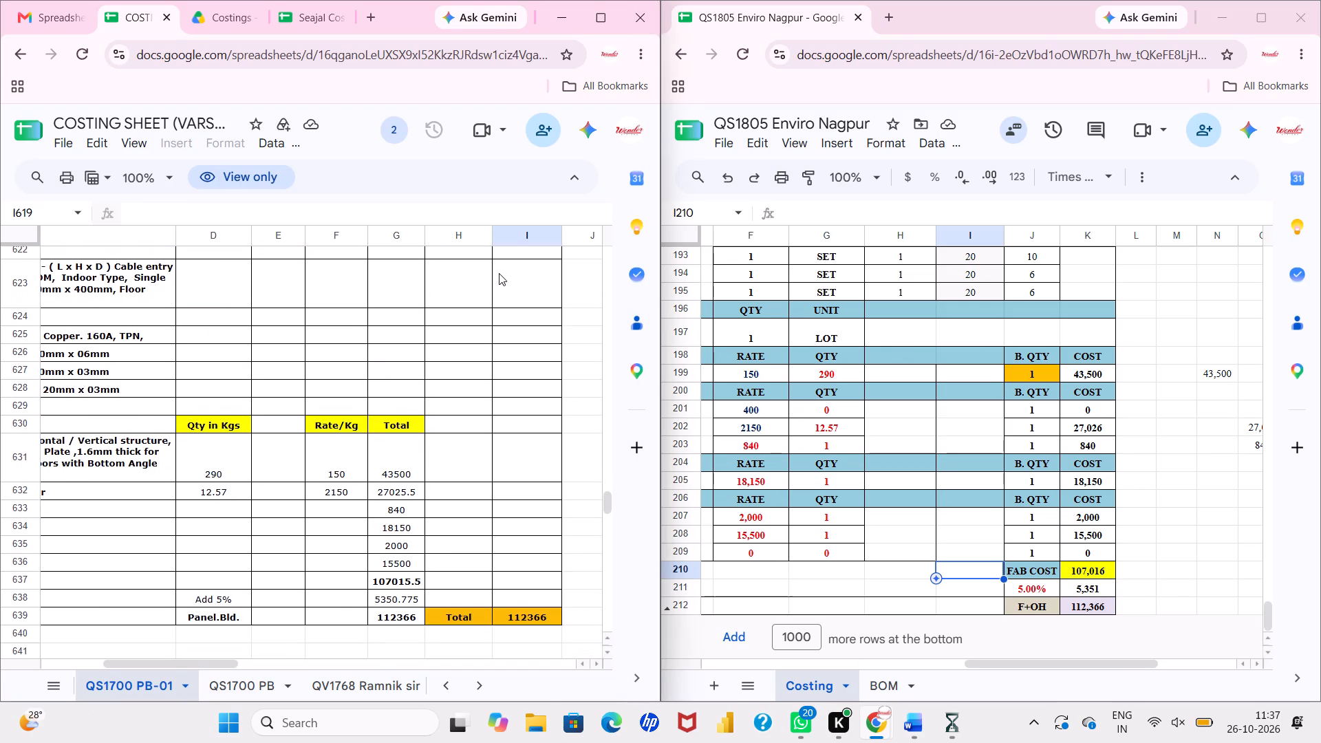
pyautogui.scroll(-1, 499, 273)
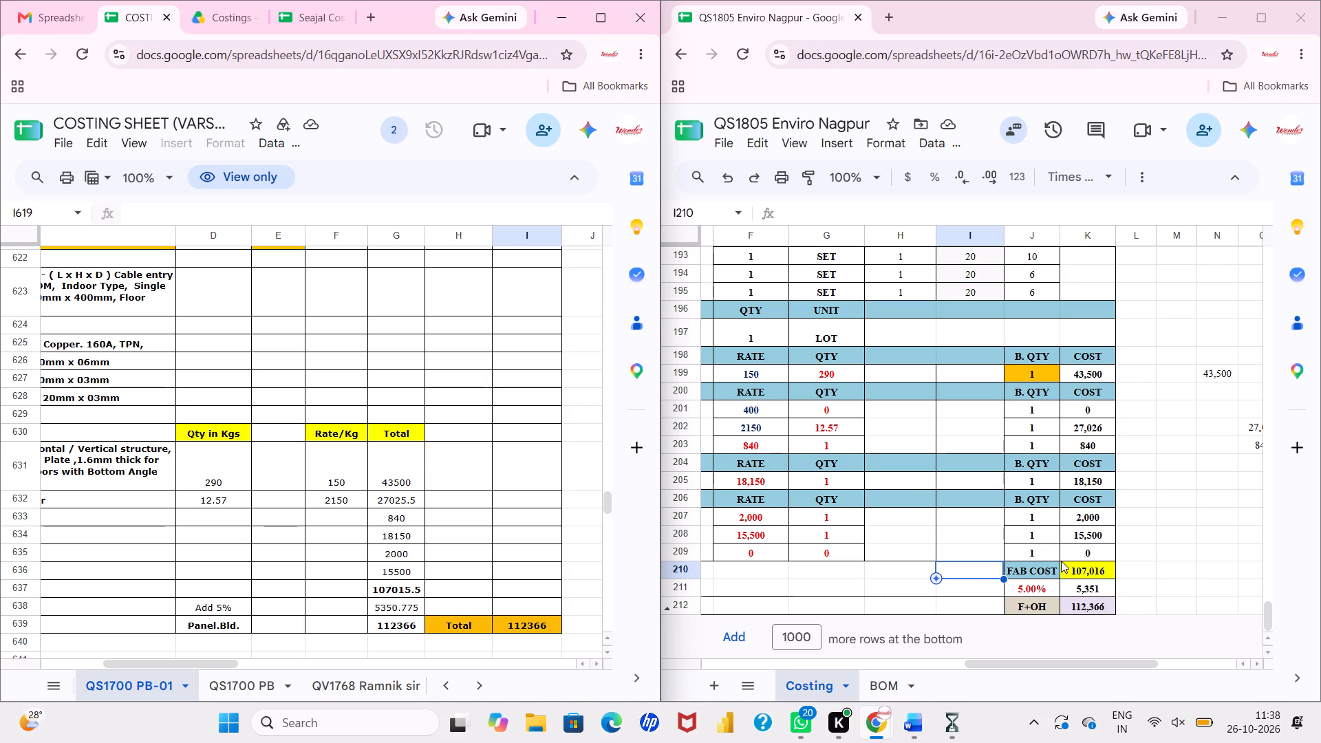
pyautogui.click(1103, 589)
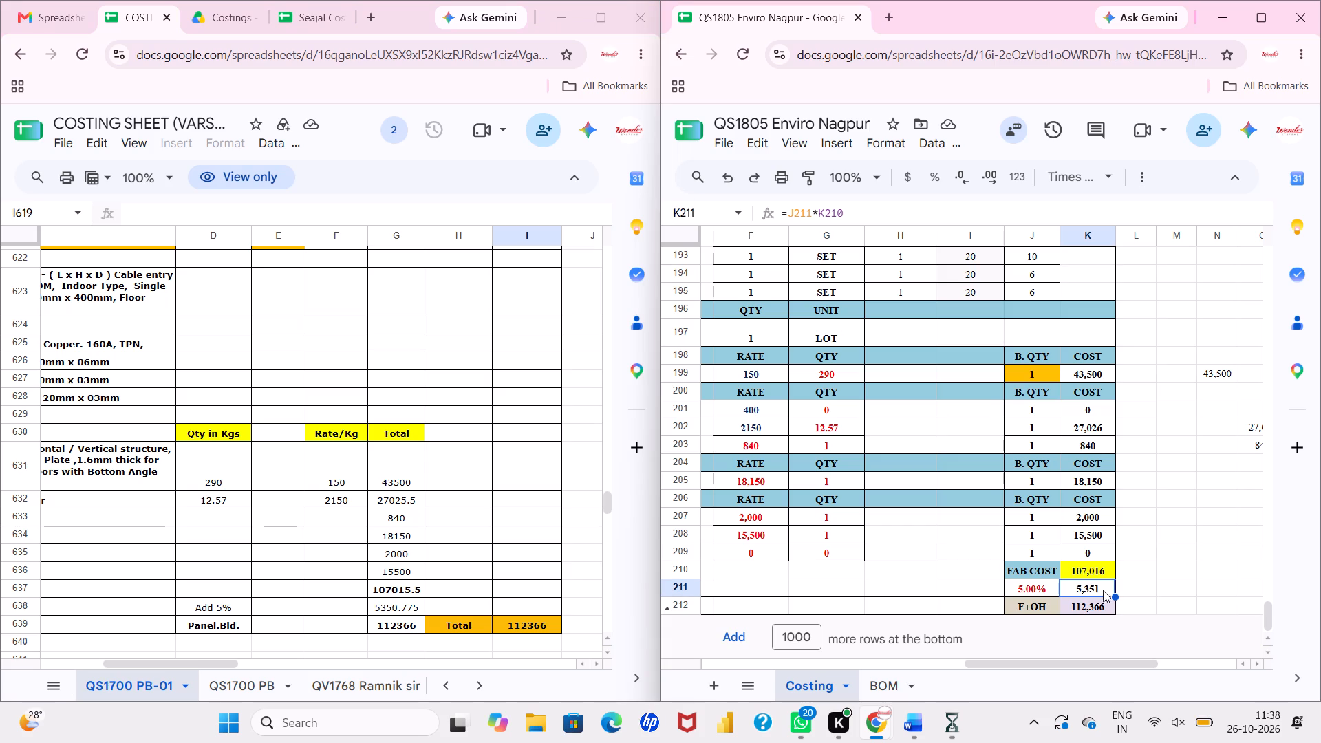
pyautogui.click(1101, 606)
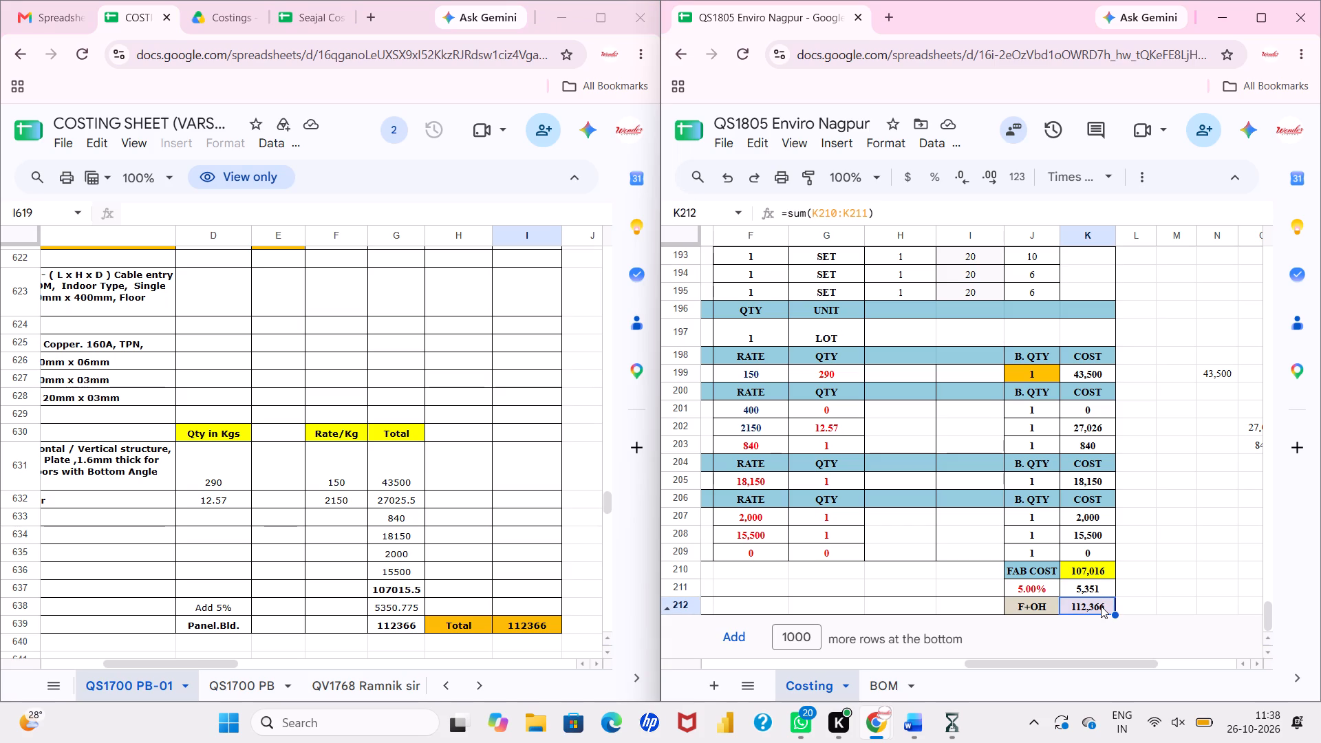
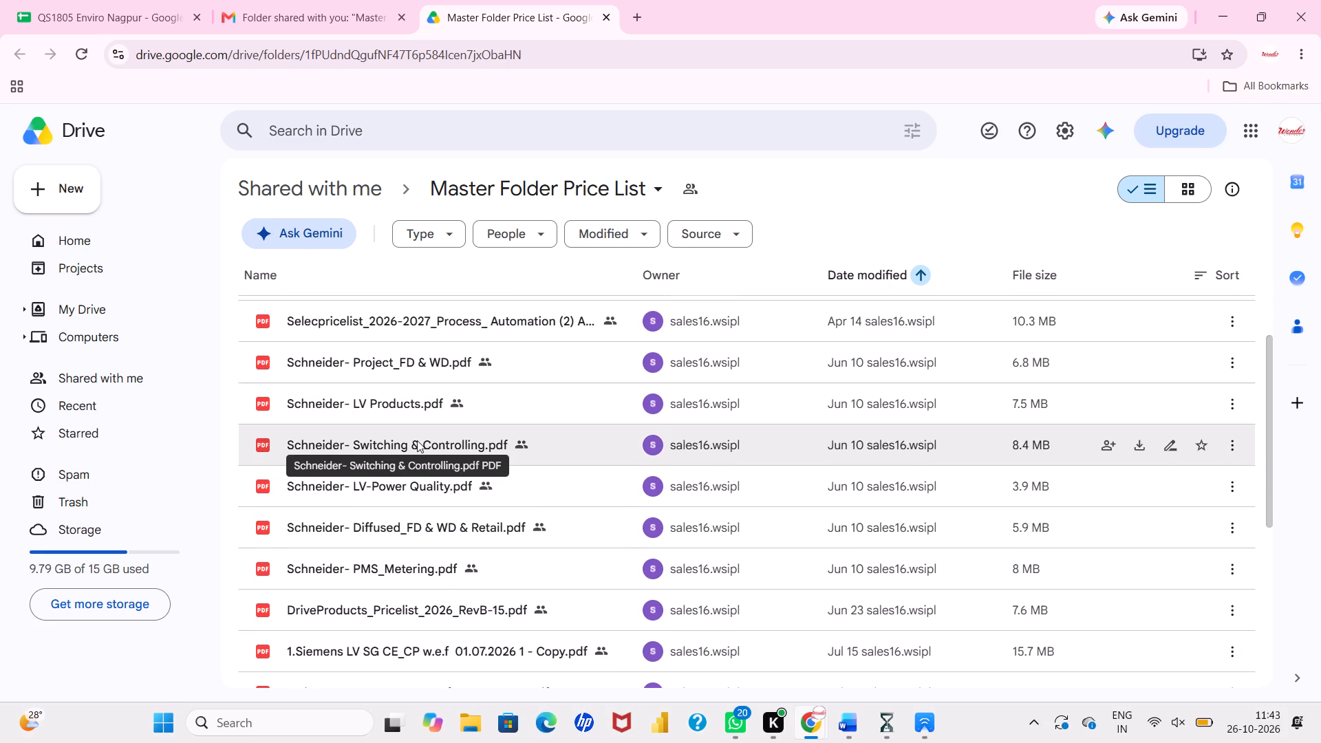
# Look through the Schneider, Siemens and Yaskawa price list PDFs in the shared Master Folder Price List.
pyautogui.scroll(-3, 417, 440)
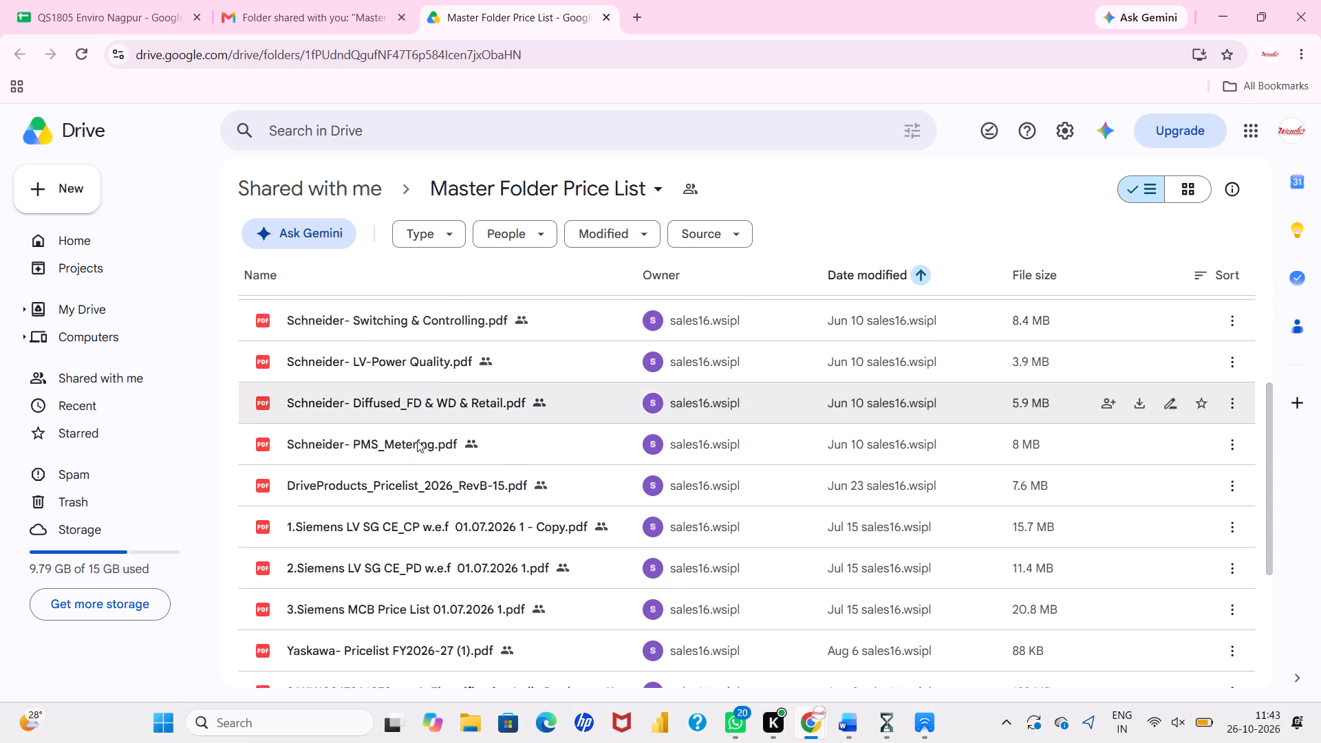
# Open the Selec 2026-2027 Process Automation April 2026 price list PDF from the Master Folder Price List.
pyautogui.scroll(-3, 417, 440)
pyautogui.scroll(6, 417, 440)
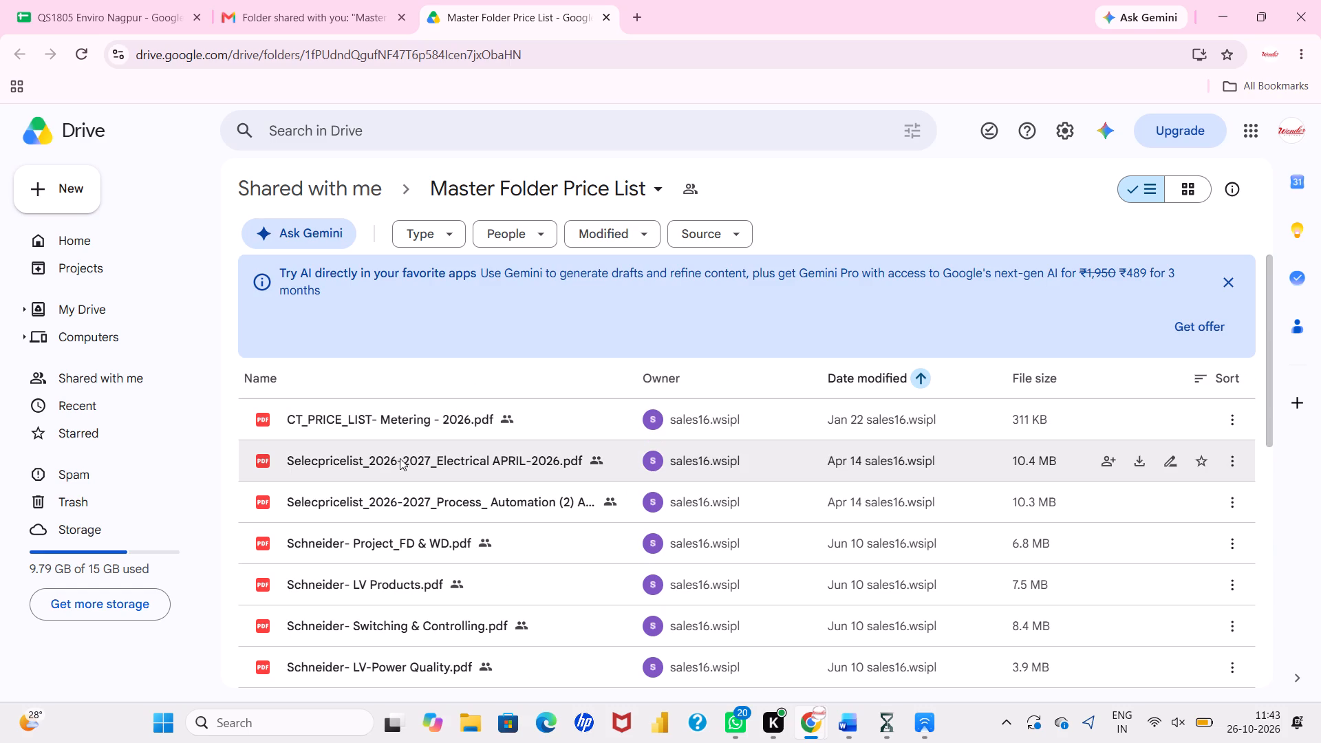
pyautogui.doubleClick(399, 498)
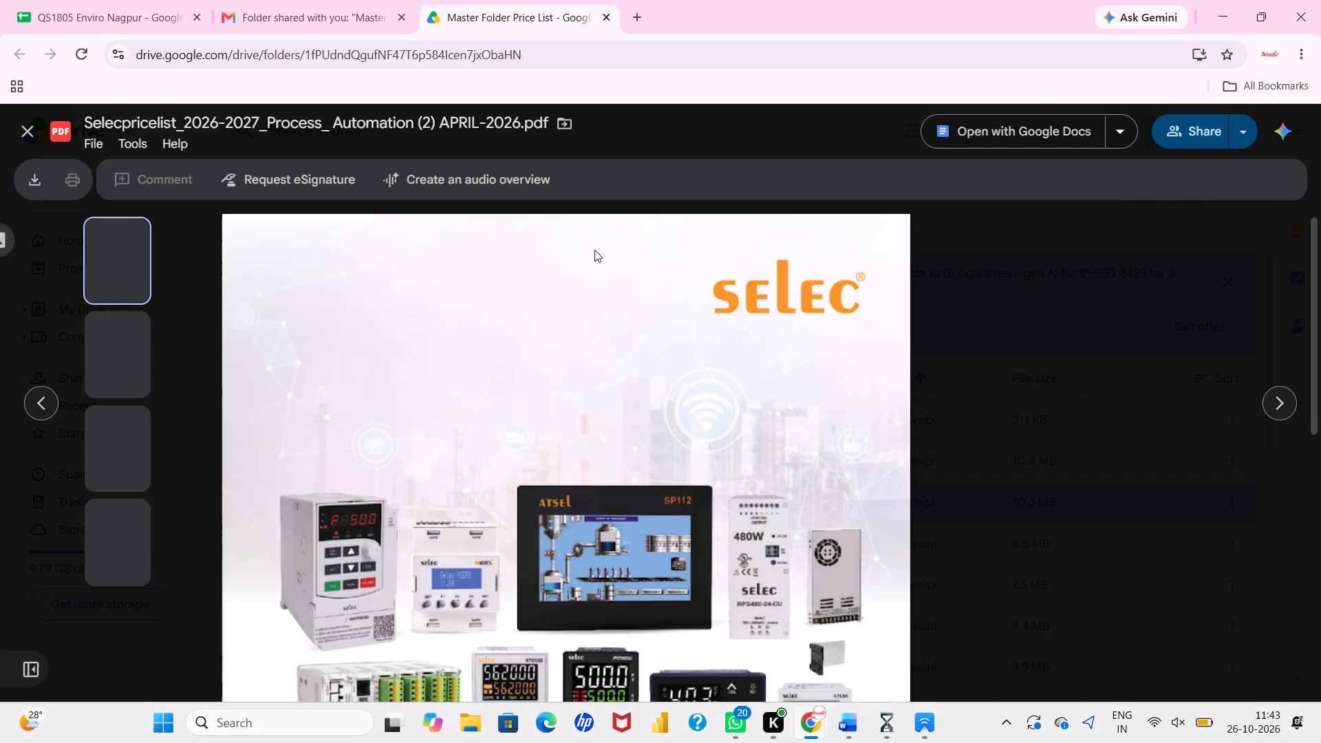
# Search the price list for RPS and examine the DIN rail power supplies table with its product codes and unit MRPs.
pyautogui.hotkey('ctrl', 'f')
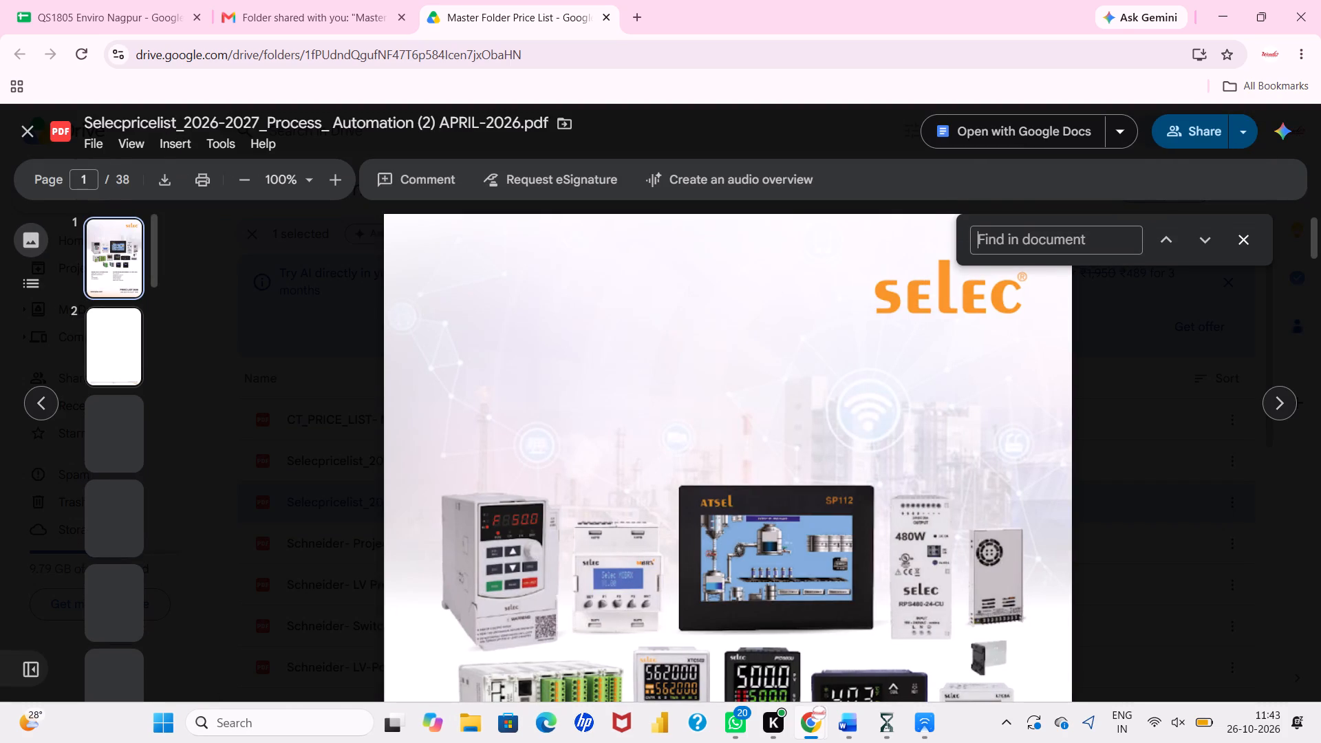
pyautogui.press('BackSpace')
pyautogui.press('BackSpace')
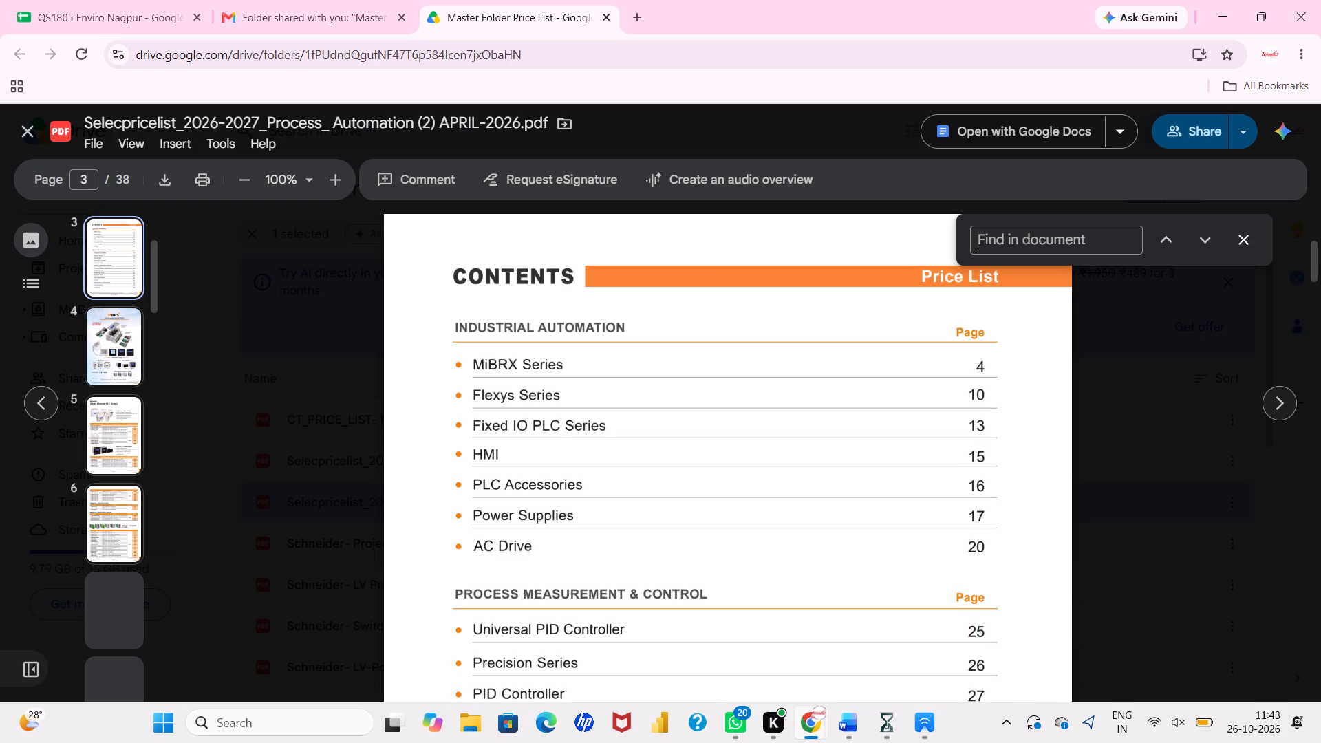
pyautogui.press('p')
pyautogui.press('BackSpace')
pyautogui.write('RPS')
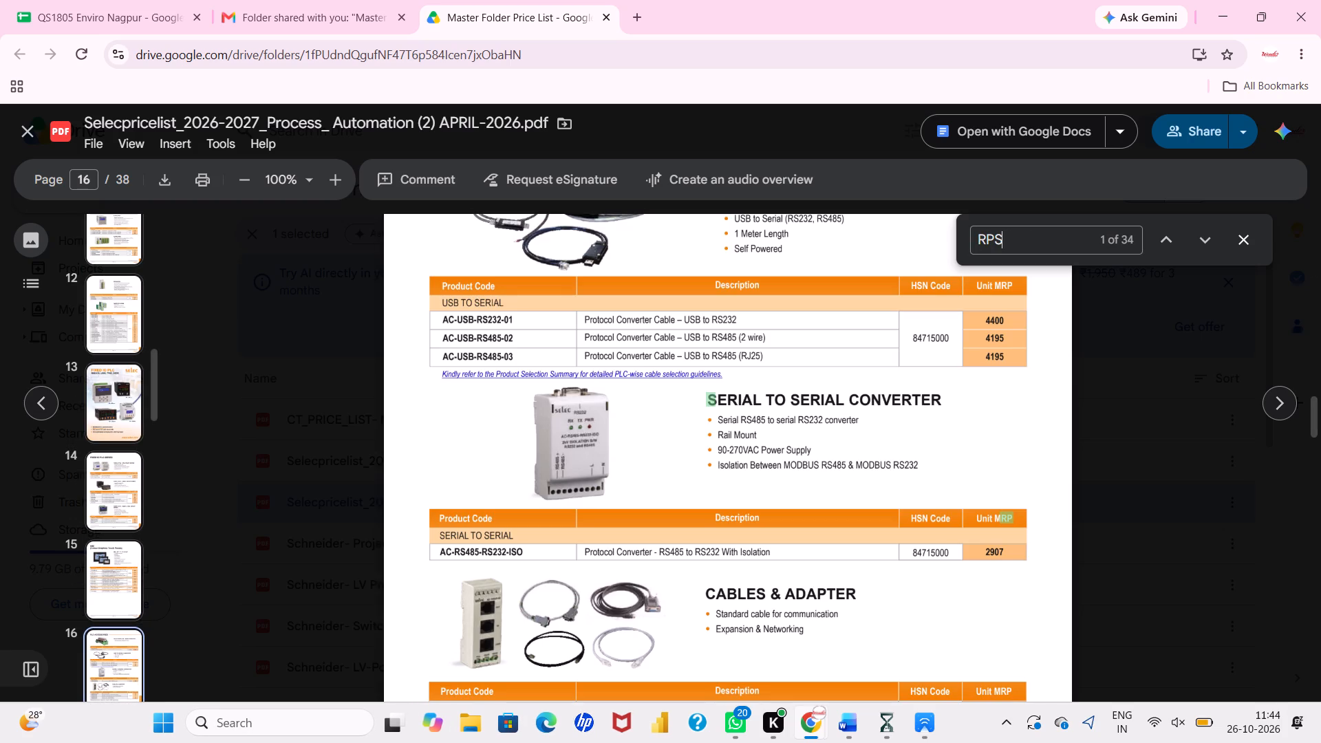
pyautogui.click(1202, 241)
pyautogui.click(1202, 241)
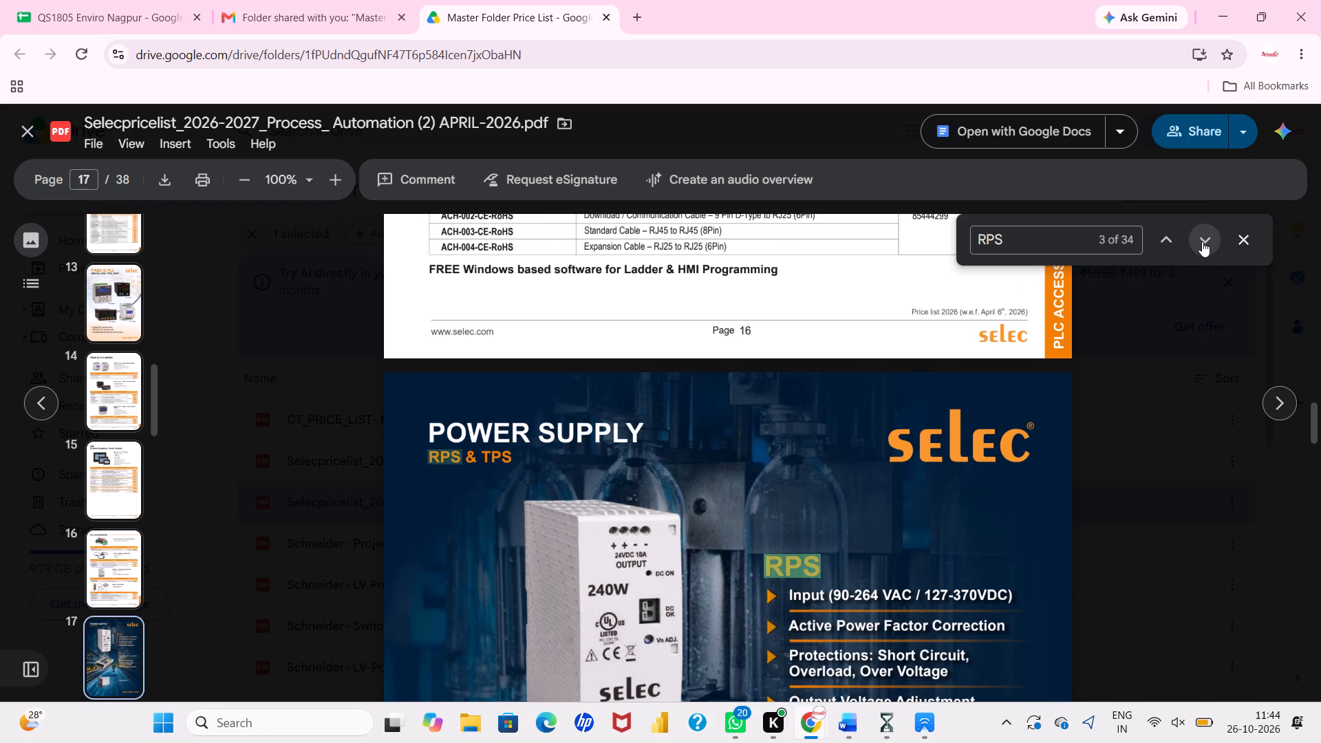
pyautogui.click(1202, 241)
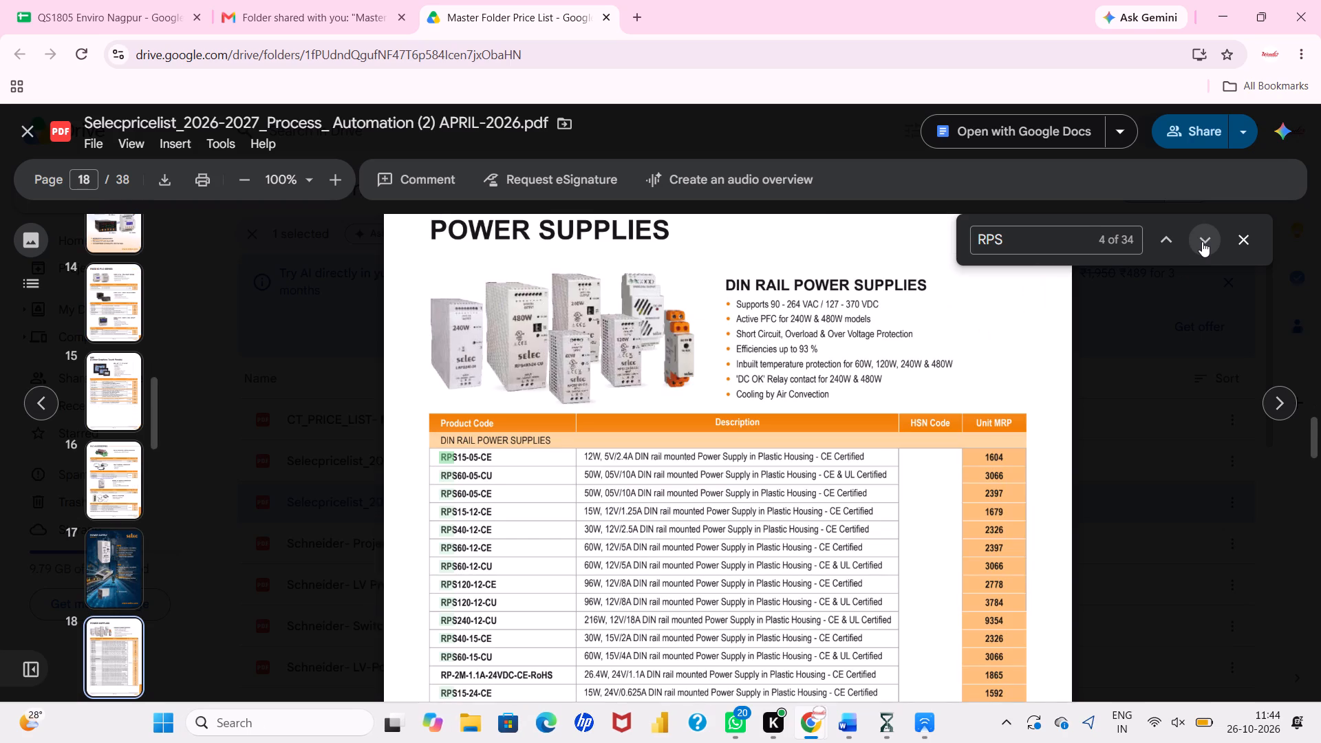
pyautogui.scroll(-2, 938, 446)
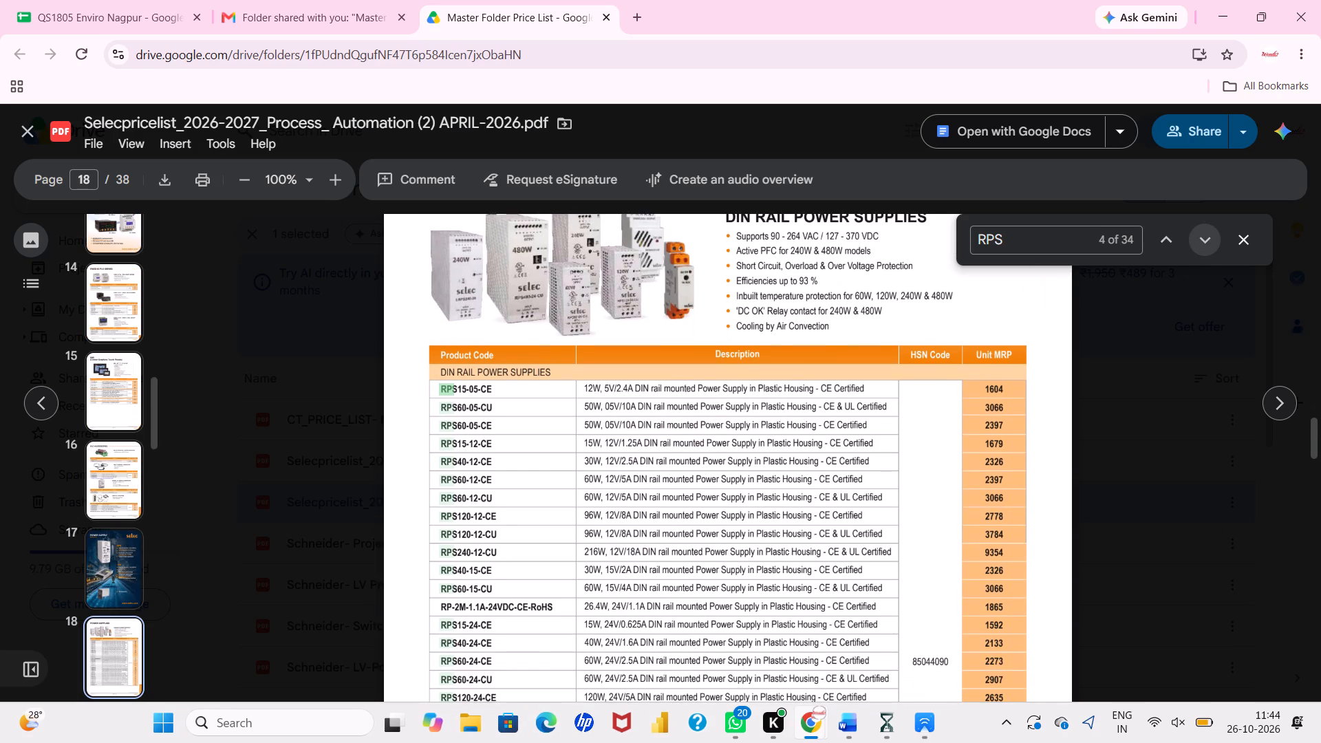
pyautogui.scroll(-1, 938, 446)
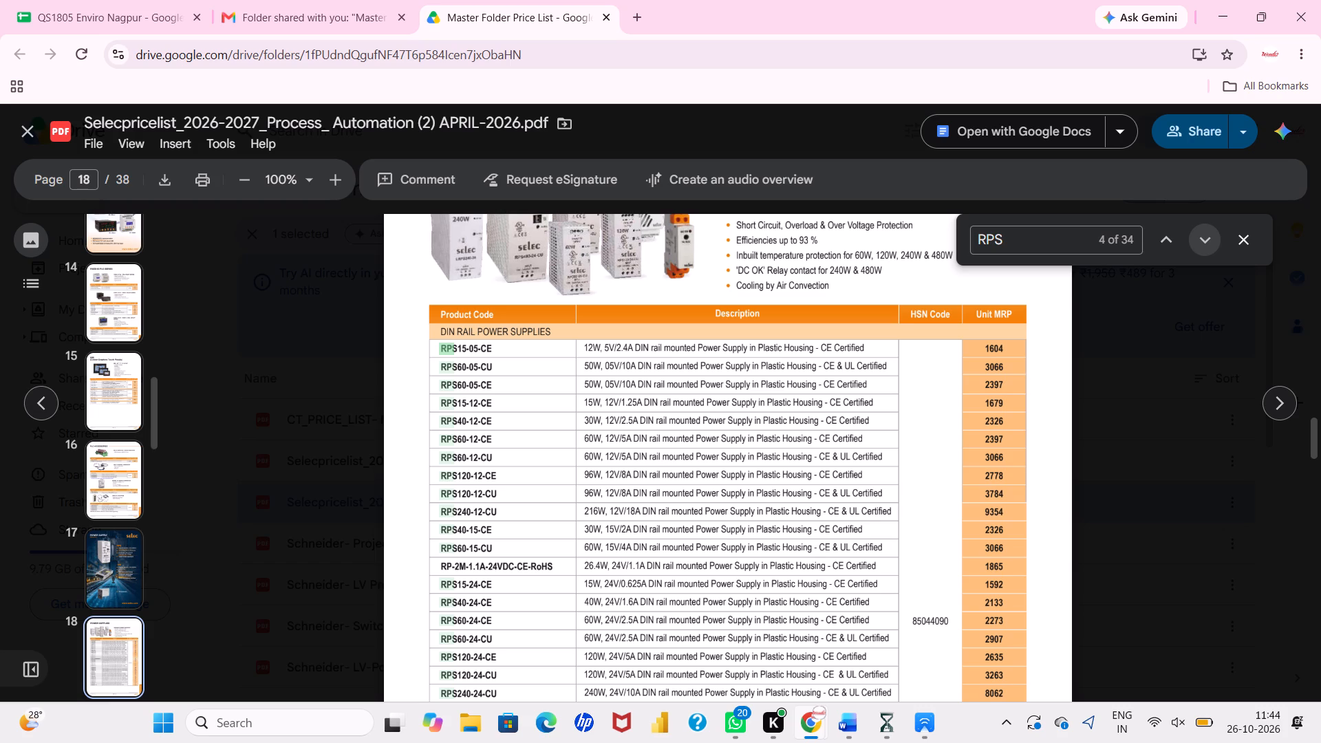
pyautogui.moveTo(861, 440); pyautogui.dragTo(751, 433)
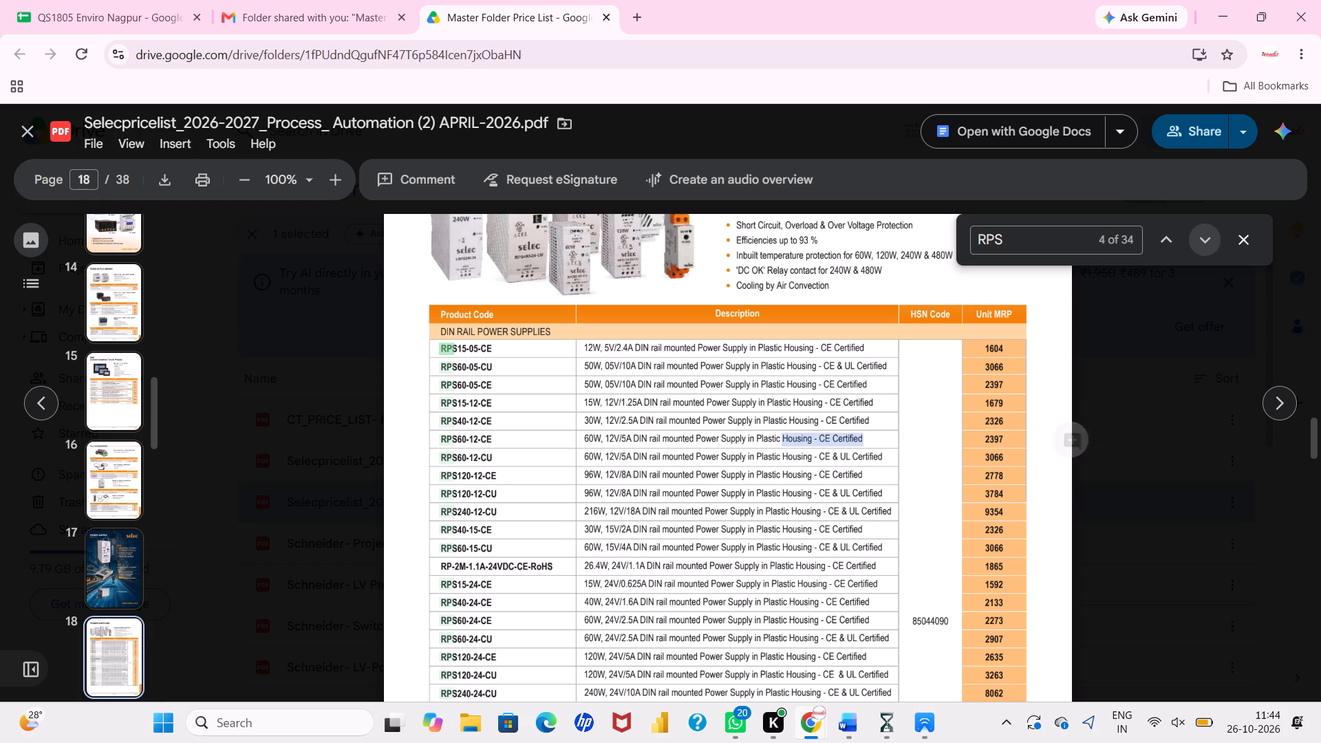
pyautogui.moveTo(751, 433); pyautogui.dragTo(447, 443)
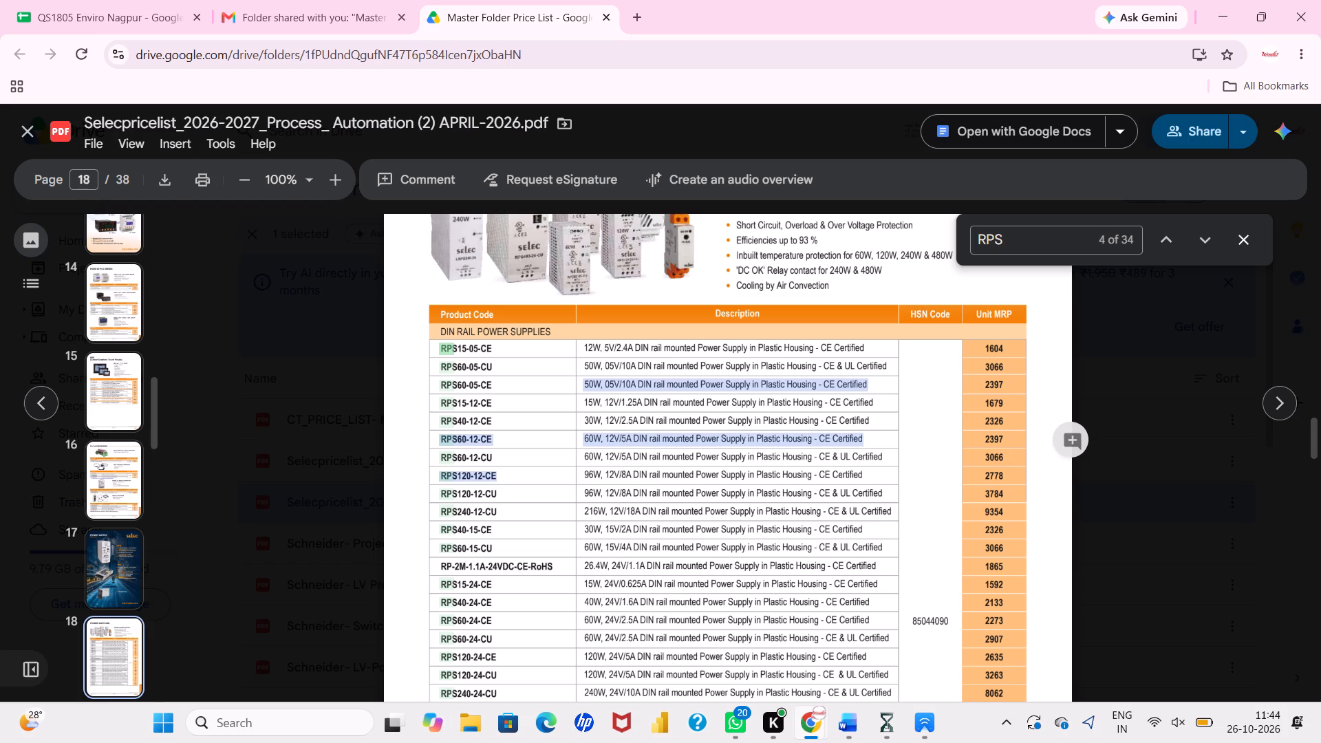
pyautogui.moveTo(447, 443); pyautogui.dragTo(441, 443)
pyautogui.click(466, 491)
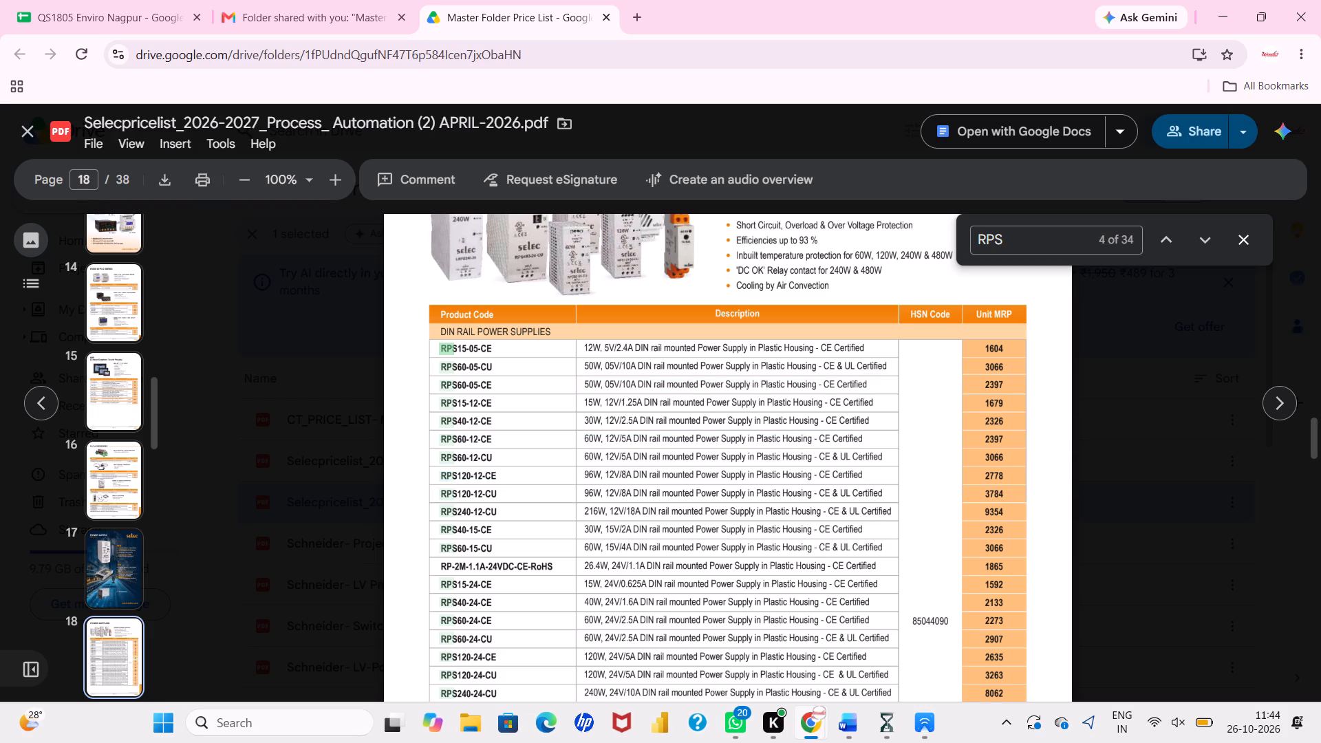
# Narrow the price list search to RPS120 and go to the 24 V entries in the DIN rail power supplies table.
pyautogui.click(1013, 239)
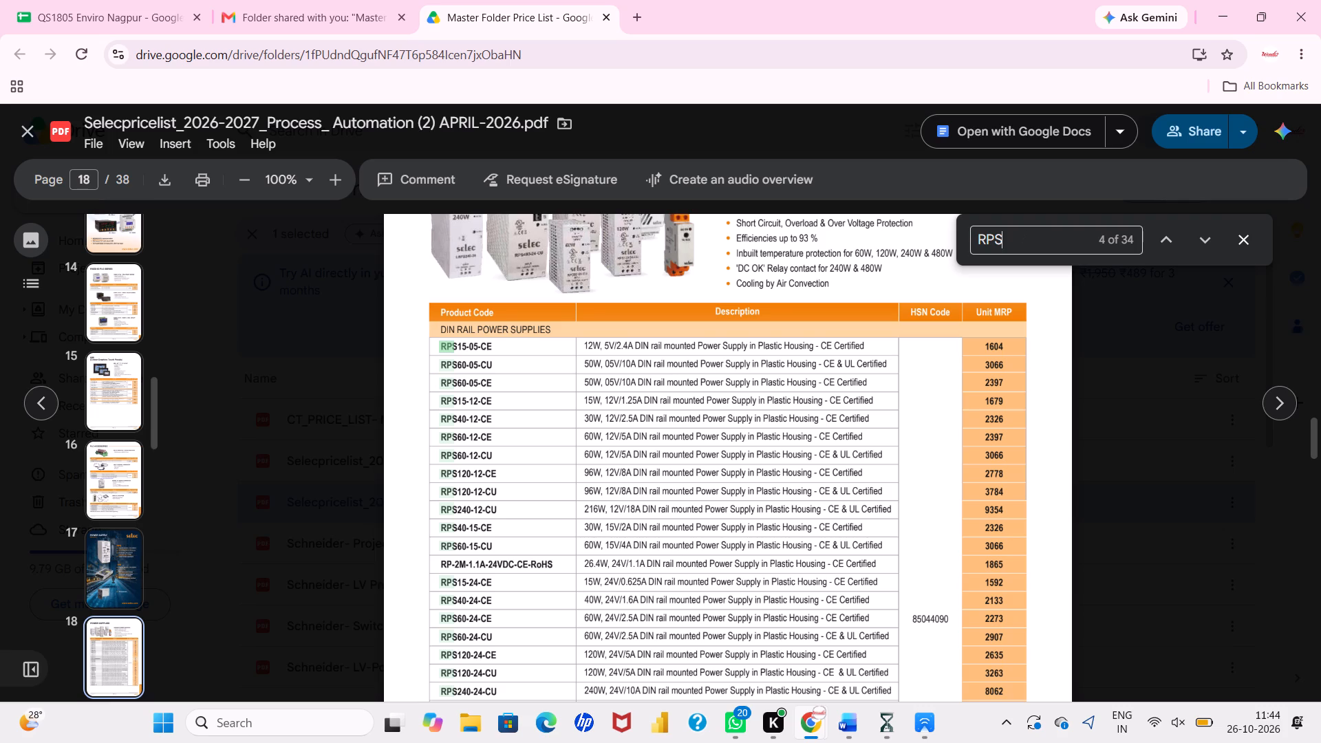
pyautogui.write('120')
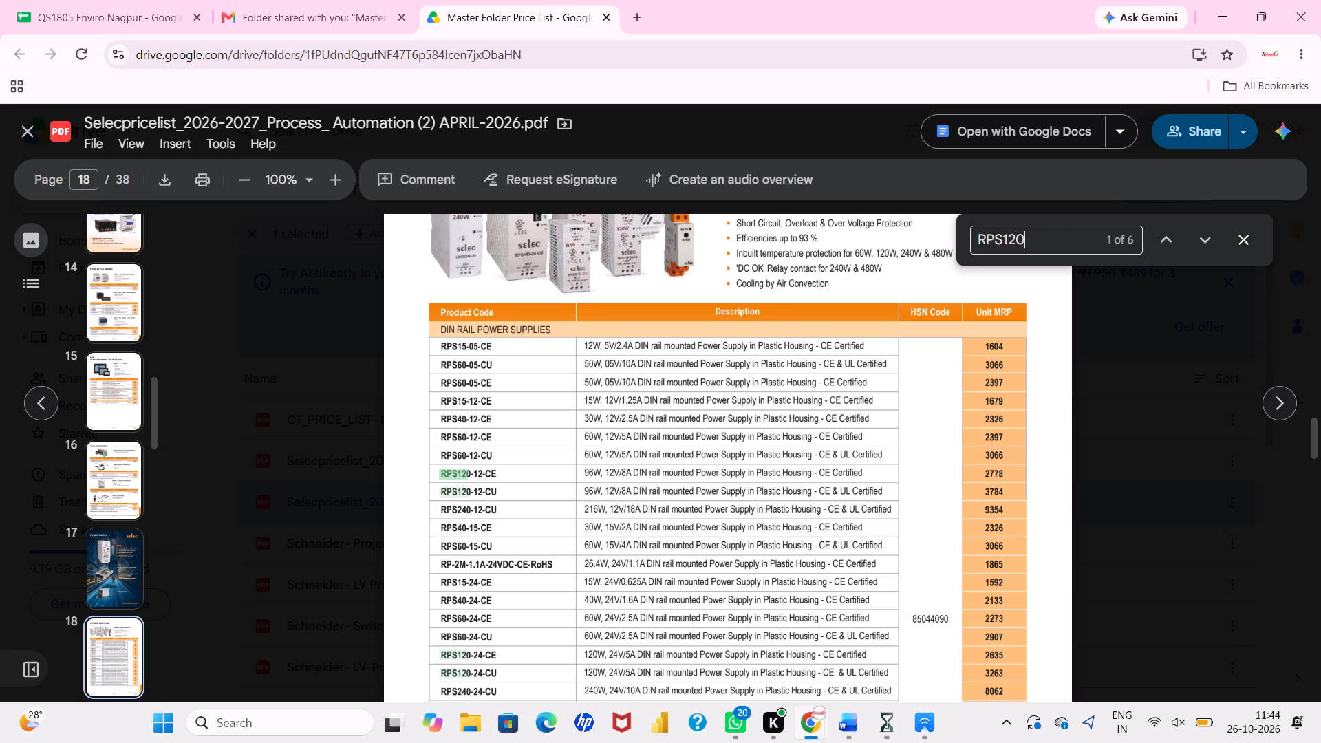
pyautogui.press('Return')
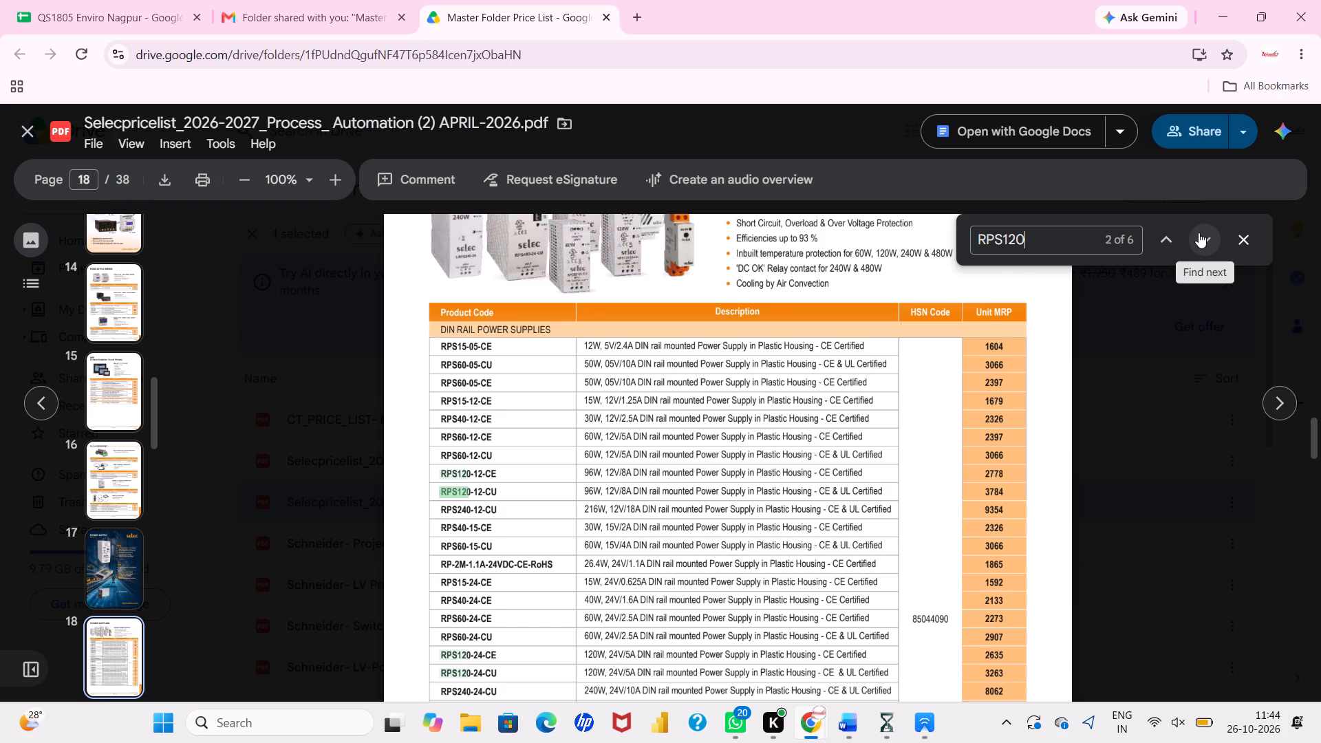
pyautogui.click(1199, 233)
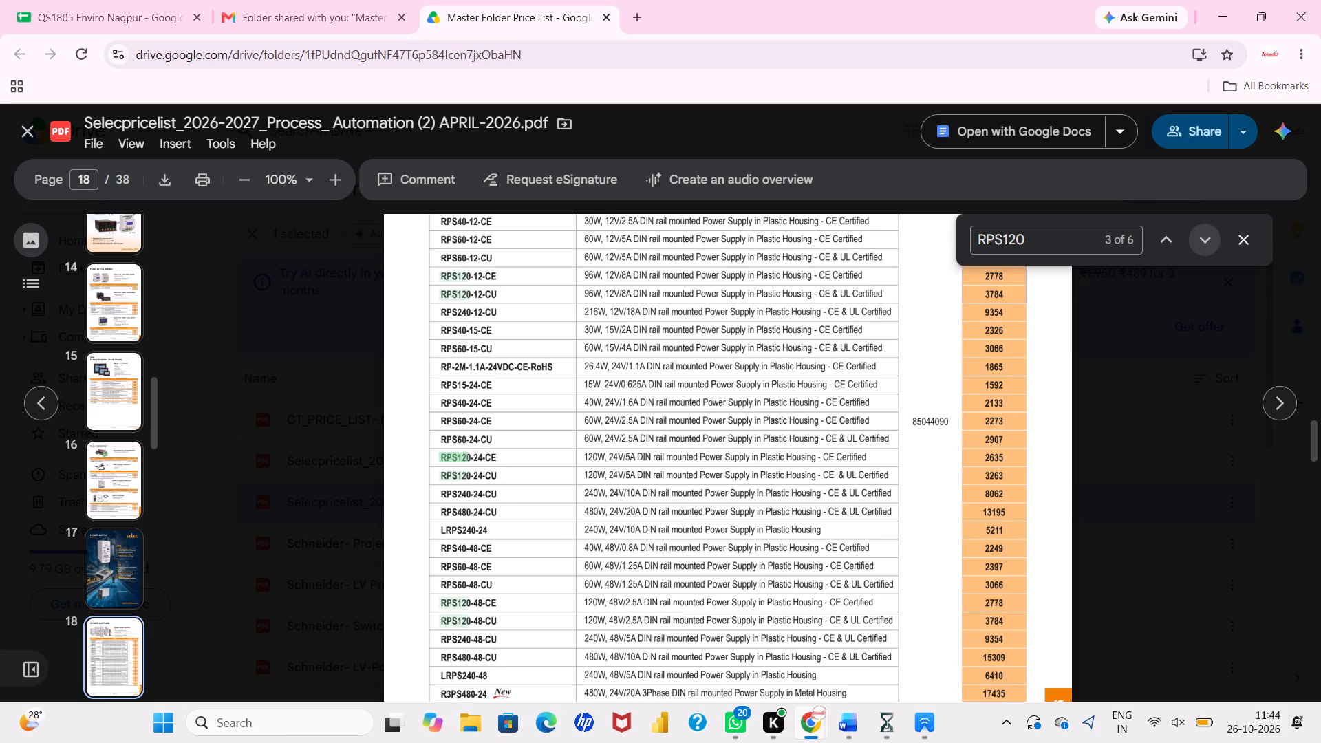
pyautogui.moveTo(442, 460); pyautogui.dragTo(934, 455)
pyautogui.click(881, 457)
pyautogui.click(505, 453)
# Replace the SELEC power supply's catalog number in row 180 of the Costing sheet with RPS120-24-CU, copied from the price list.
pyautogui.moveTo(496, 474); pyautogui.dragTo(436, 473)
pyautogui.hotkey('ctrl', 'c')
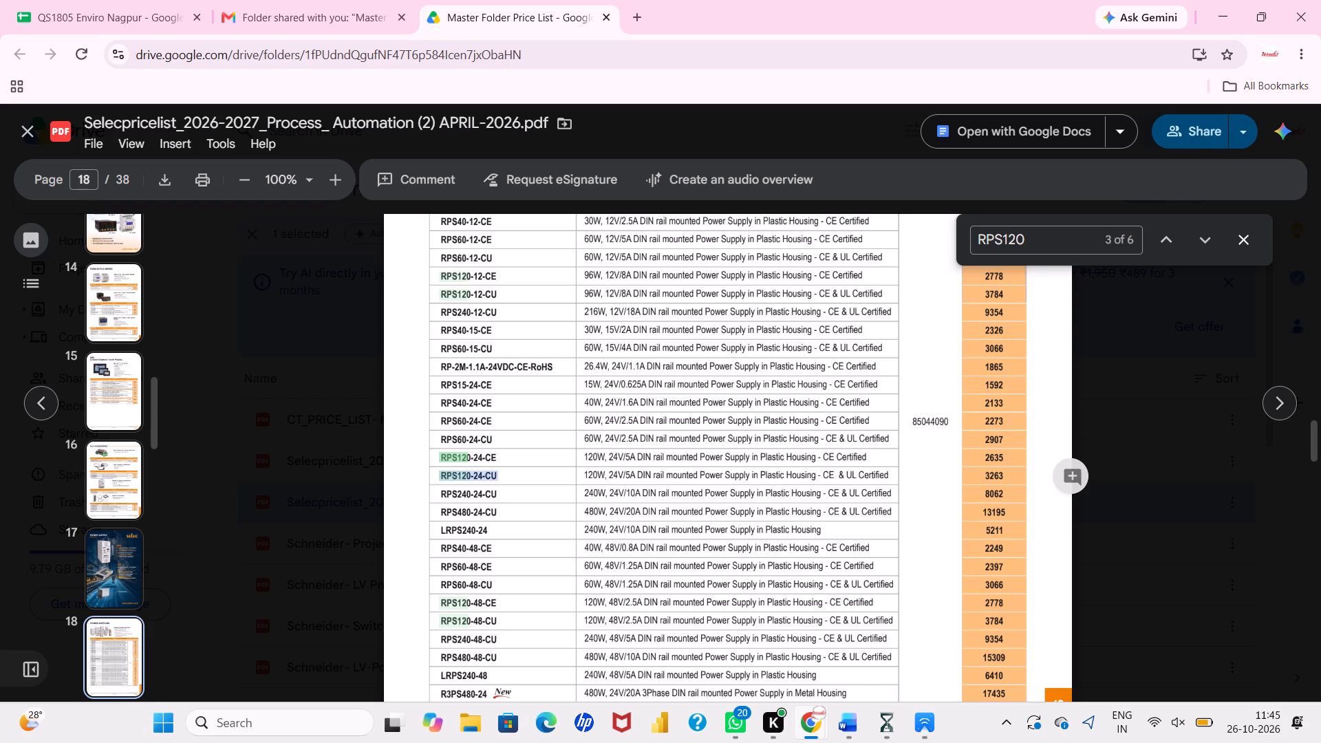
pyautogui.click(138, 0)
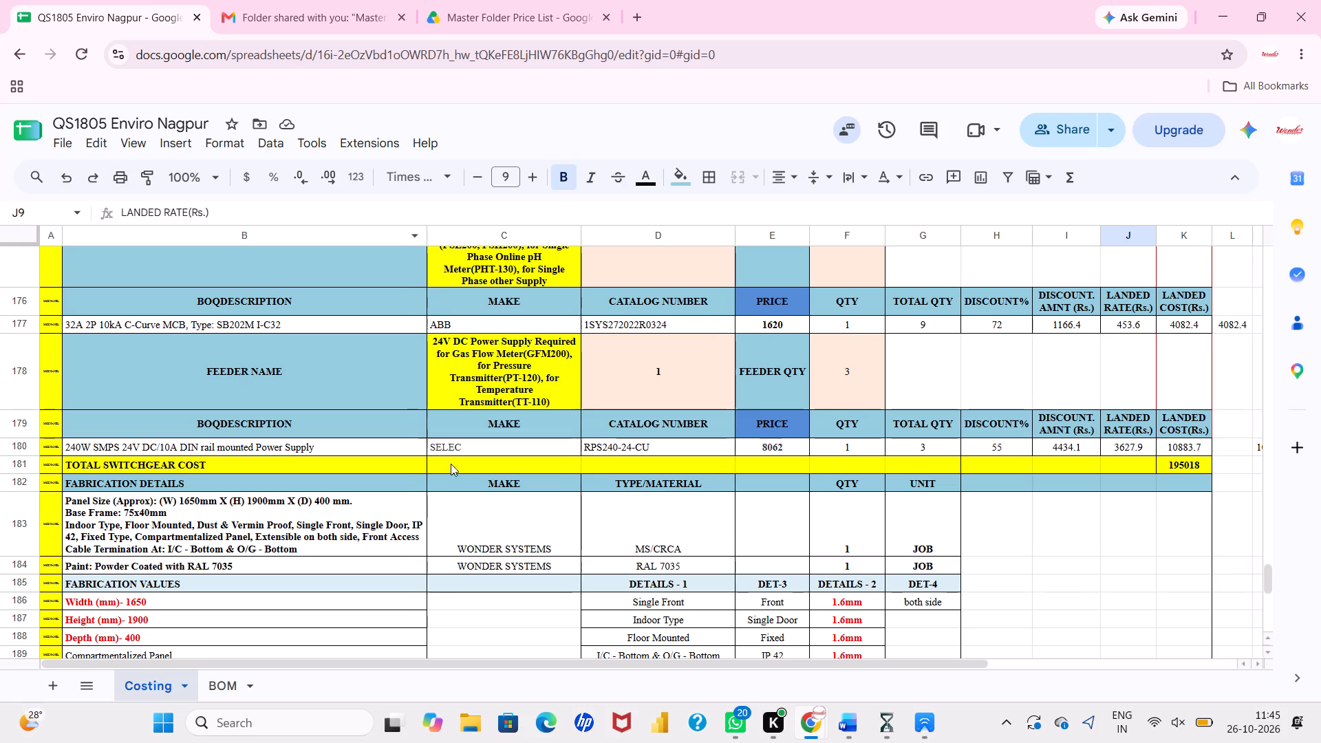
pyautogui.click(621, 442)
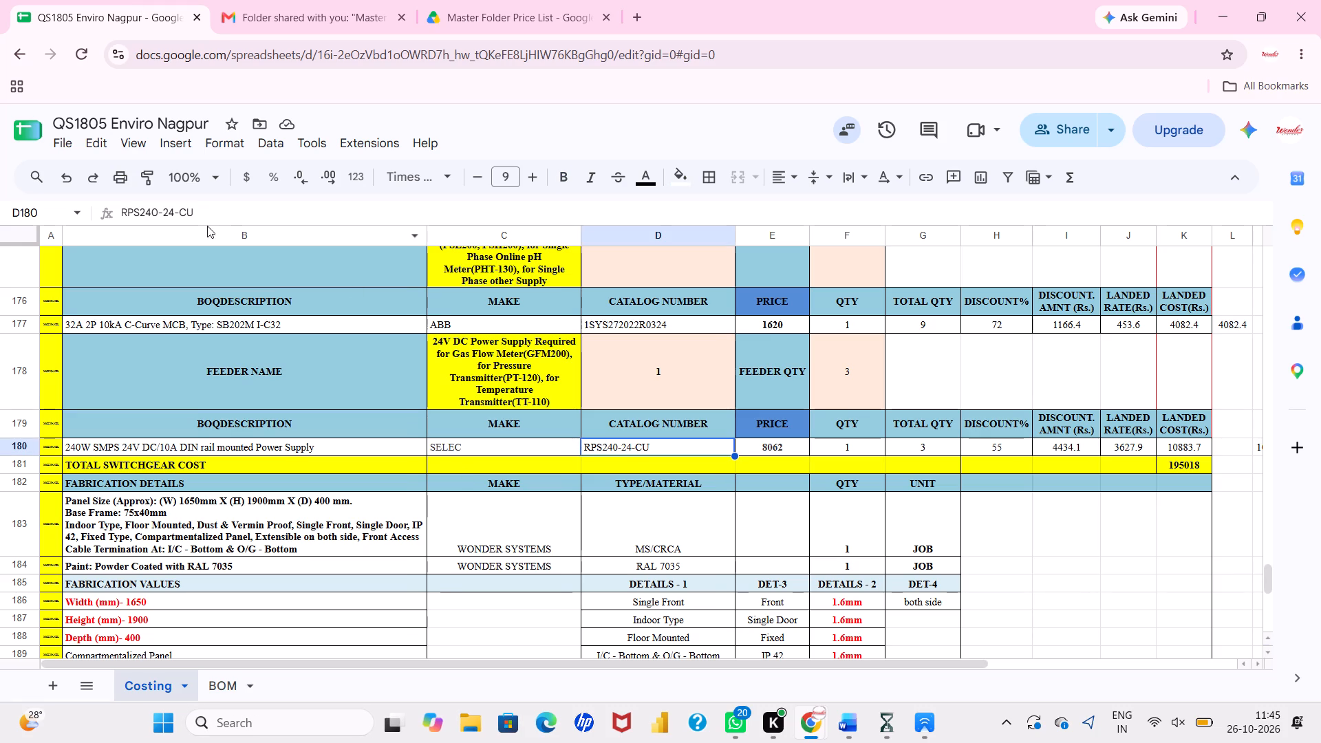
pyautogui.click(203, 215)
pyautogui.hotkey('ctrl', 'a')
pyautogui.hotkey('ctrl', 'v')
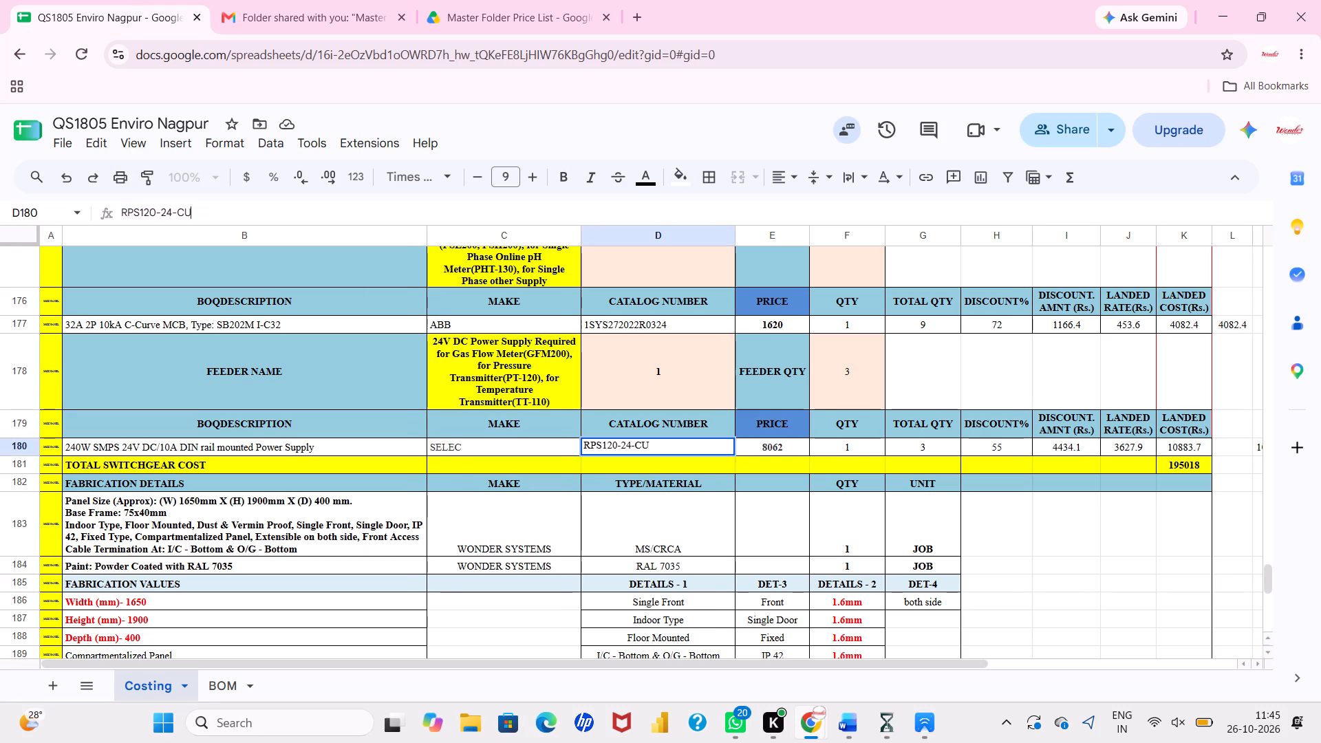
pyautogui.press('Return')
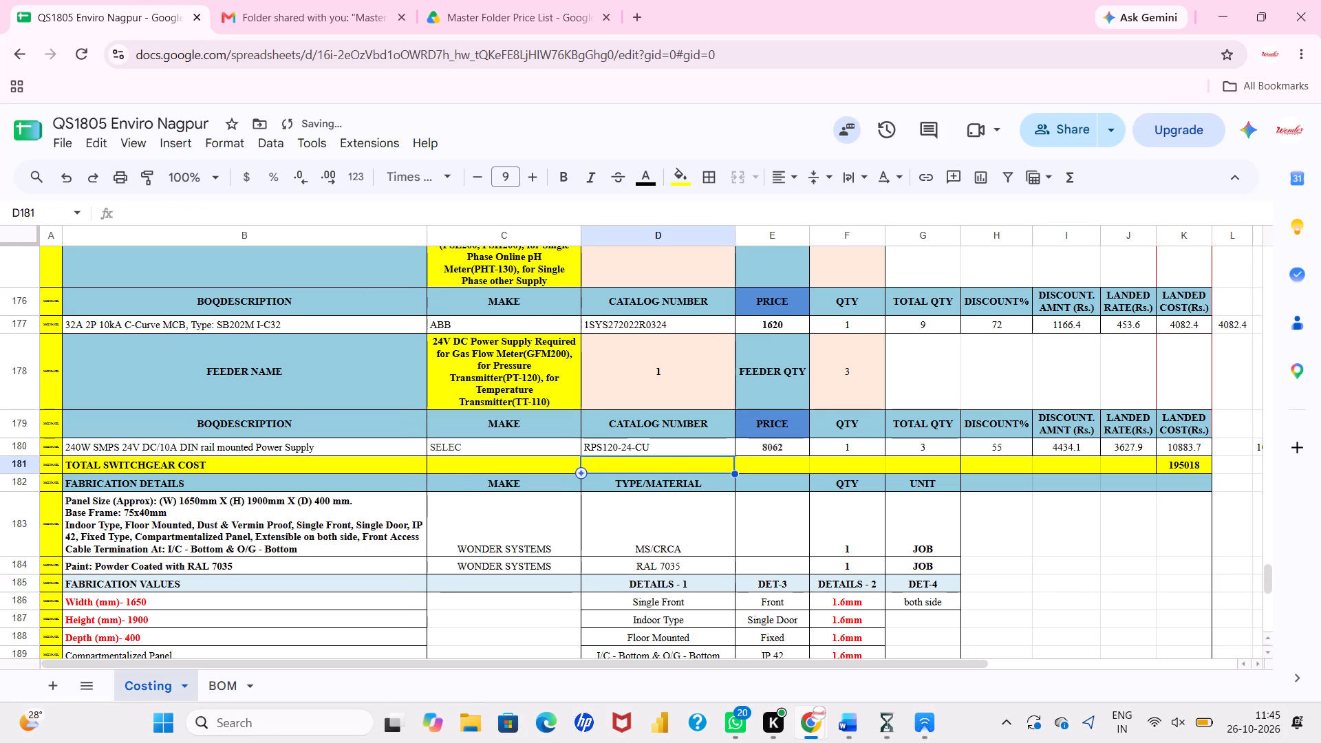
# Set the SELEC power supply's price in row 180 to 3263, copied from the RPS120-24-CU unit MRP in the price list.
pyautogui.click(501, 1)
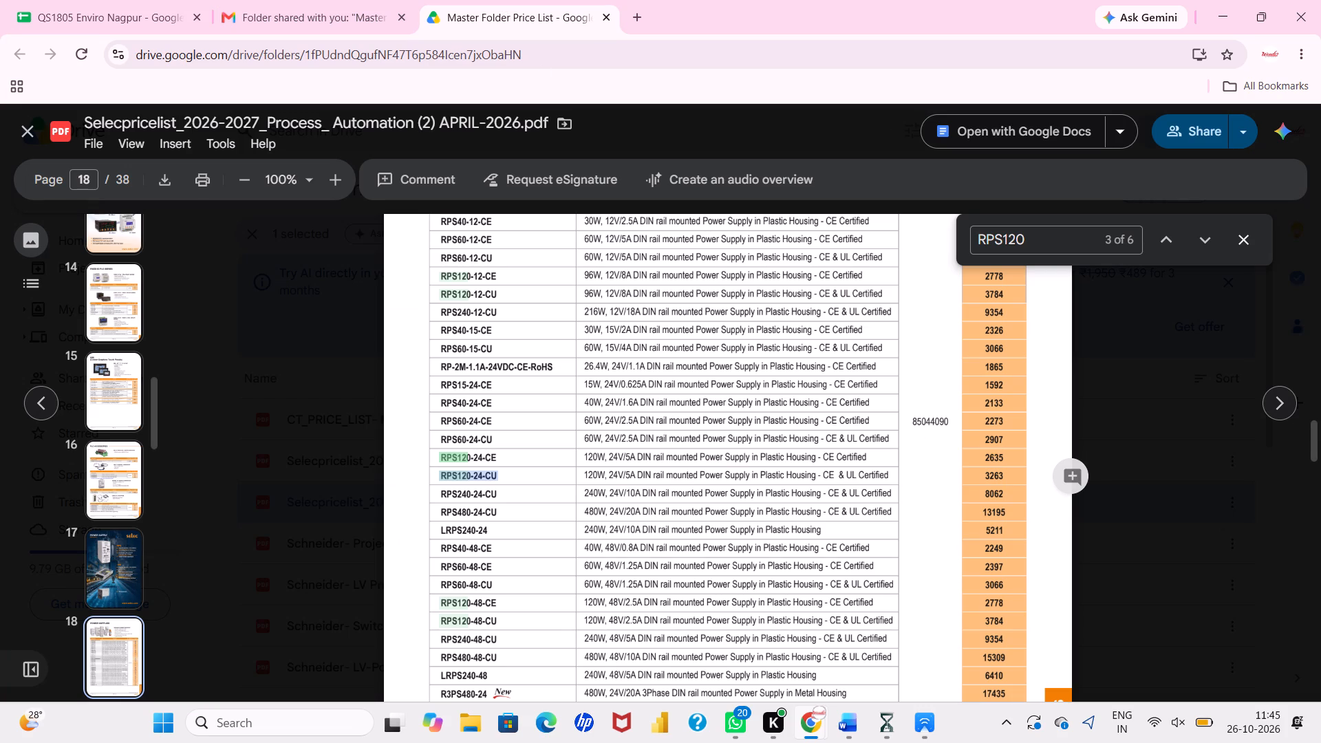
pyautogui.moveTo(1005, 476); pyautogui.dragTo(982, 476)
pyautogui.hotkey('ctrl', 'c')
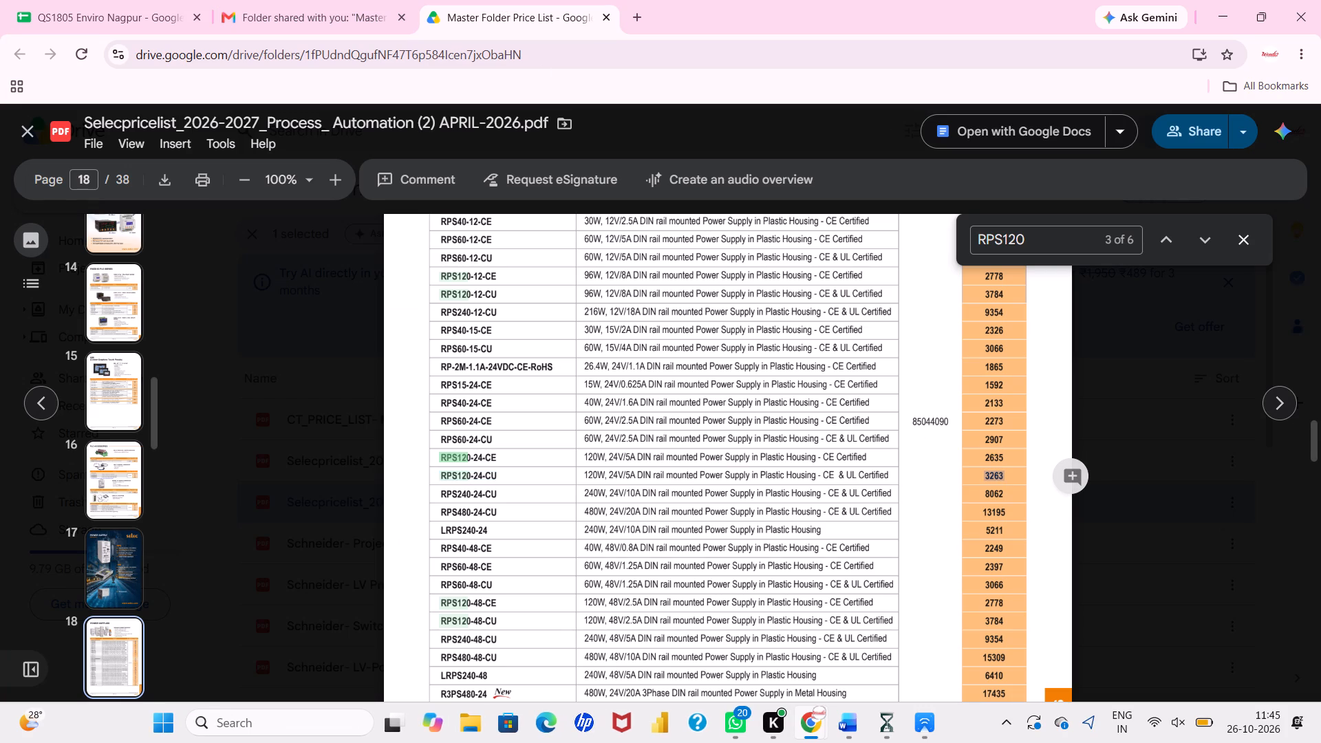
pyautogui.click(170, 0)
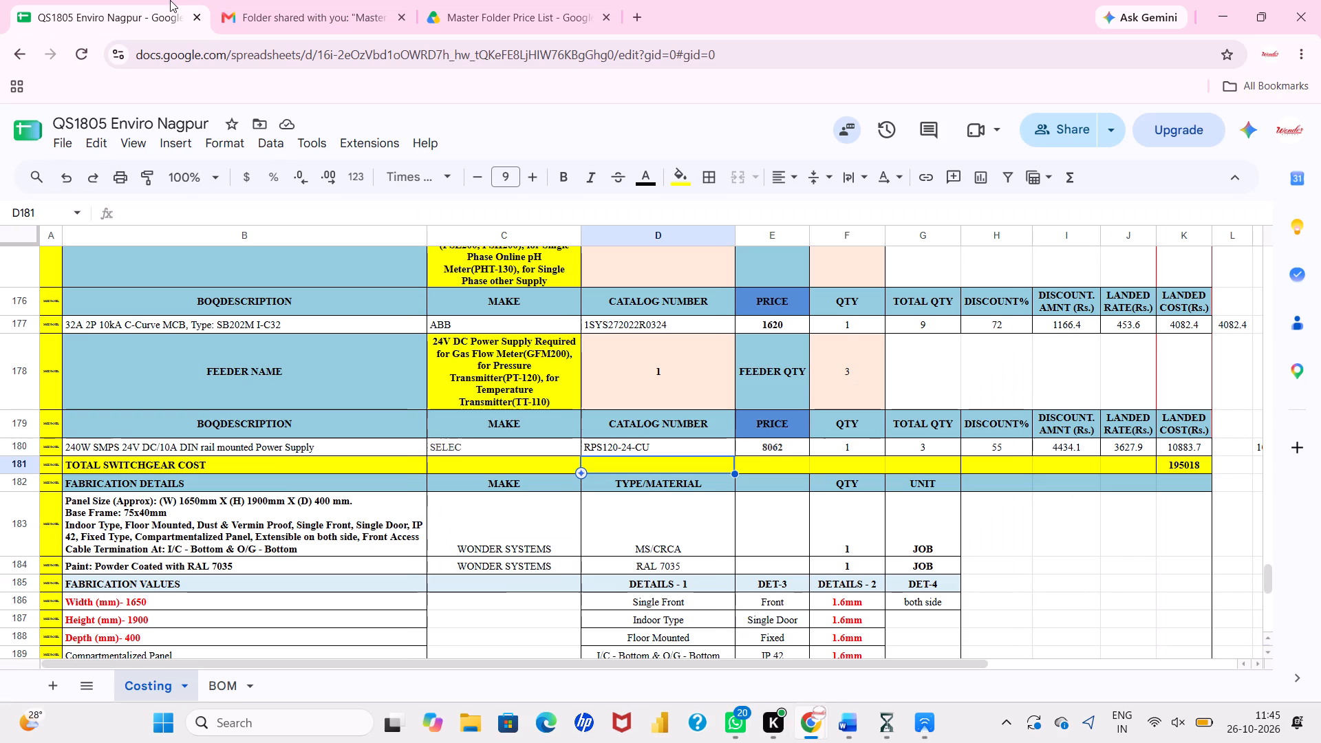
pyautogui.click(759, 442)
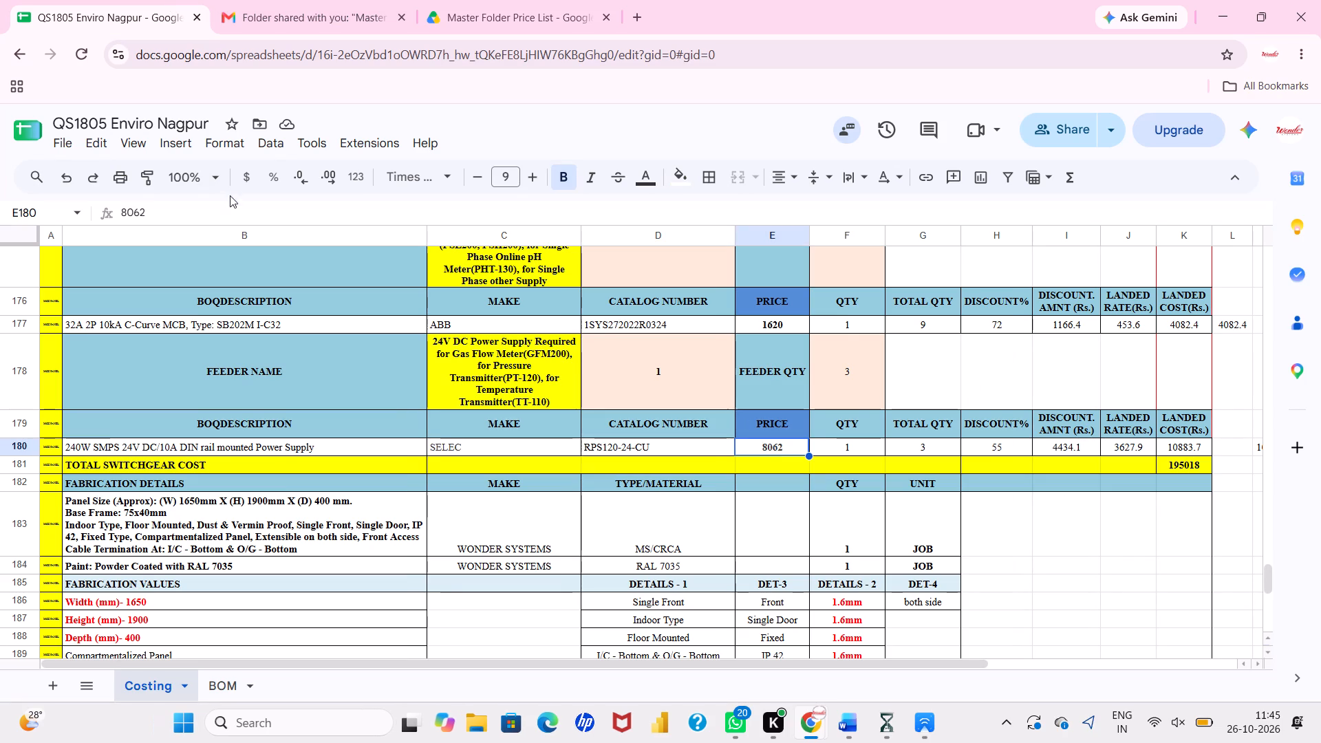
pyautogui.click(230, 209)
pyautogui.hotkey('ctrl', 'a')
pyautogui.hotkey('ctrl', 'v')
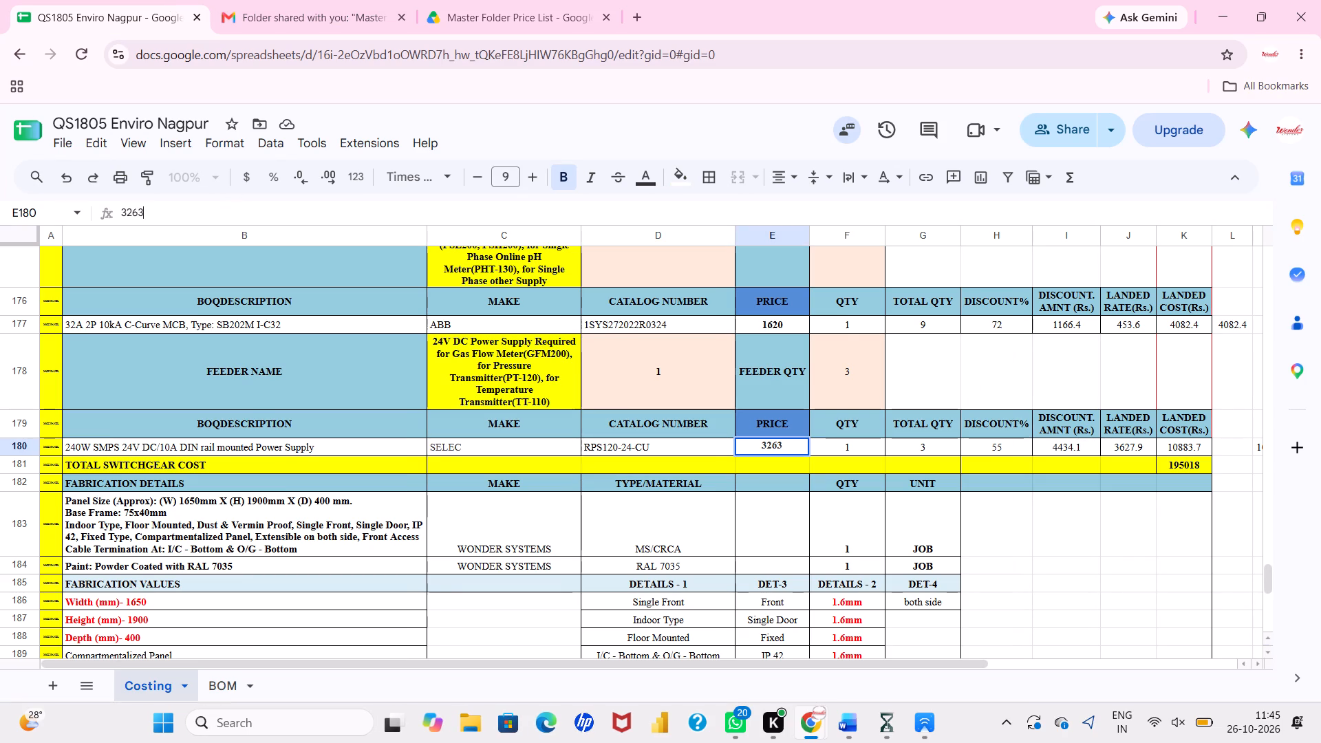
pyautogui.press('Return')
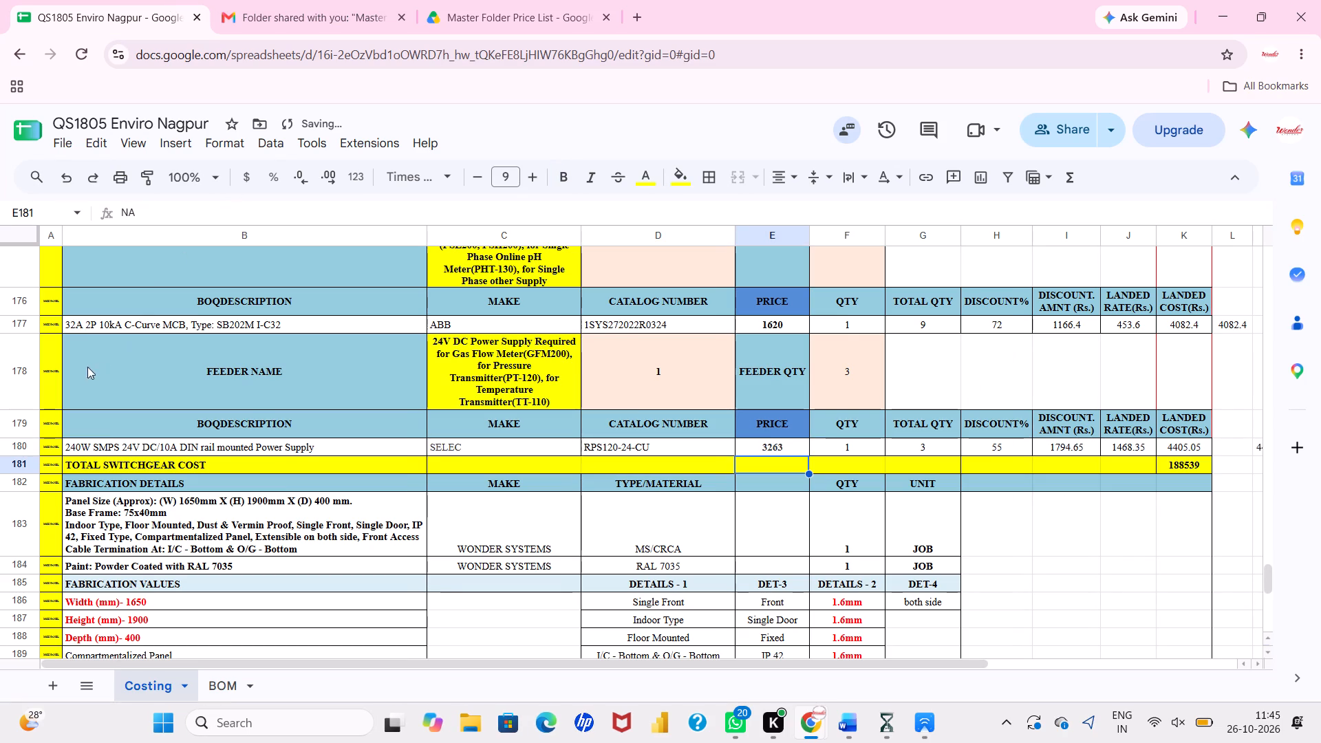
# Change the current rating in the row 180 power supply description to 5A.
pyautogui.click(167, 453)
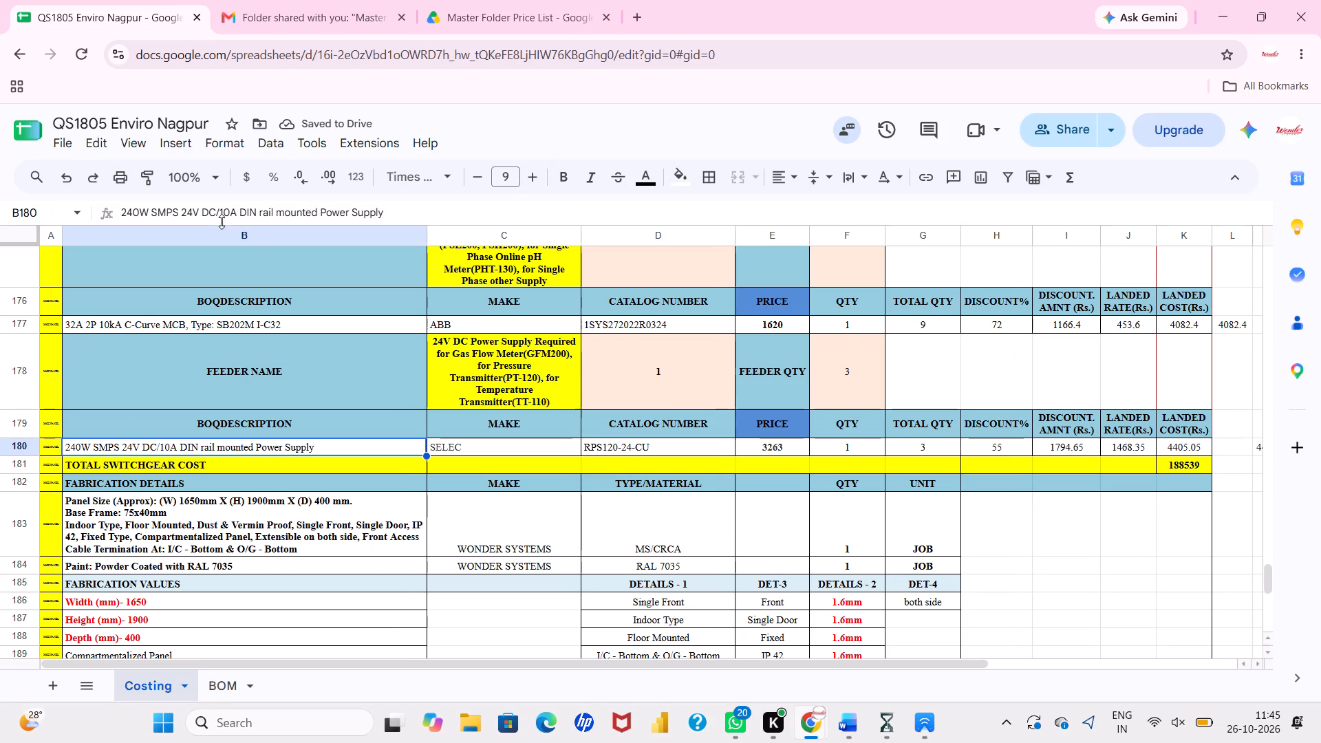
pyautogui.click(231, 219)
pyautogui.press('BackSpace')
pyautogui.press('BackSpace')
pyautogui.press('5')
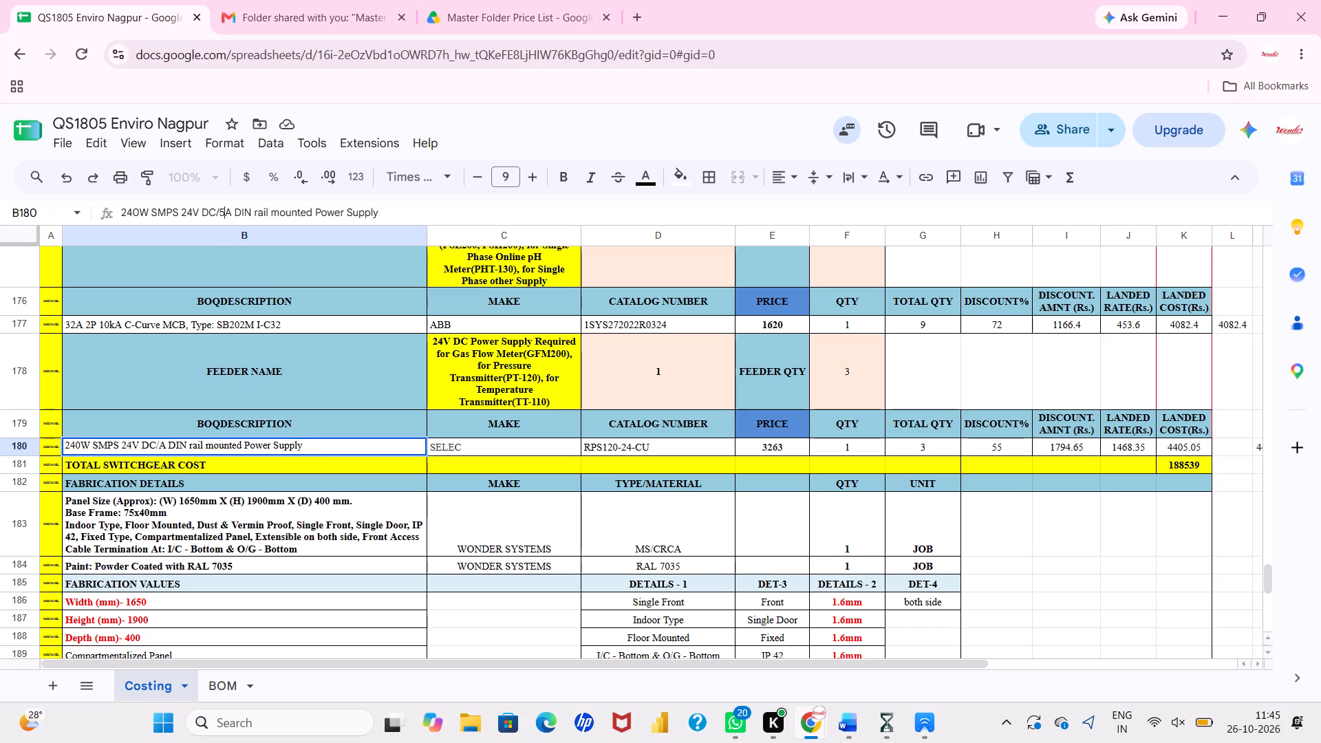
pyautogui.press('Return')
# Replace the row 180 power supply description with "120W, 24V/5A DIN rail mounted Power Supply", copied from the RPS120-24-CU entry in the price list.
pyautogui.click(499, 0)
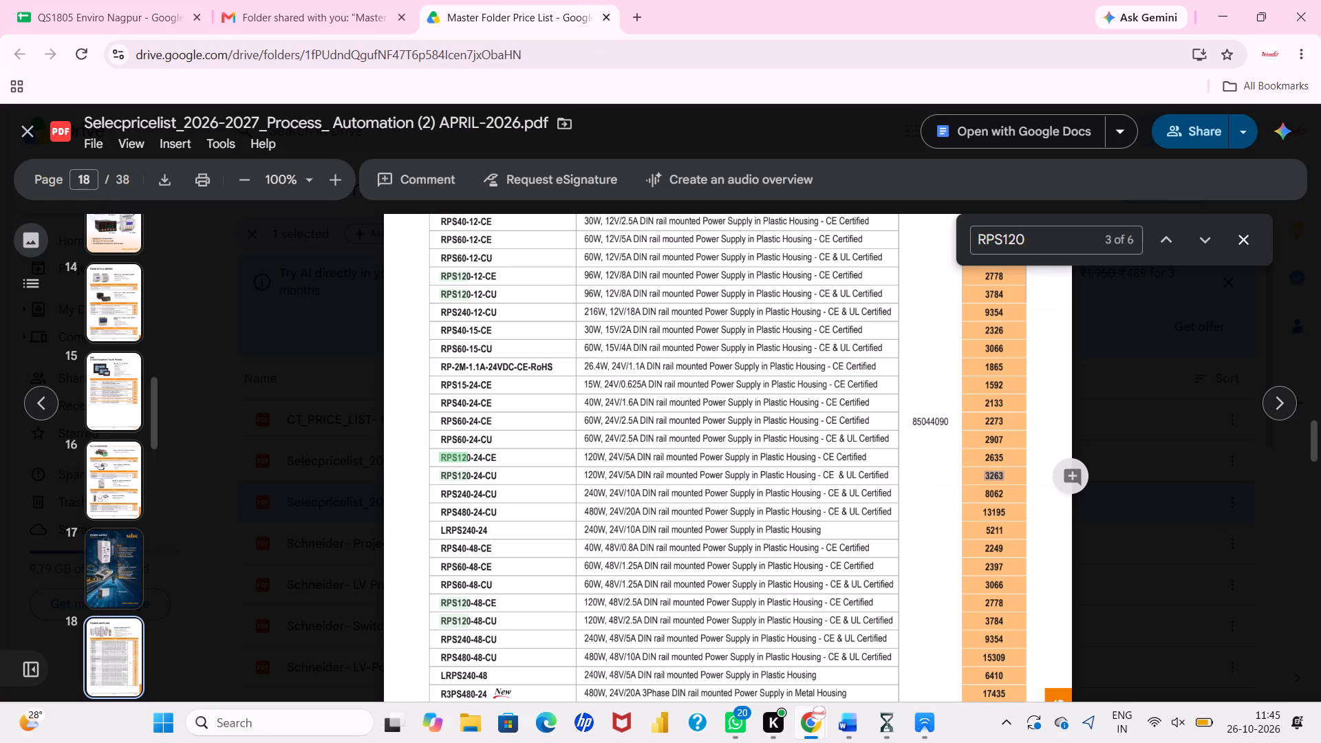
pyautogui.moveTo(587, 478); pyautogui.dragTo(630, 473)
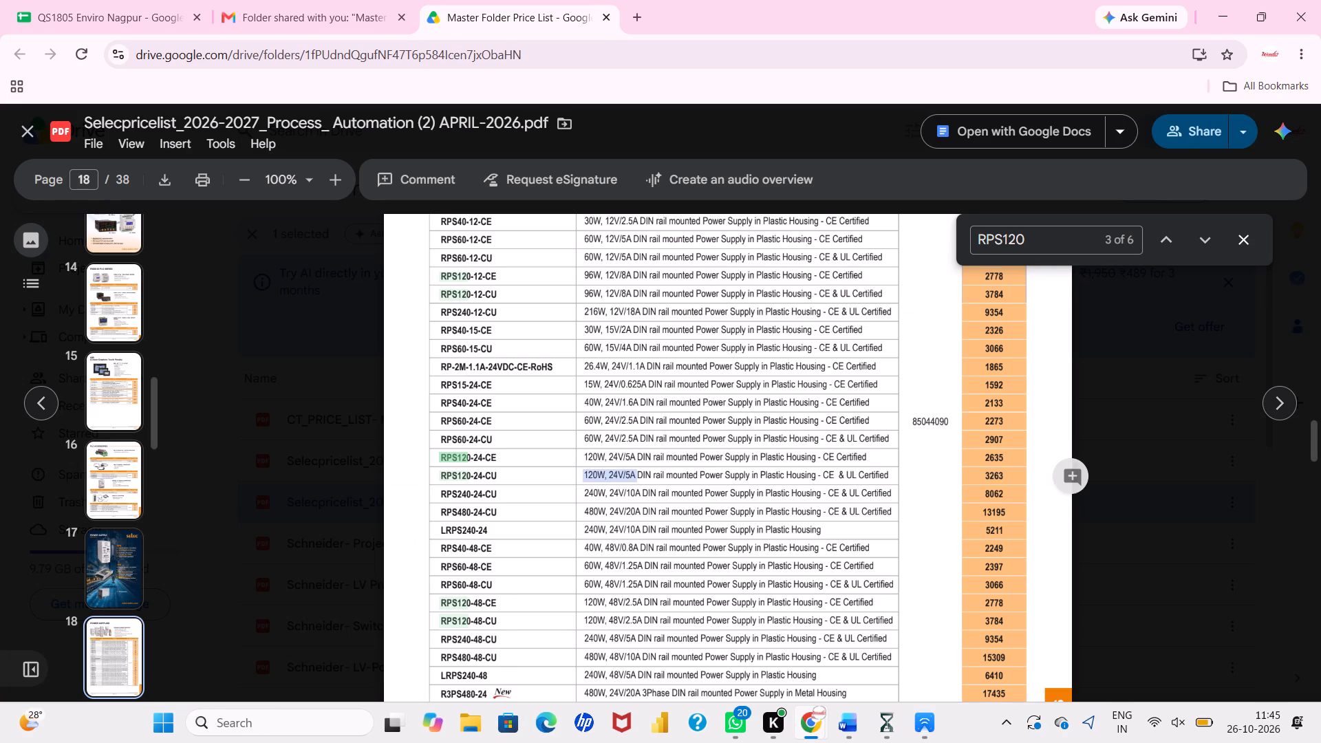
pyautogui.moveTo(630, 473); pyautogui.dragTo(745, 475)
pyautogui.hotkey('ctrl', 'c')
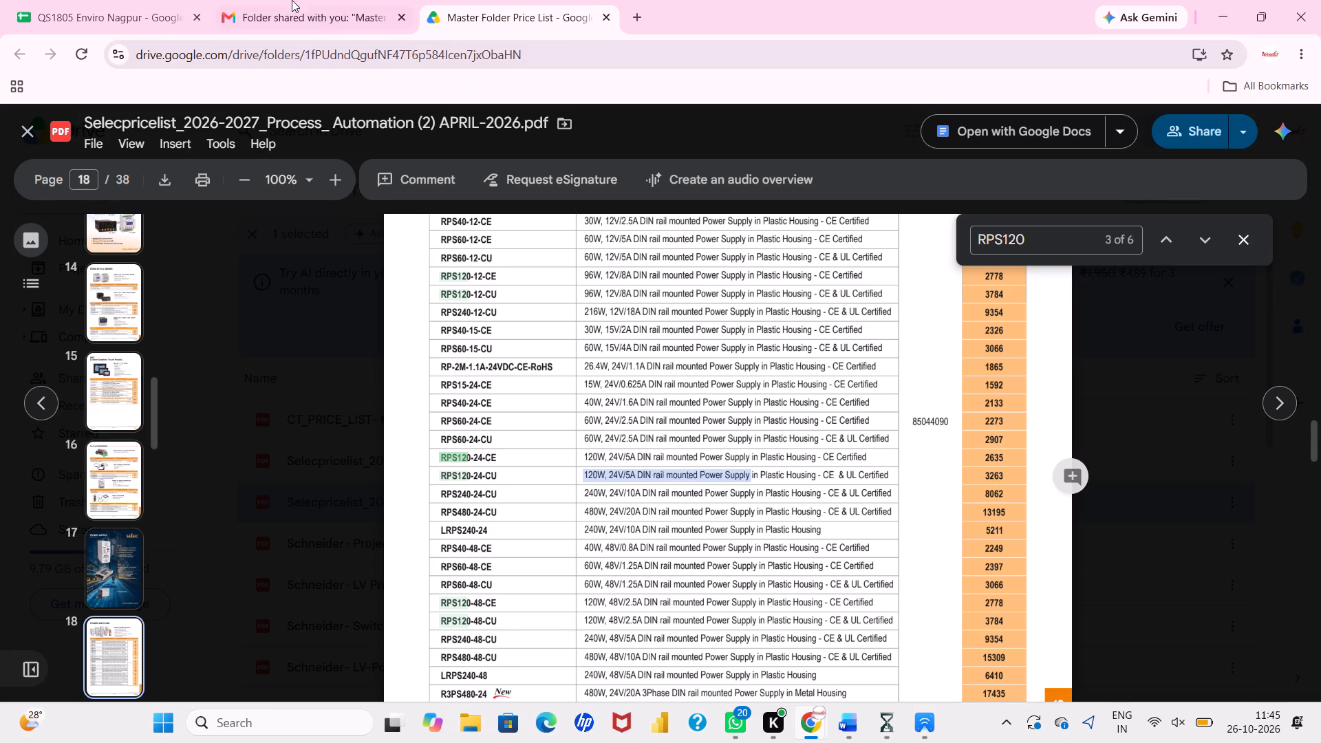
pyautogui.click(149, 15)
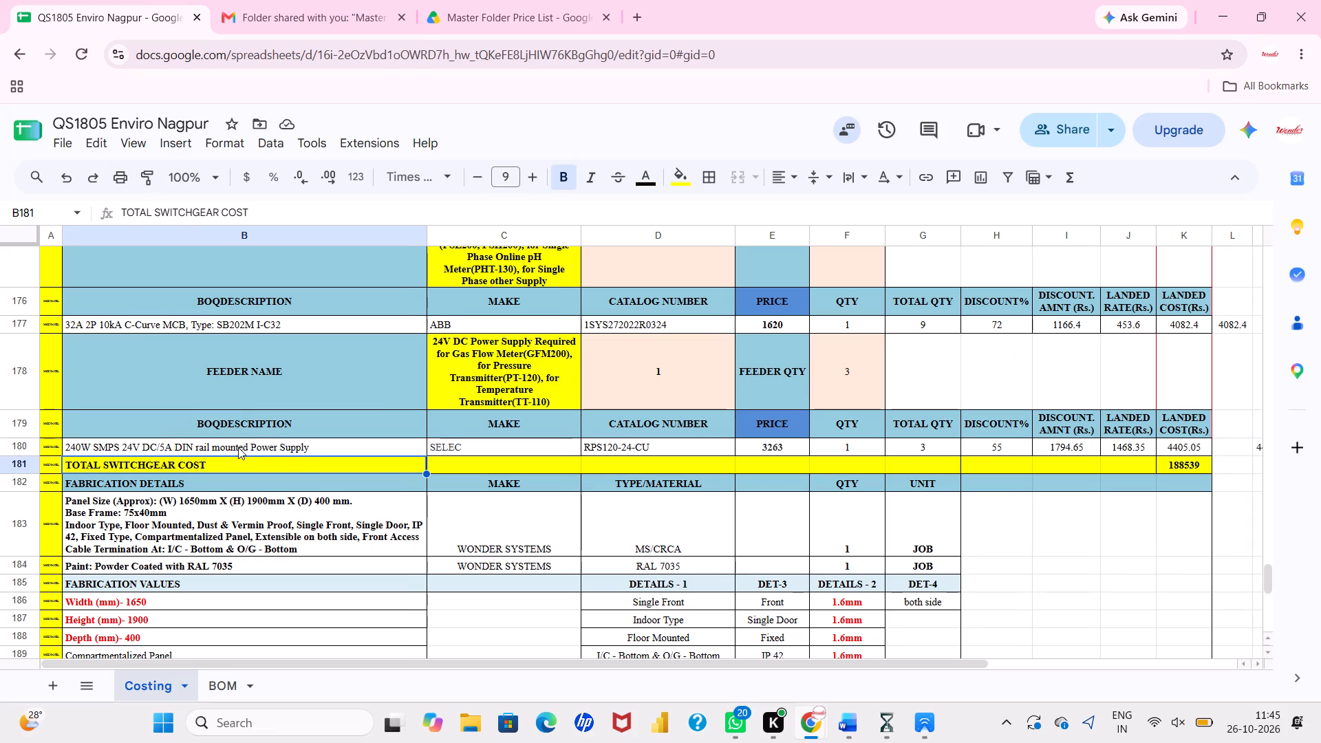
pyautogui.click(238, 447)
pyautogui.click(380, 214)
pyautogui.hotkey('ctrl', 'a')
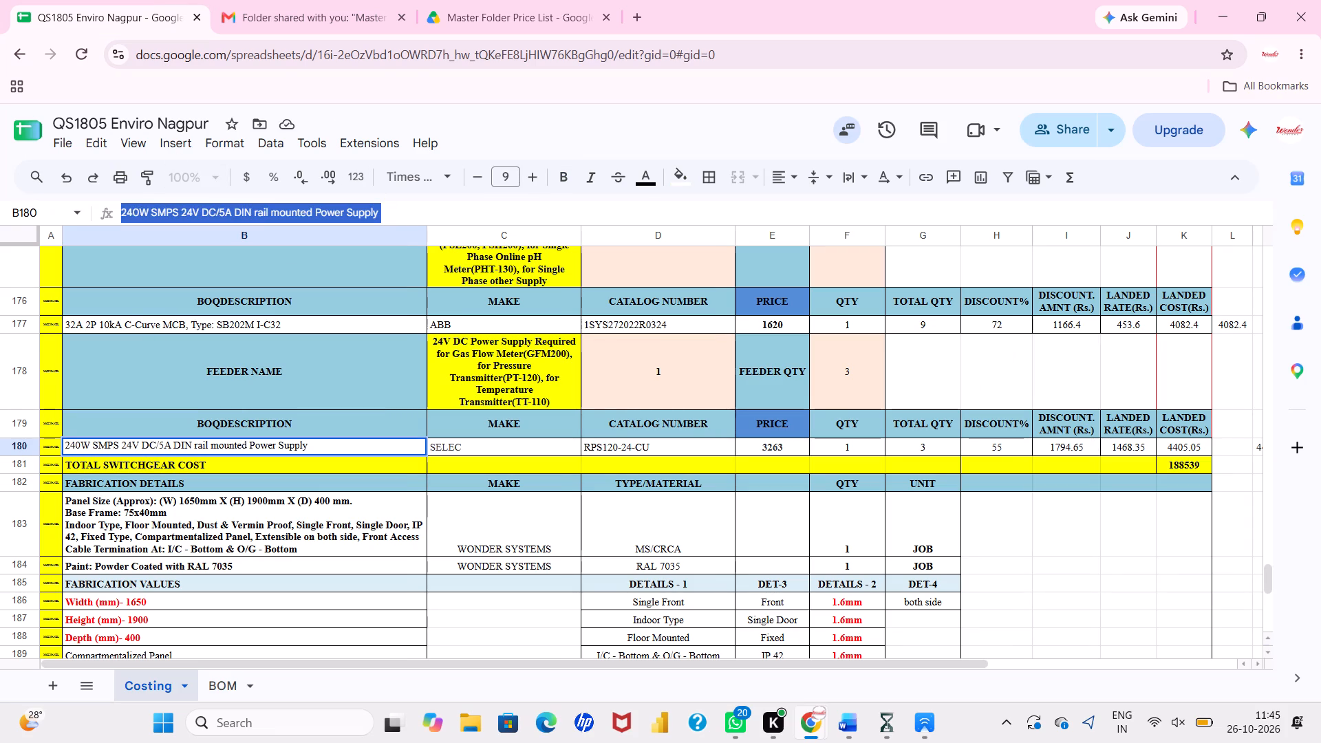
pyautogui.hotkey('ctrl', 'v')
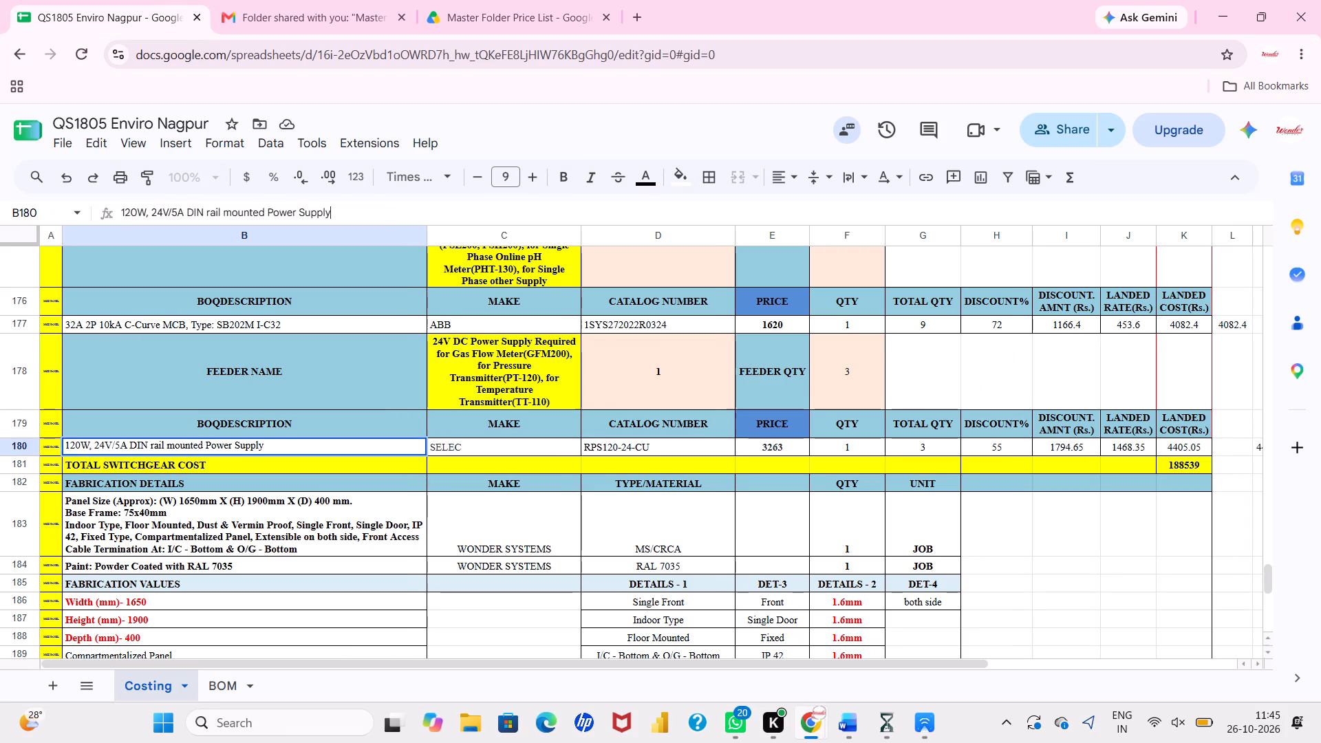
# Insert "SMPS" after 120W in the row 180 power supply description.
pyautogui.click(146, 215)
pyautogui.write('SMPS')
pyautogui.press('space')
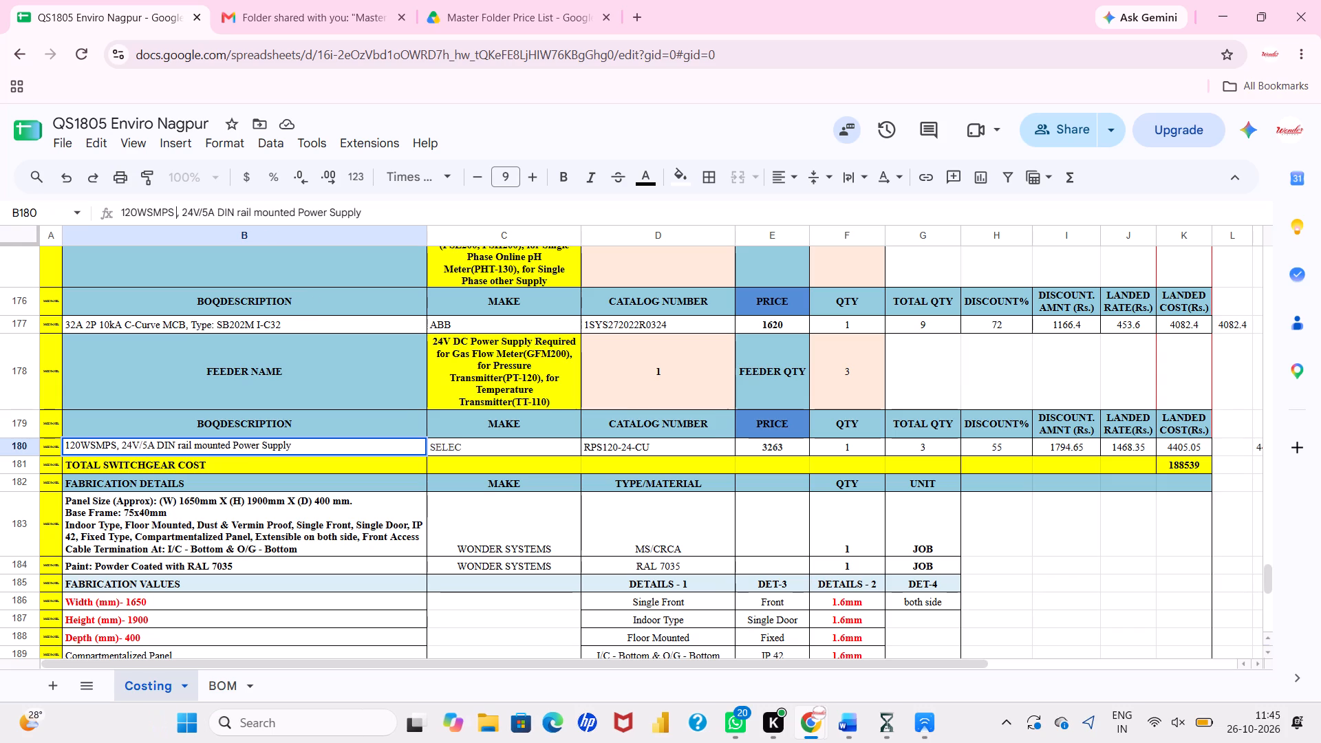
pyautogui.press('Return')
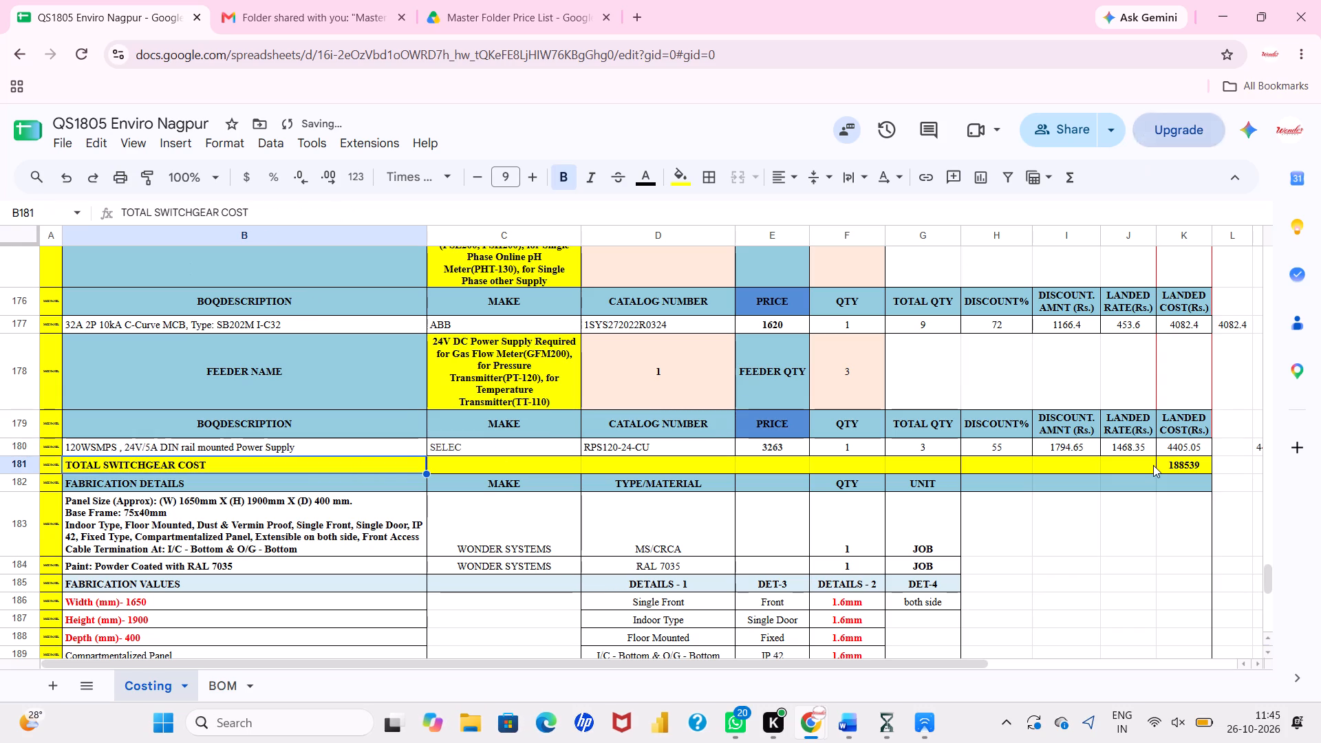
# Set both the margin and the negotiation margin of the MCC panel to 15% in the Costing sheet's summary.
pyautogui.click(1153, 465)
pyautogui.scroll(20, 1153, 465)
pyautogui.scroll(9, 1153, 465)
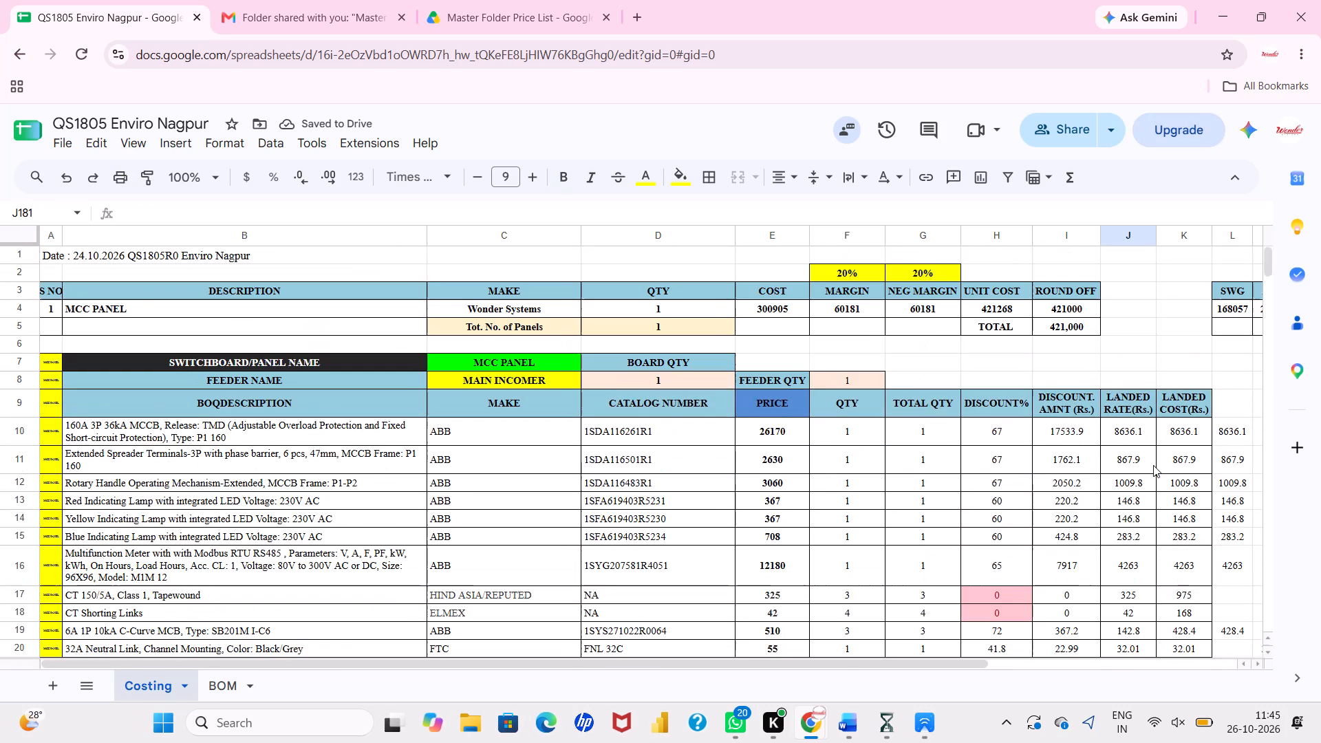
pyautogui.click(1109, 363)
pyautogui.hscroll(-3, 1109, 363)
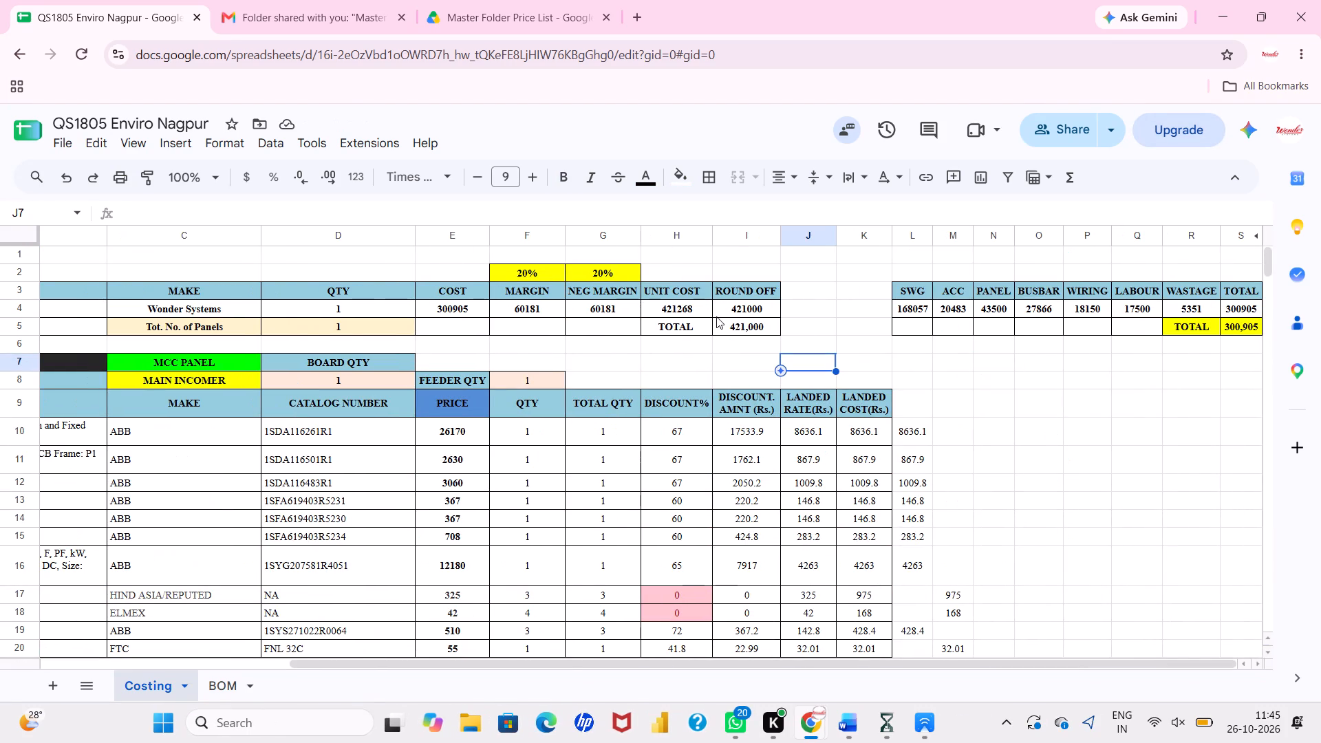
pyautogui.click(678, 356)
pyautogui.hscroll(-1, 678, 356)
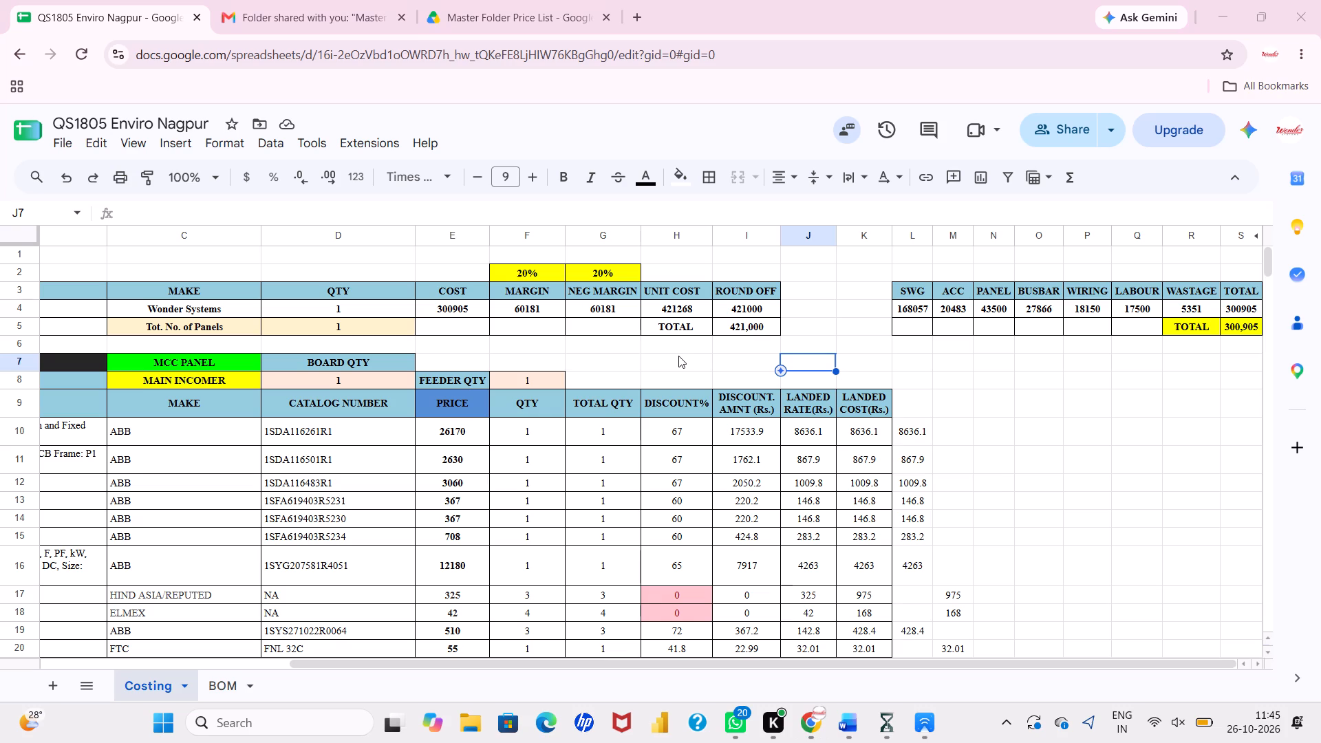
pyautogui.hscroll(-1, 678, 356)
pyautogui.click(747, 361)
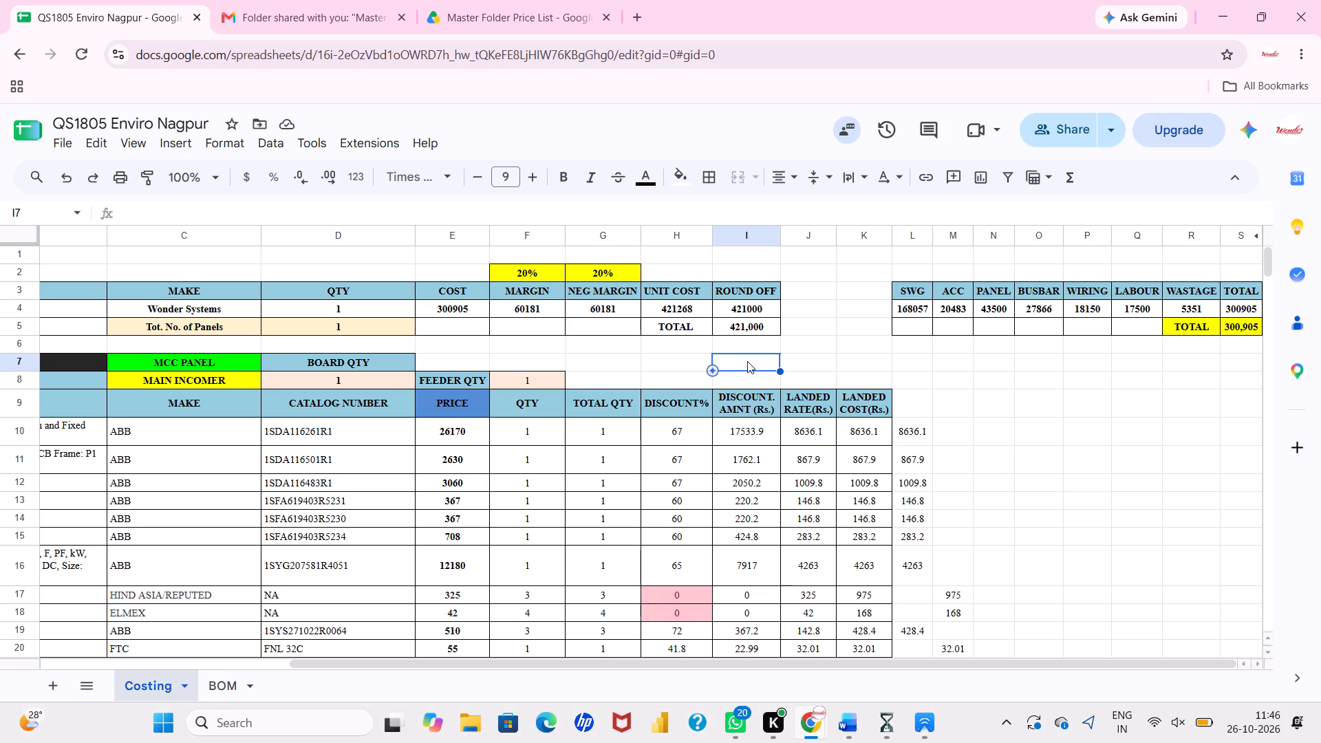
pyautogui.click(552, 272)
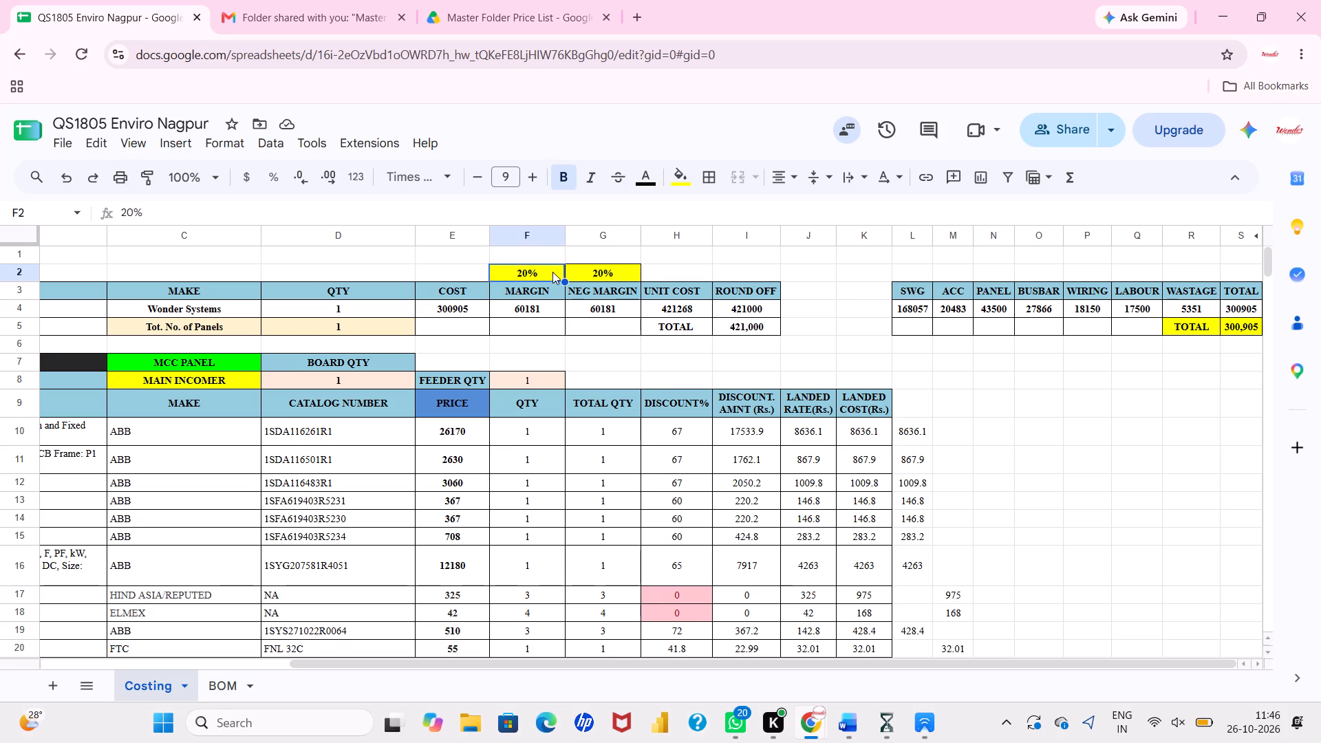
pyautogui.write('15')
pyautogui.press('Right')
pyautogui.write('15')
pyautogui.press('Return')
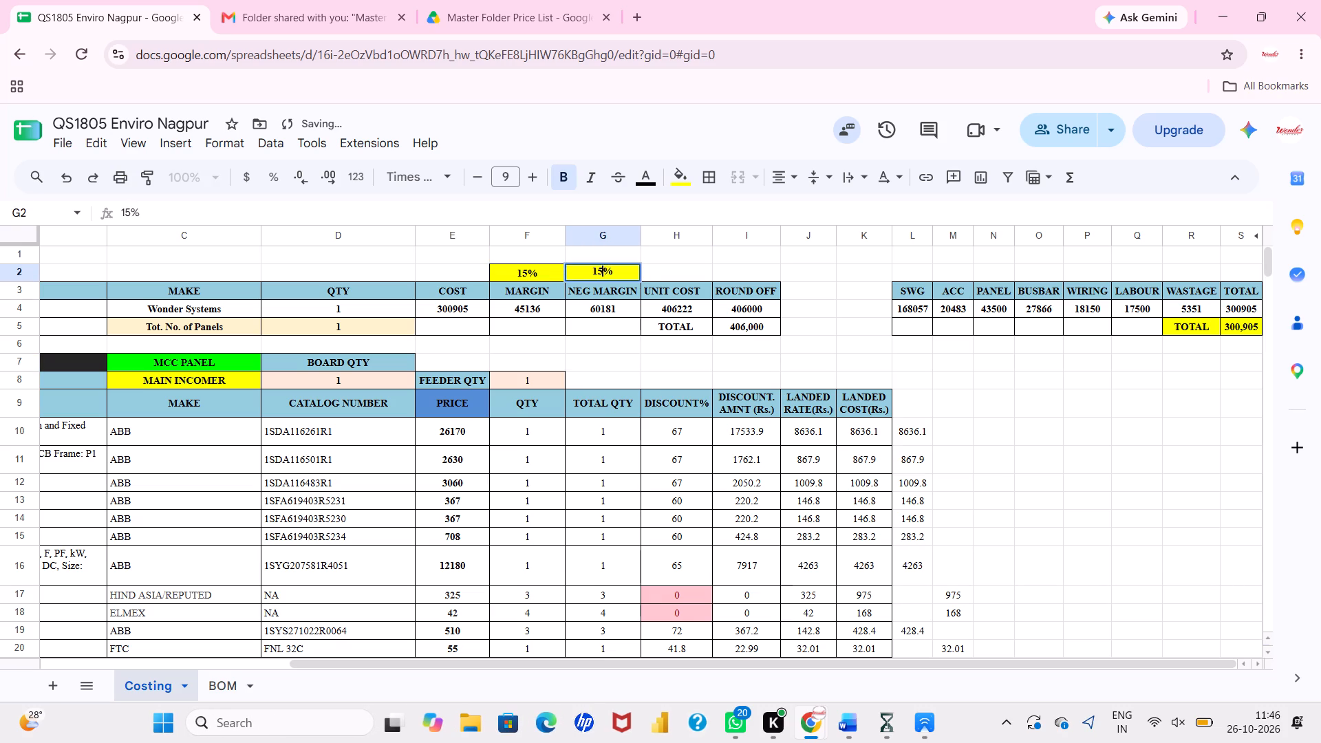
pyautogui.click(662, 378)
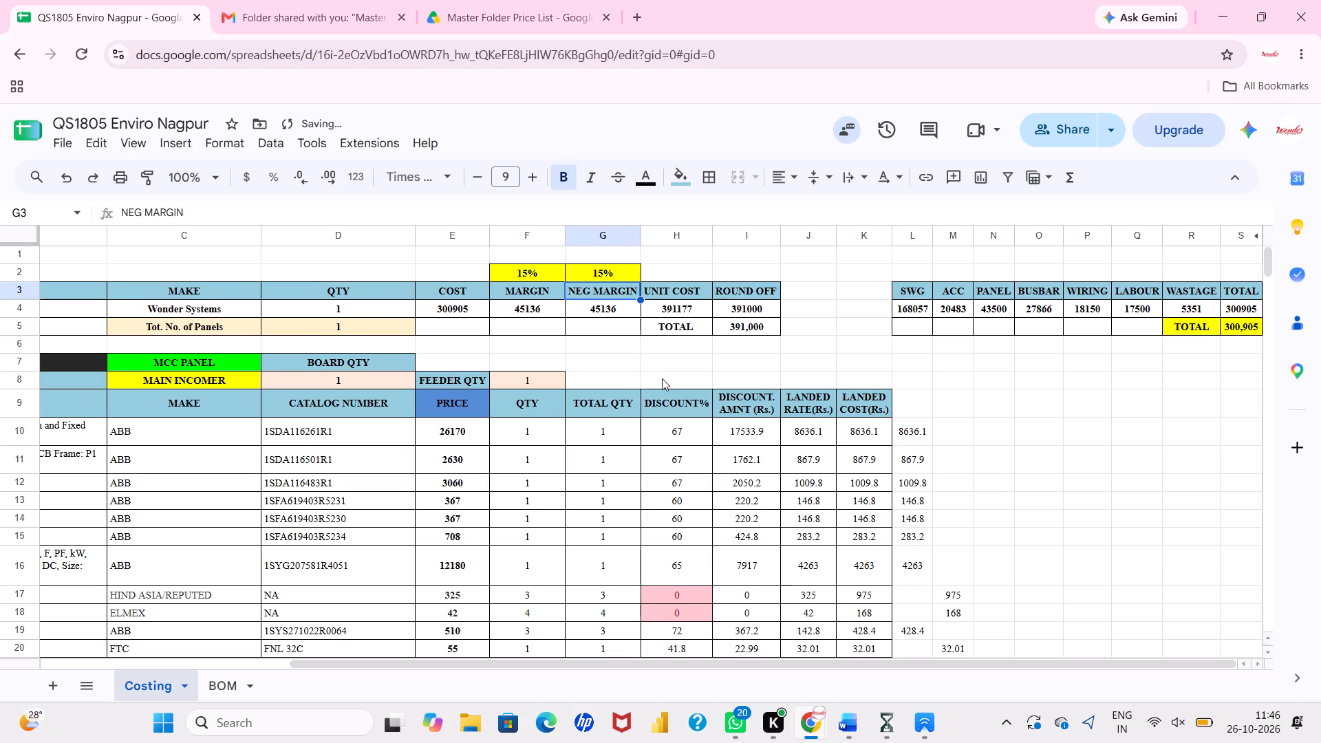
pyautogui.click(1234, 54)
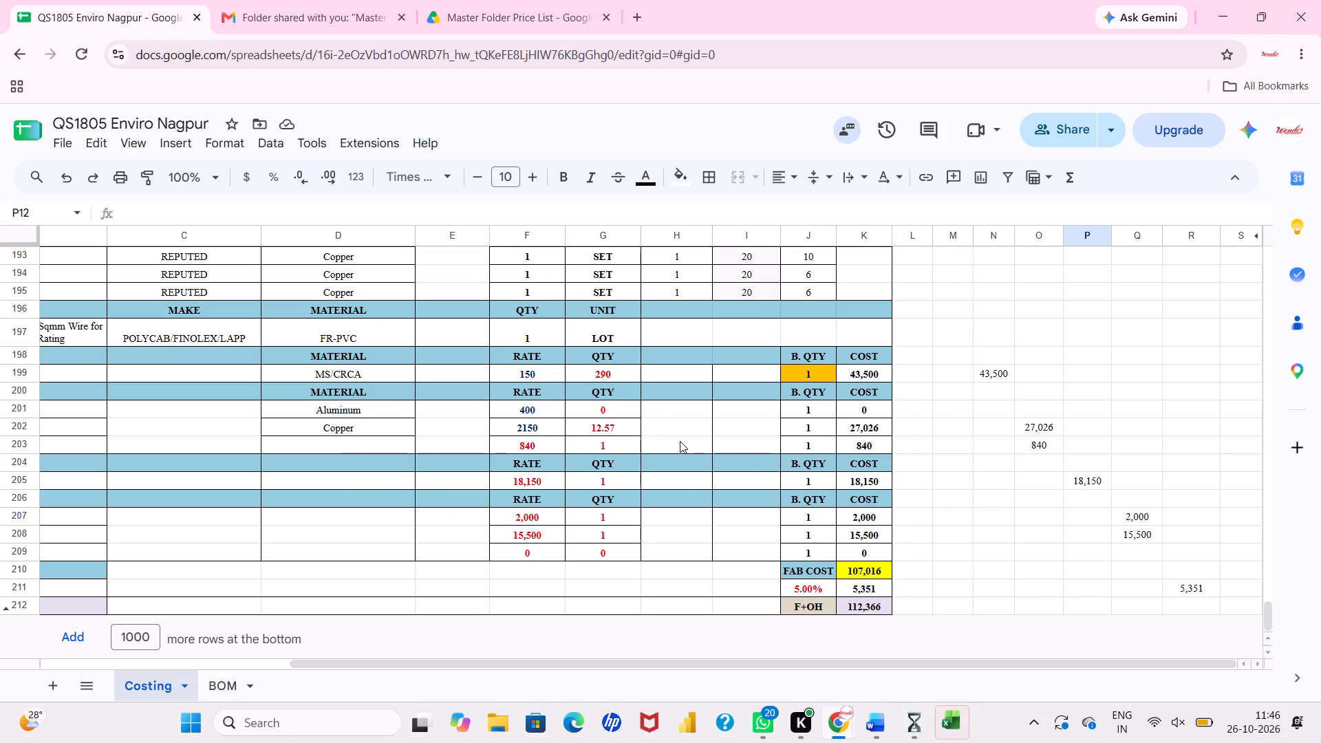
# Switch to the InstaQuote Price_List workbook in Excel and open the existing project, staying with the ongoing one.
pyautogui.click(937, 729)
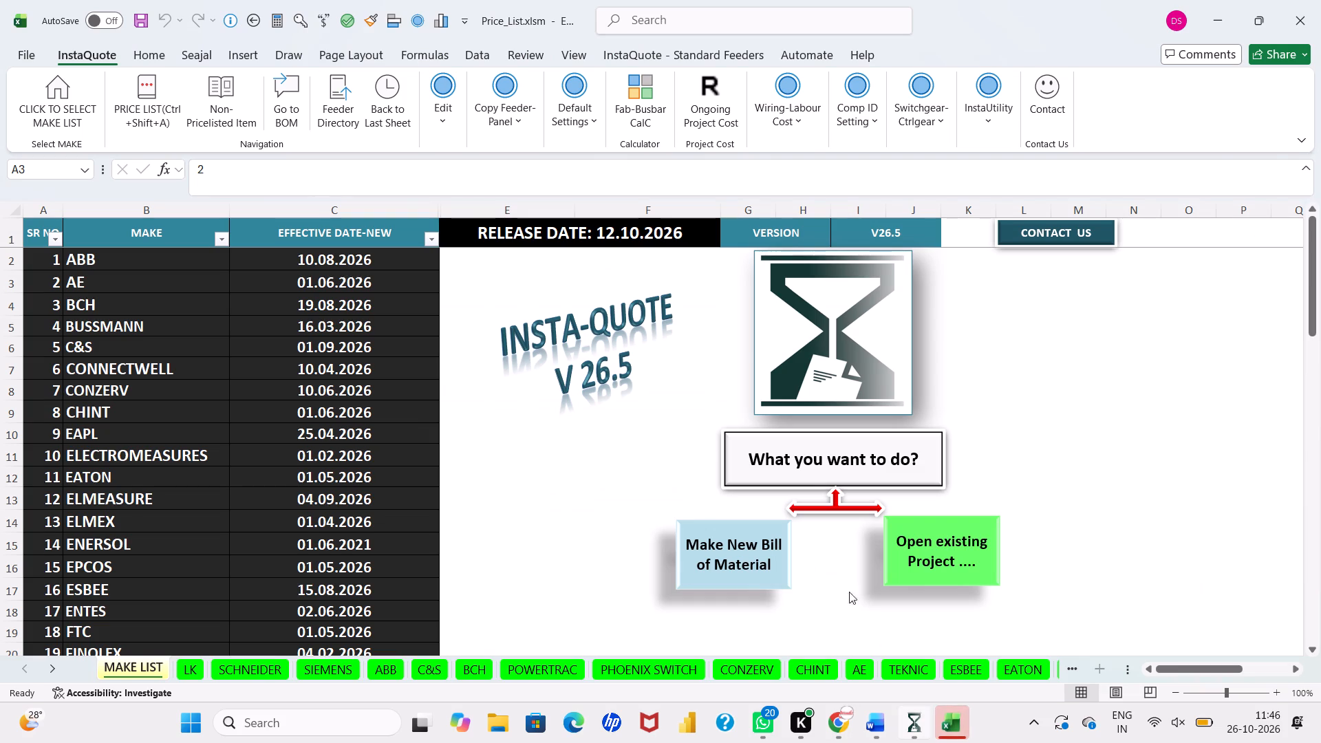
pyautogui.click(941, 550)
pyautogui.click(592, 365)
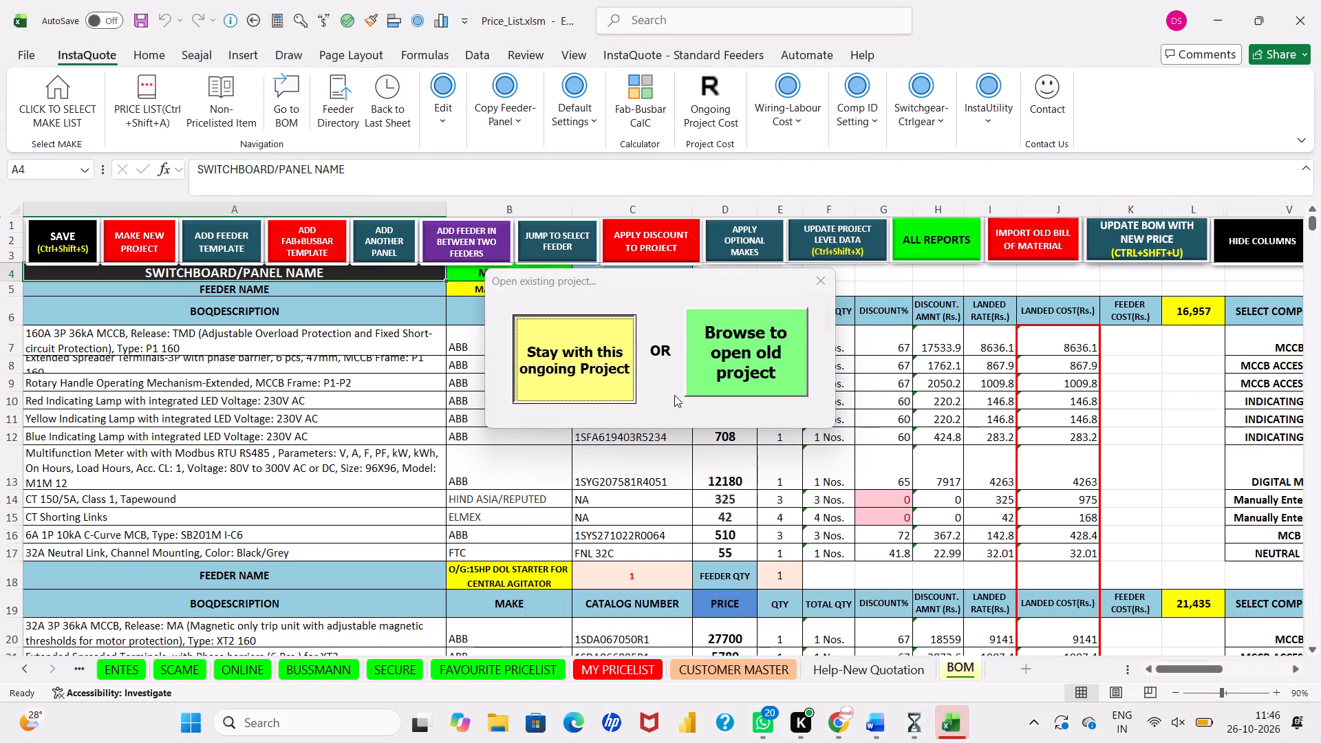
pyautogui.click(764, 431)
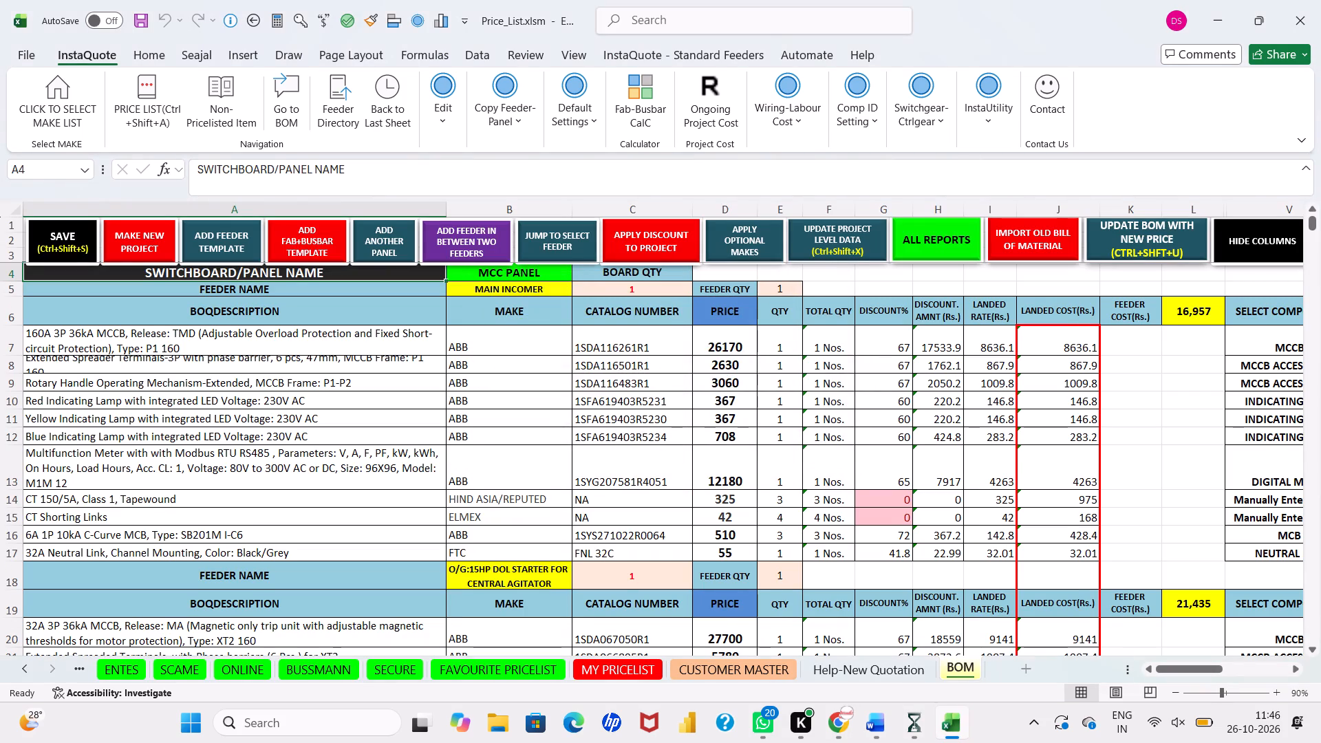
# Set the SELEC power supply's price in row 177 of the BOM sheet to 3263.
pyautogui.scroll(-9, 764, 431)
pyautogui.scroll(1, 764, 431)
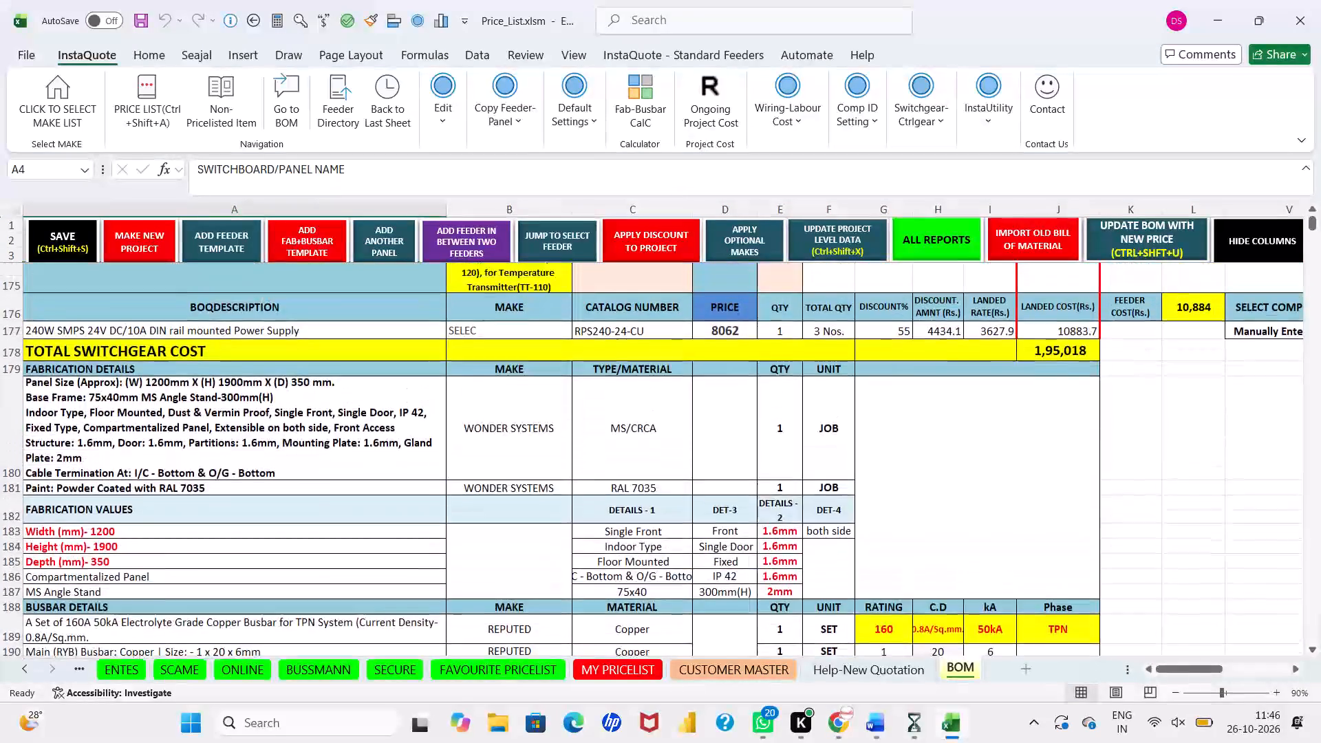
pyautogui.scroll(1, 764, 431)
pyautogui.click(752, 504)
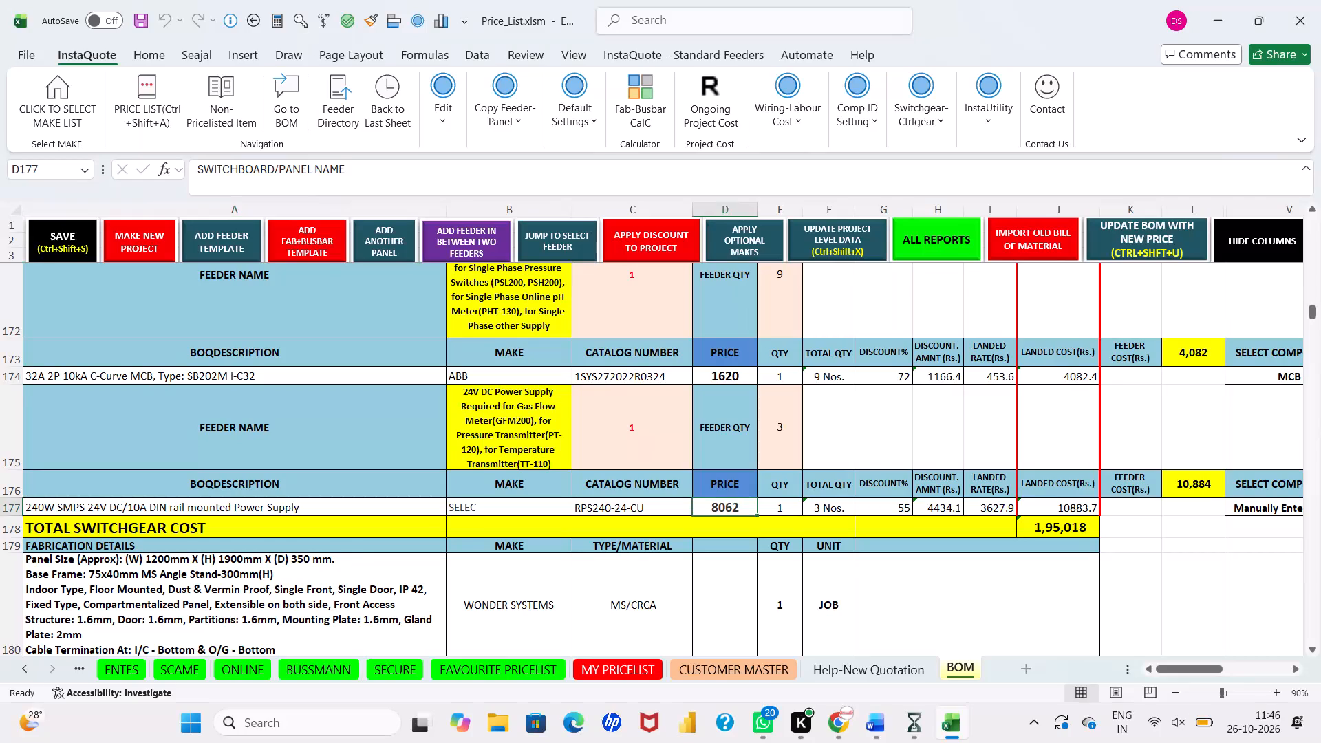
pyautogui.write('3263')
pyautogui.press('Return')
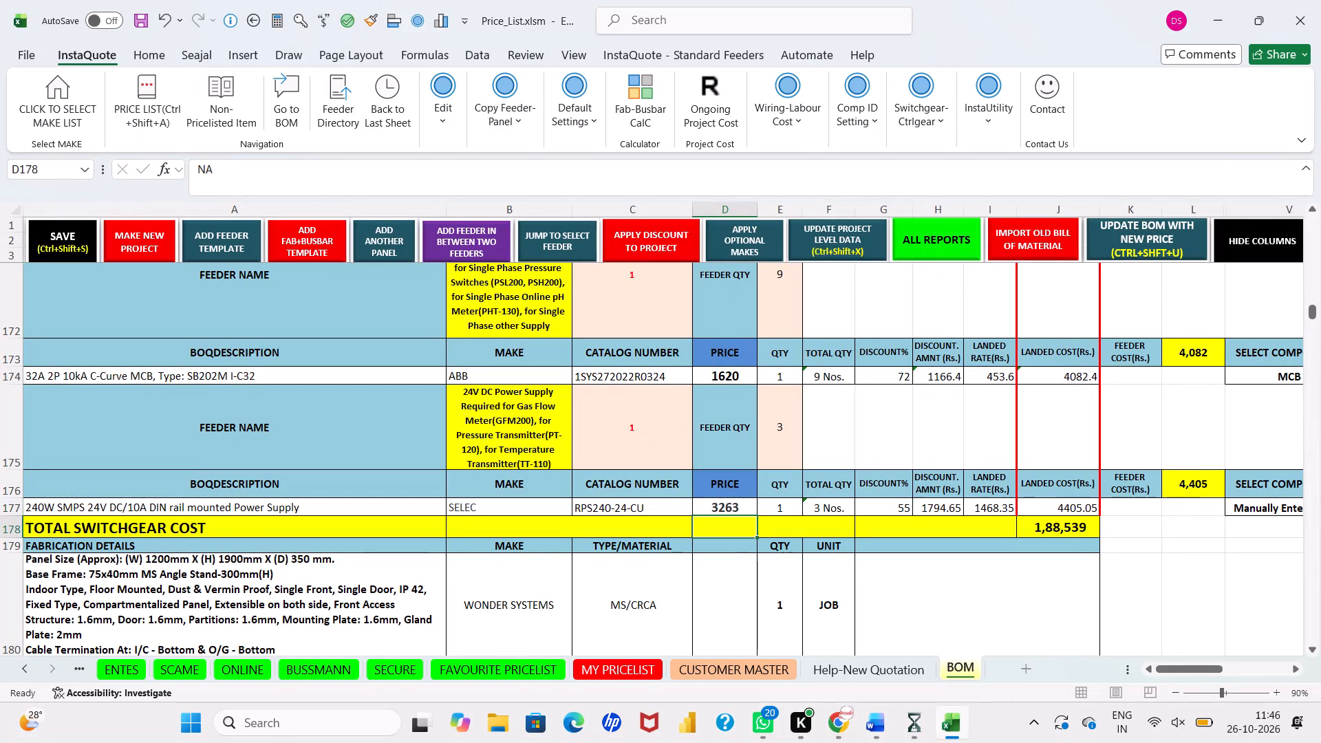
# Save a backup of the ongoing InstaQuote project.
pyautogui.click(55, 237)
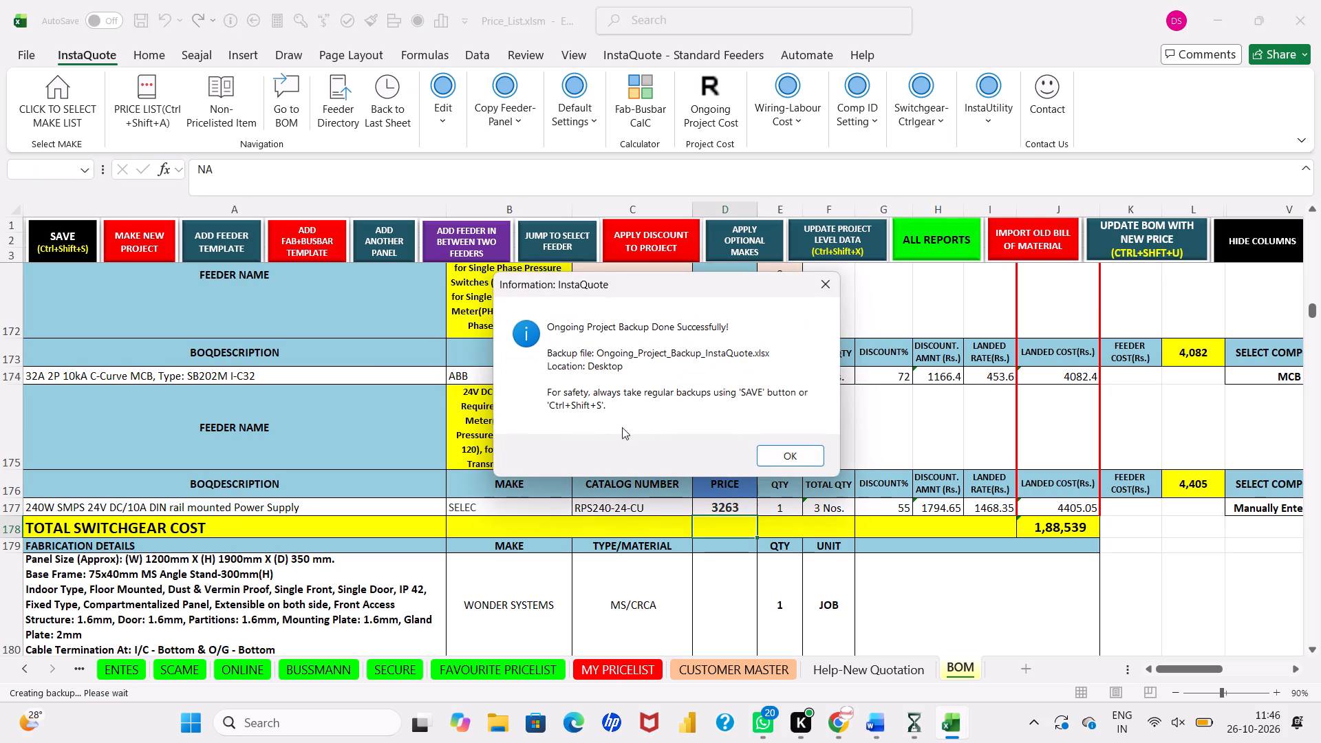
pyautogui.click(771, 455)
# Replace the SELEC power supply's catalog number in BOM row 177 with RPS120-24-CU, copied from row 180 of the QS1805 Costing sheet in Chrome.
pyautogui.click(834, 737)
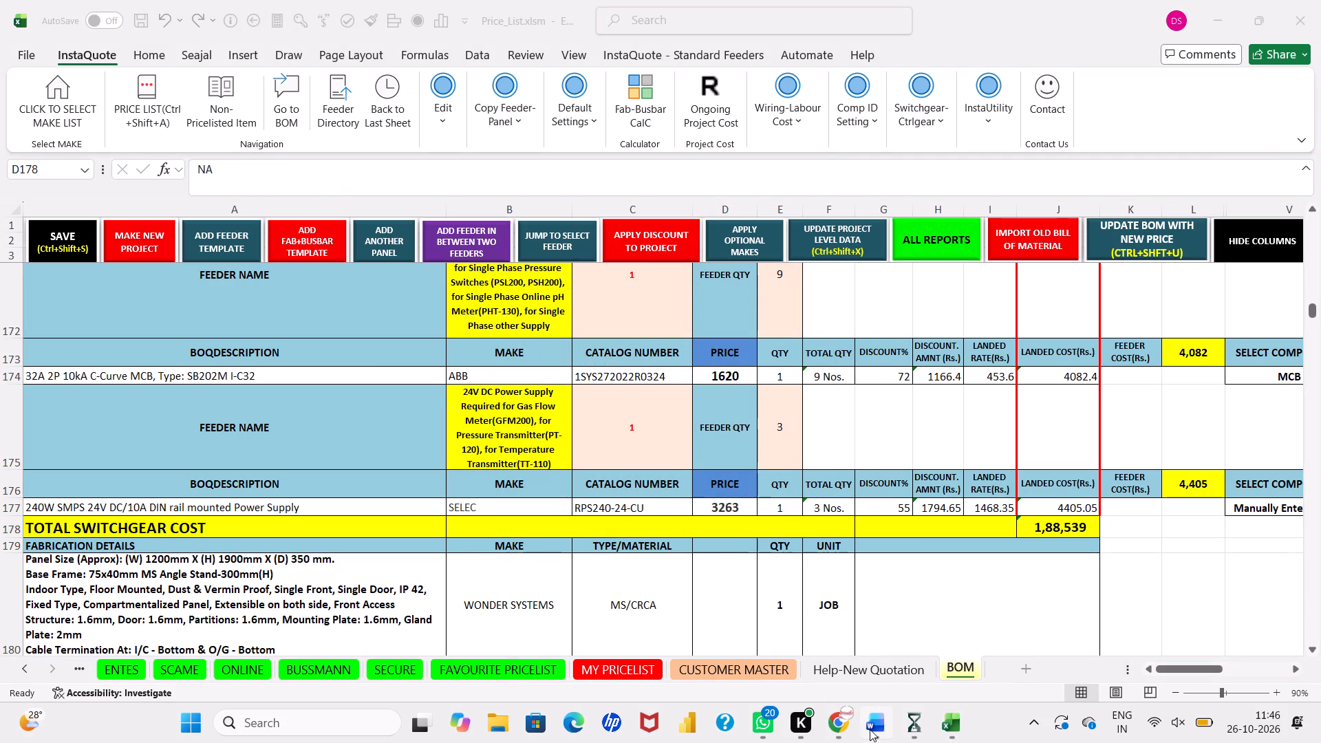
pyautogui.click(872, 624)
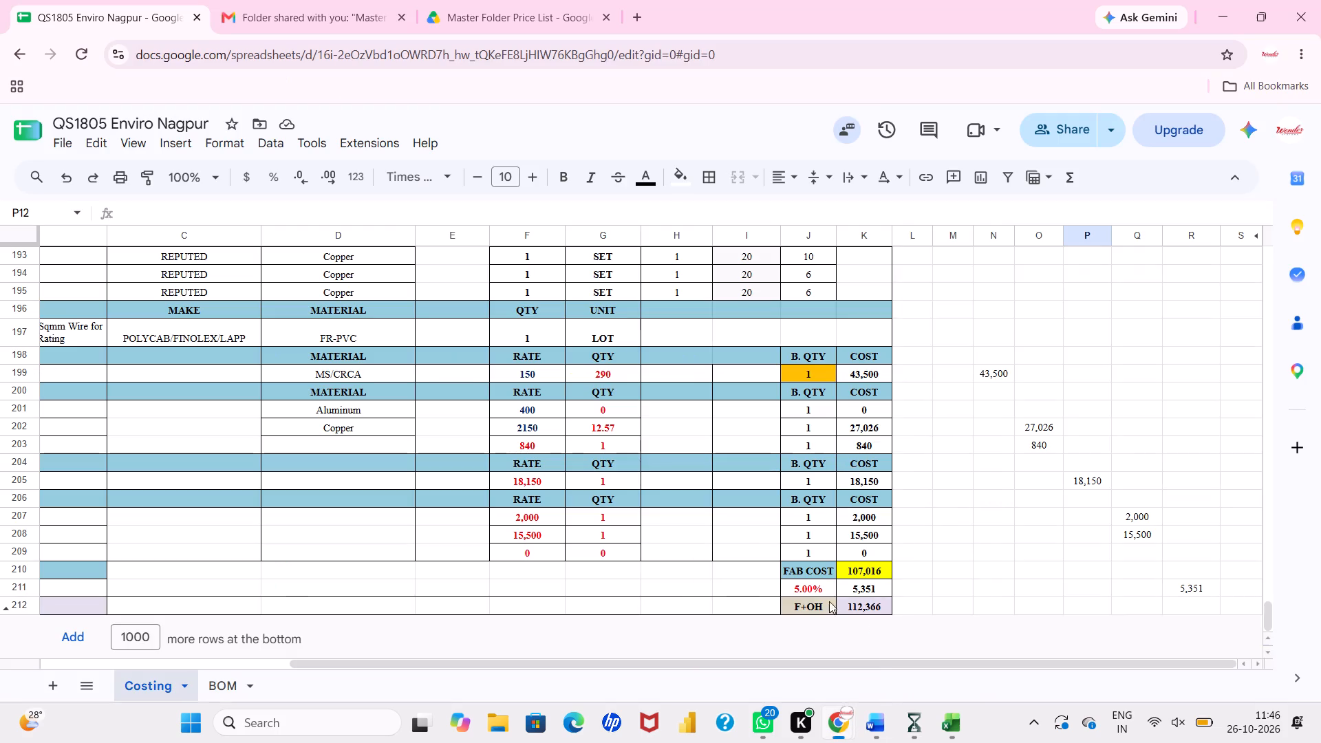
pyautogui.hscroll(5, 453, 406)
pyautogui.scroll(1, 453, 406)
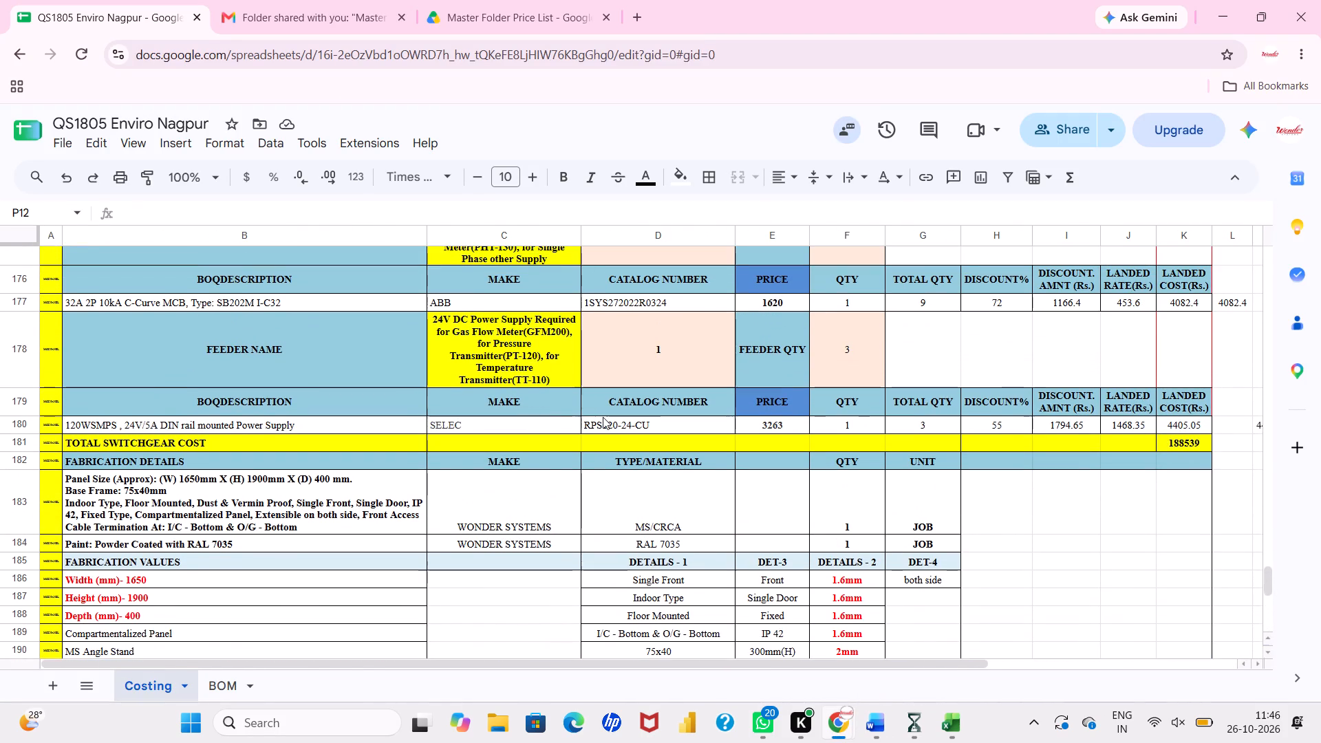
pyautogui.click(603, 417)
pyautogui.click(605, 423)
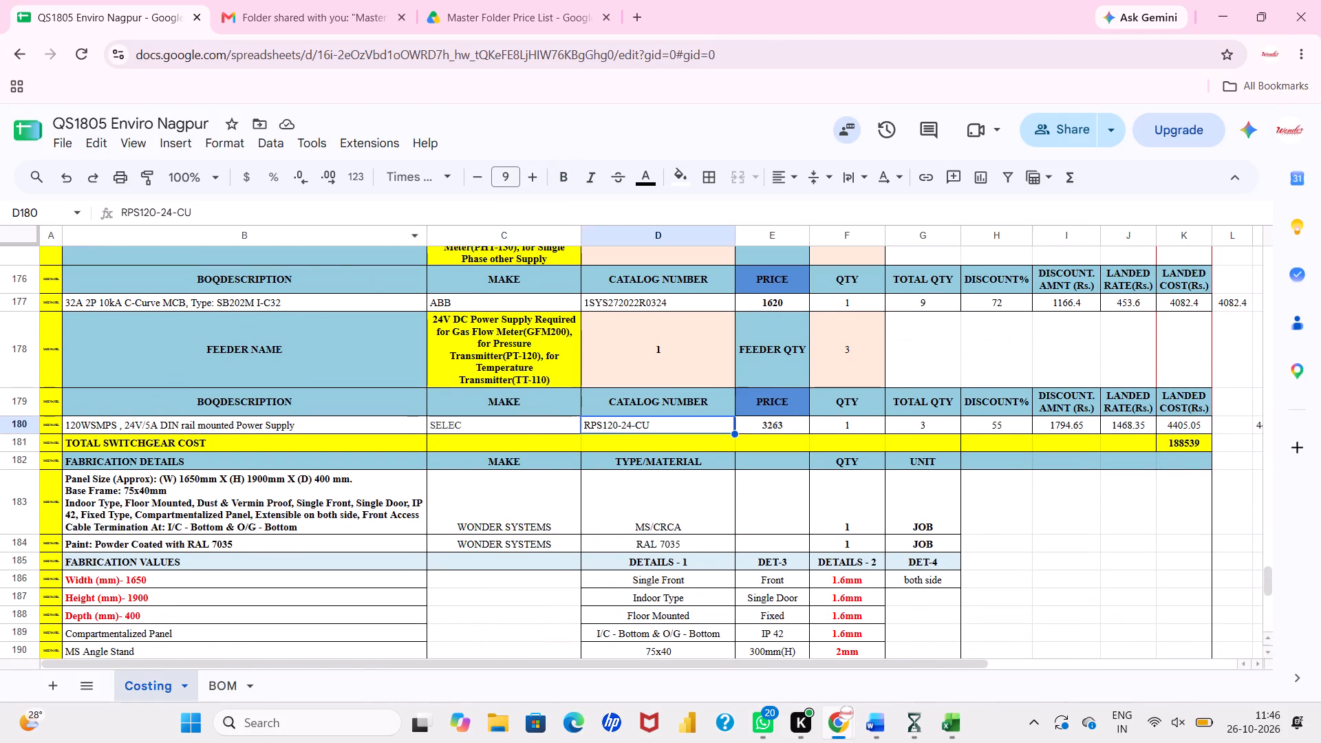
pyautogui.moveTo(197, 212); pyautogui.dragTo(108, 208)
pyautogui.hotkey('ctrl', 'c')
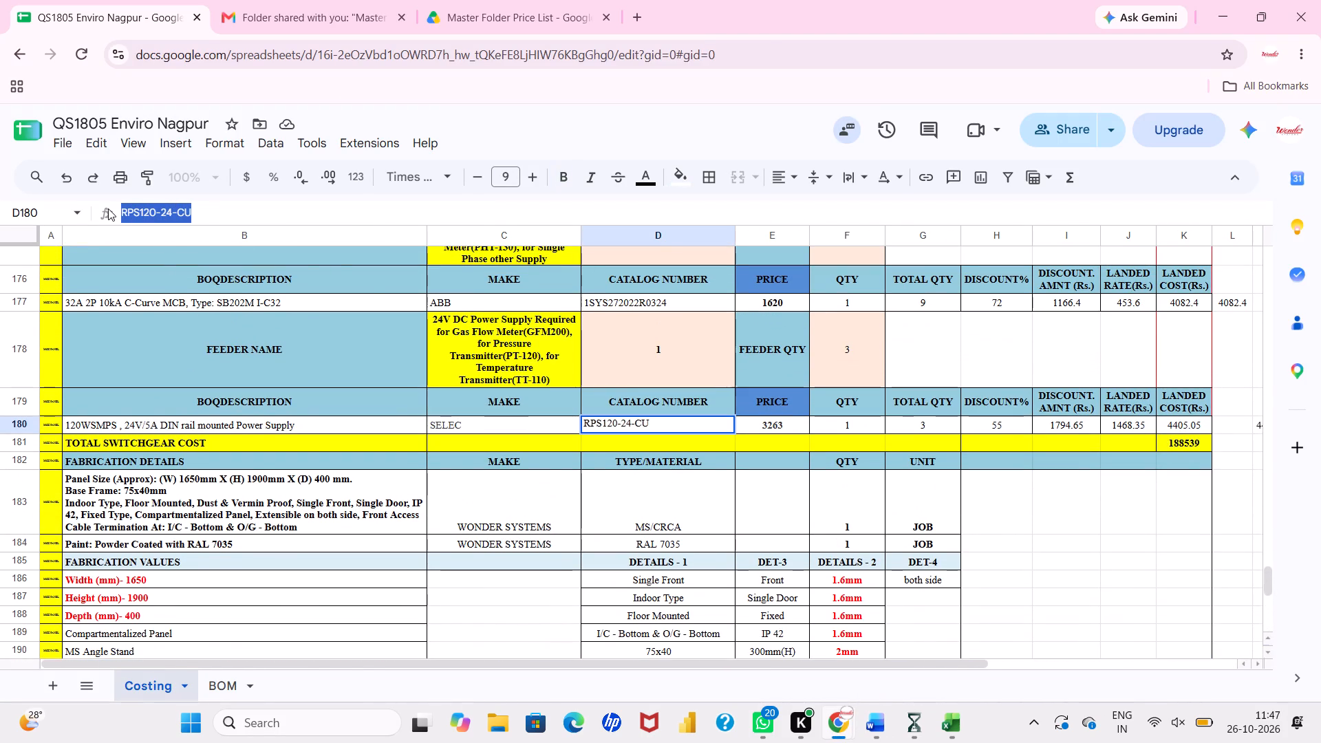
pyautogui.click(963, 725)
pyautogui.click(660, 503)
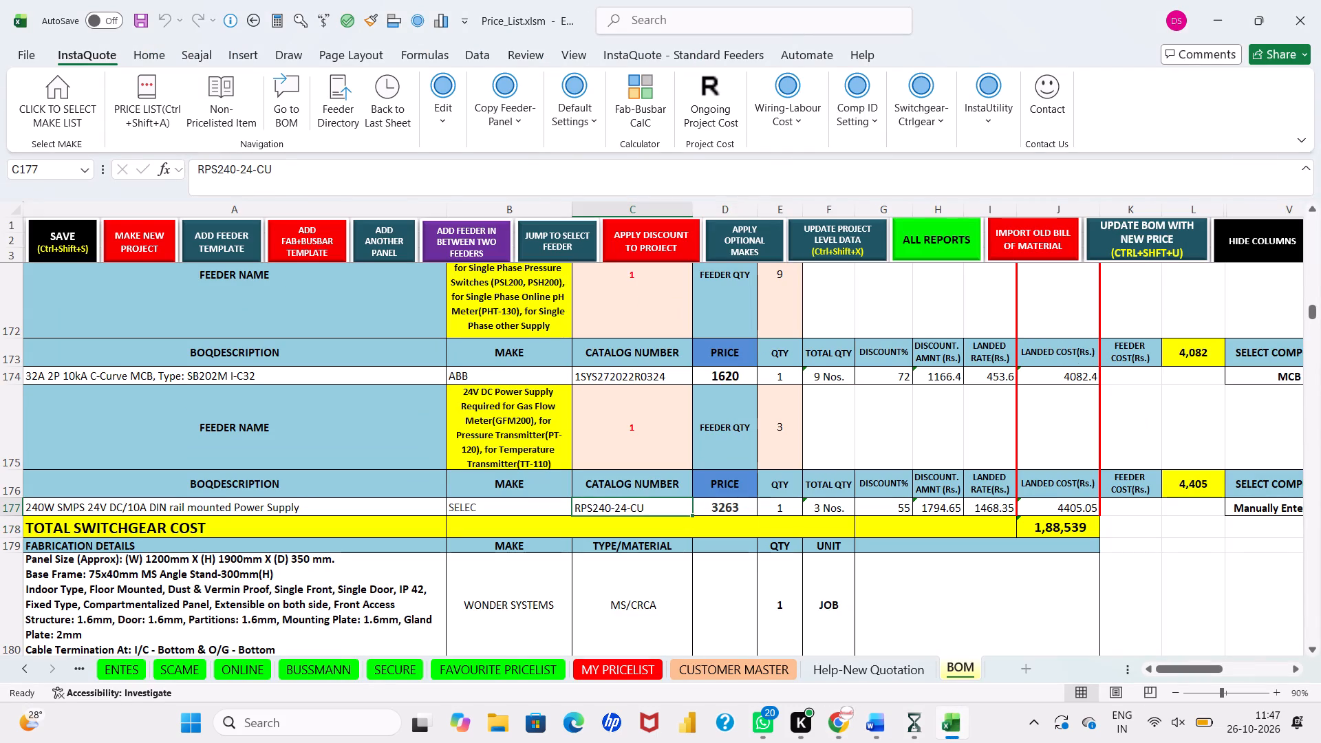
pyautogui.click(376, 169)
pyautogui.hotkey('ctrl', 'a')
pyautogui.hotkey('ctrl', 'v')
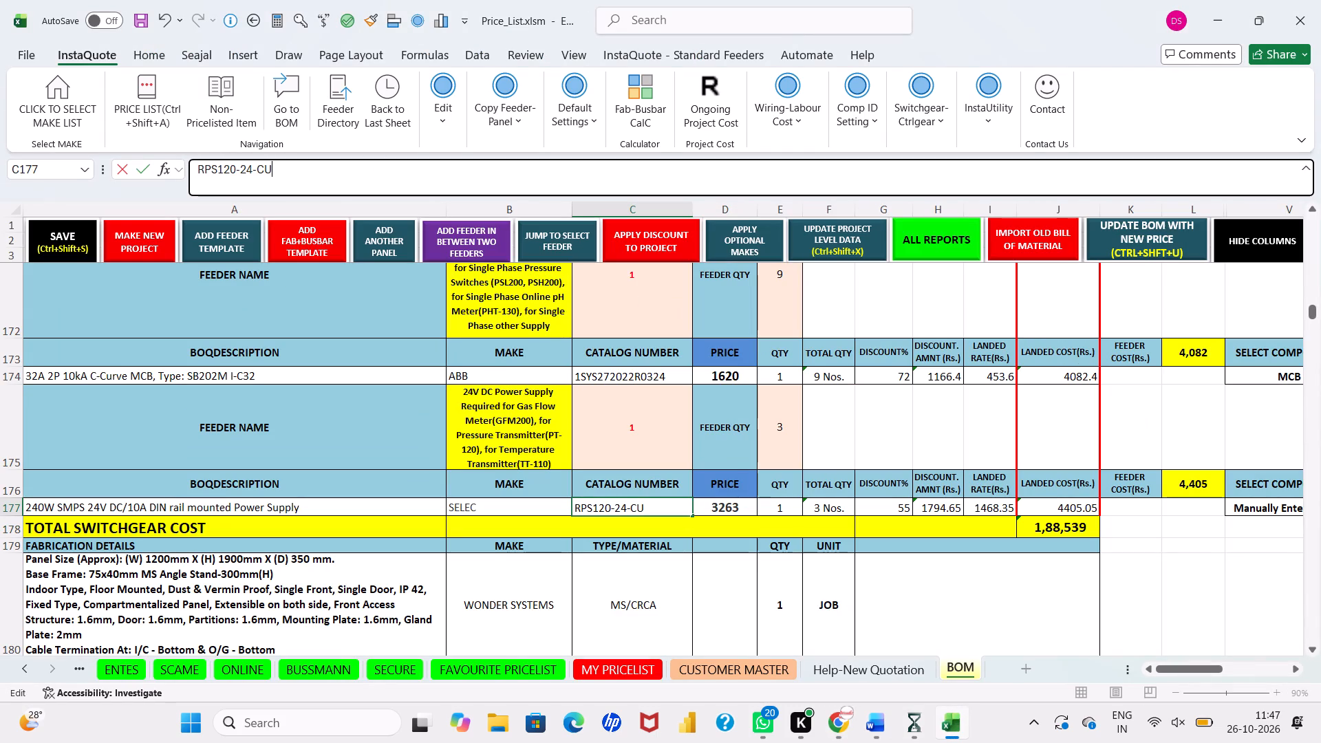
pyautogui.press('Return')
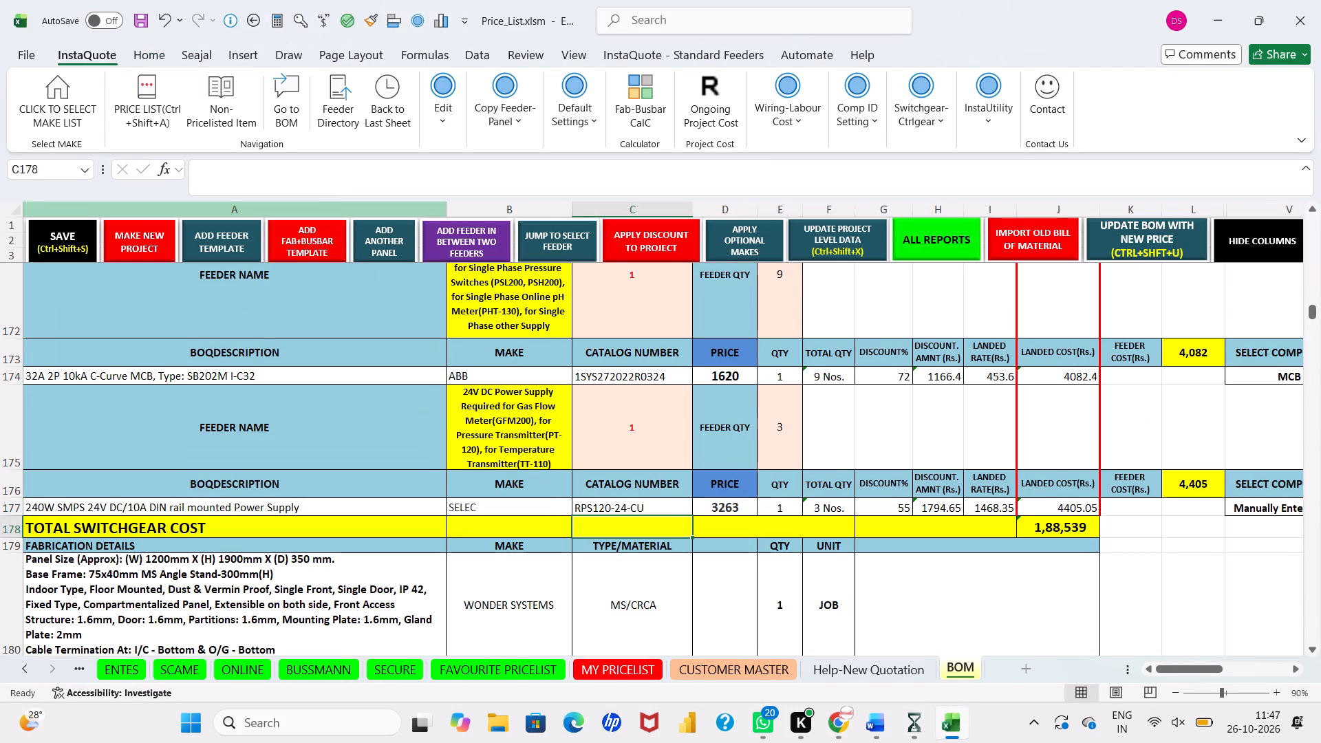
# Change the SELEC power supply's description in BOM row 177 to 120W SMPS 24V DC/5A DIN rail mounted Power Supply.
pyautogui.click(367, 506)
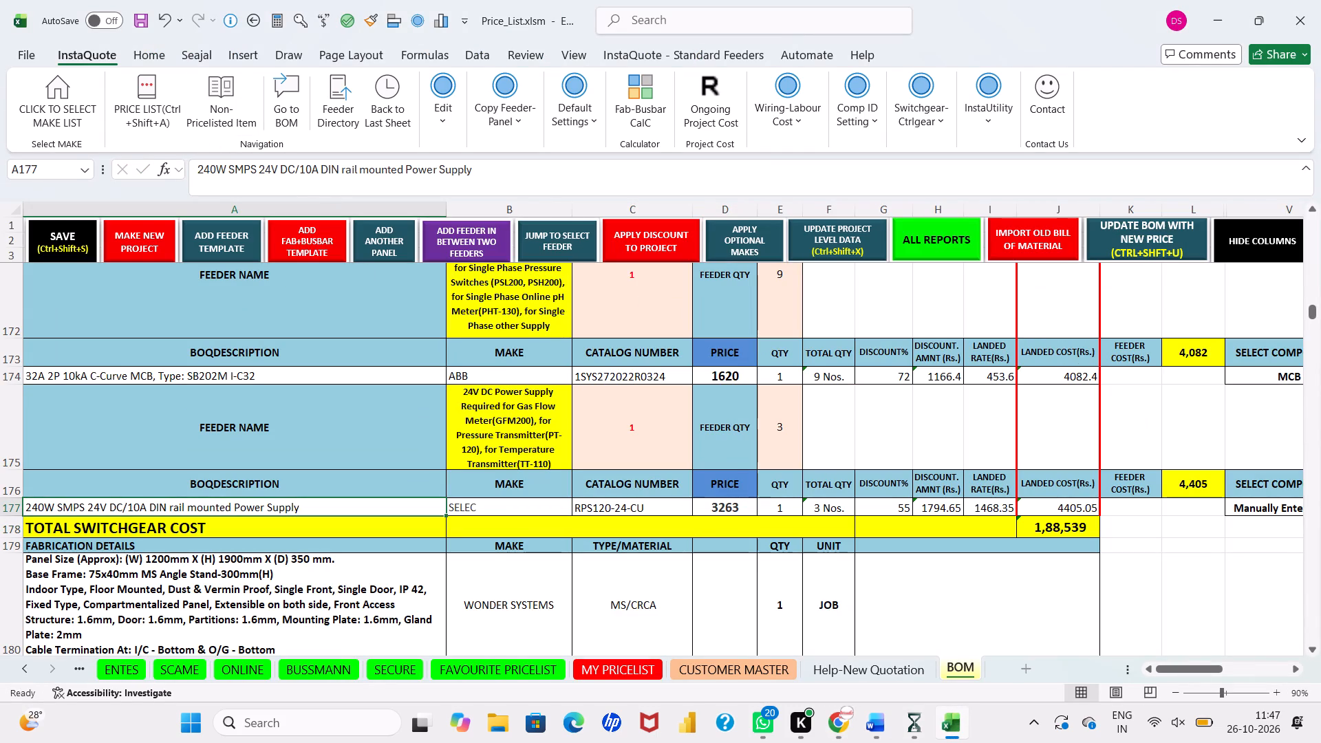
pyautogui.moveTo(216, 175); pyautogui.dragTo(191, 173)
pyautogui.write('120')
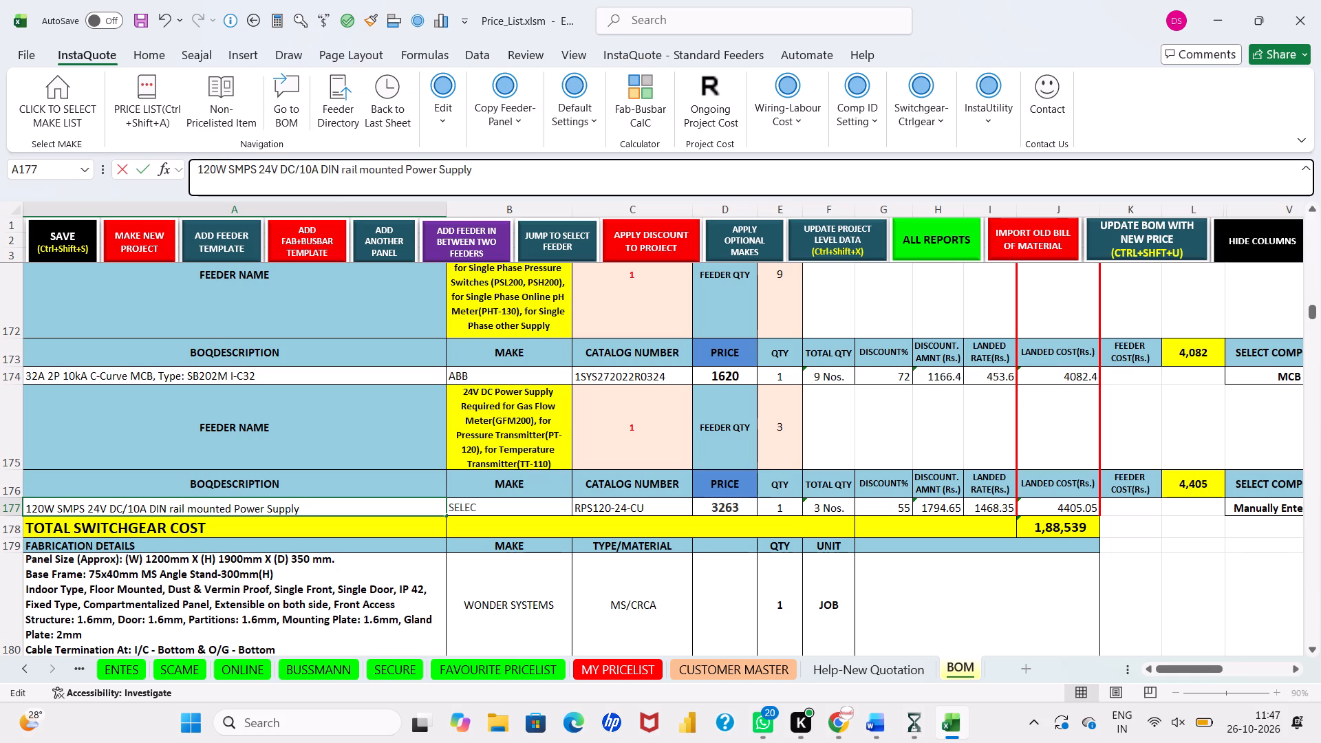
pyautogui.click(309, 168)
pyautogui.press('BackSpace')
pyautogui.press('BackSpace')
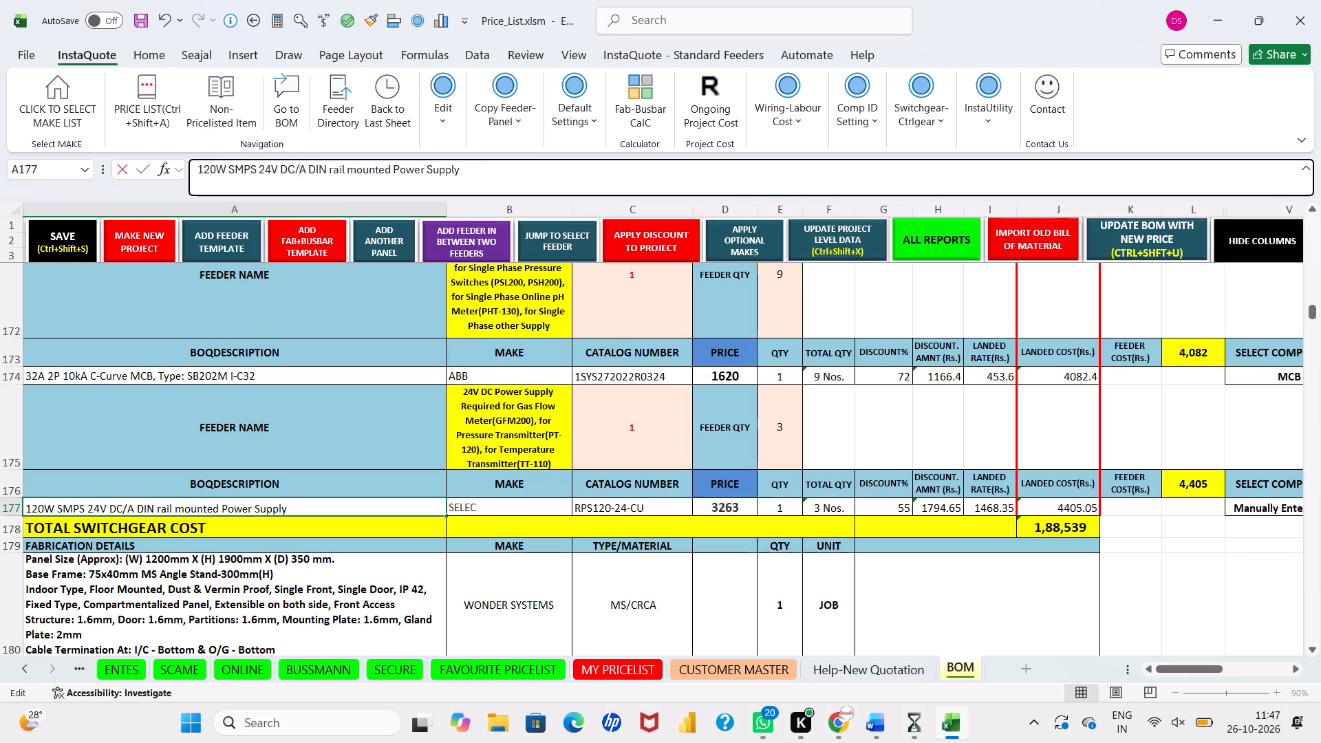
pyautogui.press('5')
pyautogui.press('Return')
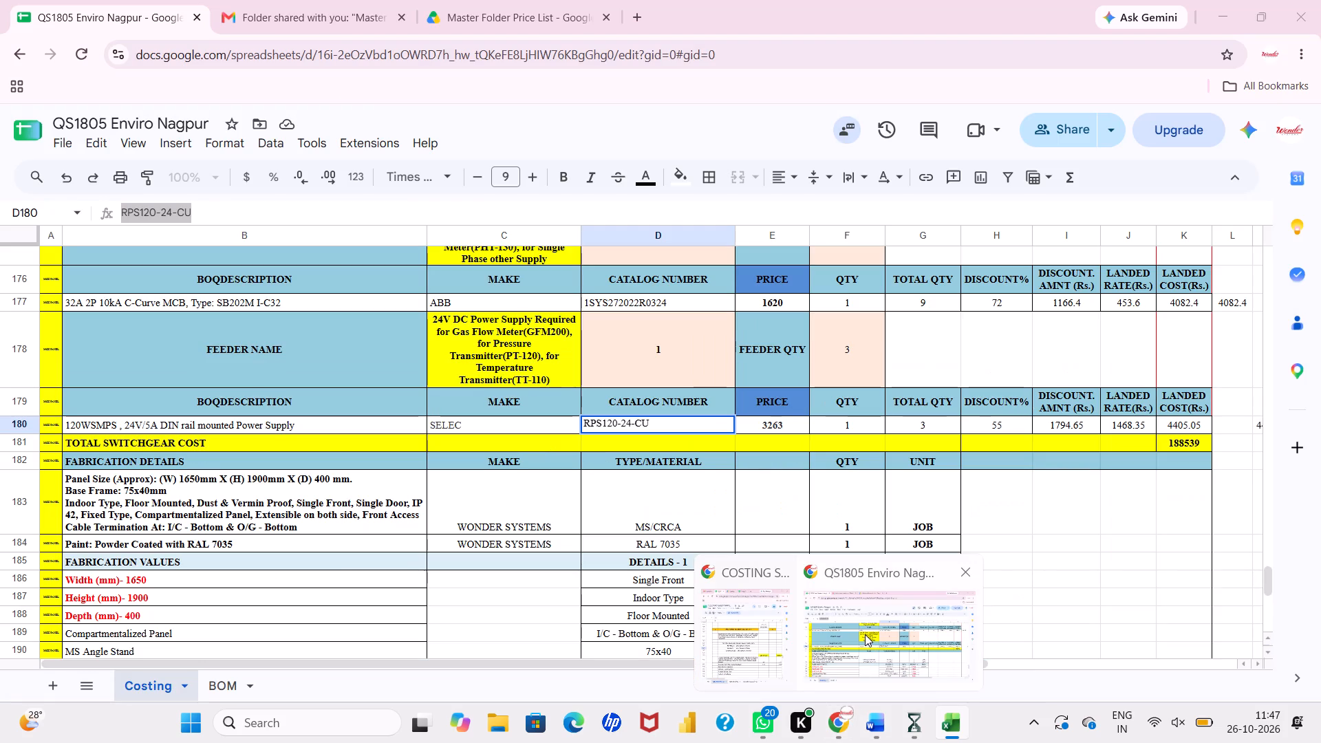
pyautogui.click(865, 634)
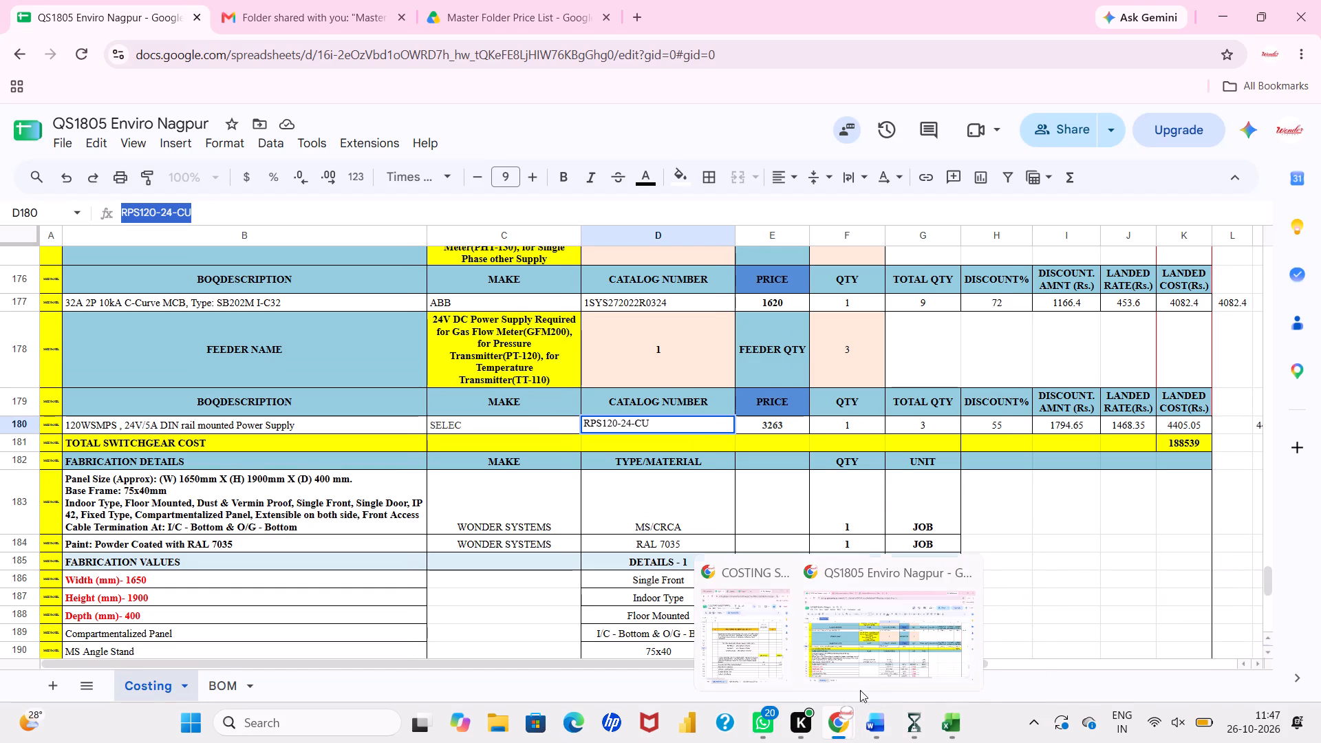
pyautogui.click(988, 647)
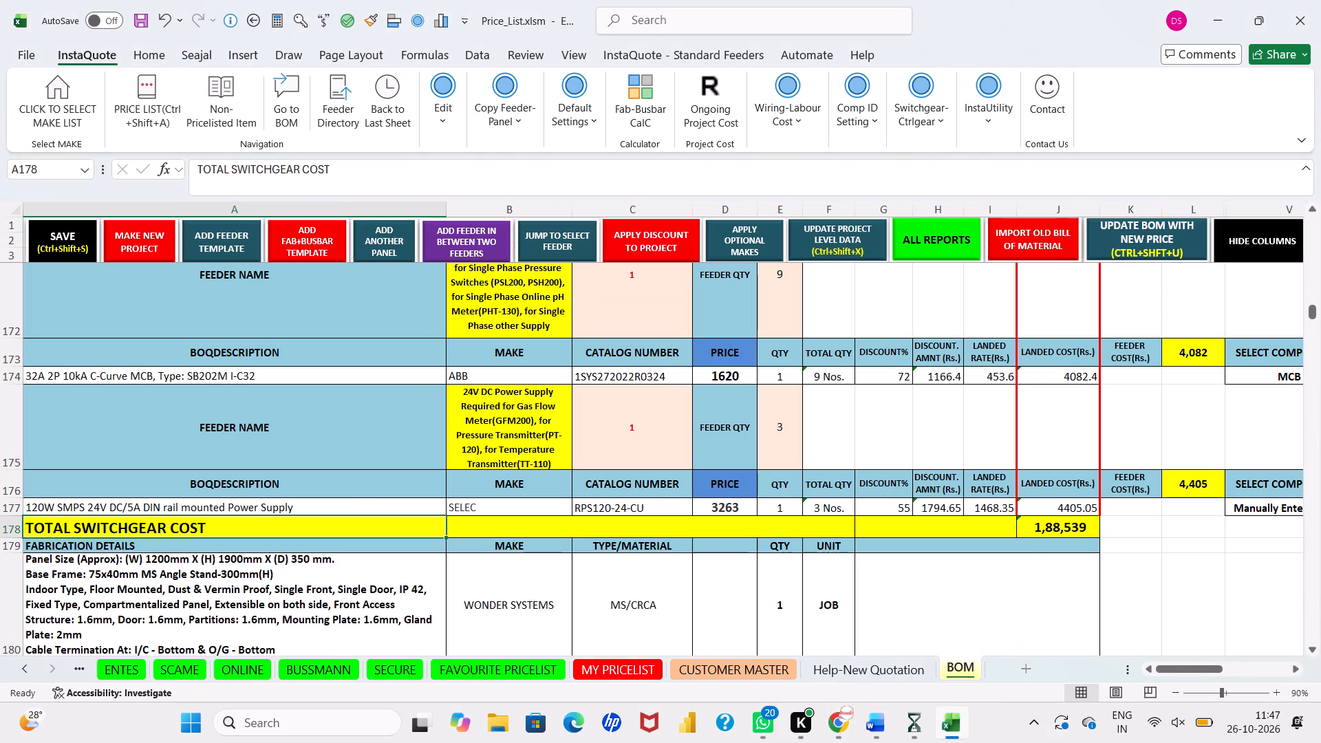
# Save a backup of the ongoing InstaQuote project.
pyautogui.click(566, 438)
pyautogui.click(59, 237)
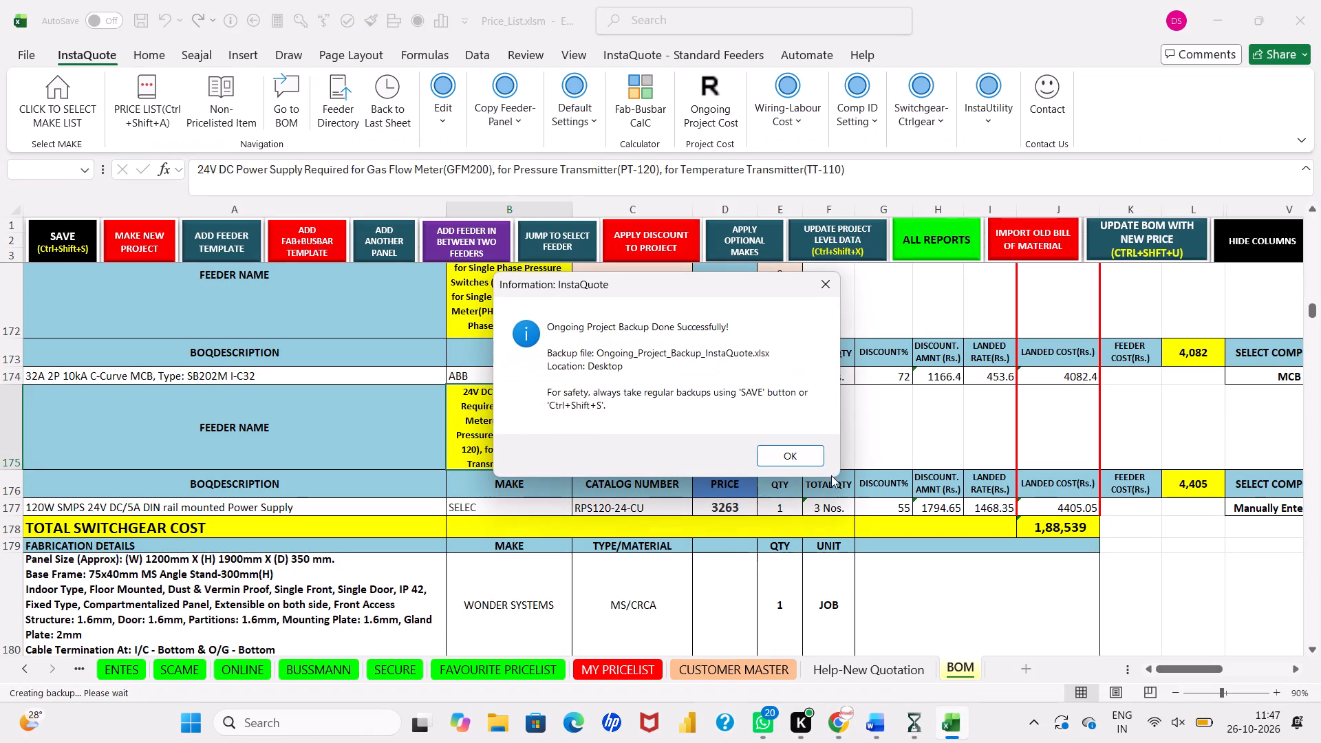
pyautogui.click(811, 463)
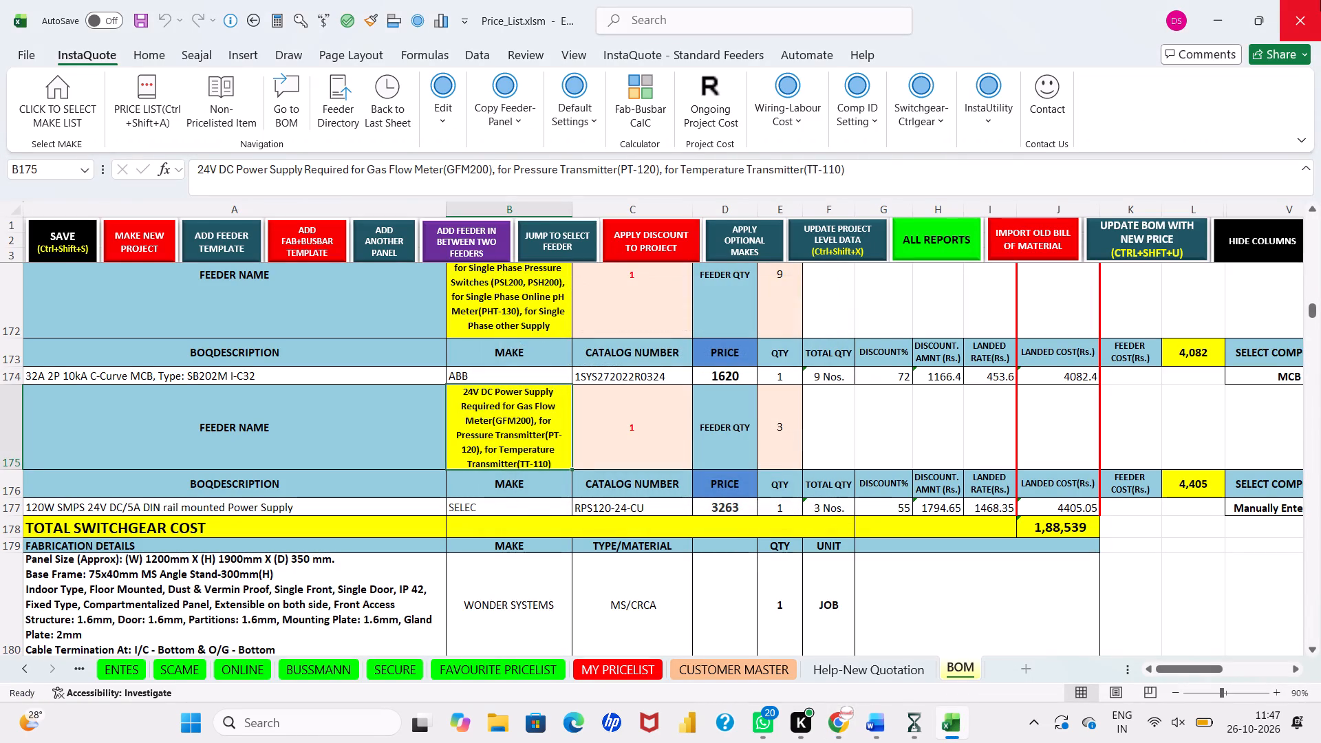
# Close the InstaQuote Price_List workbook, letting it save the project.
pyautogui.click(1320, 0)
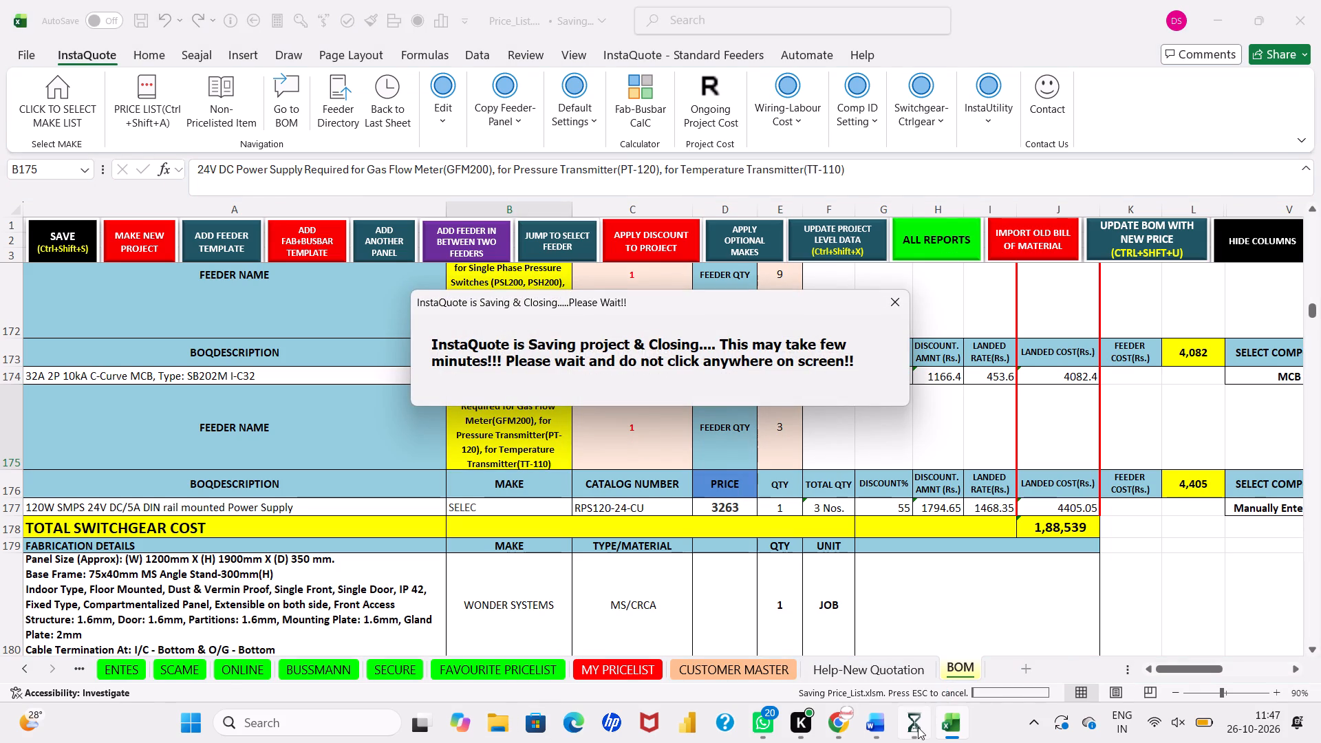
pyautogui.click(991, 602)
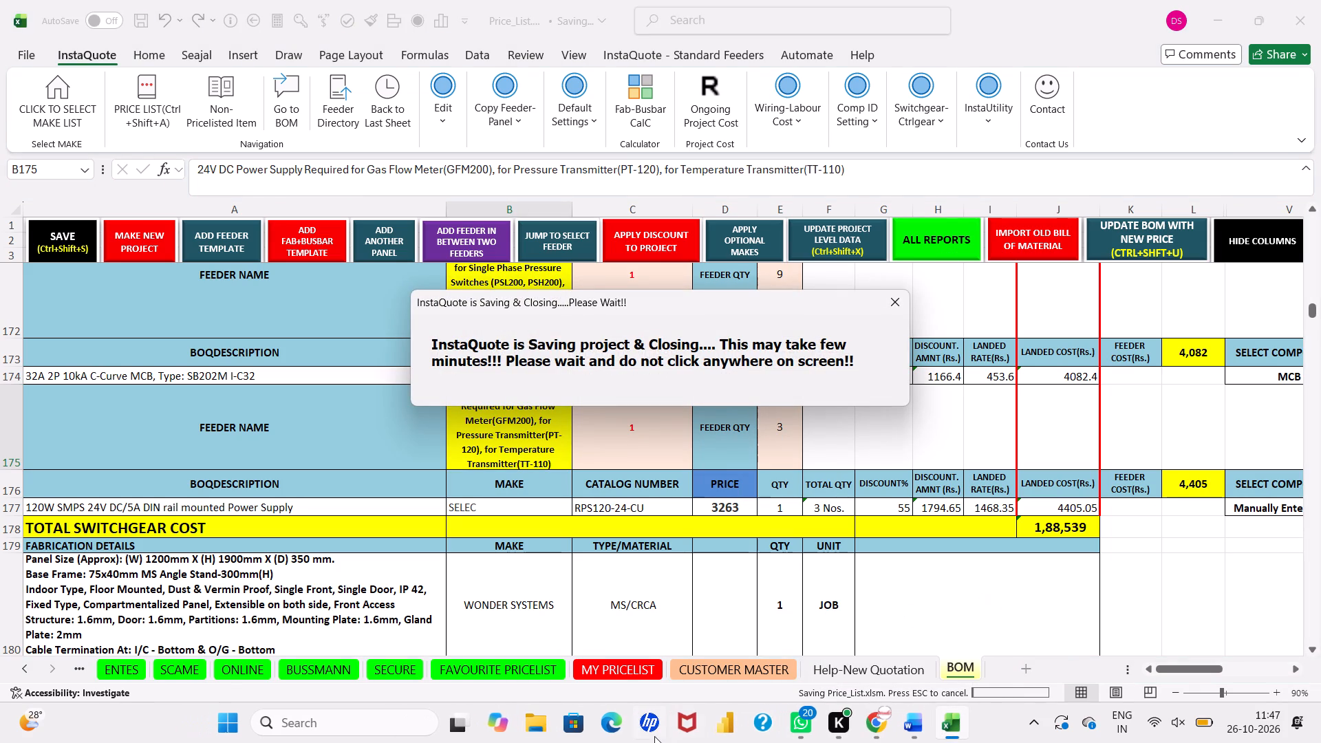
# Copy the newest Enviro Nagpur project backup from the InstaQuote Backup folder in File Explorer.
pyautogui.click(531, 722)
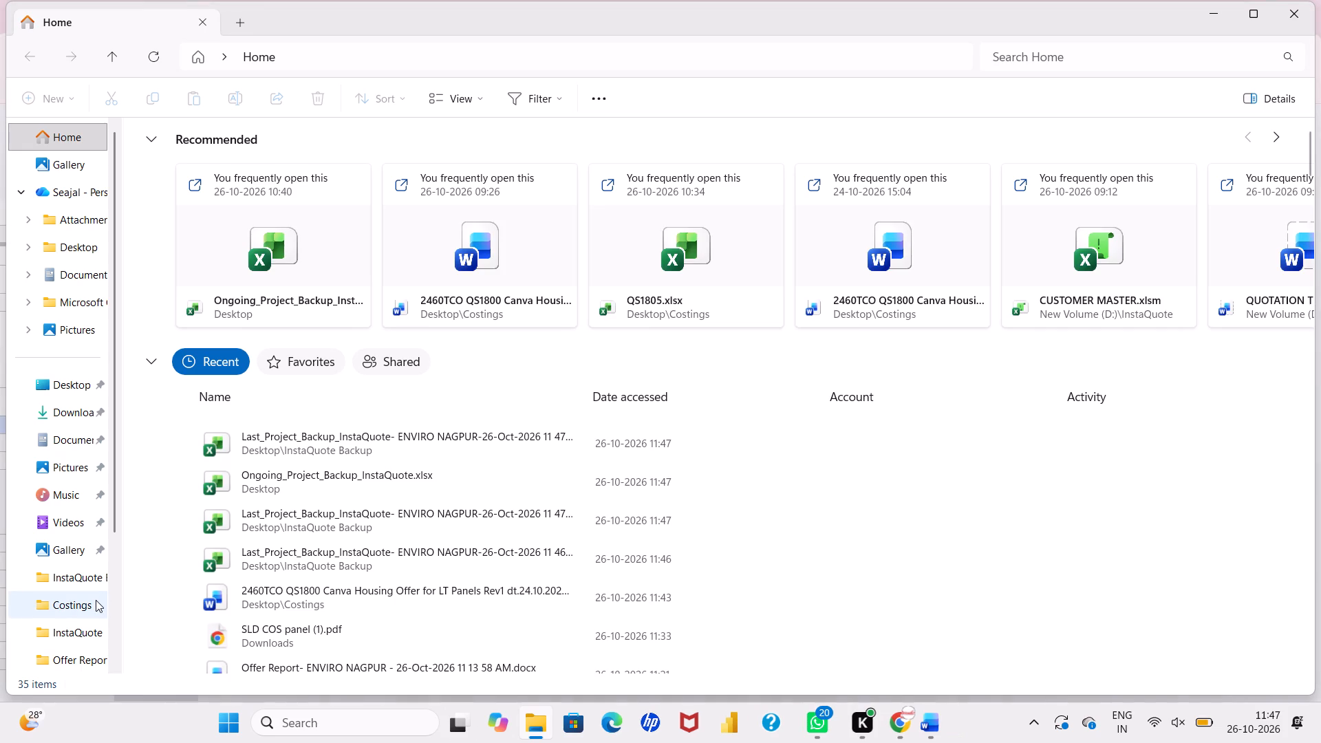
pyautogui.doubleClick(96, 600)
pyautogui.doubleClick(94, 581)
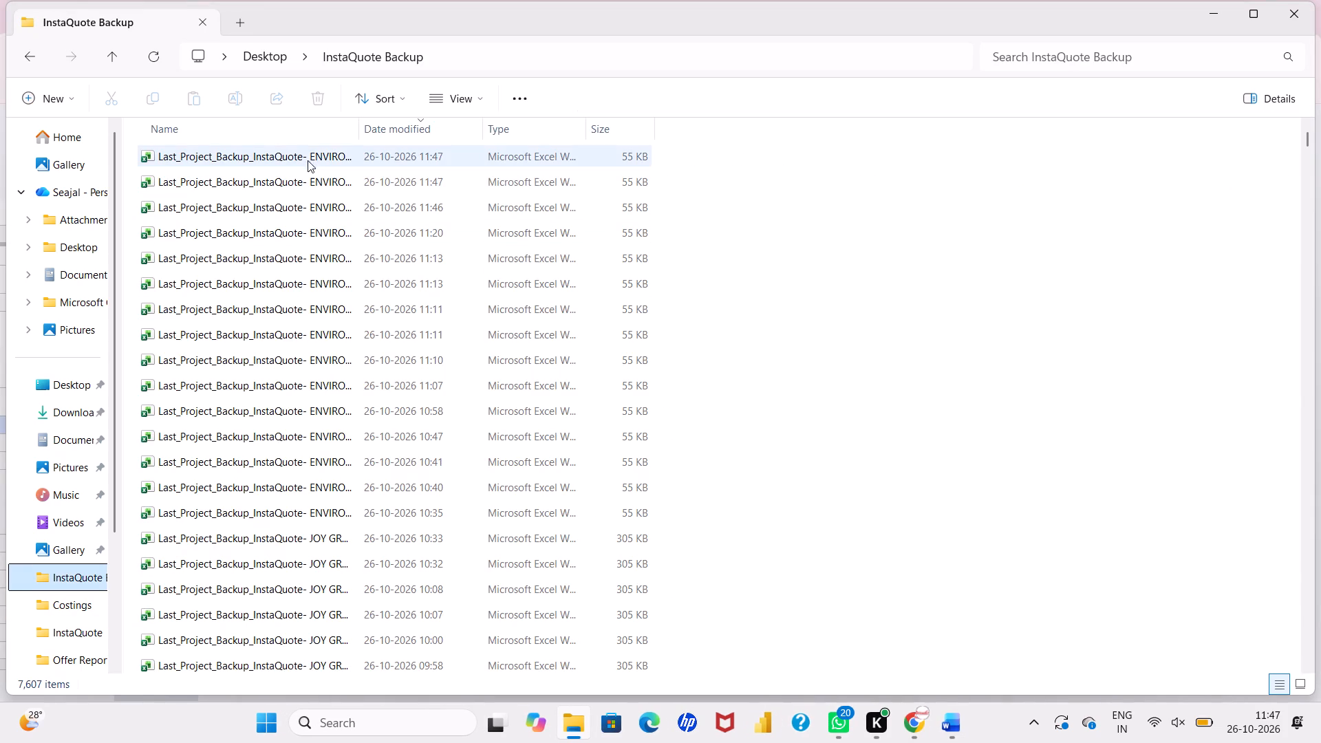
pyautogui.click(315, 151)
pyautogui.click(144, 96)
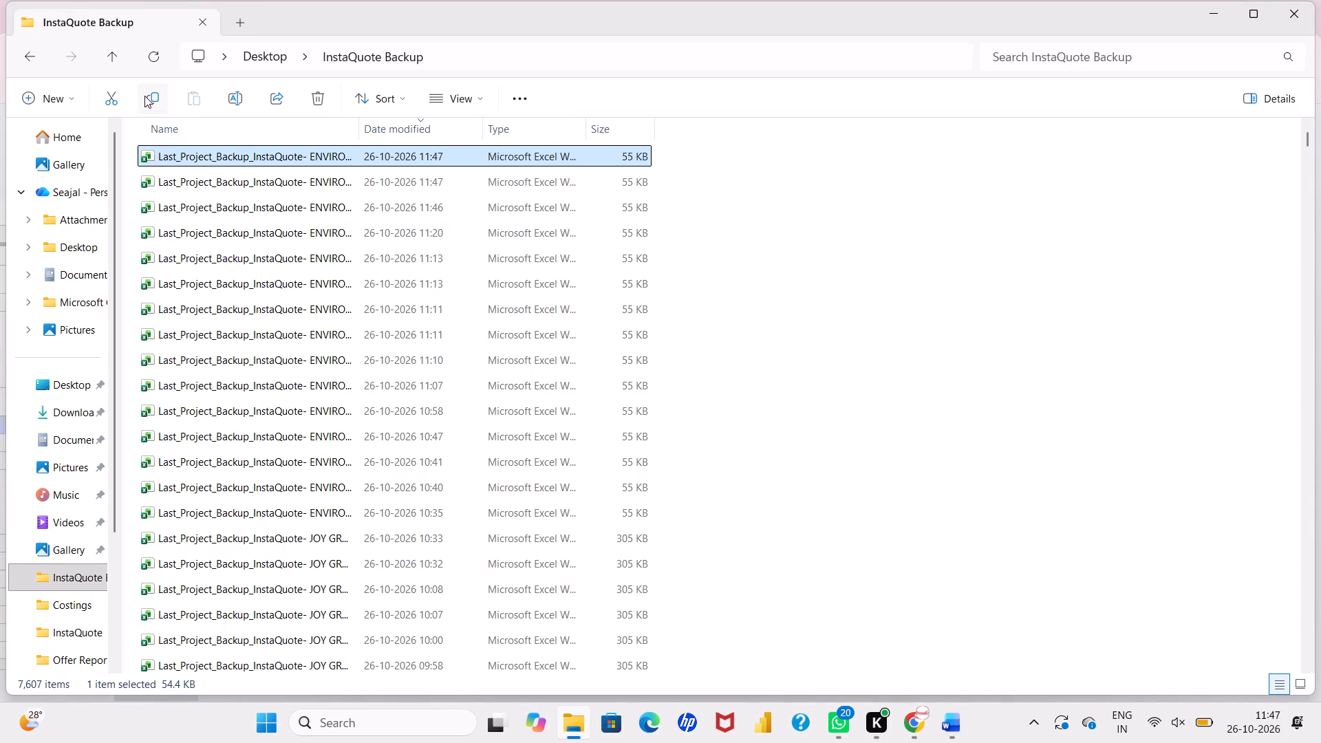
# Delete the existing QS1805.xlsx from the Costings folder.
pyautogui.doubleClick(99, 613)
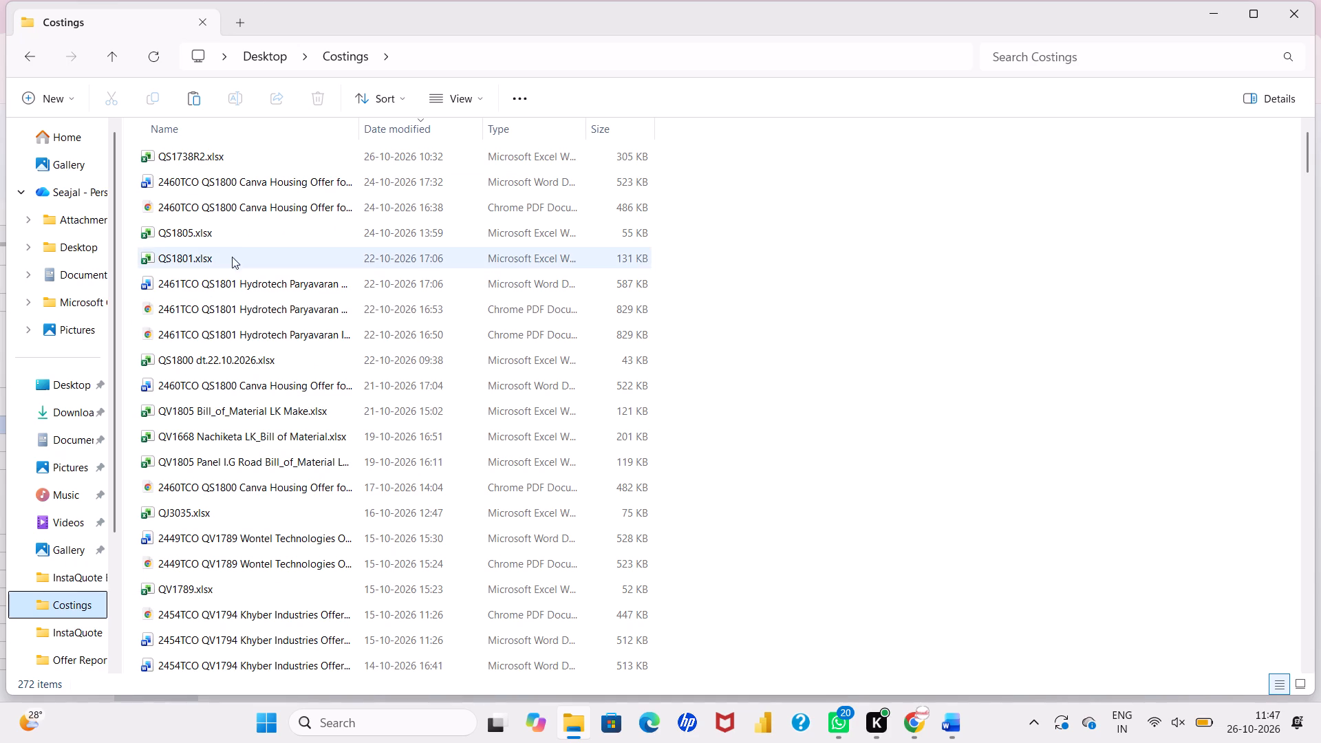
pyautogui.click(238, 242)
pyautogui.press('Delete')
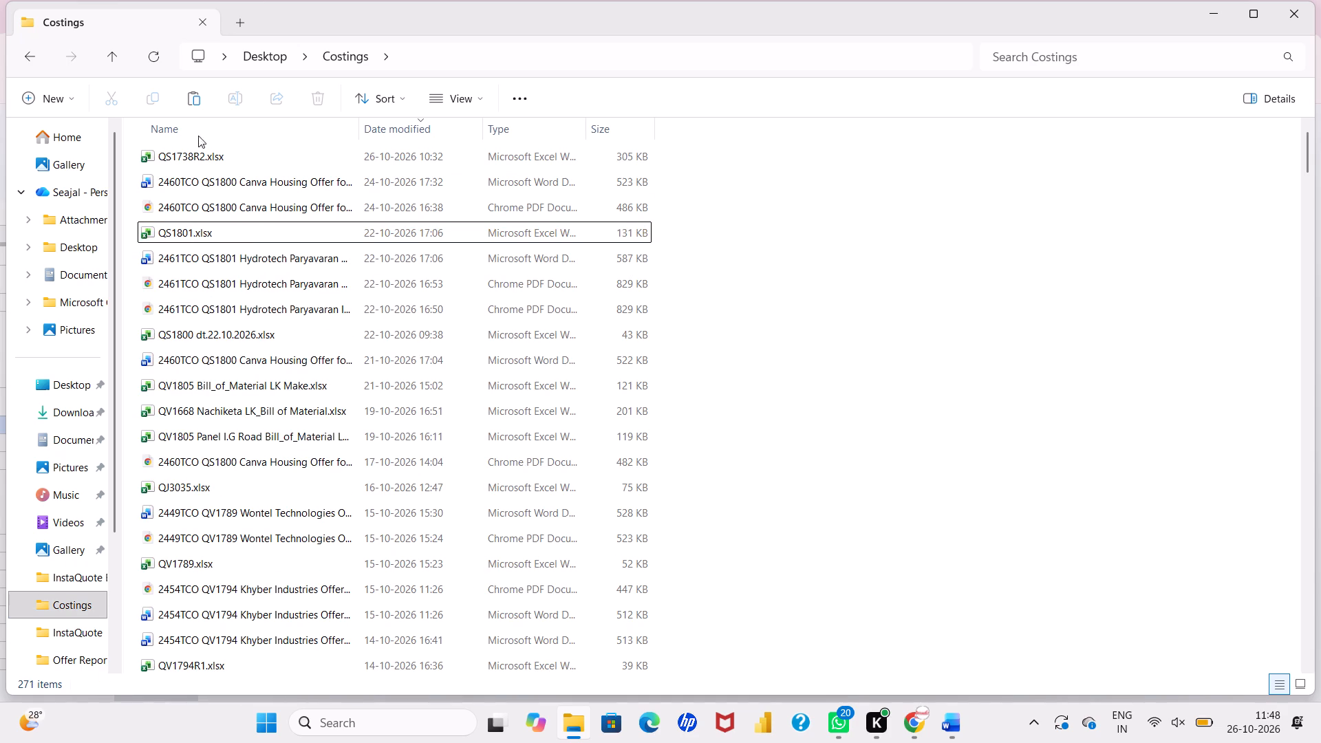
# Paste the copied backup into the Costings folder, rename it QS1805, and close the folder.
pyautogui.click(191, 85)
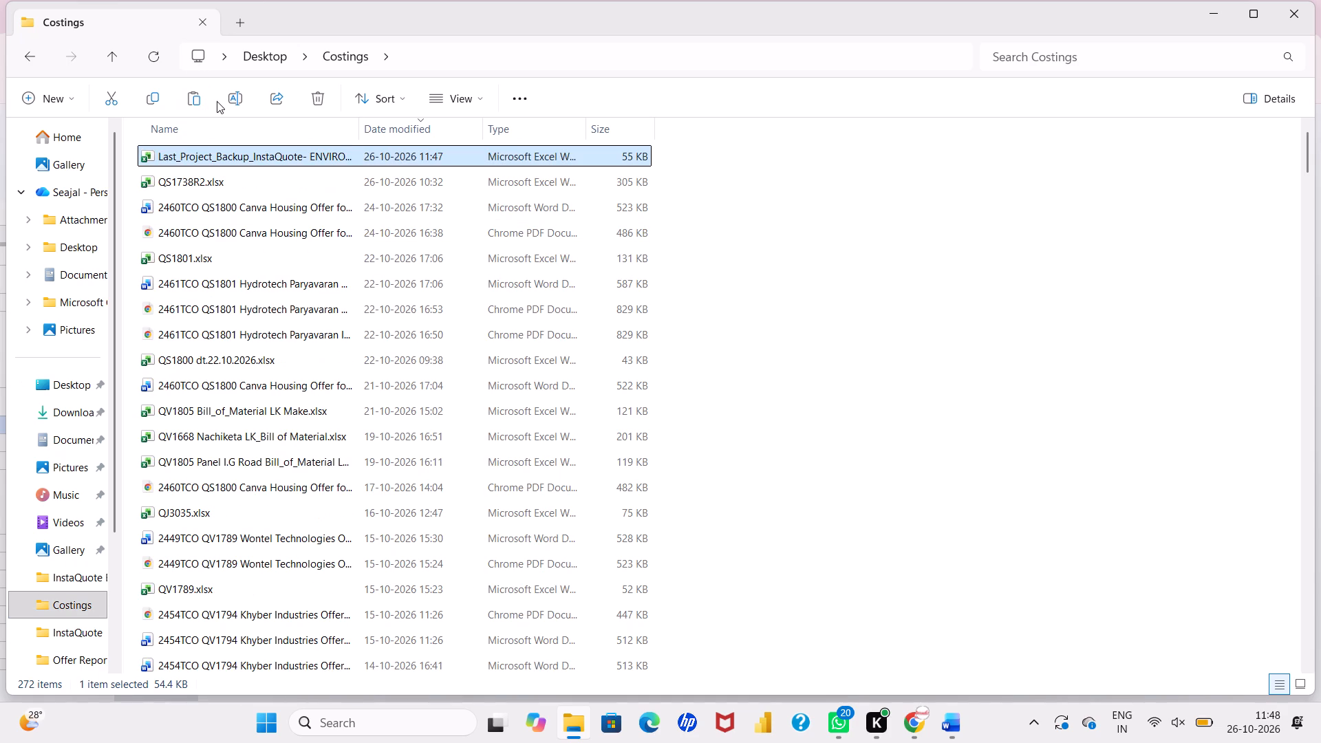
pyautogui.click(219, 101)
pyautogui.write('QS1805')
pyautogui.press('Return')
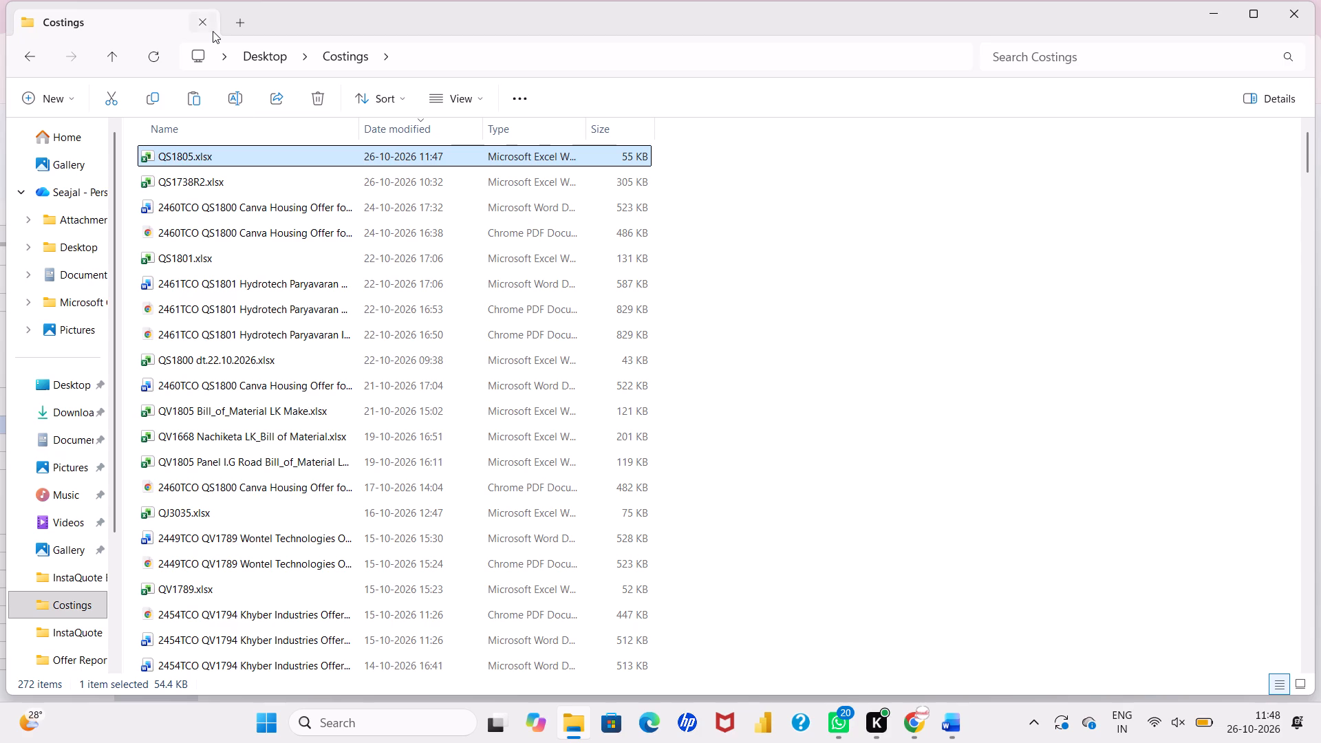
pyautogui.click(213, 31)
# Open the SELEC power supply's BOQ description in row 180 of the QS1805 Costing sheet in Chrome for editing.
pyautogui.click(482, 363)
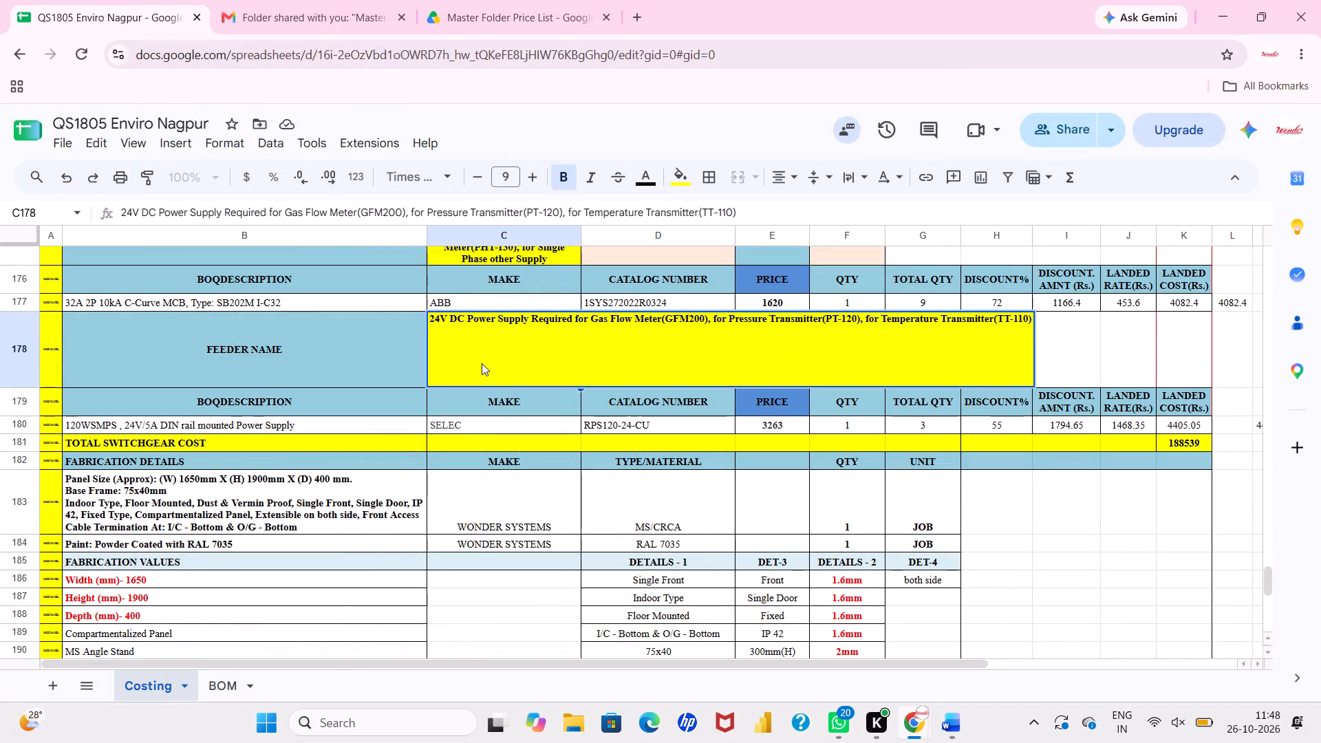
pyautogui.click(568, 504)
pyautogui.hscroll(-2, 568, 504)
pyautogui.scroll(-2, 568, 504)
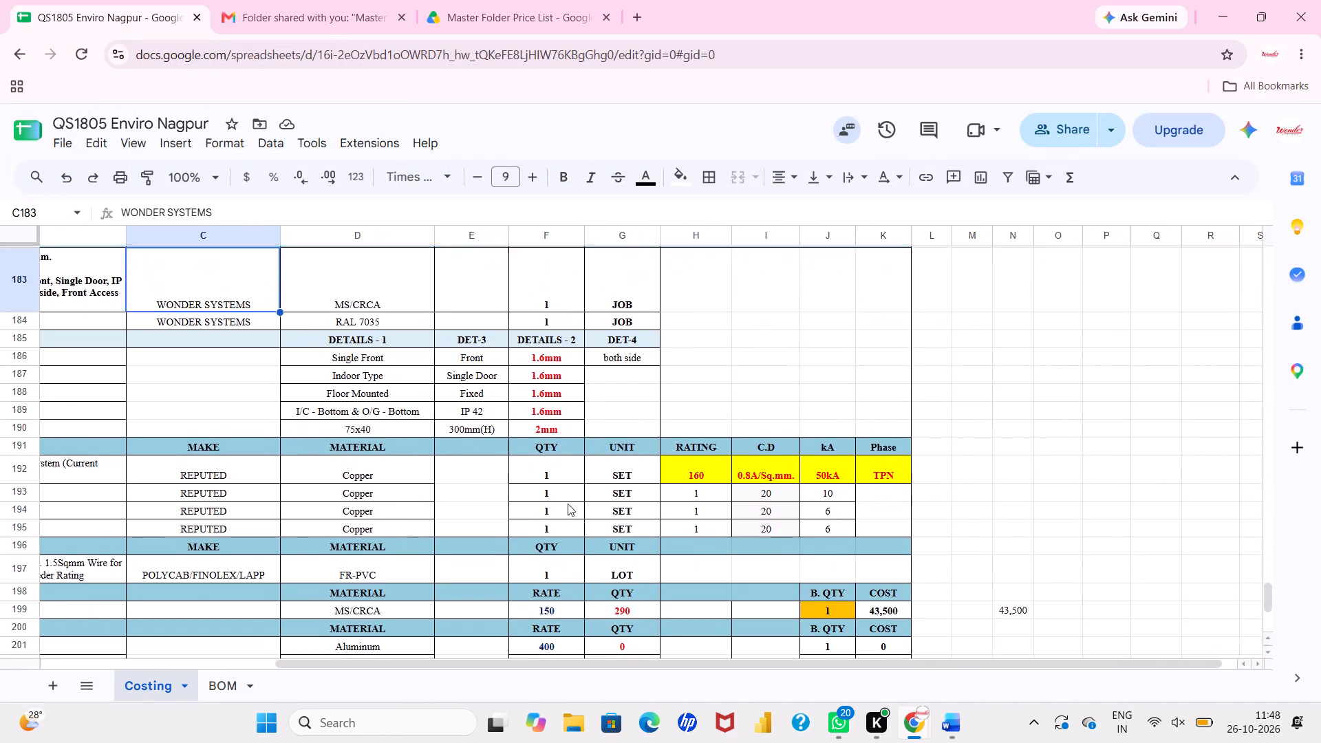
pyautogui.scroll(-1, 568, 504)
pyautogui.scroll(4, 568, 504)
pyautogui.scroll(-2, 568, 504)
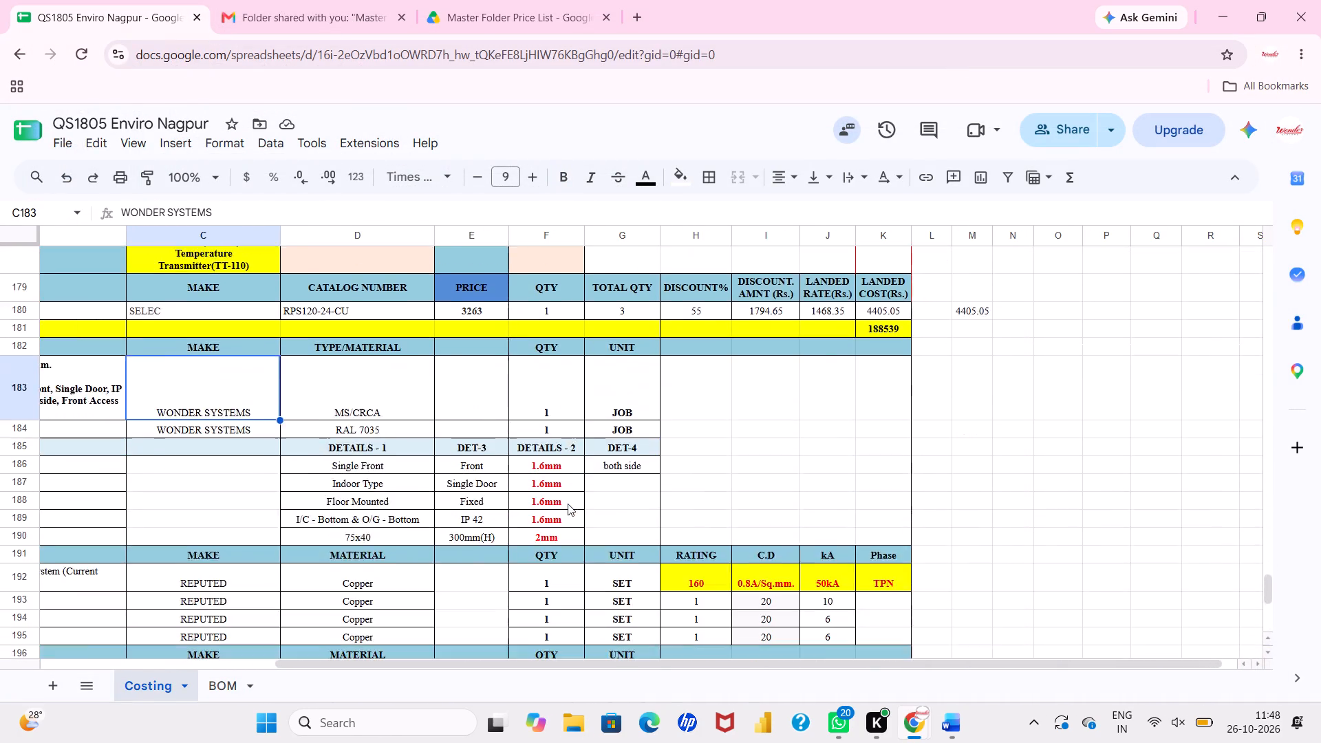
pyautogui.scroll(-2, 568, 504)
pyautogui.scroll(6, 568, 504)
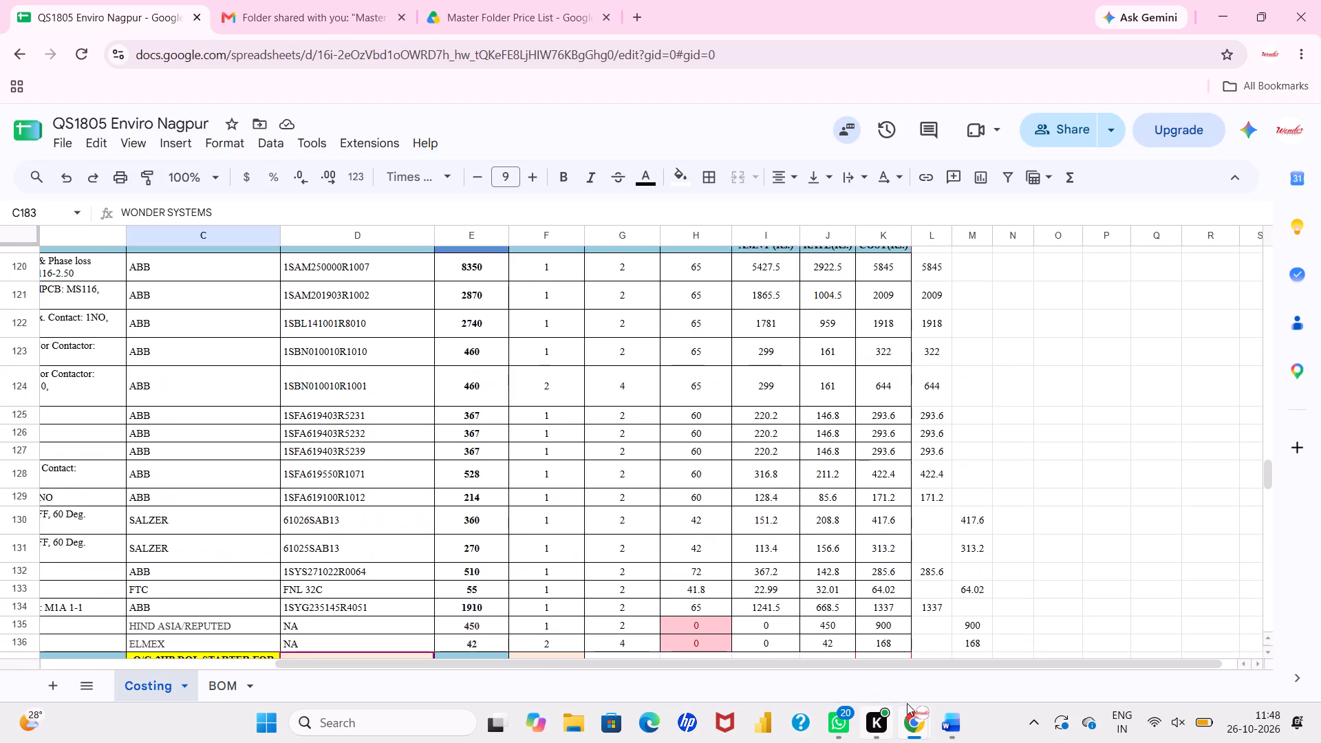
pyautogui.hscroll(6, 738, 511)
pyautogui.scroll(-9, 738, 511)
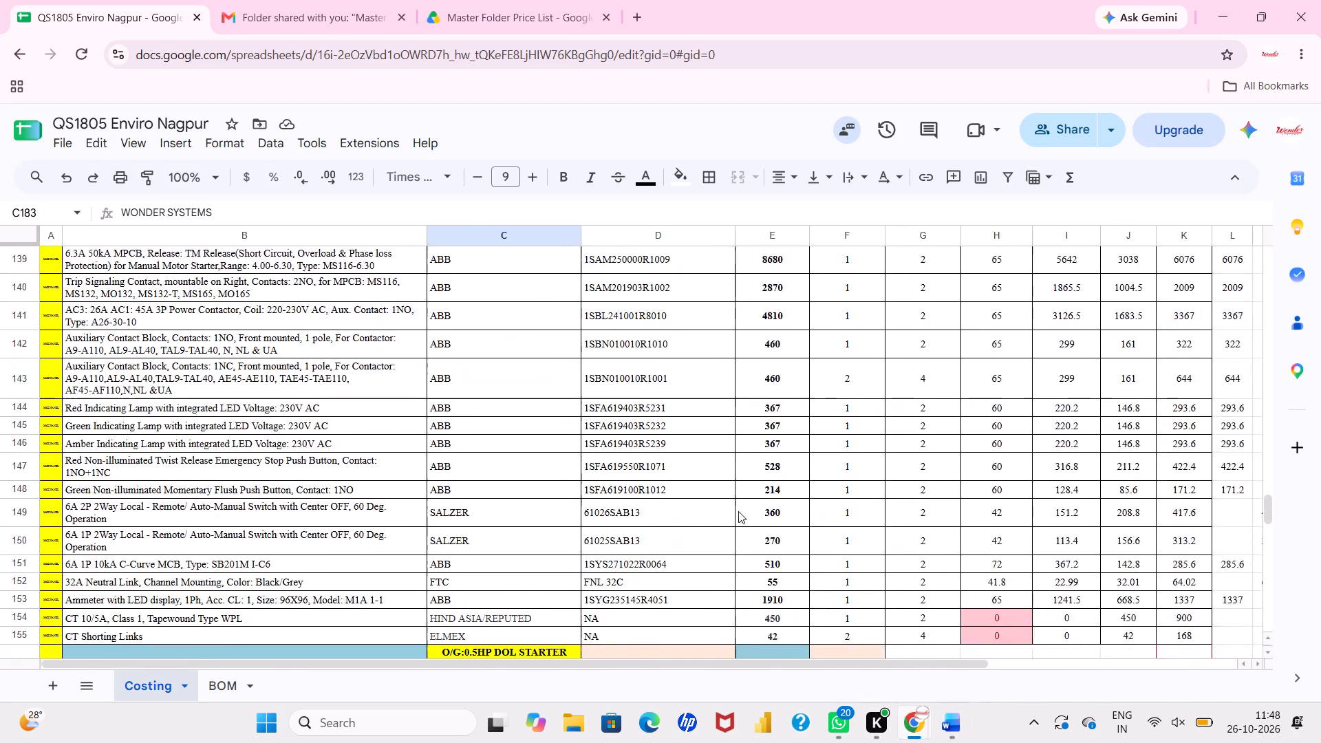
pyautogui.scroll(-5, 738, 511)
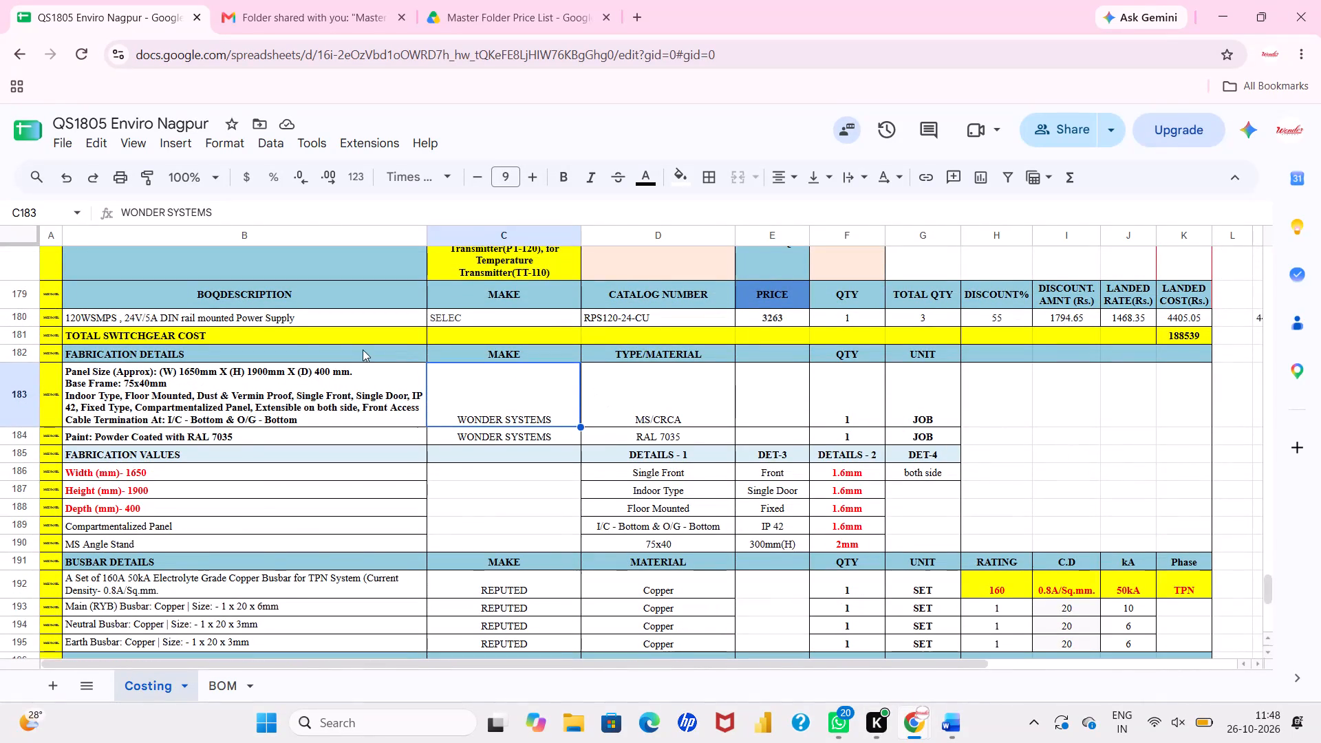
pyautogui.click(307, 327)
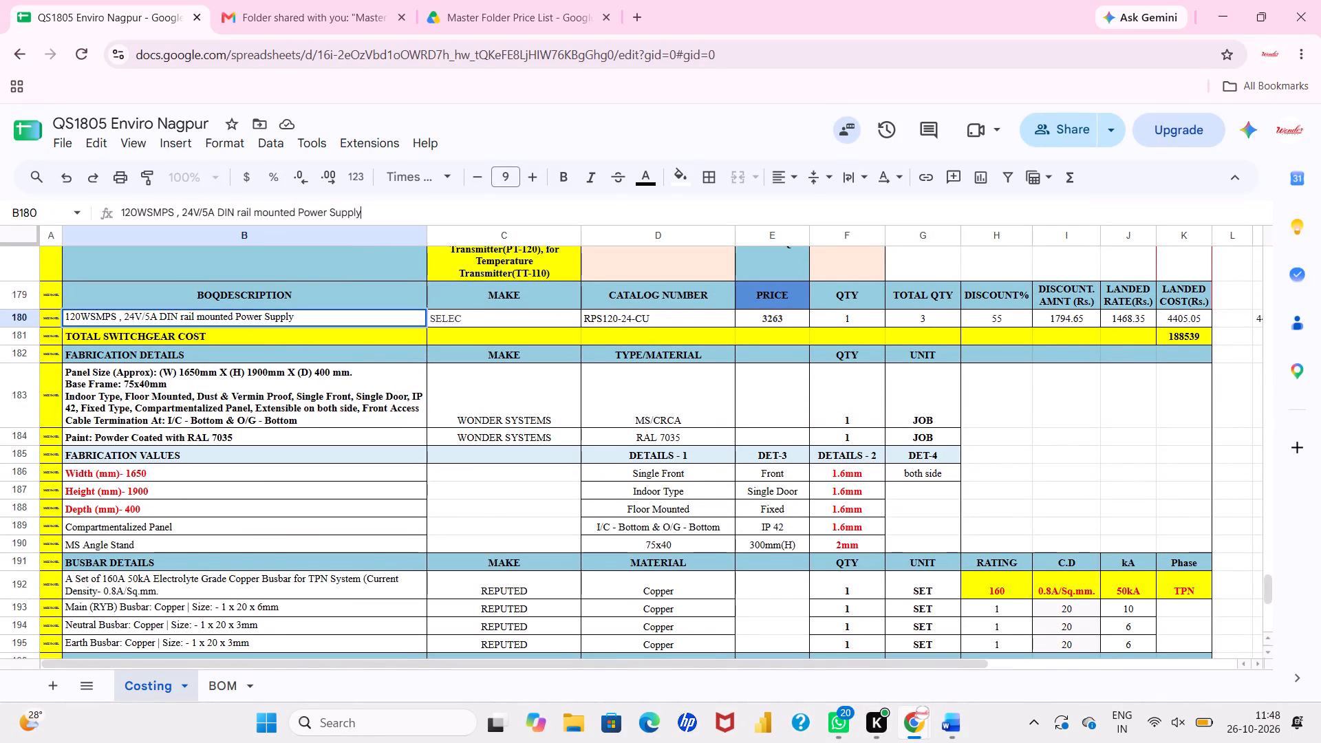
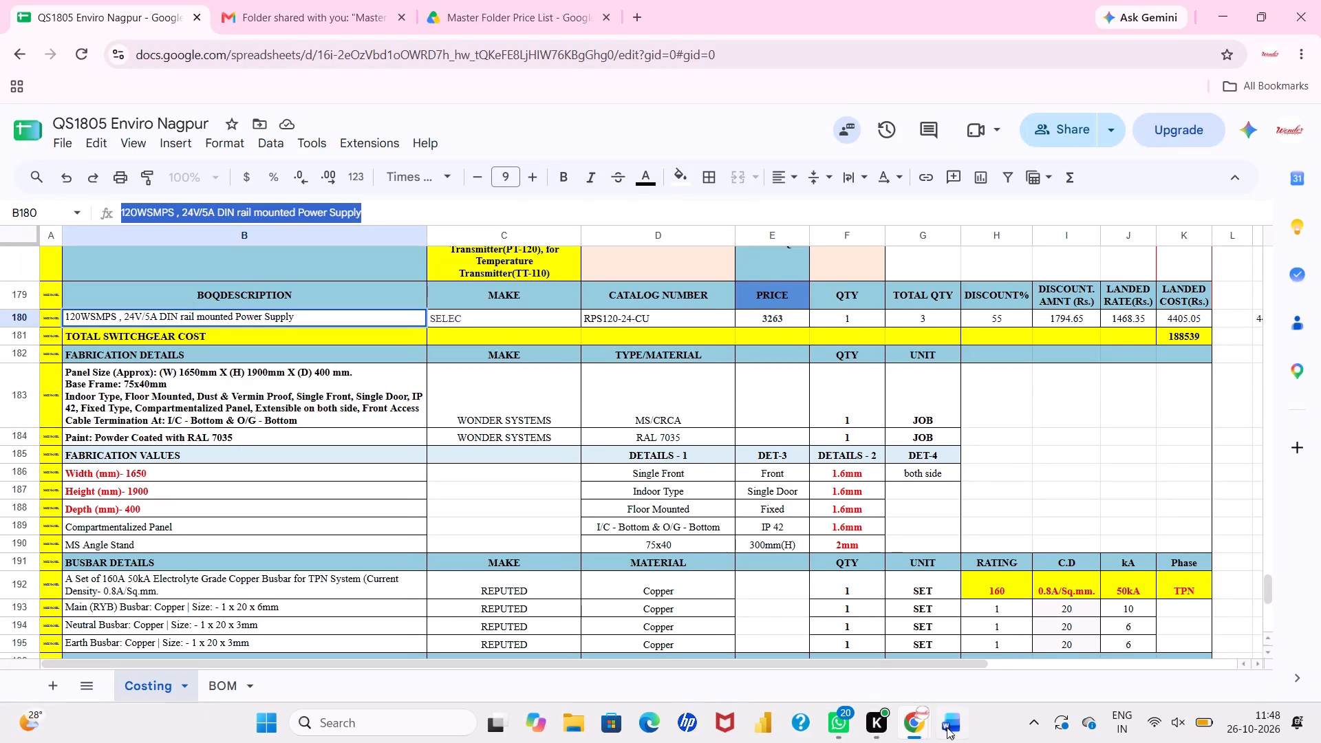
# In the Word offer, replace the SELEC power supply's description with the copied "120WSMPS , 24V/5A DIN rail mounted Power Supply".
pyautogui.click(947, 656)
pyautogui.scroll(3, 668, 506)
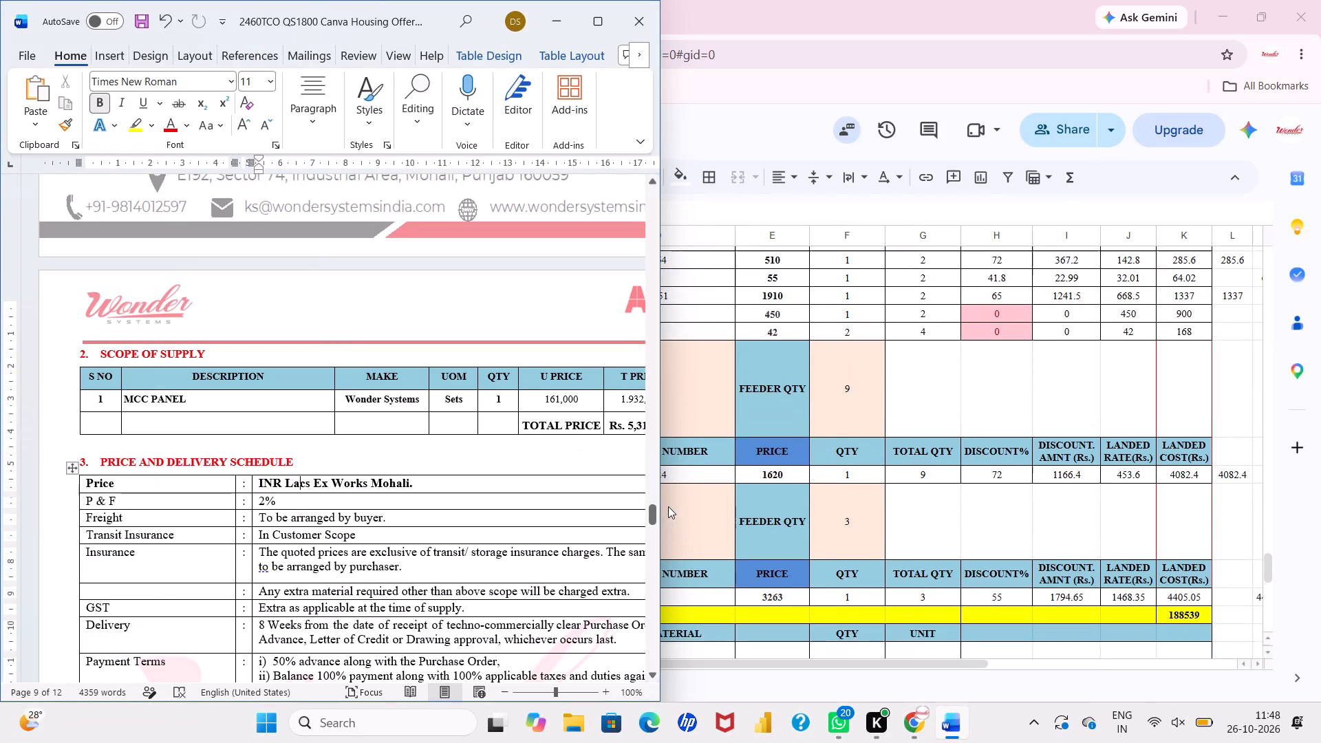
pyautogui.scroll(1, 668, 506)
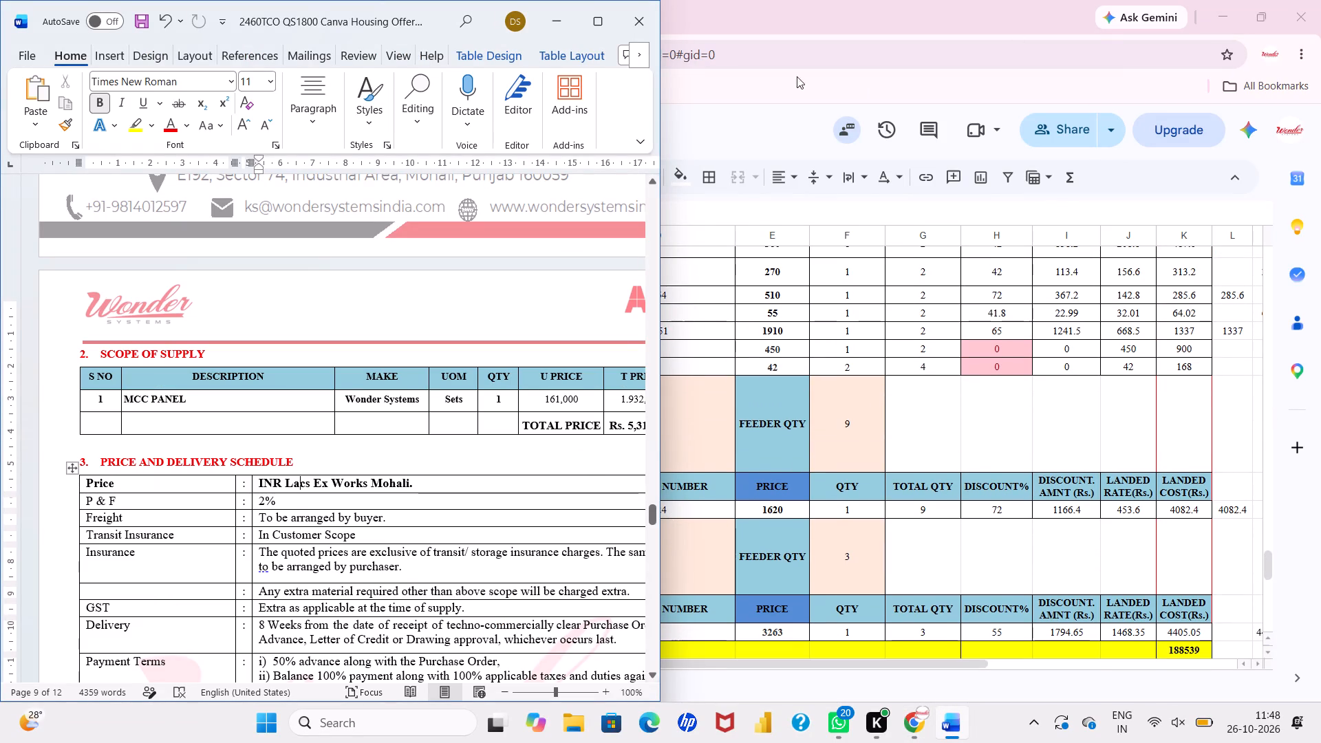
pyautogui.click(588, 12)
pyautogui.scroll(4, 693, 349)
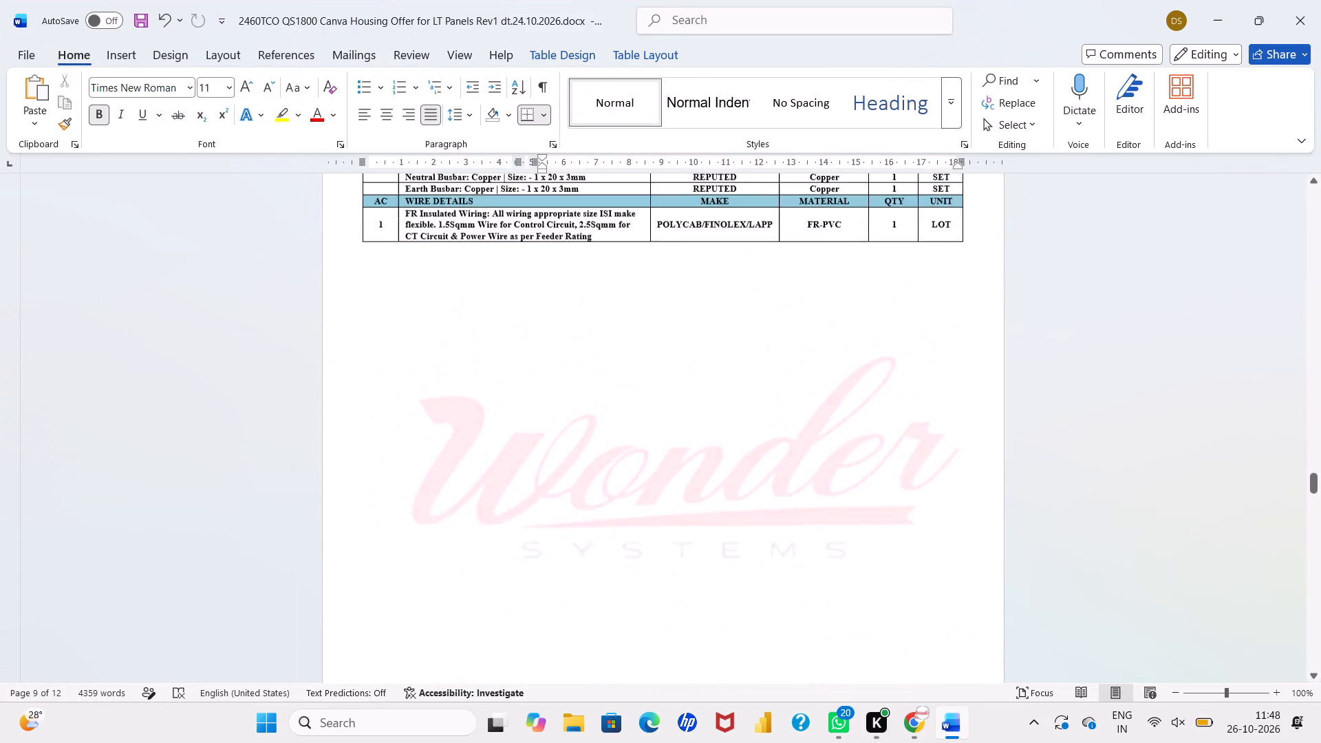
pyautogui.scroll(2, 693, 349)
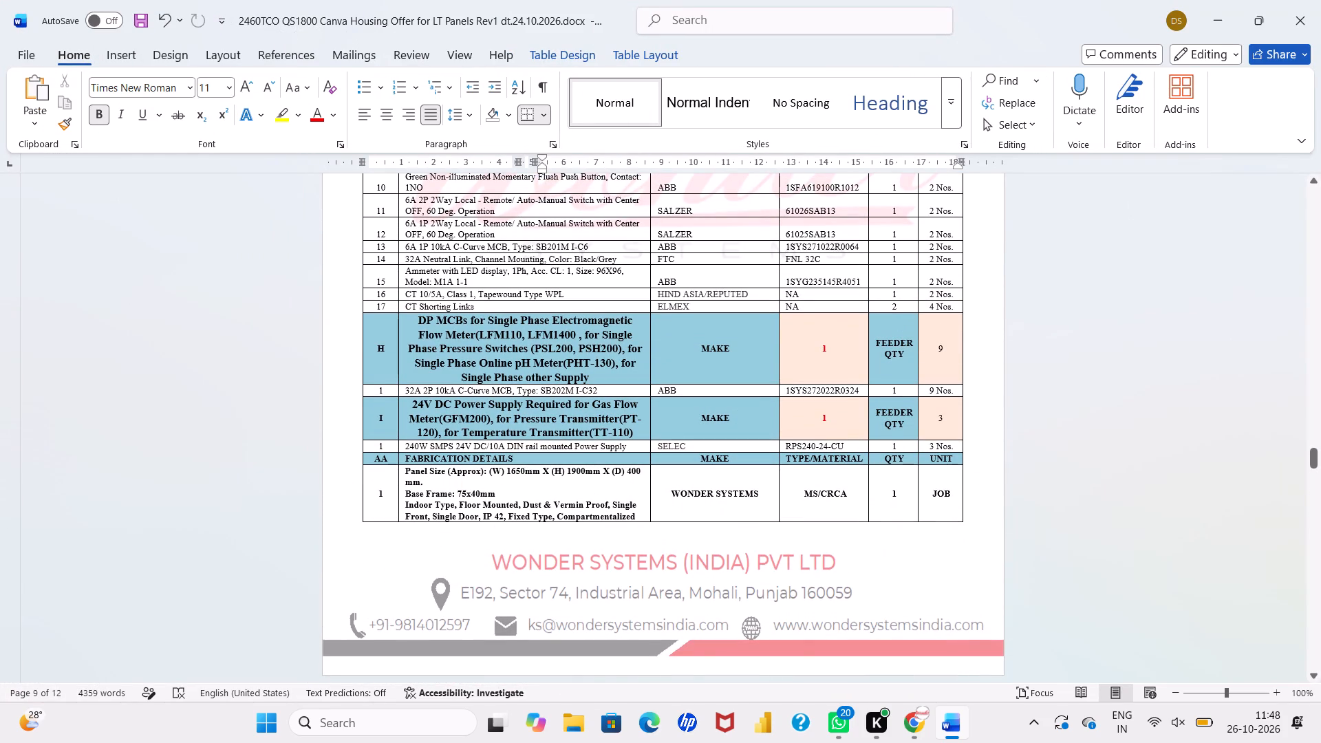
pyautogui.moveTo(631, 445); pyautogui.dragTo(407, 442)
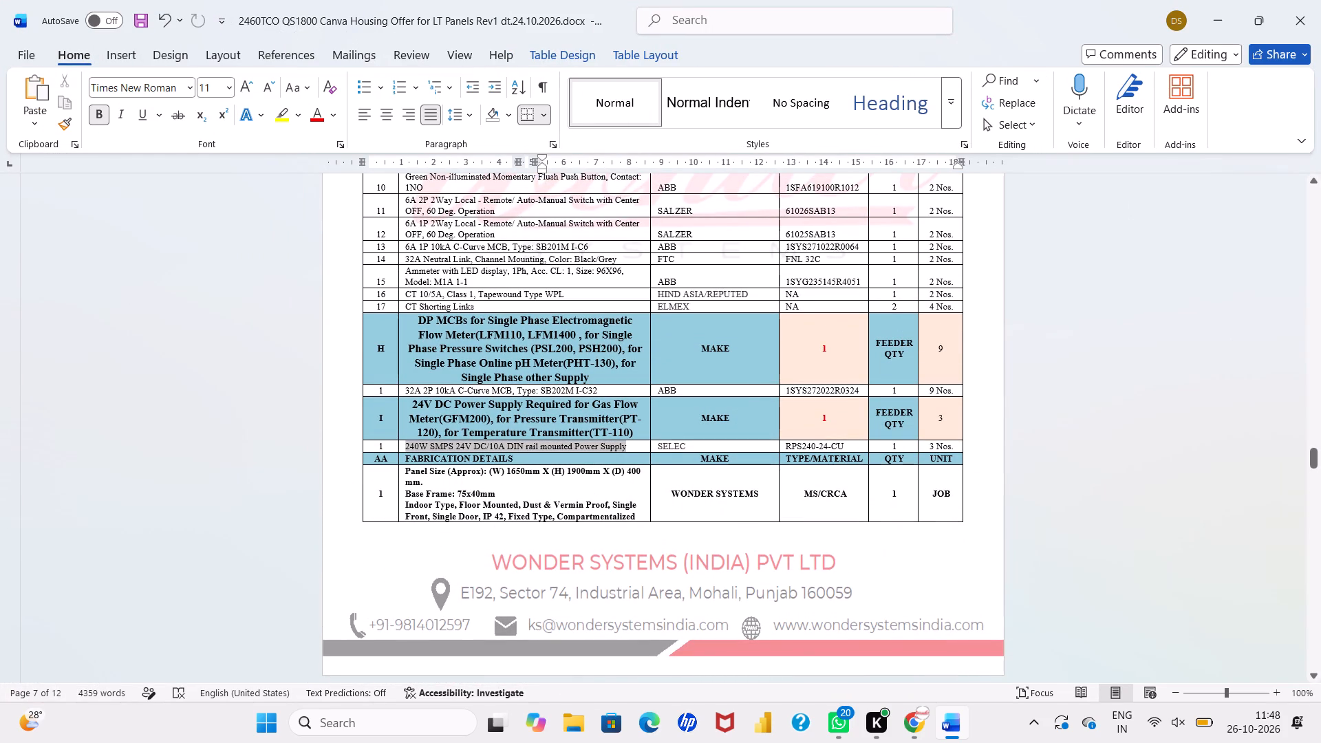
pyautogui.moveTo(407, 442); pyautogui.dragTo(408, 442)
pyautogui.hotkey('ctrl', 'v')
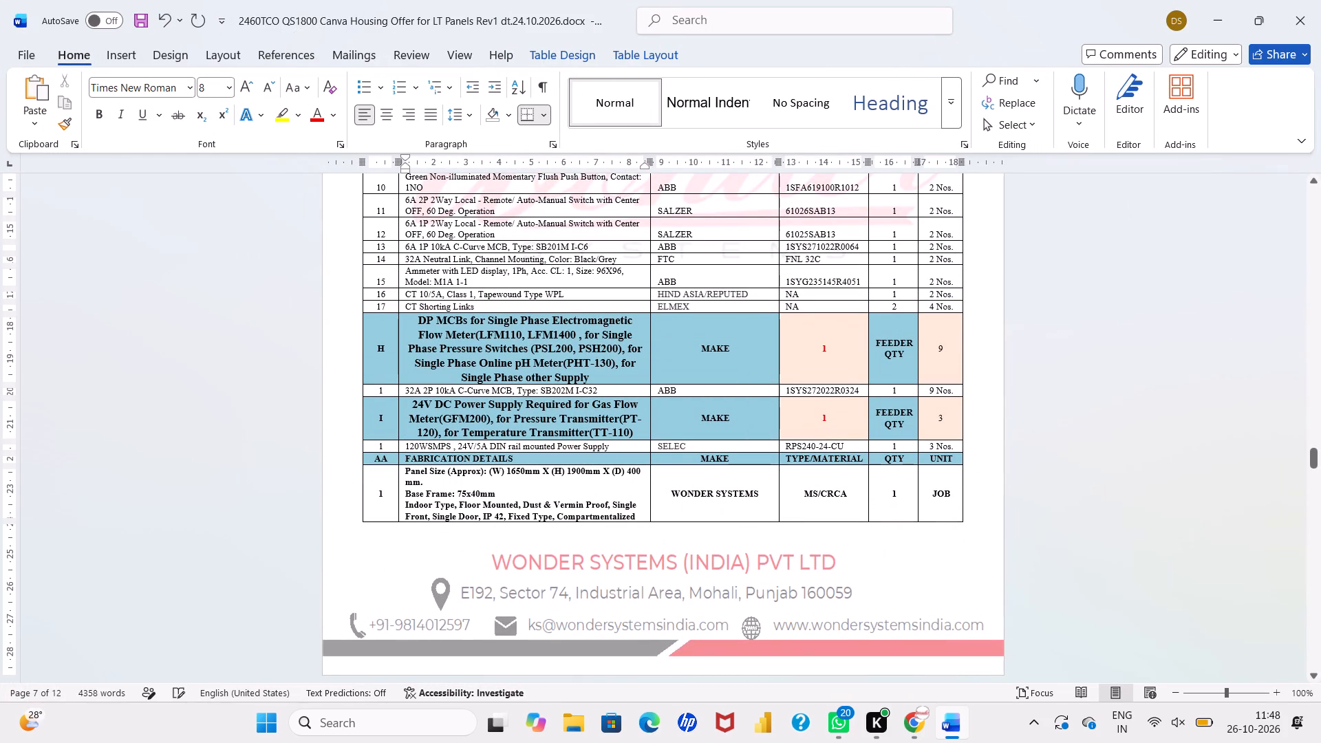
# Change the SELEC power supply's catalog number in the offer to RPS120-24-CU.
pyautogui.click(818, 450)
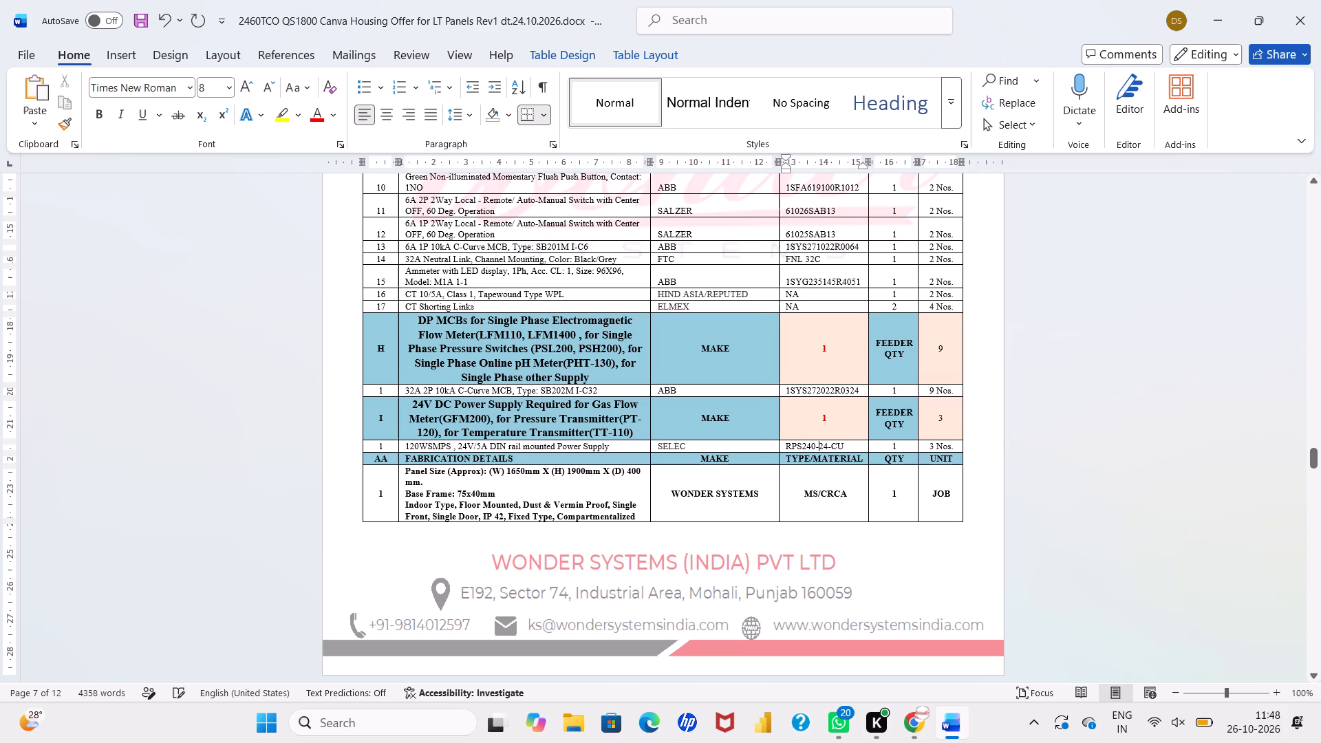
pyautogui.press('Left')
pyautogui.press('BackSpace')
pyautogui.press('BackSpace')
pyautogui.press('BackSpace')
pyautogui.press('BackSpace')
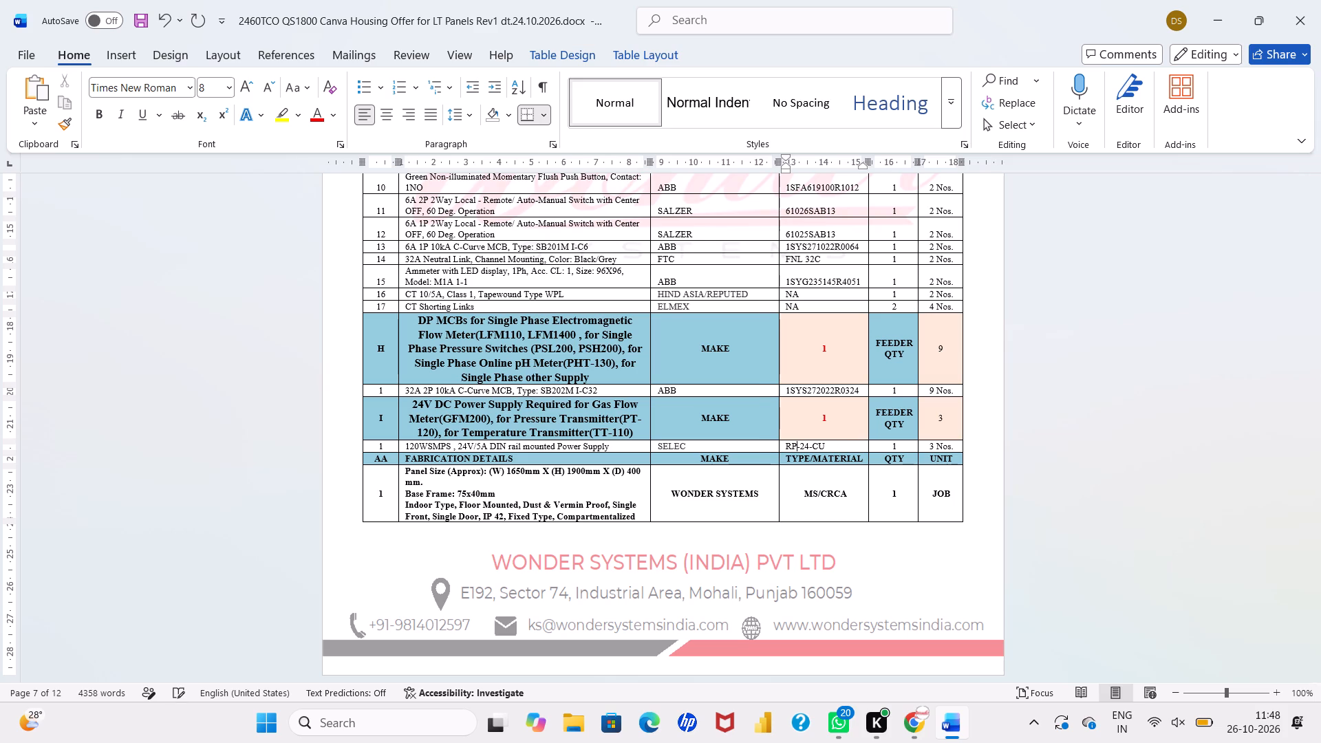
pyautogui.write('S120')
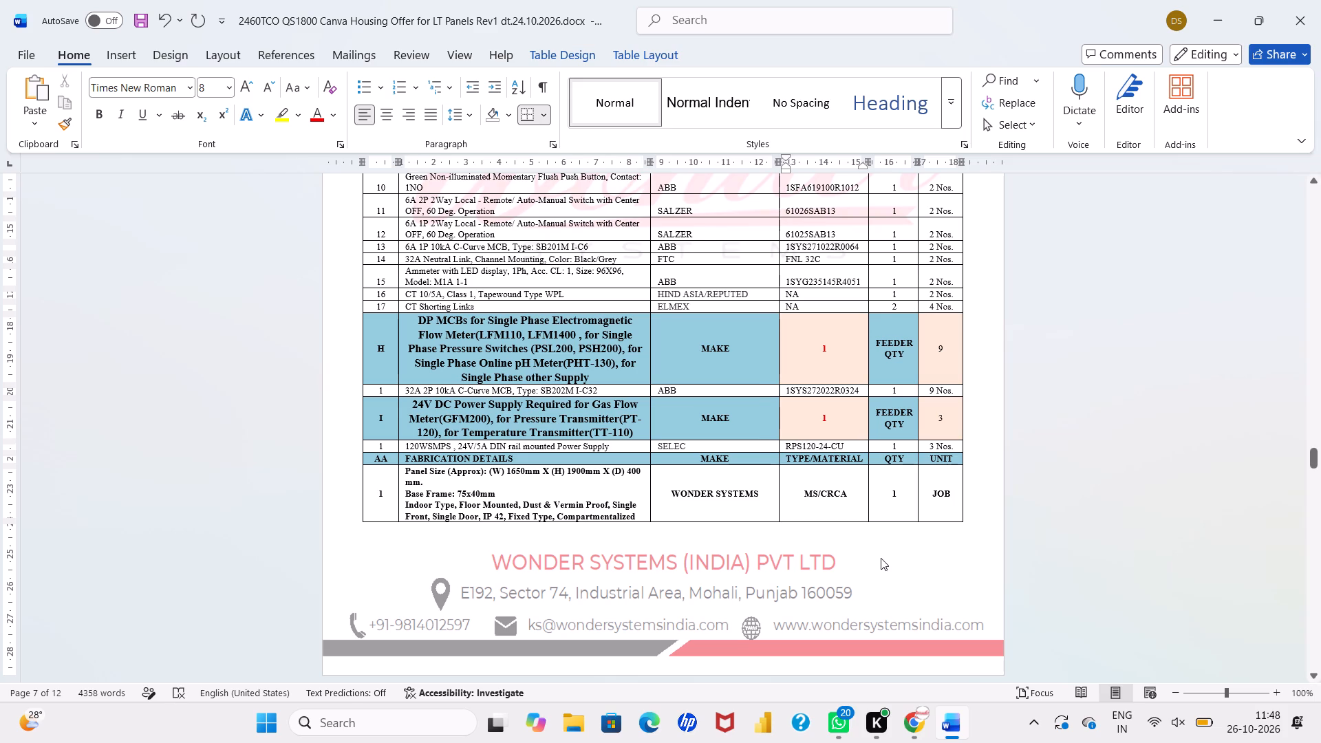
pyautogui.click(881, 558)
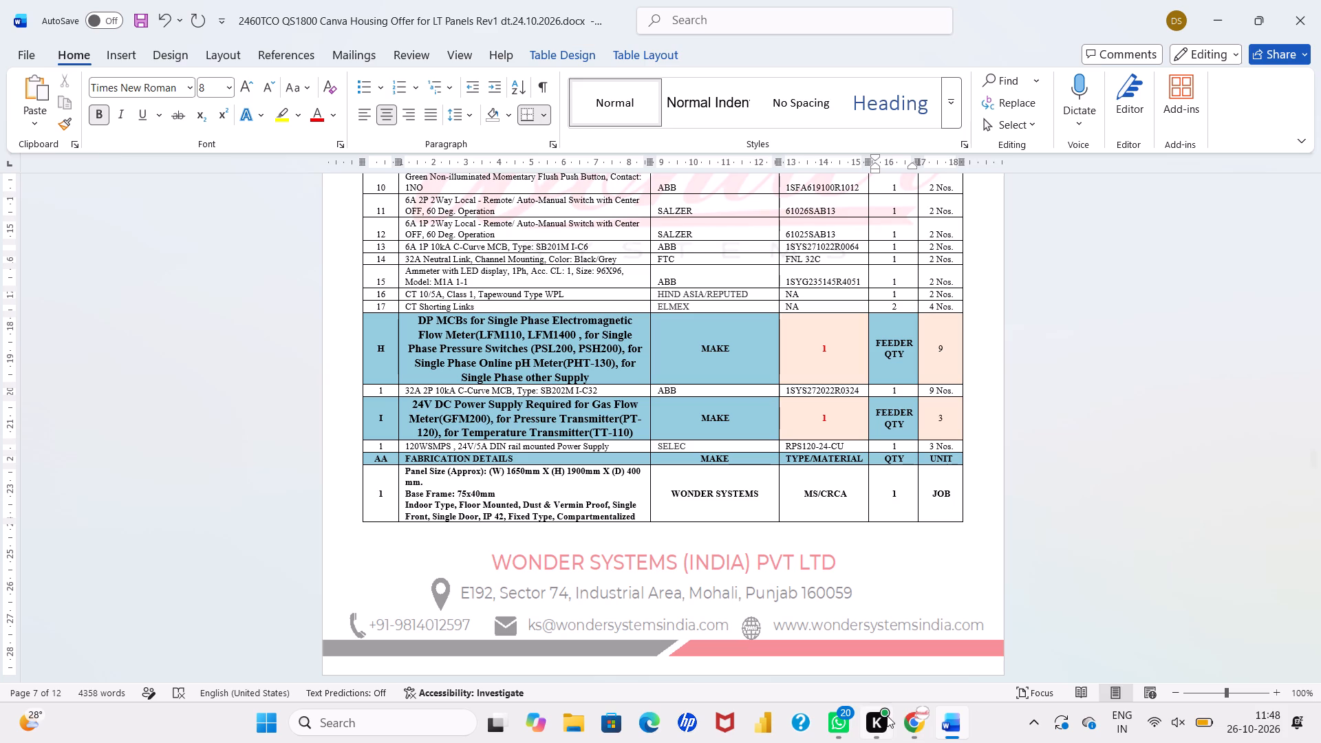
# Insert a space in the power supply's description so it begins "120W SMPS".
pyautogui.click(554, 448)
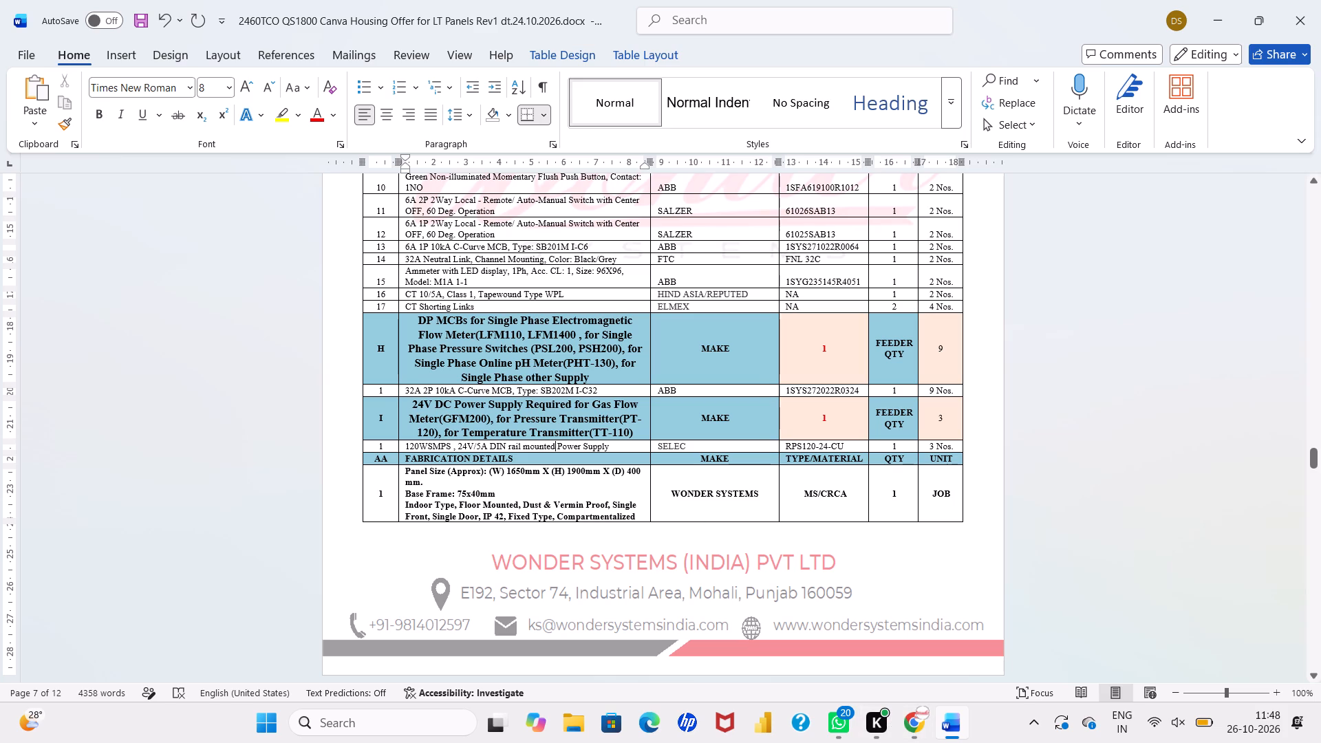
pyautogui.click(430, 444)
pyautogui.press('space')
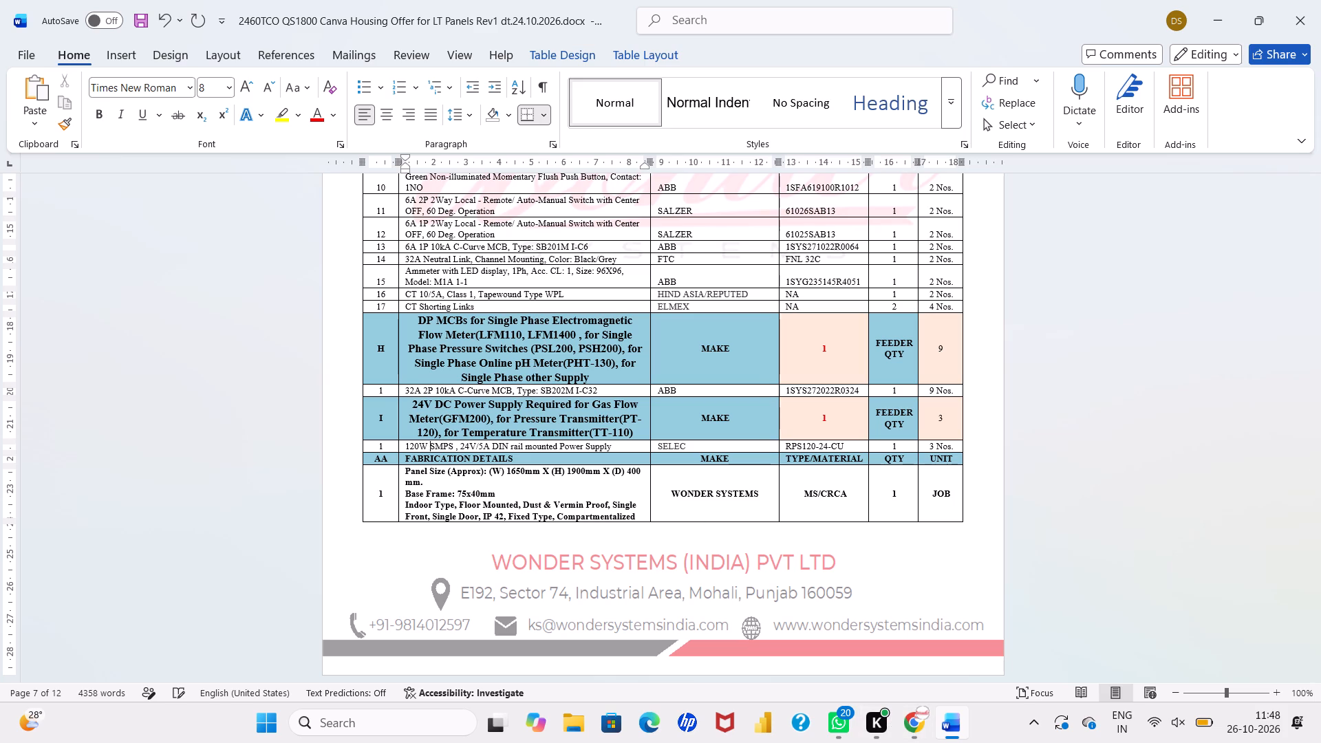
pyautogui.click(557, 535)
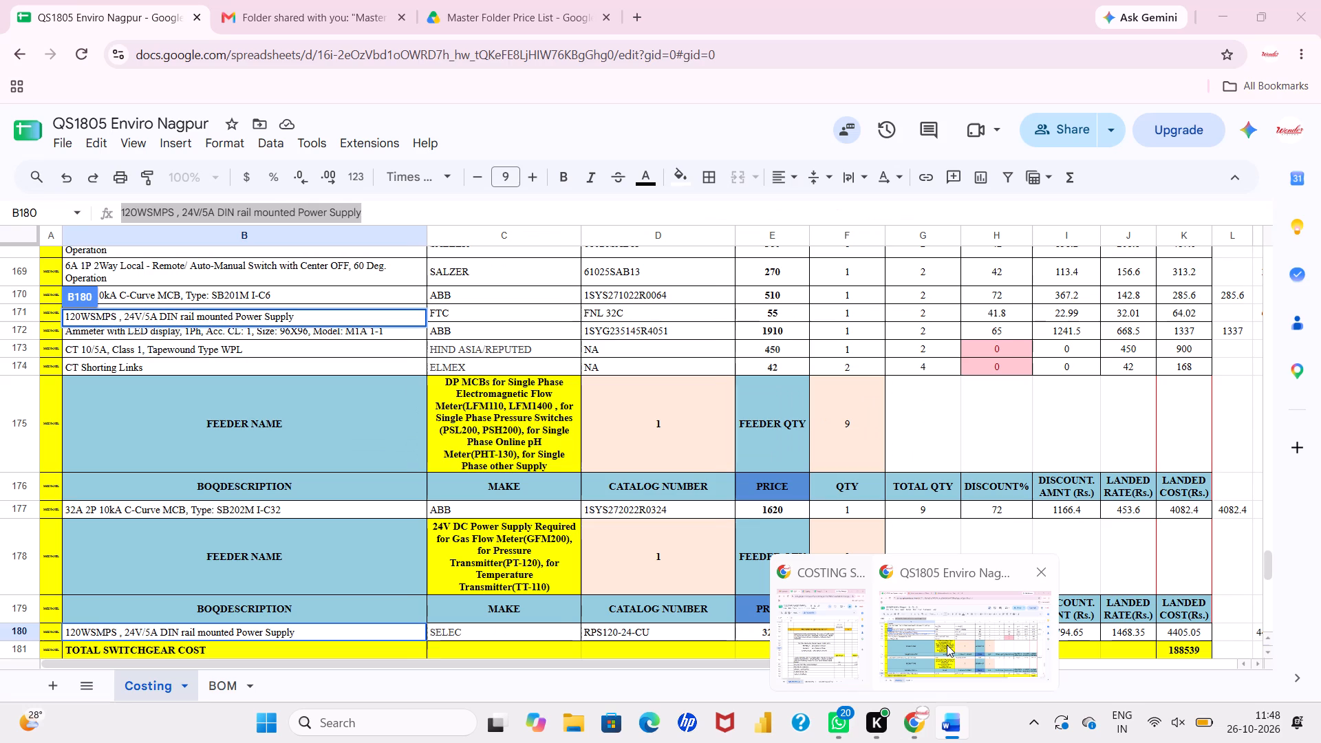
# Switch to the QS1805 costing sheet in Chrome and inspect the SELEC power supply's landed rate formula in row 180.
pyautogui.click(947, 645)
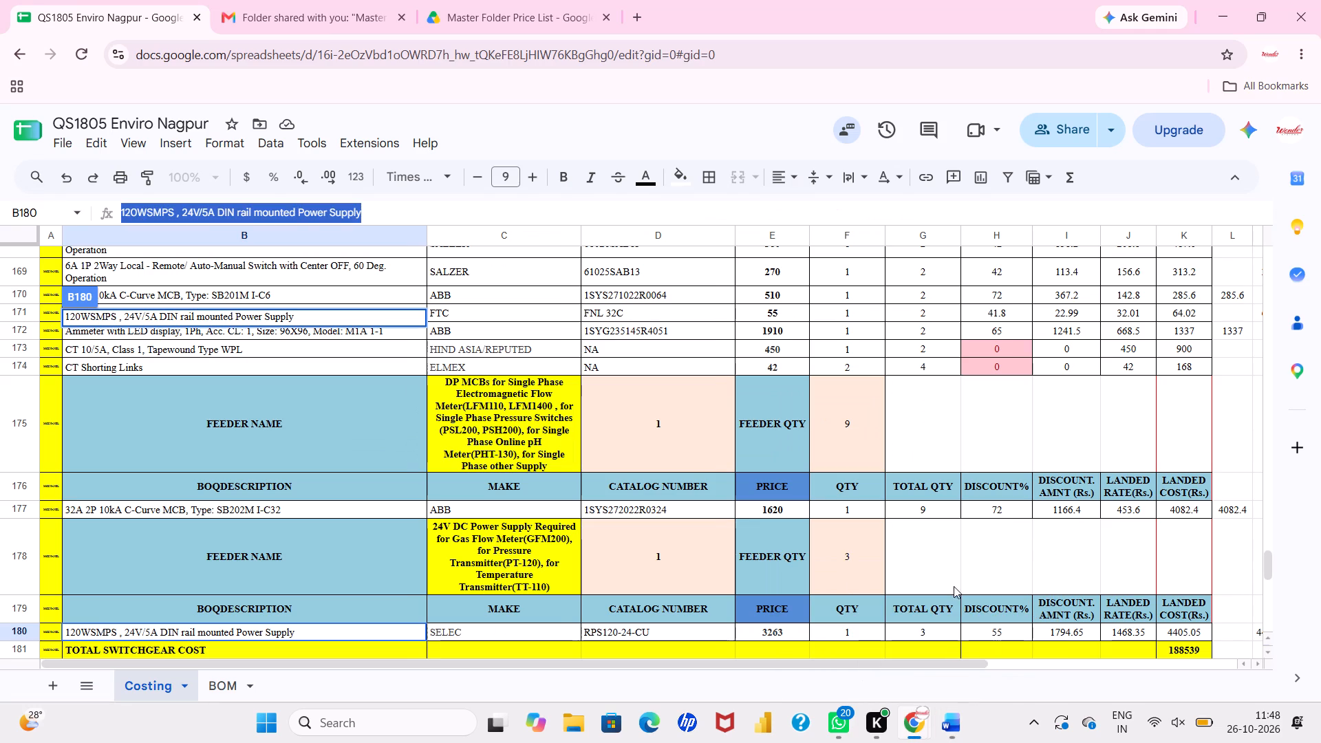
pyautogui.click(954, 574)
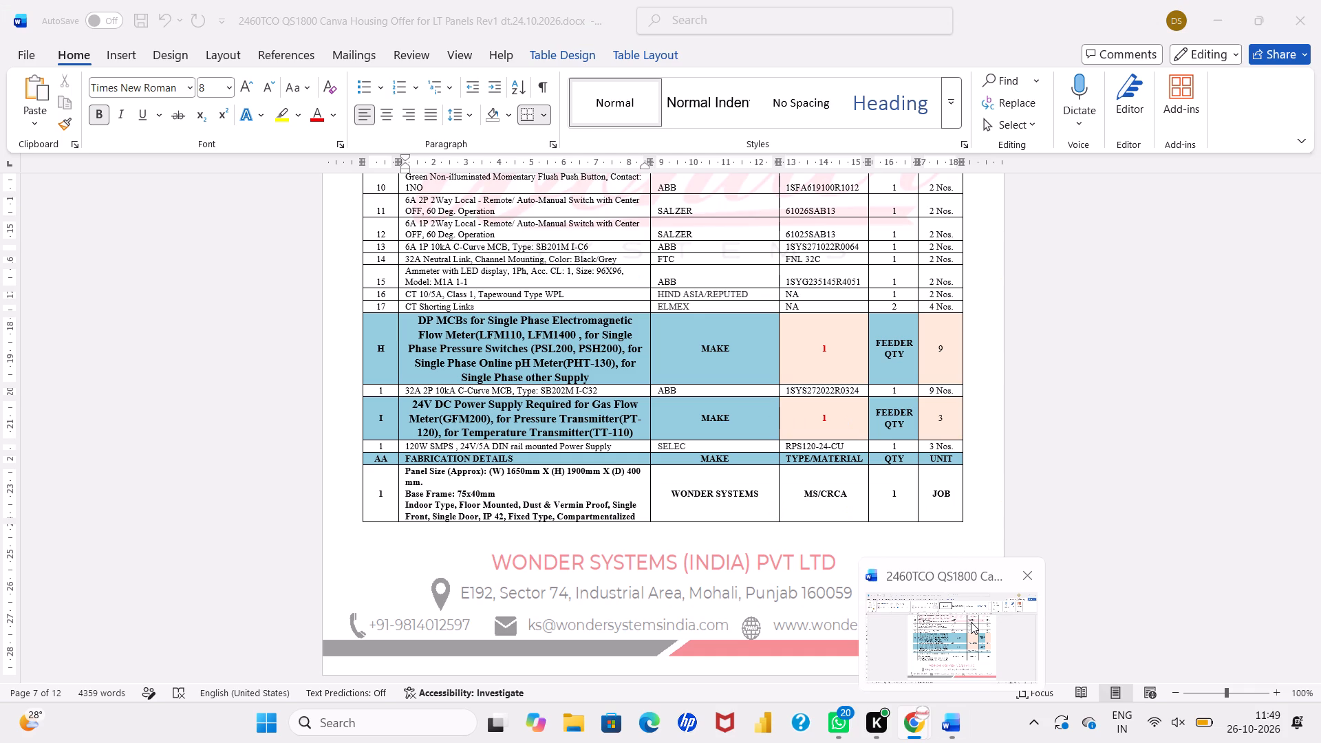
pyautogui.click(988, 562)
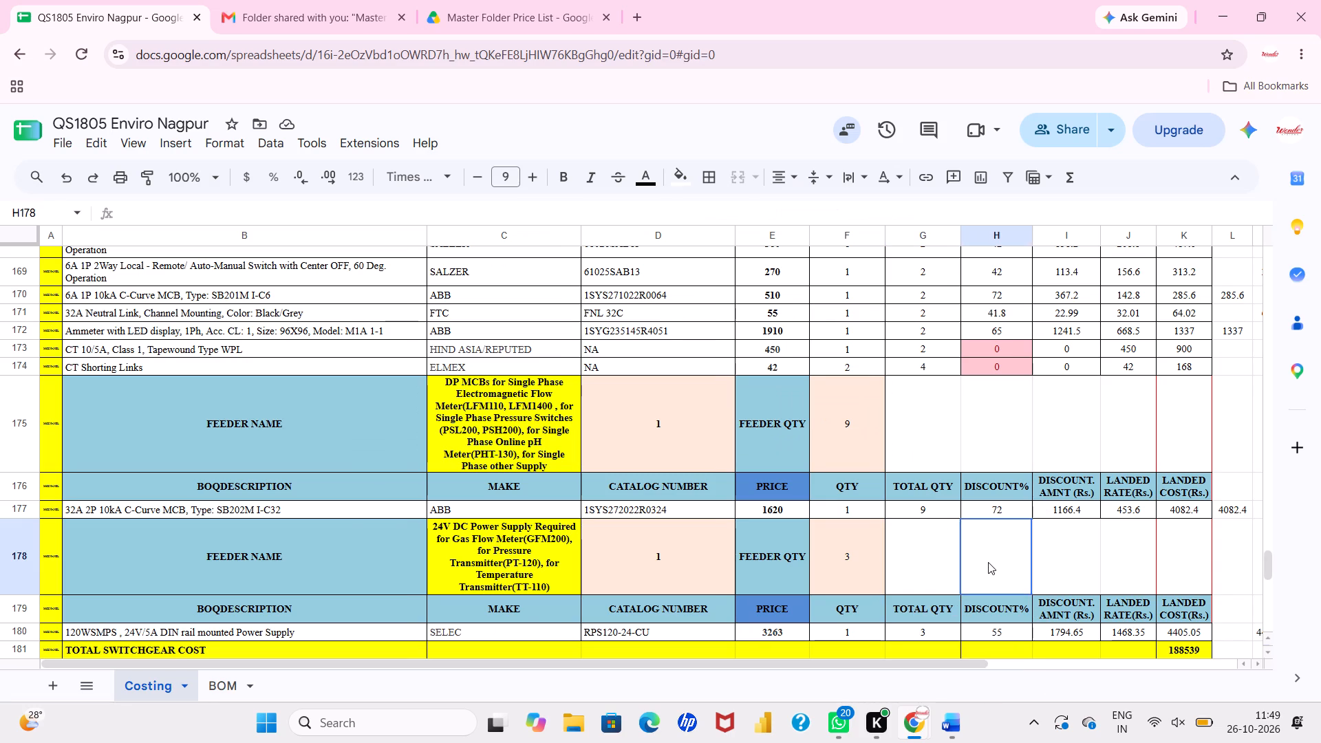
pyautogui.hscroll(-1, 988, 562)
pyautogui.scroll(-1, 988, 562)
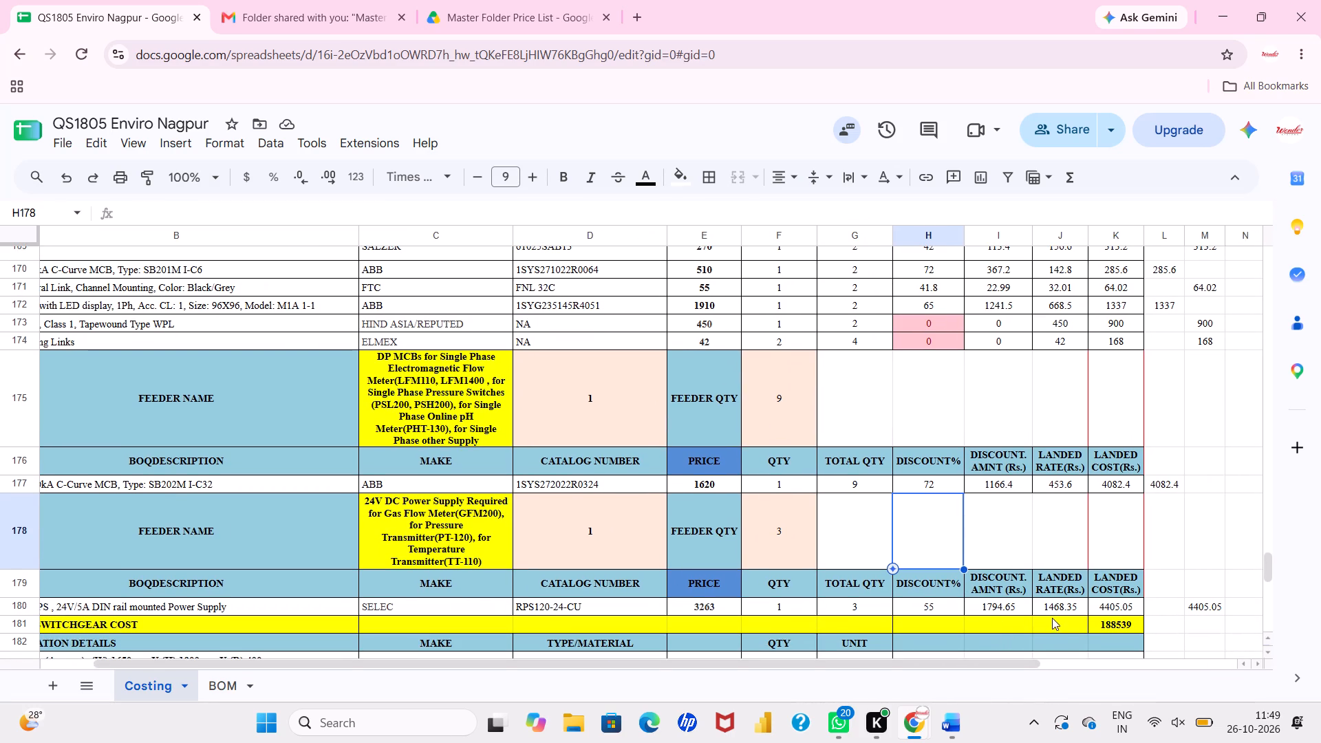
pyautogui.doubleClick(1067, 610)
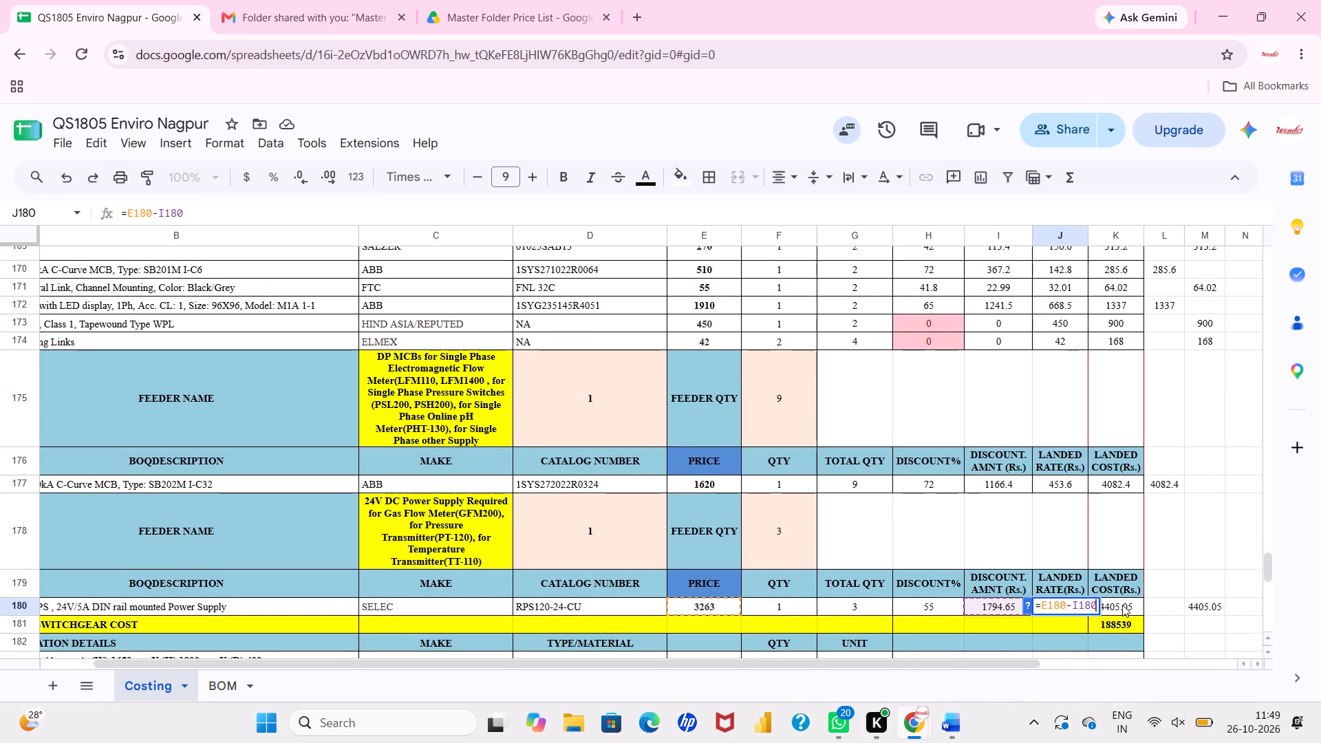
pyautogui.click(1135, 552)
pyautogui.hscroll(-2, 1135, 552)
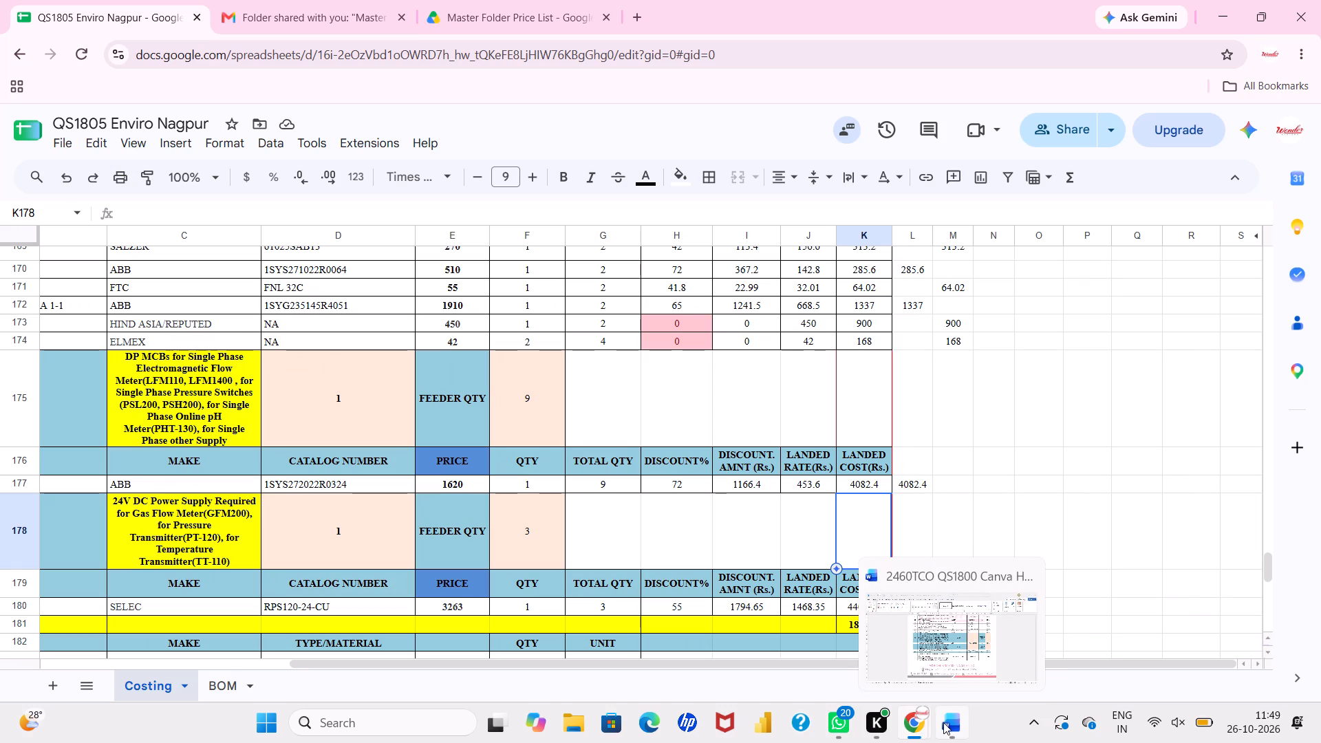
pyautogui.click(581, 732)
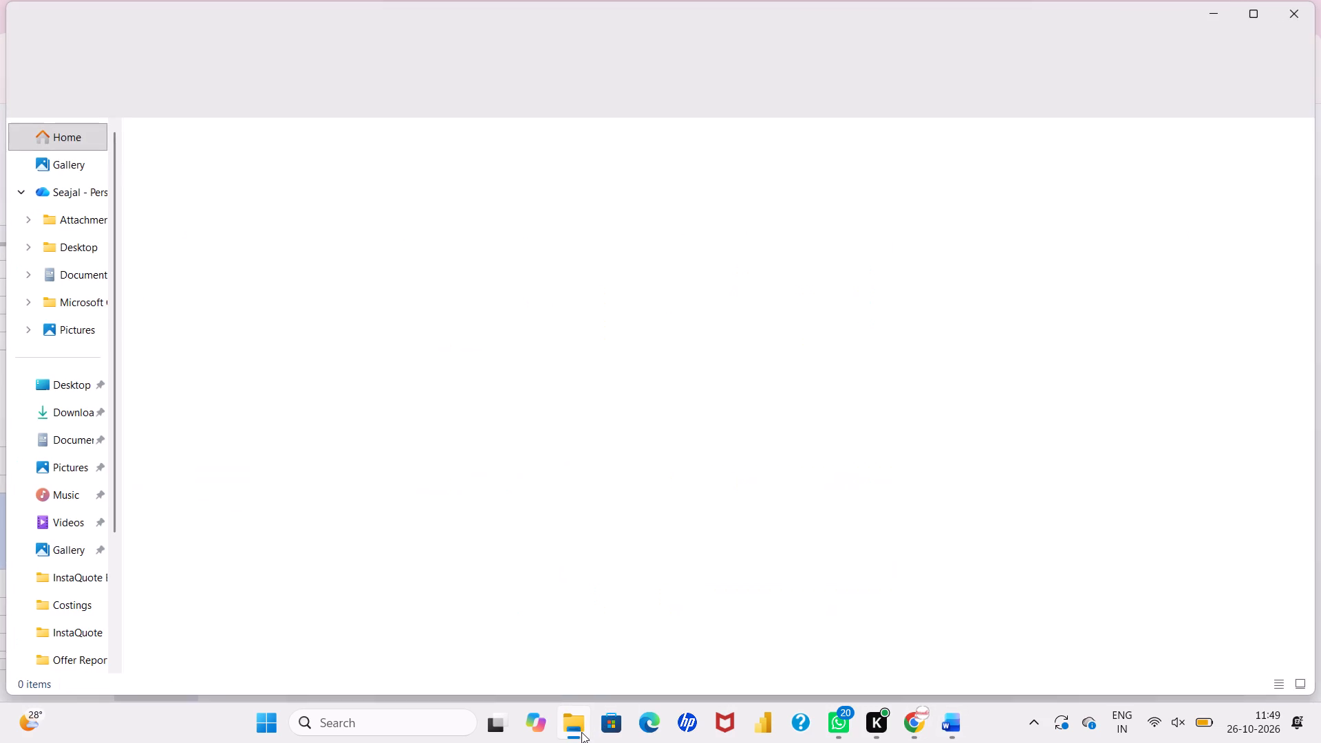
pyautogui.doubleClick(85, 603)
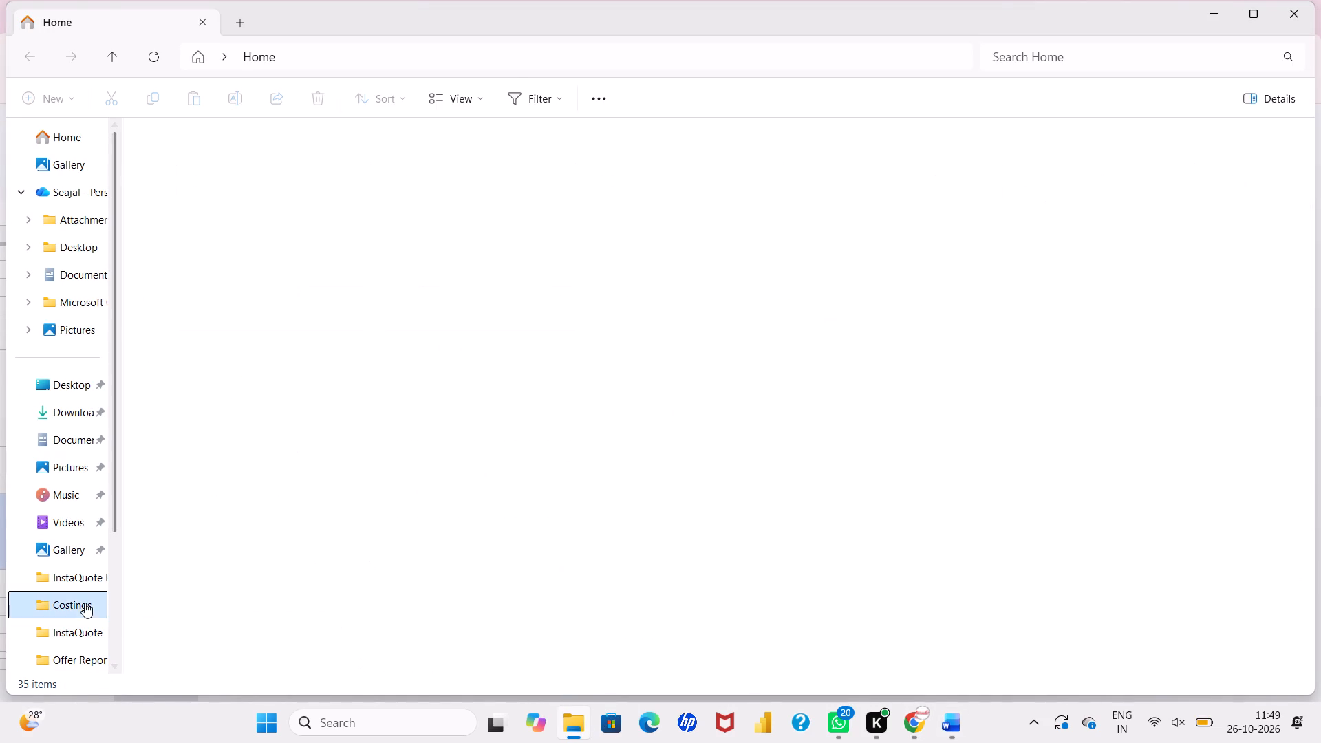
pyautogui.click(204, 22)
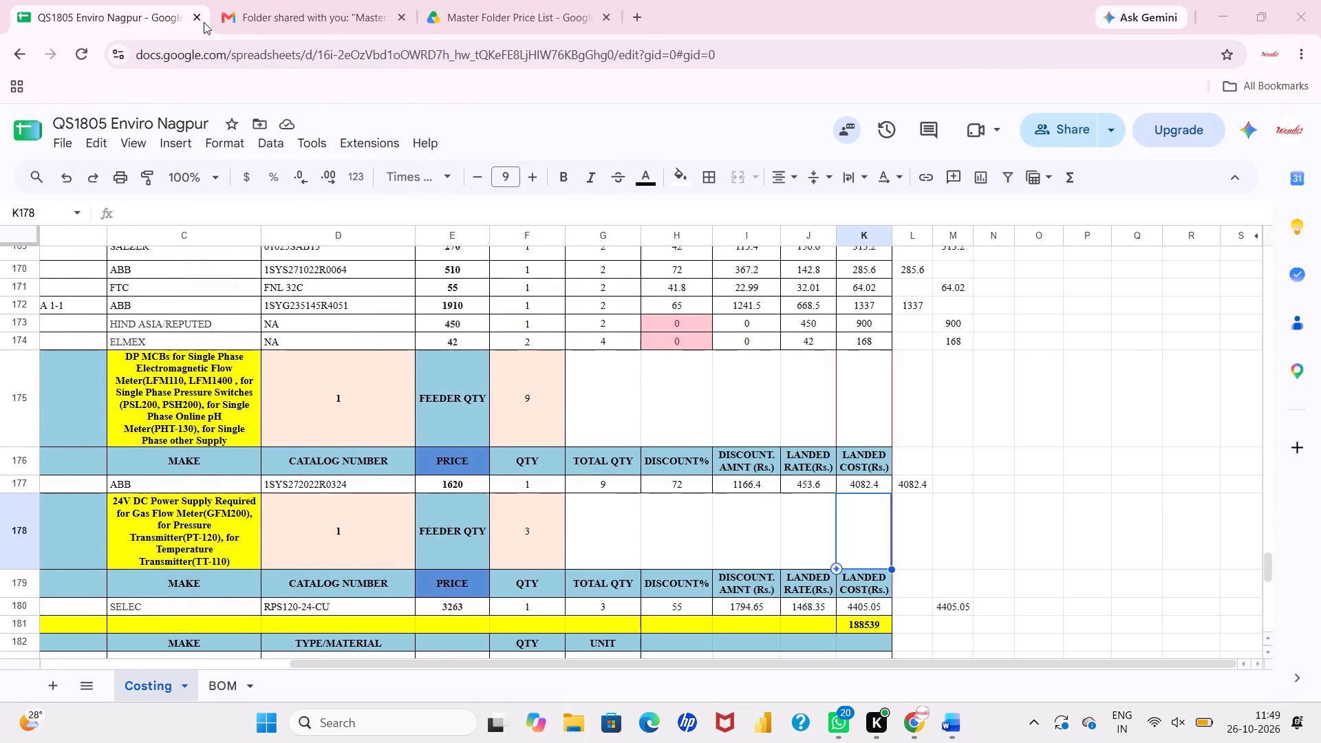
# Arrange the Word offer and the QS1805 costing sheet in Chrome side by side.
pyautogui.scroll(2, 619, 471)
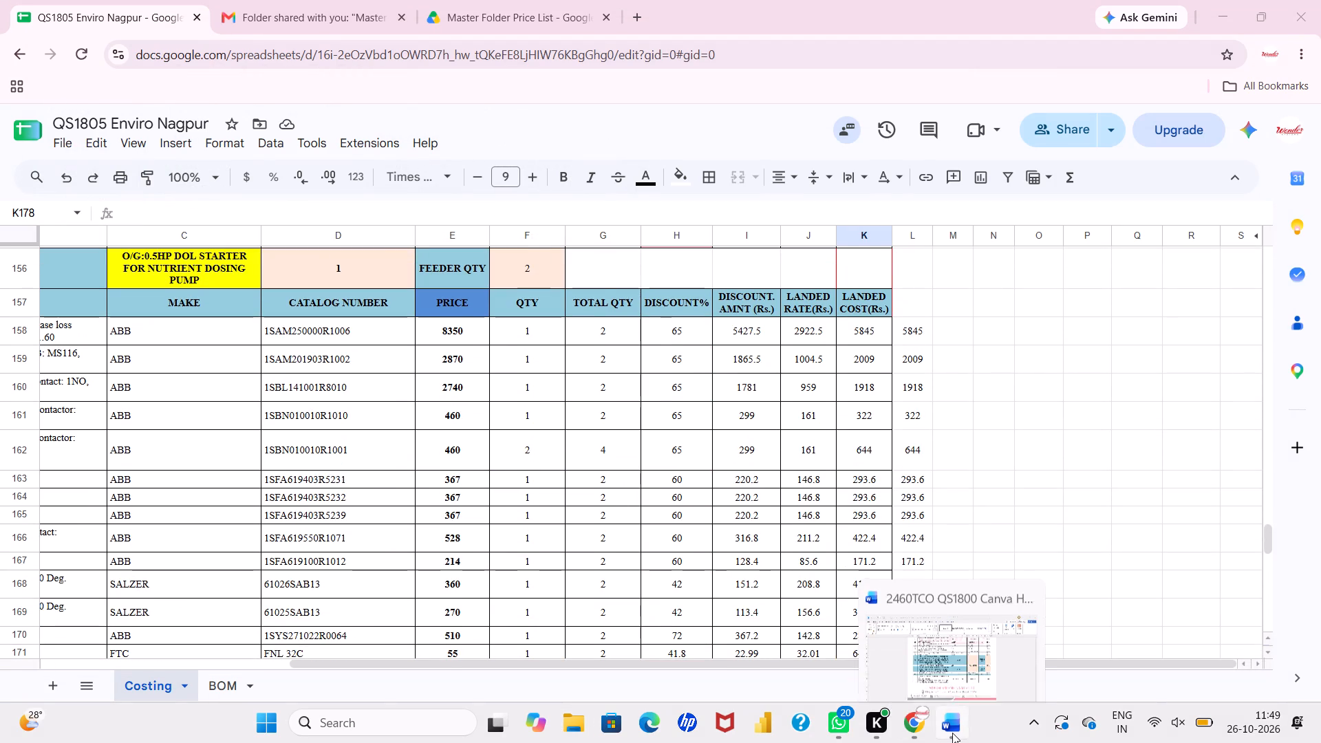
pyautogui.click(954, 660)
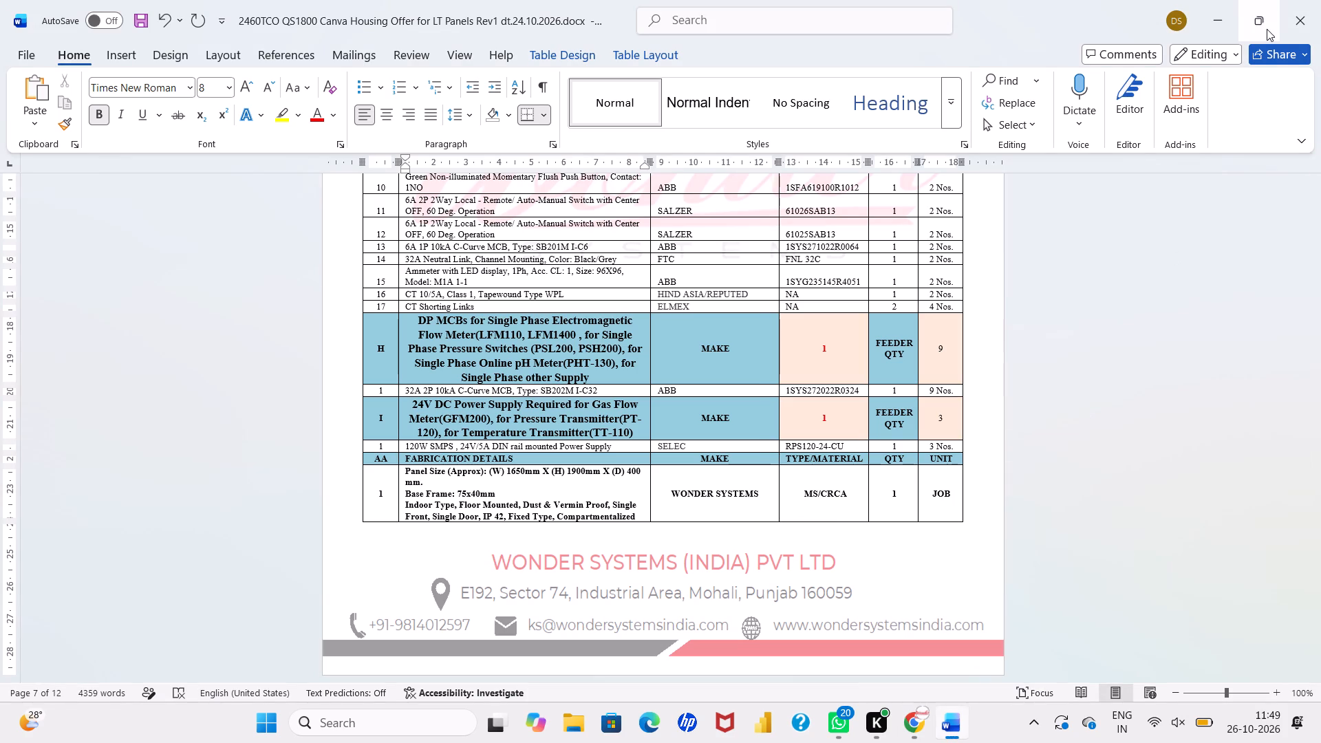
pyautogui.click(1151, 128)
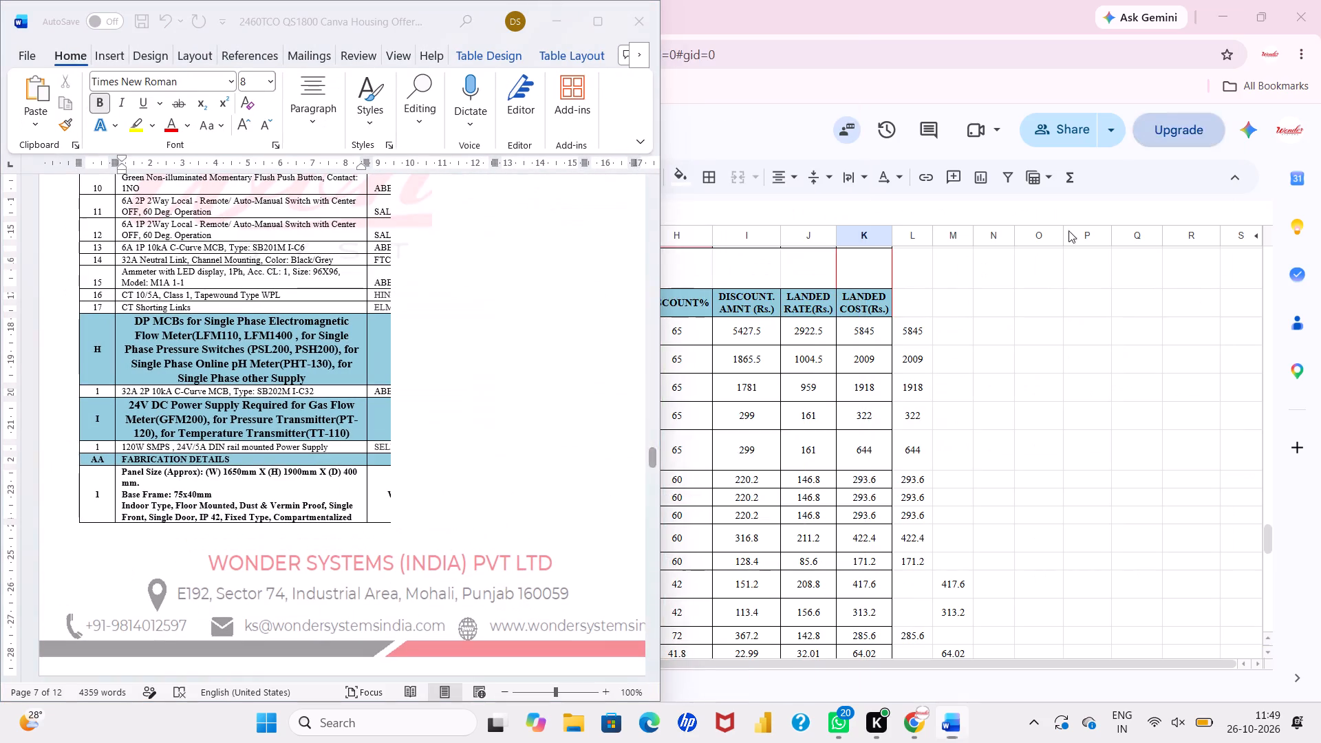
pyautogui.click(1035, 294)
# Set the MCC panel's unit price in the offer's Scope of Supply table to 3,91,000, matching the costing sheet's rounded-off cost.
pyautogui.scroll(13, 1035, 294)
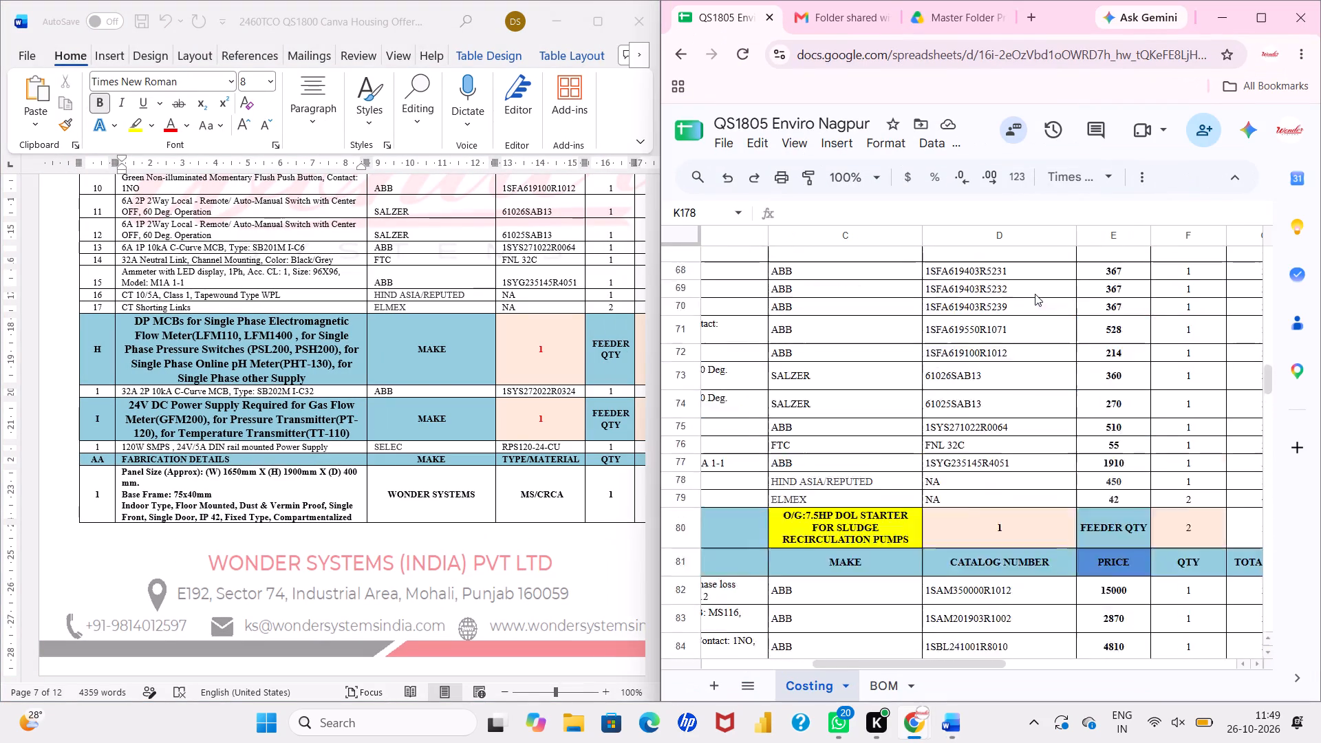
pyautogui.scroll(11, 1035, 294)
pyautogui.hscroll(-4, 1086, 455)
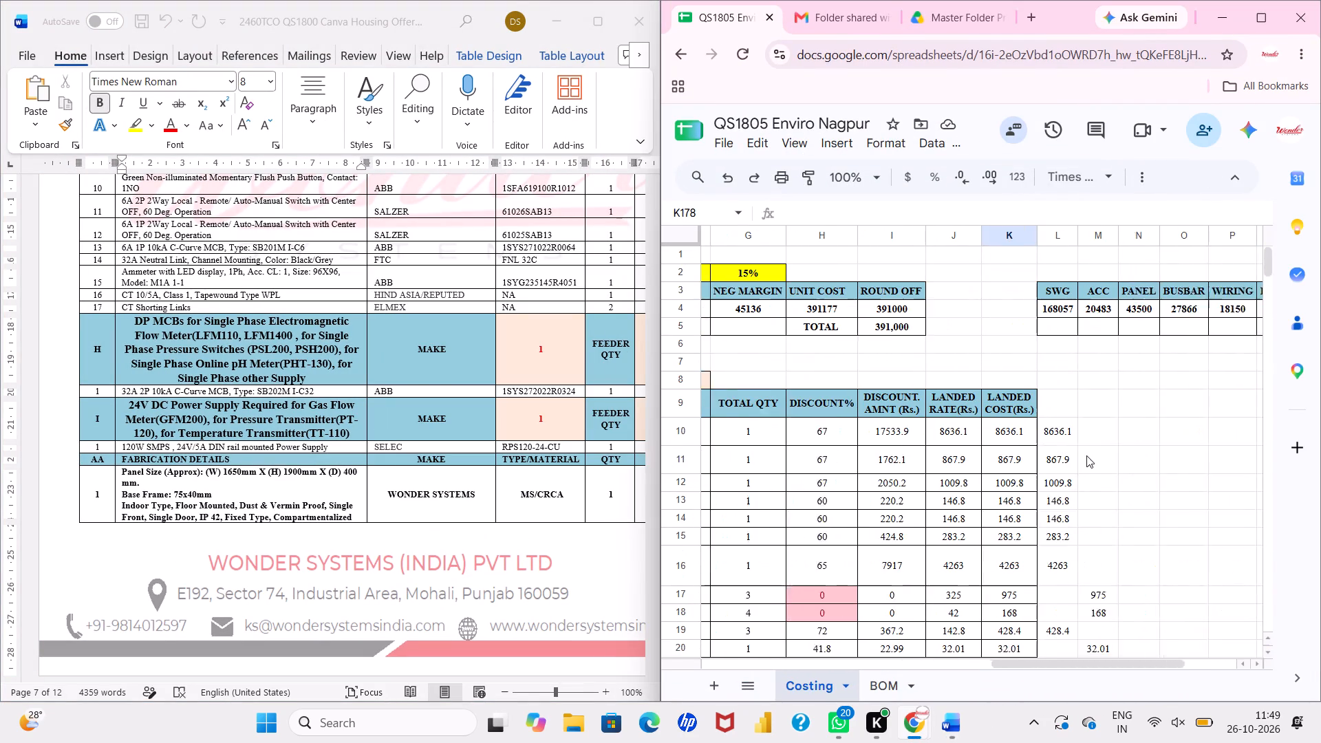
pyautogui.hscroll(-1, 1086, 455)
pyautogui.hscroll(-2, 572, 471)
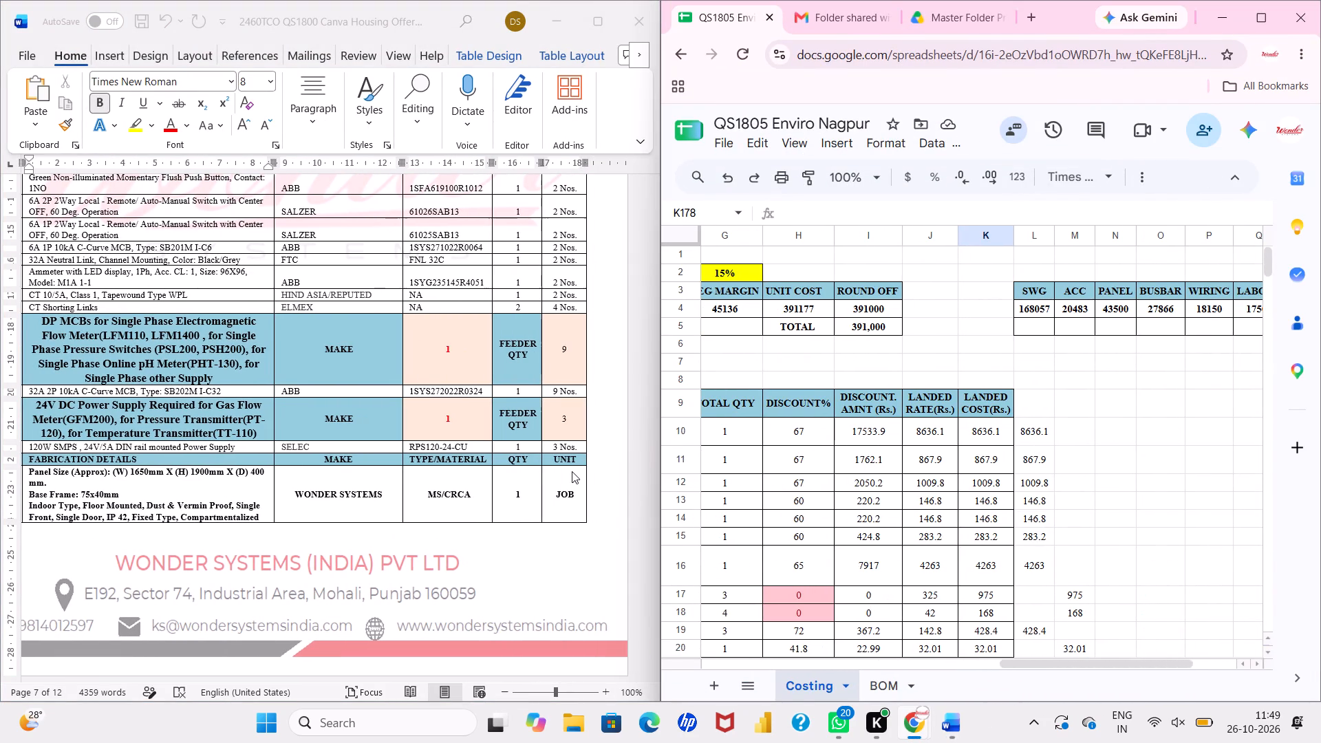
pyautogui.scroll(-3, 572, 471)
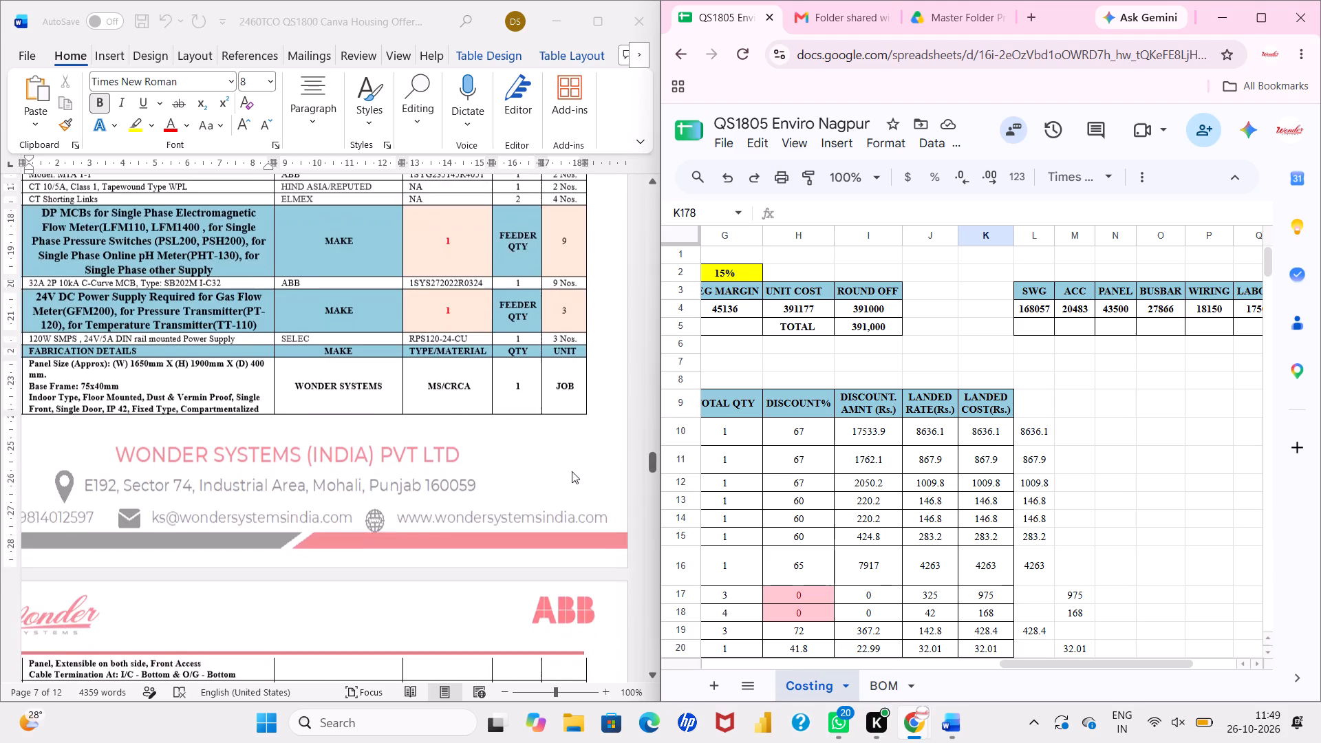
pyautogui.scroll(-2, 572, 471)
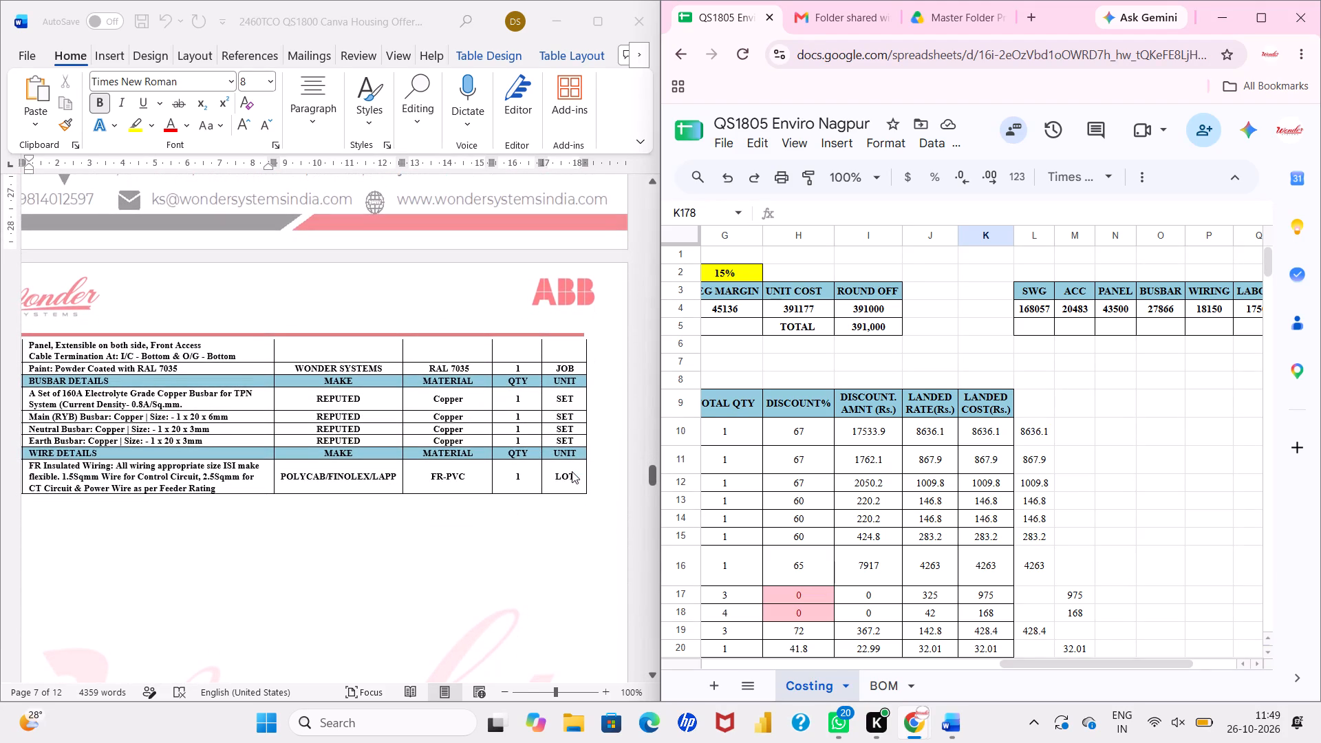
pyautogui.scroll(-3, 572, 471)
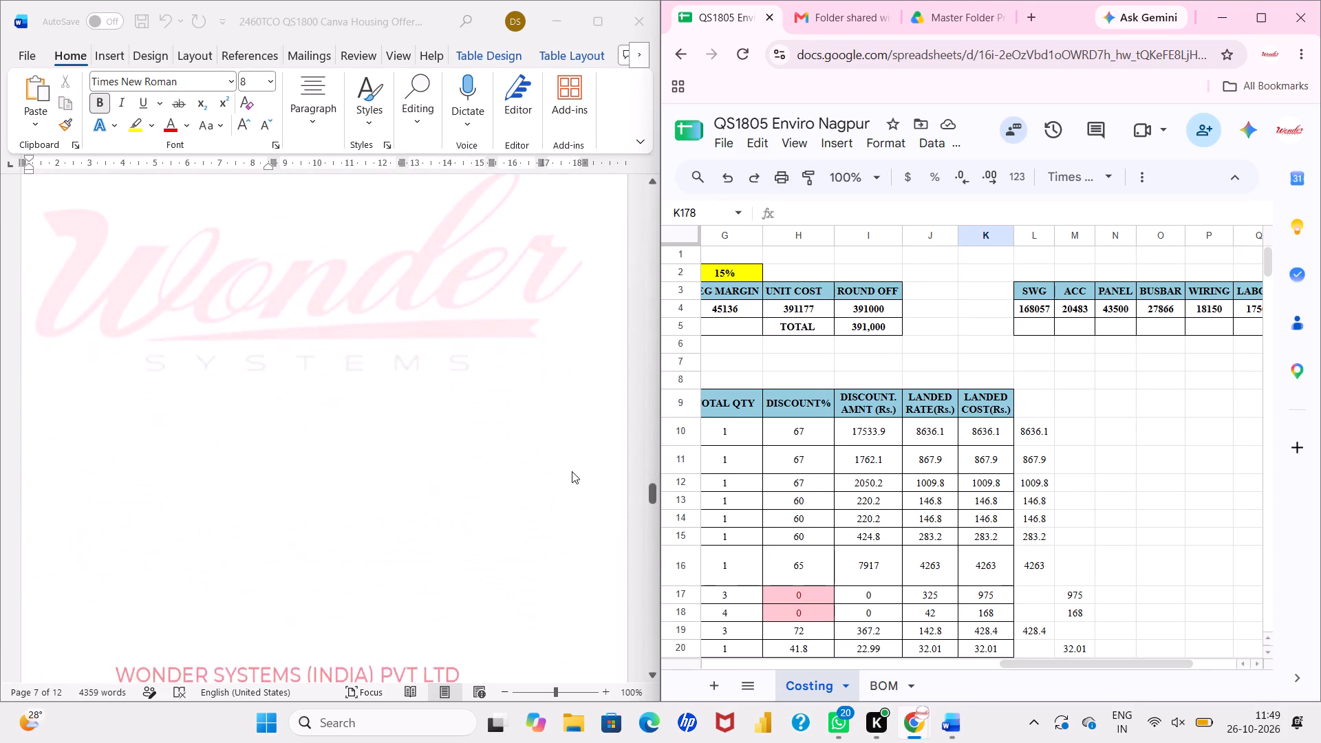
pyautogui.scroll(-3, 572, 471)
pyautogui.hscroll(-1, 923, 464)
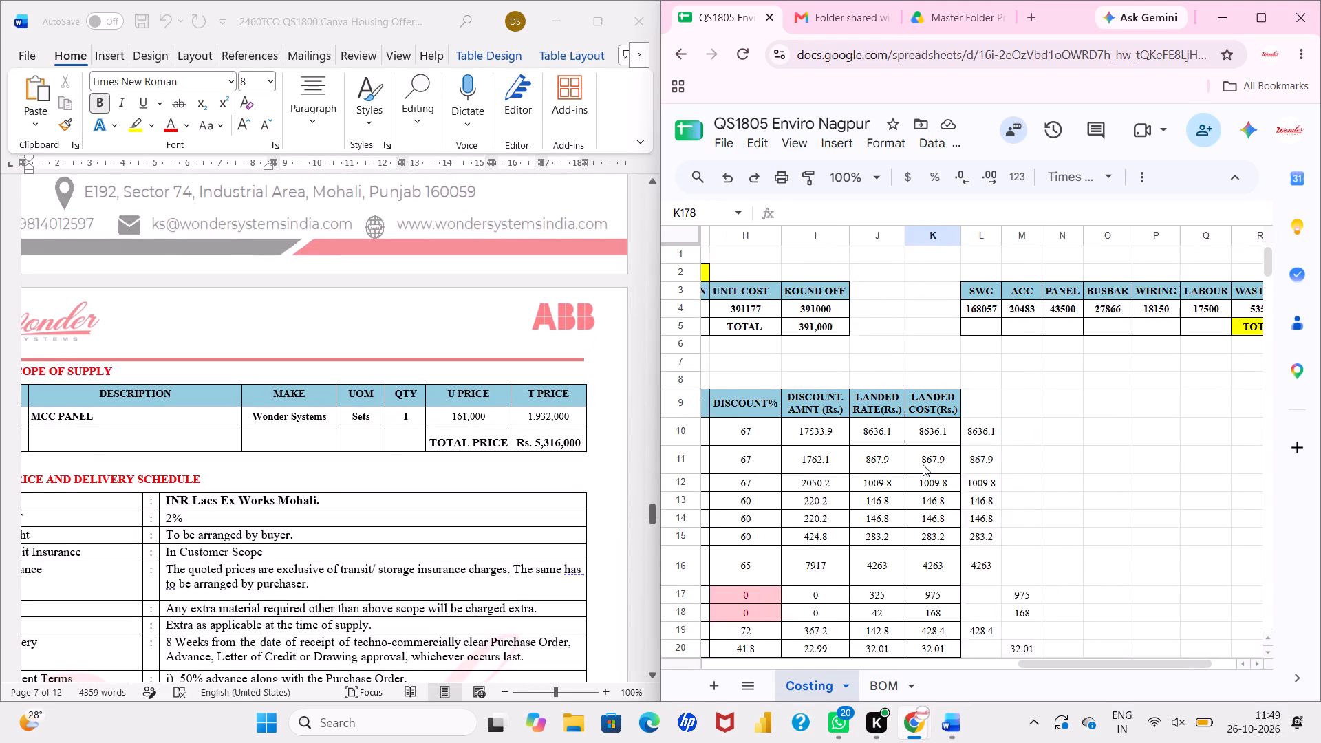
pyautogui.hscroll(-1, 923, 464)
pyautogui.hscroll(1, 923, 464)
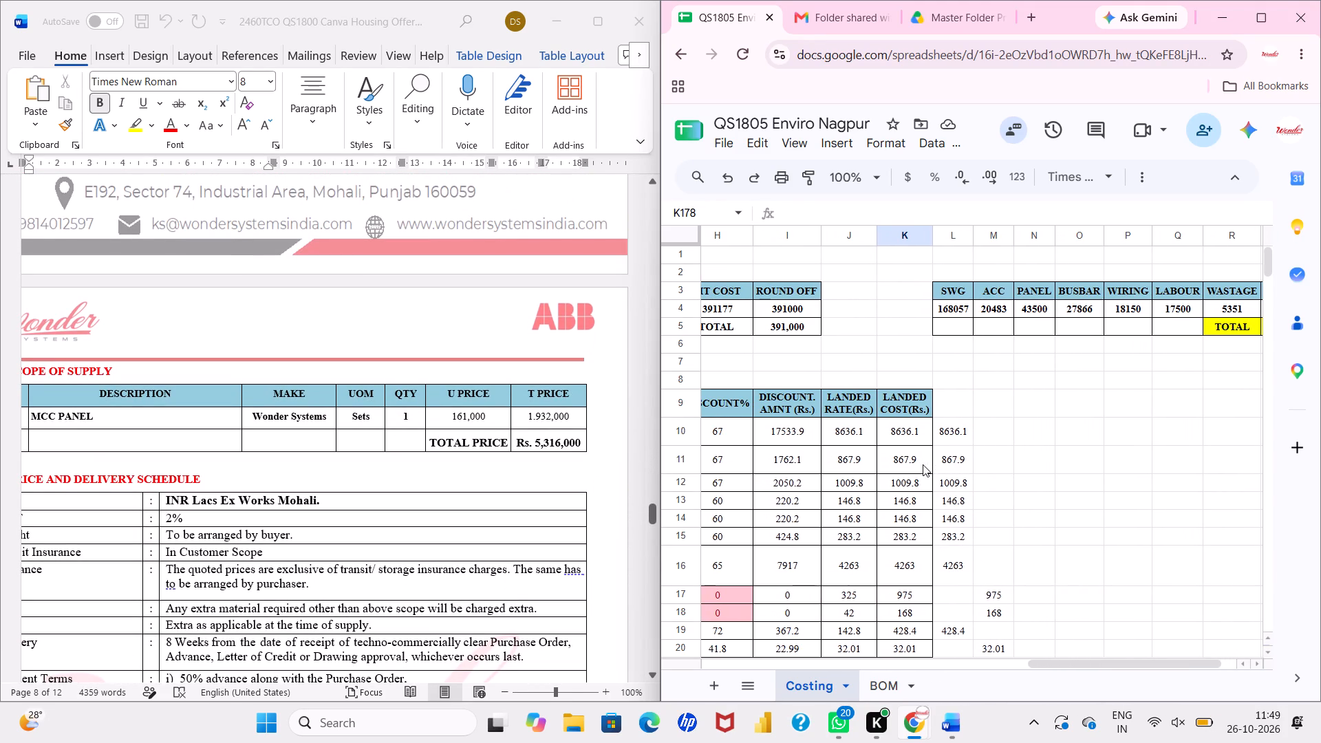
pyautogui.click(560, 443)
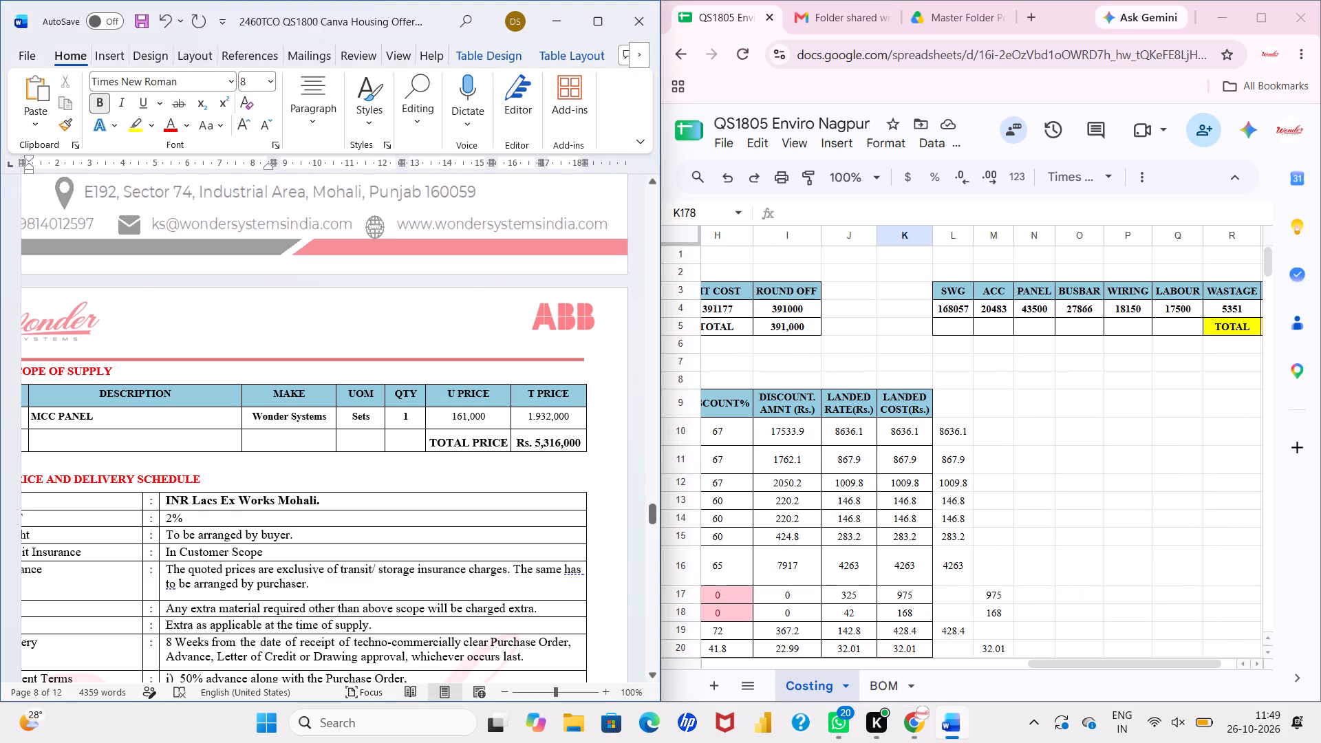
pyautogui.moveTo(484, 417); pyautogui.dragTo(451, 417)
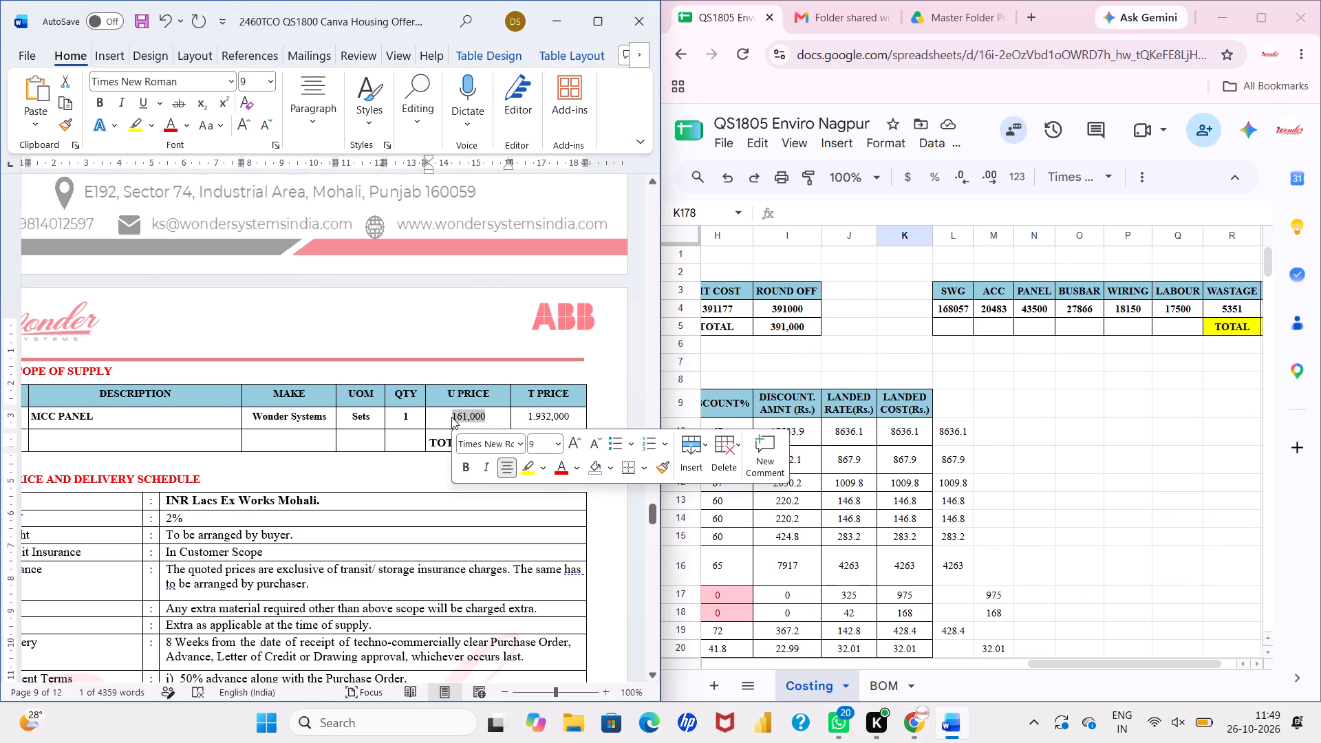
pyautogui.press('3')
pyautogui.write(',91,000')
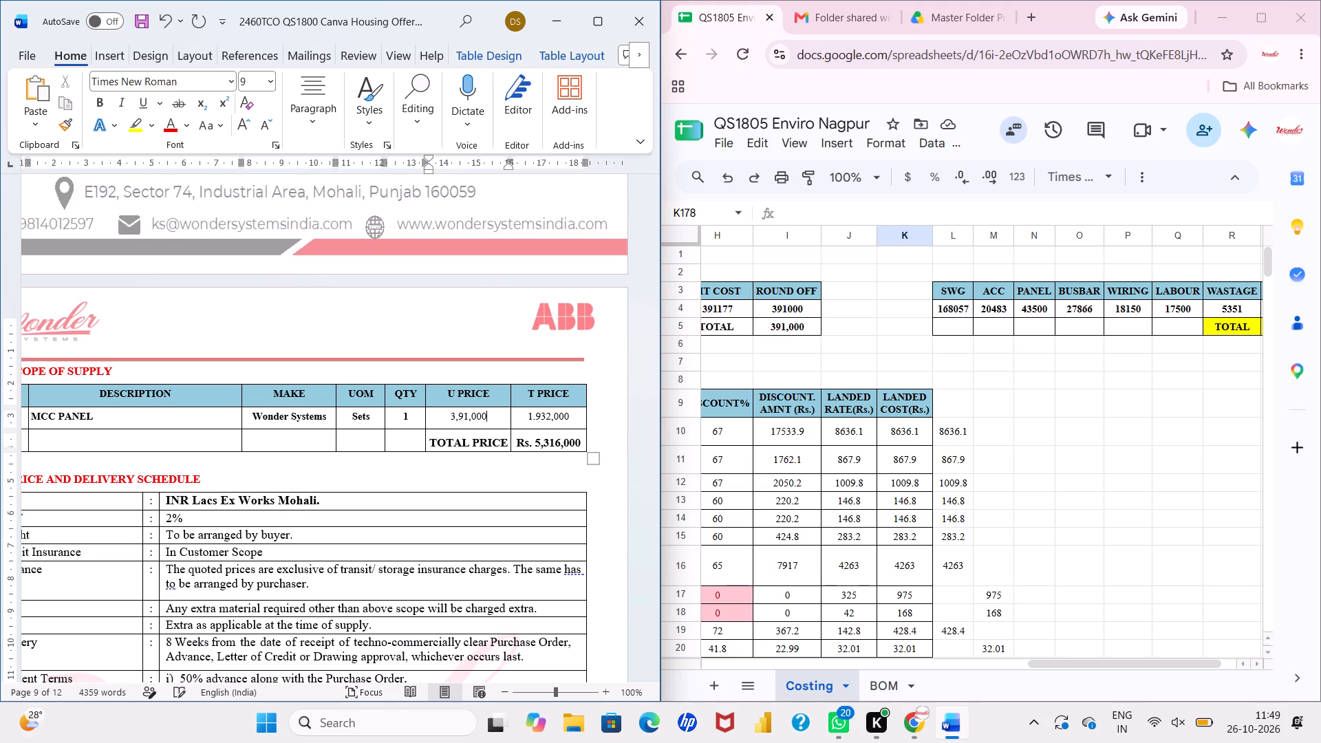
# Copy the unit price 3,91,000 into the MCC panel's T PRICE cell and the TOTAL PRICE amount, making the latter bold.
pyautogui.moveTo(488, 414); pyautogui.dragTo(483, 414)
pyautogui.moveTo(483, 414); pyautogui.dragTo(446, 414)
pyautogui.hotkey('ctrl', 'c')
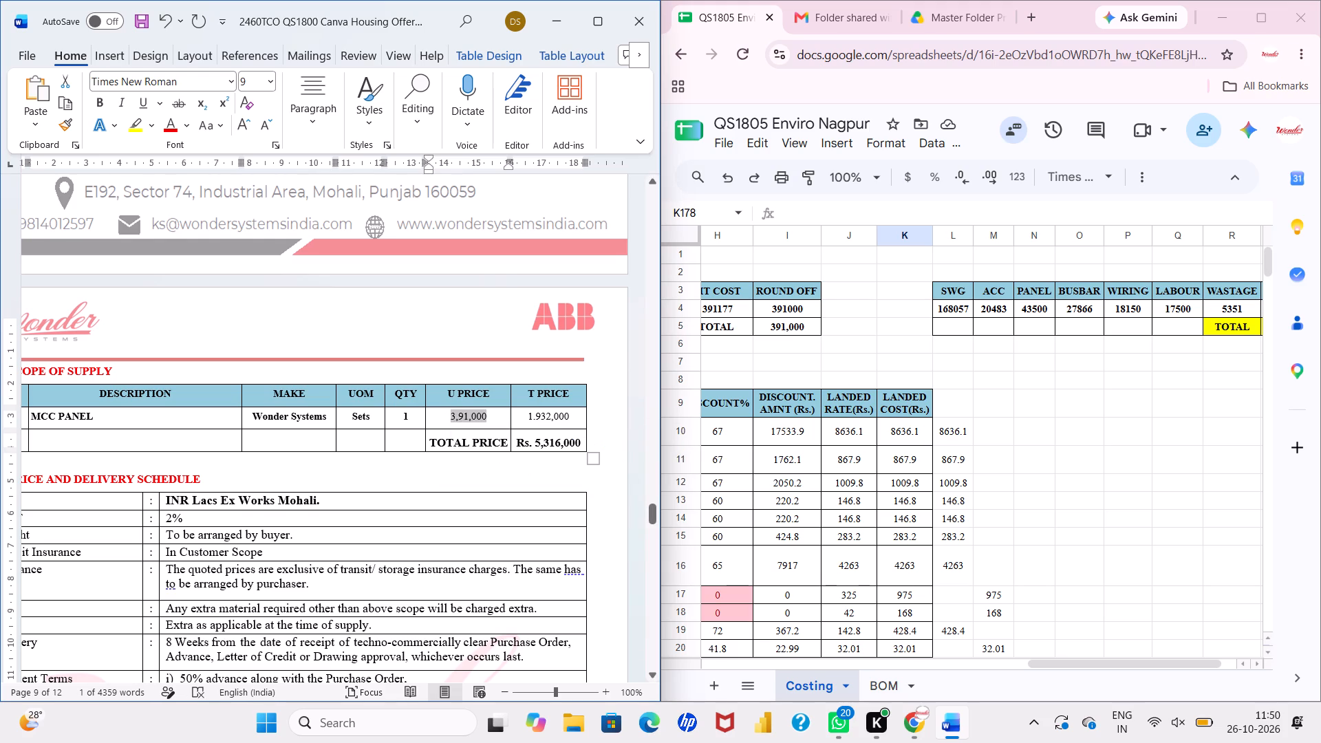
pyautogui.moveTo(570, 420); pyautogui.dragTo(521, 418)
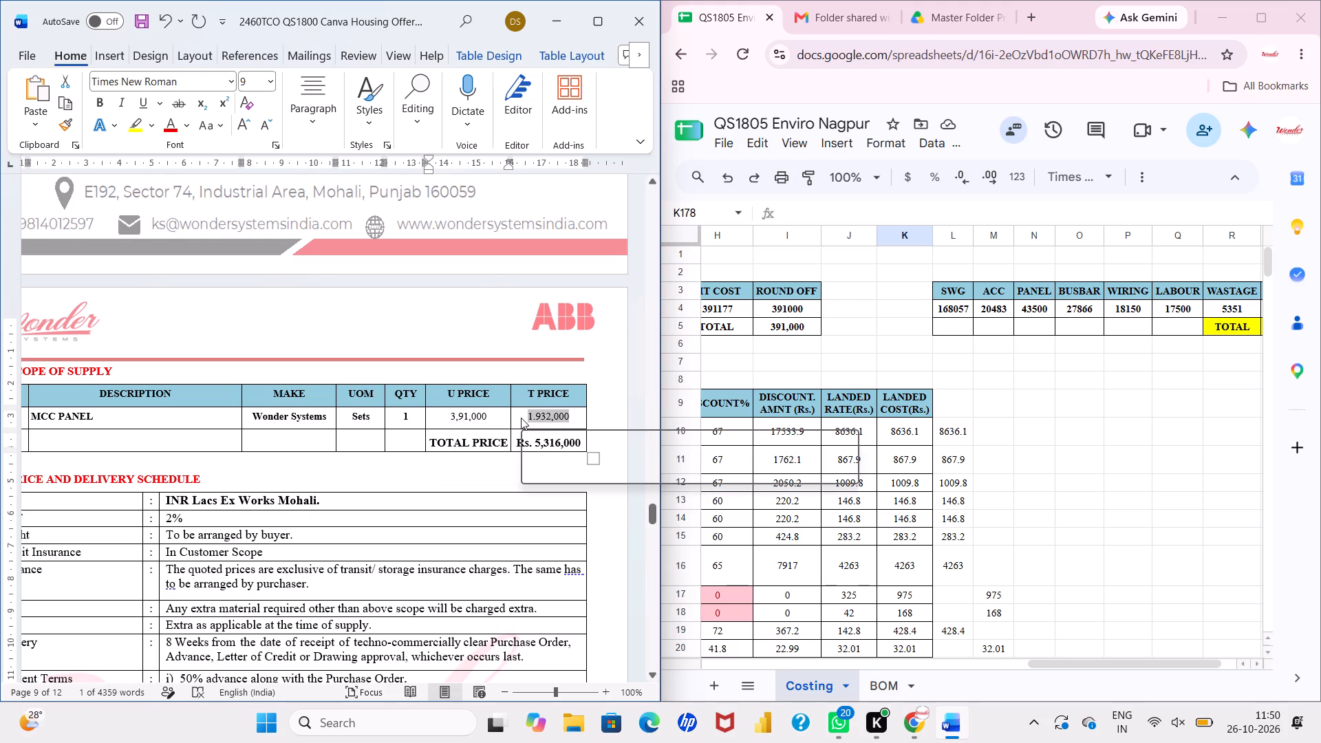
pyautogui.hotkey('ctrl', 'v')
pyautogui.moveTo(537, 443); pyautogui.dragTo(579, 443)
pyautogui.hotkey('ctrl', 'v')
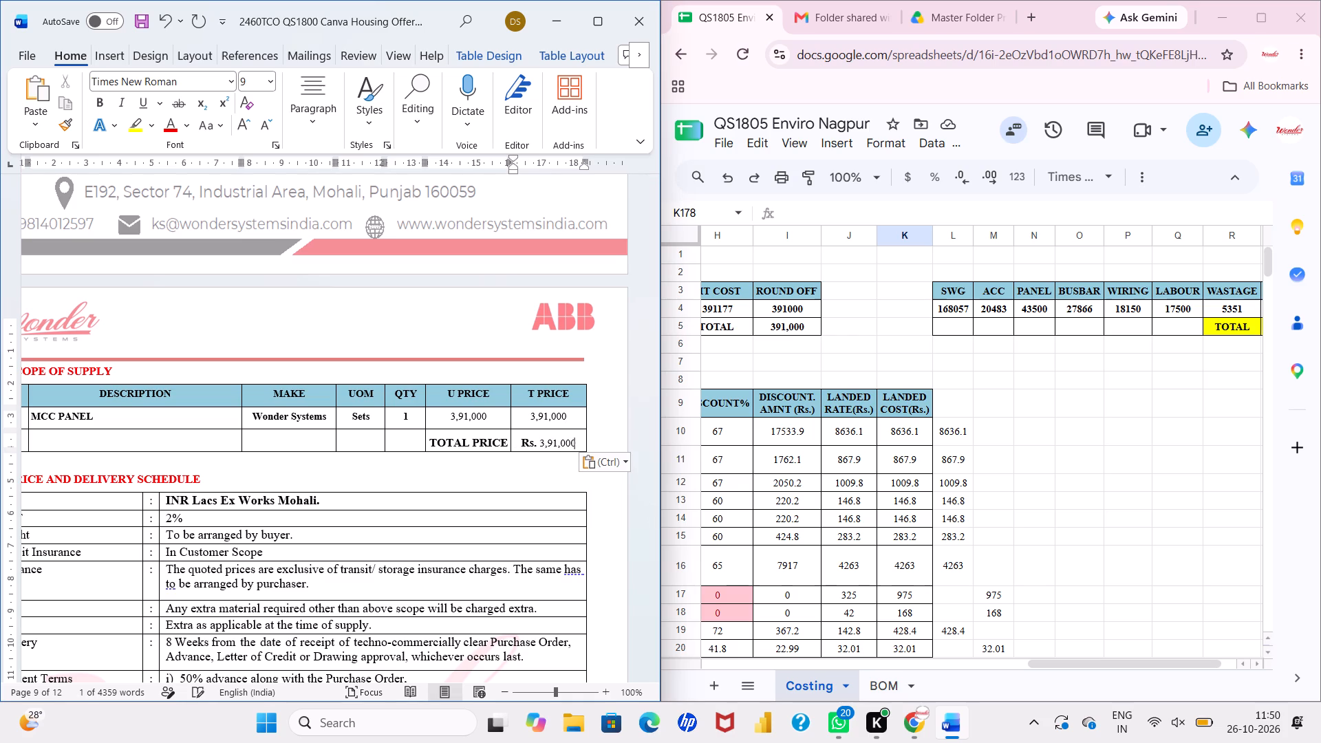
pyautogui.moveTo(577, 443); pyautogui.dragTo(539, 443)
pyautogui.hotkey('ctrl', 'b')
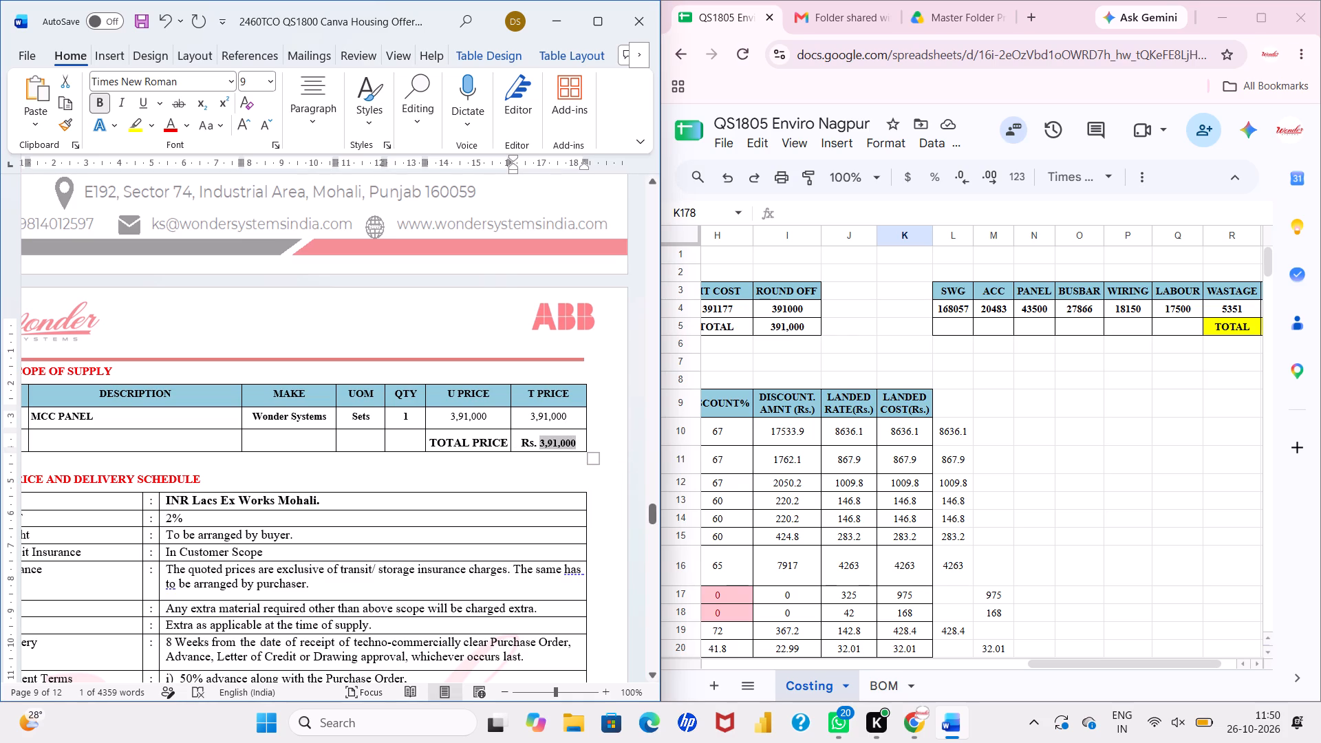
# Insert 3.91 in the Price row of the Price and Delivery Schedule so it reads "INR 3.91 Lacs Ex Works Mohali.".
pyautogui.click(189, 504)
pyautogui.press('space')
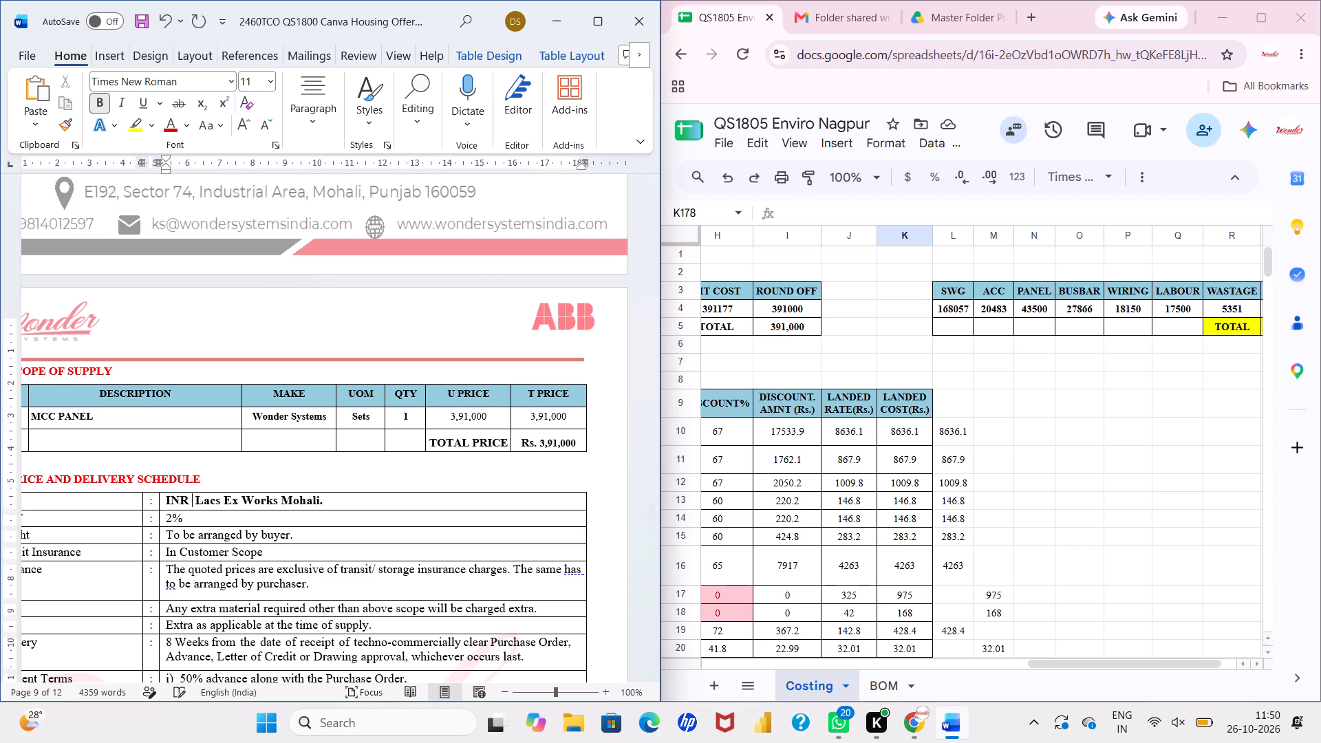
pyautogui.write('3.91')
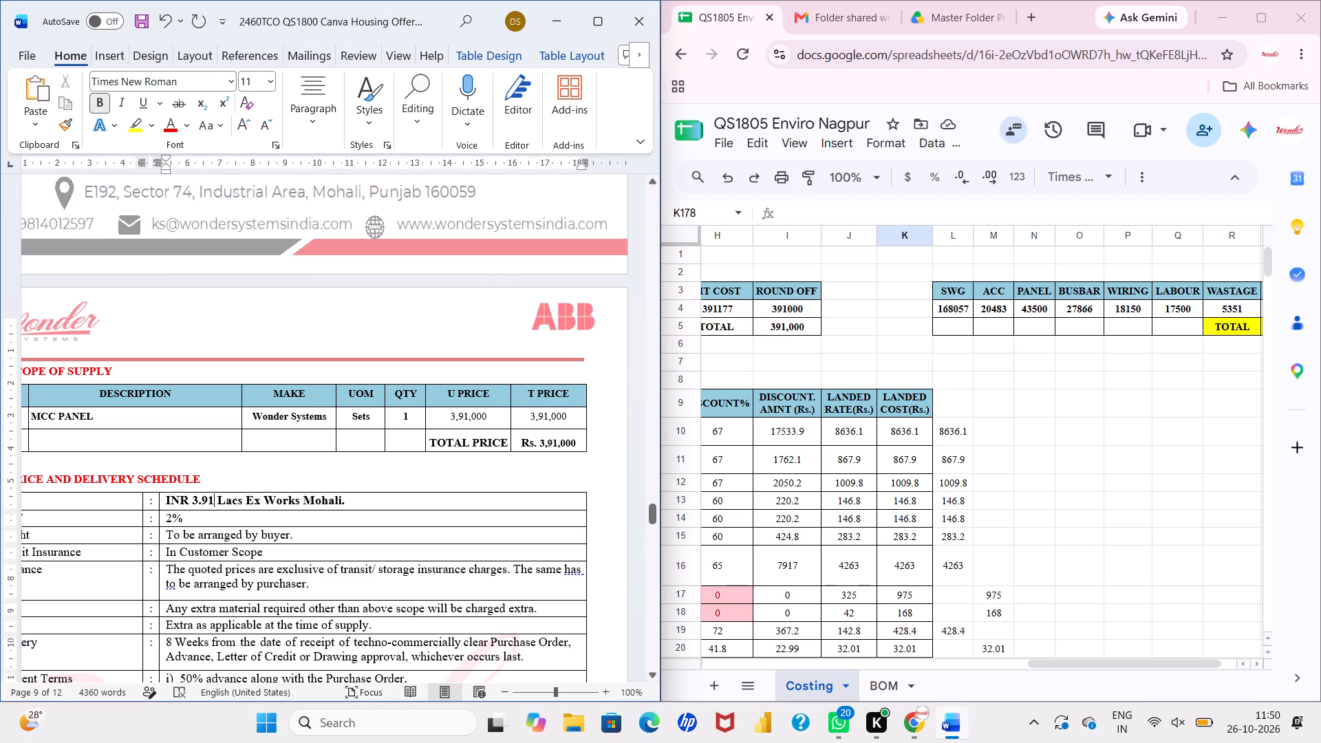
pyautogui.click(277, 482)
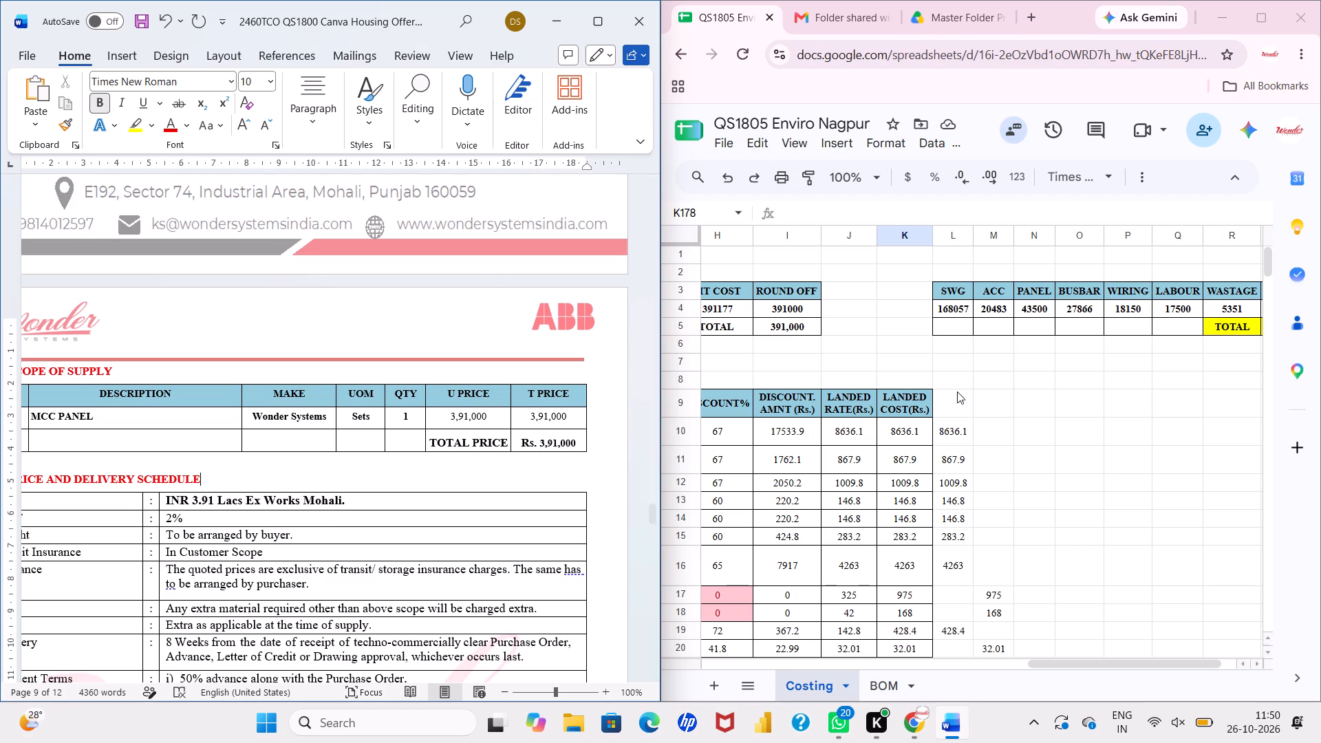
# Examine the cost breakdown formulas from SWG to TOTAL in row 4 of the QS1805 costing sheet in Chrome.
pyautogui.click(972, 391)
pyautogui.click(843, 354)
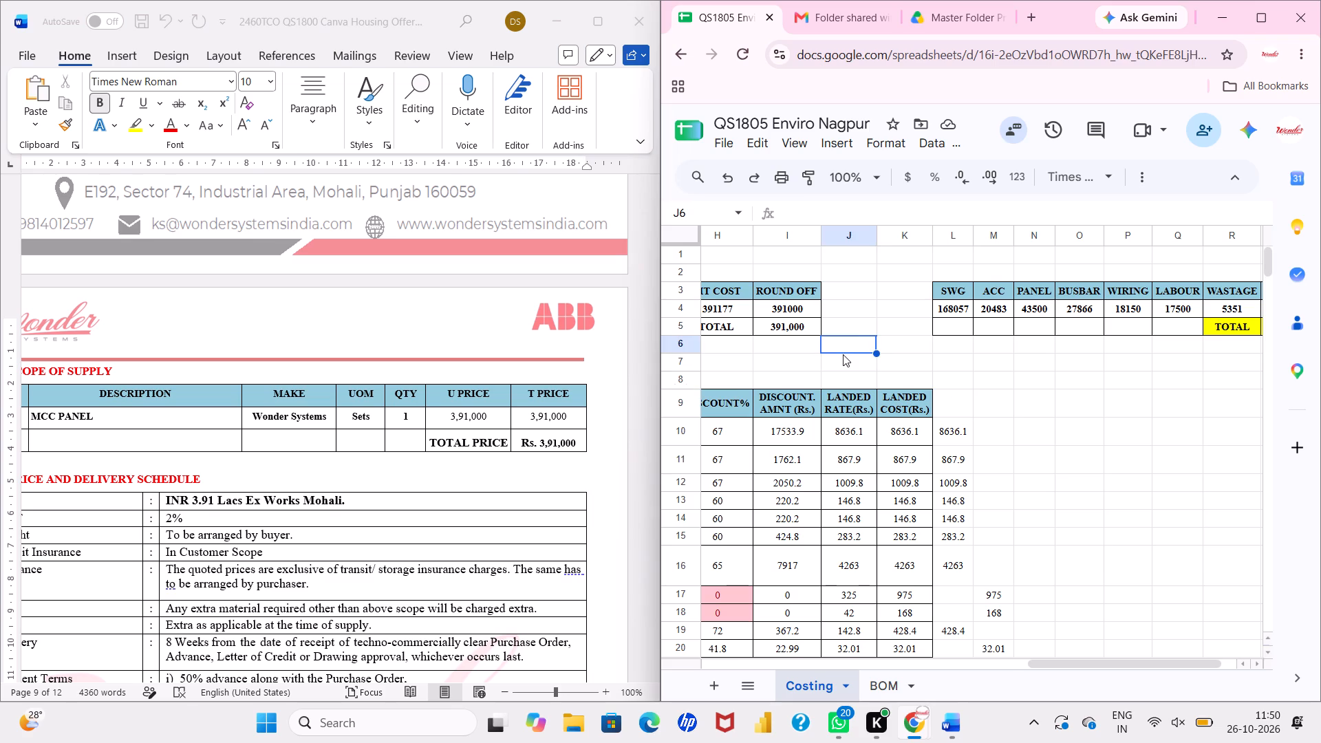
pyautogui.hscroll(-2, 843, 354)
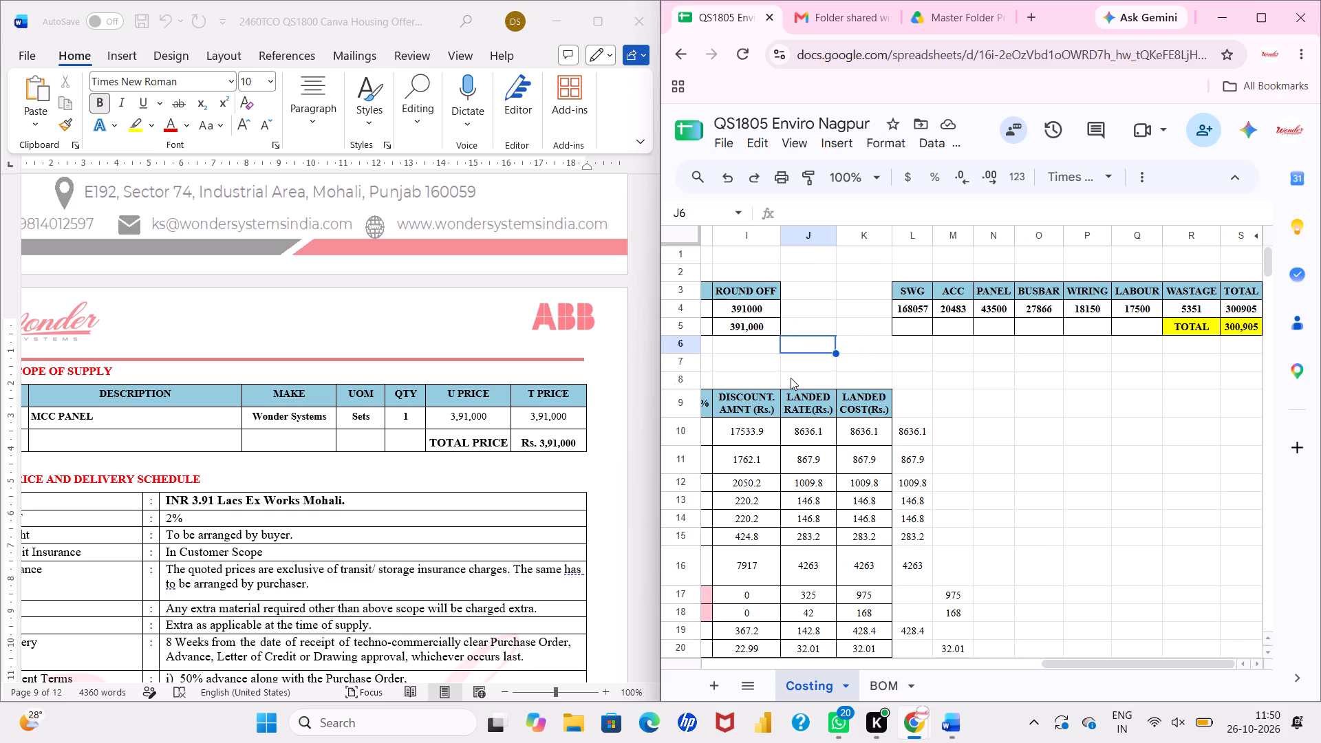
pyautogui.doubleClick(917, 303)
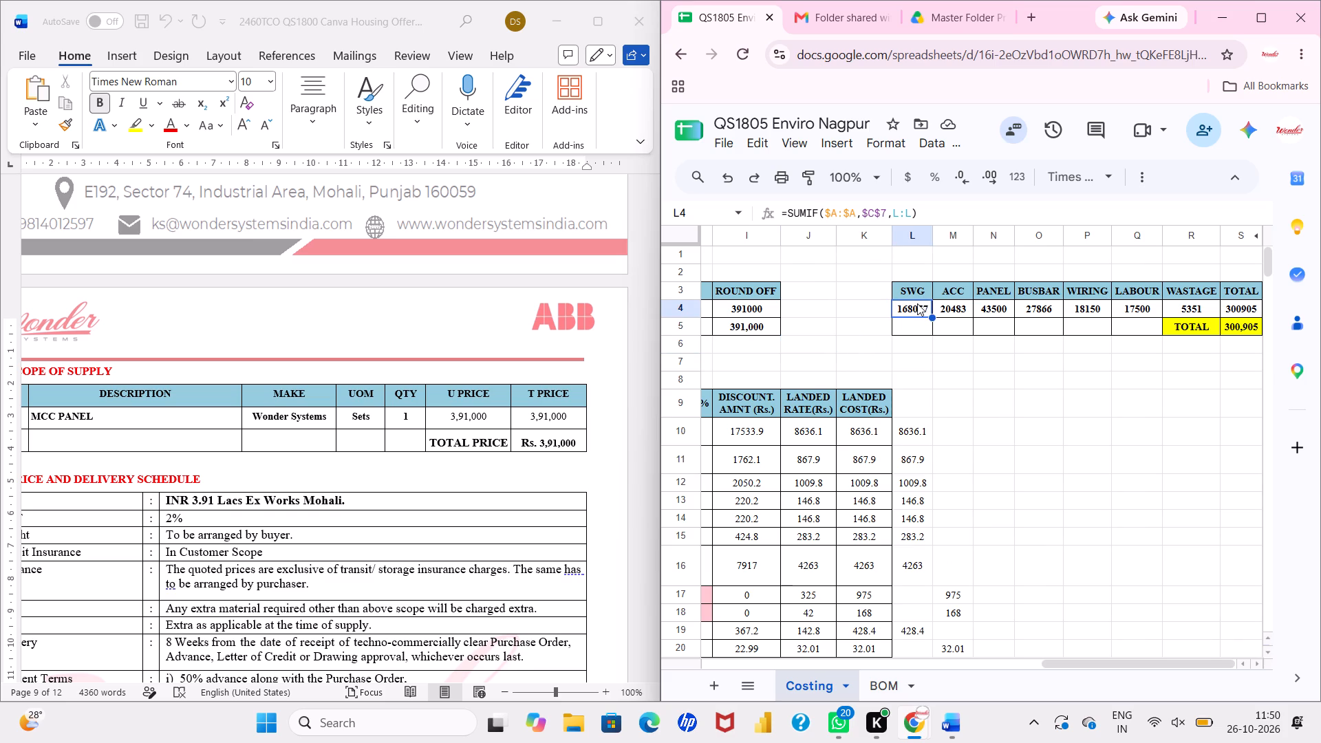
pyautogui.click(954, 334)
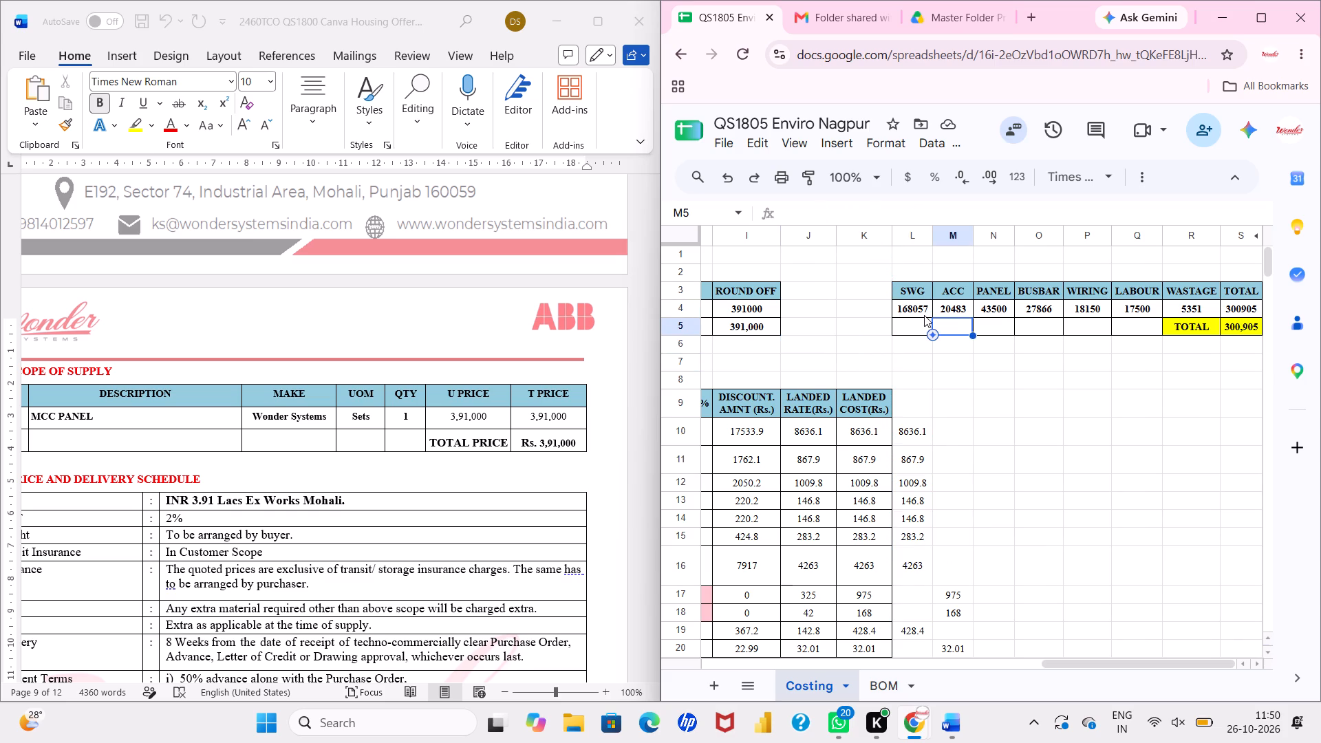
pyautogui.moveTo(923, 315); pyautogui.dragTo(951, 313)
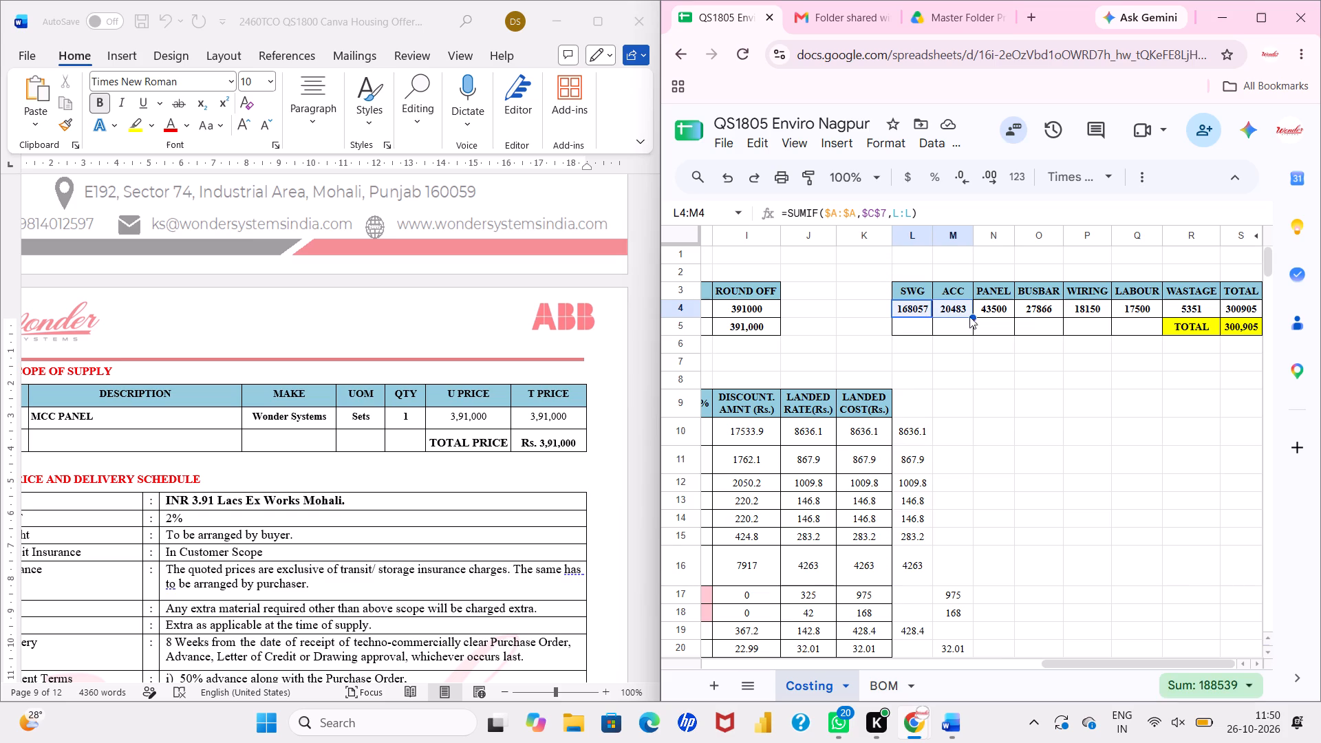
pyautogui.moveTo(996, 310); pyautogui.dragTo(1182, 305)
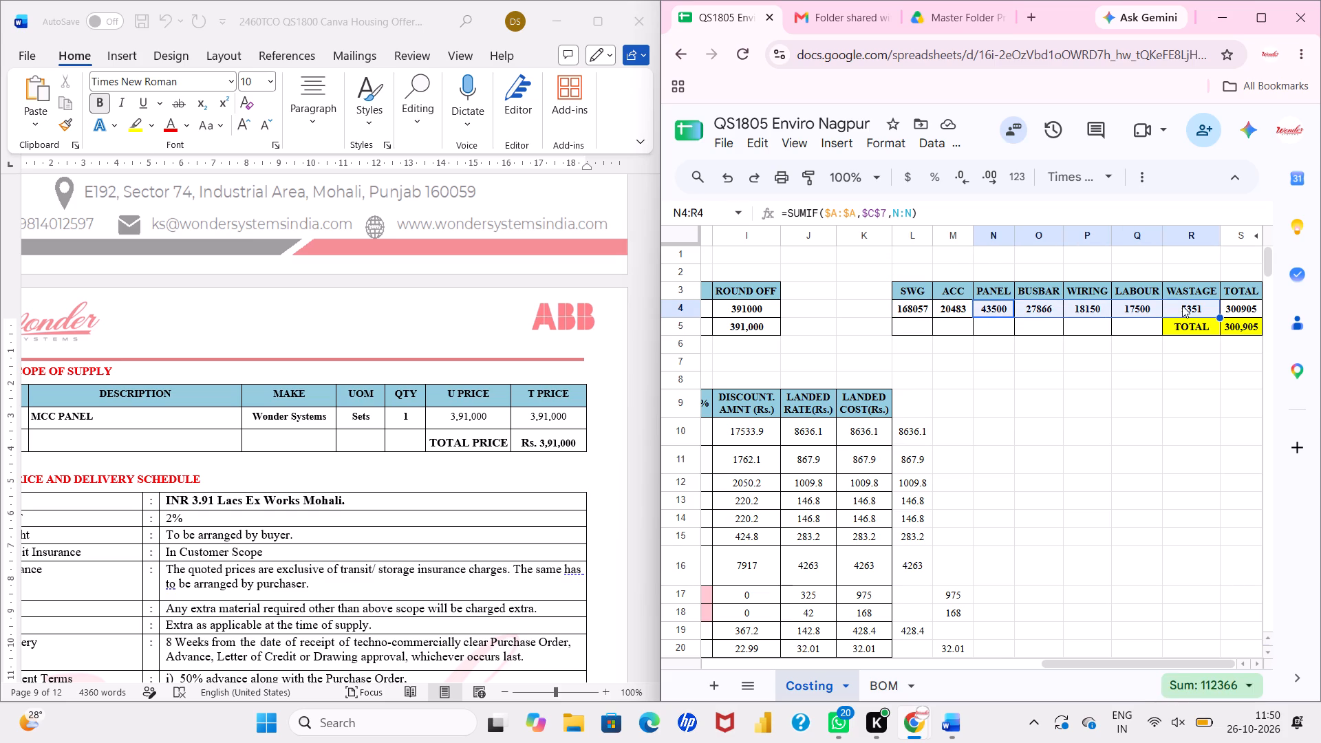
pyautogui.doubleClick(1238, 311)
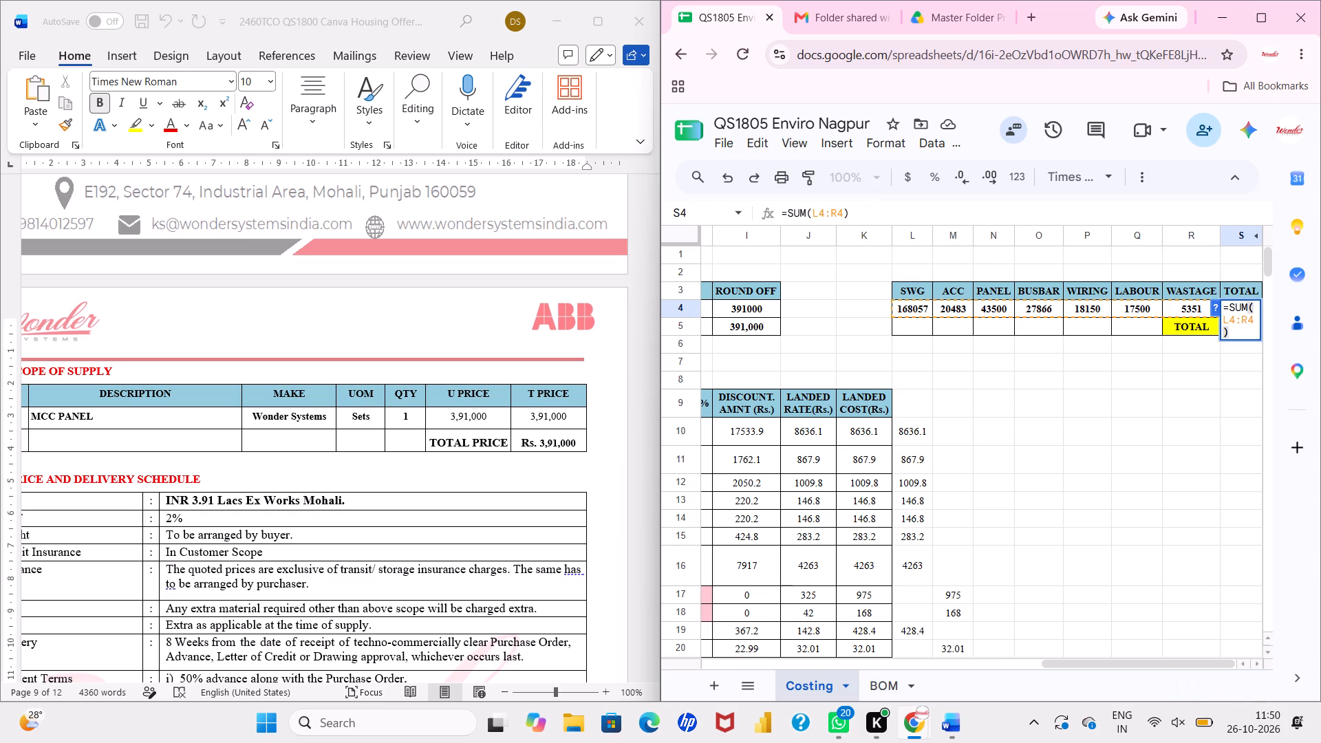
pyautogui.click(1245, 413)
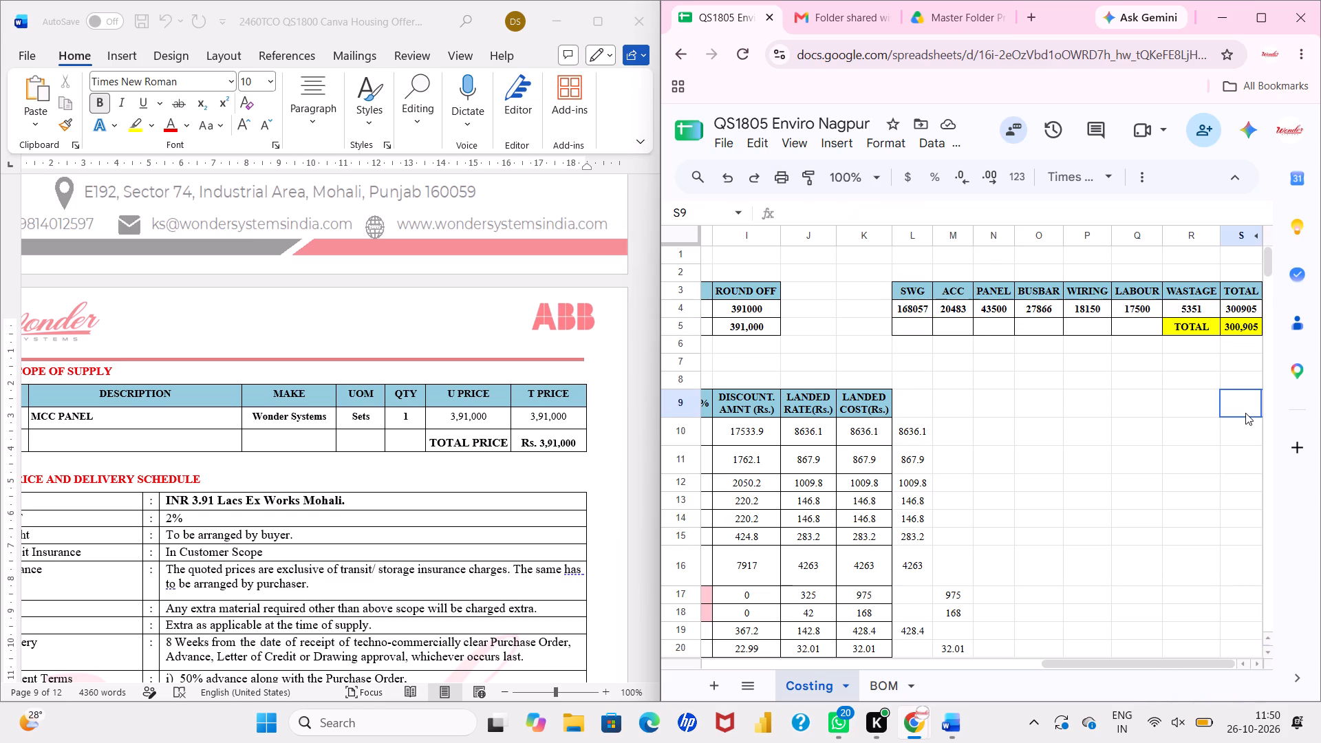
# Inspect the margin, negotiation margin, unit cost and round-off formulas in row 4 of the costing summary.
pyautogui.hscroll(2, 1245, 413)
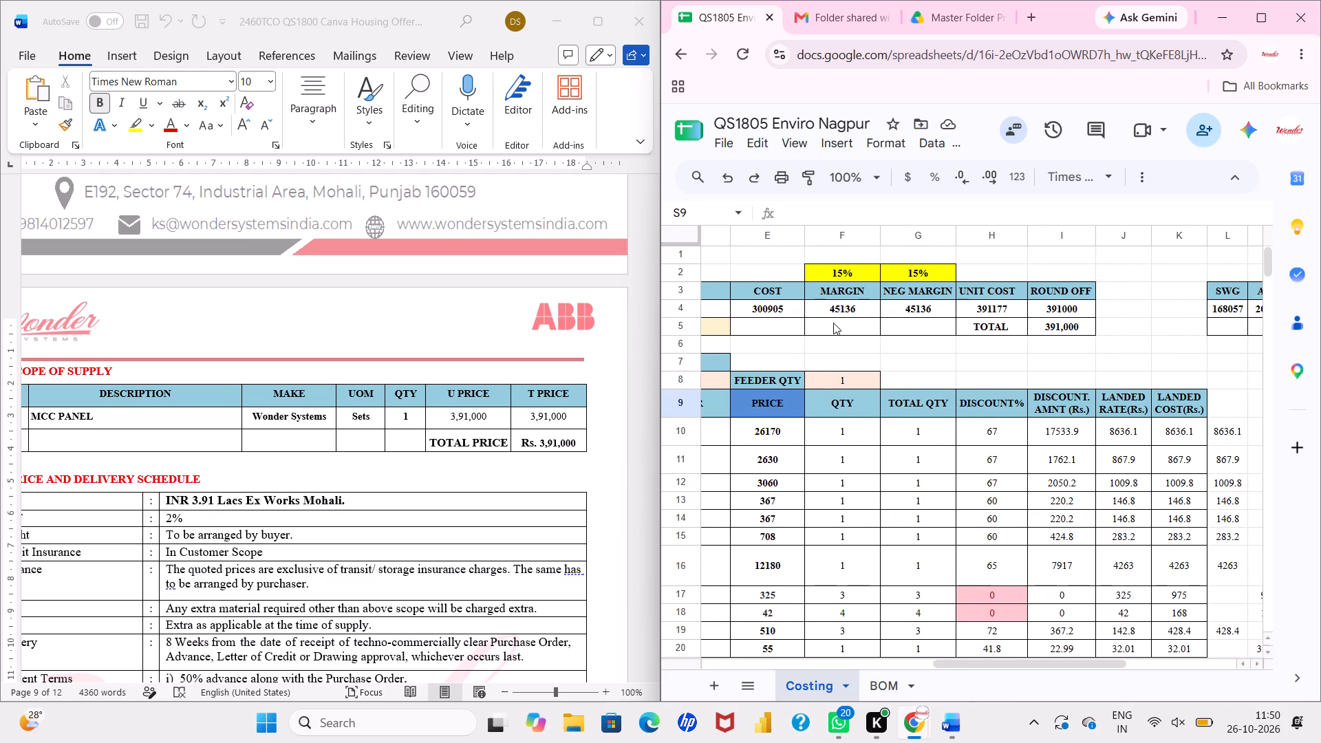
pyautogui.doubleClick(835, 310)
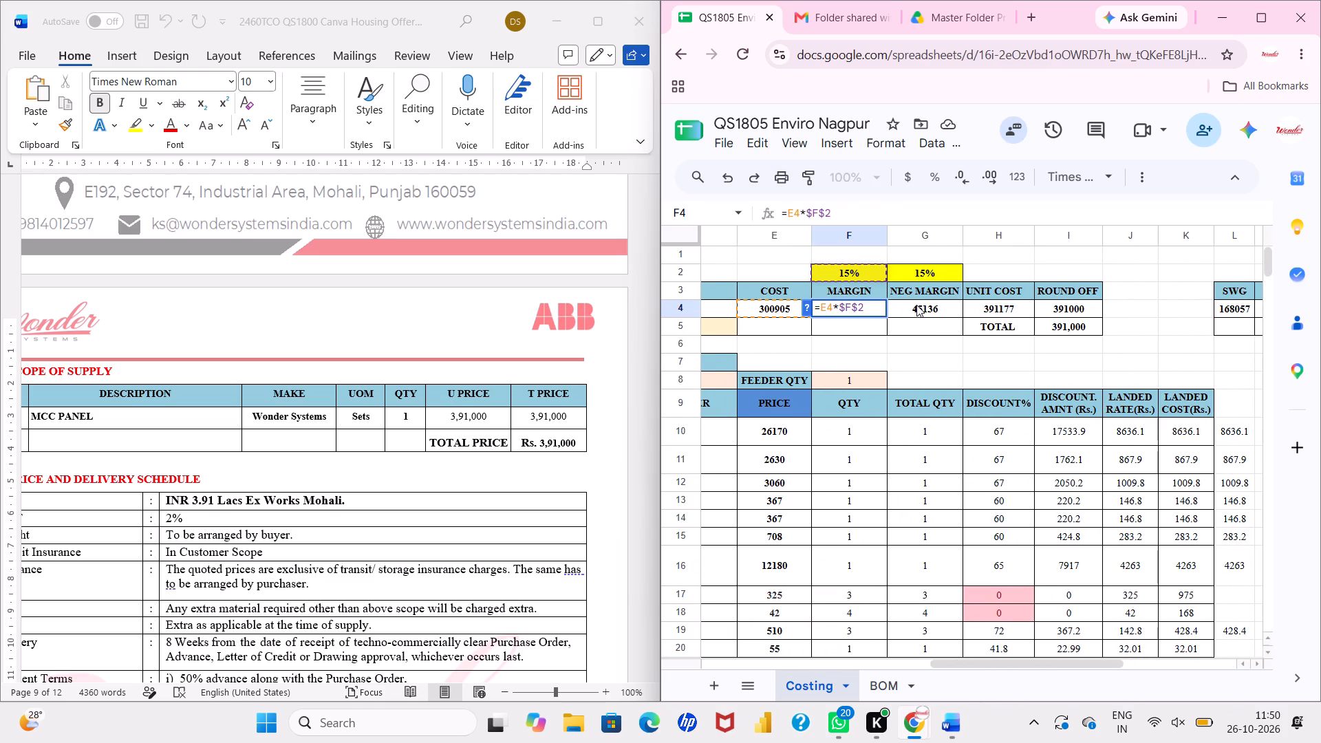
pyautogui.doubleClick(916, 305)
pyautogui.doubleClick(1002, 306)
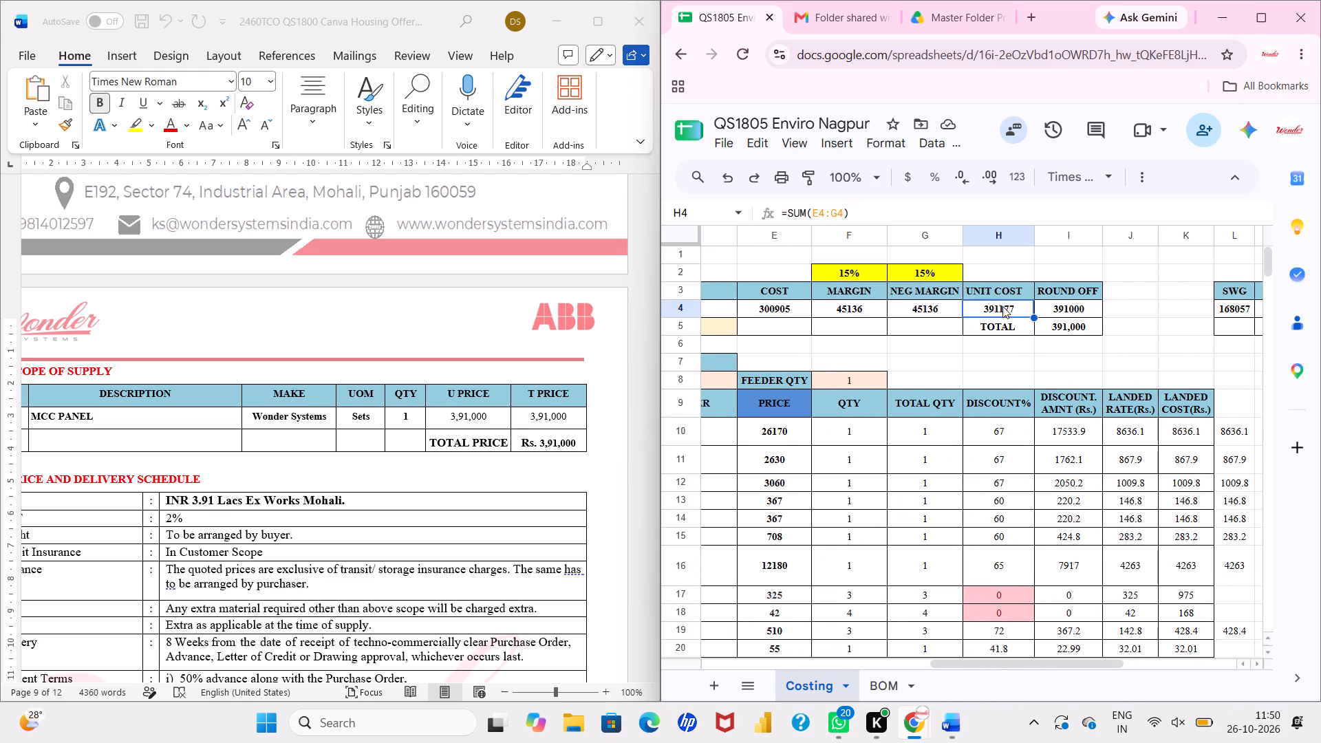
pyautogui.doubleClick(1059, 309)
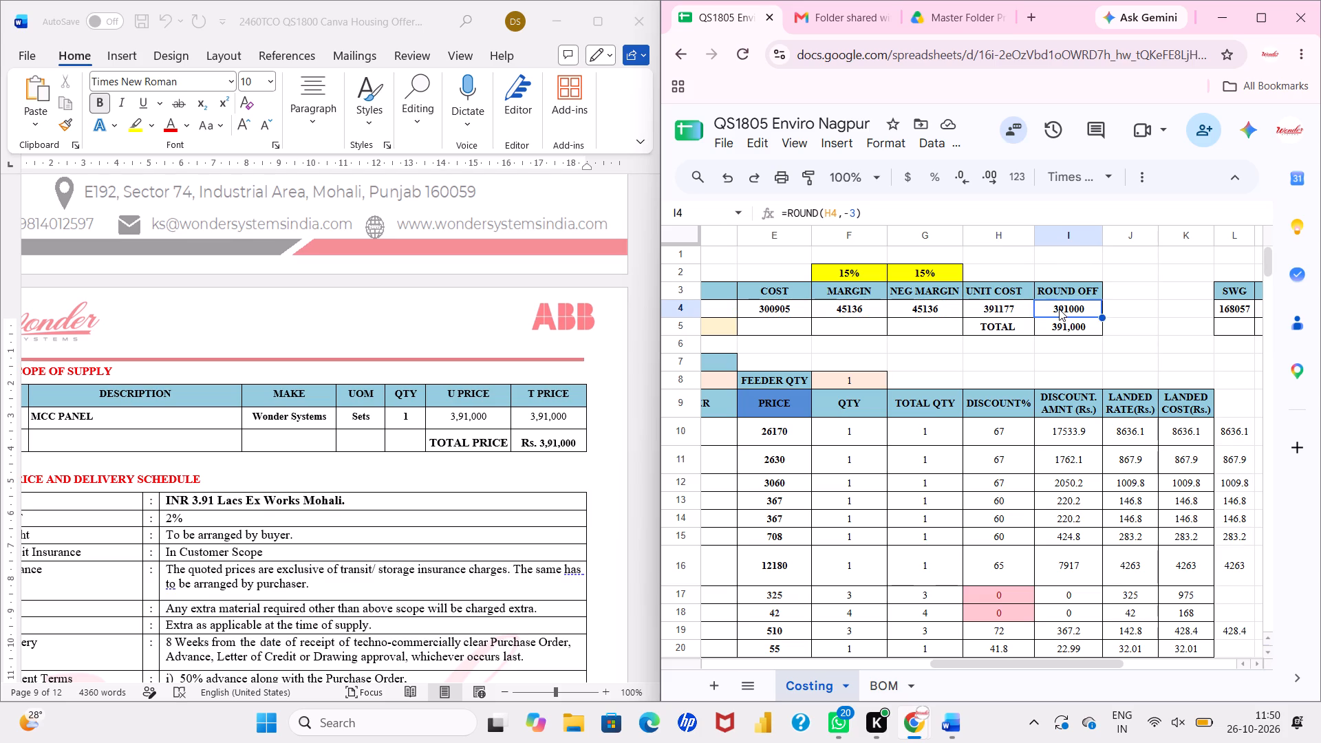
pyautogui.click(1064, 360)
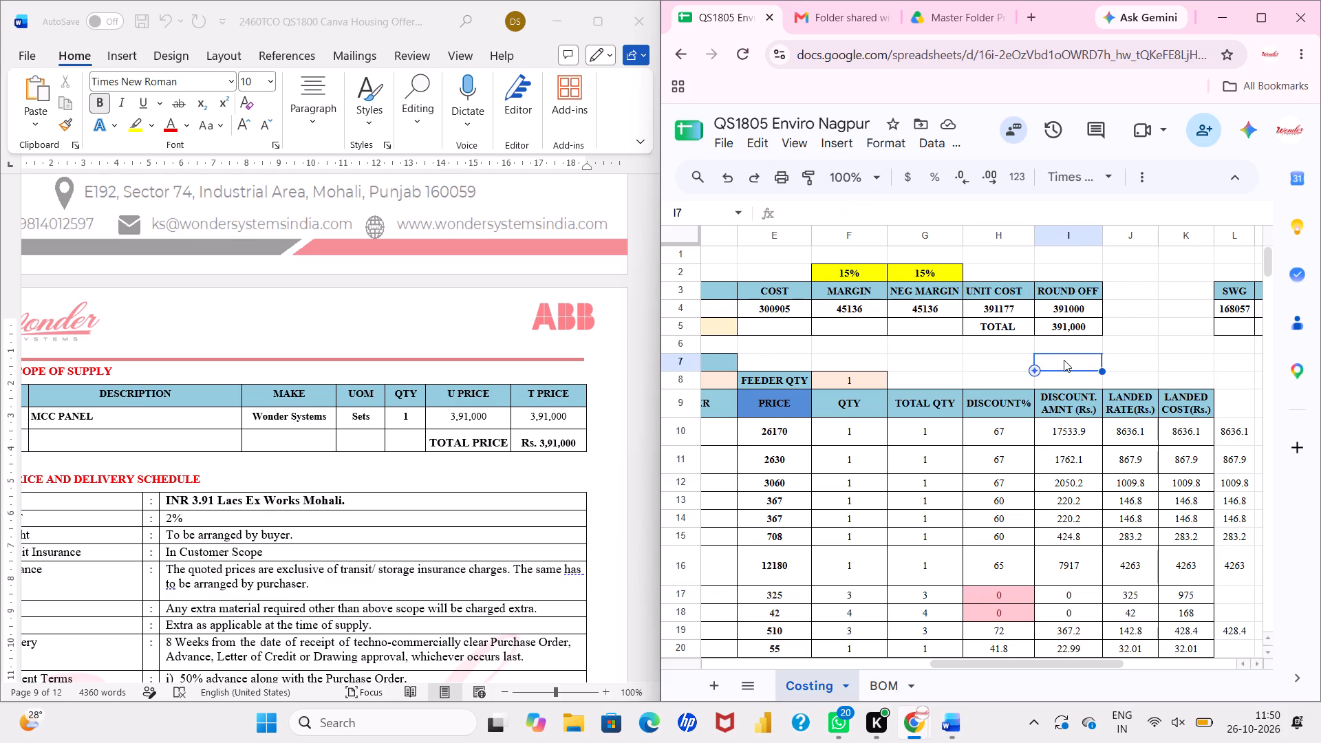
pyautogui.hscroll(4, 1064, 360)
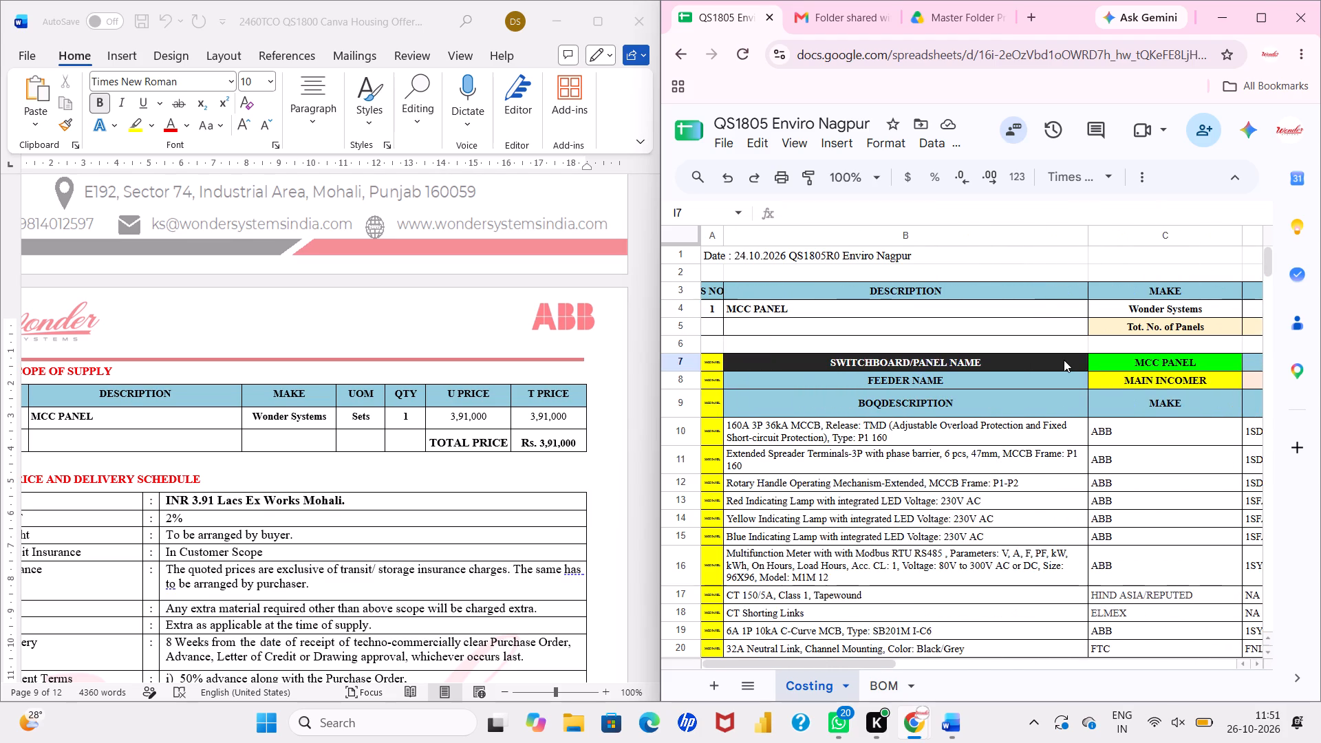
# Return to the Word offer and maximize its window at the Scope of Supply and price schedule page.
pyautogui.scroll(-1, 461, 449)
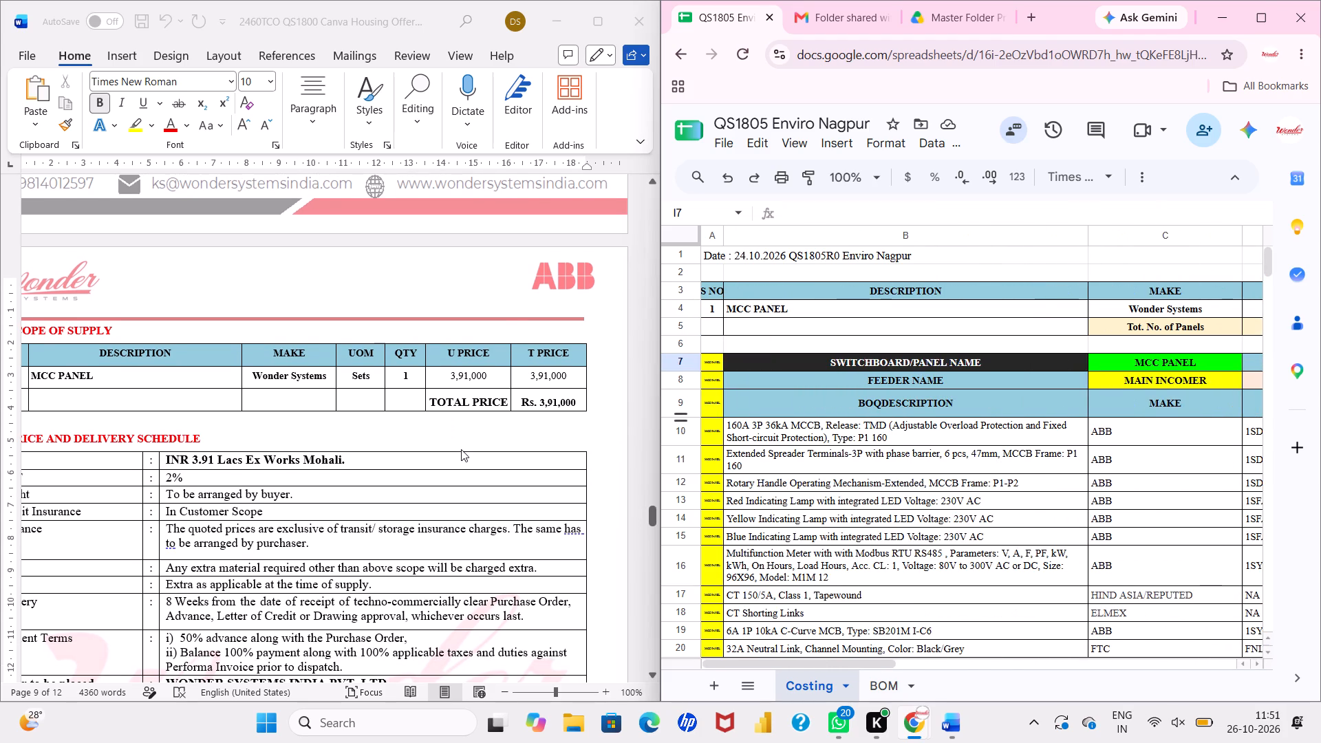
pyautogui.click(593, 20)
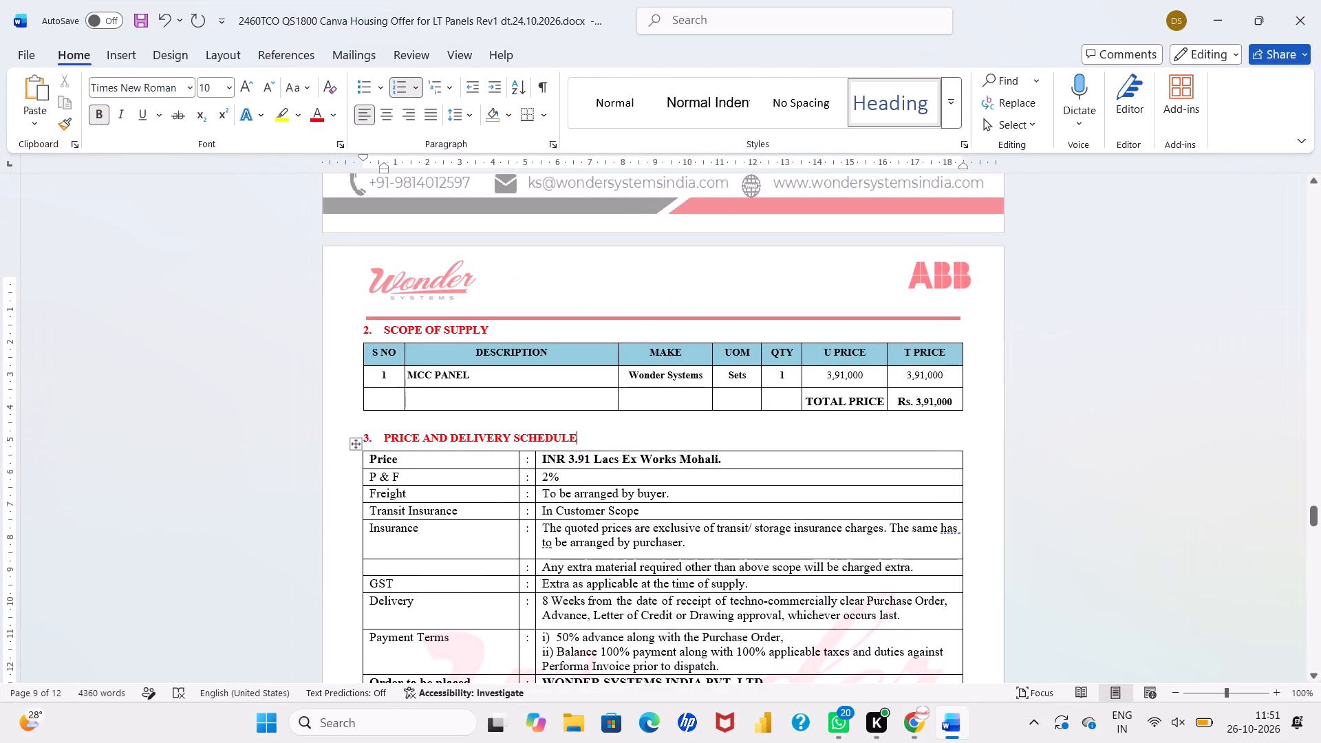
# Review the Price and Delivery Schedule and the standard terms and conditions through to the end of the offer.
pyautogui.scroll(-1, 675, 453)
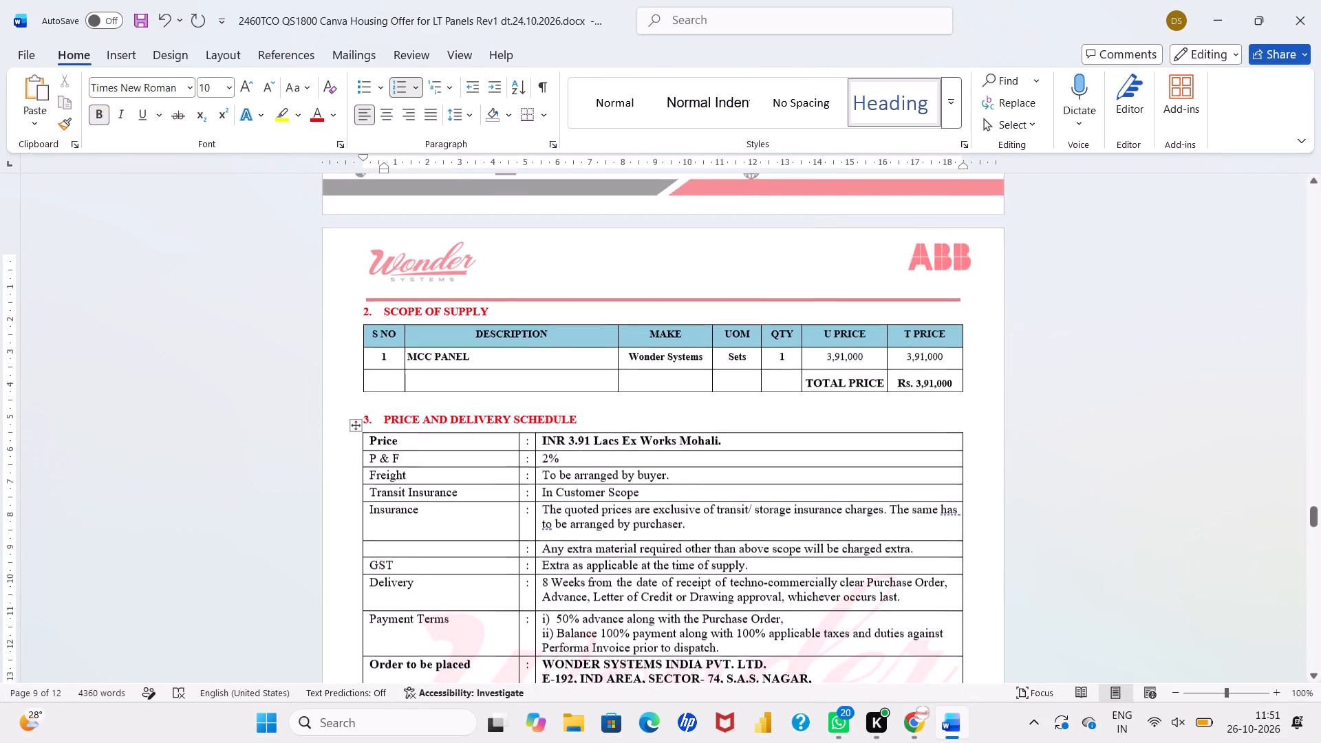
pyautogui.scroll(-10, 675, 453)
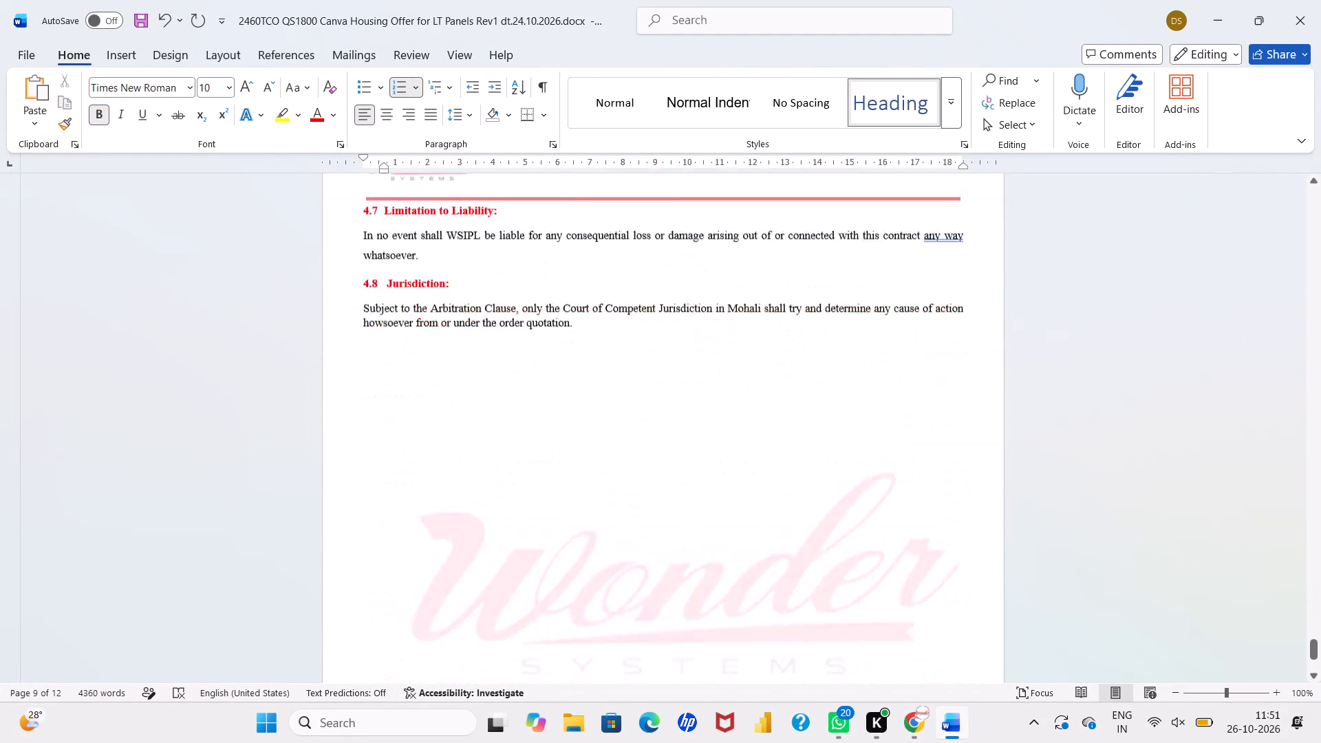
pyautogui.scroll(-5, 675, 453)
pyautogui.scroll(4, 675, 453)
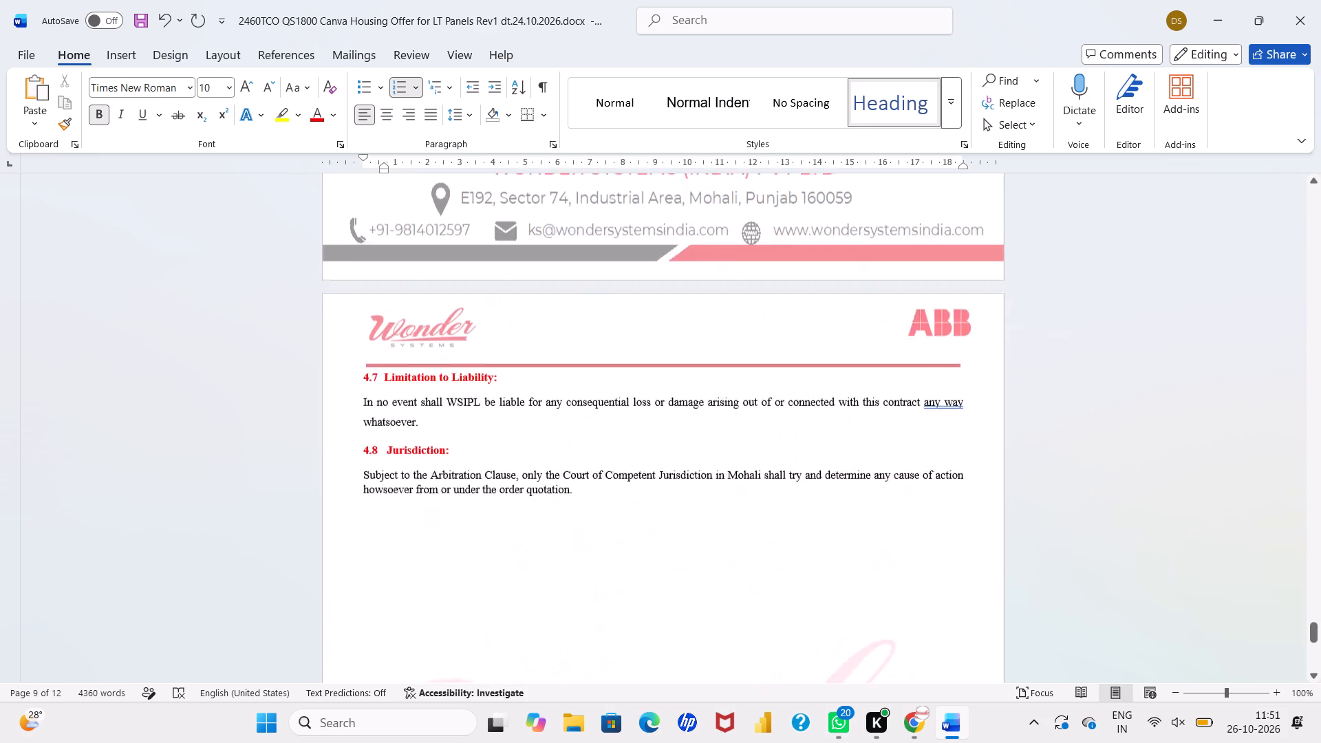
pyautogui.scroll(5, 675, 453)
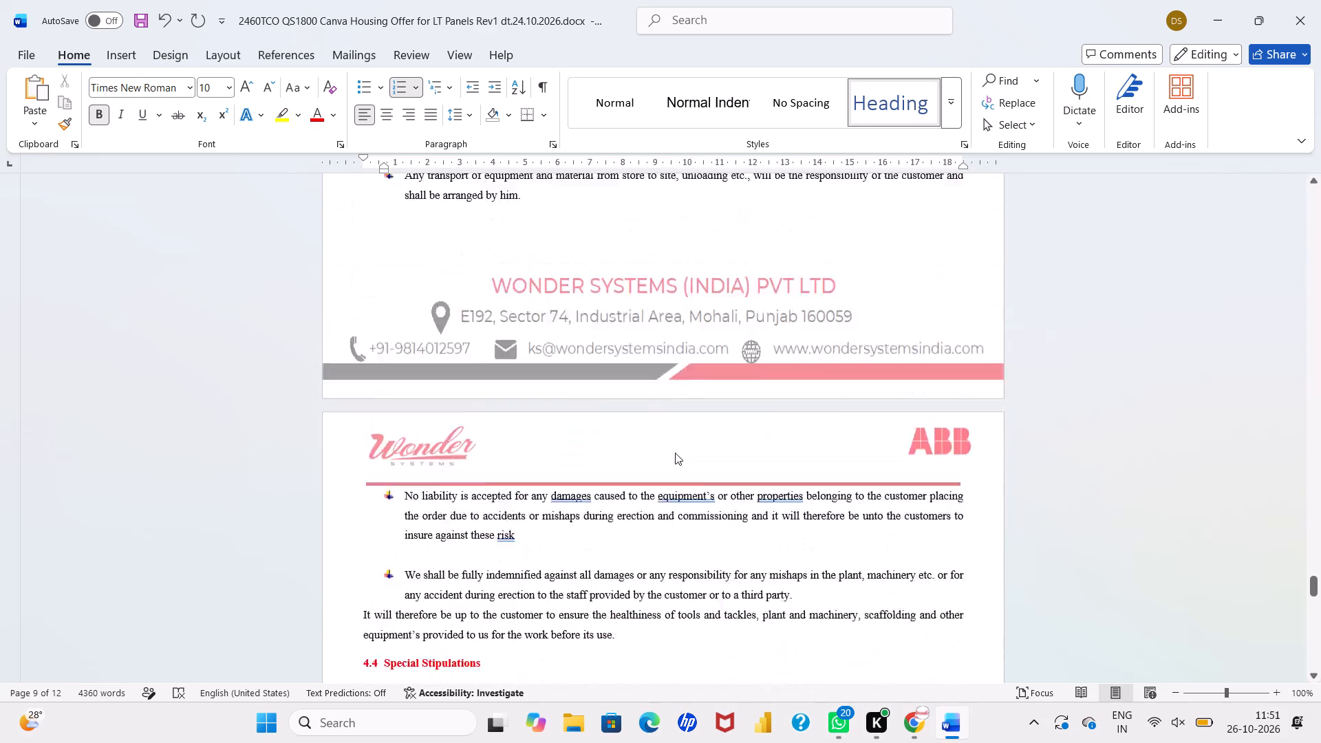
pyautogui.scroll(7, 675, 453)
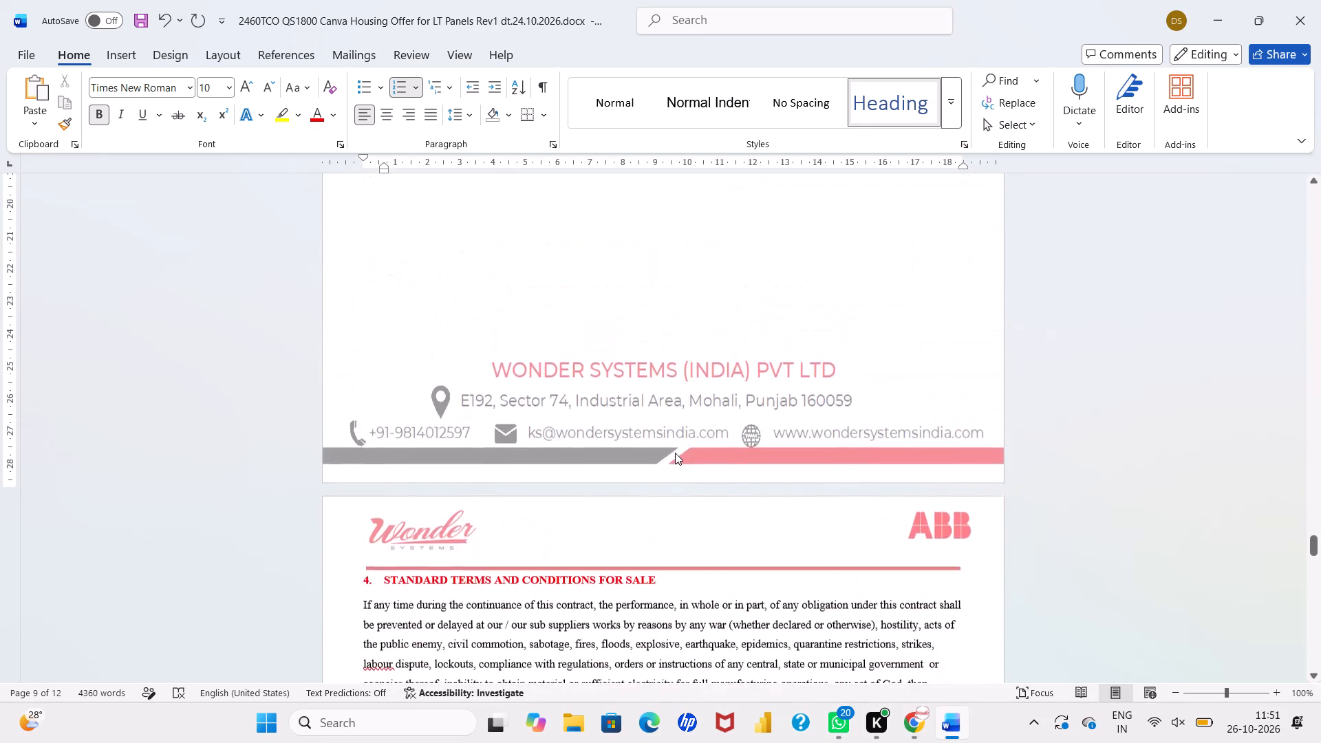
pyautogui.scroll(3, 675, 453)
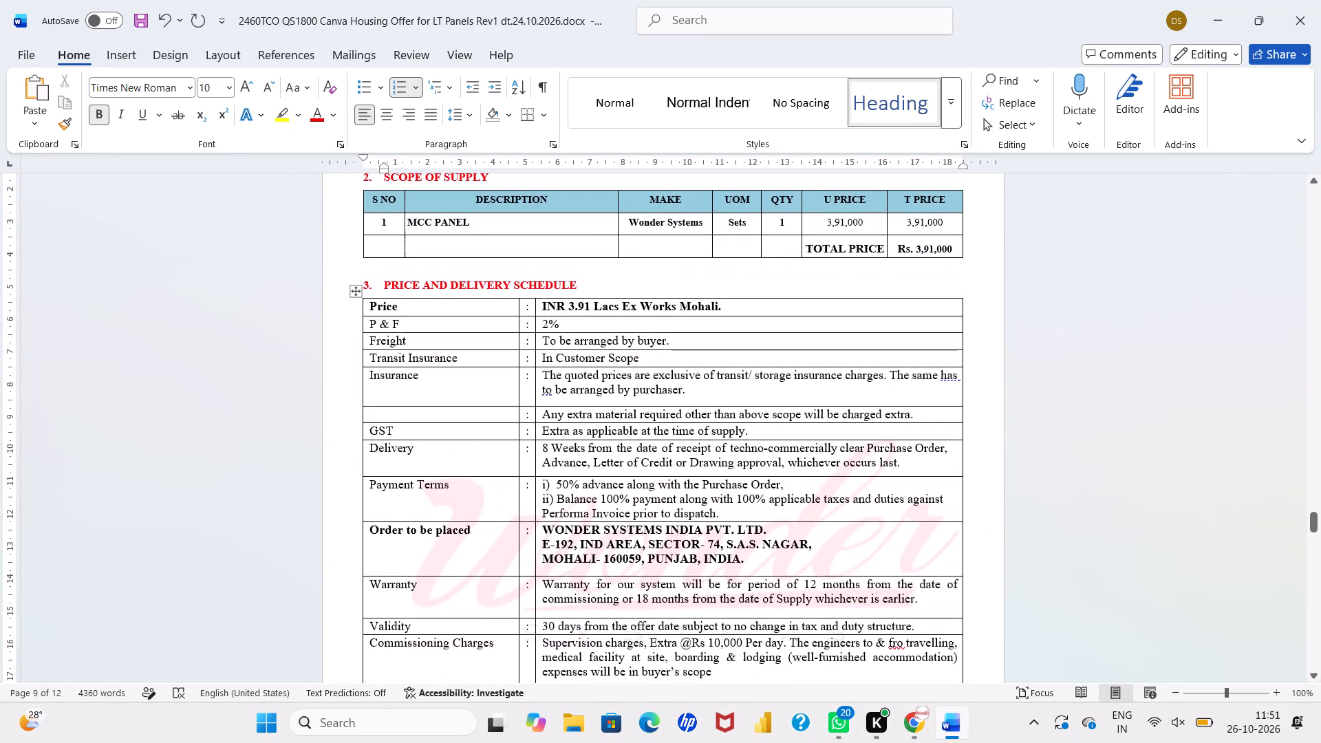
# Check the offer from Scope of Supply back through the MCC Panel BOM, feeder by feeder, to the contents page.
pyautogui.scroll(2, 675, 453)
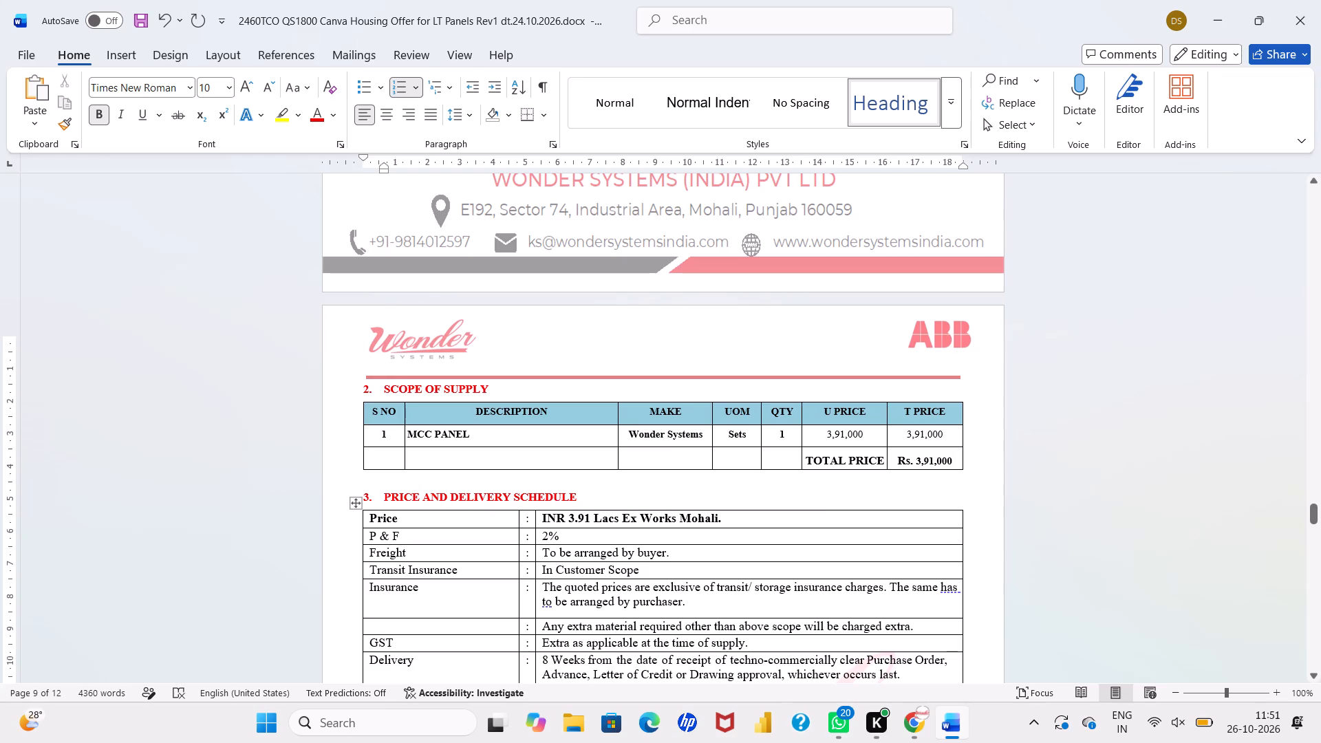
pyautogui.scroll(4, 633, 453)
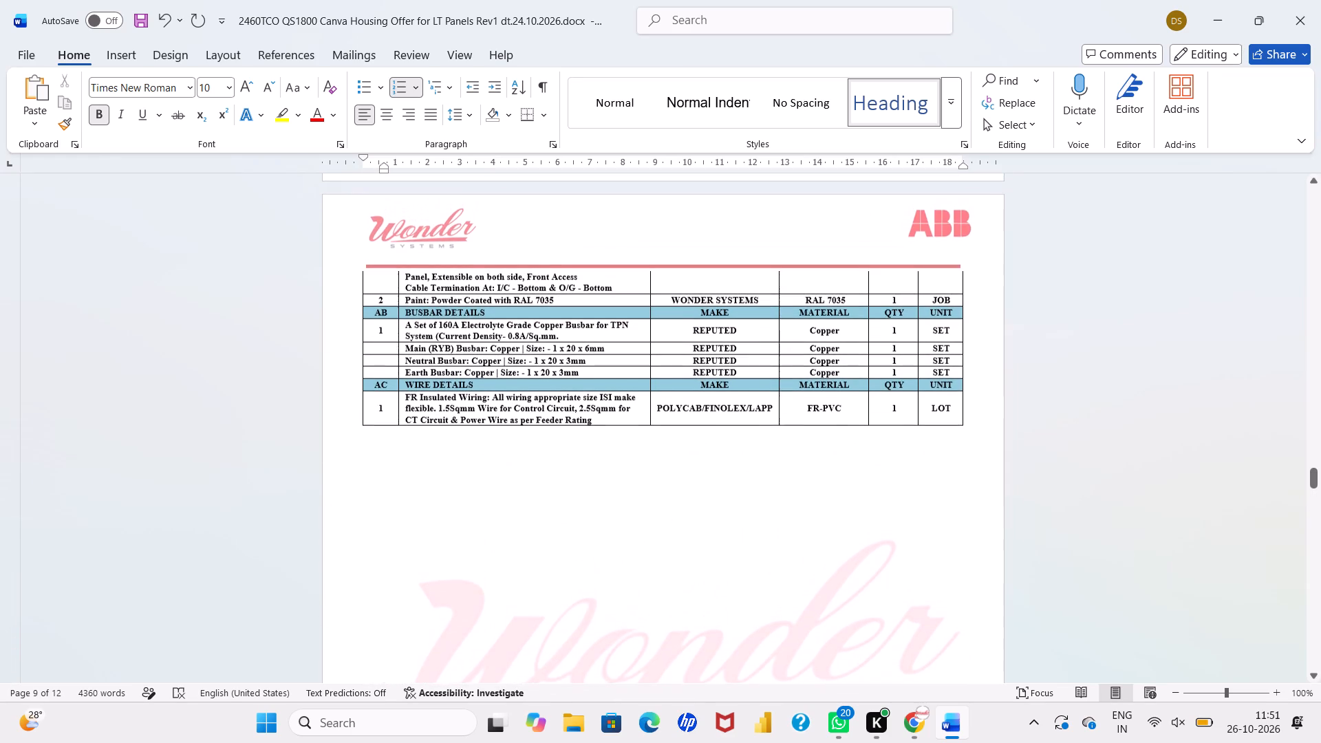
pyautogui.scroll(2, 633, 453)
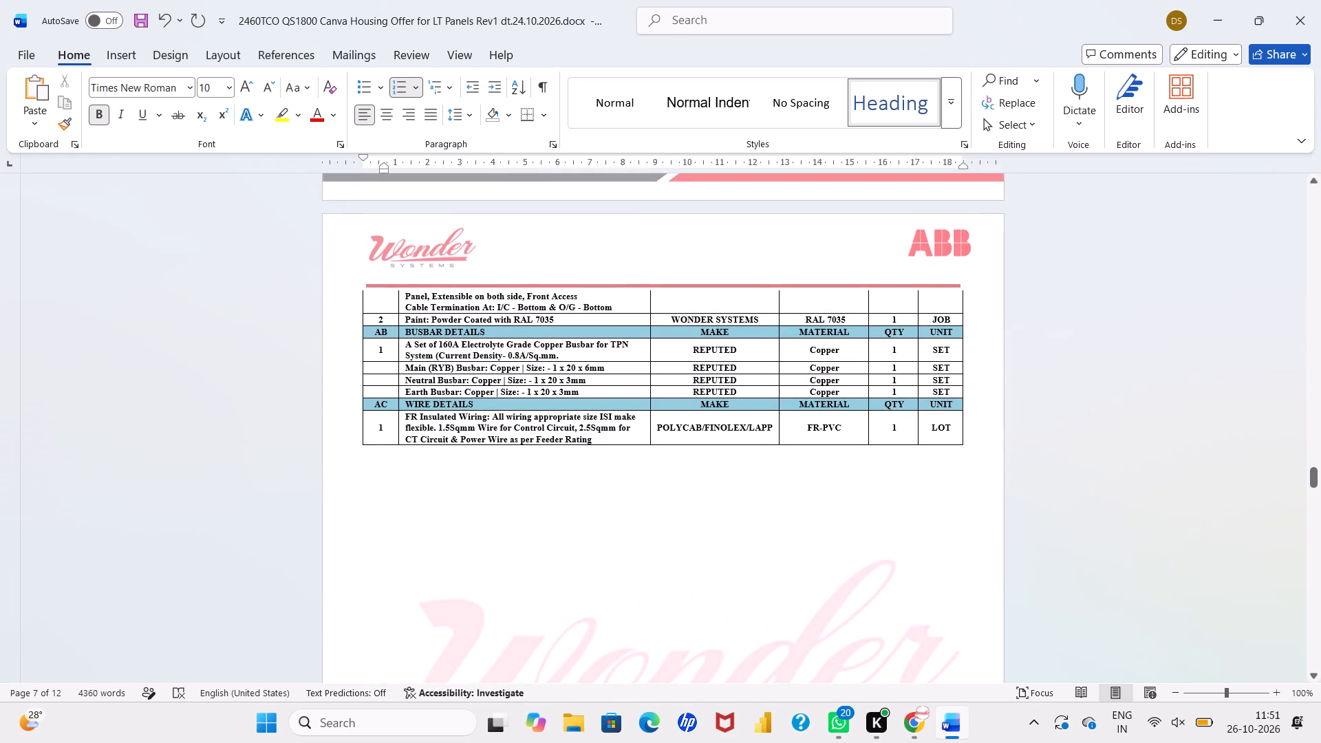
pyautogui.scroll(2, 633, 453)
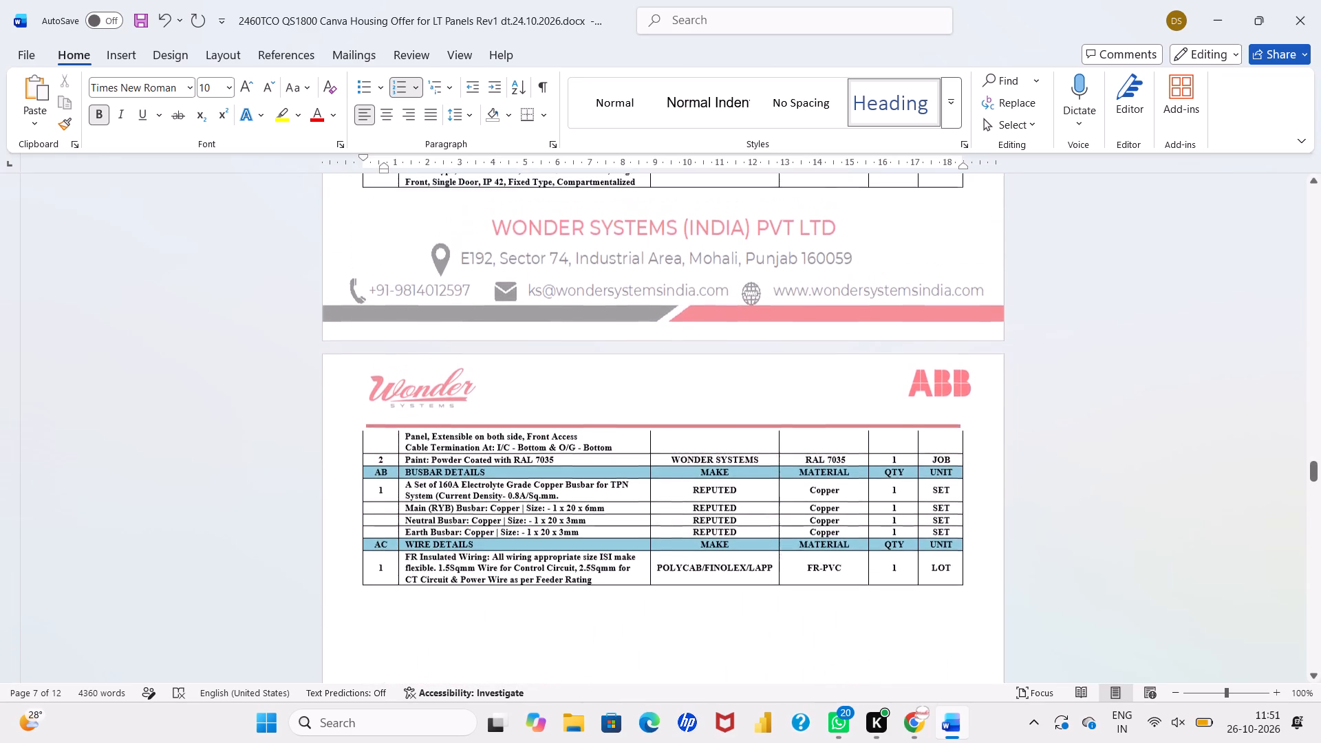
pyautogui.scroll(3, 633, 453)
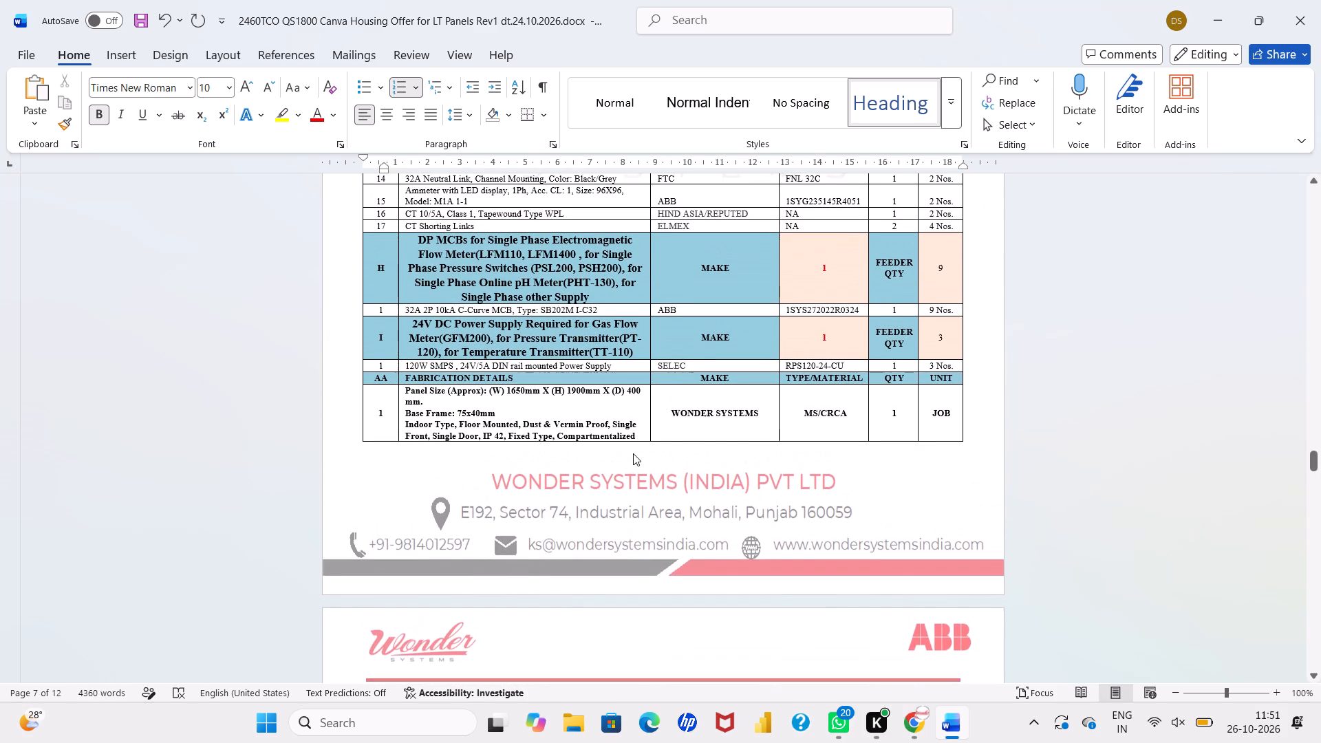
pyautogui.scroll(1, 633, 453)
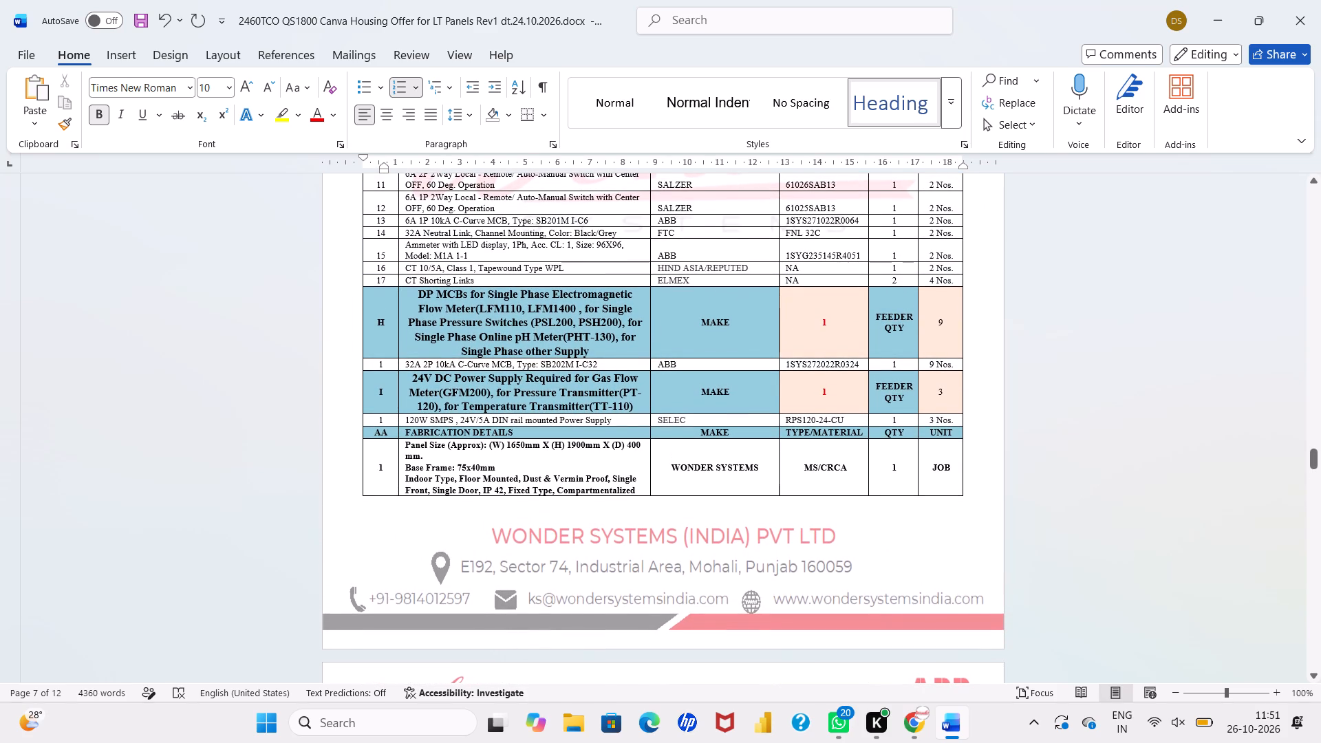
pyautogui.scroll(9, 633, 453)
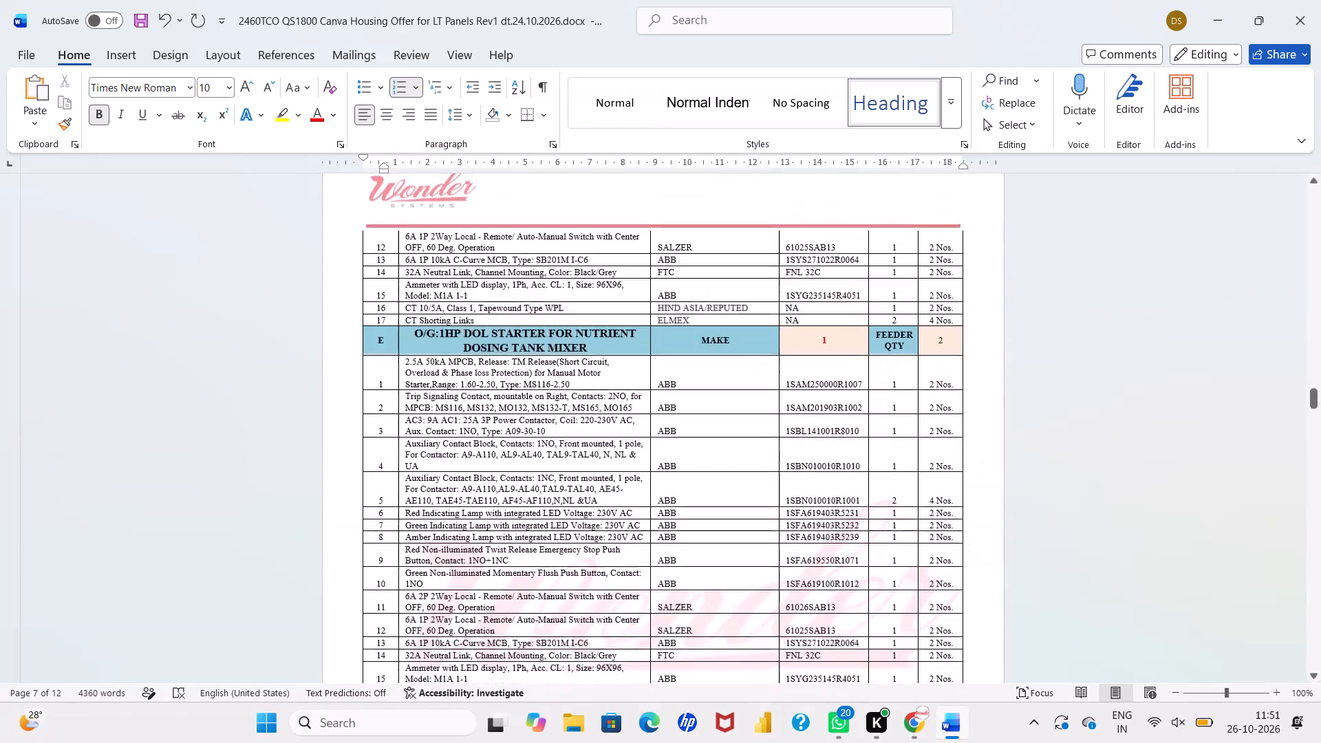
pyautogui.scroll(3, 633, 453)
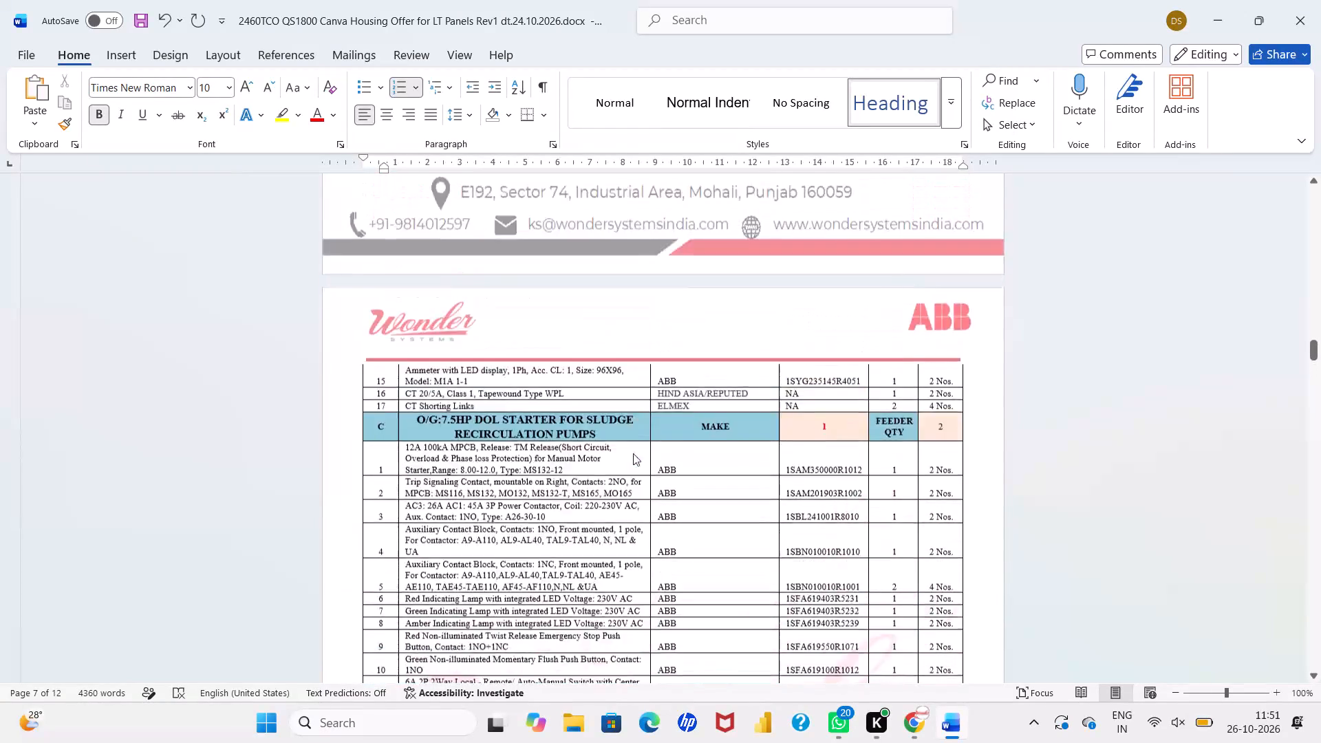
pyautogui.scroll(8, 633, 453)
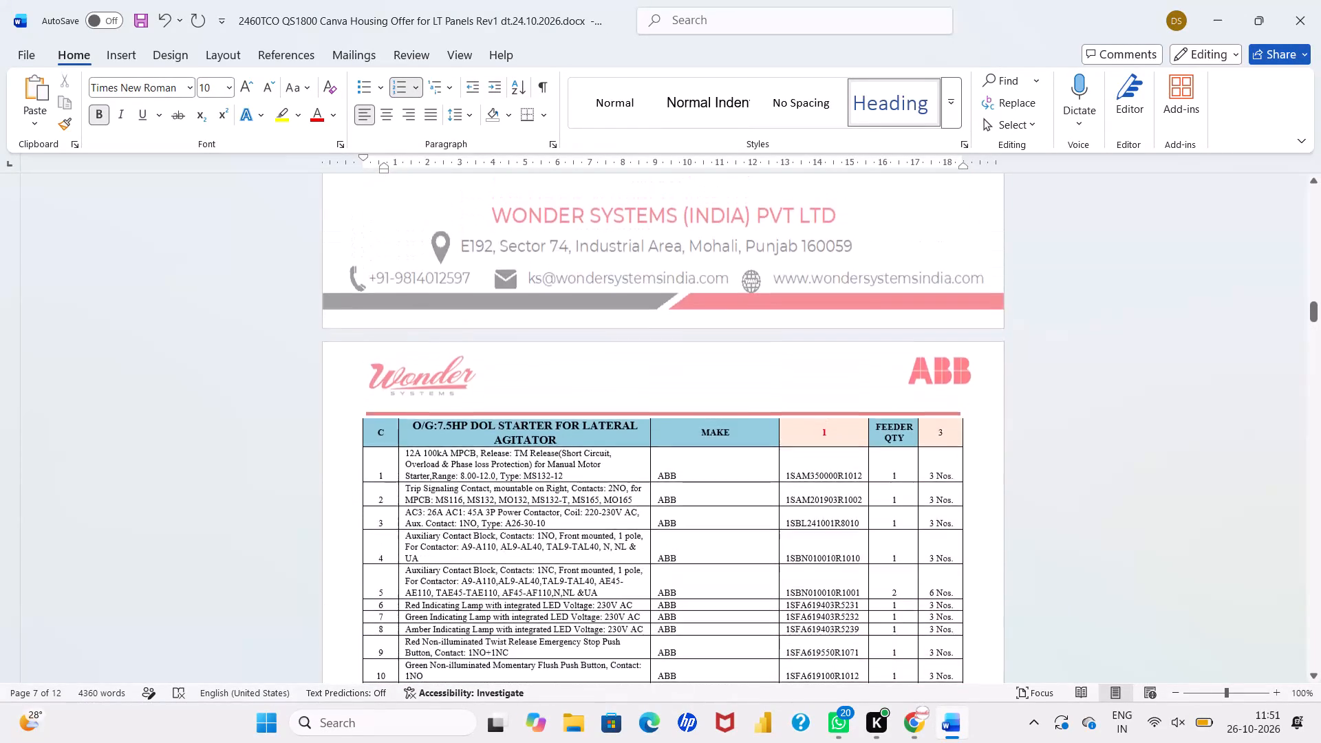
pyautogui.scroll(4, 633, 453)
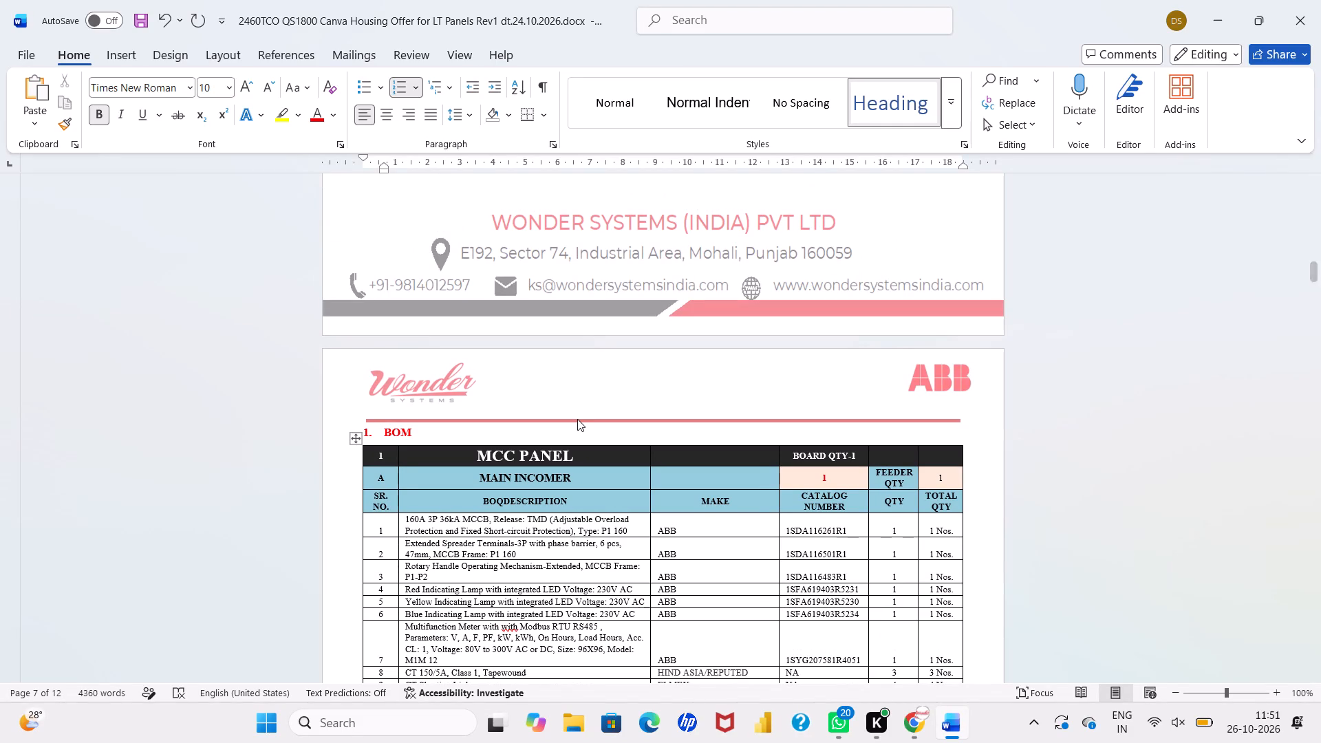
pyautogui.scroll(5, 577, 419)
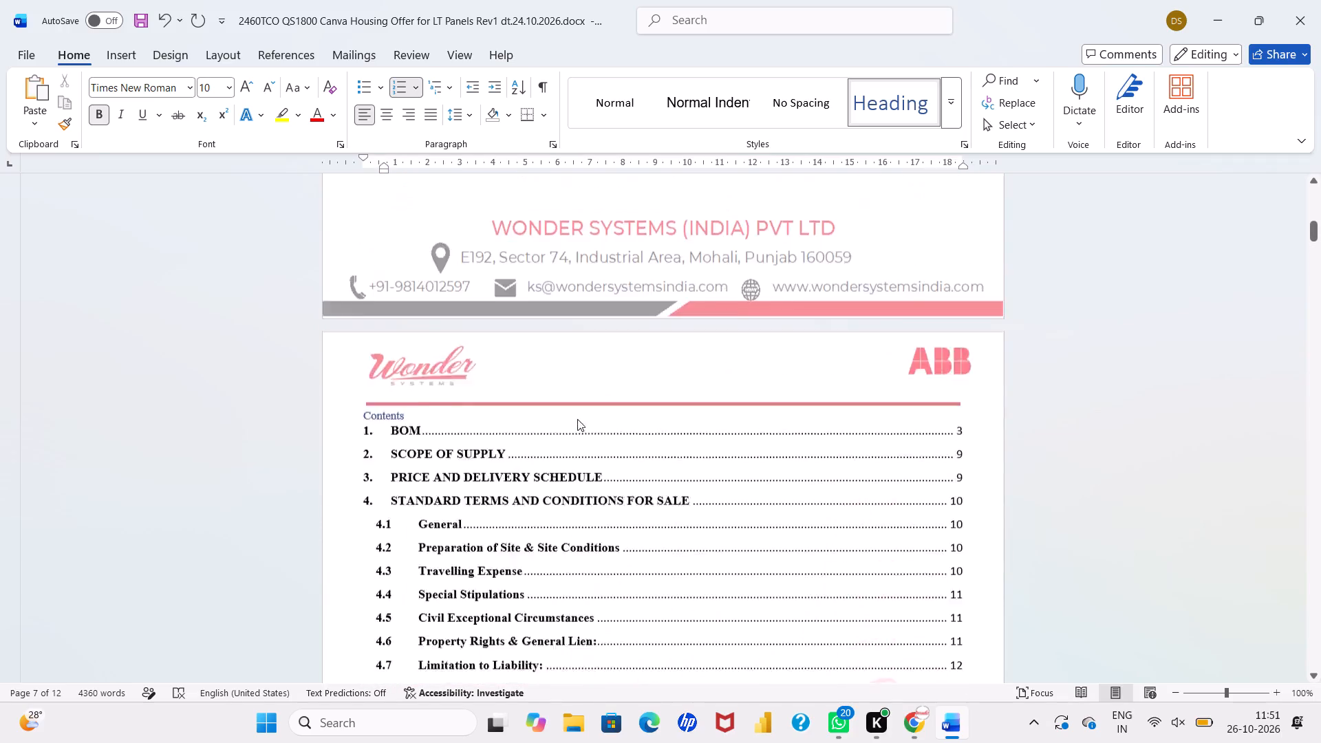
# Change the Offer Document No on the cover letter to WSIPL/S/QS1805/26-27/REV0.
pyautogui.scroll(4, 577, 419)
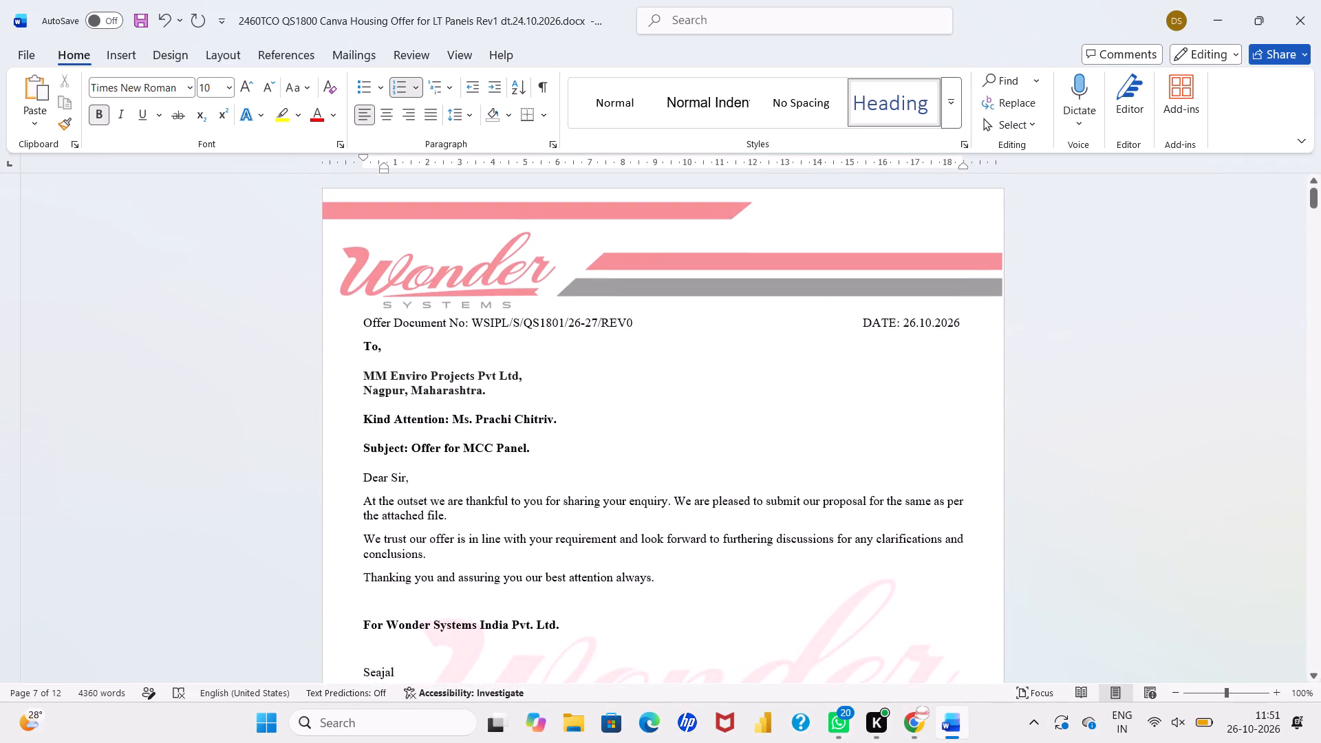
pyautogui.click(563, 321)
pyautogui.press('BackSpace')
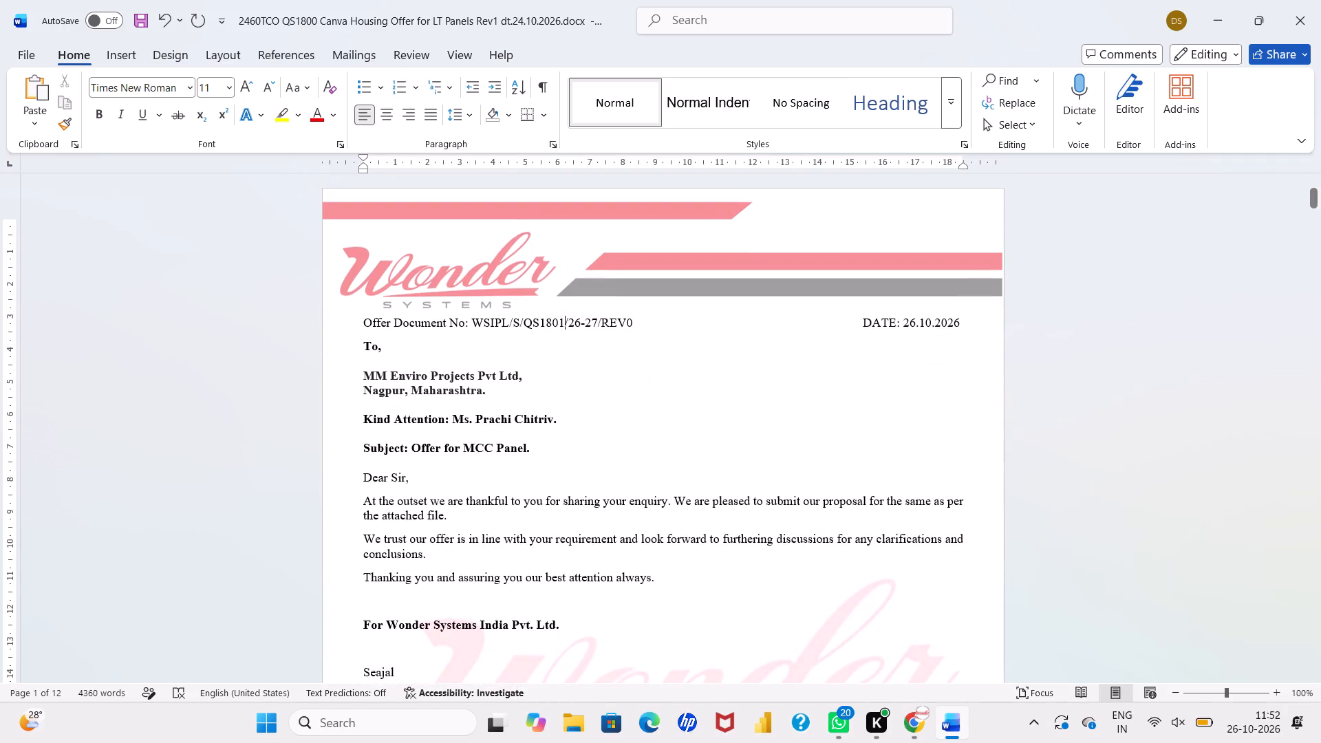
pyautogui.press('5')
# Start saving the offer as a new document in Costings, beginning its file name with "2463TCO QS1805 MM Enviro".
pyautogui.click(38, 54)
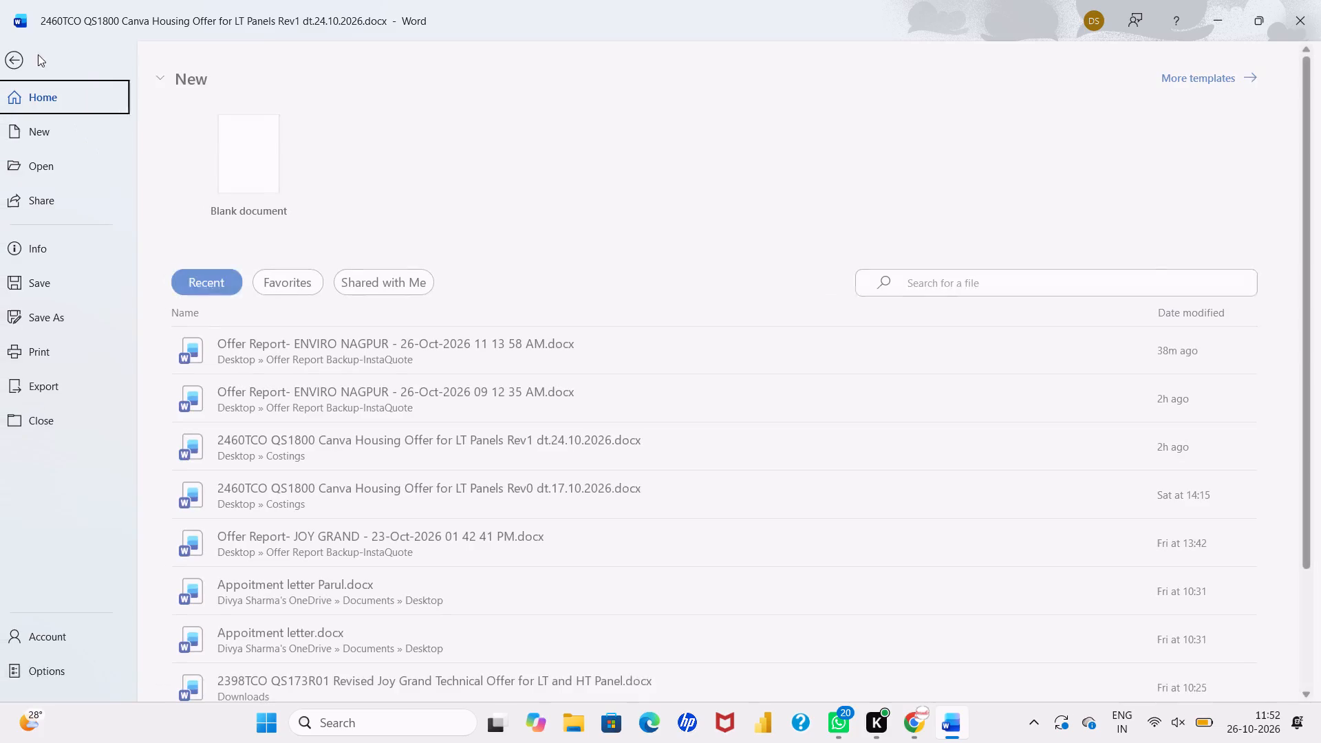
pyautogui.click(83, 317)
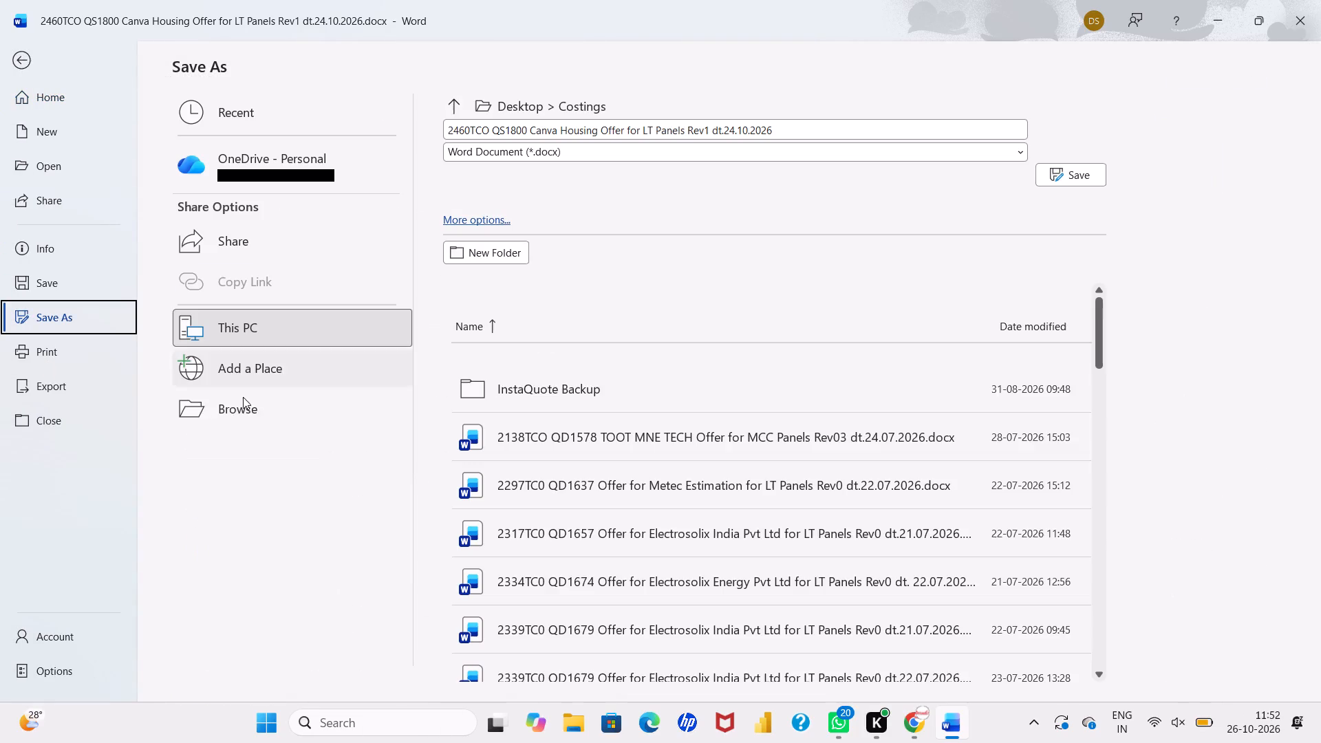
pyautogui.click(245, 405)
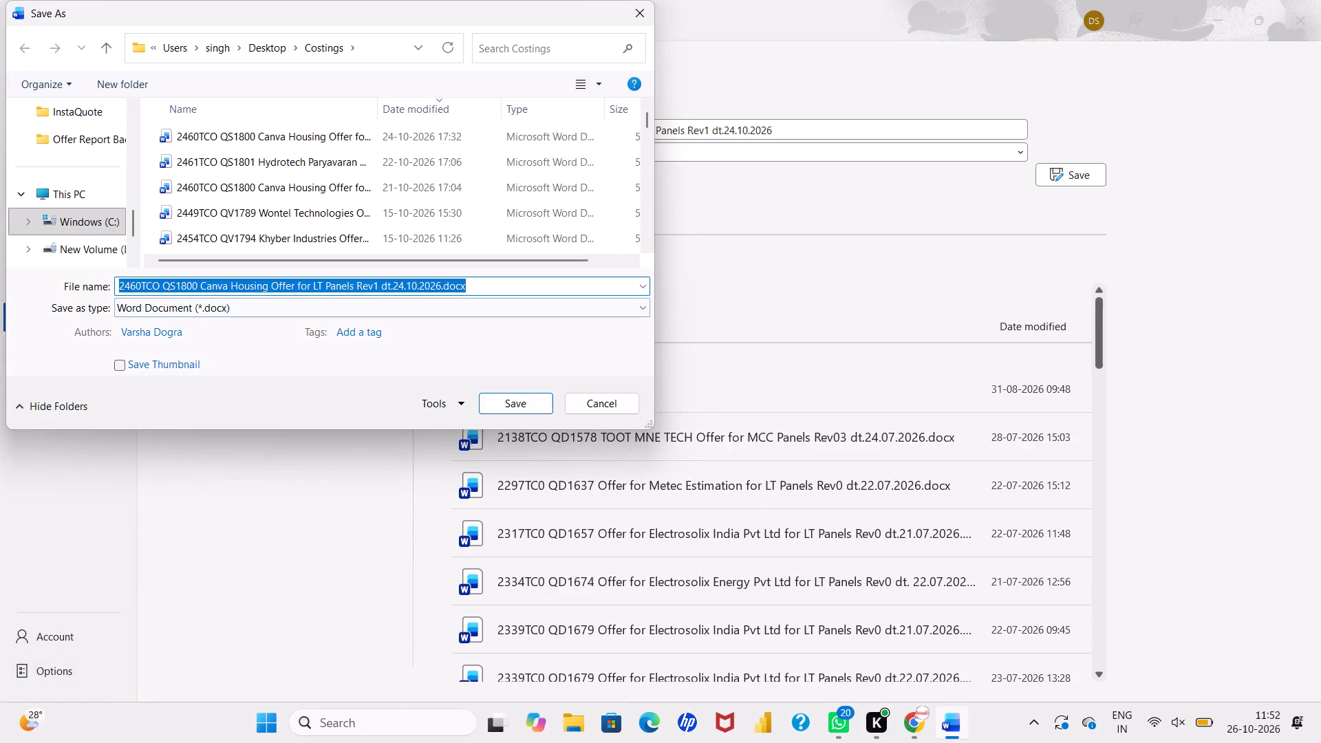
pyautogui.click(140, 288)
pyautogui.press('BackSpace')
pyautogui.press('3')
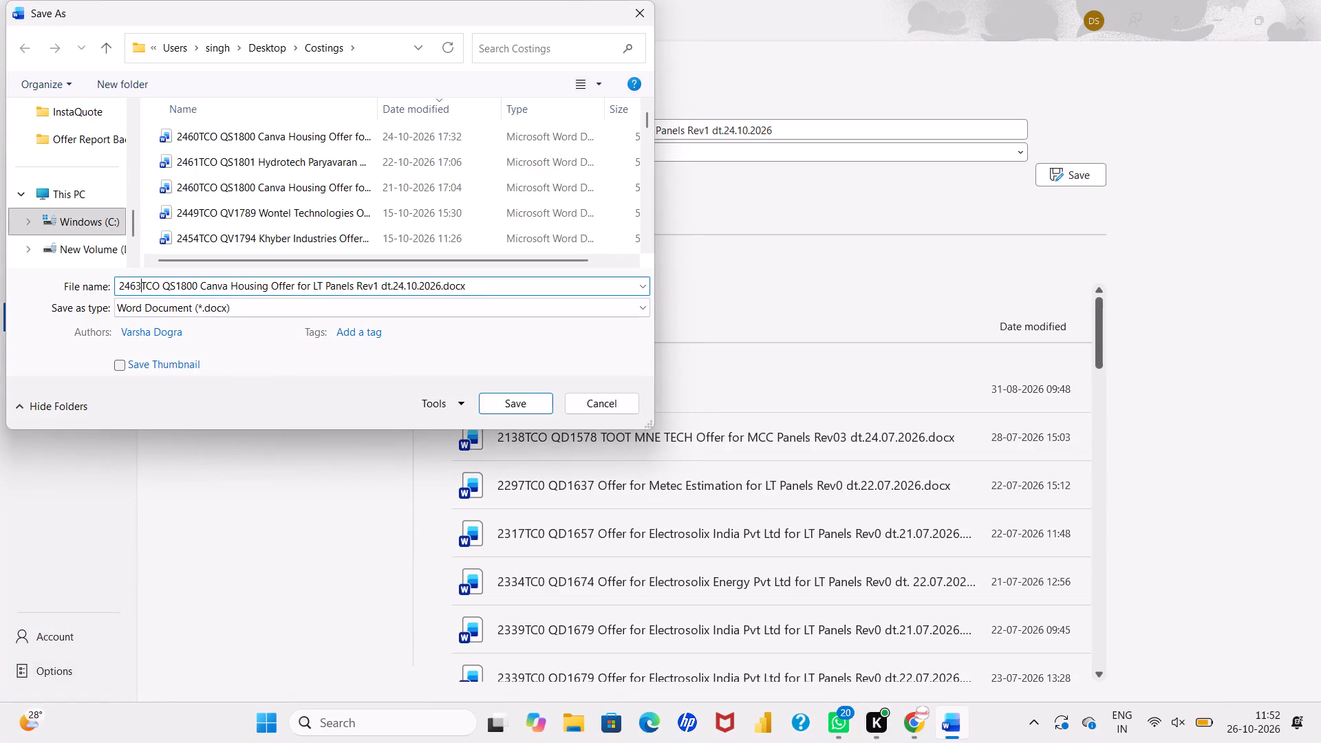
pyautogui.click(196, 289)
pyautogui.press('BackSpace')
pyautogui.press('5')
pyautogui.moveTo(204, 288); pyautogui.dragTo(263, 283)
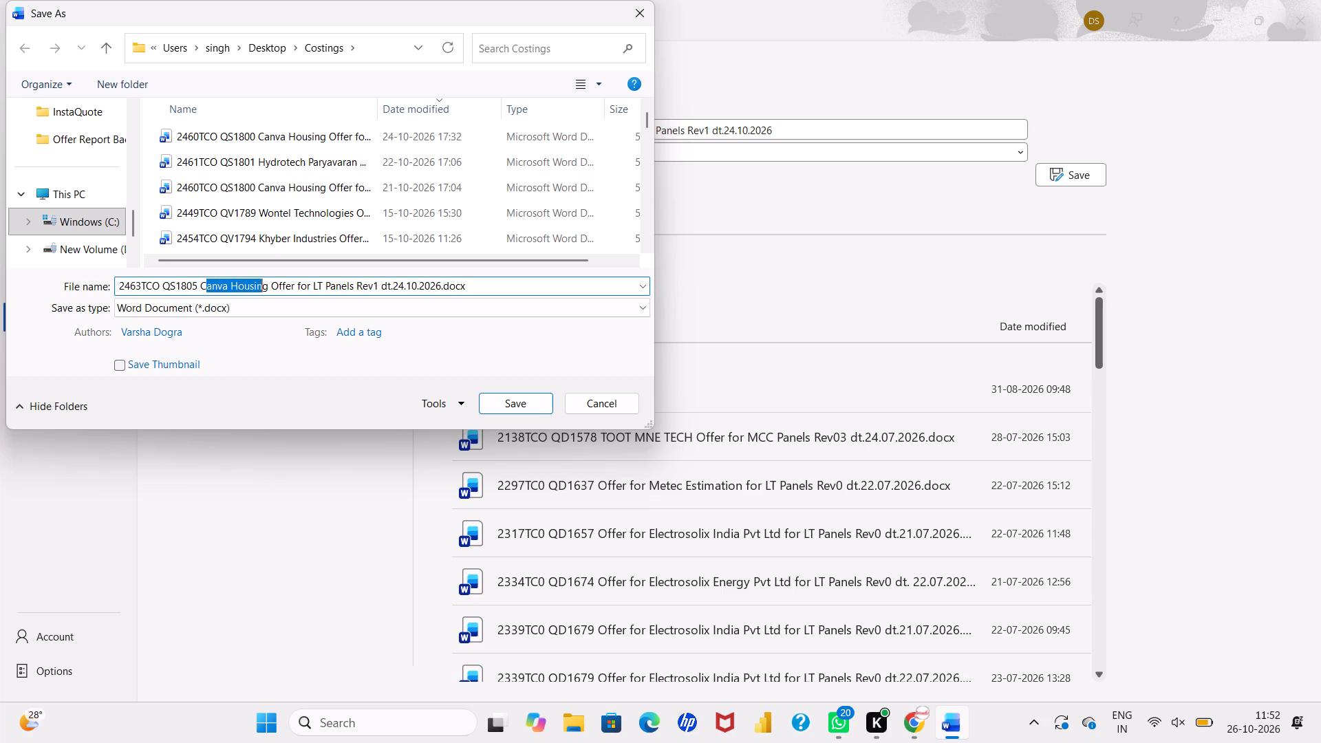
pyautogui.moveTo(263, 283); pyautogui.dragTo(266, 283)
pyautogui.press('BackSpace')
pyautogui.press('BackSpace')
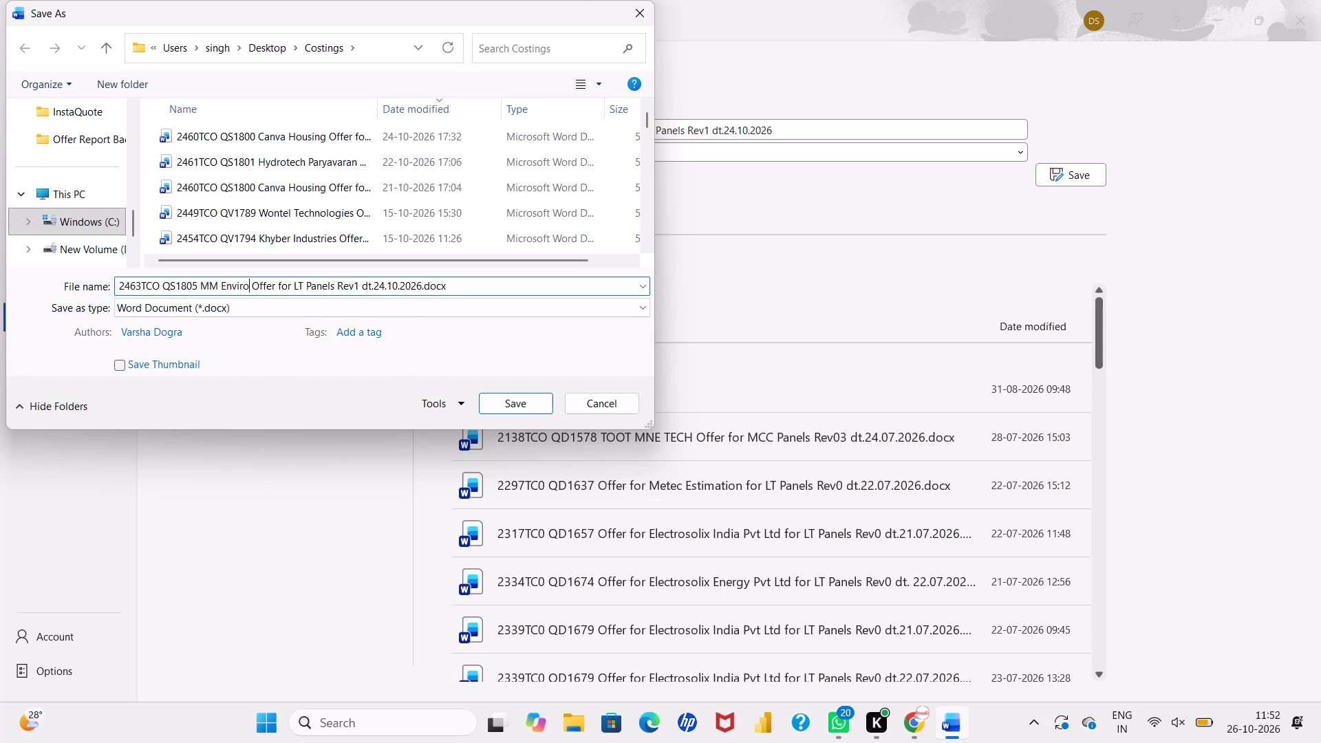
# Replace "LT Panels" with "MCC Panel" in the new file name.
pyautogui.click(305, 287)
pyautogui.press('BackSpace')
pyautogui.press('BackSpace')
pyautogui.press('BackSpace')
pyautogui.write('MCC')
pyautogui.press('space')
pyautogui.press('Right')
pyautogui.press('Right')
pyautogui.press('Right')
pyautogui.press('Right')
pyautogui.press('Right')
pyautogui.press('Delete')
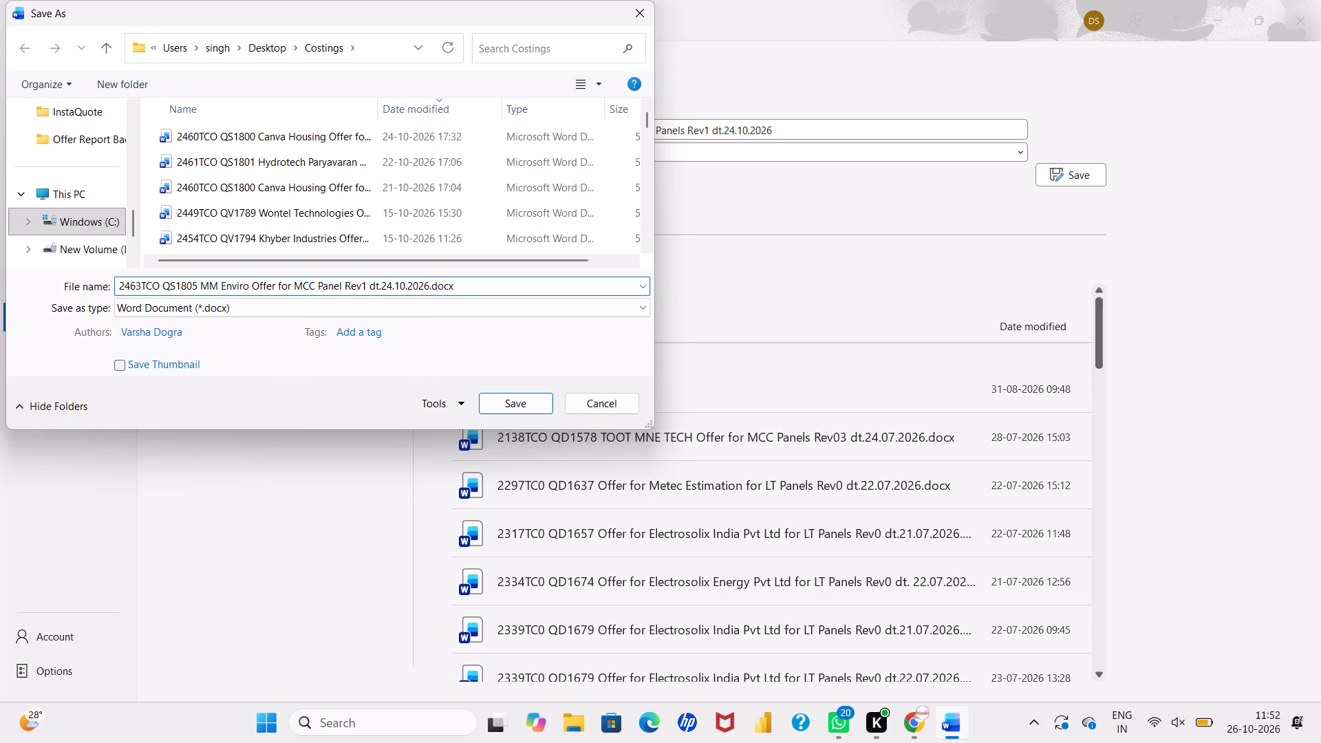
# Set the file name's revision to Rev0 and its date to dt.26.10.2026, and save the document.
pyautogui.click(363, 289)
pyautogui.press('Delete')
pyautogui.press('0')
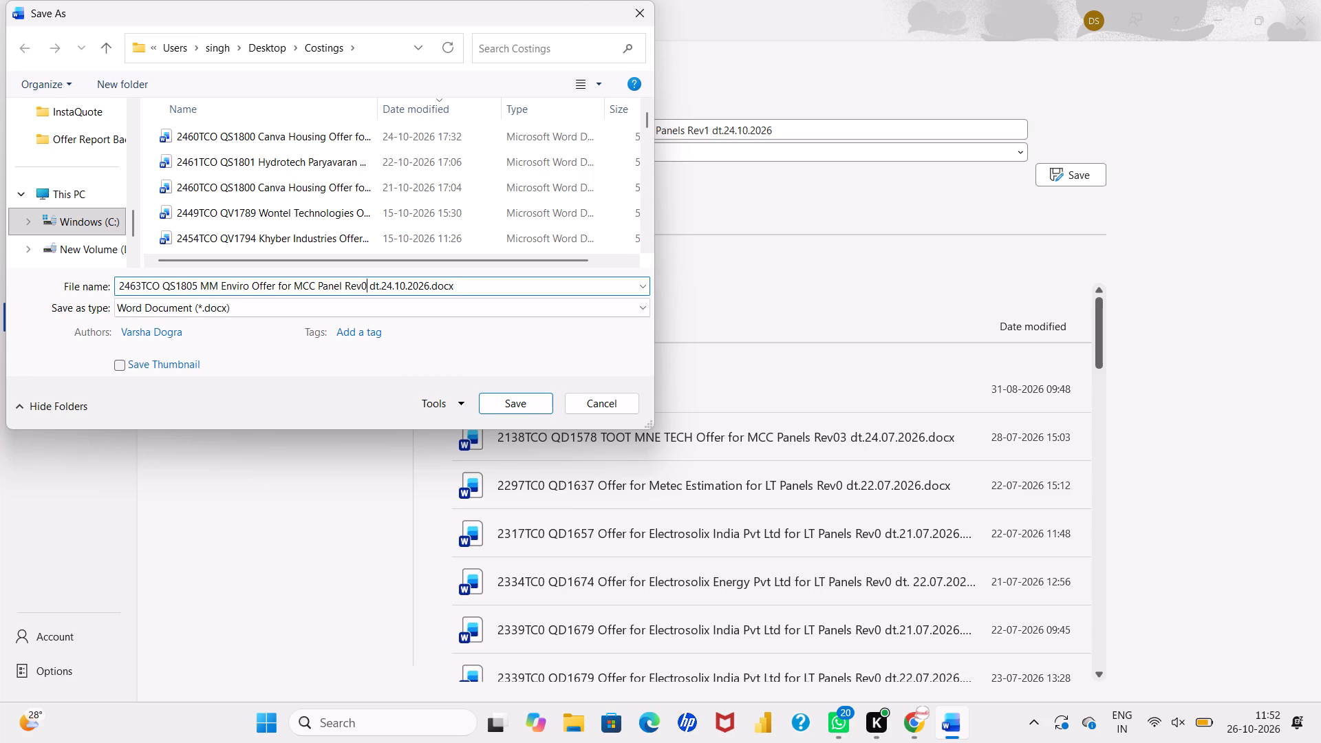
pyautogui.click(391, 287)
pyautogui.press('BackSpace')
pyautogui.press('6')
pyautogui.press('Right')
pyautogui.press('Right')
pyautogui.press('Right')
pyautogui.click(506, 404)
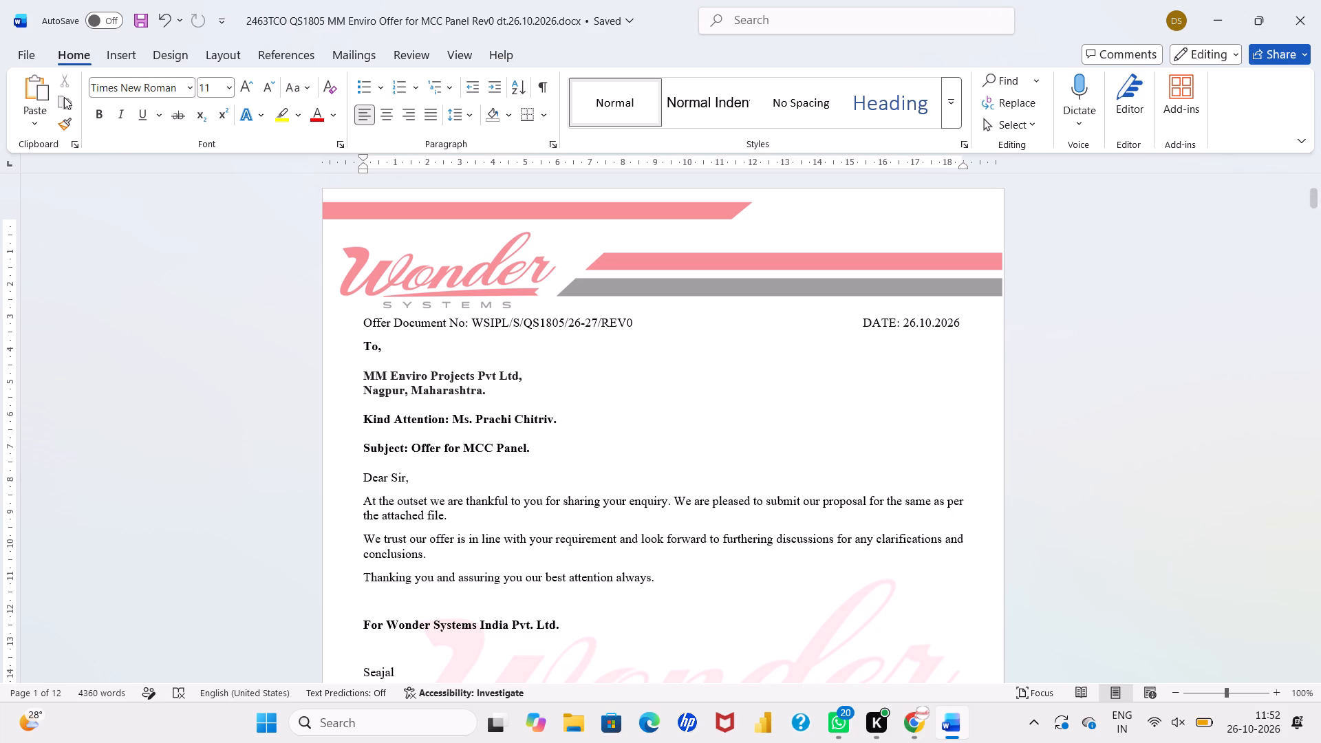
# Export the MM Enviro offer as a PDF under the same file name in the Costings folder.
pyautogui.click(32, 52)
pyautogui.click(69, 391)
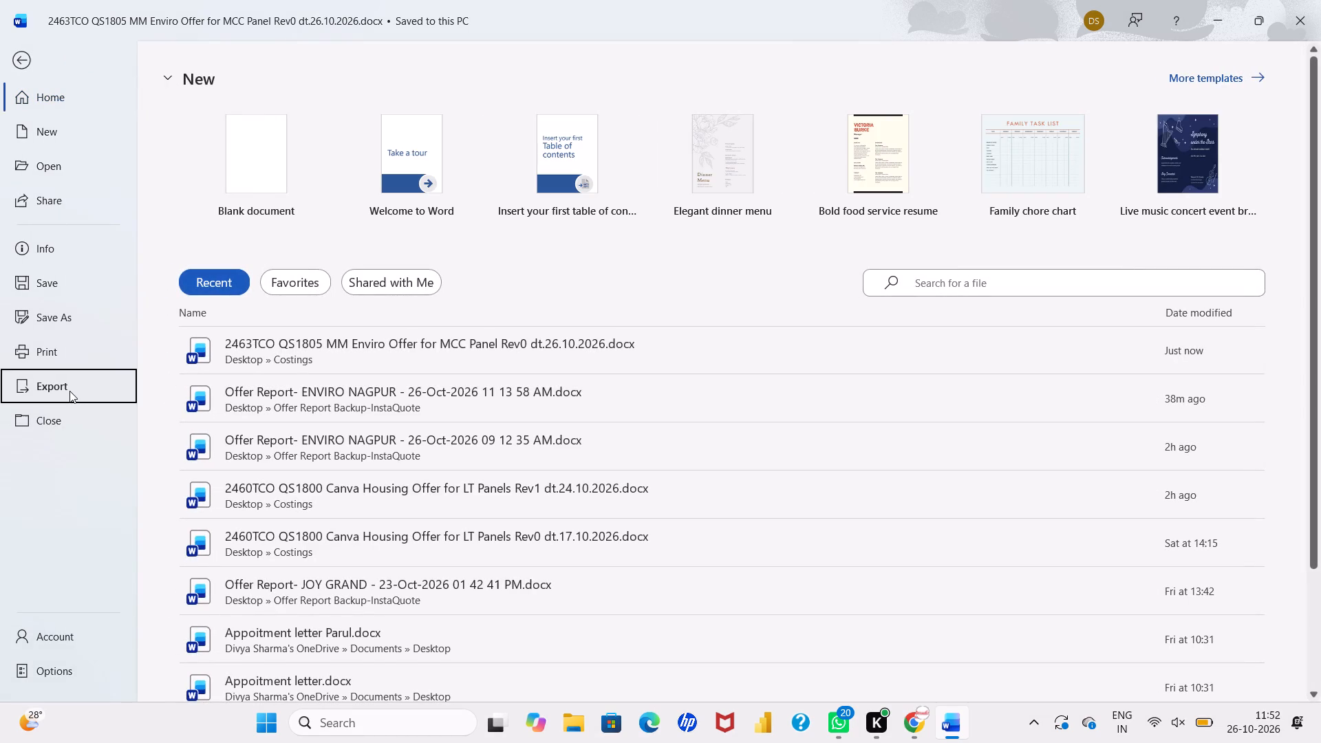
pyautogui.click(529, 224)
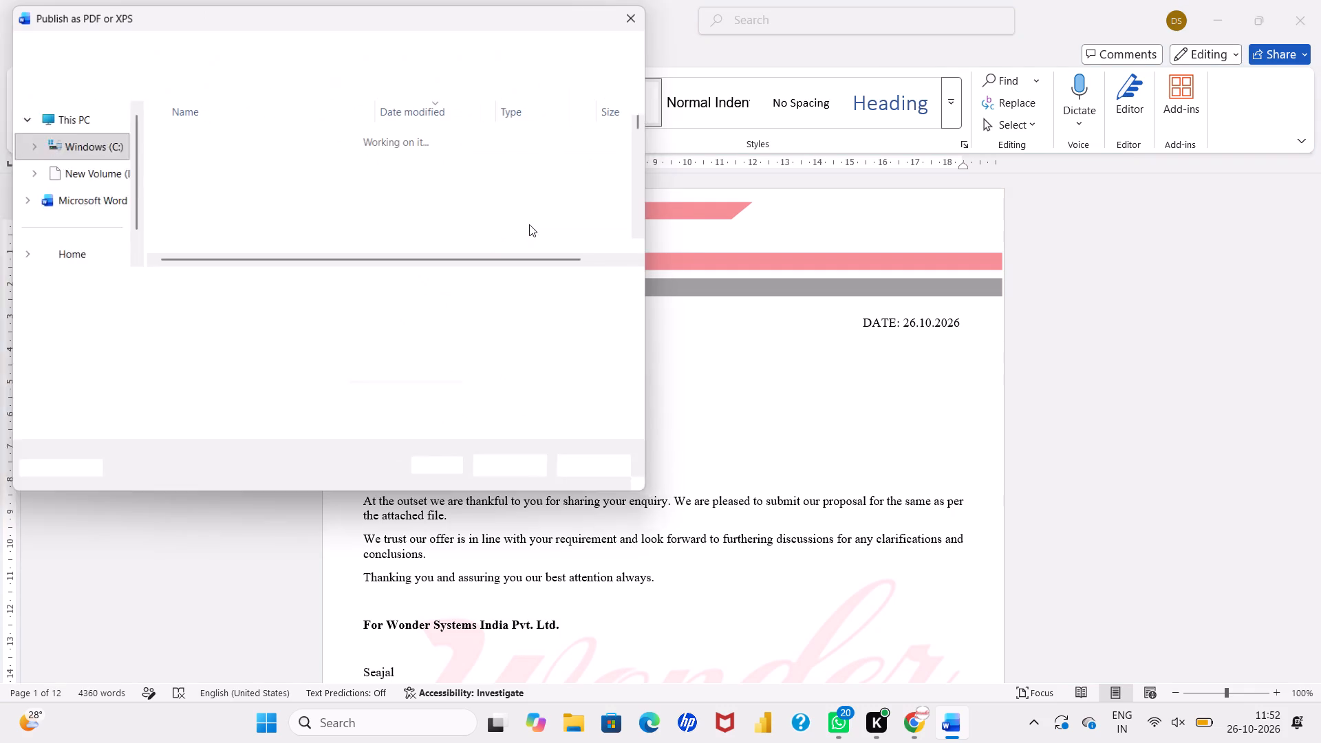
pyautogui.click(507, 469)
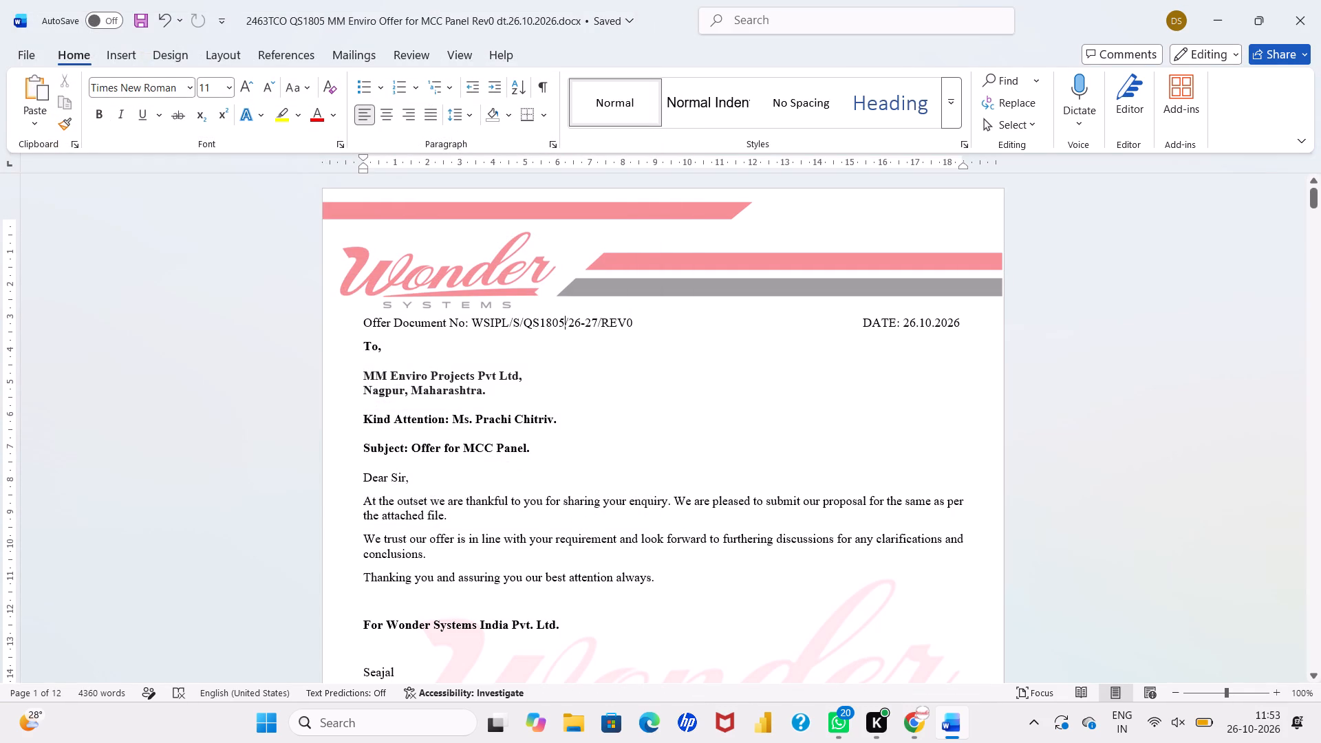
# Open the exported 2463TCO QS1805 MM Enviro offer PDF from the Costings folder in a maximized browser window.
pyautogui.click(578, 724)
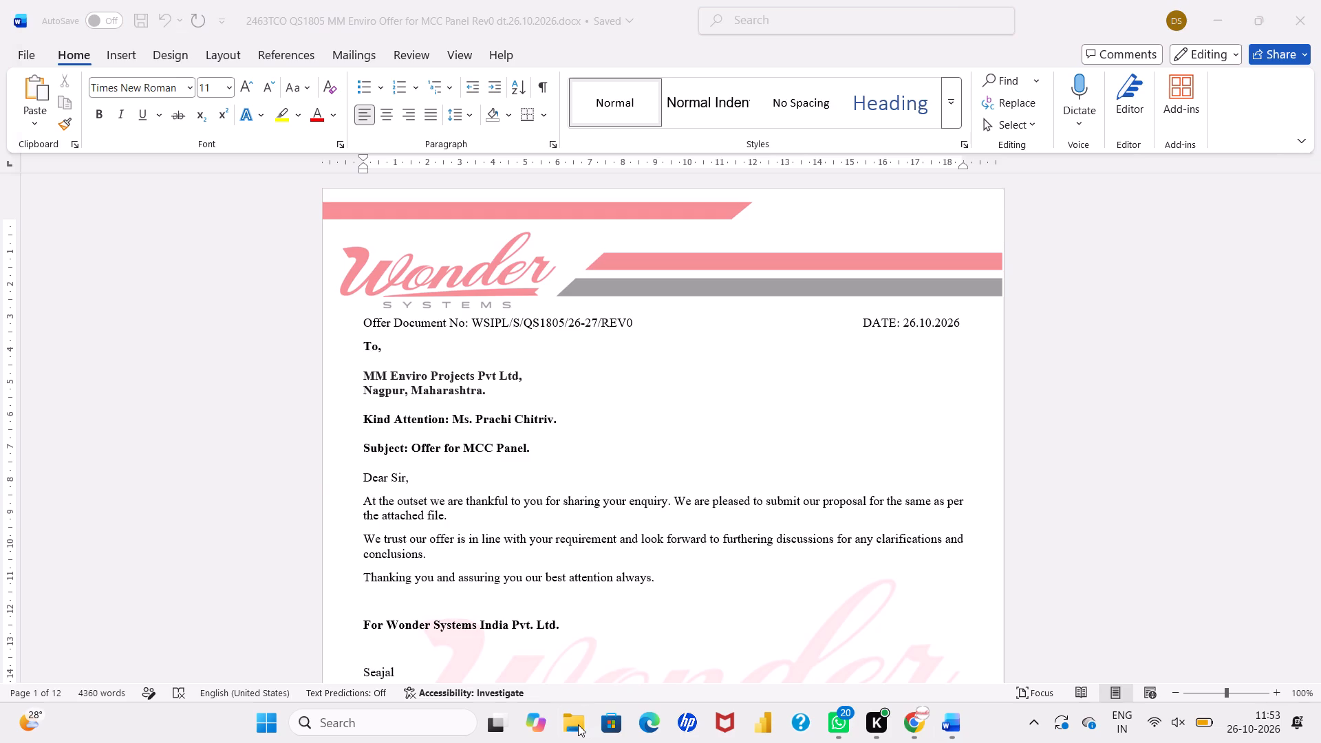
pyautogui.doubleClick(85, 603)
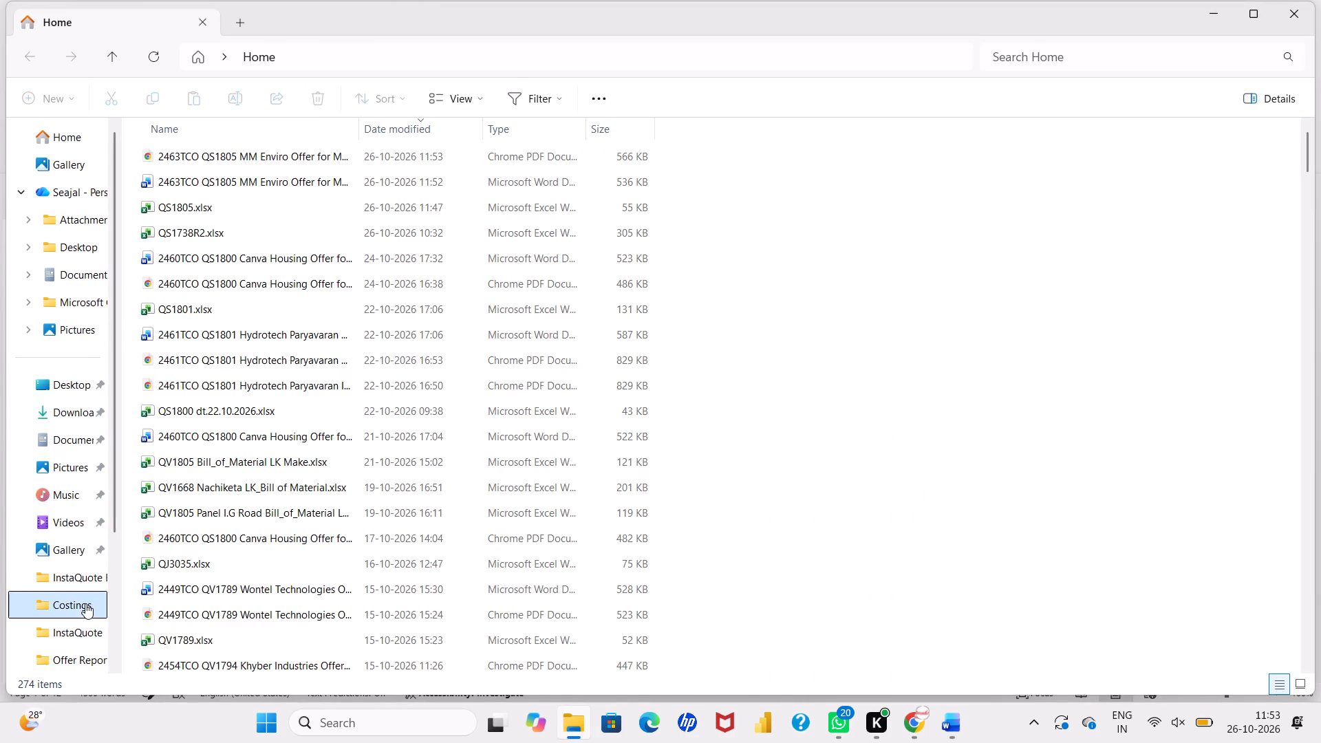
pyautogui.doubleClick(233, 149)
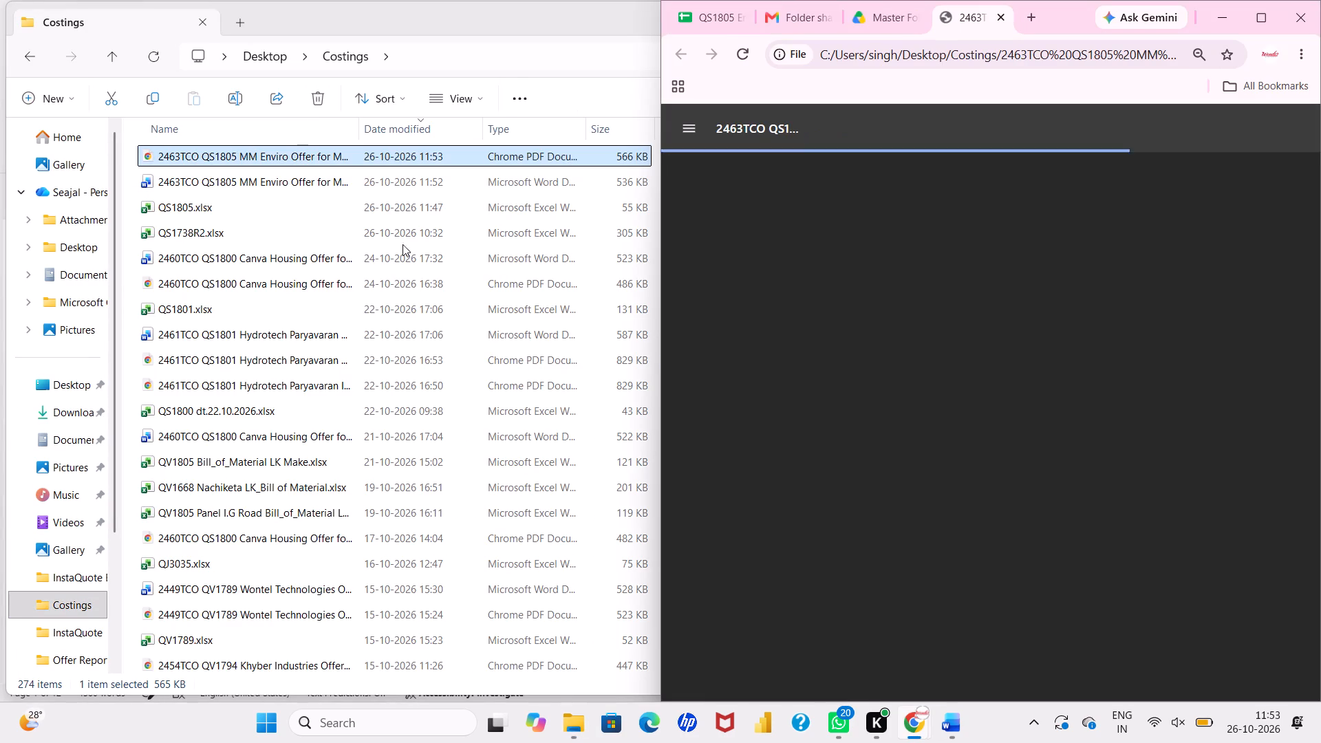
pyautogui.click(1260, 21)
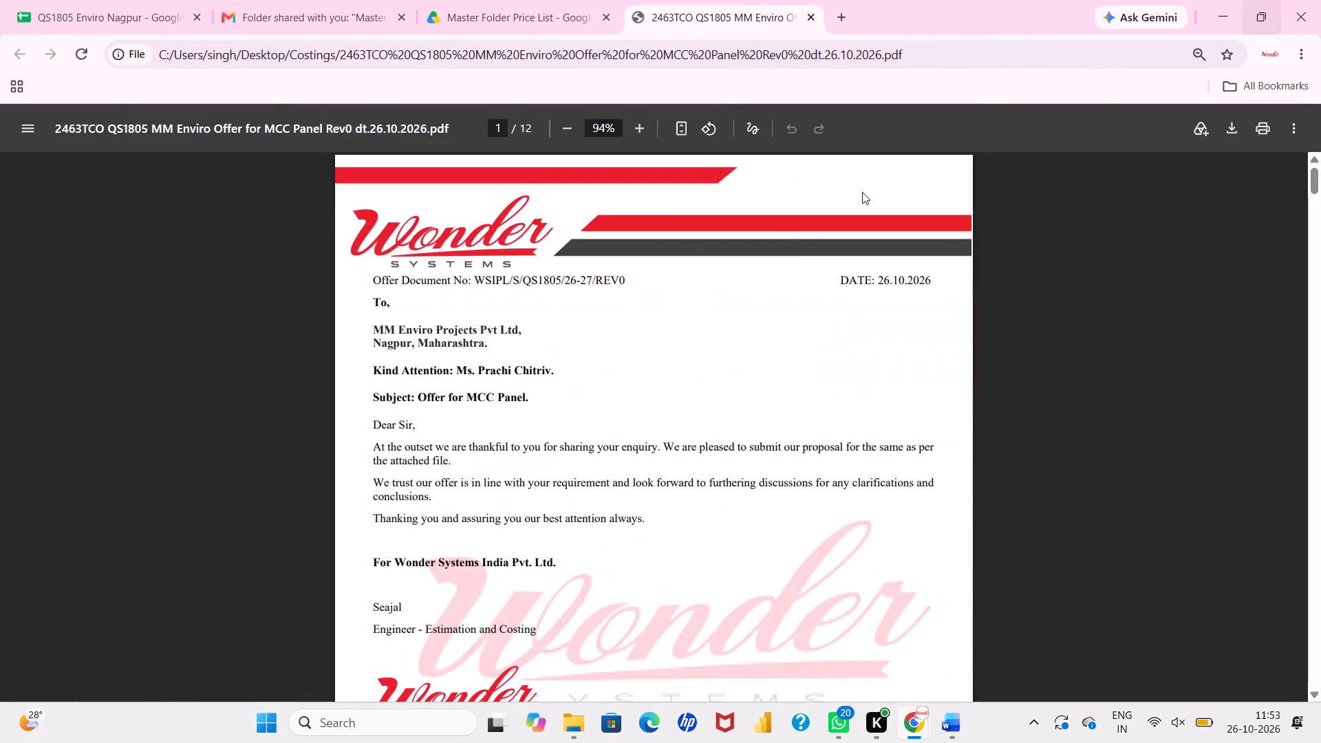
# Review the PDF's cover letter, contents, feeder-wise bill of material, and busbar and wire details.
pyautogui.scroll(-2, 669, 374)
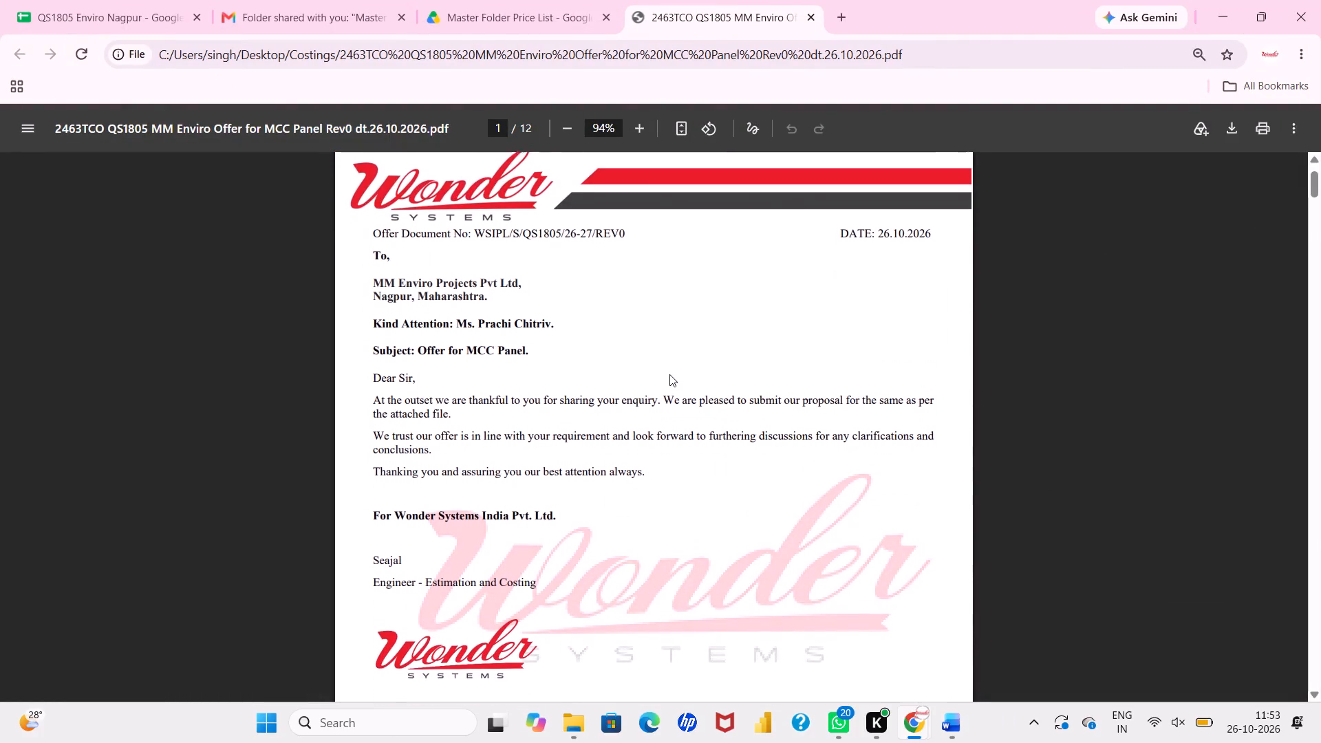
pyautogui.scroll(-6, 669, 374)
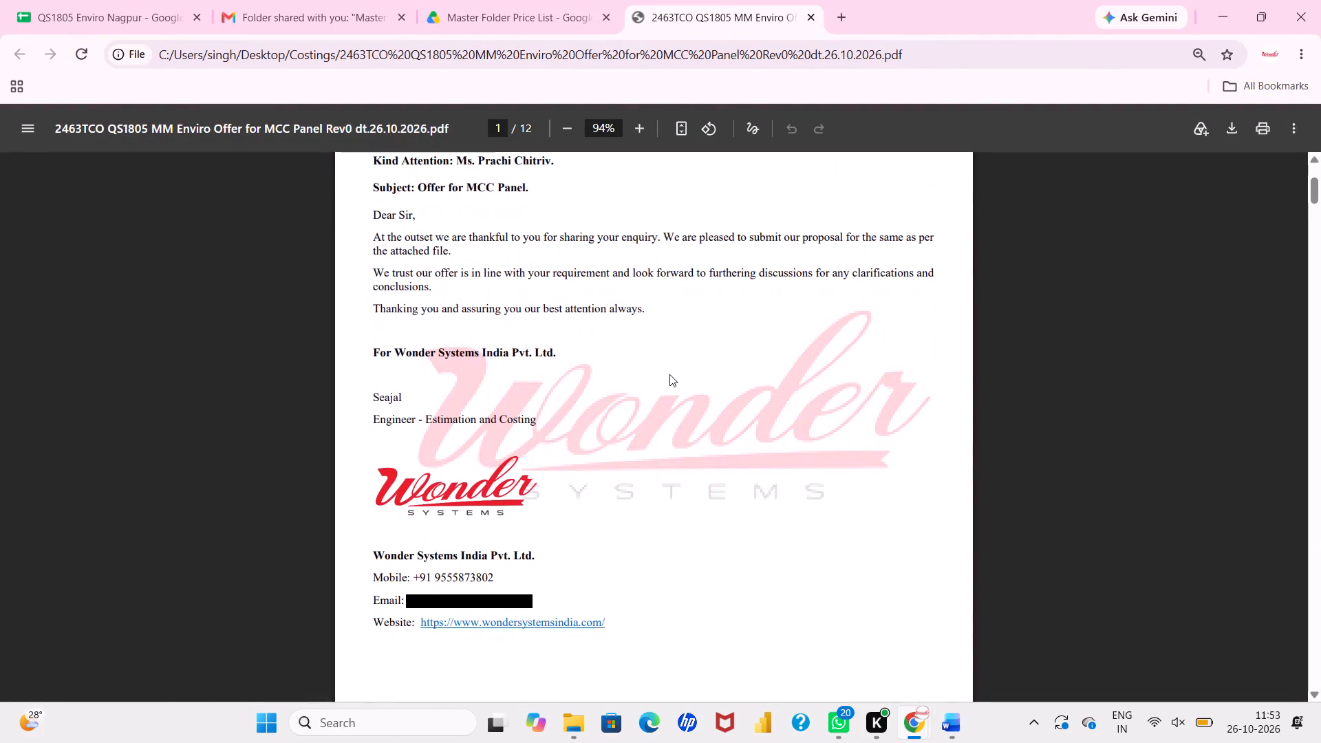
pyautogui.scroll(-6, 669, 374)
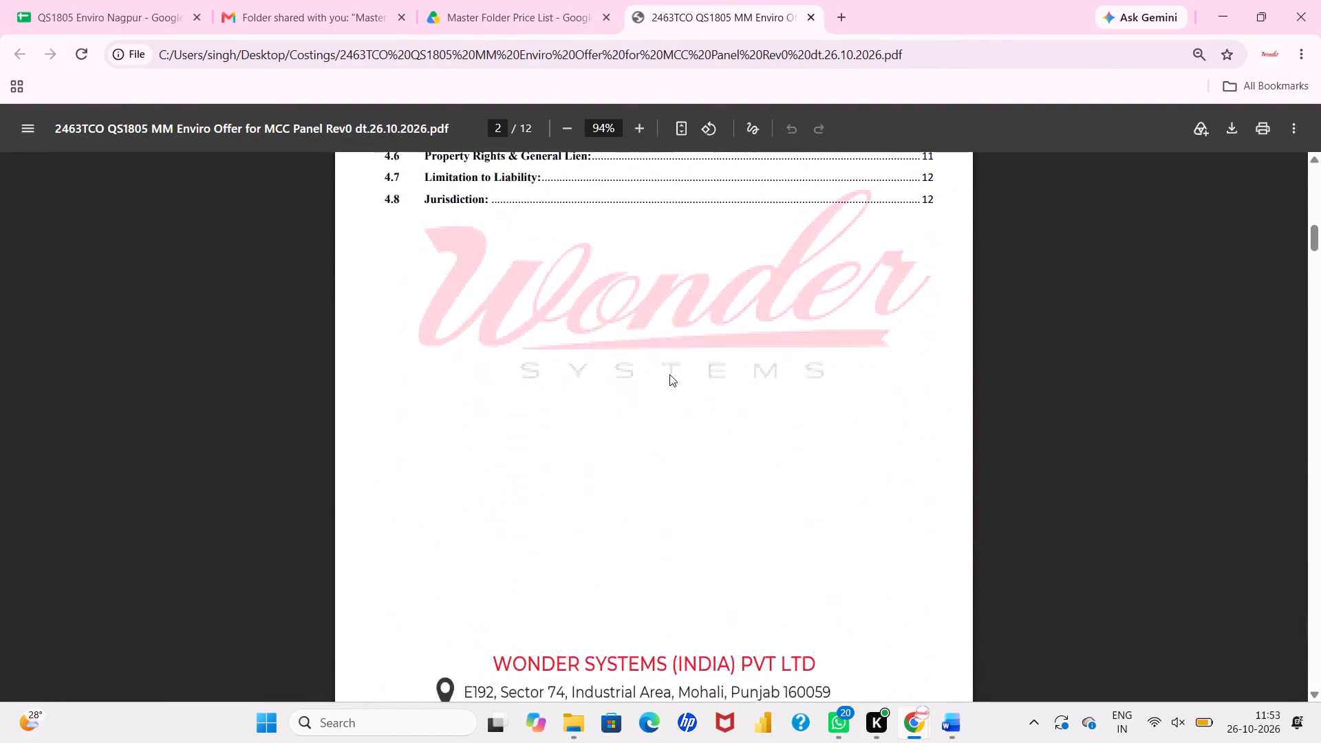
pyautogui.scroll(-4, 669, 374)
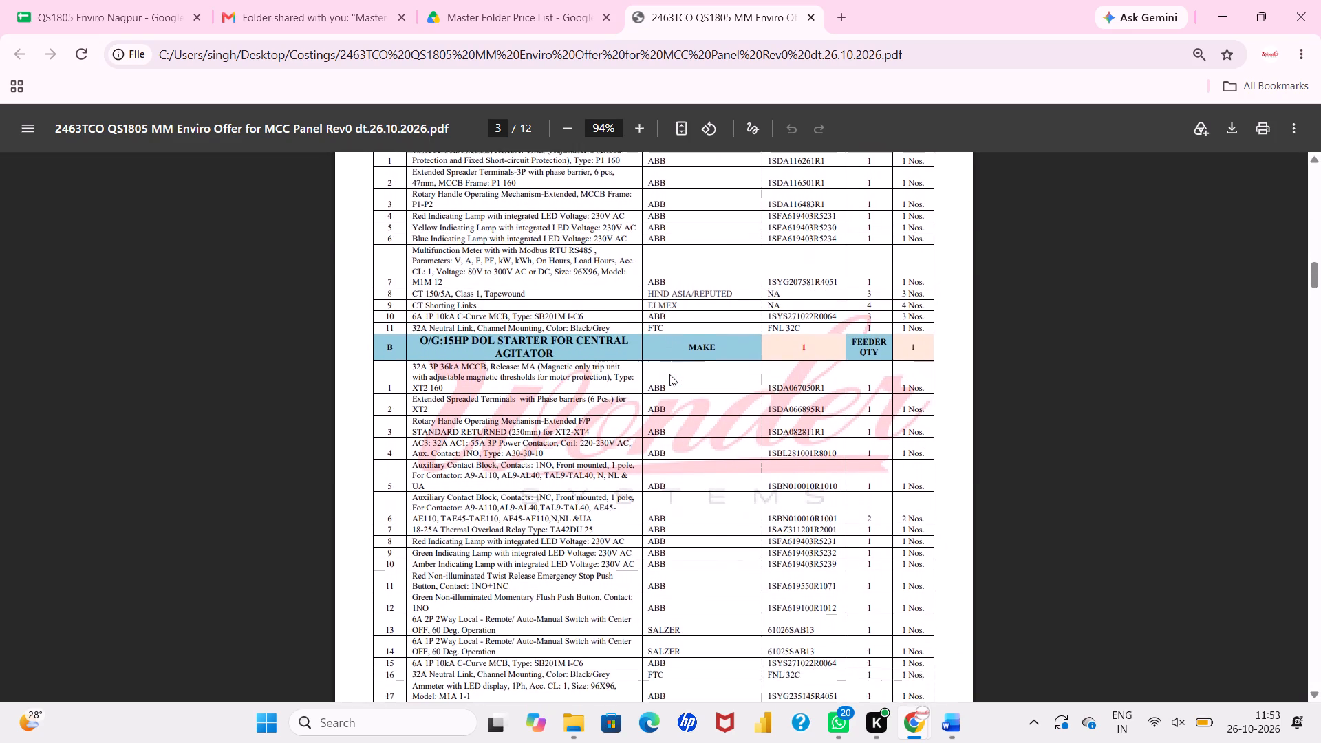
pyautogui.scroll(-4, 669, 374)
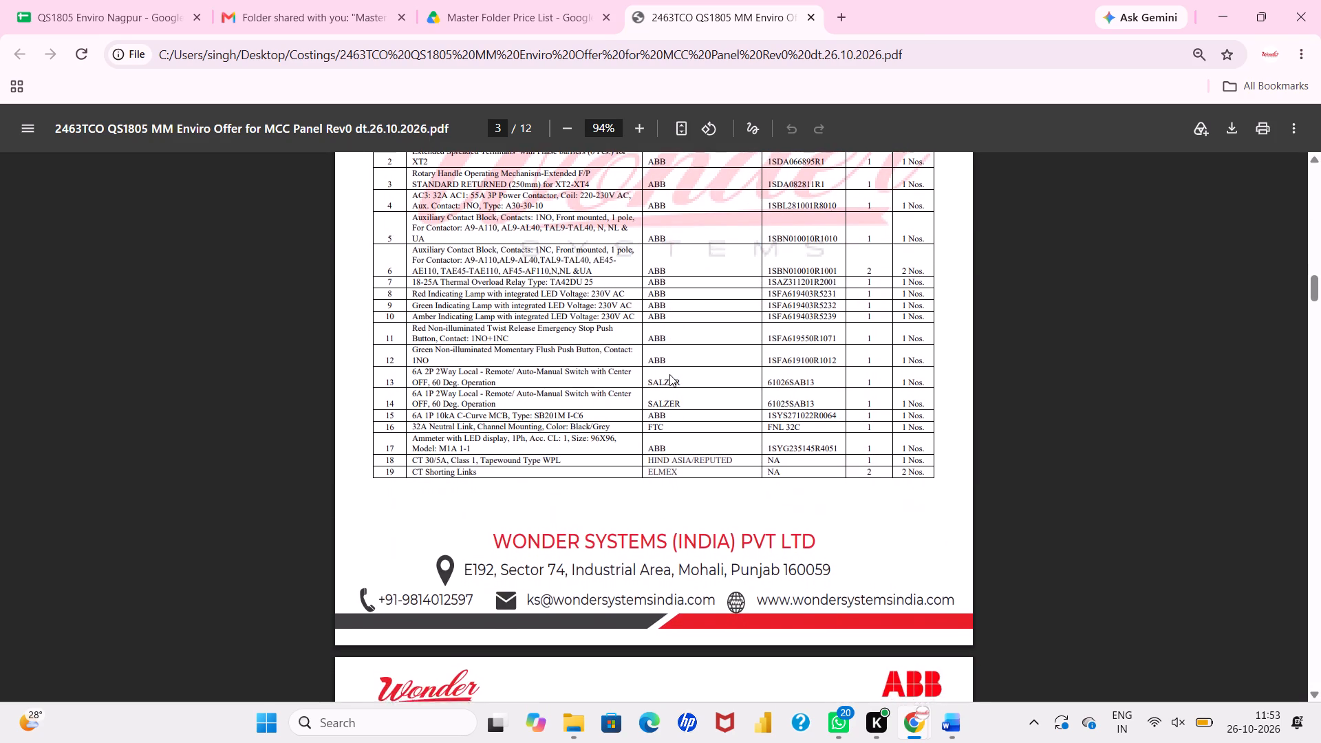
pyautogui.scroll(-4, 669, 374)
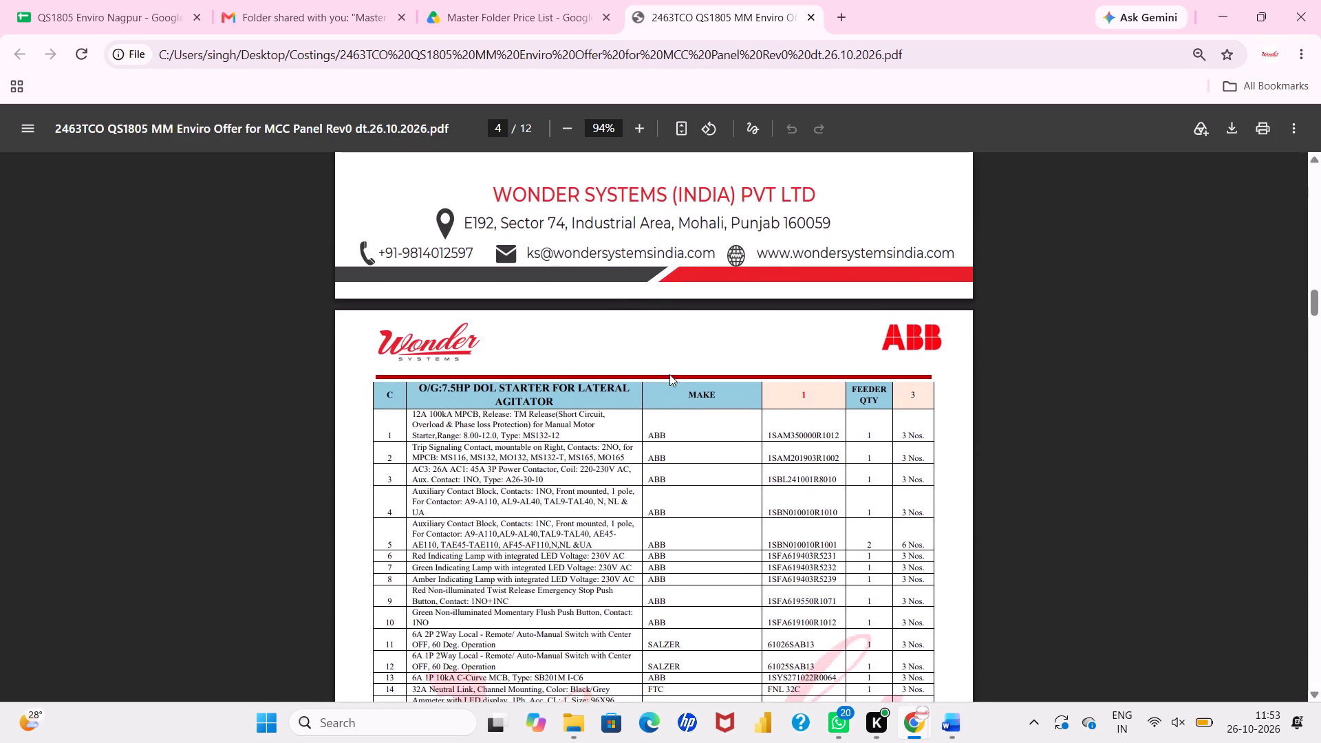
pyautogui.scroll(-3, 669, 374)
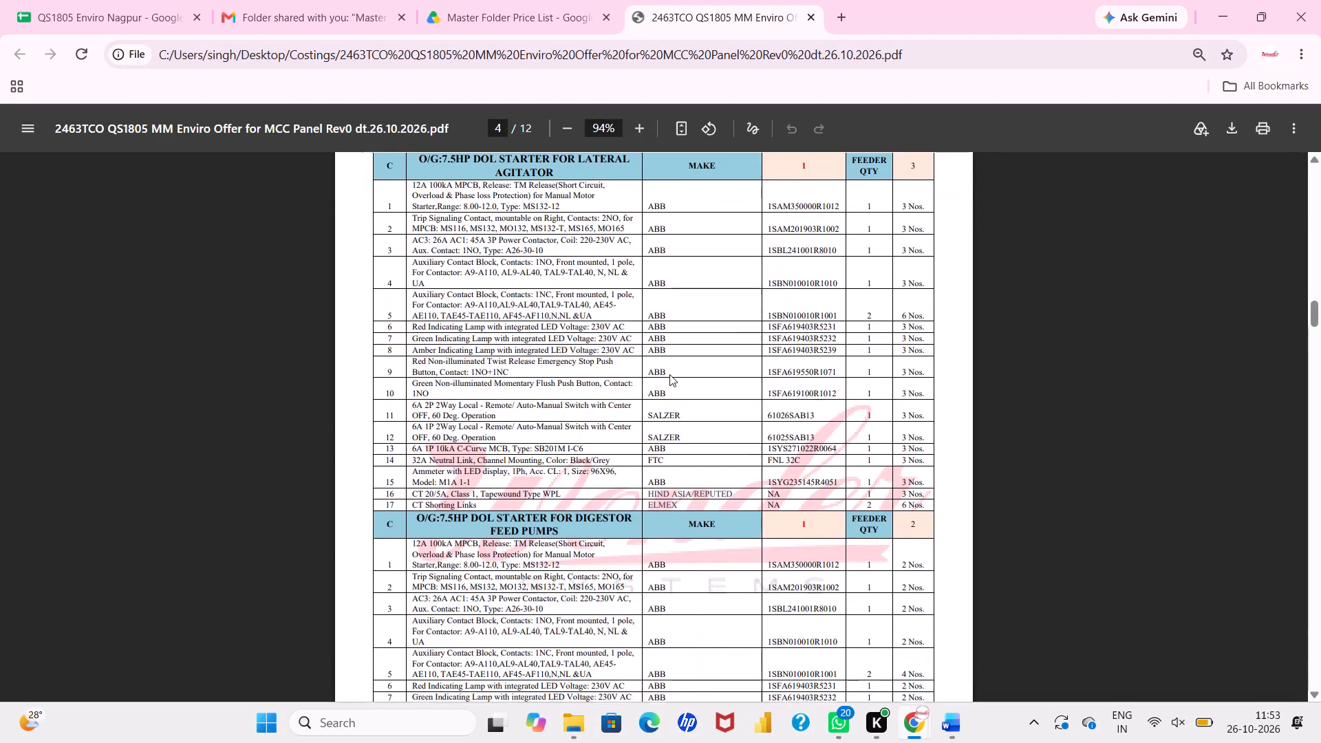
pyautogui.scroll(-5, 669, 374)
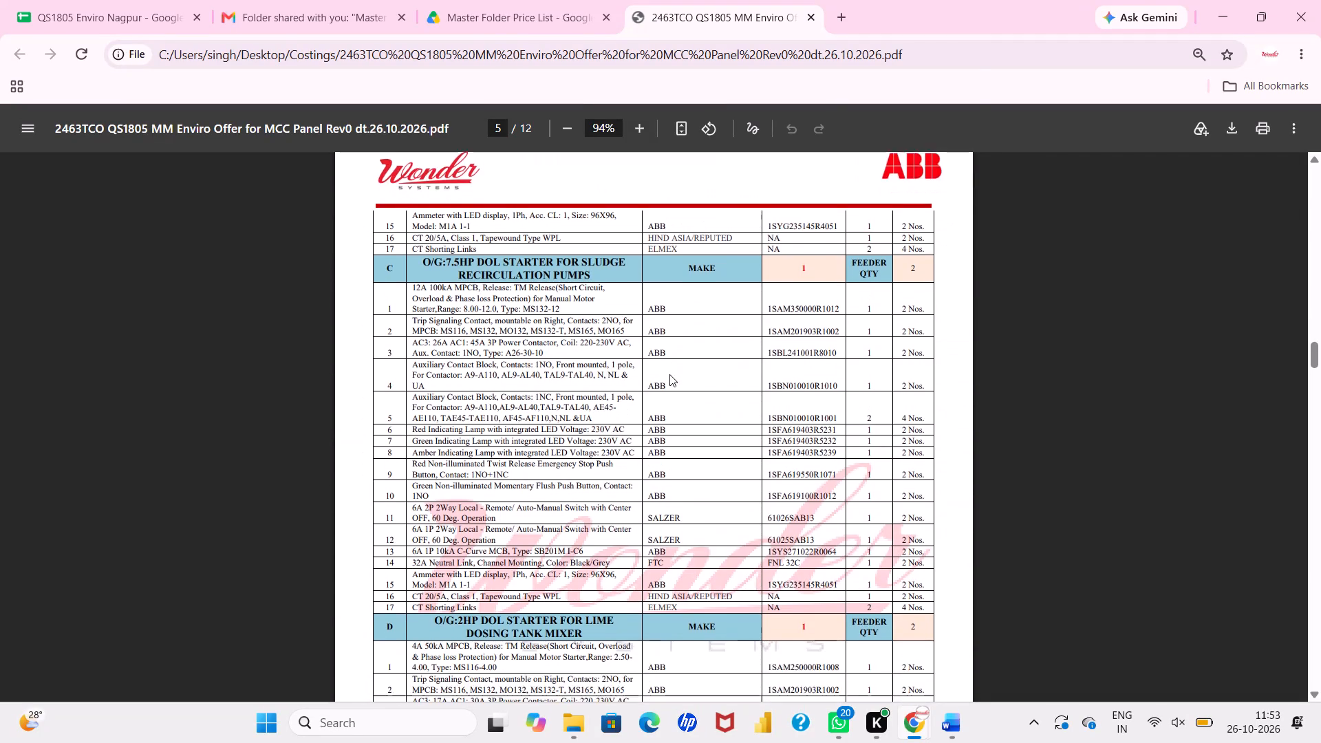
pyautogui.scroll(-5, 669, 374)
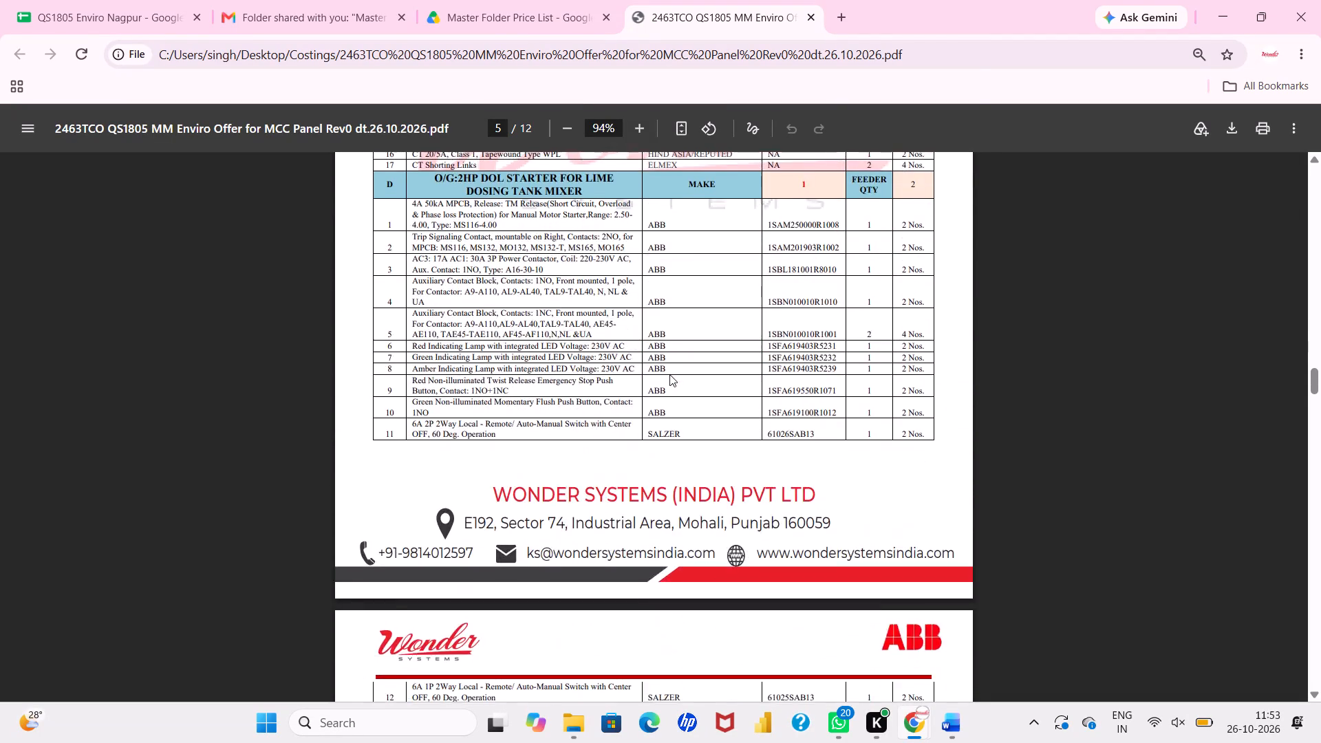
pyautogui.scroll(-3, 669, 374)
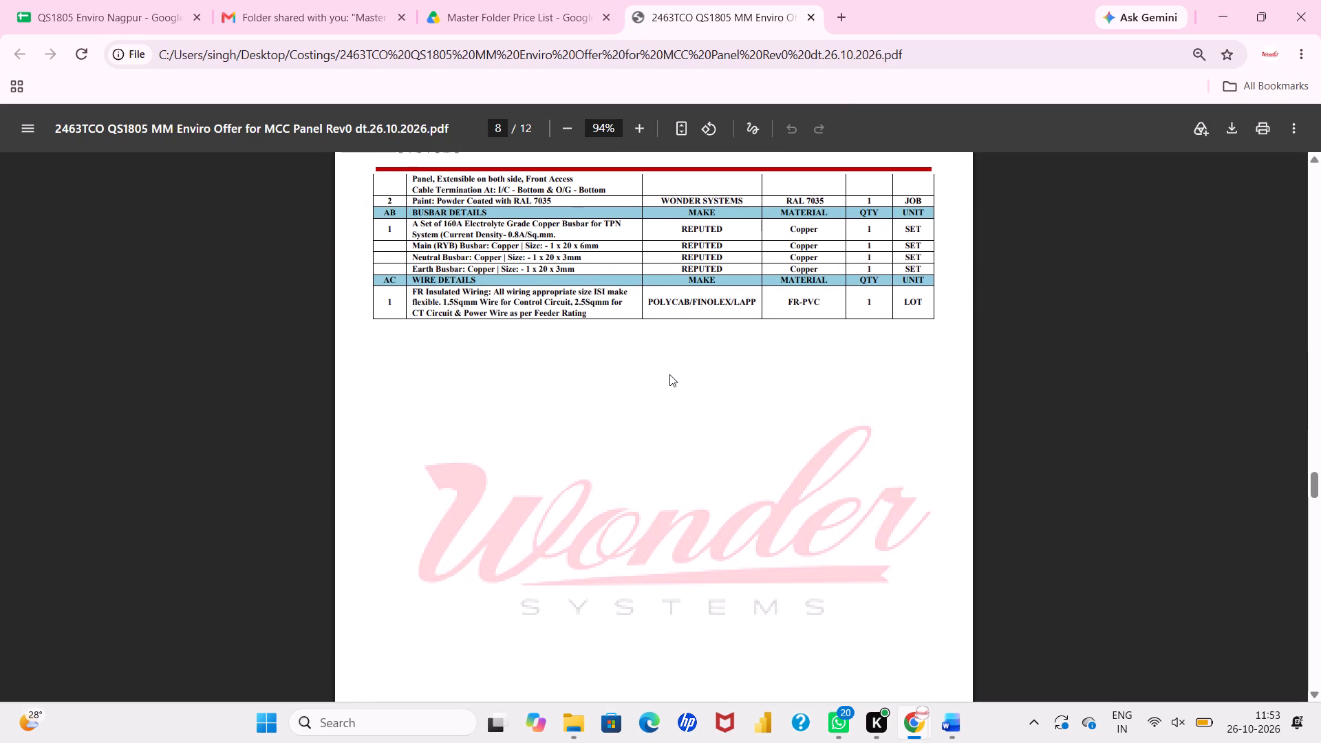
pyautogui.scroll(1, 669, 374)
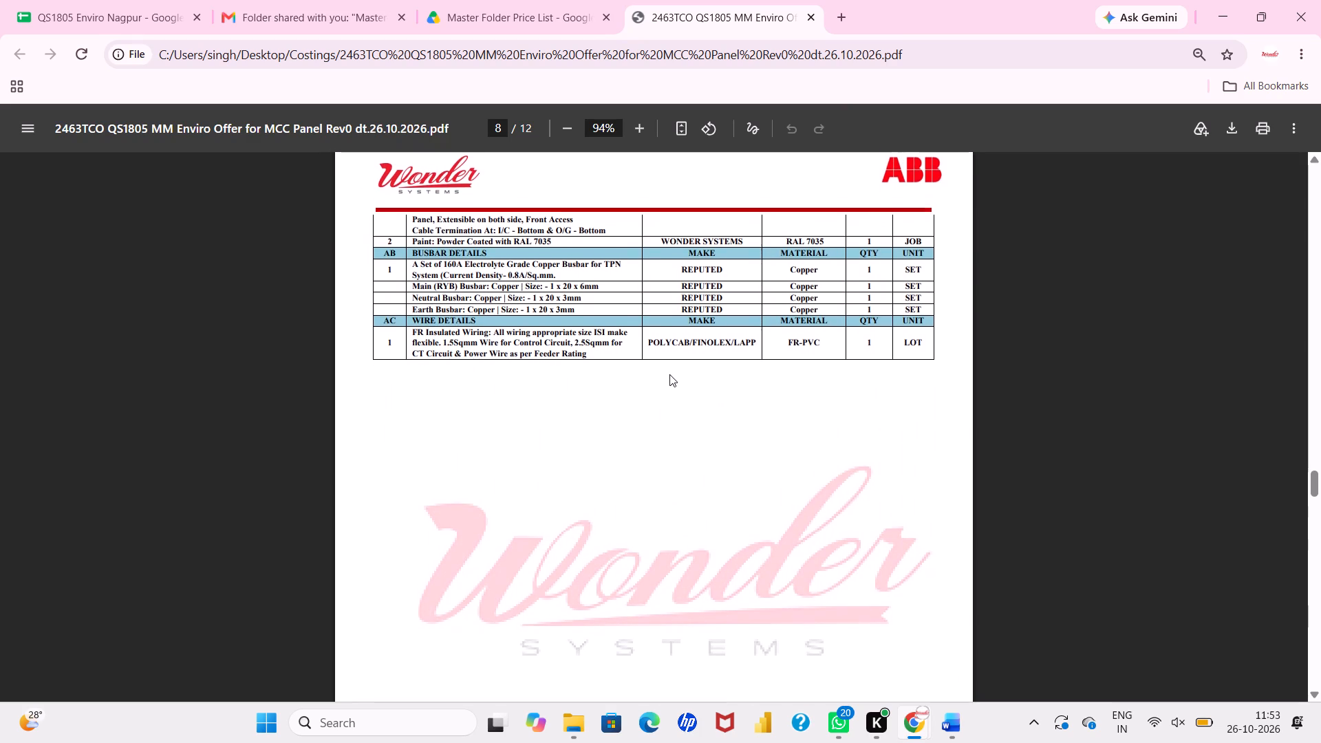
pyautogui.scroll(1, 669, 374)
pyautogui.scroll(-4, 669, 374)
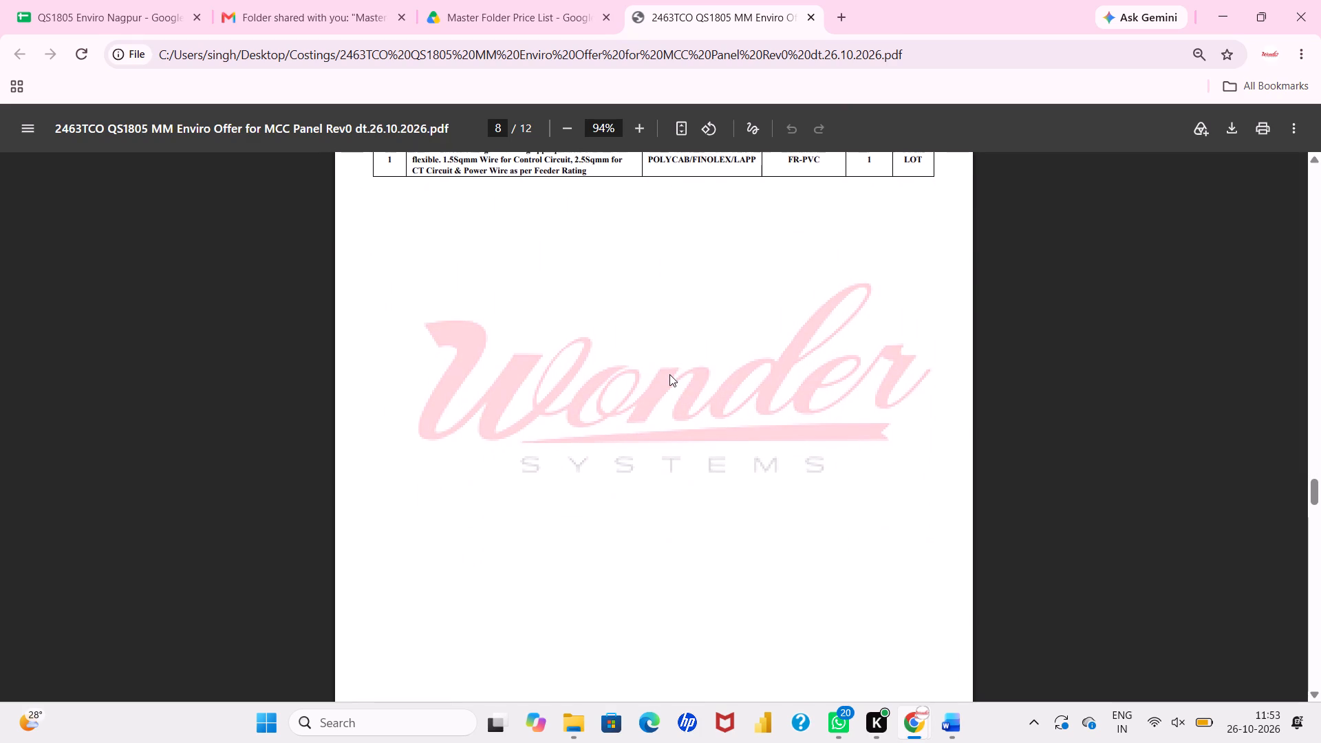
# Examine the Scope of Supply table and the Price and Delivery Schedule in the offer PDF.
pyautogui.scroll(-4, 669, 374)
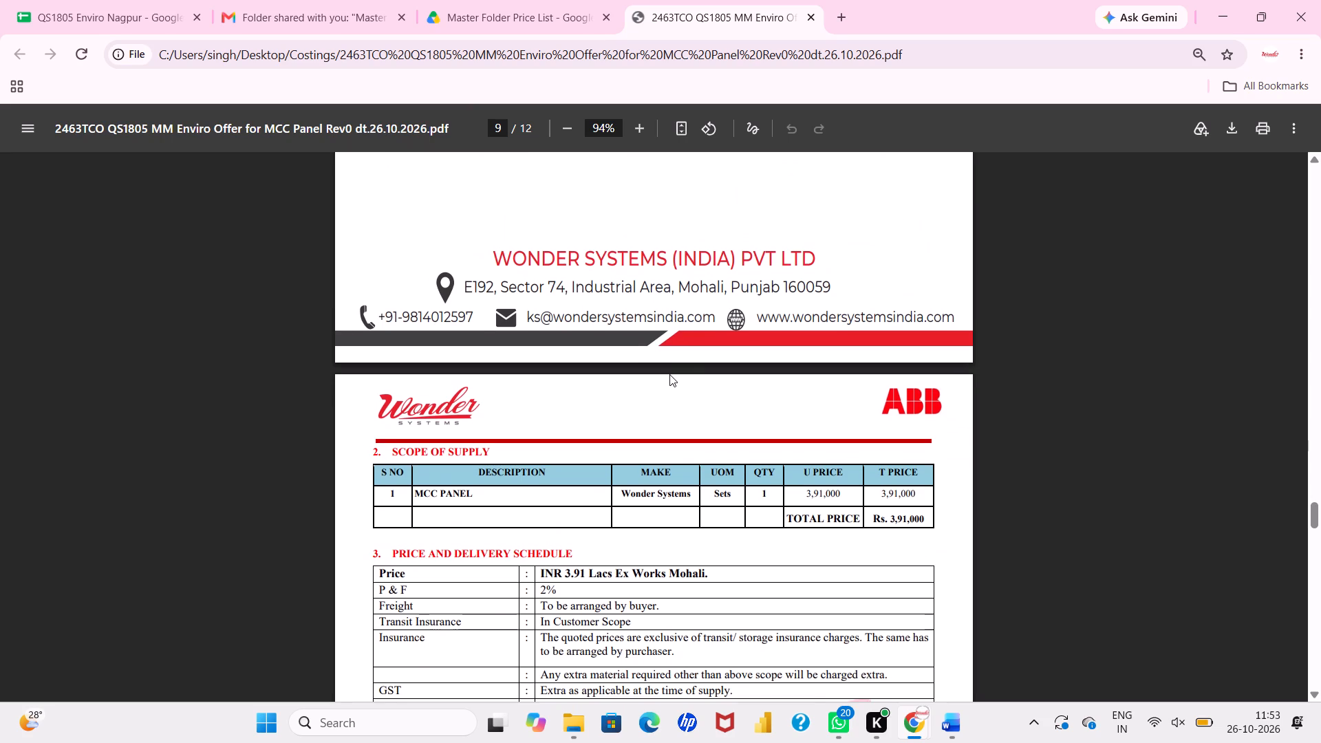
pyautogui.scroll(-4, 669, 374)
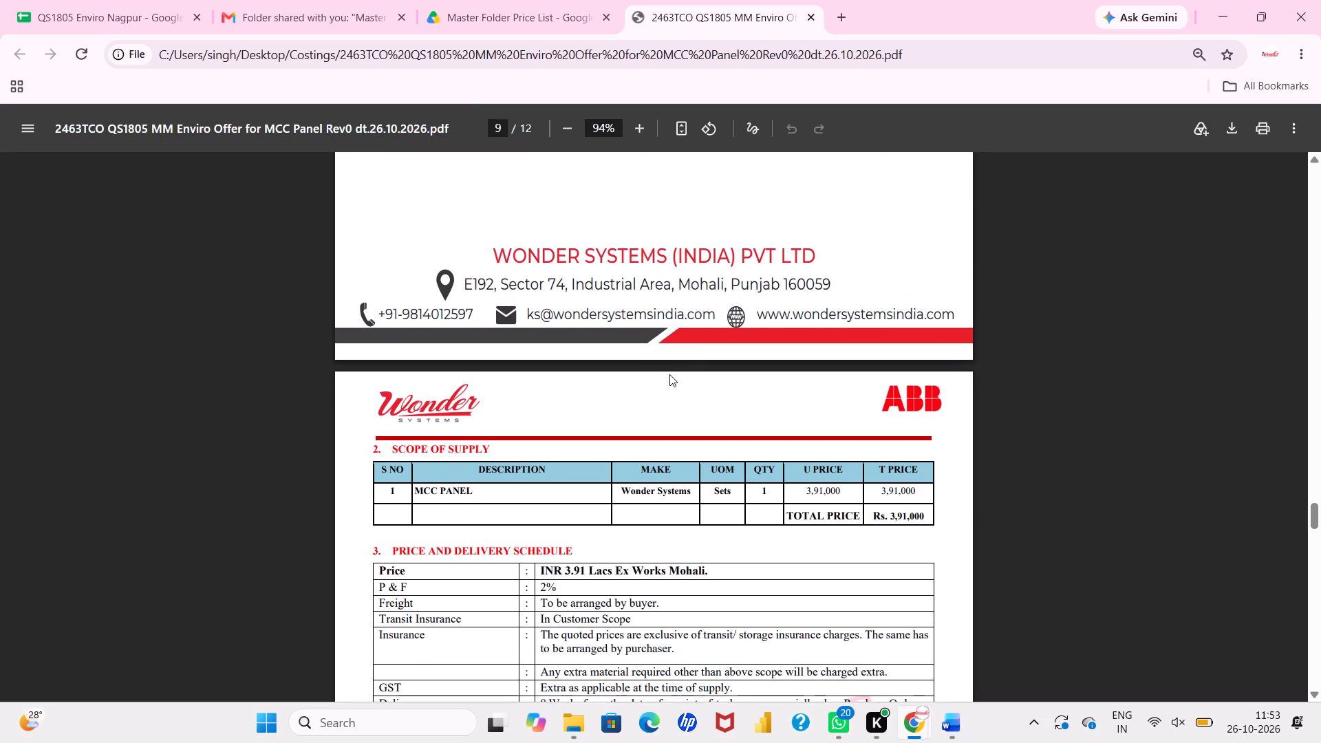
pyautogui.scroll(-3, 669, 374)
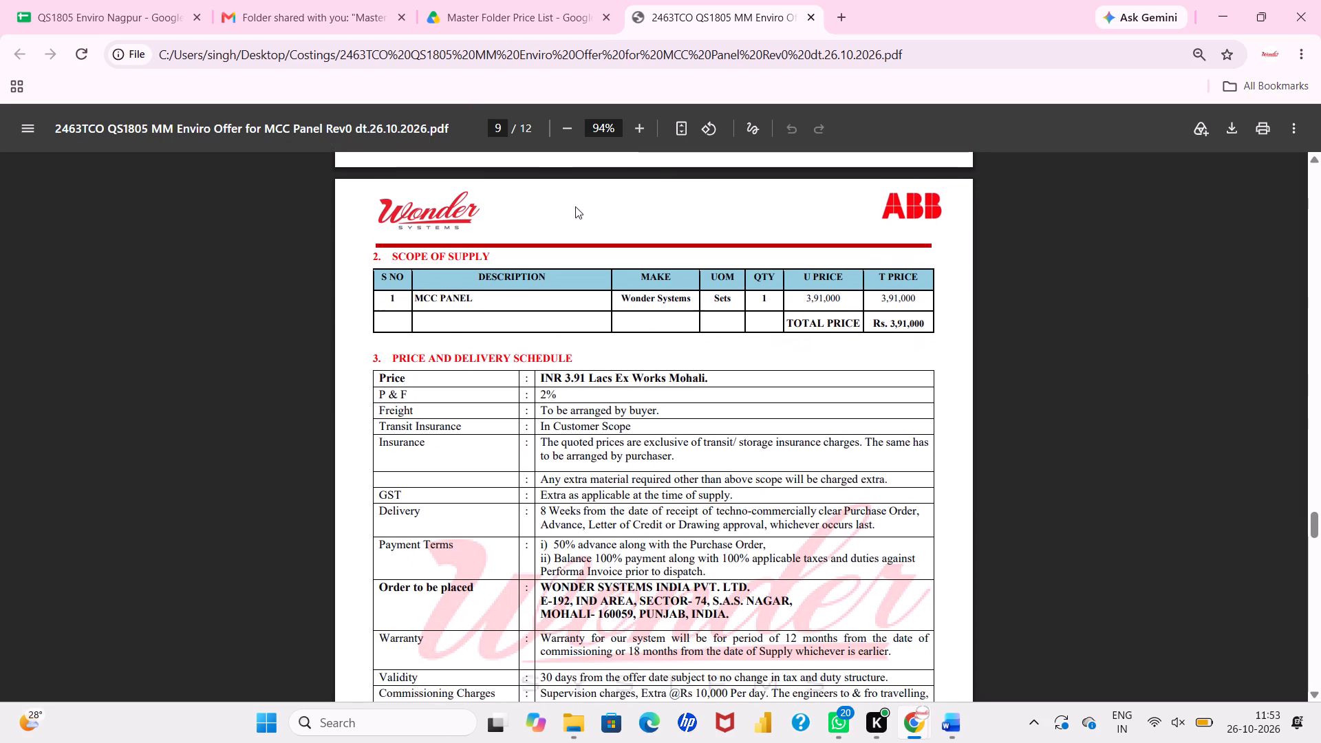
# Check the offer PDF's MCC Panel price and commercial terms against the Costing sheet of QS1805 Enviro Nagpur.
pyautogui.click(139, 8)
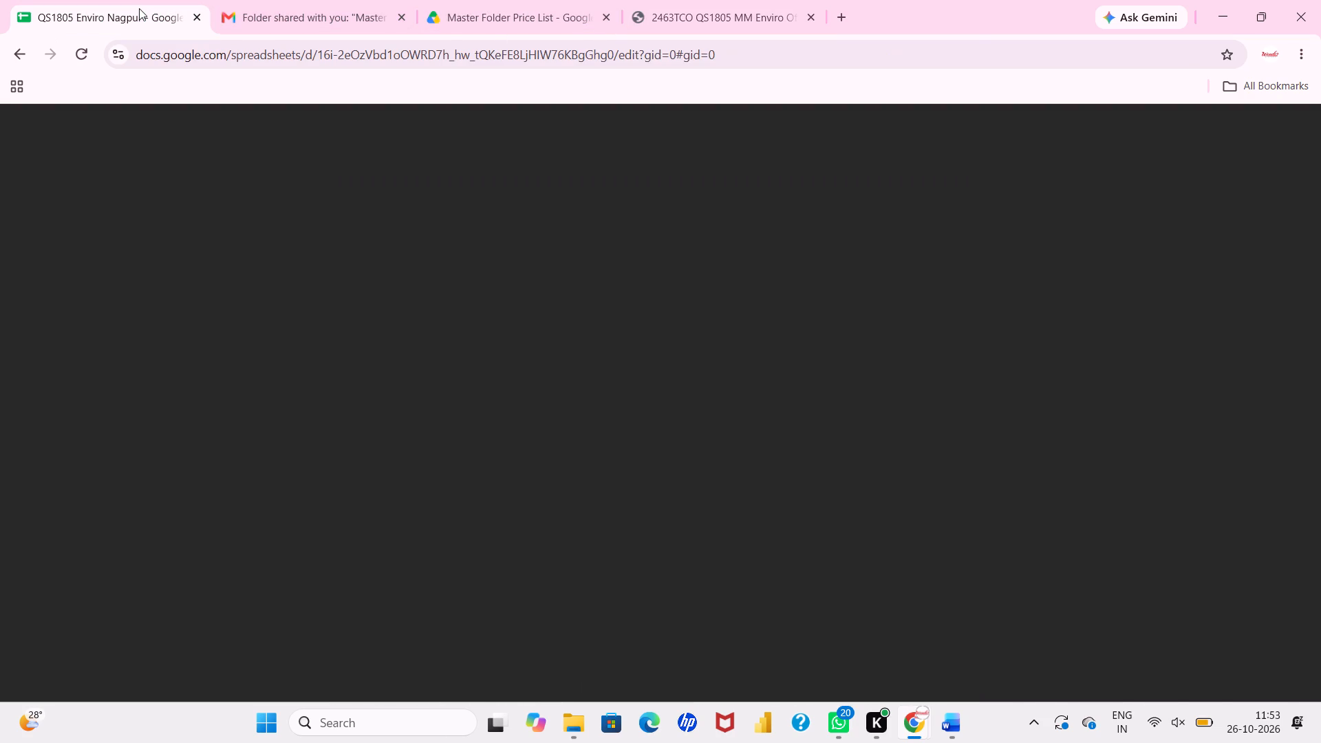
pyautogui.click(769, 365)
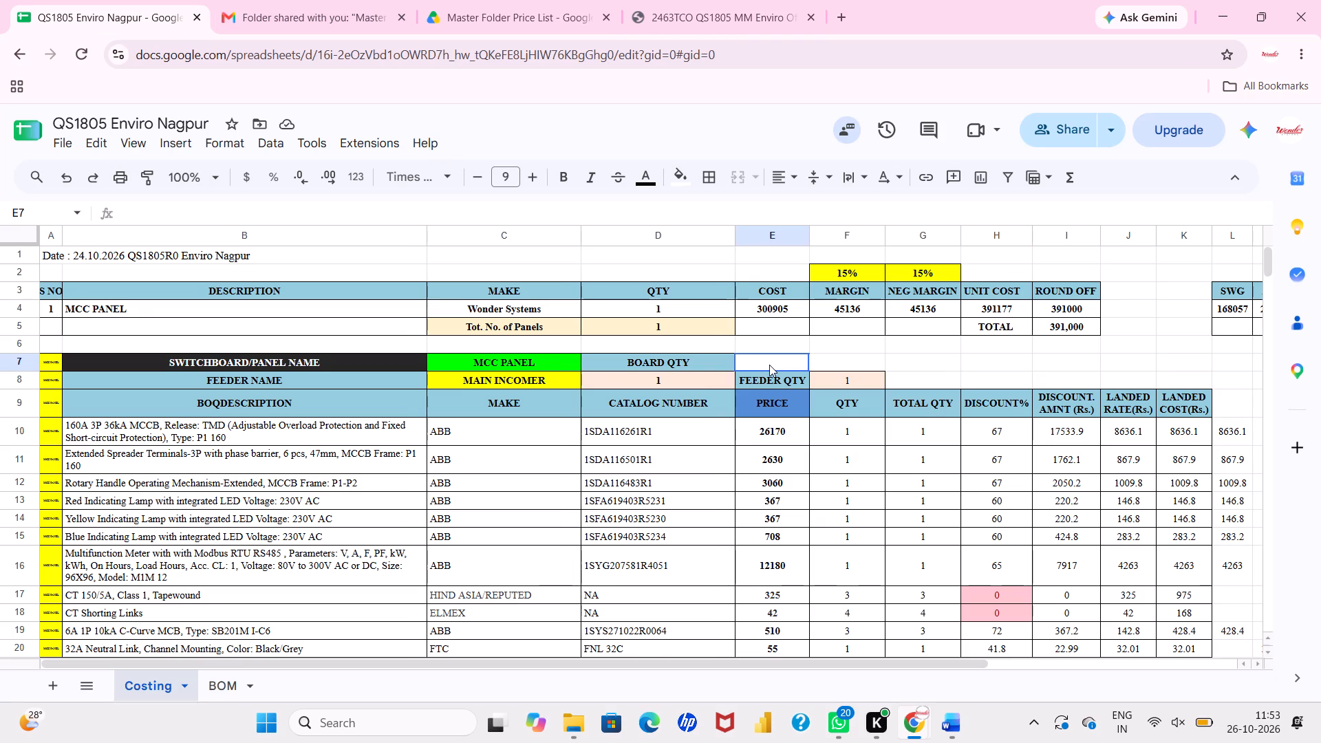
pyautogui.scroll(1, 769, 365)
pyautogui.click(645, 0)
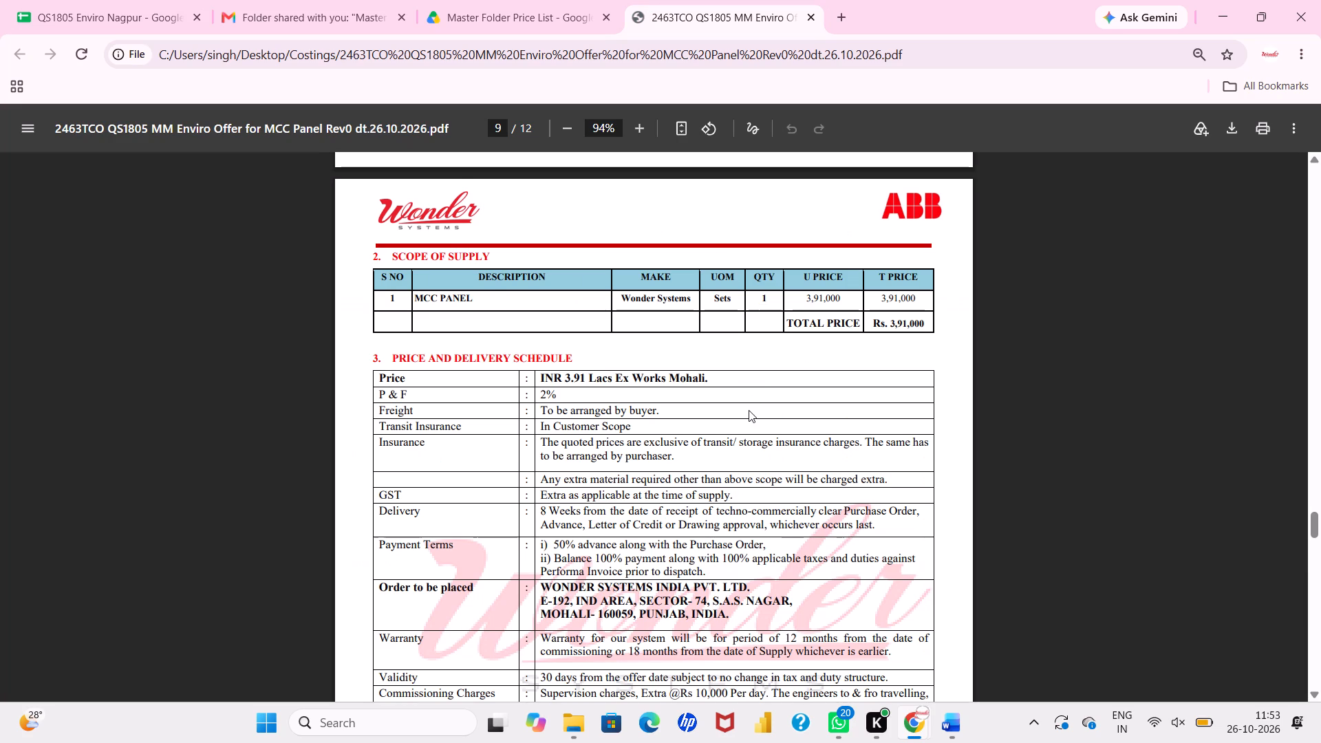
pyautogui.scroll(-3, 749, 410)
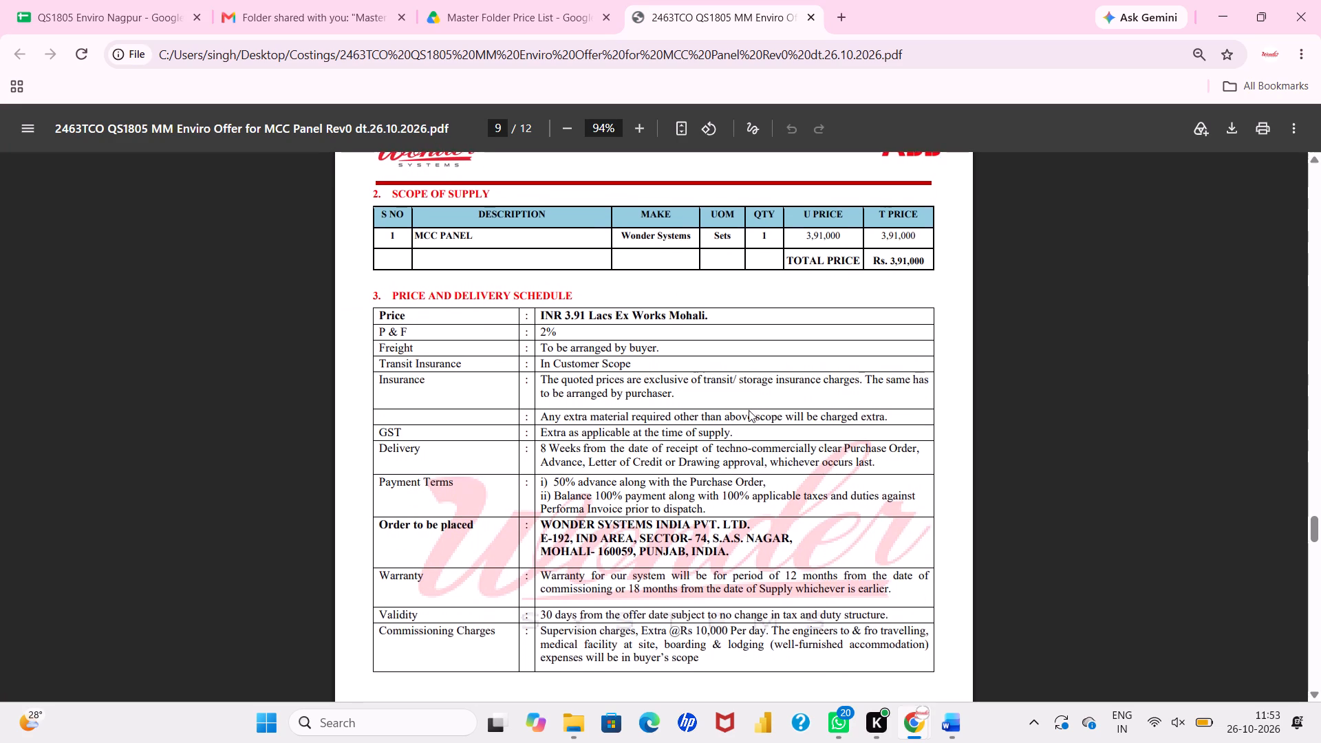
pyautogui.scroll(-2, 749, 410)
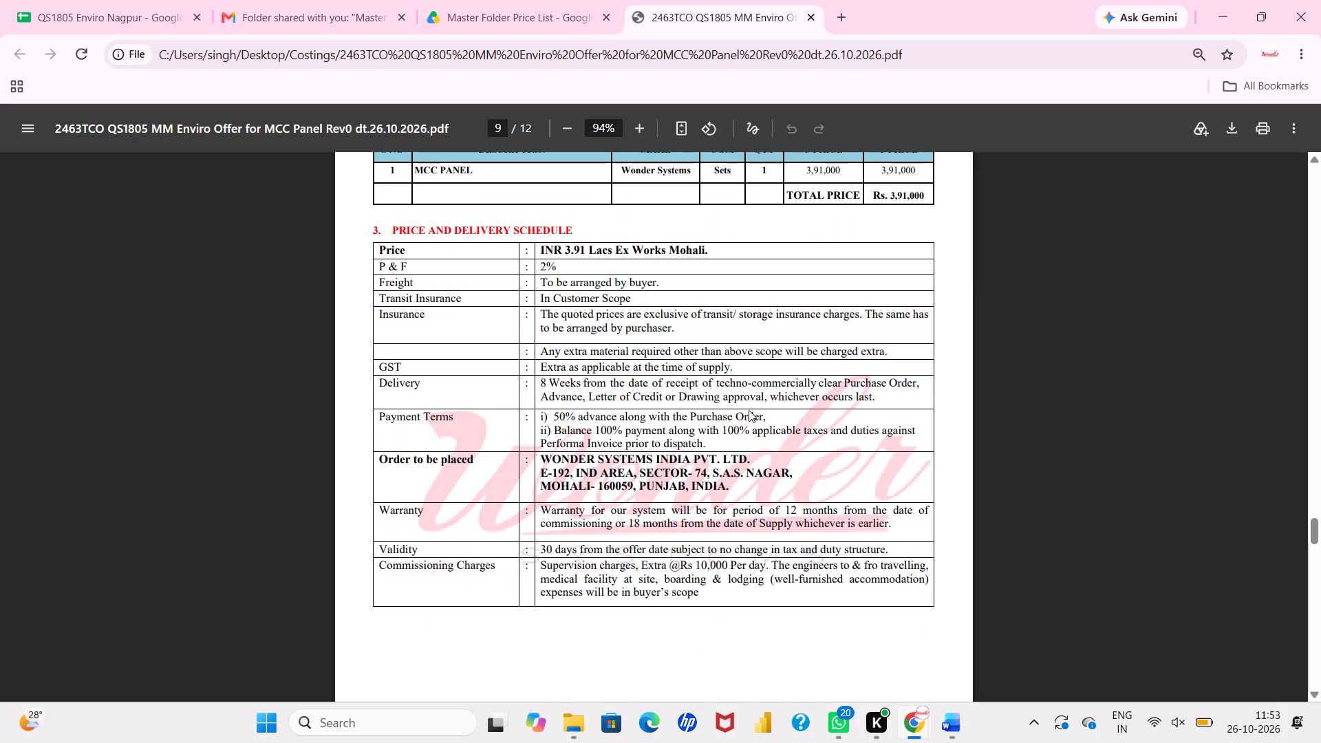
pyautogui.scroll(-3, 749, 410)
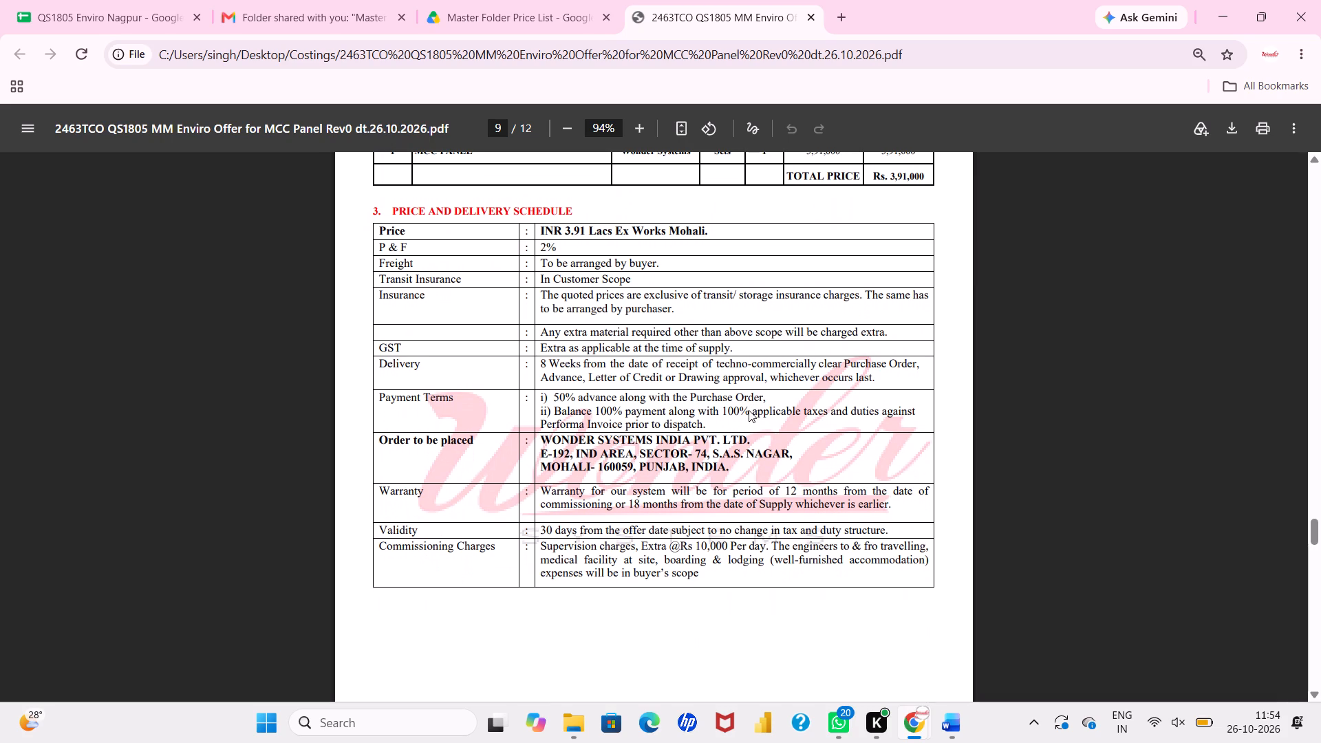
pyautogui.scroll(-6, 749, 410)
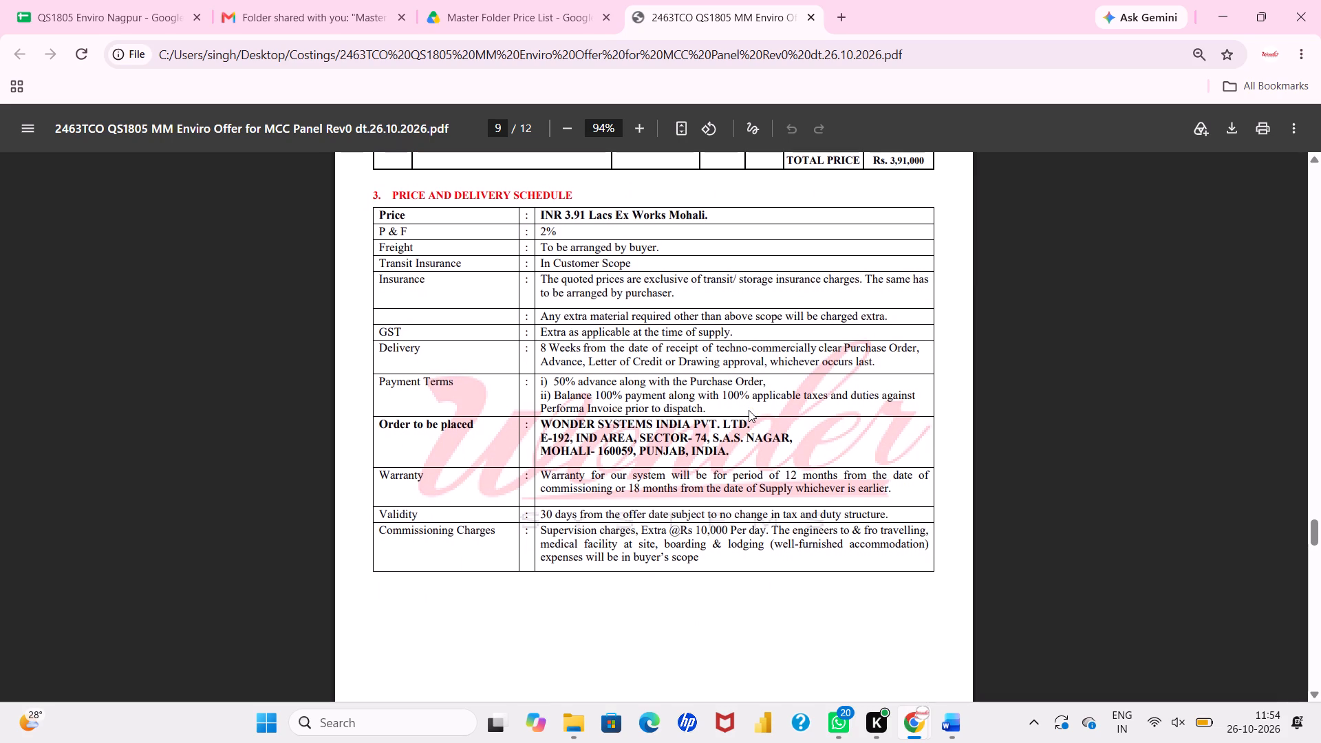
pyautogui.scroll(-1, 749, 410)
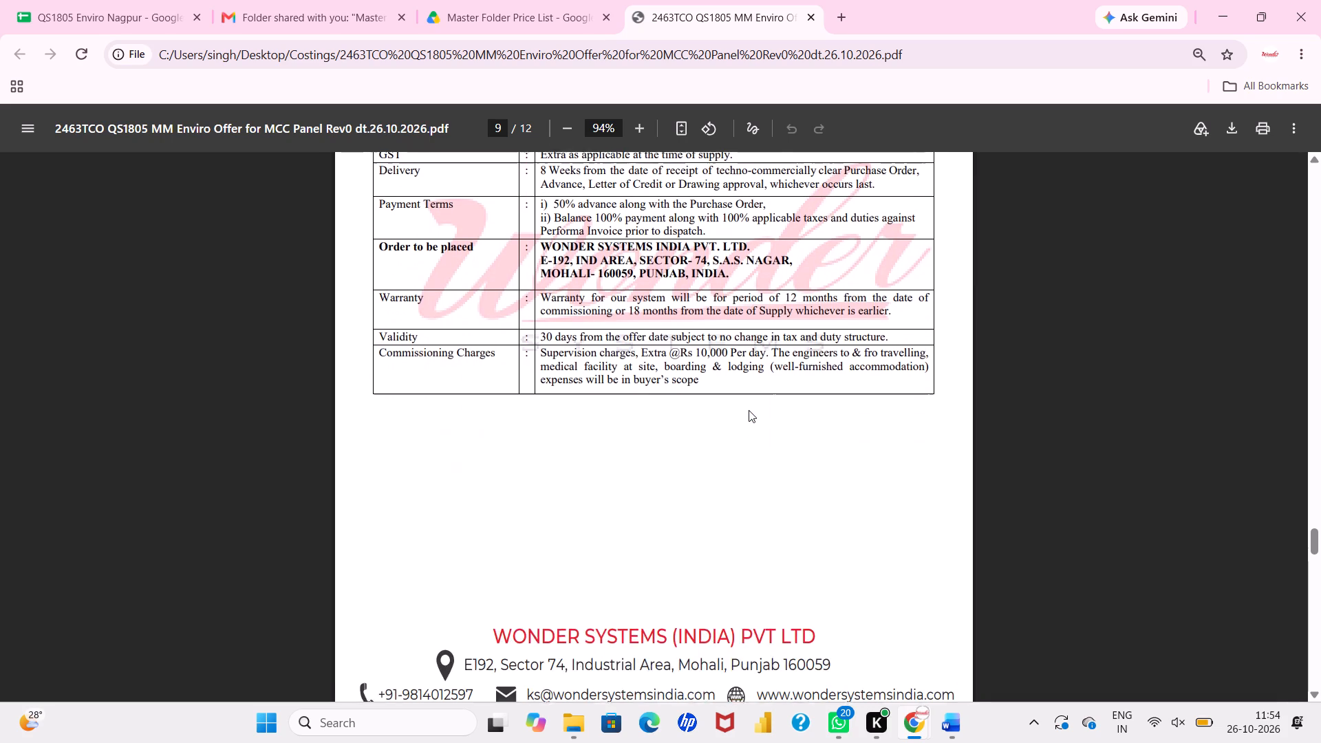
pyautogui.scroll(-7, 749, 410)
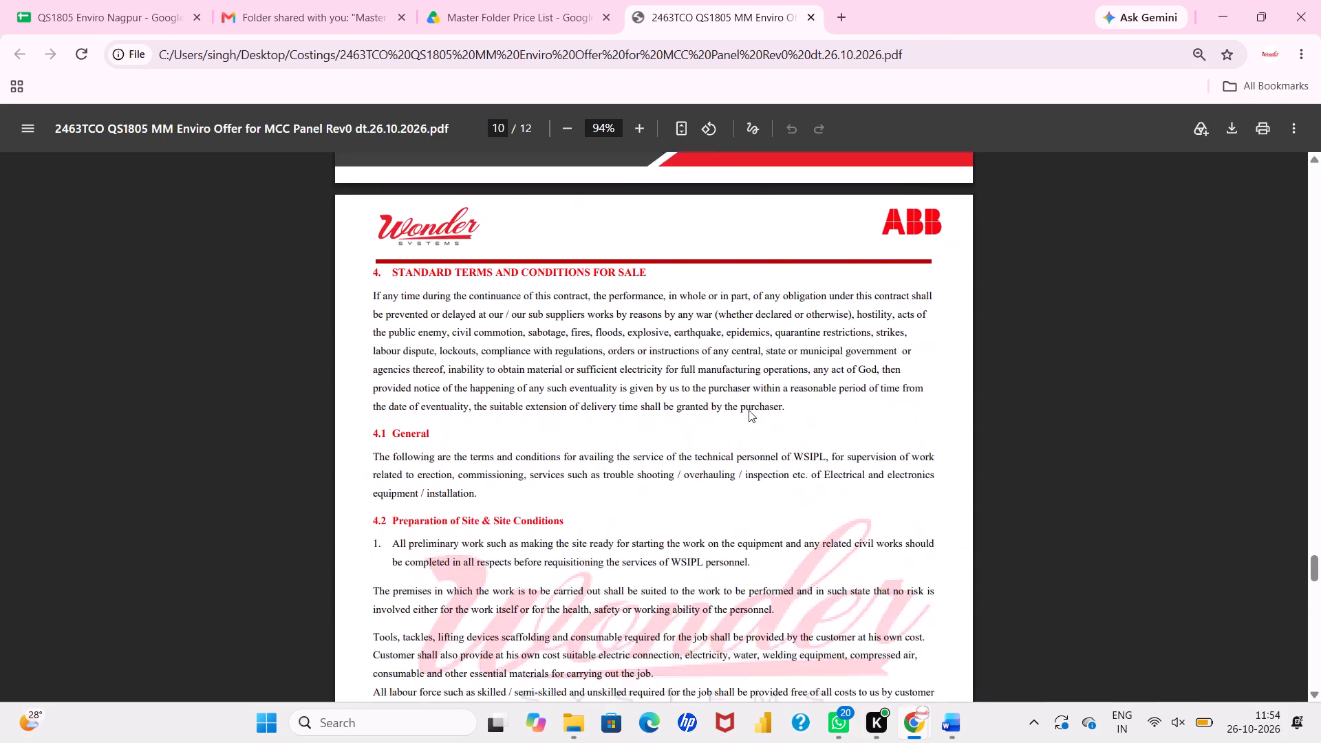